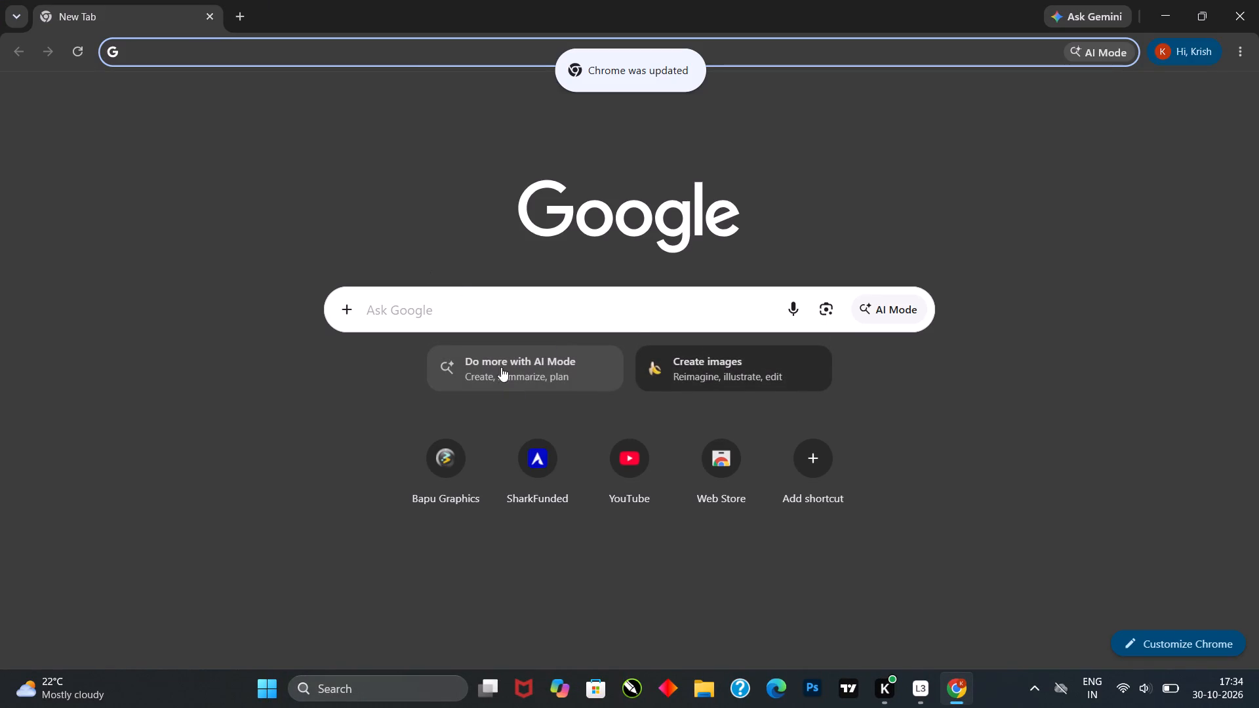
Search Google for tradingview and open the TradingView India website from the results.
left_click(475, 314)
left_click(449, 383)
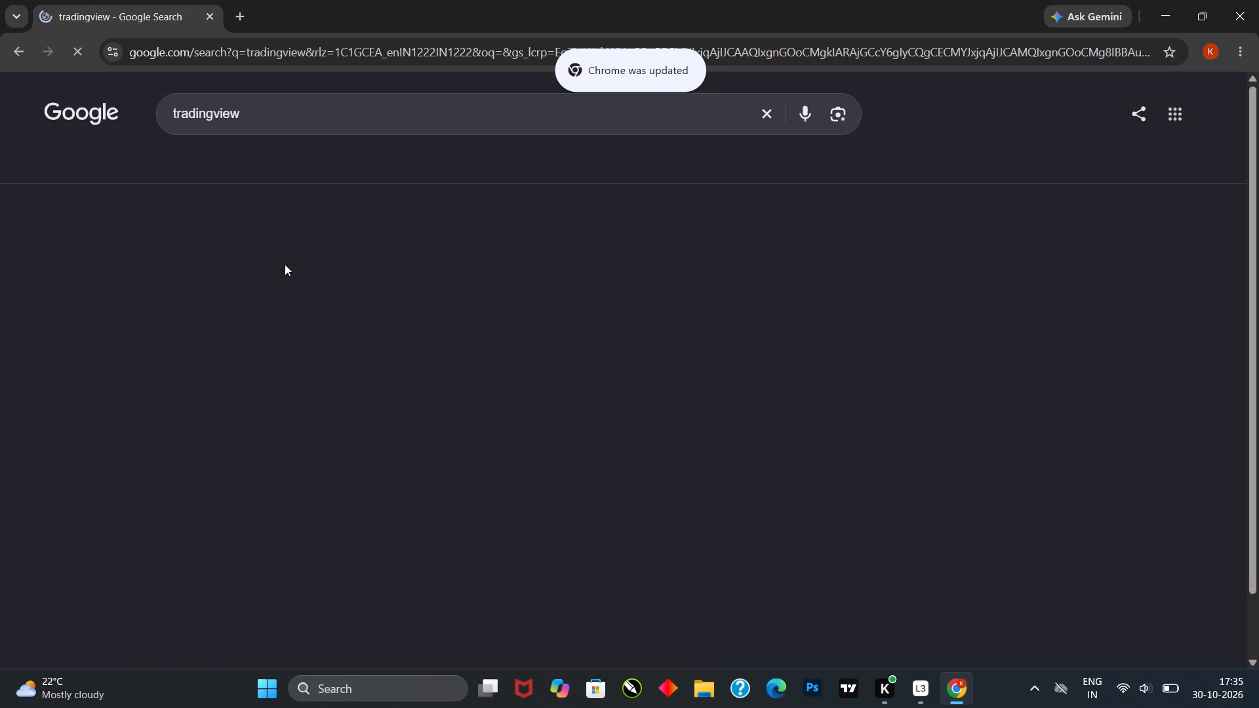
left_click(286, 250)
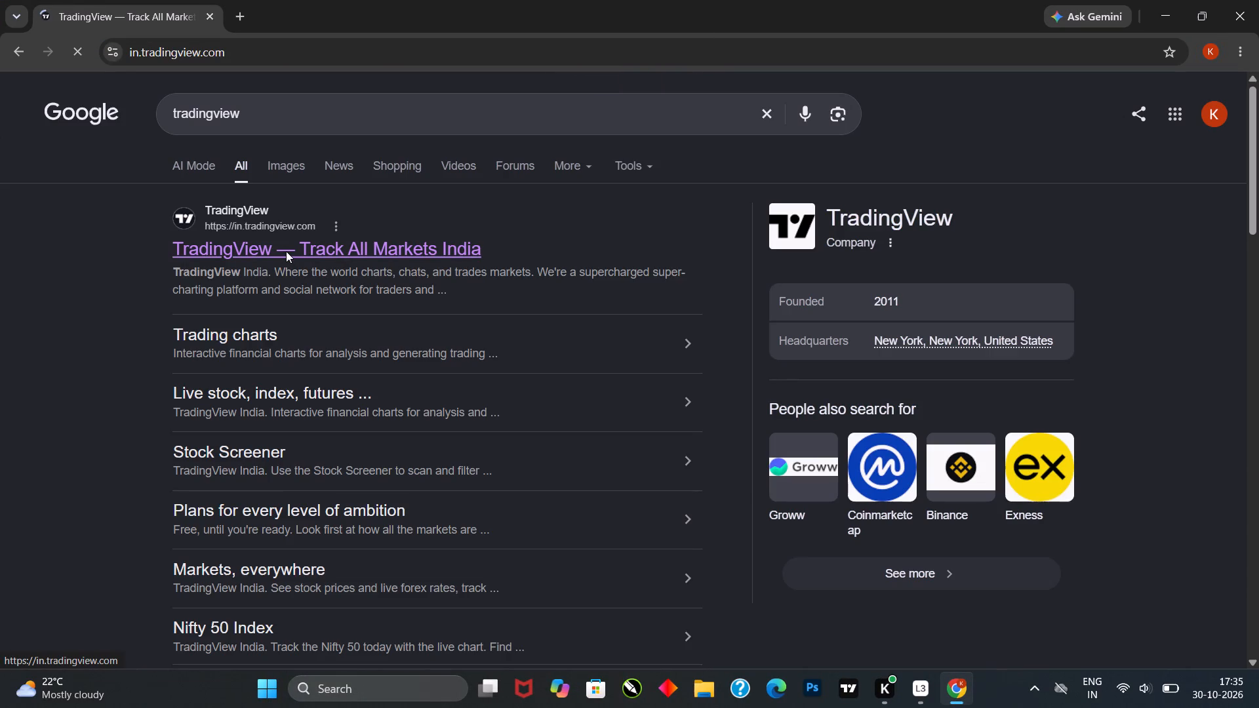
Open the symbol search and launch the chart for XAUUSD, the Gold commodity CFD.
left_click(386, 106)
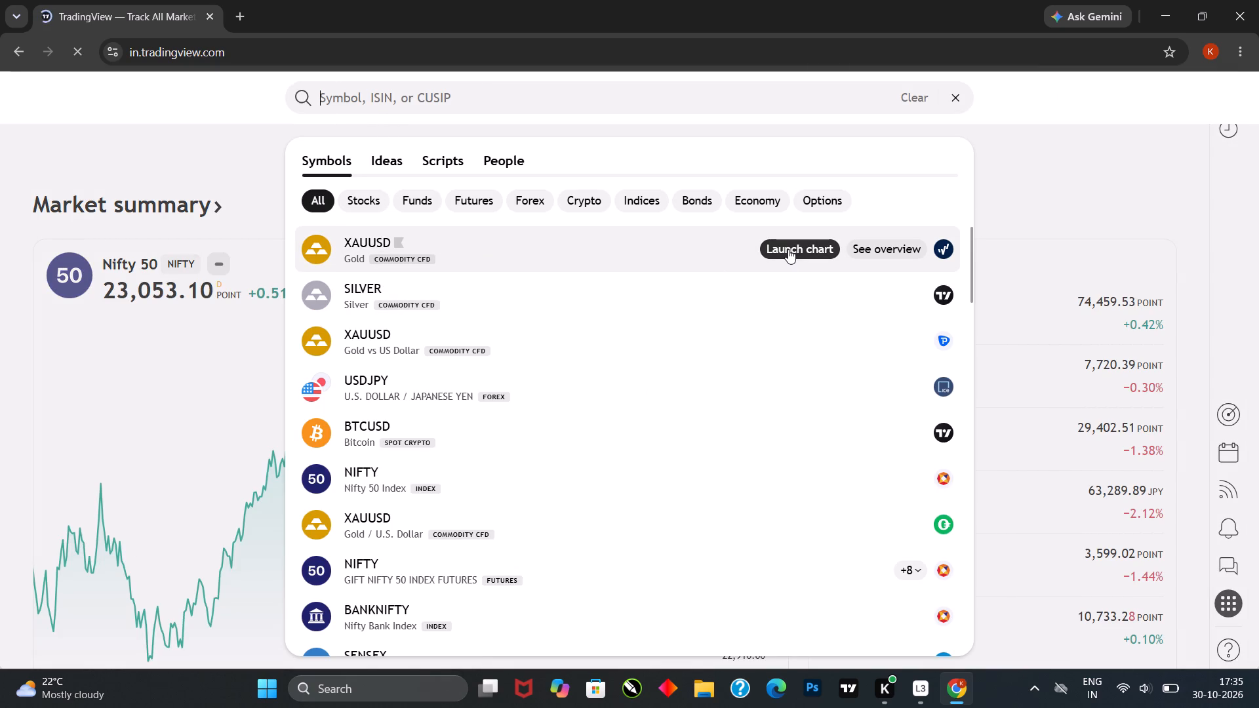
left_click(788, 249)
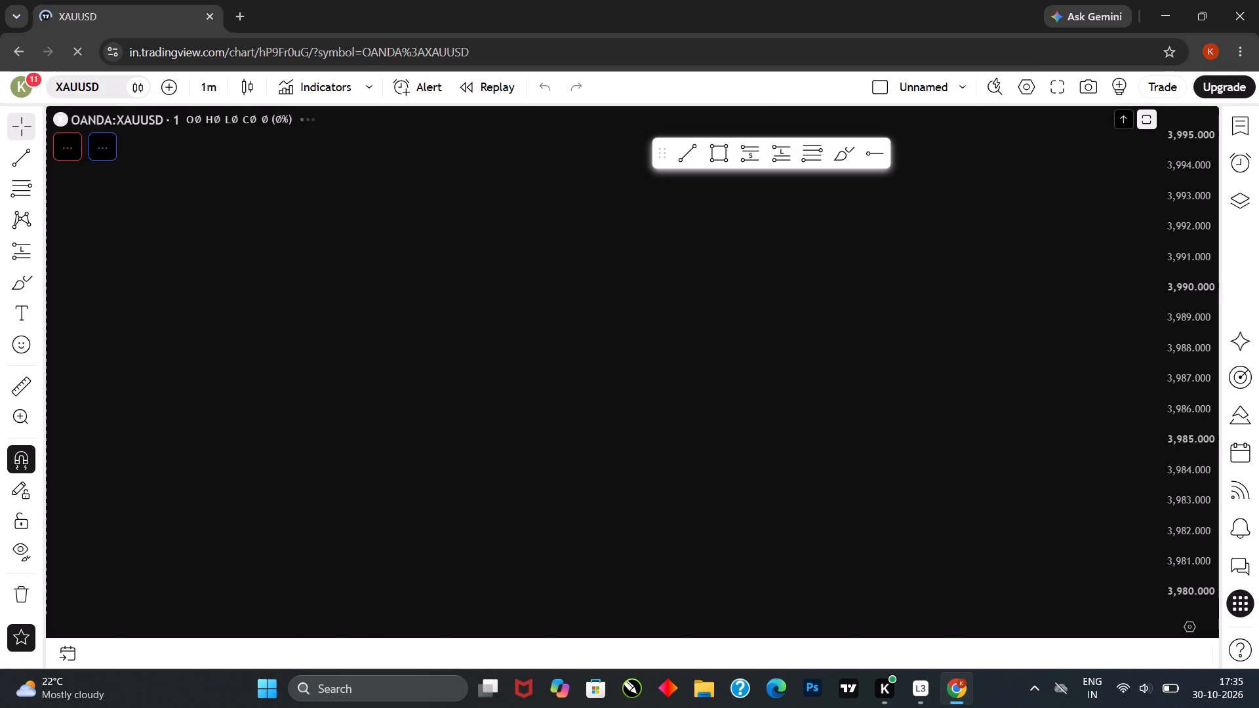
Examine the 1-minute XAUUSD price action of 30 October against the existing price levels and position drawings.
left_click_drag(619, 371, 523, 336)
left_click_drag(602, 364, 530, 352)
left_click_drag(572, 371, 570, 371)
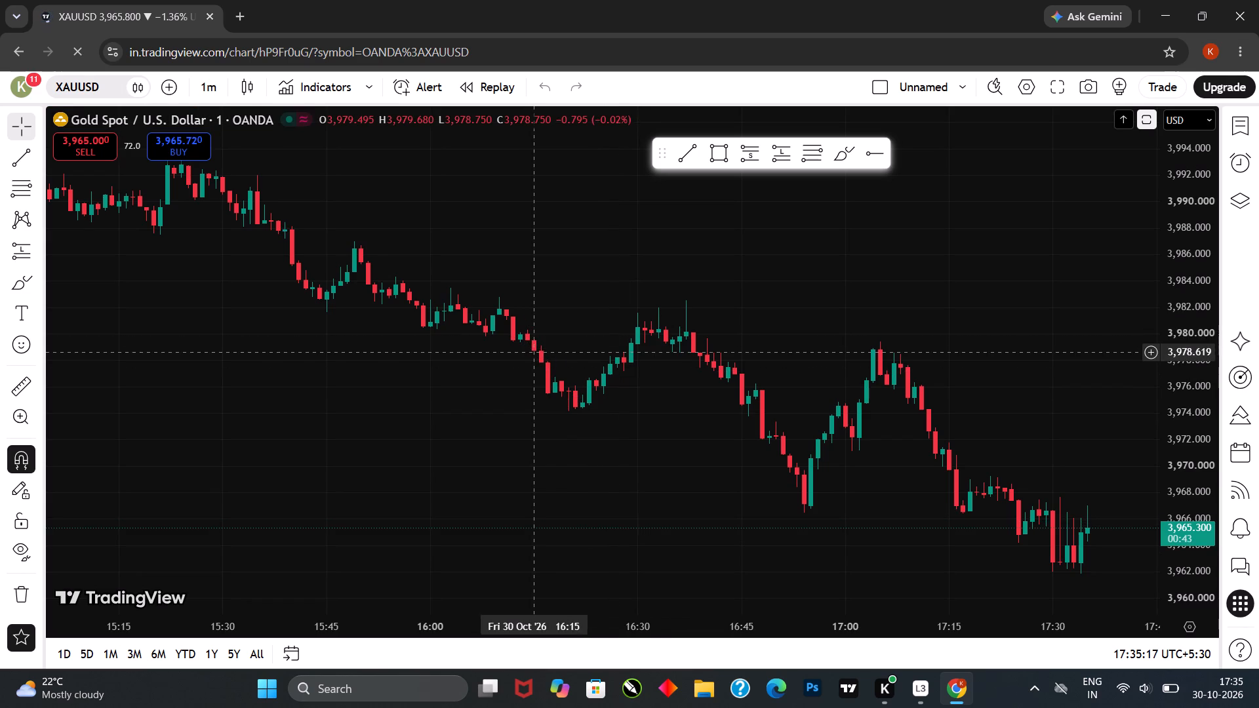
left_click_drag(570, 371, 500, 353)
left_click_drag(546, 367, 454, 345)
scroll(536, 364, "down", 6)
left_click_drag(746, 418, 721, 419)
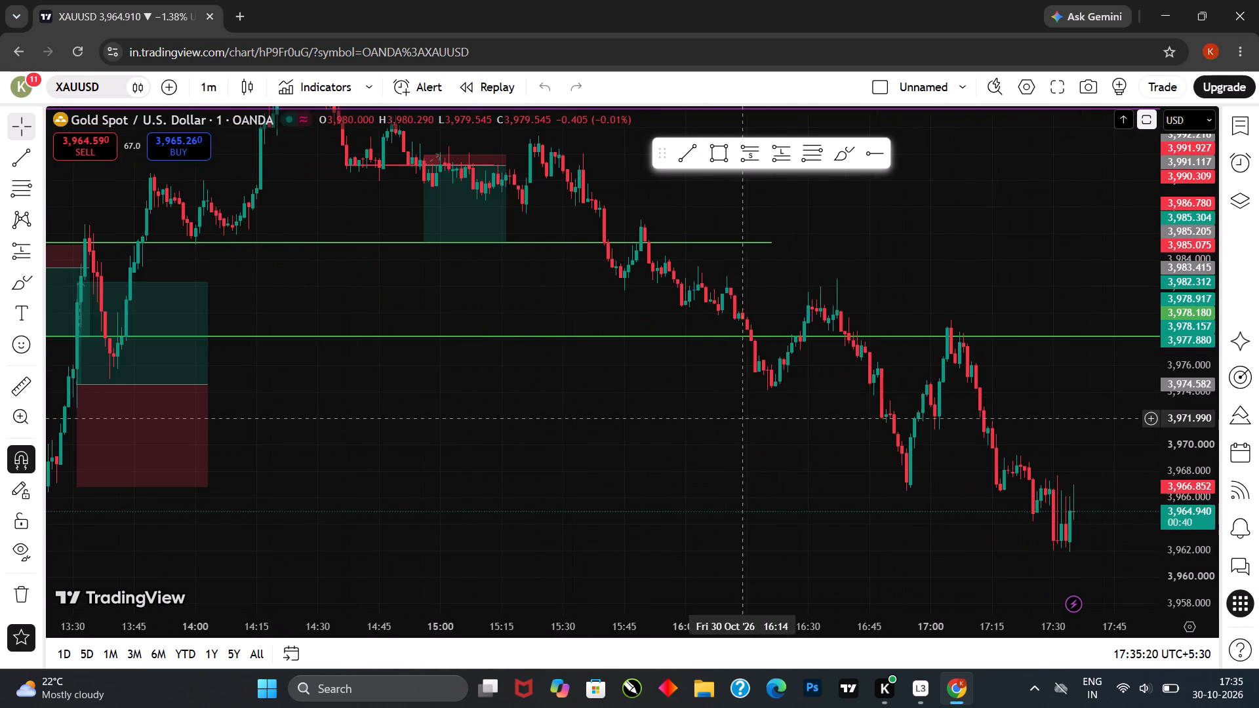
left_click_drag(721, 419, 849, 397)
left_click_drag(779, 407, 708, 442)
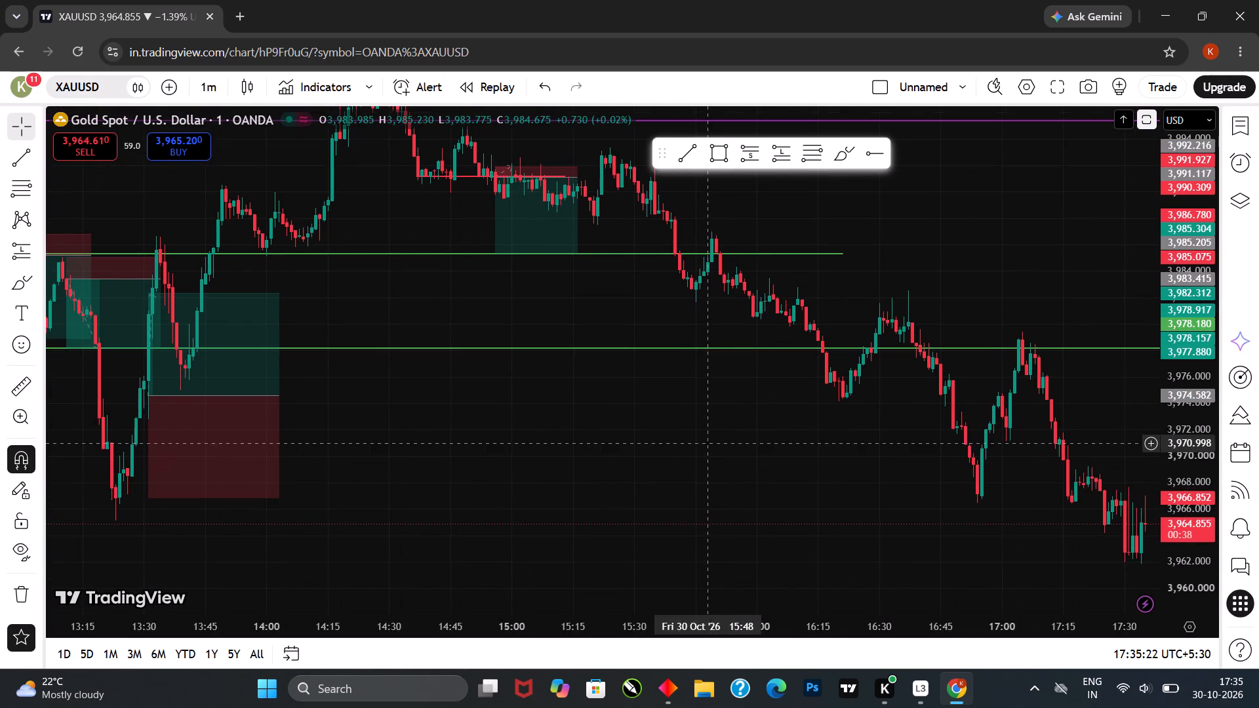
scroll(731, 422, "down", 3)
left_click_drag(772, 422, 758, 487)
double_click(758, 487)
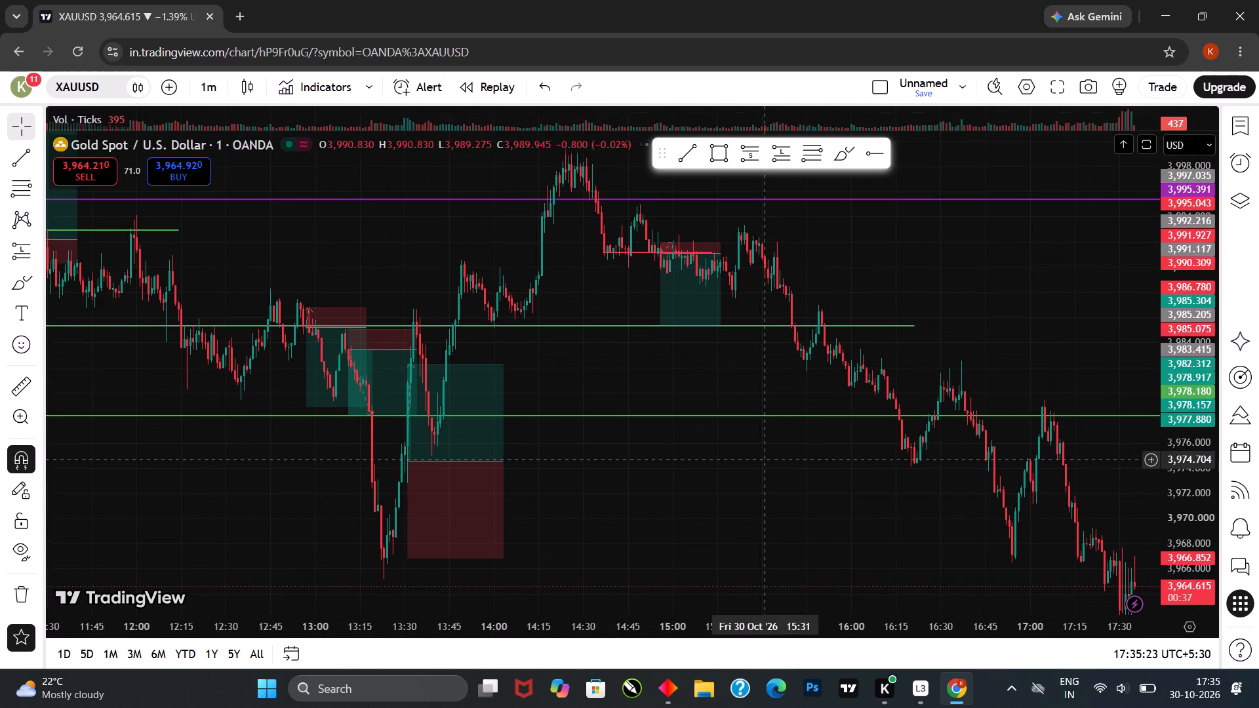
scroll(775, 459, "up", 4)
left_click_drag(673, 481, 683, 481)
left_click_drag(702, 481, 740, 481)
left_click_drag(692, 463, 759, 464)
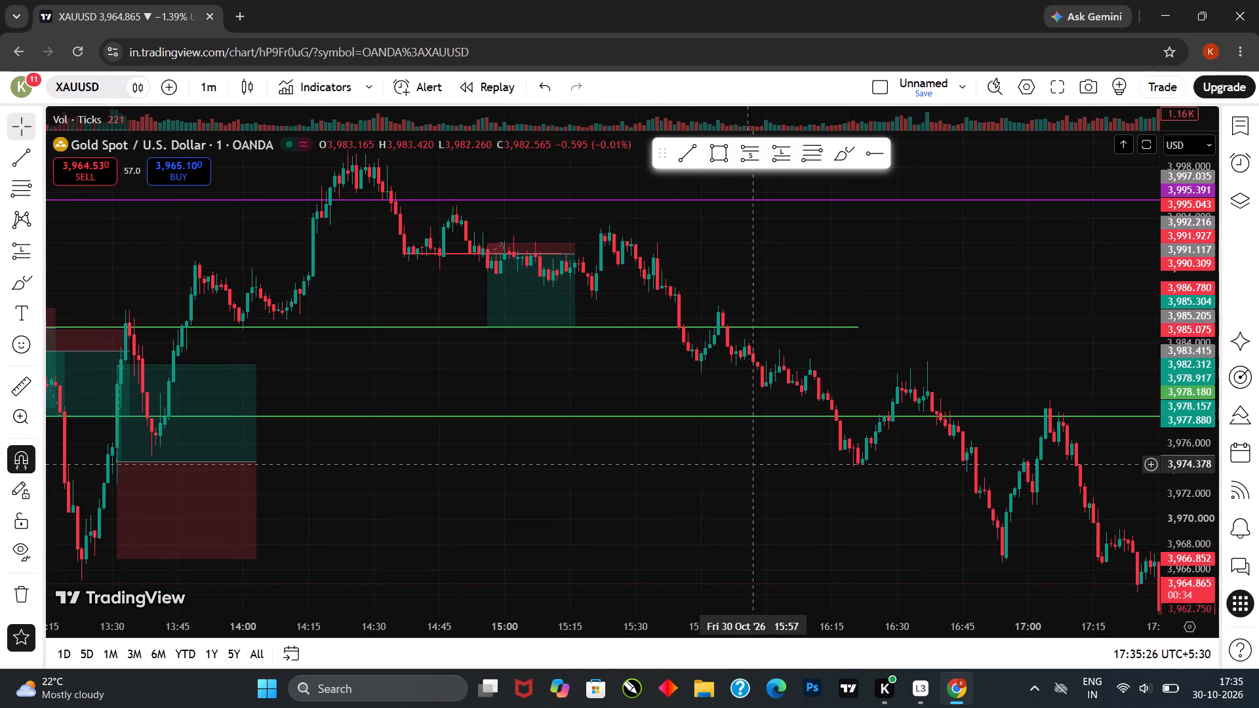
left_click_drag(759, 464, 759, 463)
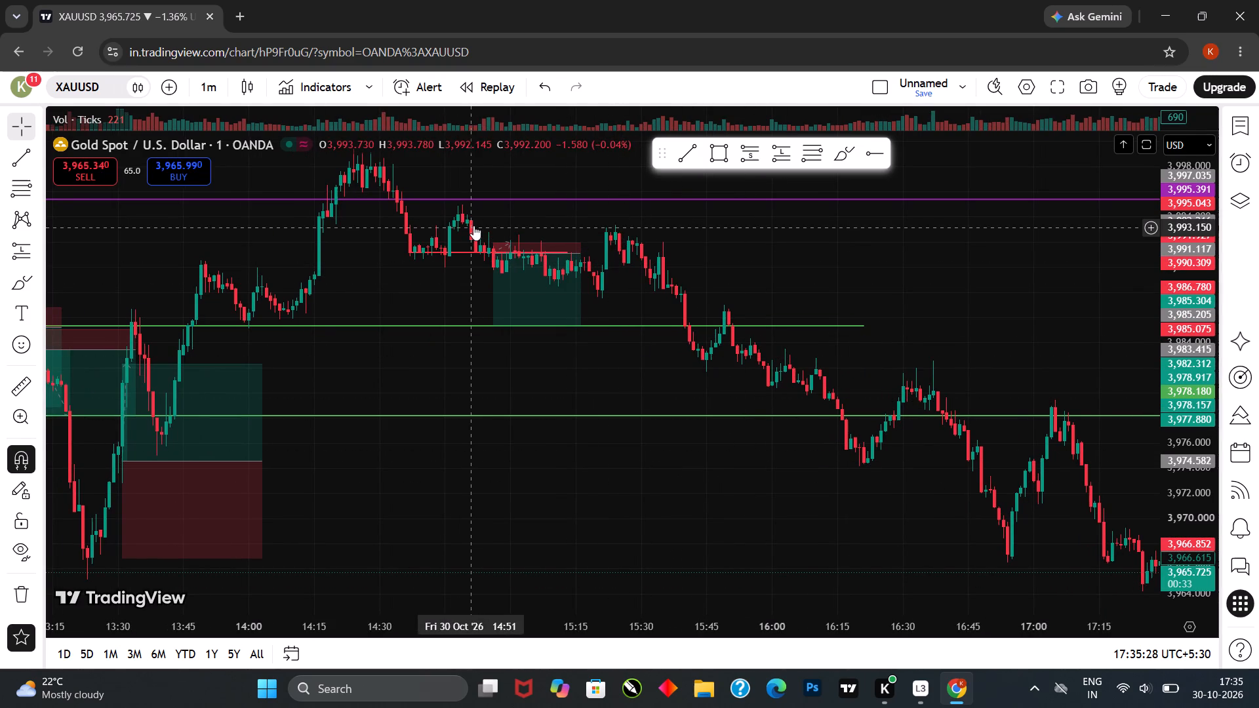
left_click_drag(841, 467, 771, 461)
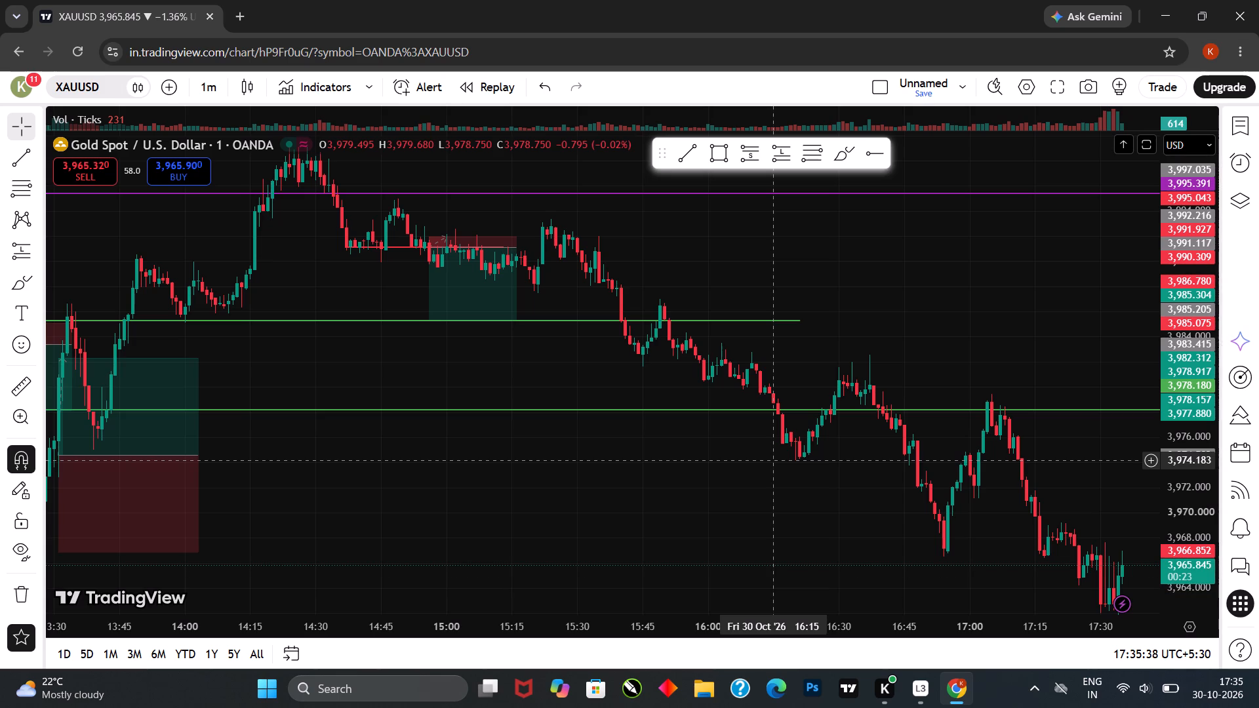
left_click_drag(772, 460, 713, 448)
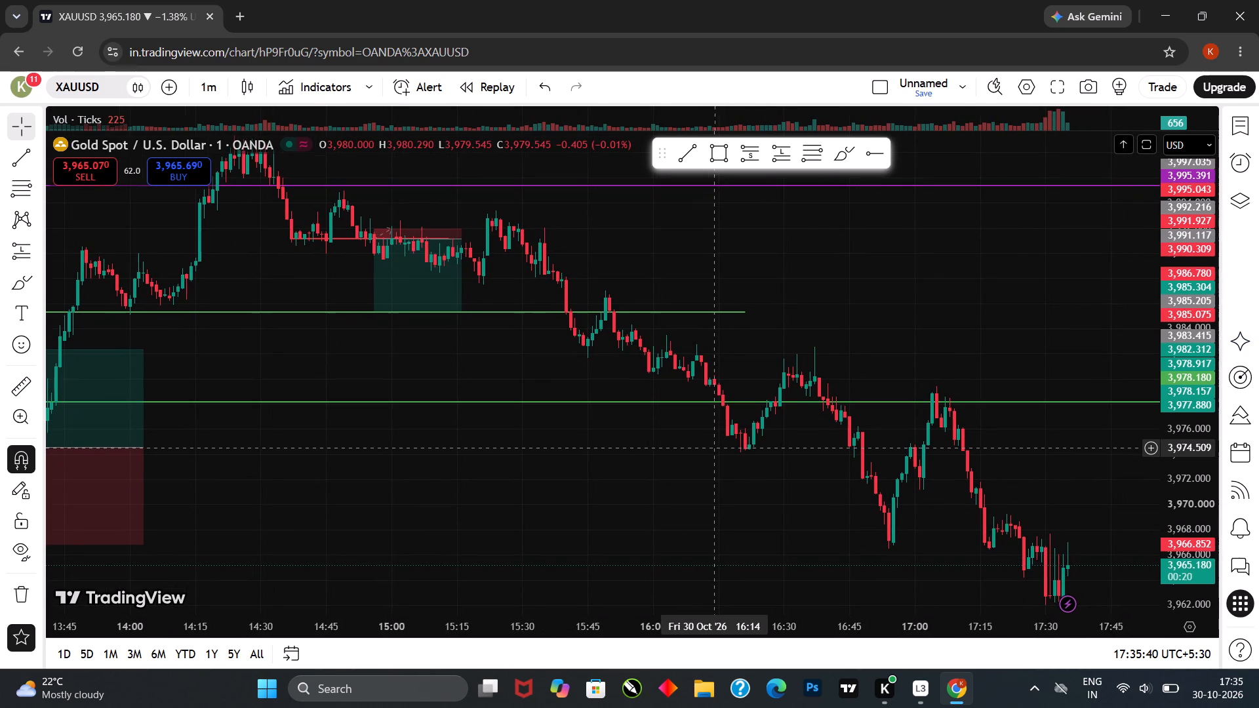
left_click_drag(713, 448, 713, 447)
left_click(713, 447)
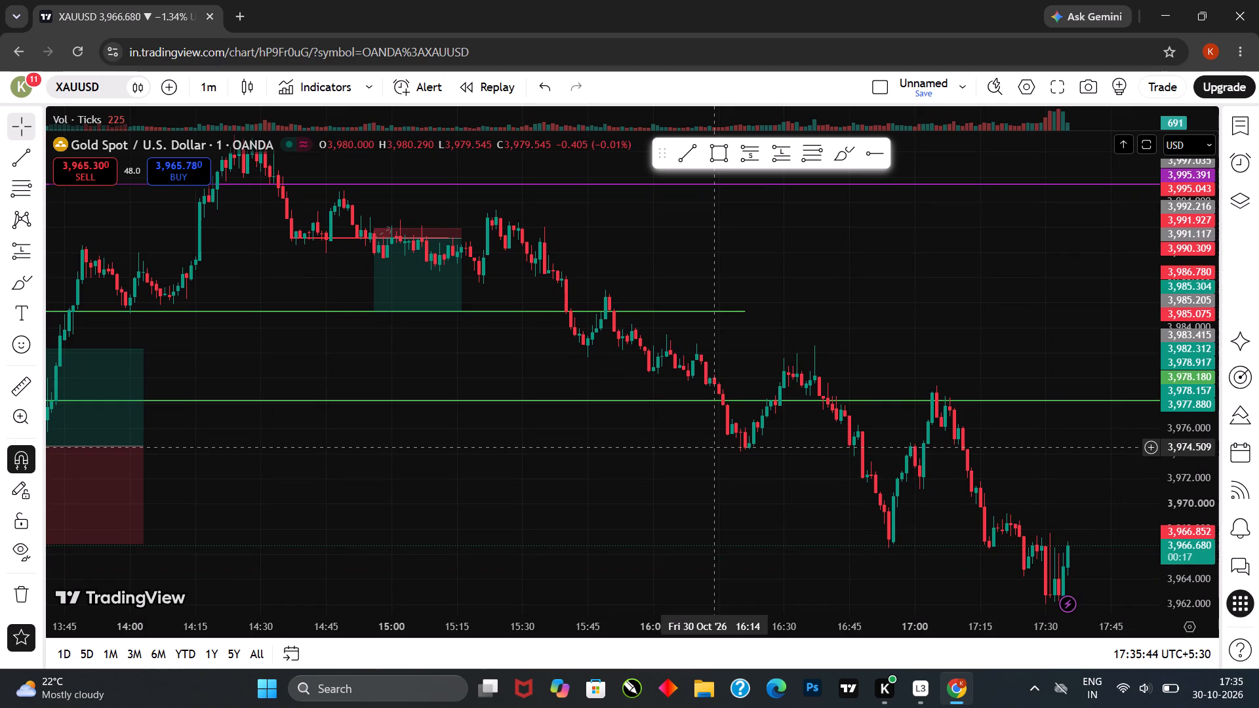
left_click_drag(713, 447, 652, 442)
left_click(658, 488)
left_click_drag(798, 498, 692, 448)
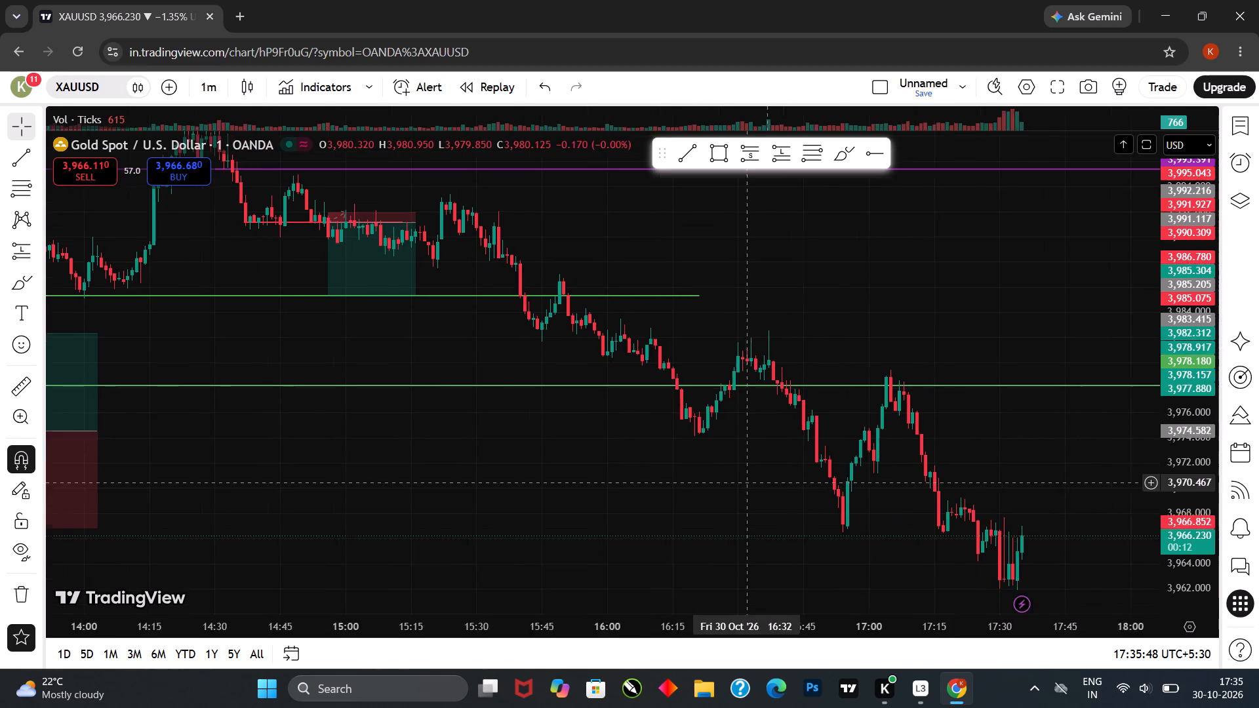
left_click_drag(692, 448, 674, 430)
left_click_drag(679, 430, 963, 432)
scroll(940, 437, "down", 12)
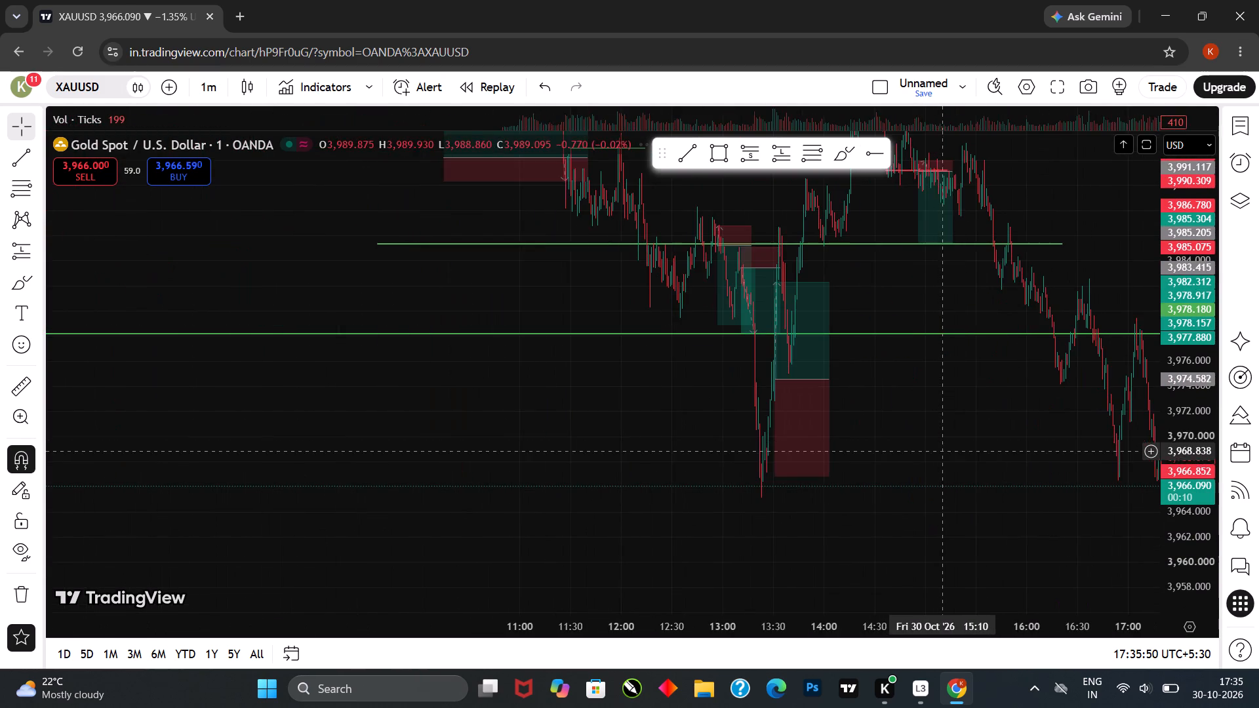
left_click_drag(951, 469, 909, 473)
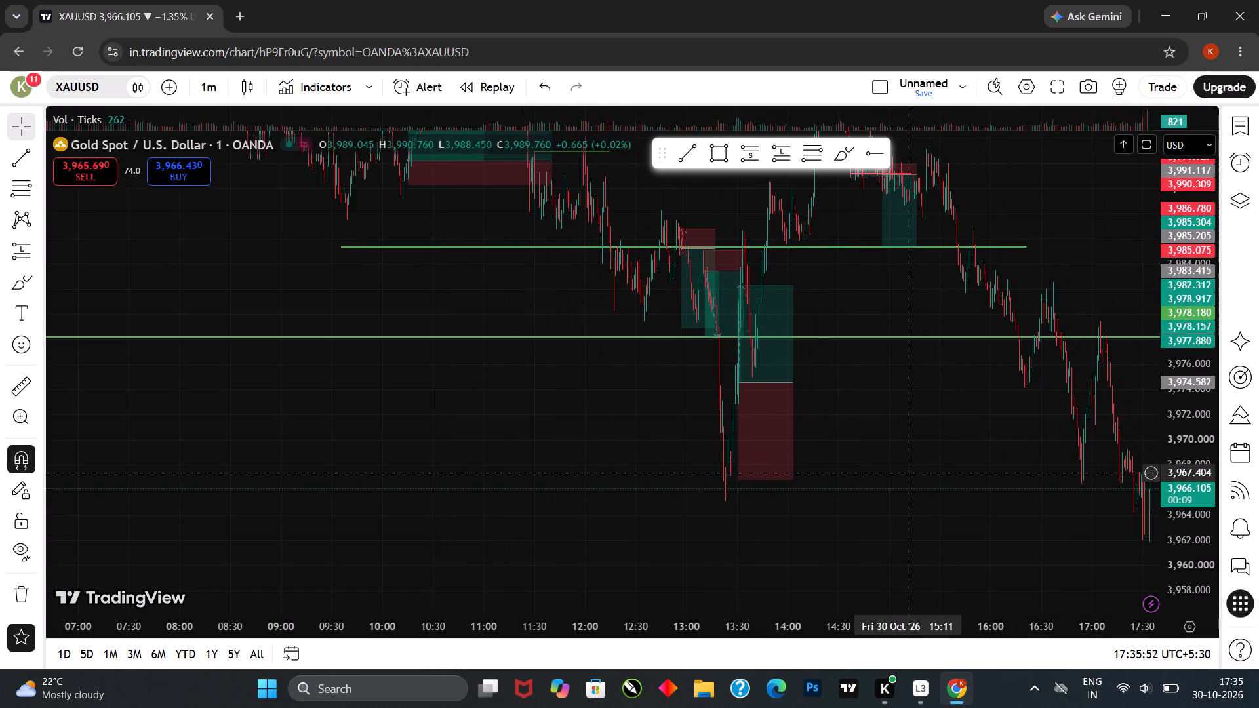
Switch the XAUUSD chart to the 1D interval and examine the daily candles around the current price and earlier lows.
type("1d")
key("Return")
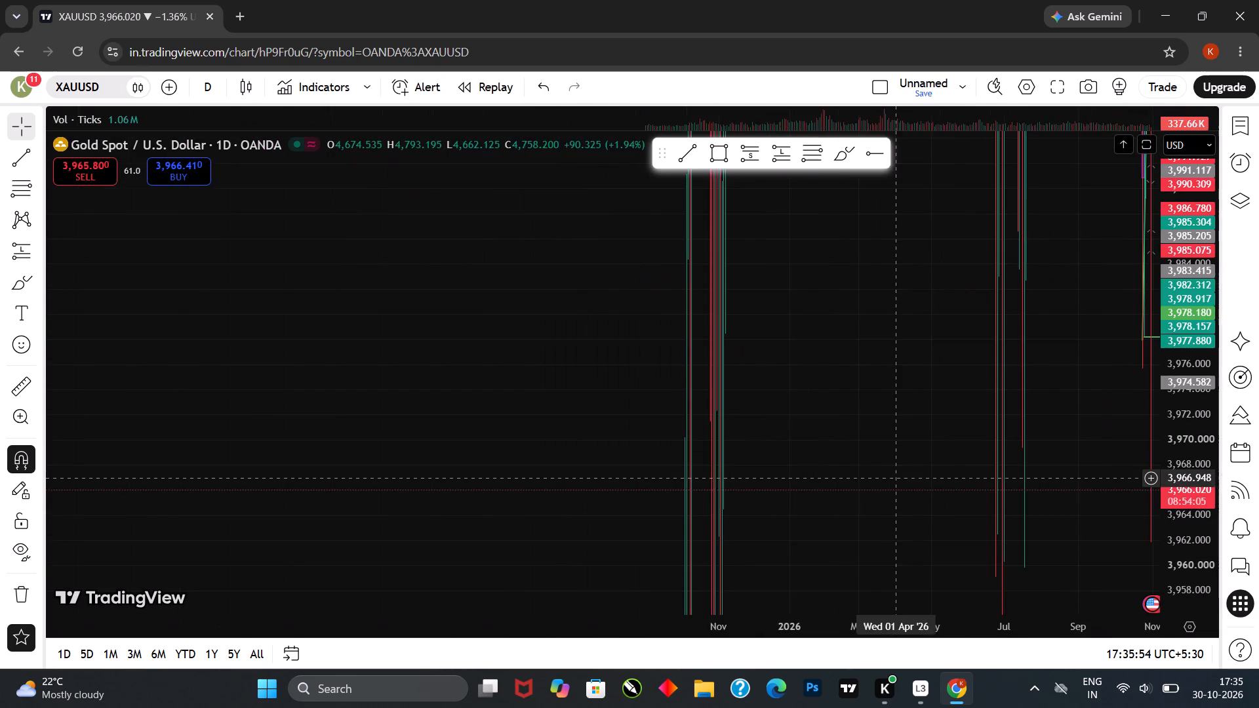
scroll(913, 479, "up", 10)
left_click_drag(1007, 454, 898, 439)
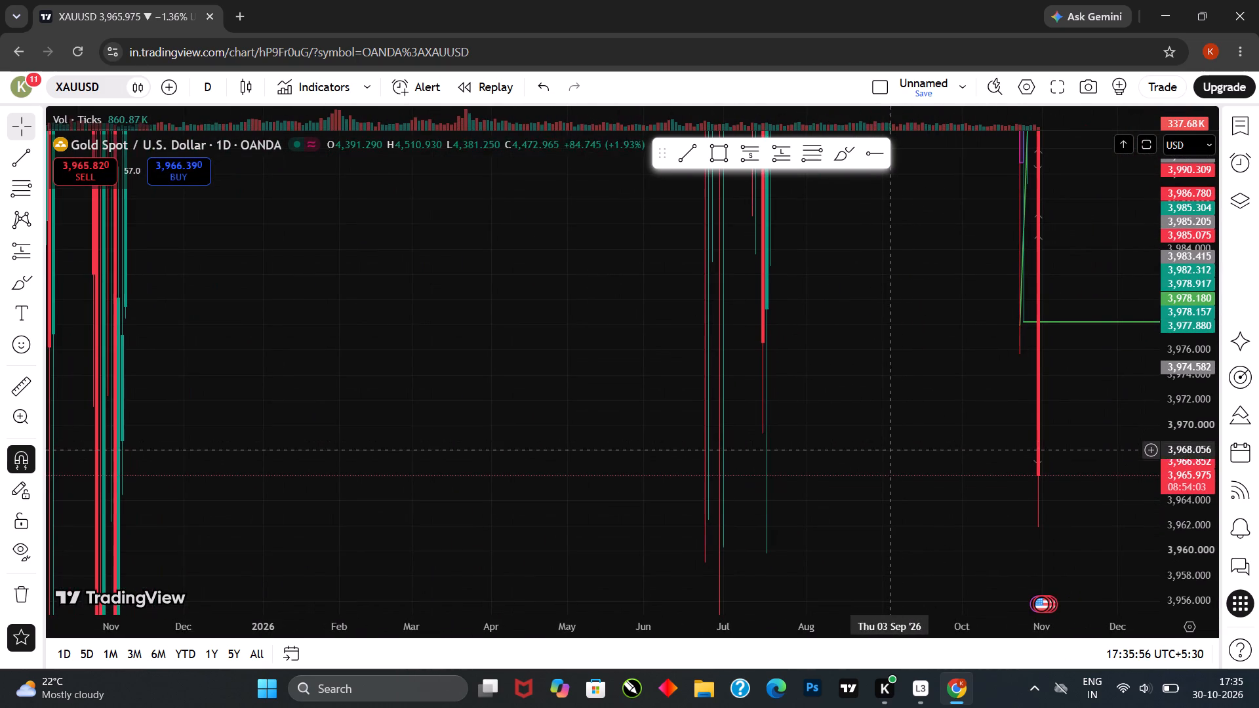
left_click_drag(856, 553, 829, 505)
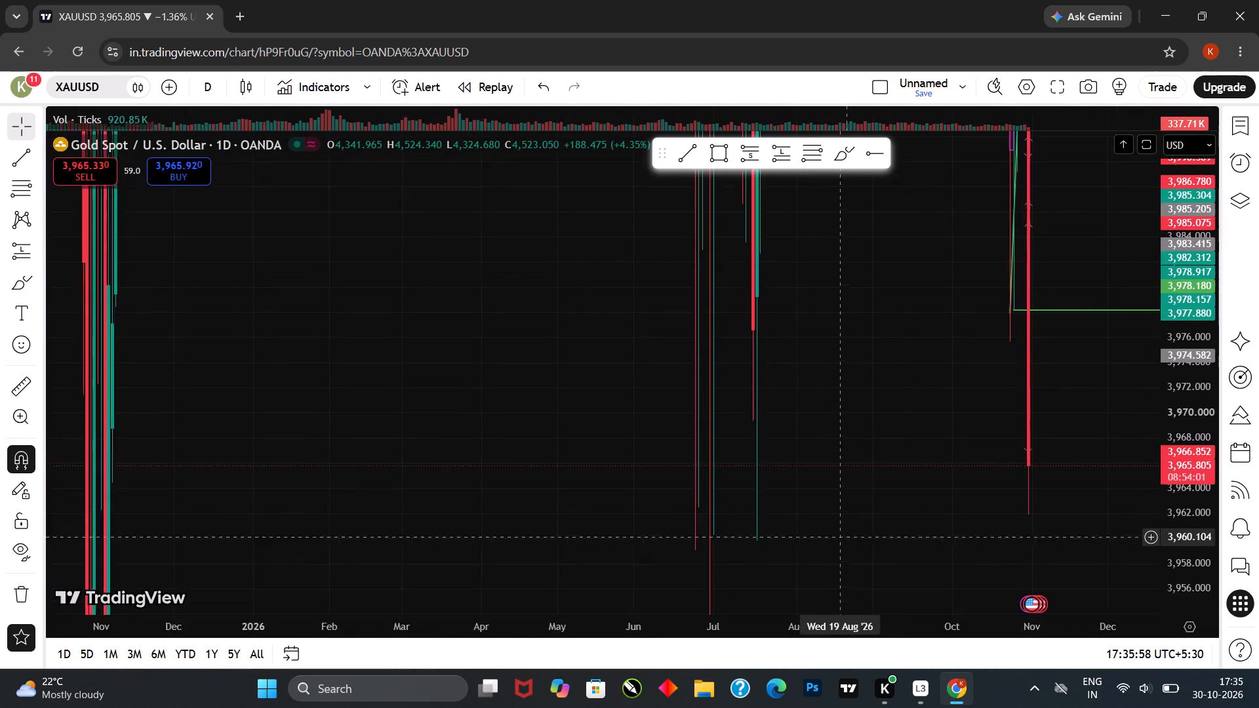
left_click_drag(829, 505, 826, 369)
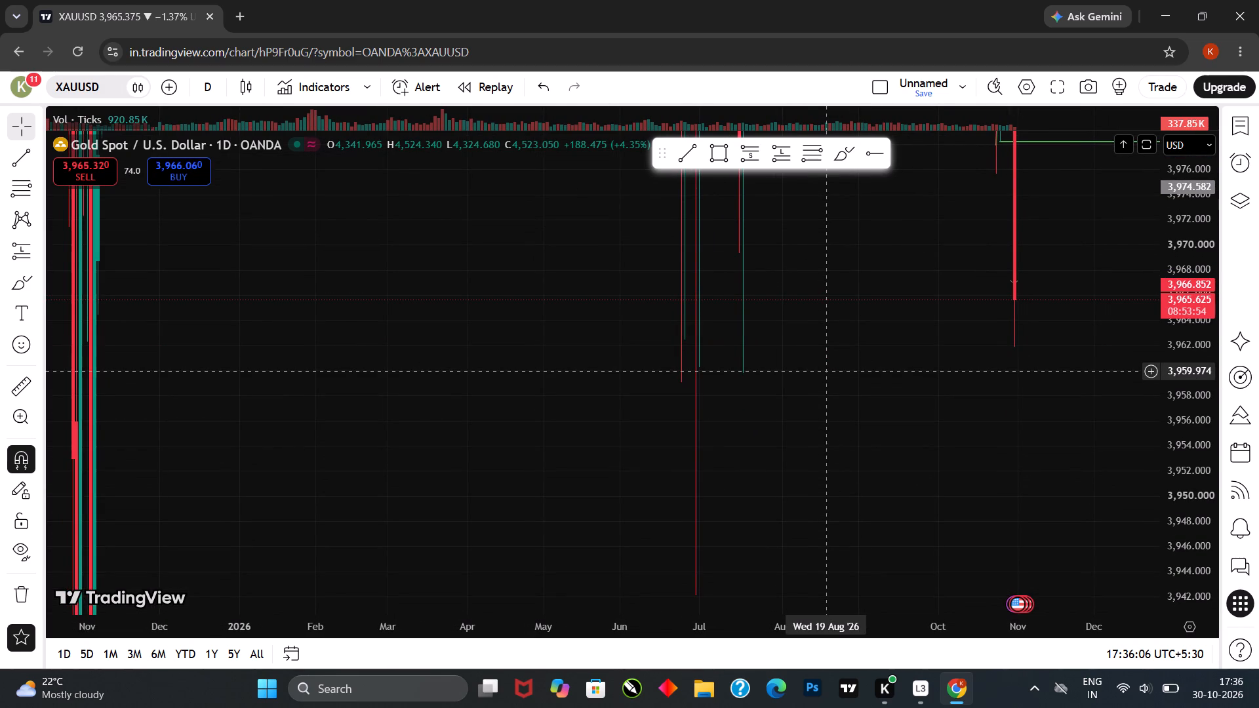
left_click_drag(849, 496, 859, 485)
left_click_drag(888, 470, 909, 484)
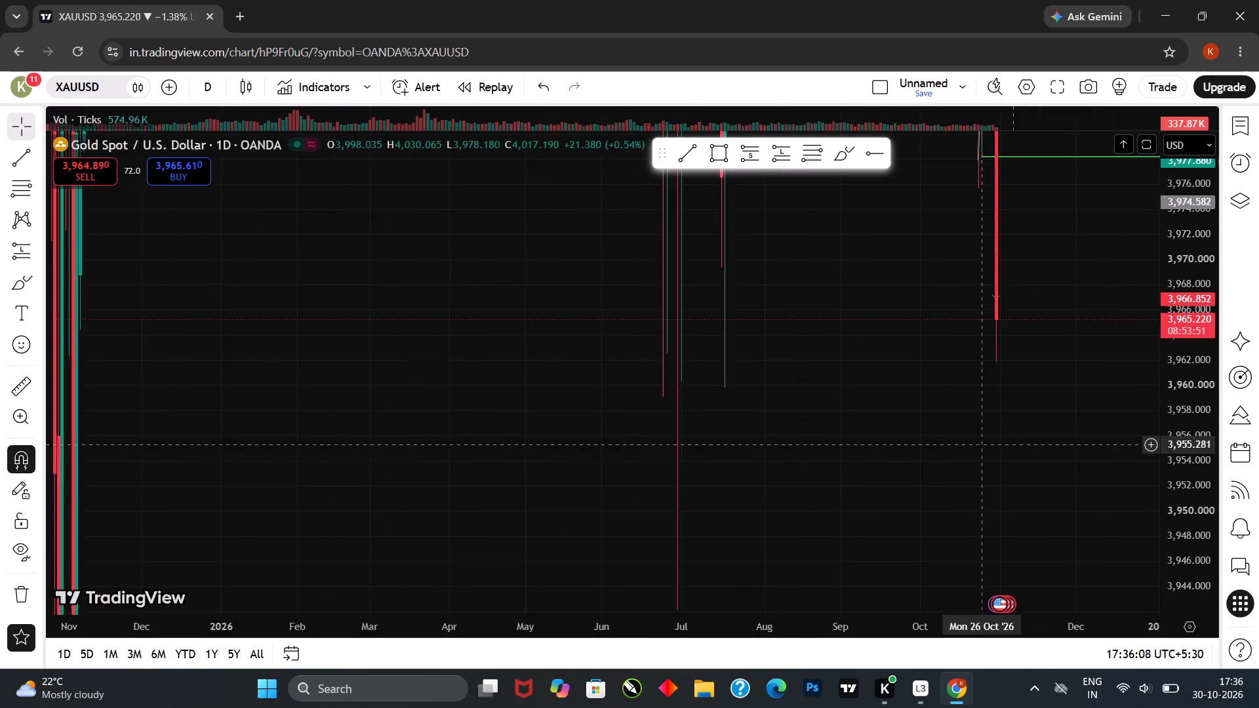
left_click_drag(909, 484, 904, 487)
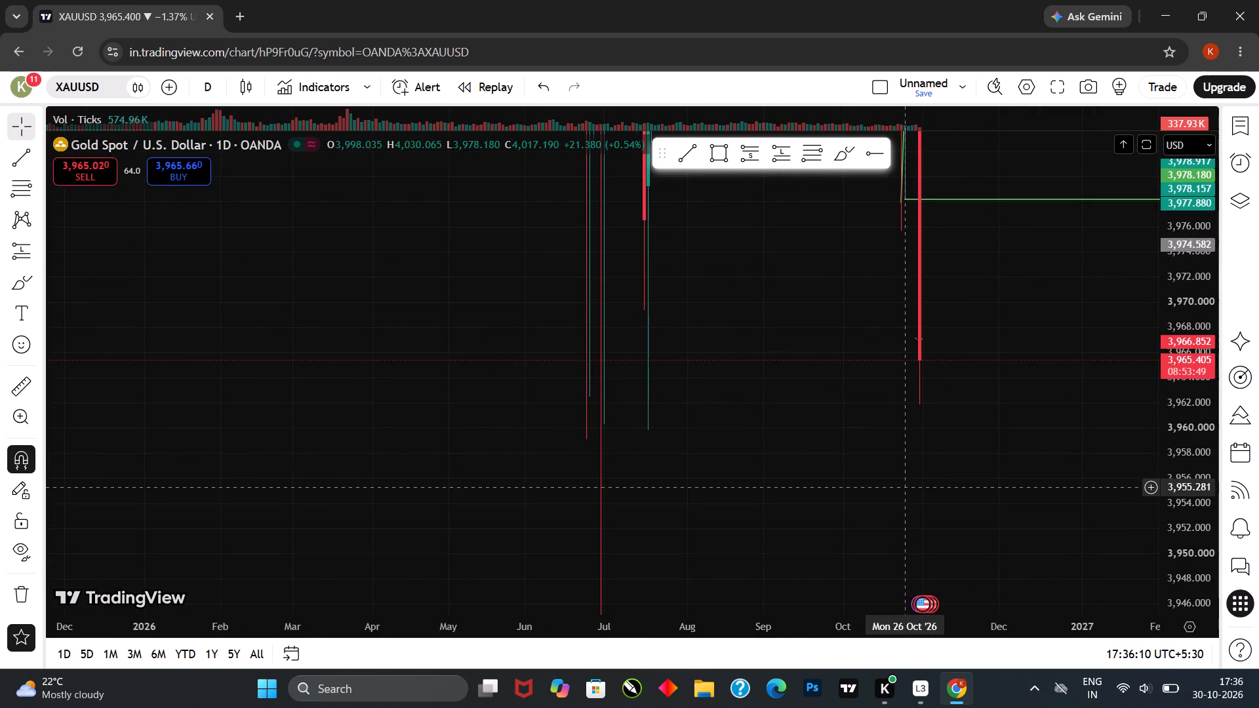
Change the XAUUSD chart interval to 1h.
key("5")
key("BackSpace")
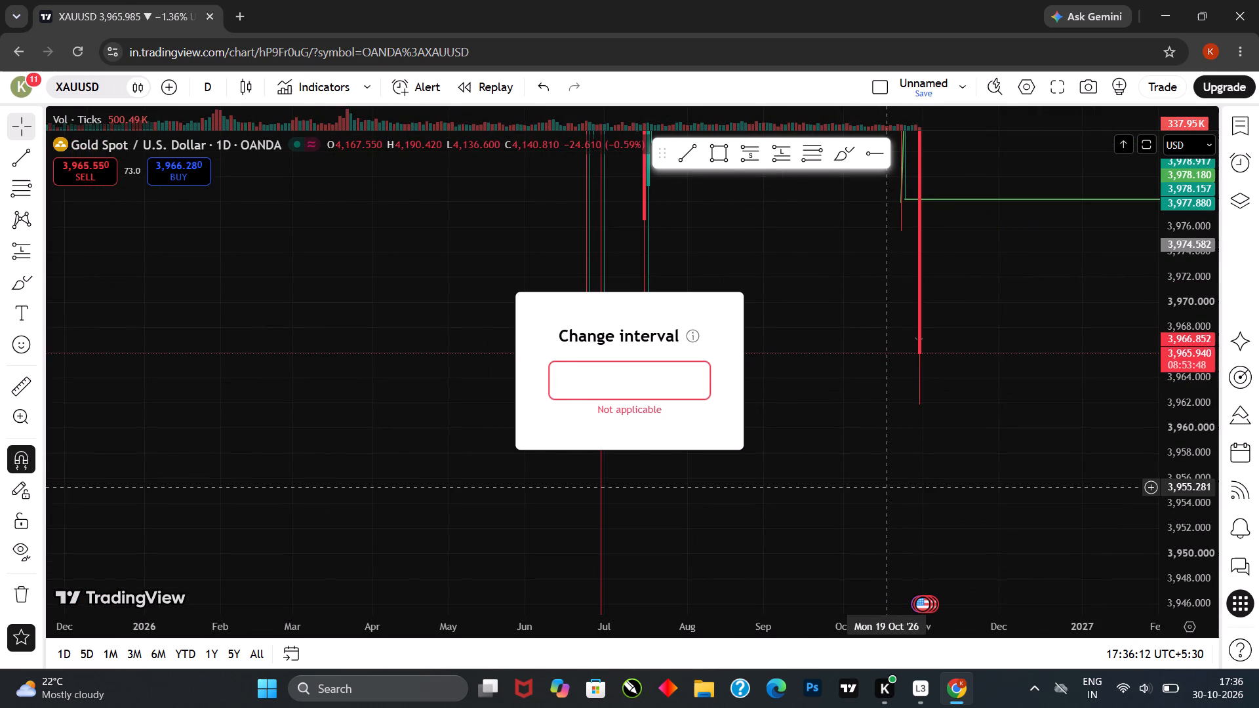
type("1h")
key("Return")
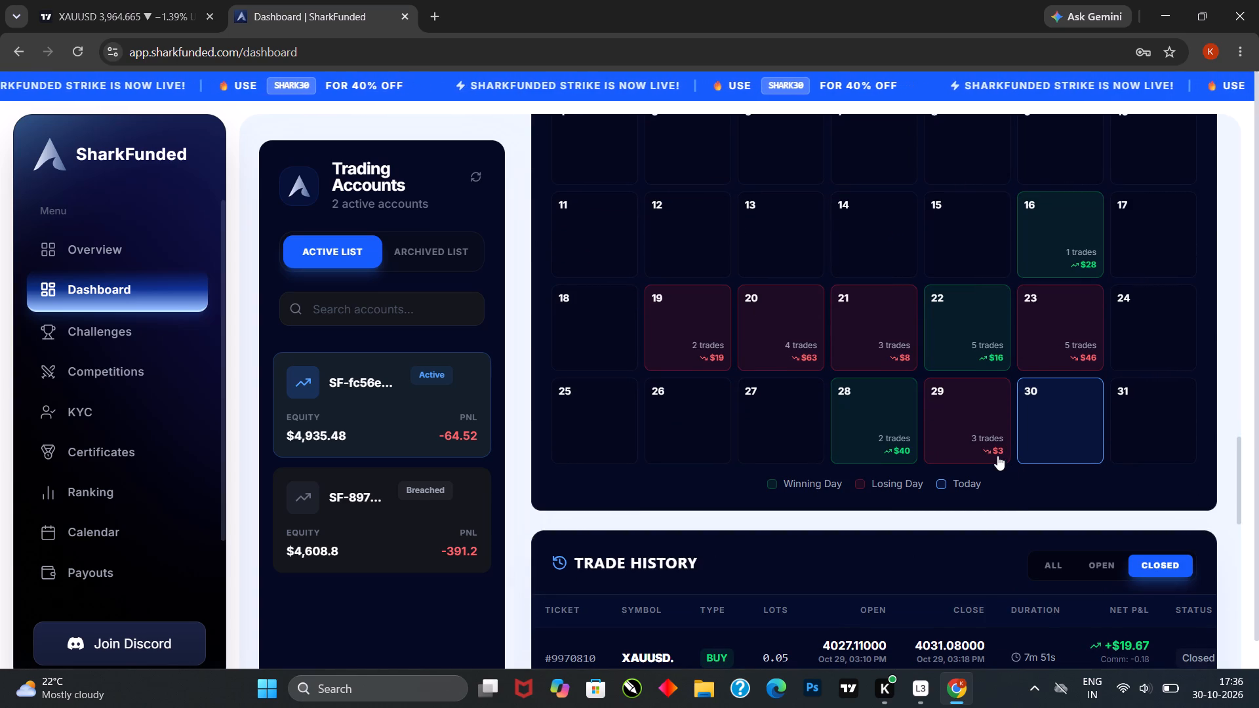
Review the daily profit calendar and the closed trade history on the SharkFunded dashboard.
scroll(1005, 475, "down", 4)
scroll(1005, 477, "up", 3)
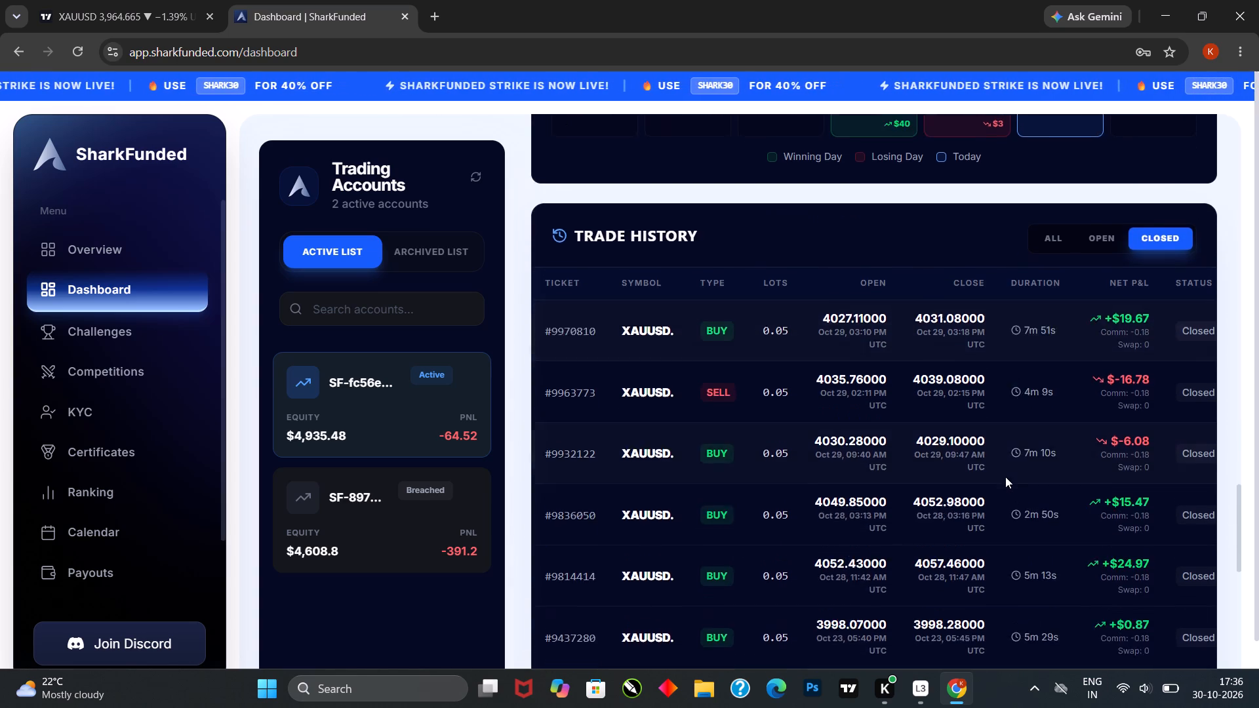
scroll(1005, 477, "up", 1)
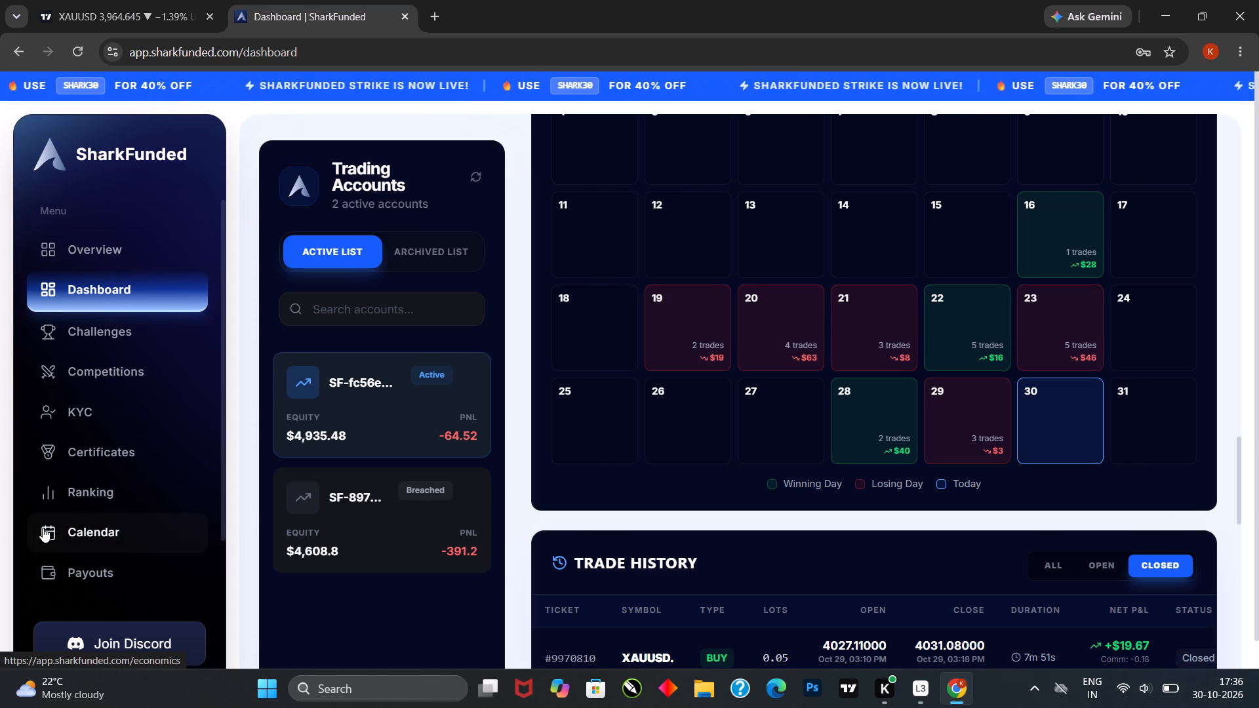
Open SharkFunded's Economic Calendar and check the events scheduled for the rest of 30 October and the start of 31 October.
left_click(92, 545)
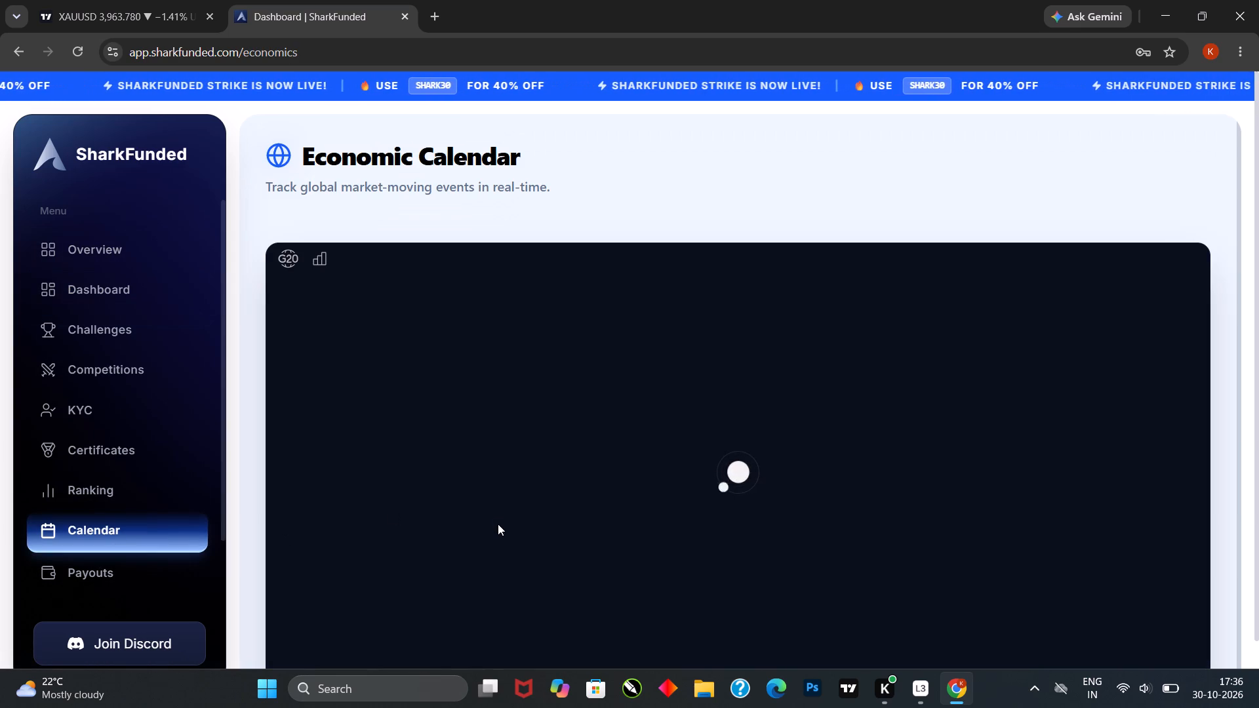
scroll(498, 529, "down", 5)
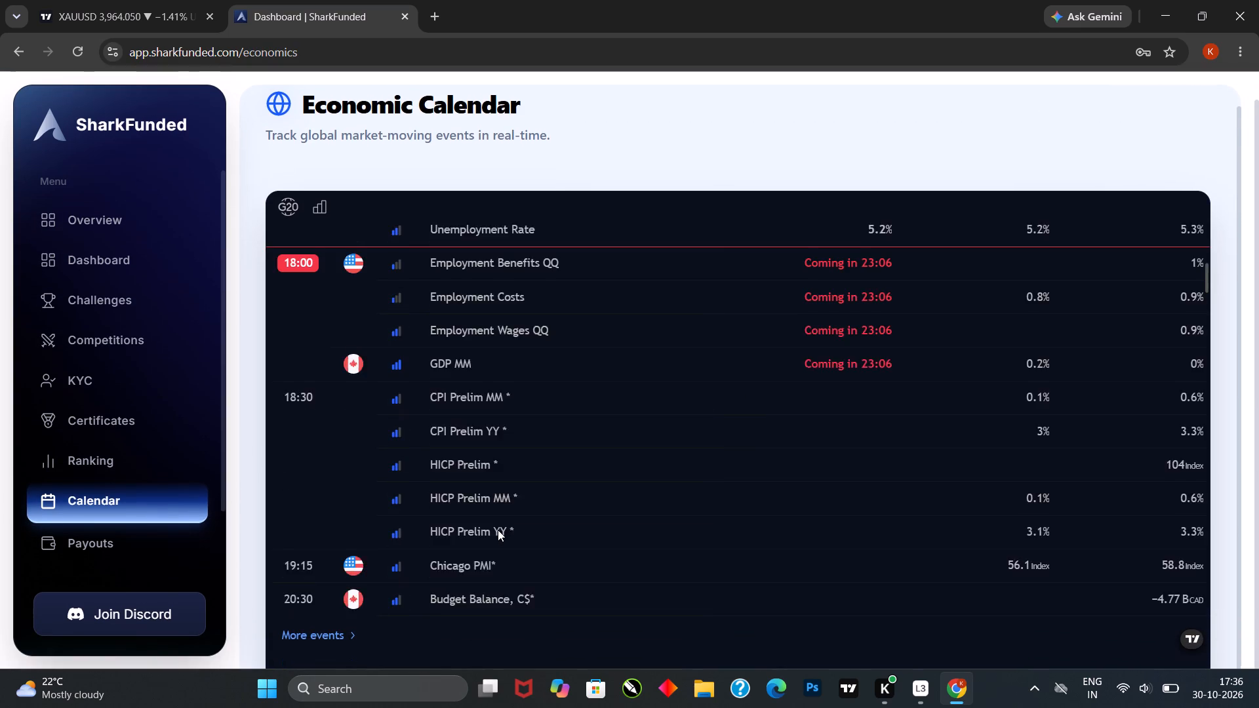
scroll(498, 530, "down", 1)
scroll(498, 530, "up", 2)
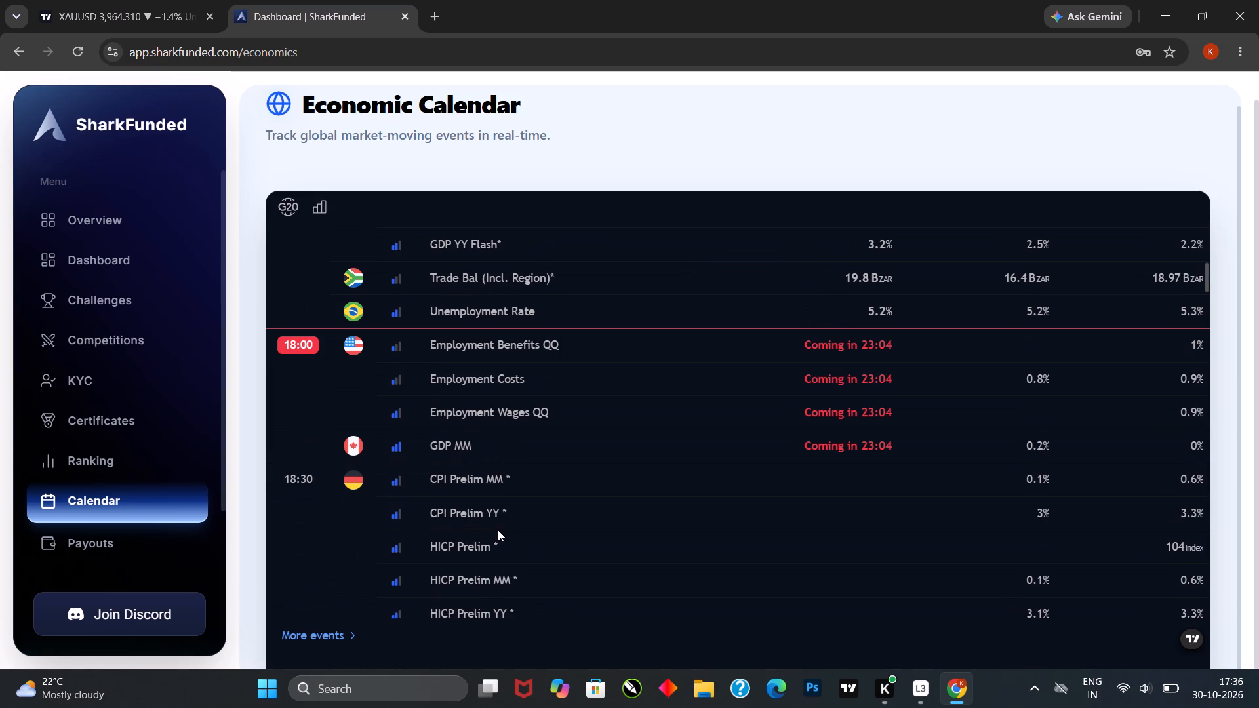
scroll(498, 530, "down", 4)
scroll(498, 530, "up", 2)
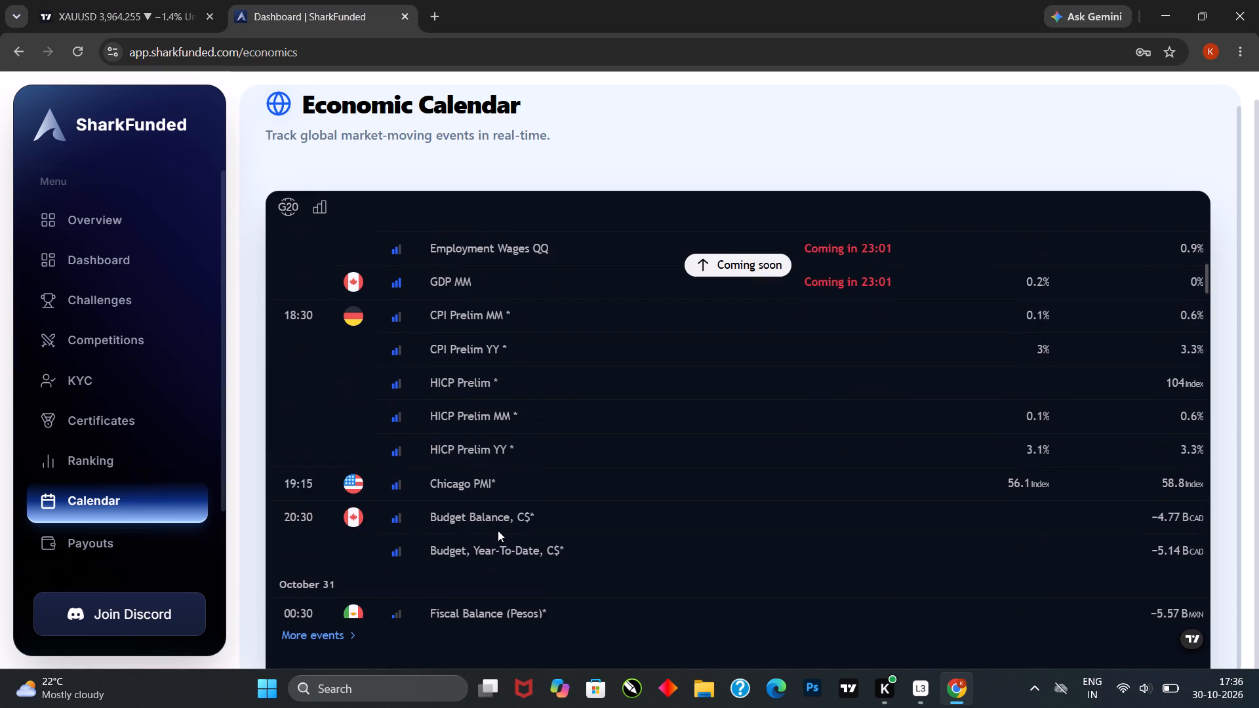
scroll(498, 530, "up", 2)
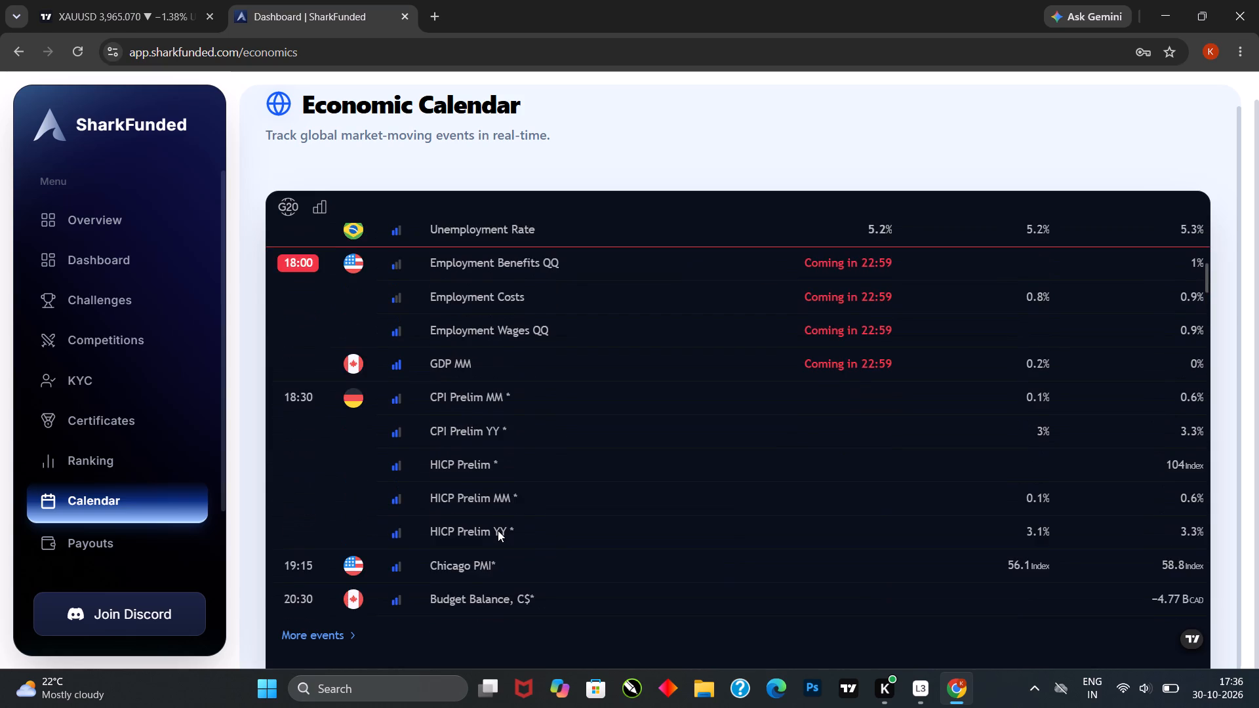
Return to the TradingView XAUUSD chart and examine the latest 1-hour candles near the drawn support levels up close.
left_click(123, 0)
left_click(728, 517)
left_click(738, 521)
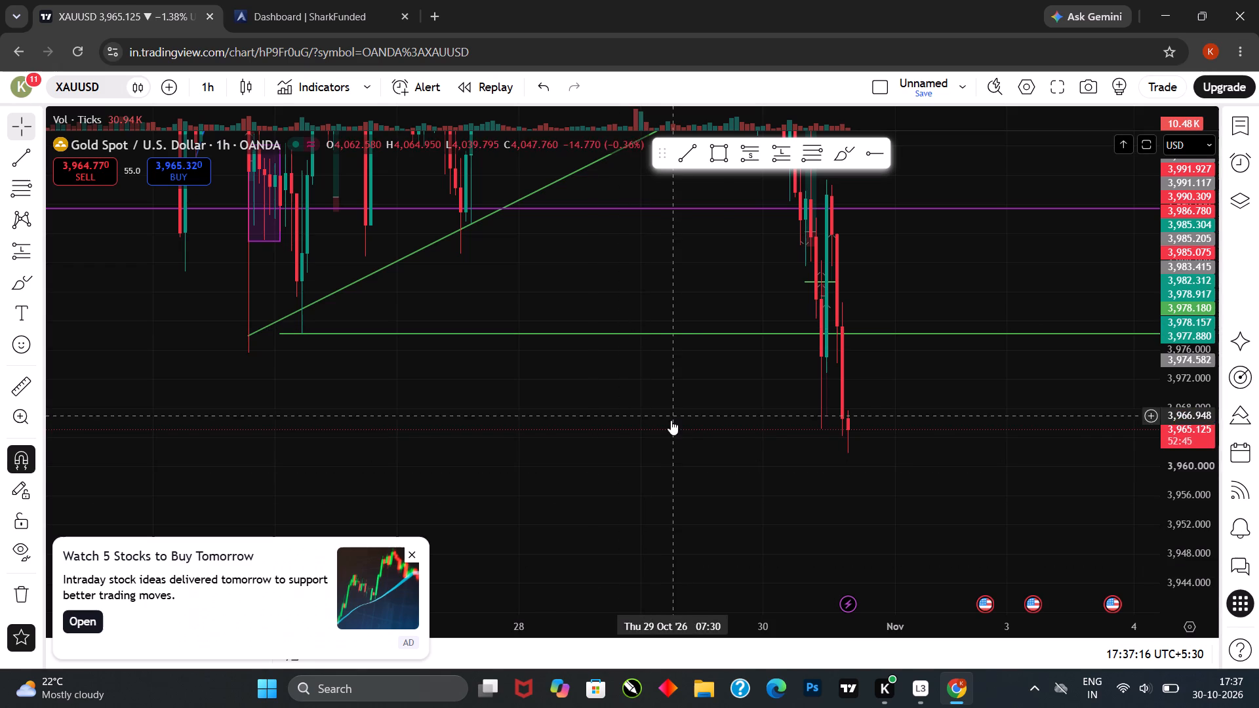
scroll(666, 440, "up", 3)
left_click_drag(686, 467, 767, 515)
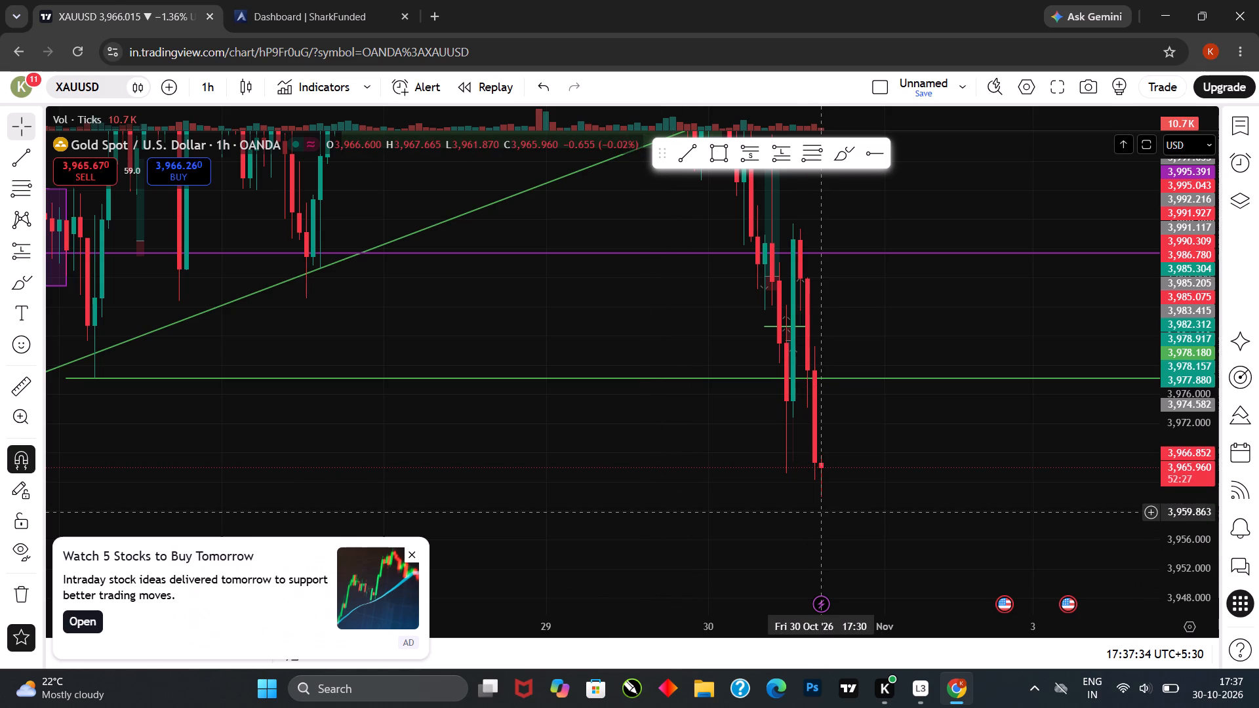
scroll(820, 511, "up", 1)
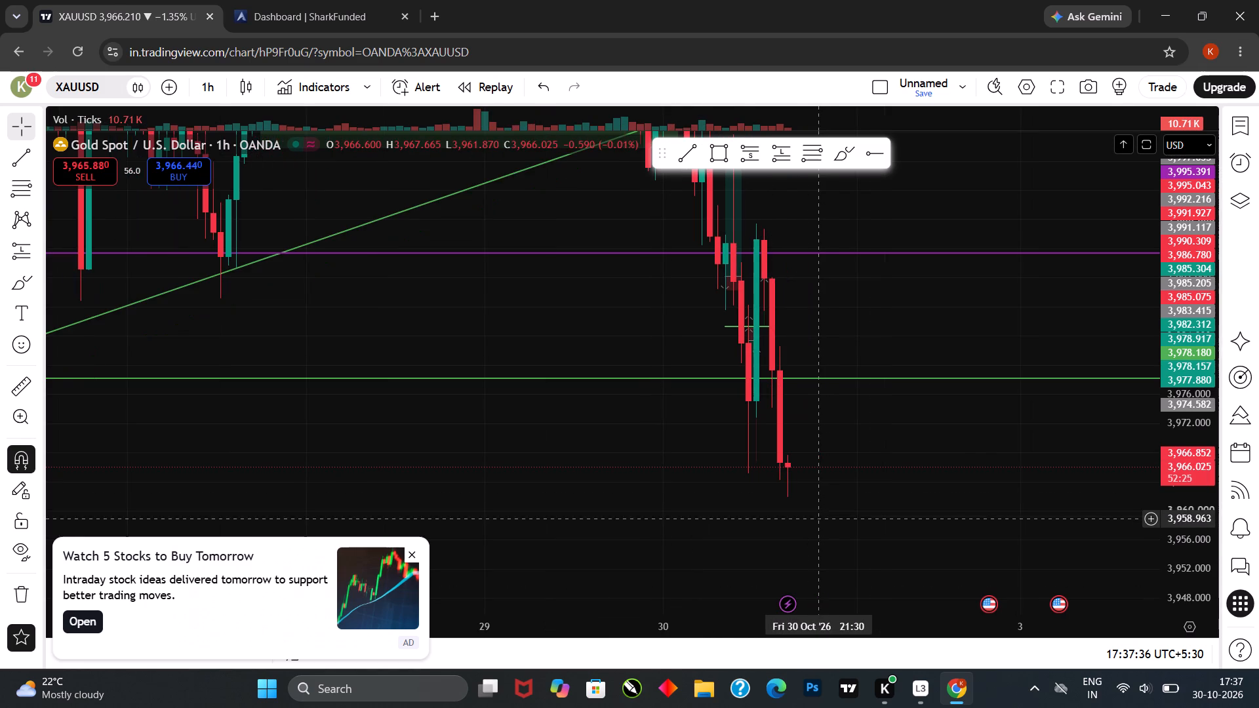
left_click_drag(829, 462, 899, 442)
scroll(880, 452, "up", 3)
left_click_drag(869, 462, 892, 451)
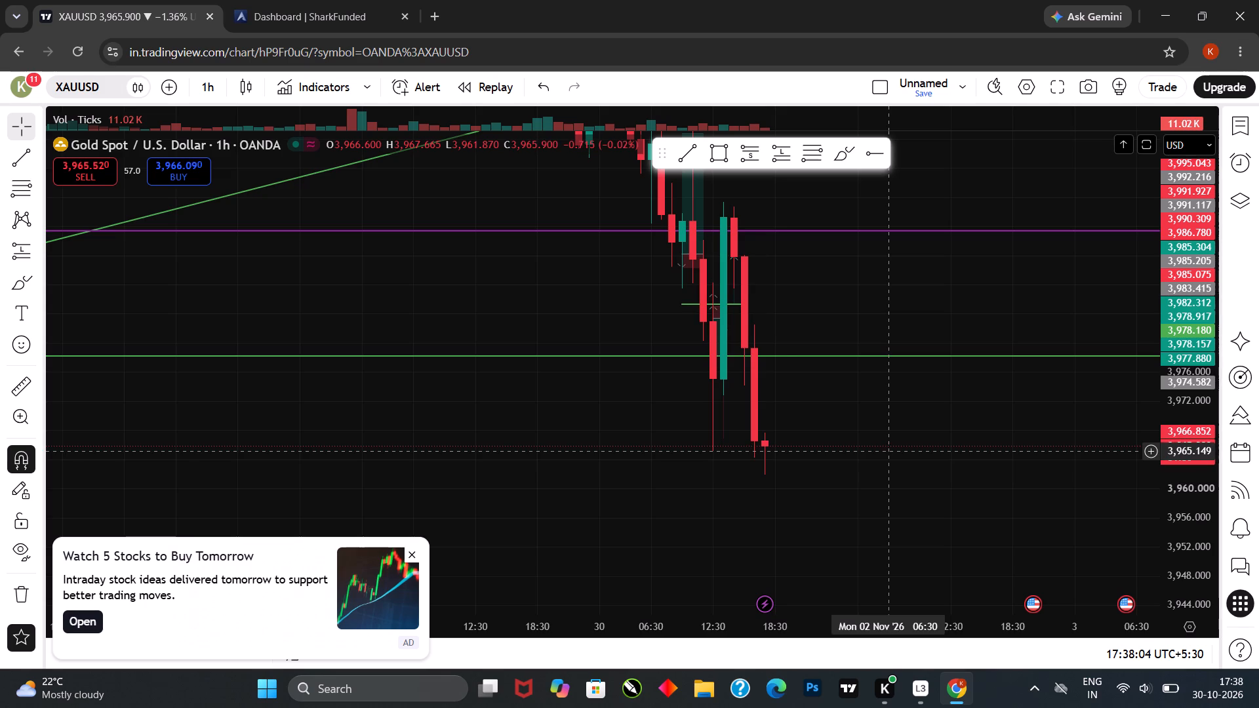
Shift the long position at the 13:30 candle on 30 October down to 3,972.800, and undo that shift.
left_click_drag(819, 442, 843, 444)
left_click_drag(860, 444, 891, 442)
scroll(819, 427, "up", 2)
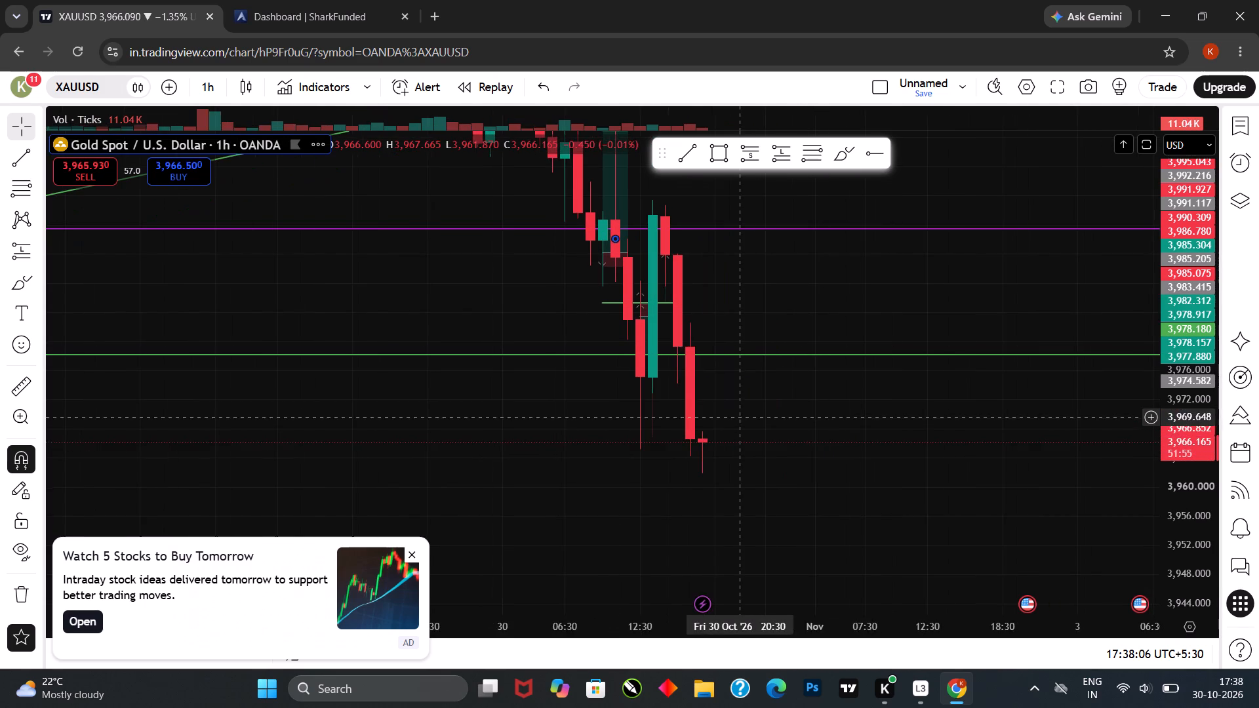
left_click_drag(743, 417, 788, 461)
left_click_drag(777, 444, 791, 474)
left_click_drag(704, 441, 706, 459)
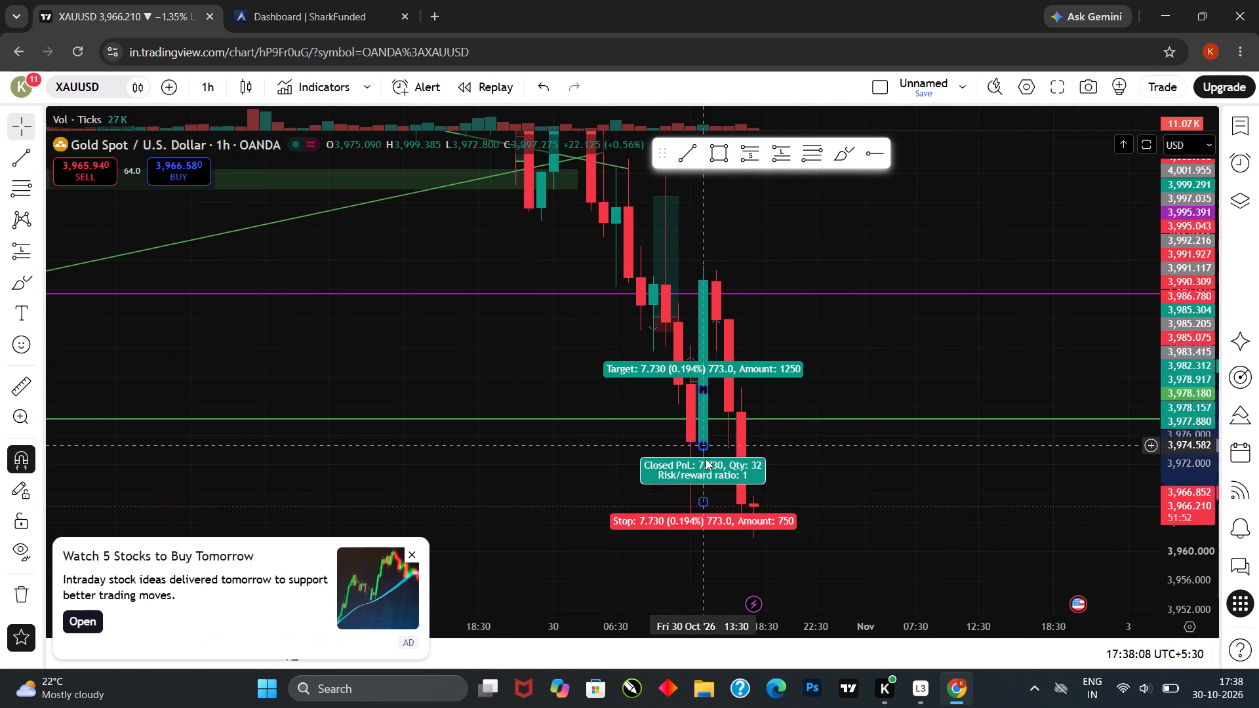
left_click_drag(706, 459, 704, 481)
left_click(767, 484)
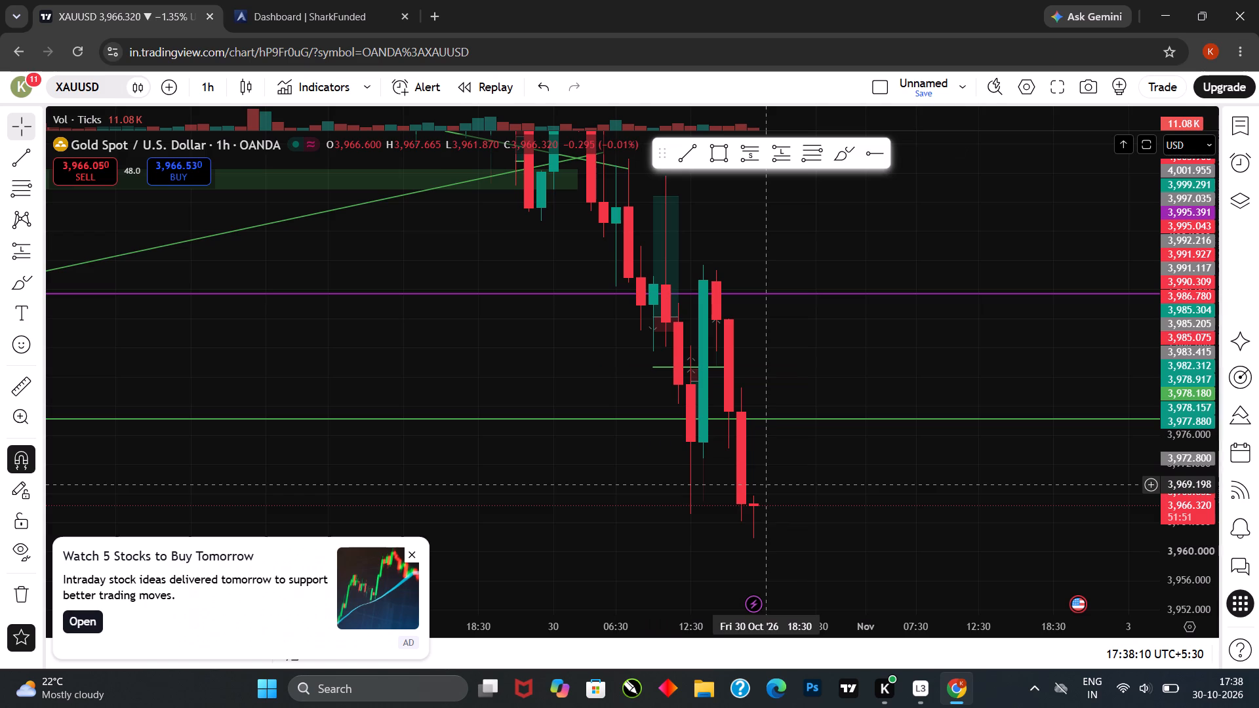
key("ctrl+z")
Examine the earlier 1-hour candles of 29 October around the drawn trendlines, the green zone and the old trade positions.
left_click_drag(837, 496, 873, 497)
left_click_drag(420, 302, 422, 321)
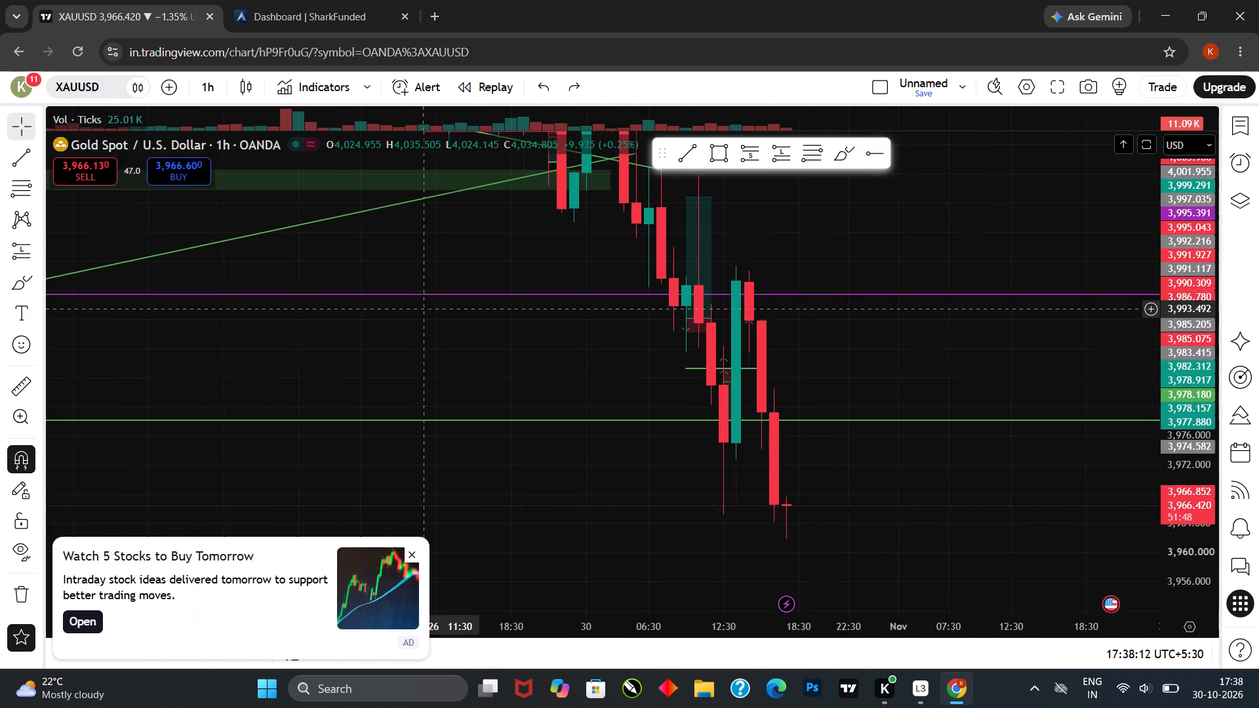
left_click_drag(422, 321, 441, 419)
left_click_drag(471, 340, 475, 348)
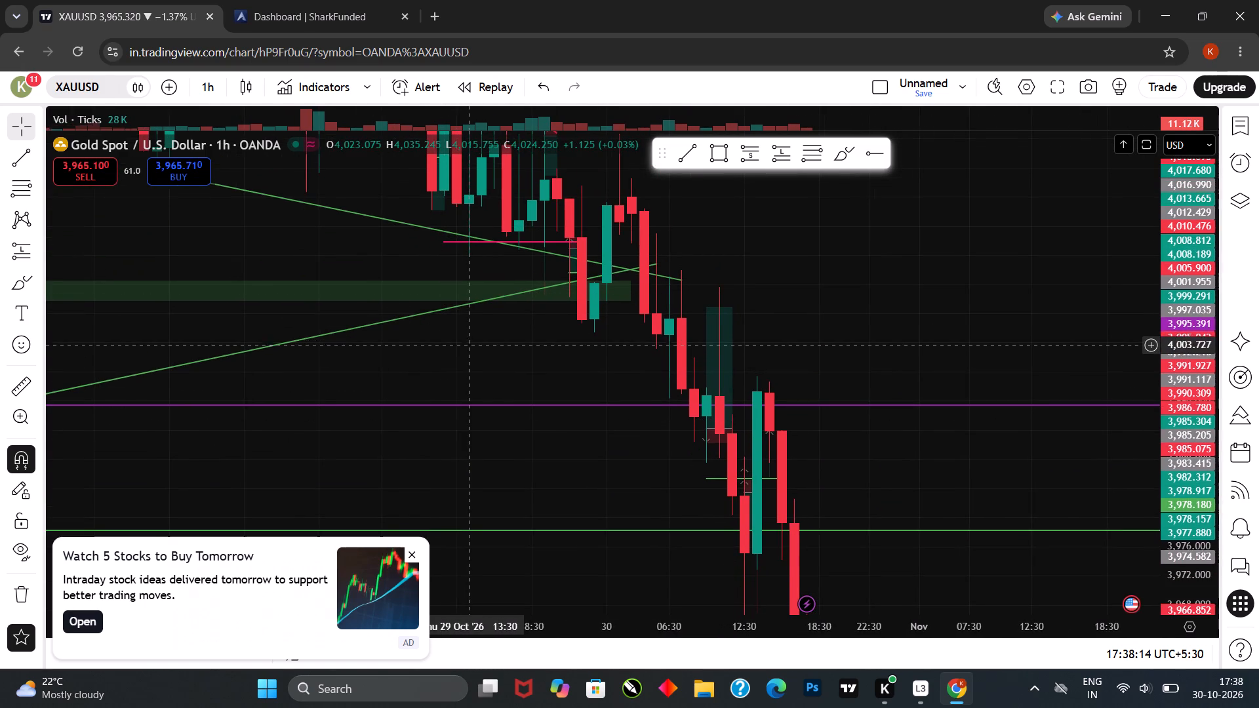
left_click_drag(475, 348, 505, 417)
left_click_drag(524, 387, 557, 458)
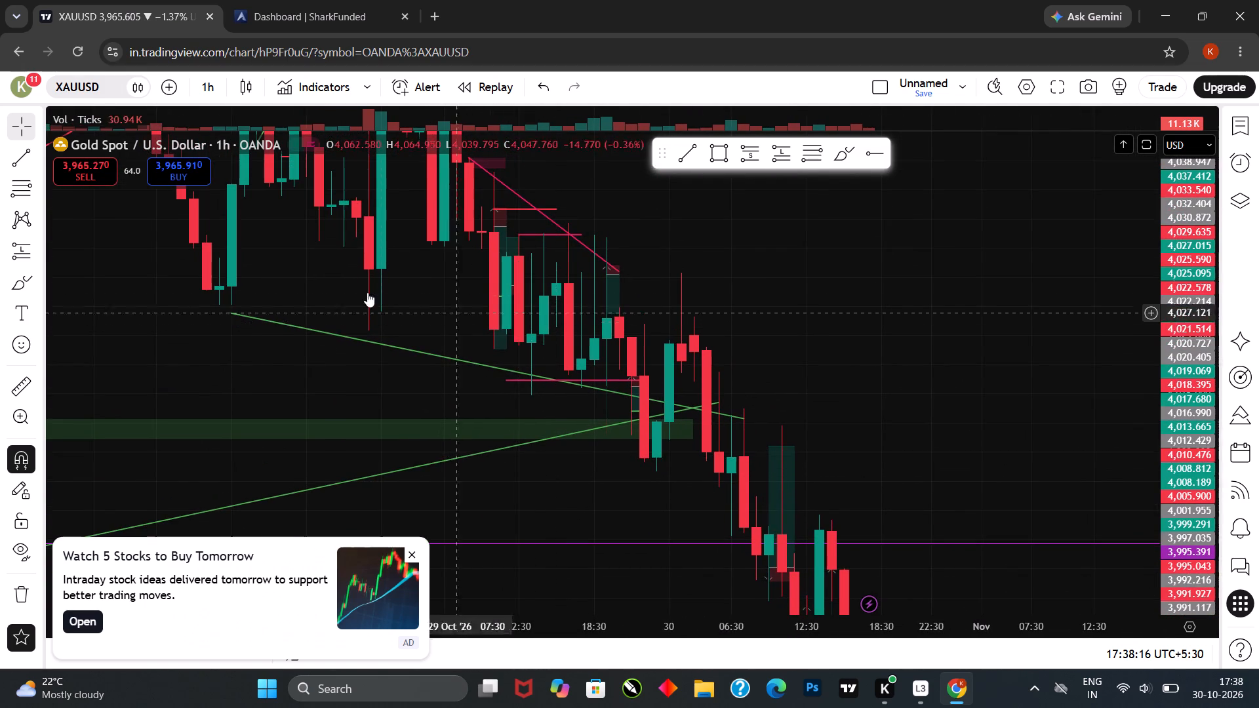
left_click_drag(367, 292, 422, 352)
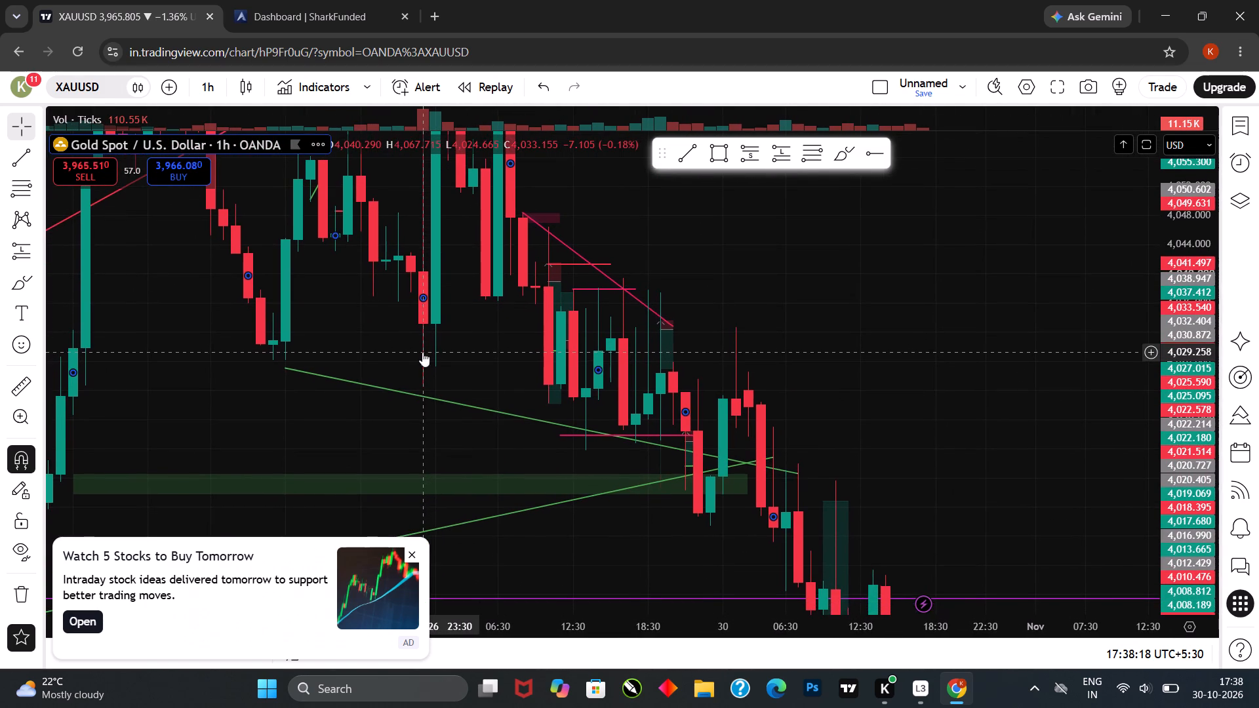
left_click_drag(422, 352, 403, 316)
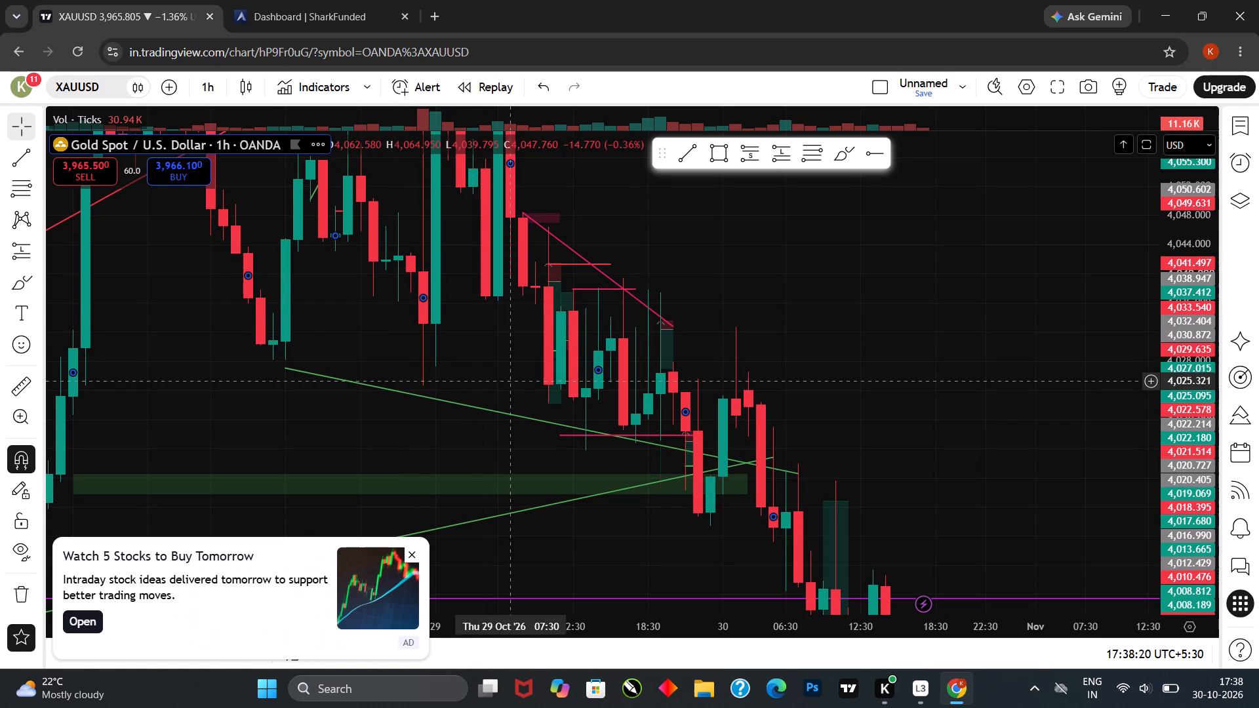
Undo the last two drawing changes on the chart, including the shift of the purple horizontal level.
key("ctrl+z")
left_click_drag(597, 522, 472, 376)
left_click_drag(519, 404, 530, 420)
left_click_drag(544, 435, 644, 529)
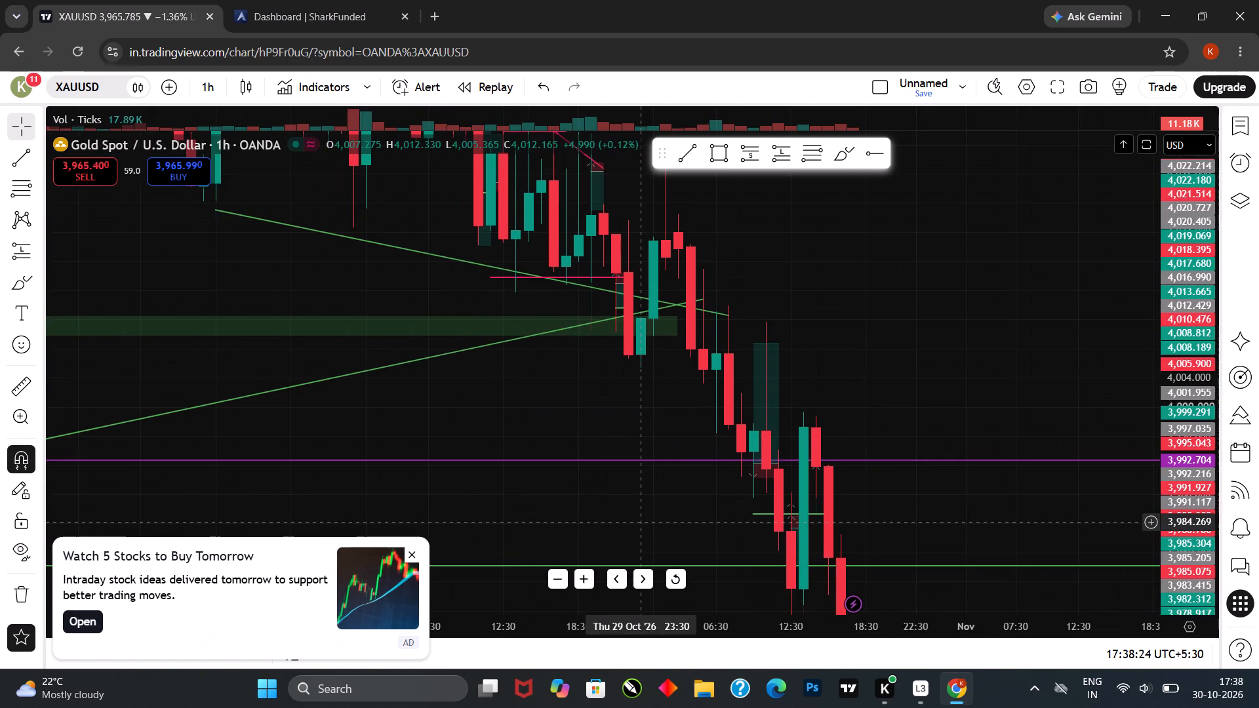
key("ctrl+z")
Delete the green rectangle zone between 4,009.644 and 4,012.579 and the two short positions near 11:30 and 19:30 on 29 October.
left_click_drag(540, 454, 783, 570)
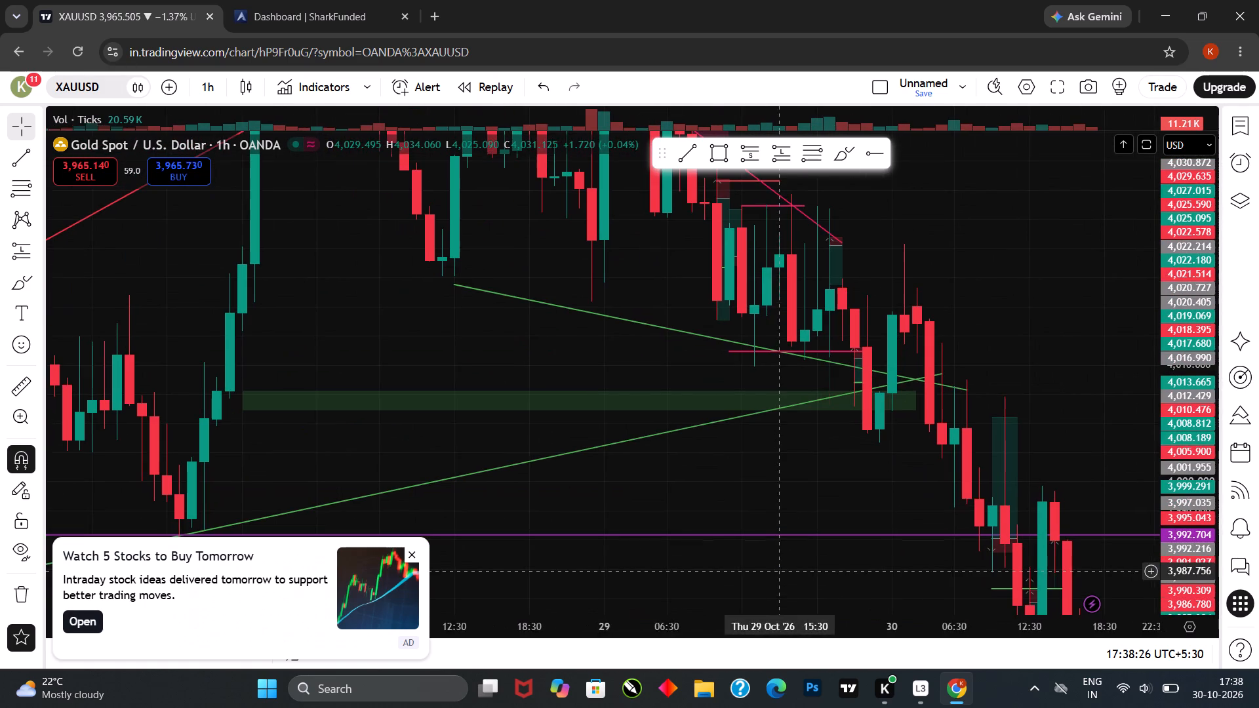
left_click(575, 393)
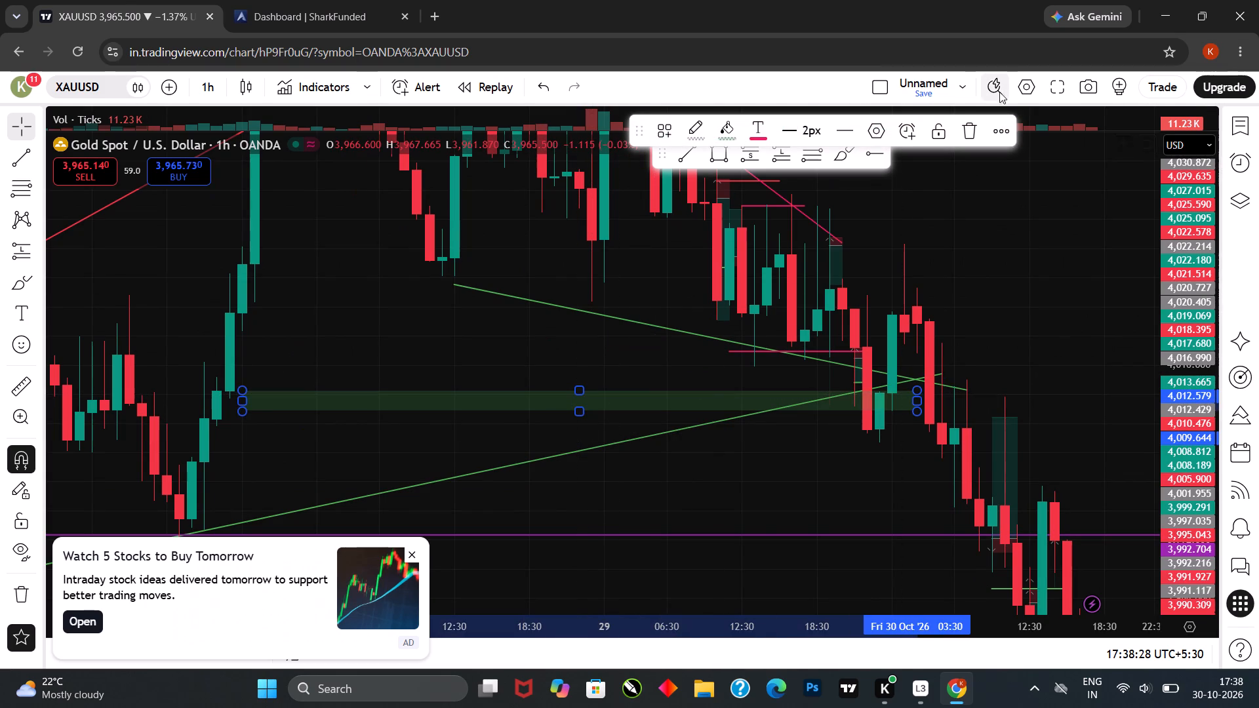
left_click(956, 136)
left_click(734, 282)
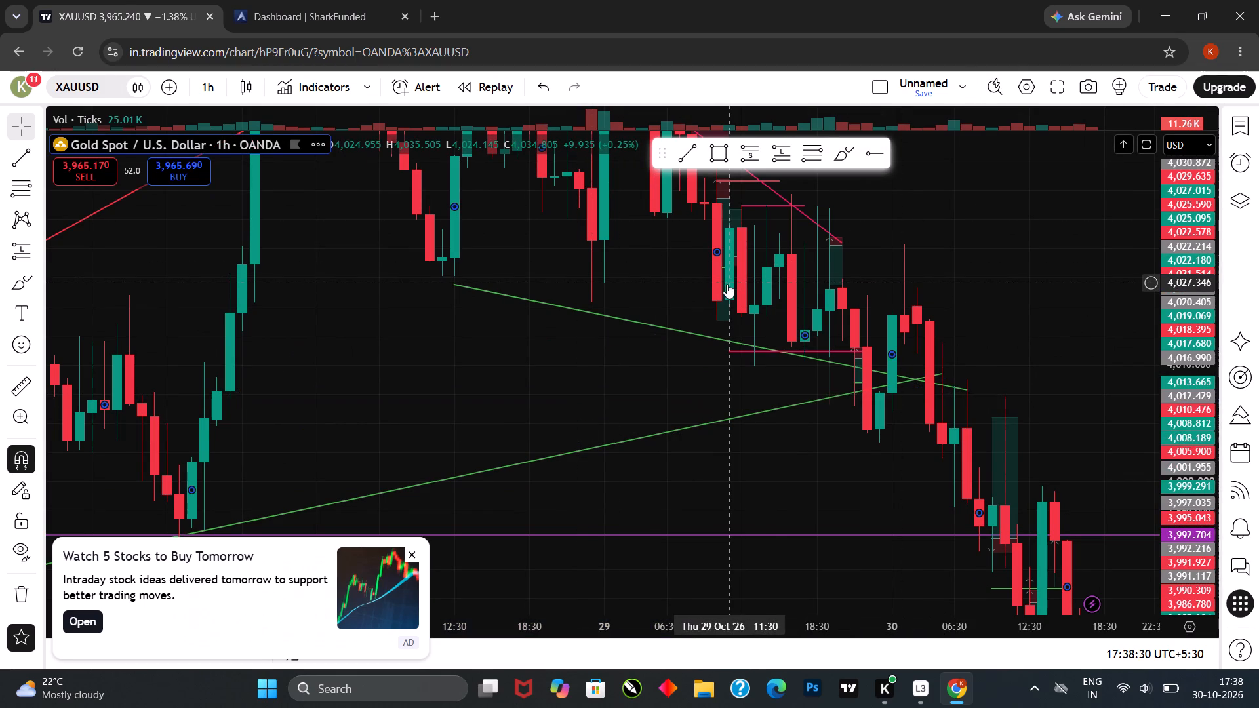
left_click(725, 286)
left_click(909, 138)
left_click(841, 271)
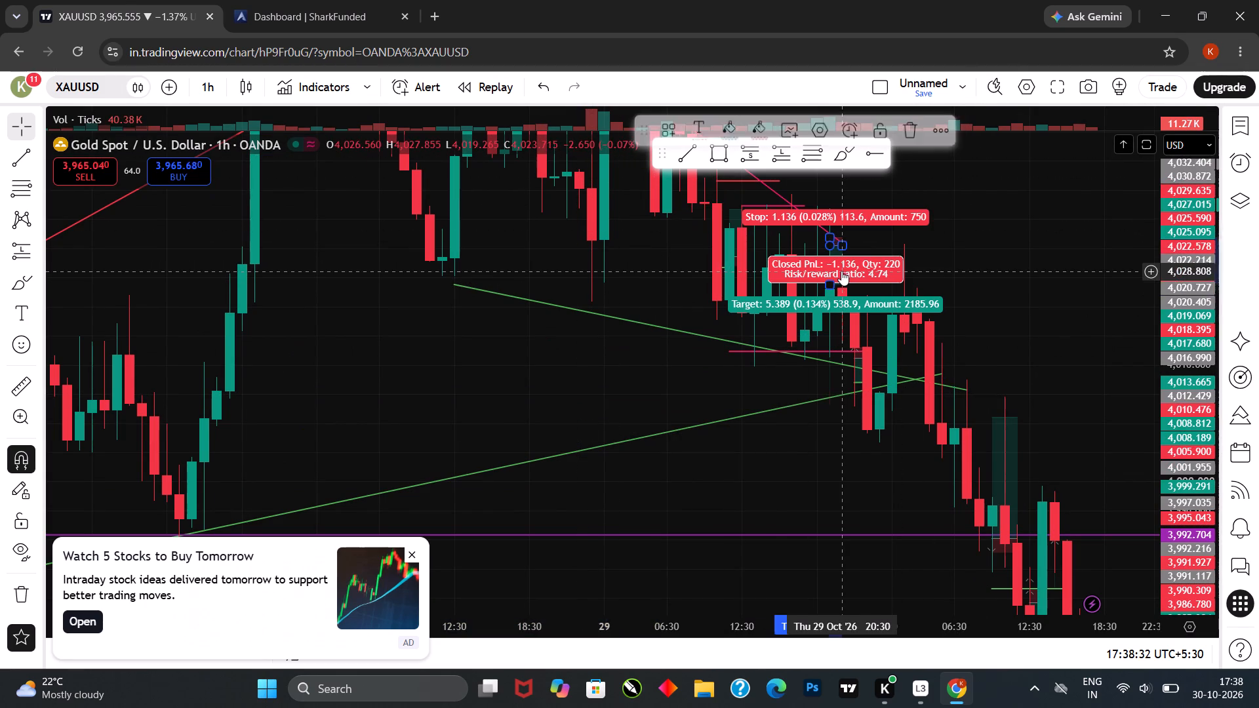
left_click(908, 132)
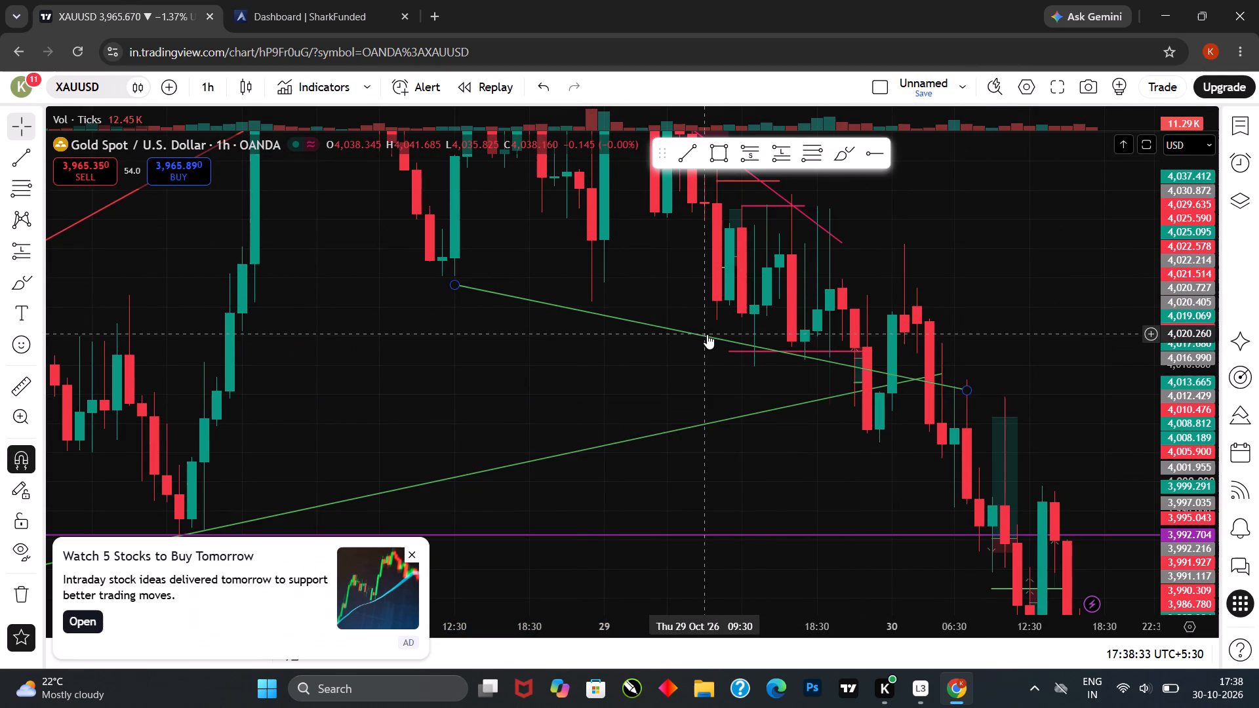
Delete the two crossing green trendlines and the short position near the 21:30 candle on 29 October.
left_click(707, 334)
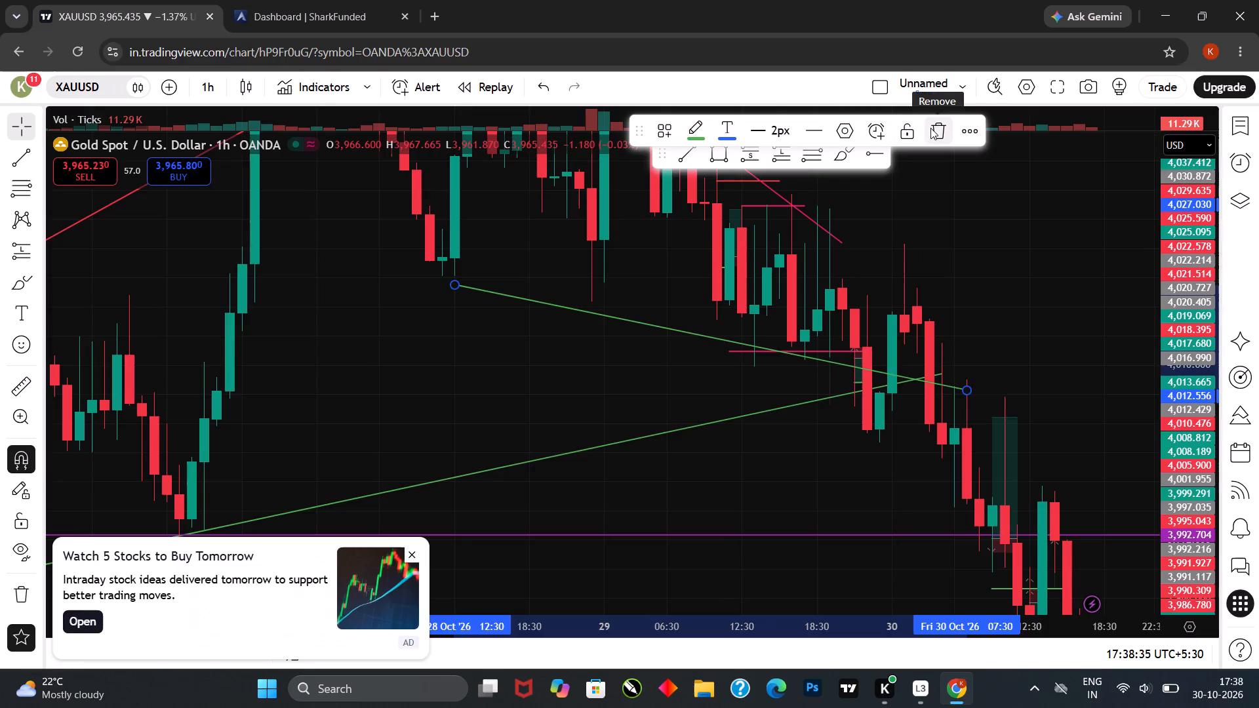
left_click(930, 128)
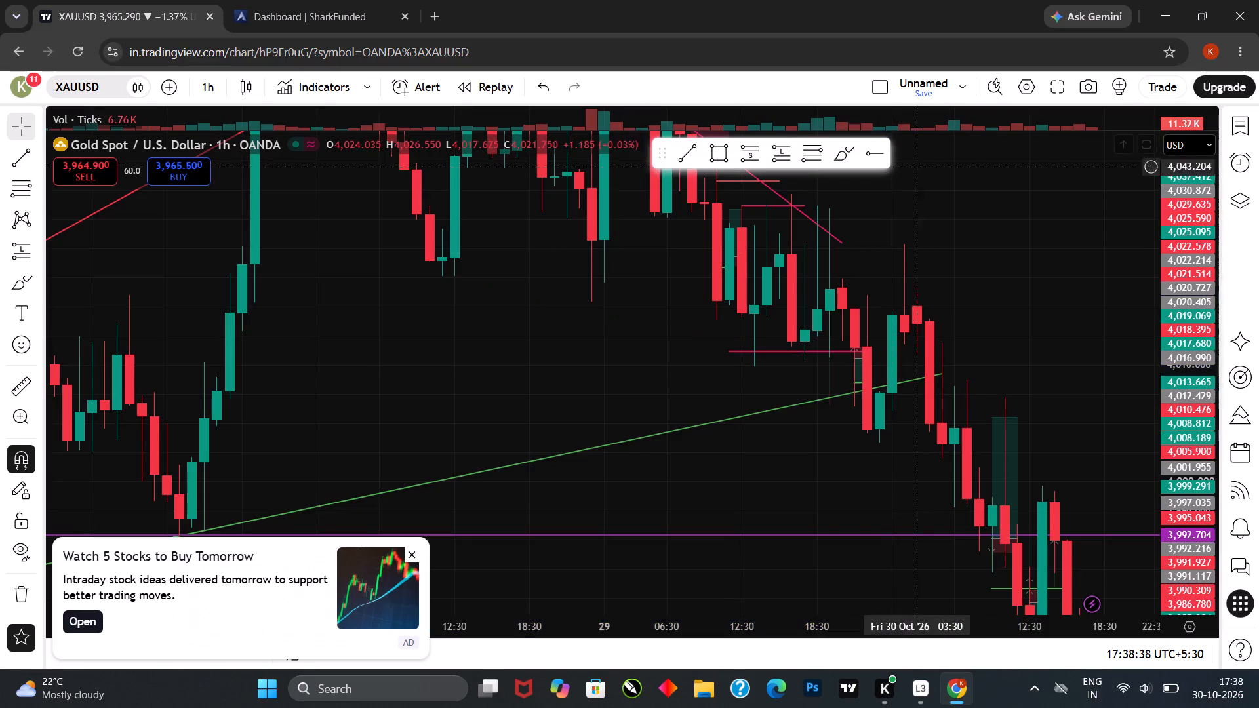
left_click(803, 404)
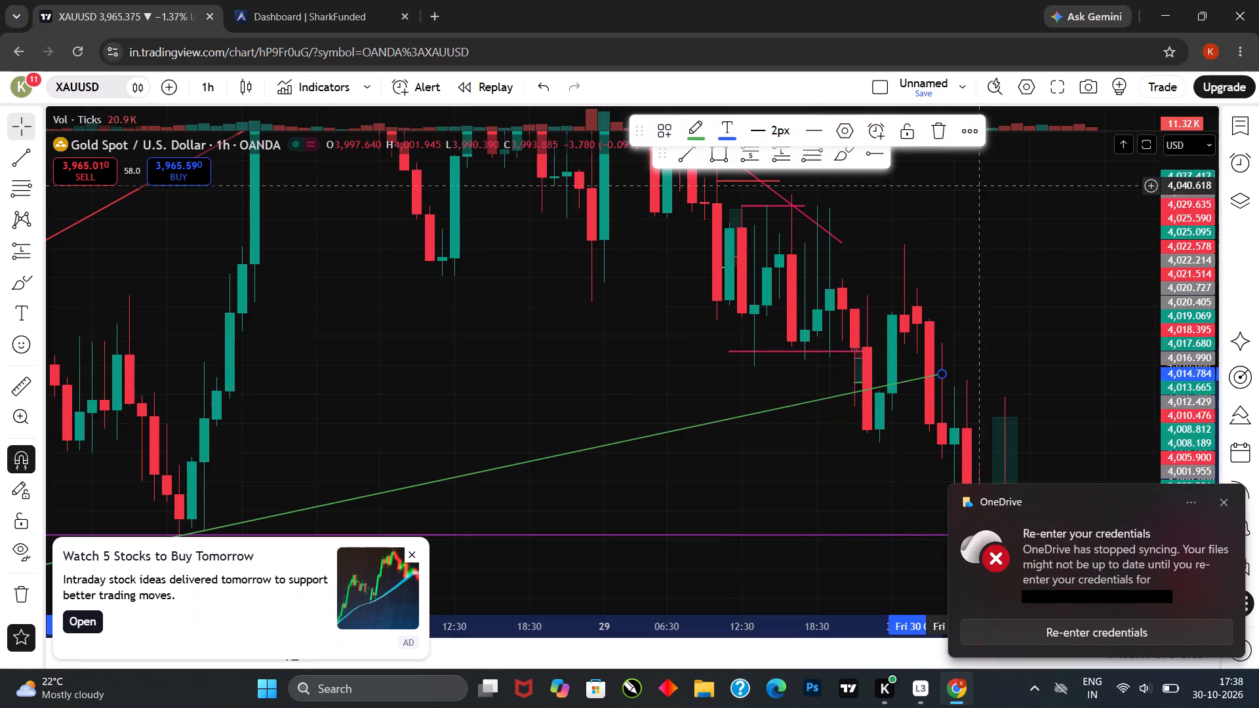
left_click(924, 134)
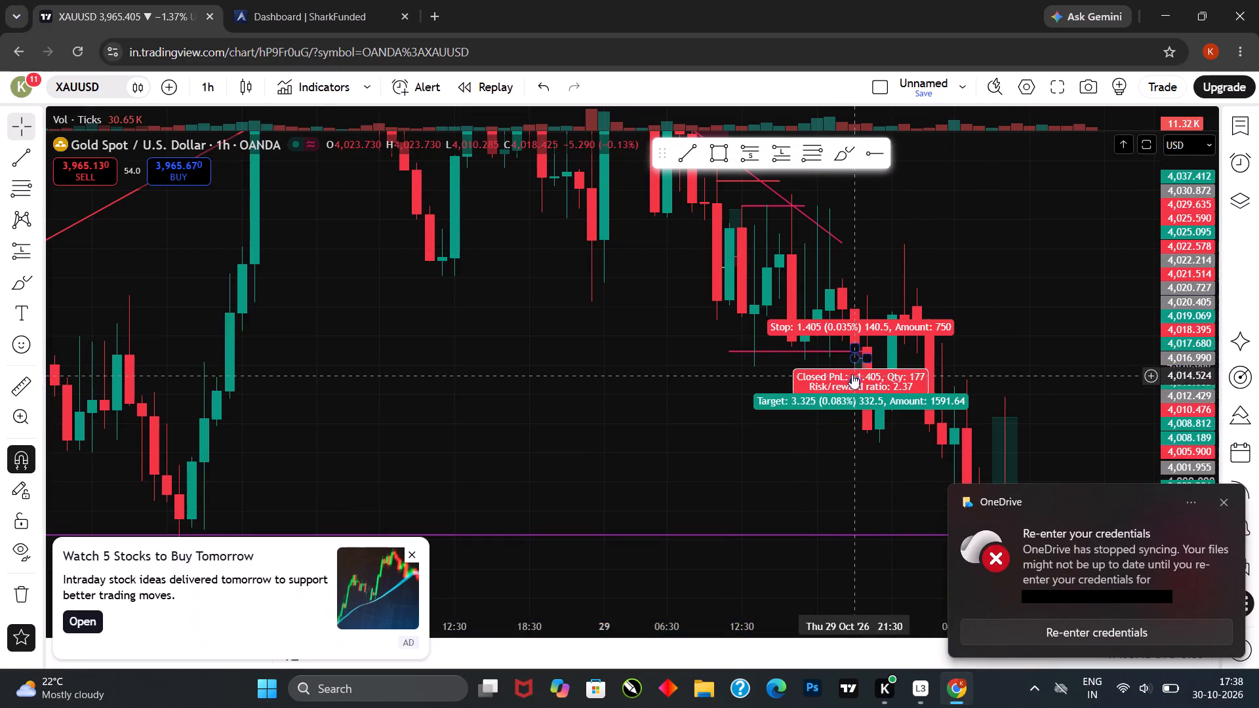
left_click(852, 374)
left_click(911, 143)
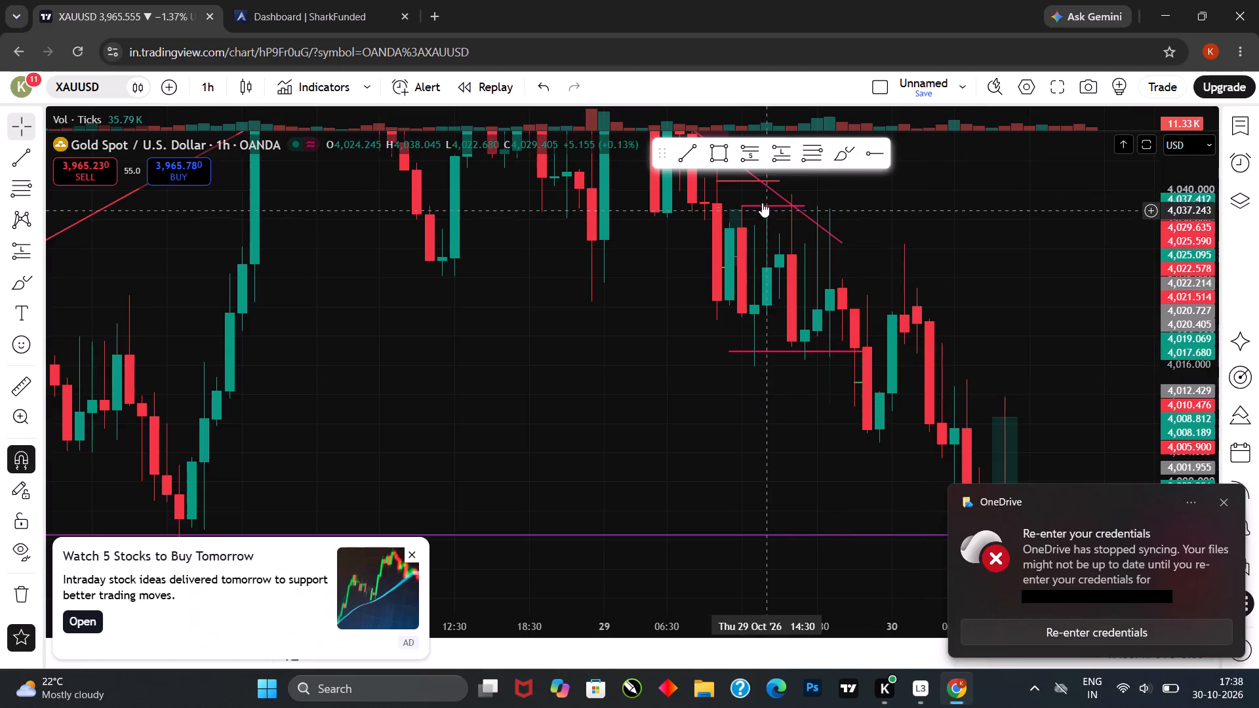
Delete the short horizontal lines at 4,037.840 and 4,041.275 and the descending pink trendline over the 29 October highs.
left_click(762, 201)
left_click(762, 205)
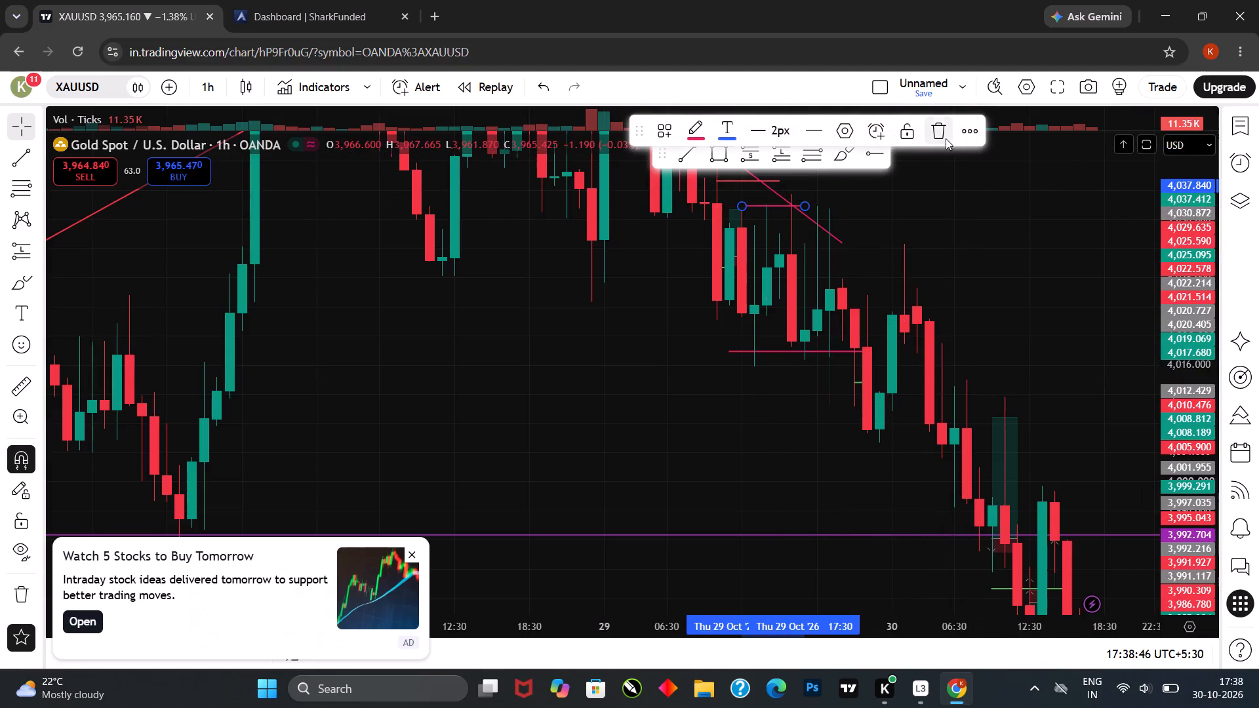
left_click(943, 137)
left_click(752, 180)
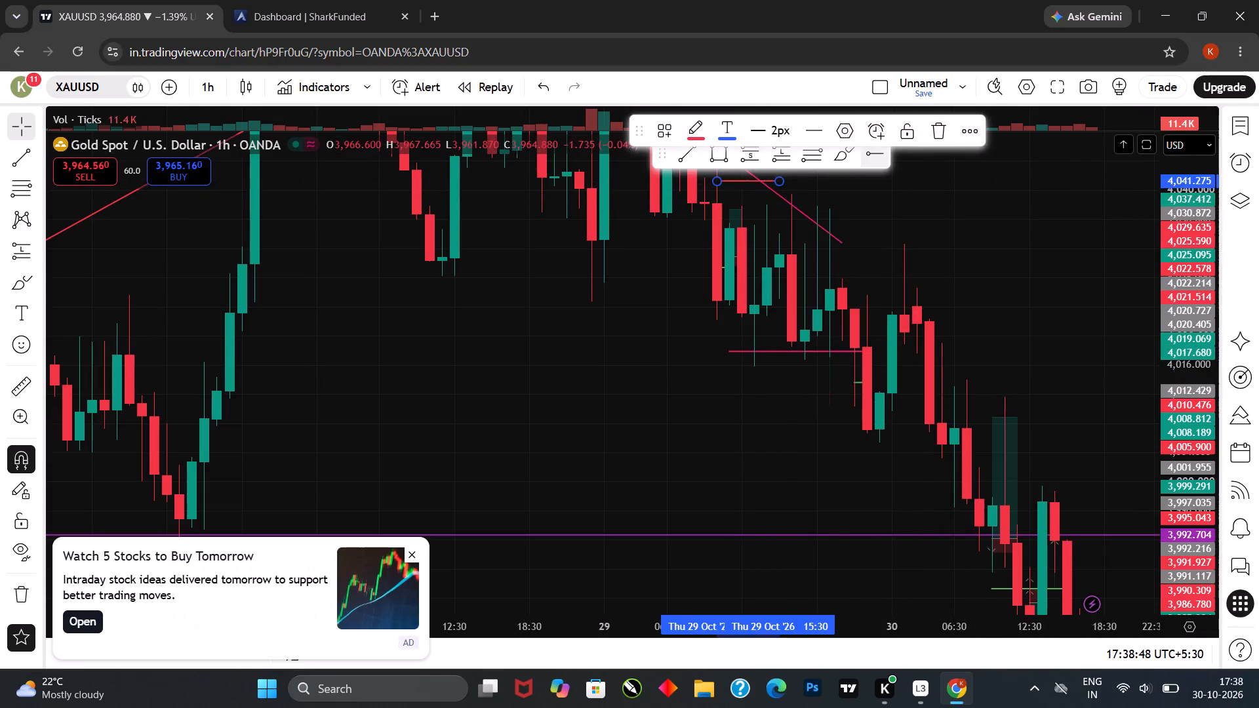
left_click(925, 139)
left_click(816, 218)
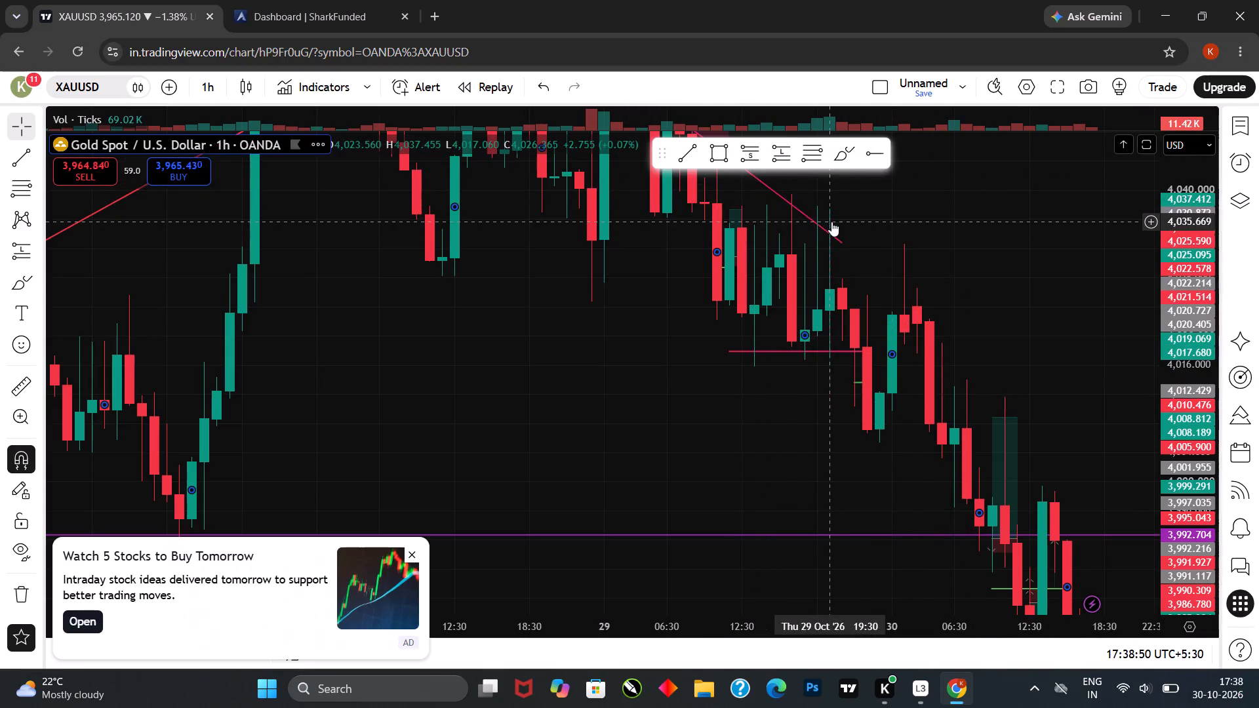
left_click(812, 220)
left_click(948, 130)
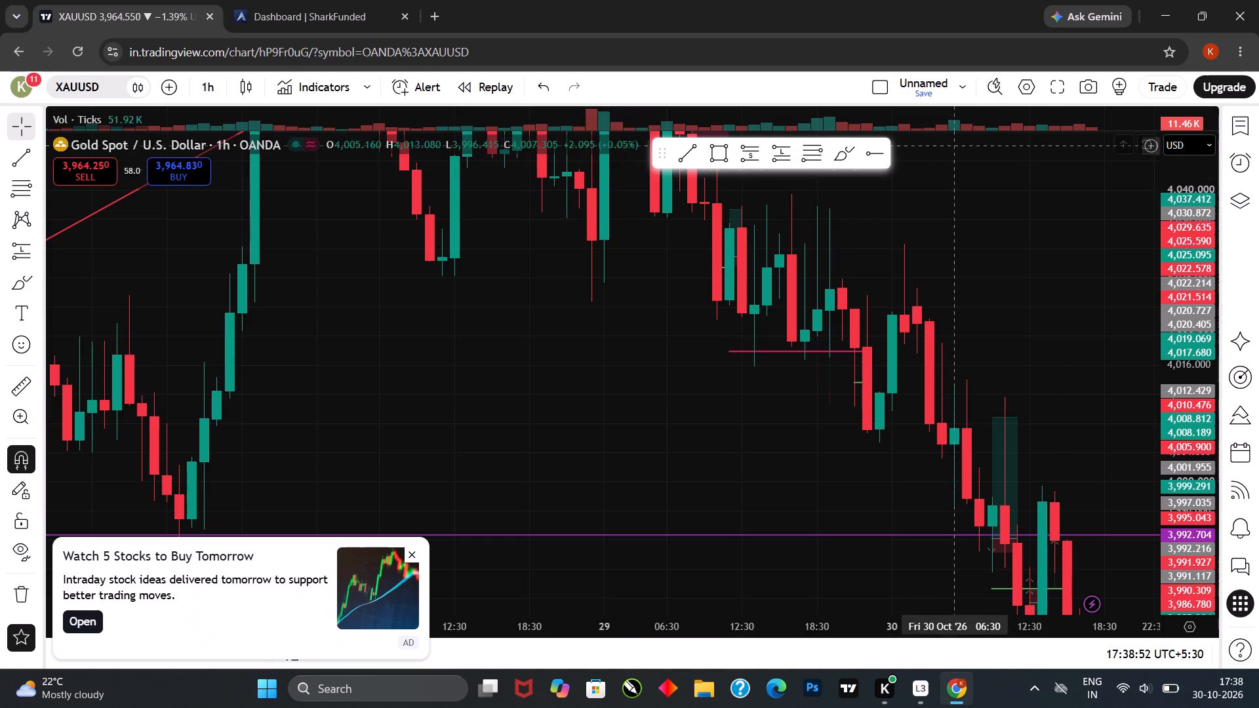
Change the XAUUSD chart interval to 5 minutes.
left_click_drag(1176, 205, 1153, 454)
left_click_drag(972, 480, 797, 379)
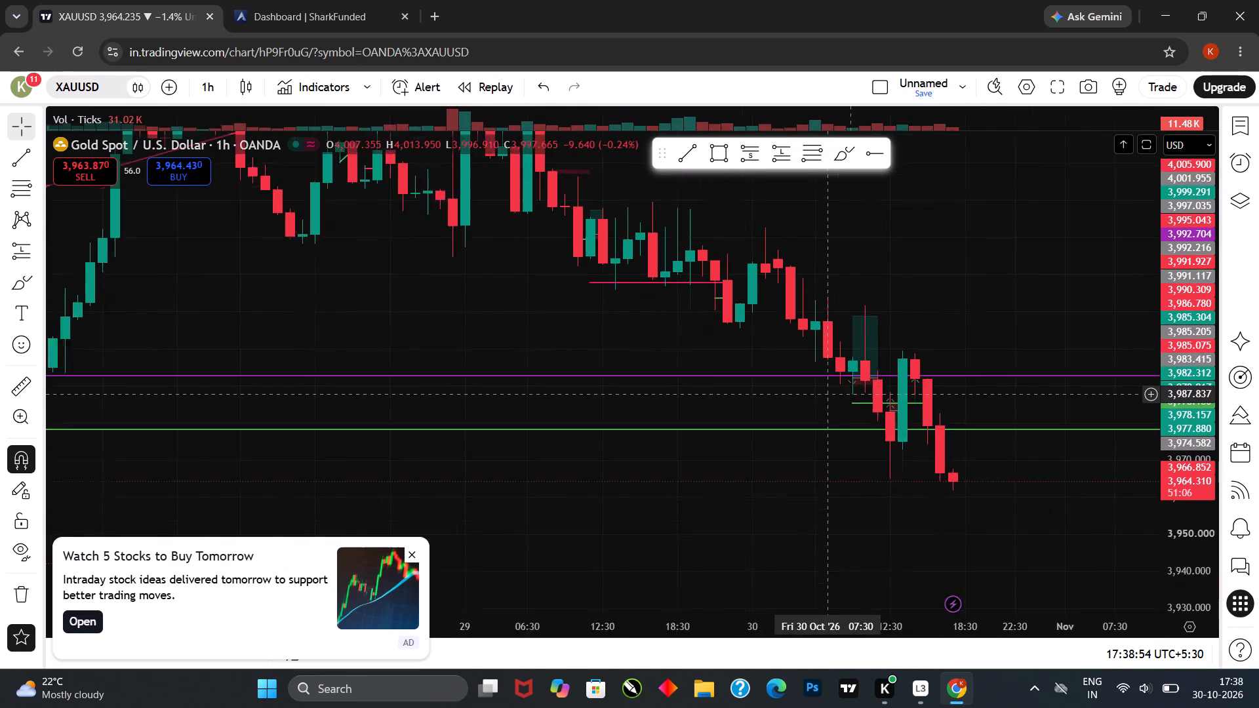
left_click_drag(797, 379, 739, 332)
left_click_drag(843, 422, 887, 398)
scroll(887, 398, "down", 1)
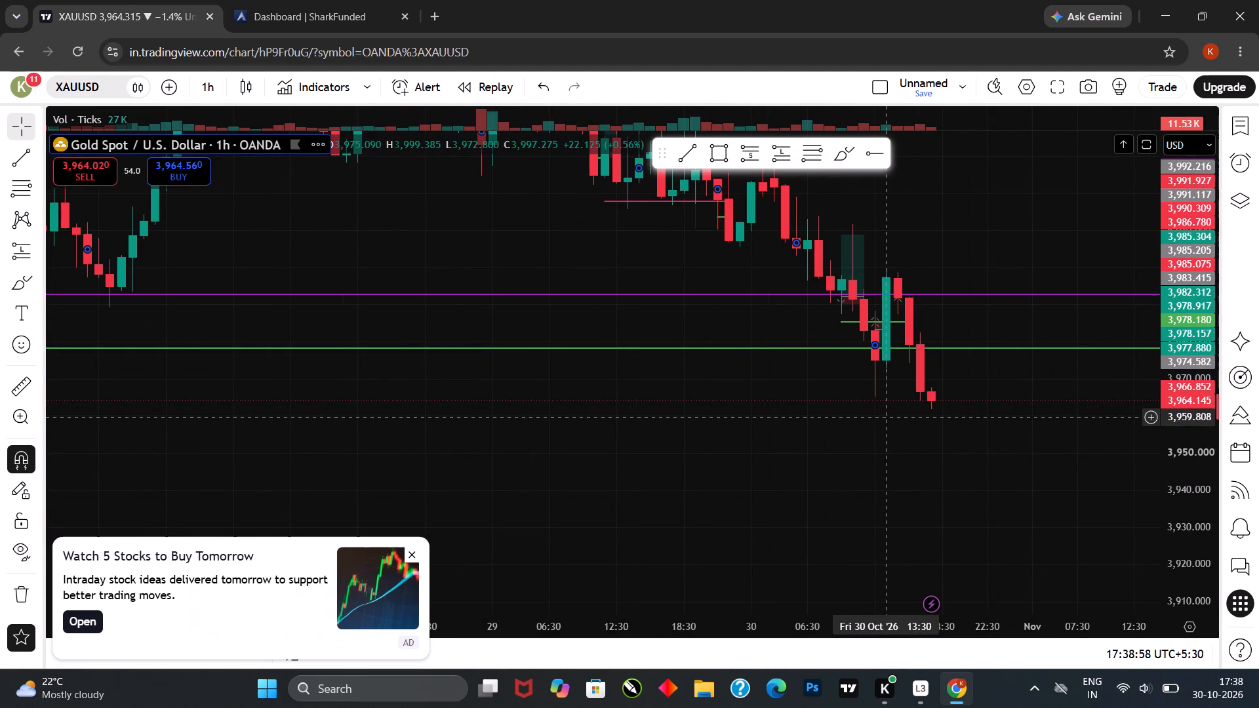
key("5")
key("Return")
Measure the price range of the latest 5-minute candles around 17:30, down to their low, and clear the measurement.
scroll(884, 416, "up", 2)
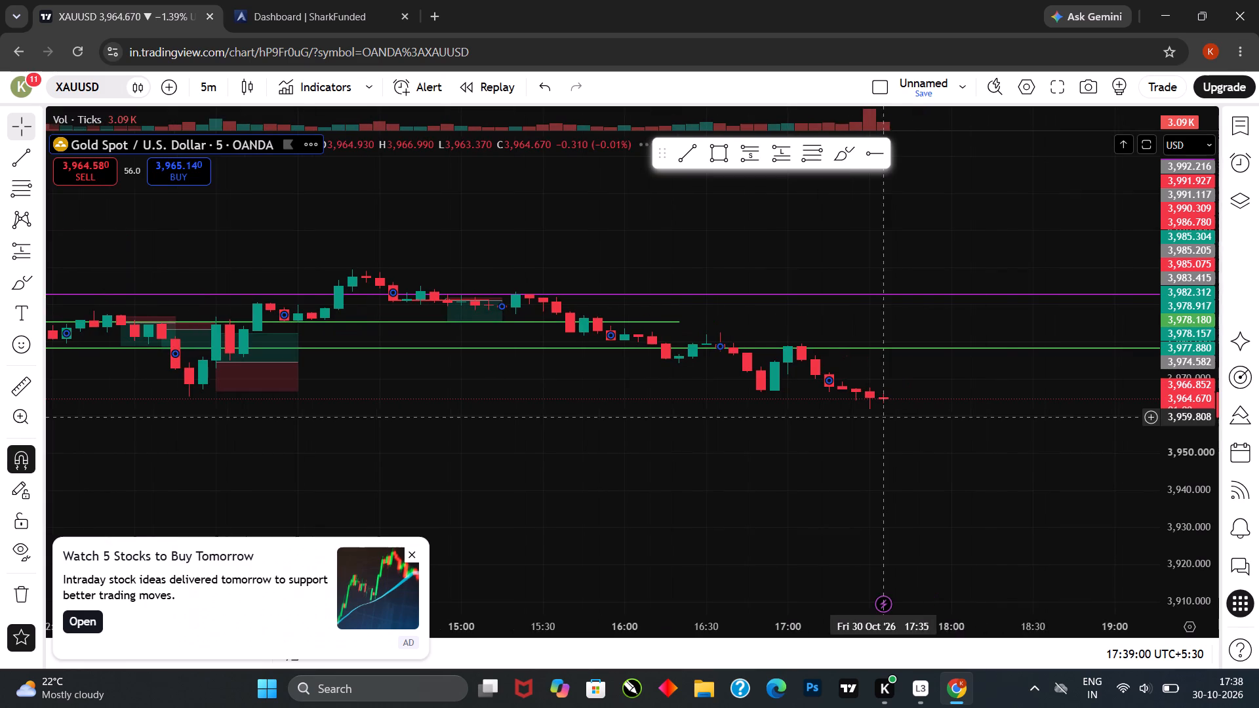
left_click_drag(1191, 500, 1150, 300)
left_click(1178, 431)
left_click_drag(1172, 405, 1161, 341)
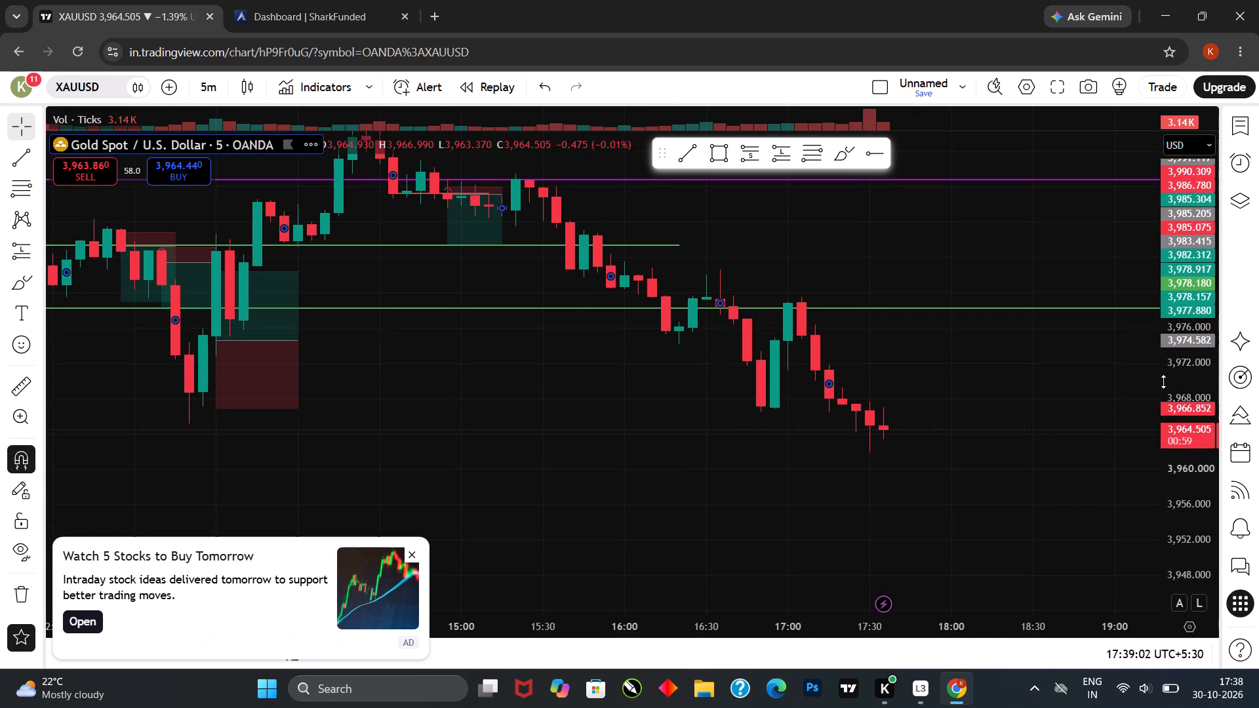
left_click_drag(1163, 382, 1149, 333)
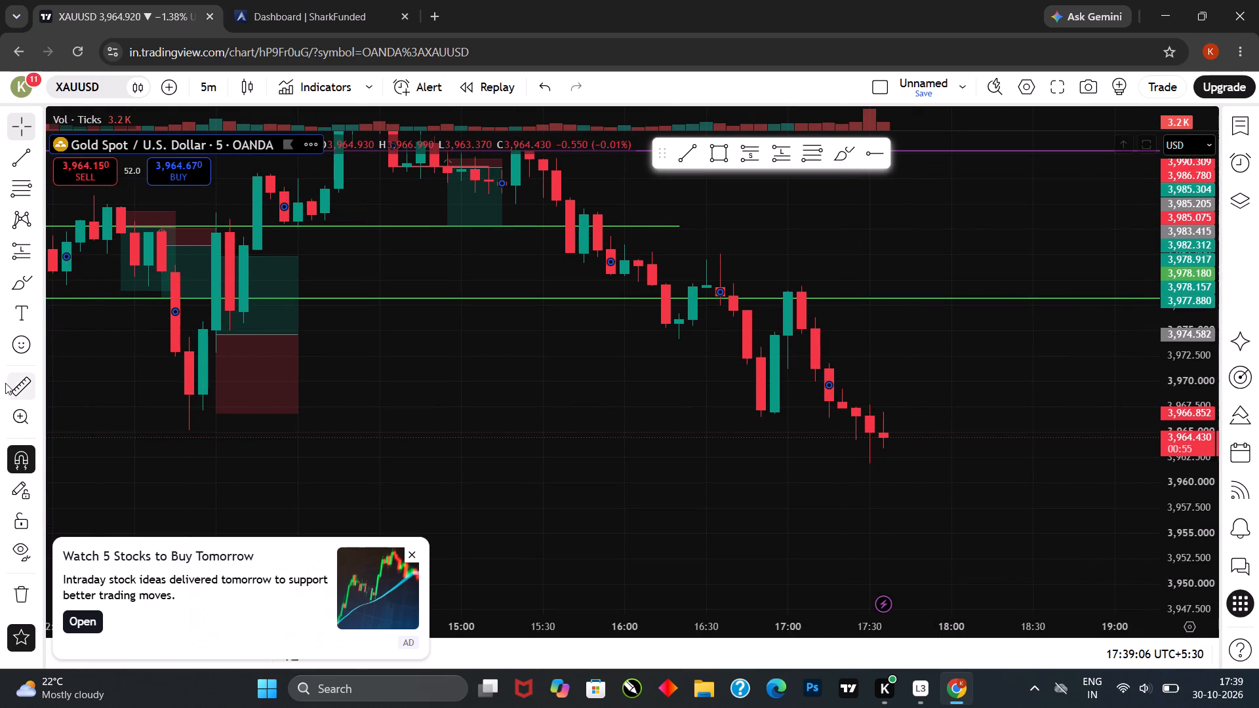
left_click(33, 394)
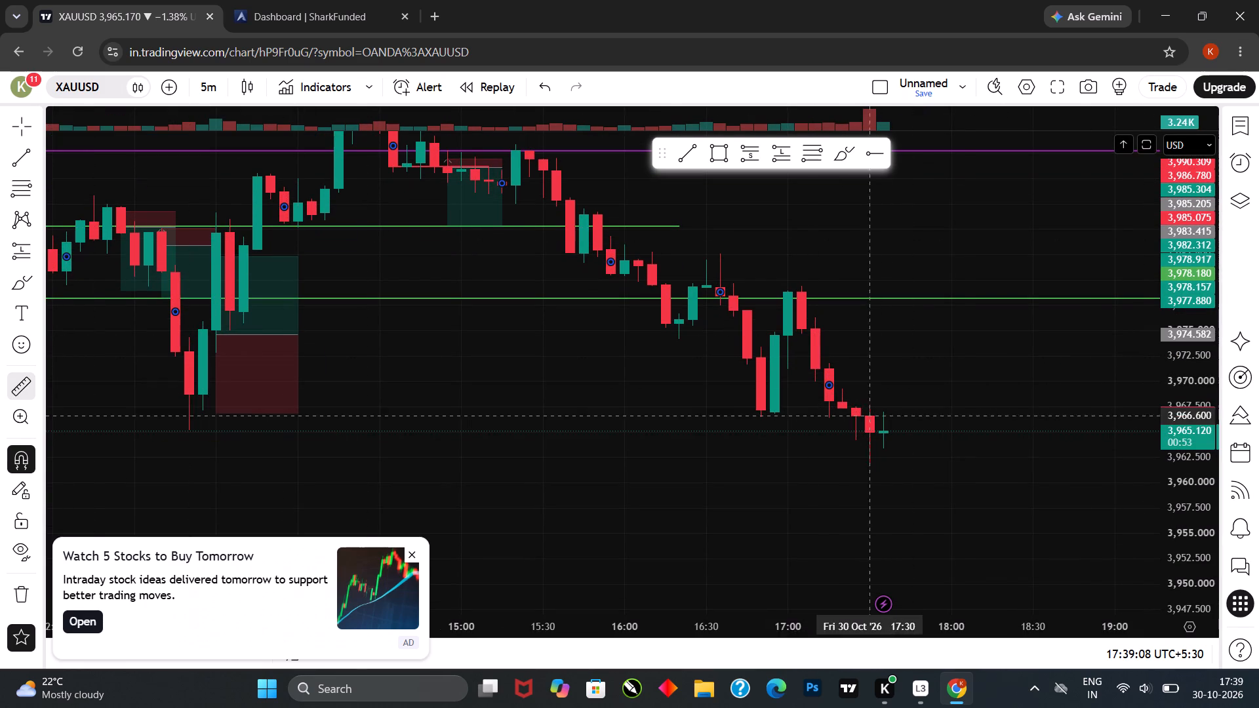
left_click(845, 413)
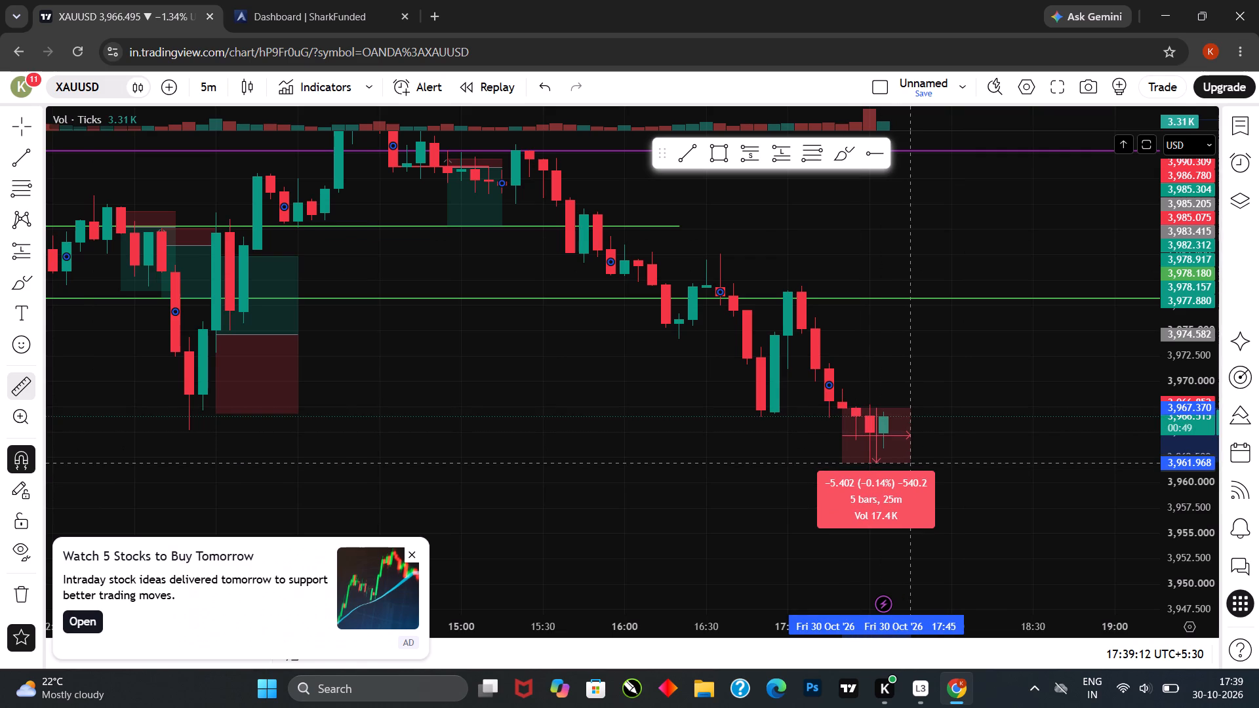
left_click(907, 462)
left_click(898, 456)
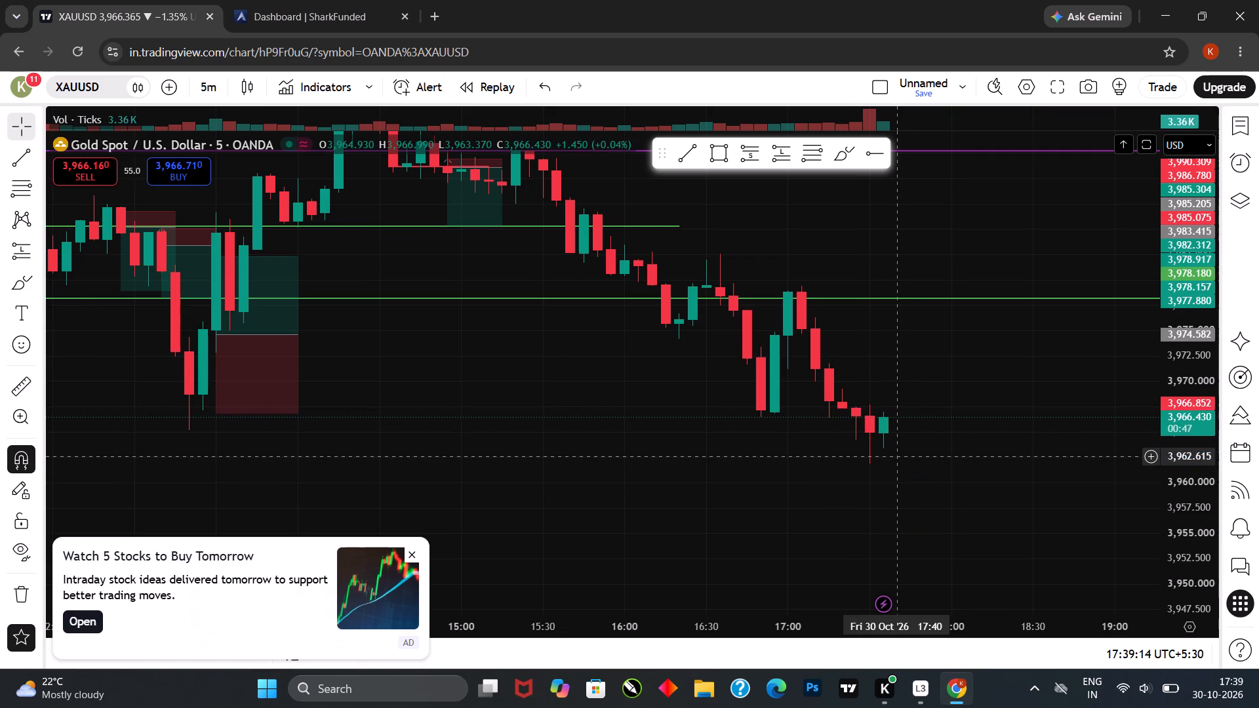
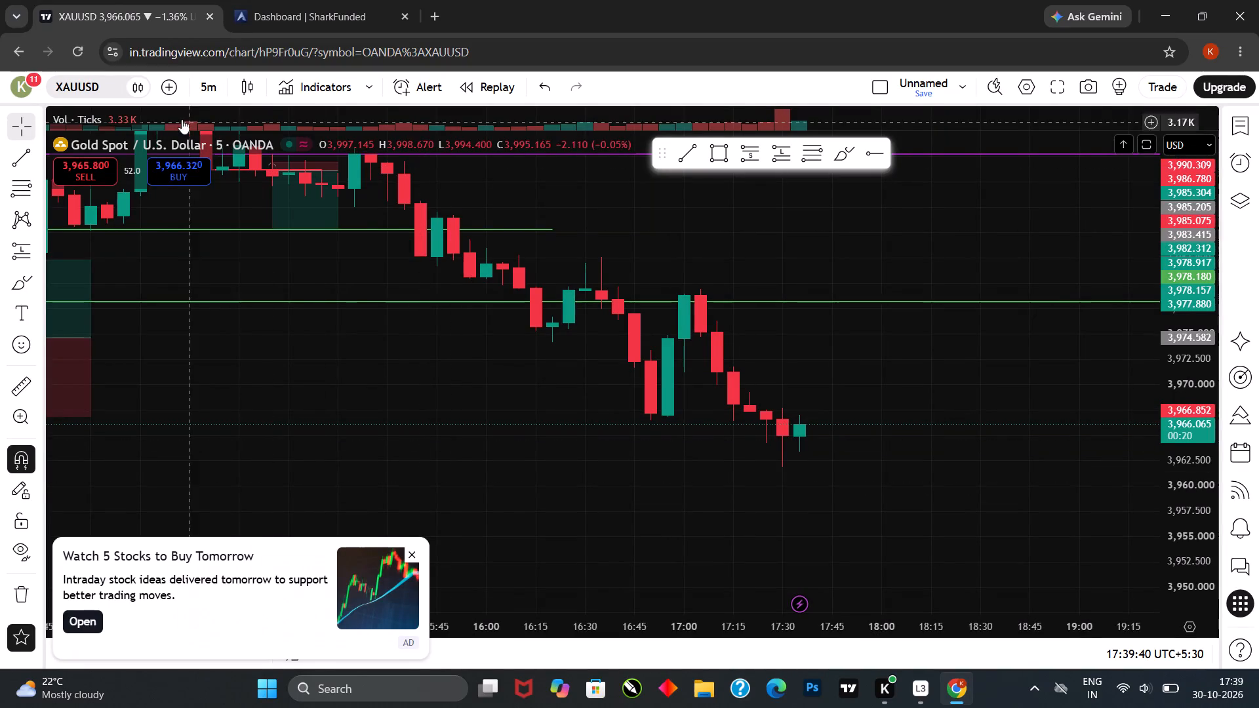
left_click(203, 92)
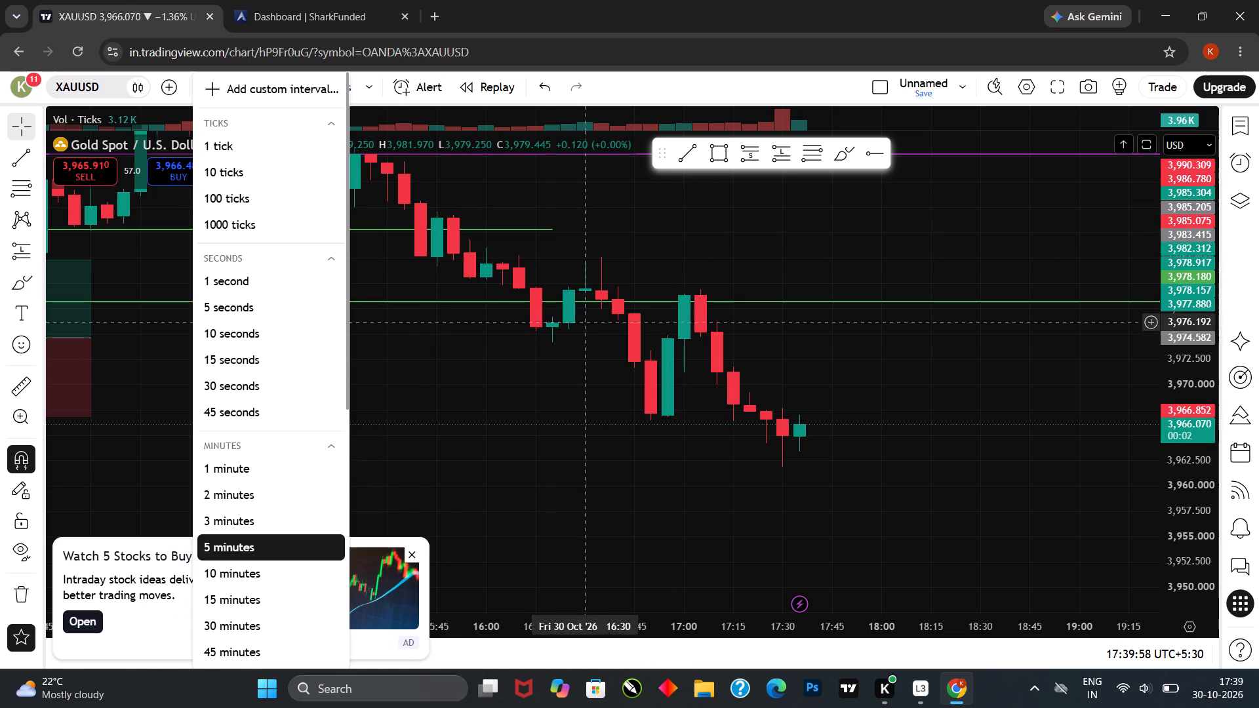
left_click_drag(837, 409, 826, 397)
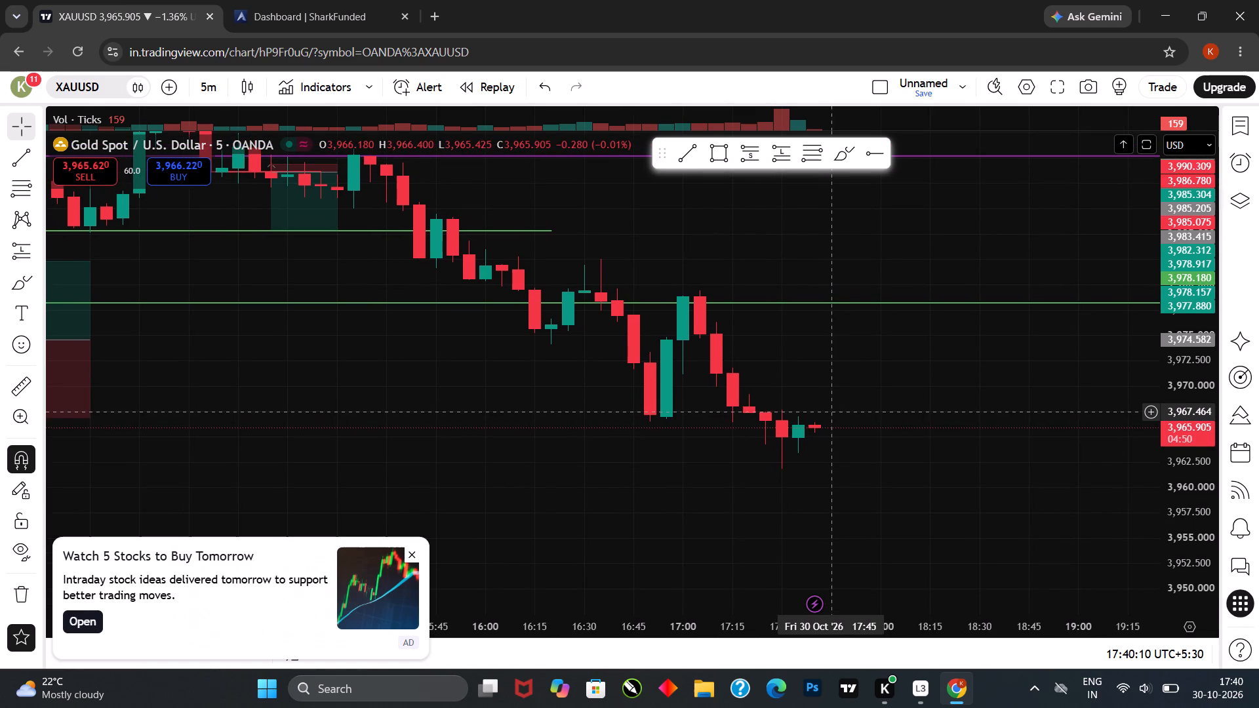
Watch the latest 5-minute XAUUSD candles form around 17:40 on 30 October, at the end of the afternoon decline.
left_click_drag(828, 412, 839, 440)
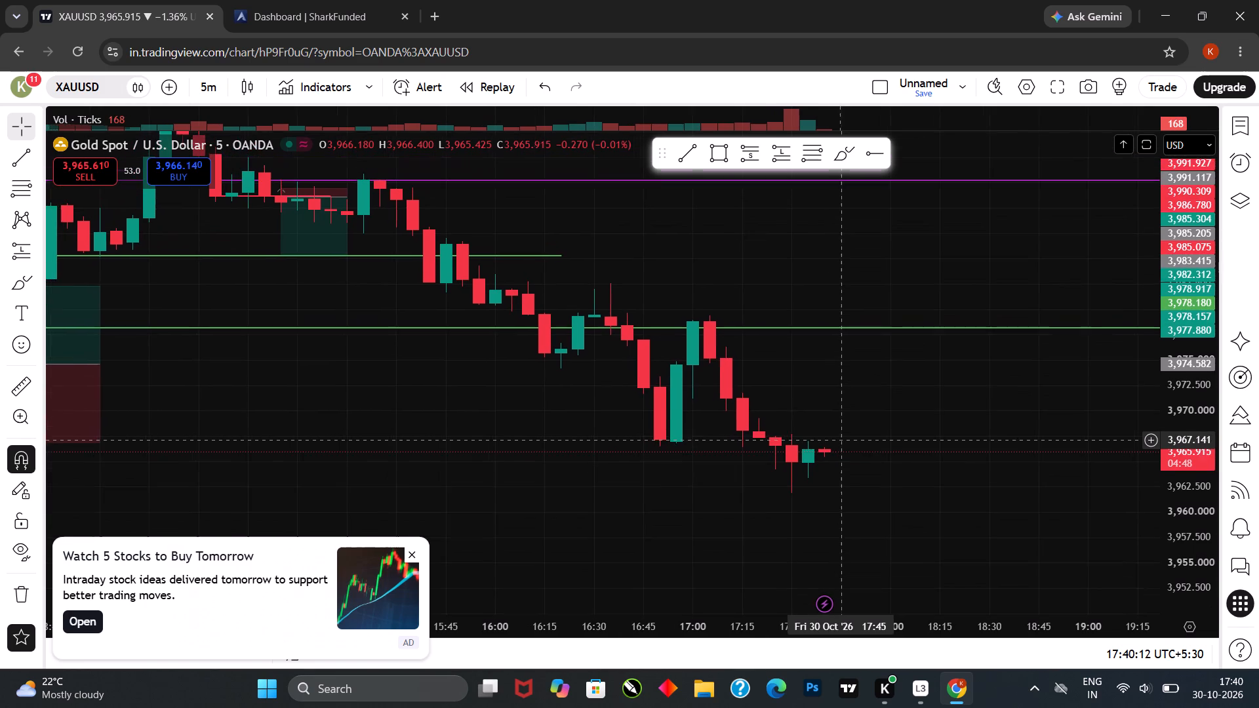
left_click_drag(839, 440, 840, 441)
left_click_drag(841, 444, 843, 452)
double_click(843, 454)
left_click_drag(856, 450, 856, 442)
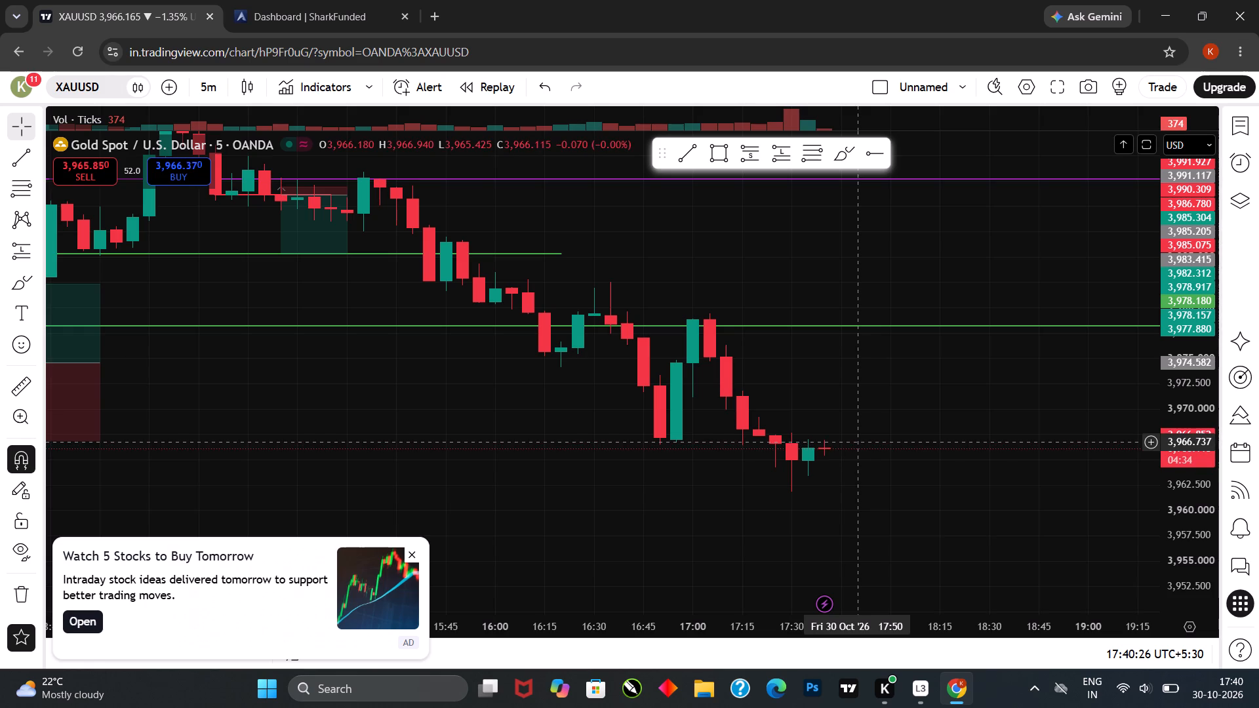
left_click_drag(856, 442, 830, 437)
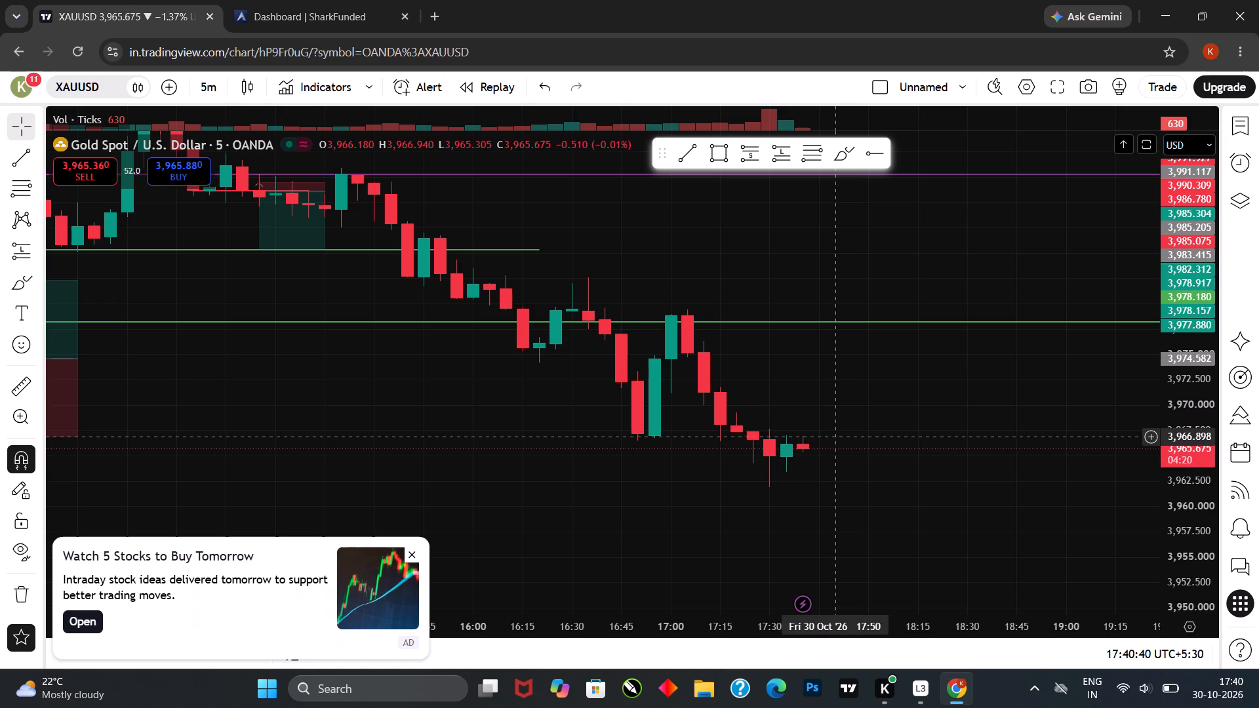
left_click_drag(831, 437, 800, 431)
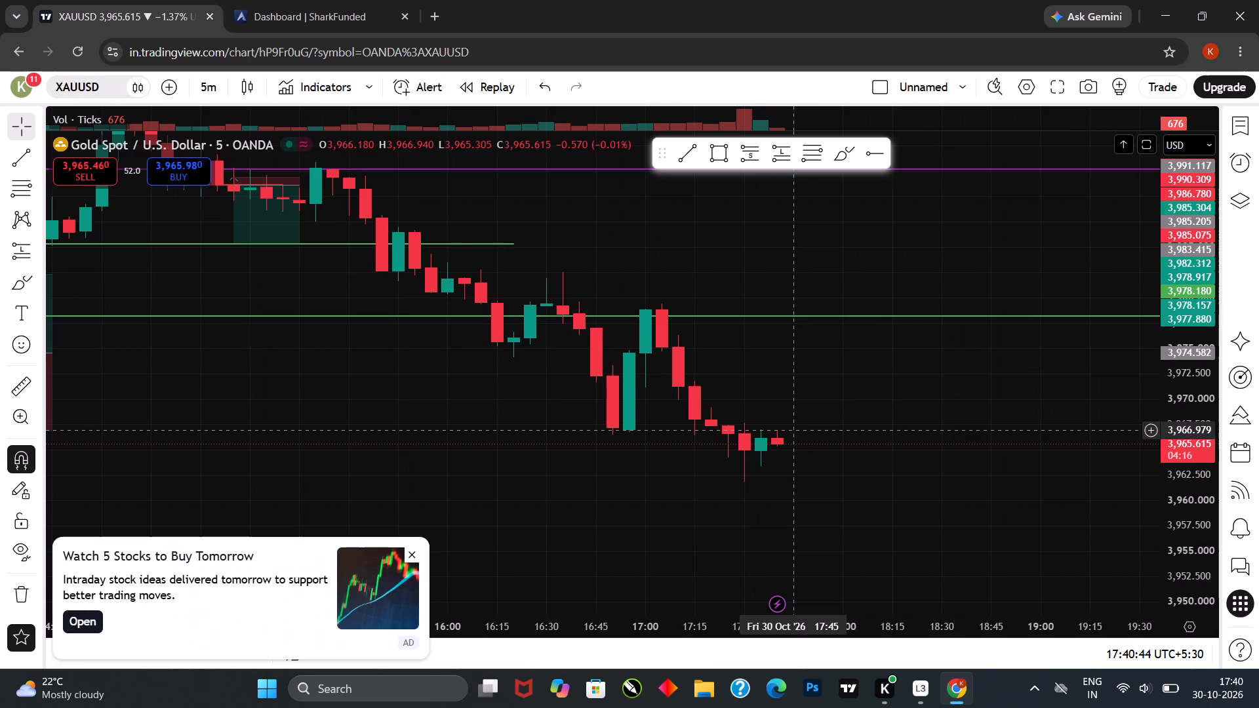
left_click_drag(801, 430, 805, 425)
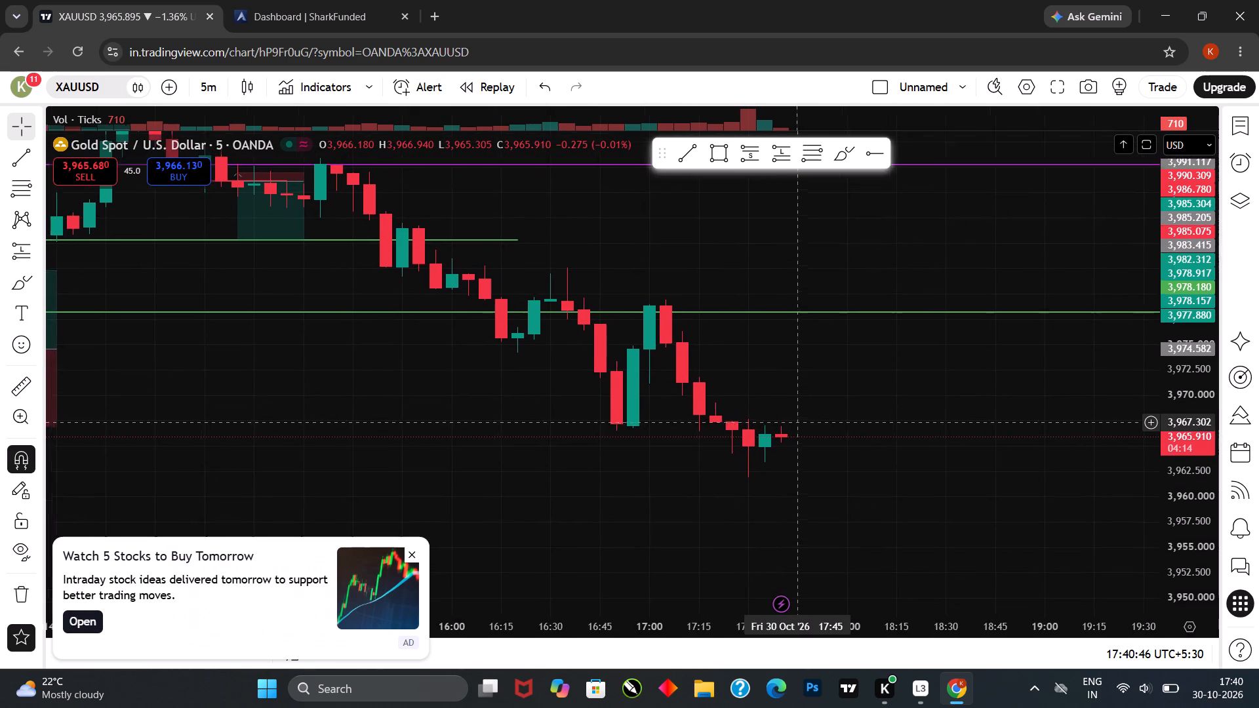
left_click_drag(805, 425, 815, 438)
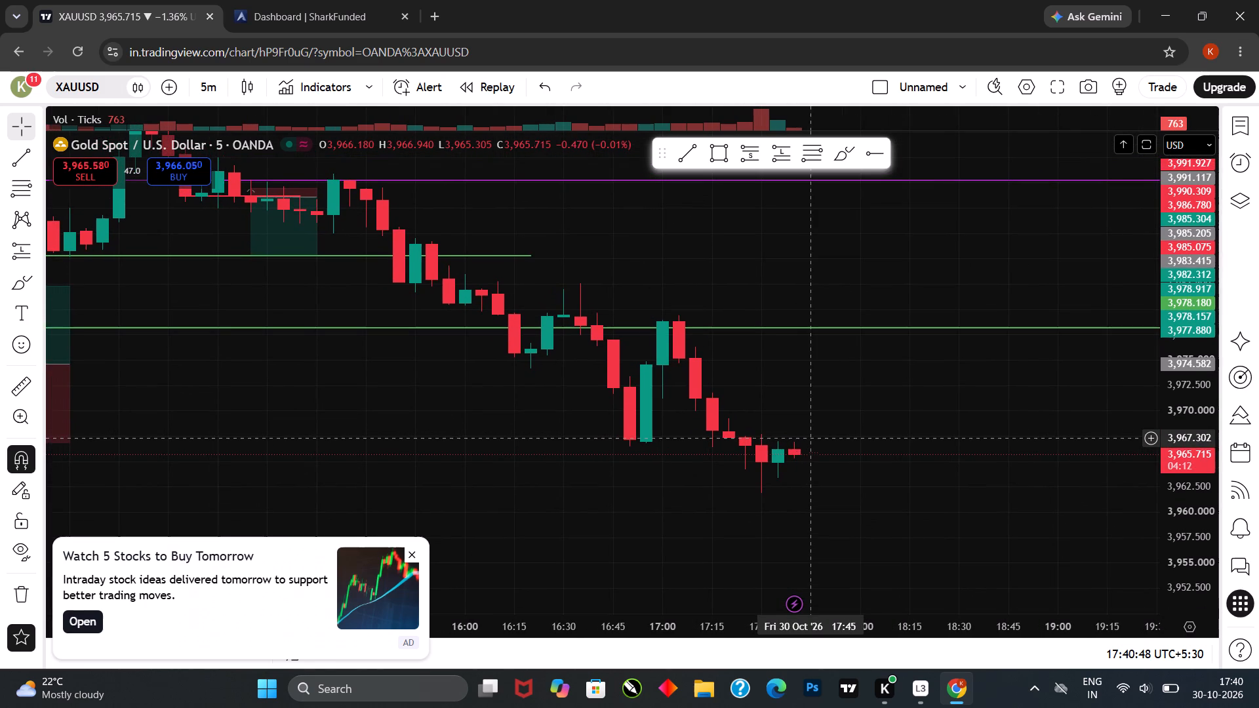
left_click_drag(815, 438, 822, 442)
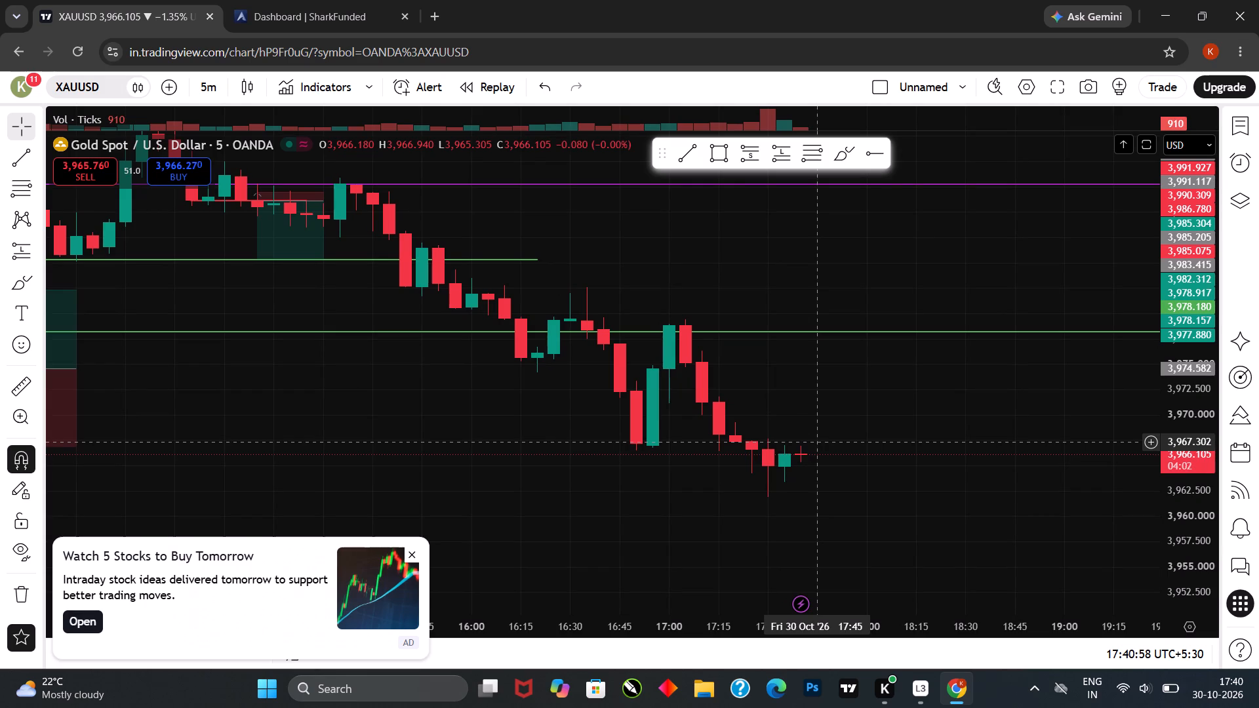
left_click_drag(803, 452, 789, 442)
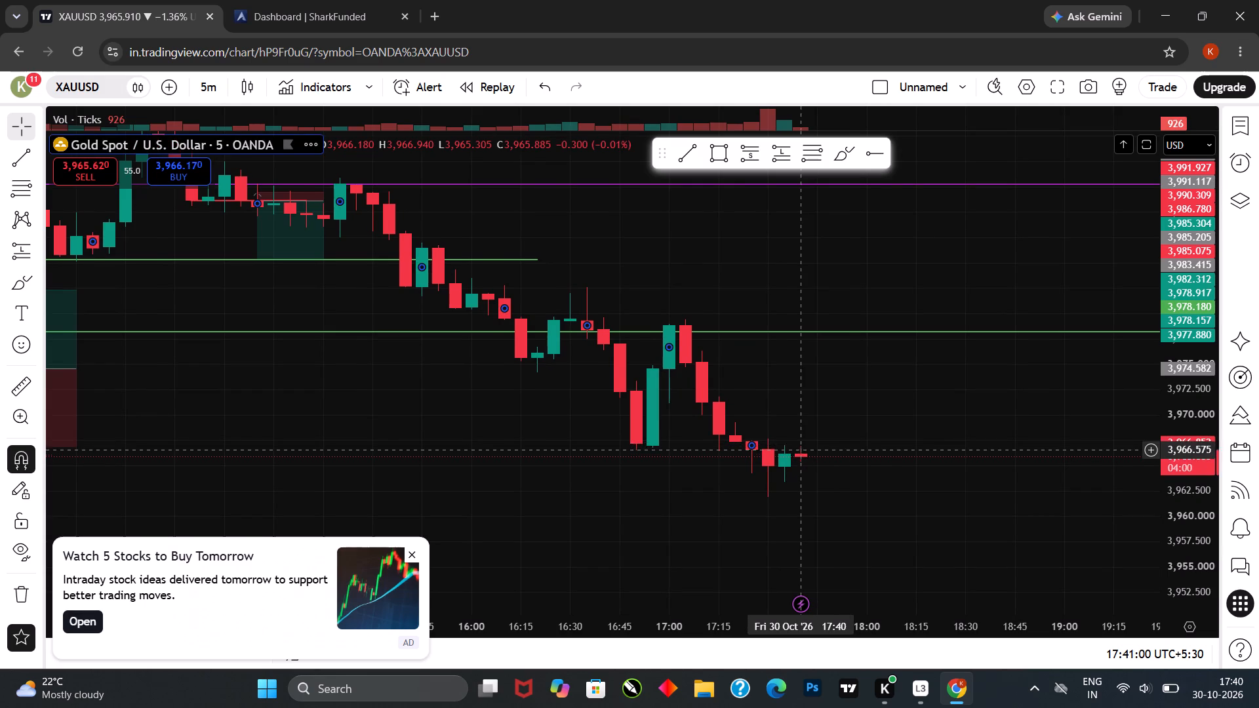
left_click_drag(789, 442, 782, 437)
left_click(810, 452)
left_click_drag(820, 460, 832, 479)
Examine the latest 5-minute candles in the wider context of the day's price action, including the earlier low around 13:30.
scroll(834, 441, "down", 6)
left_click_drag(932, 458, 932, 460)
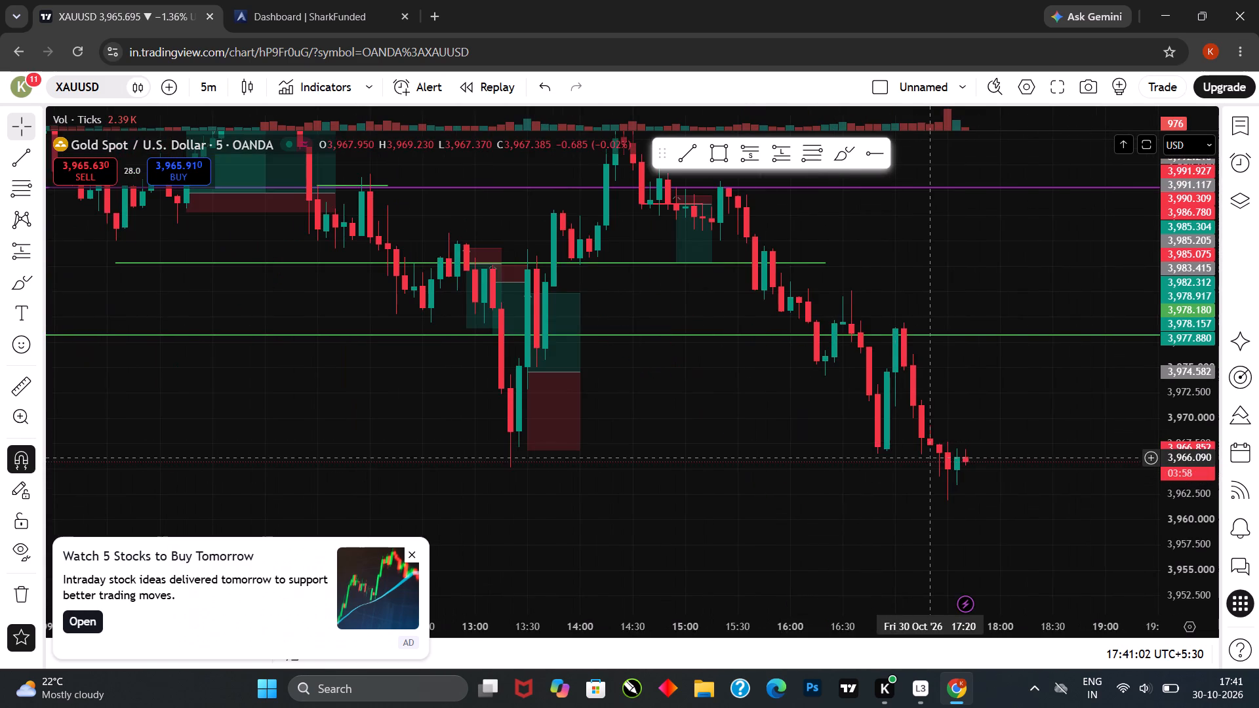
left_click_drag(932, 460, 915, 495)
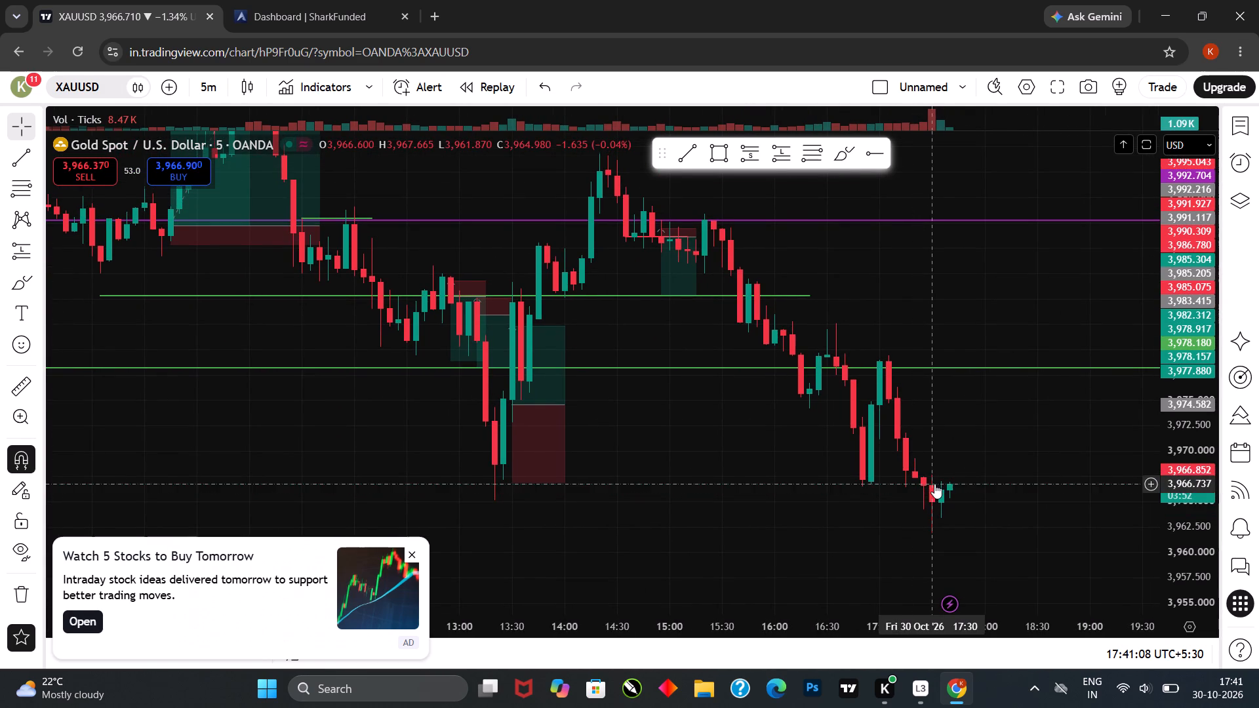
left_click_drag(934, 484, 944, 508)
left_click_drag(989, 492, 996, 505)
left_click_drag(996, 505, 946, 479)
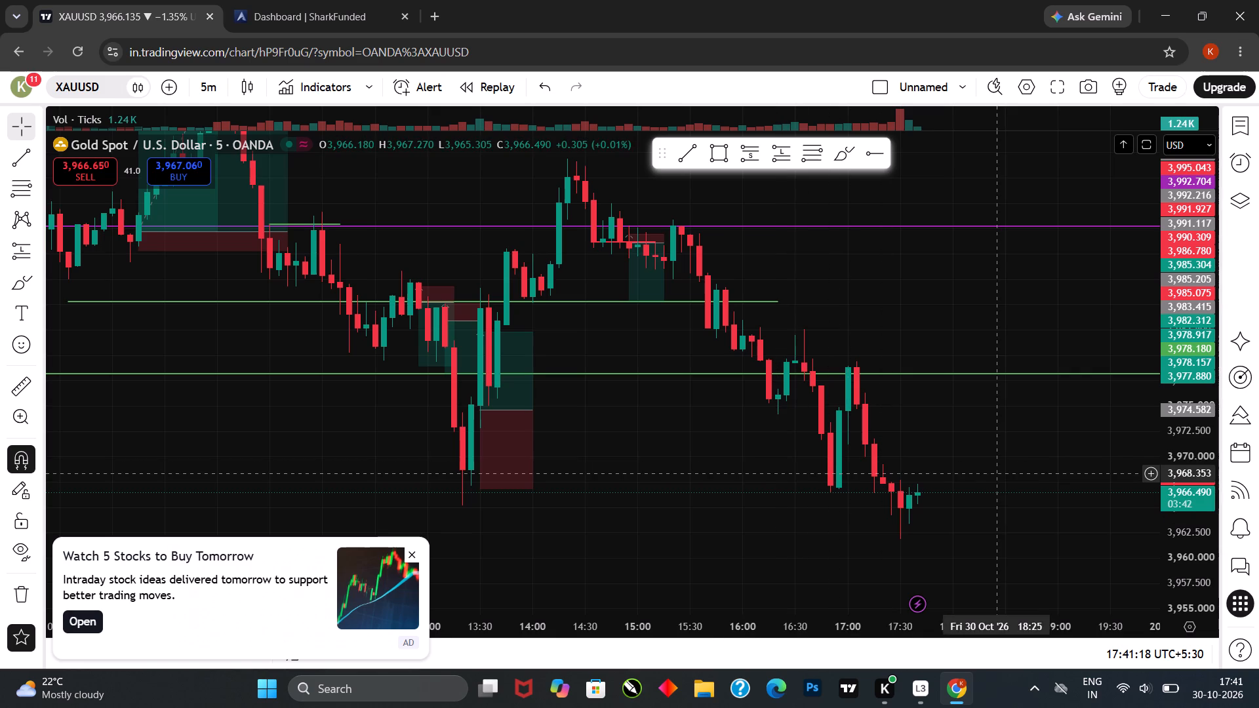
left_click_drag(973, 477, 932, 471)
left_click_drag(902, 522, 873, 515)
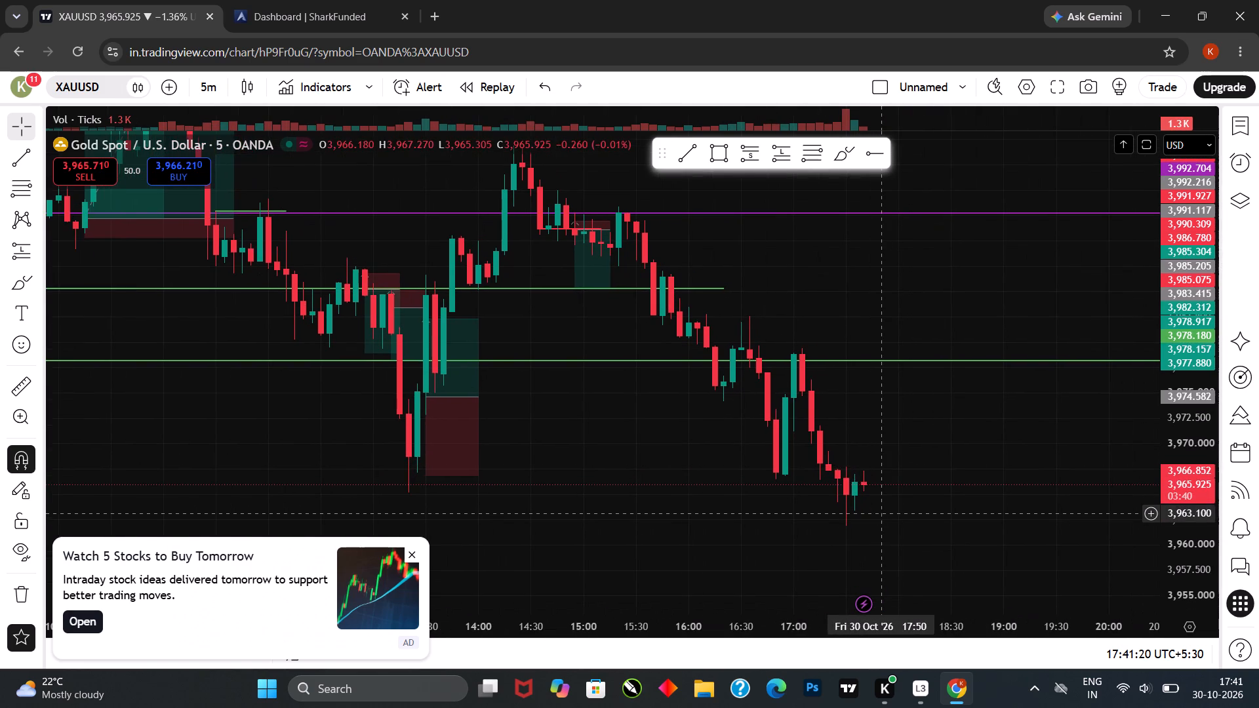
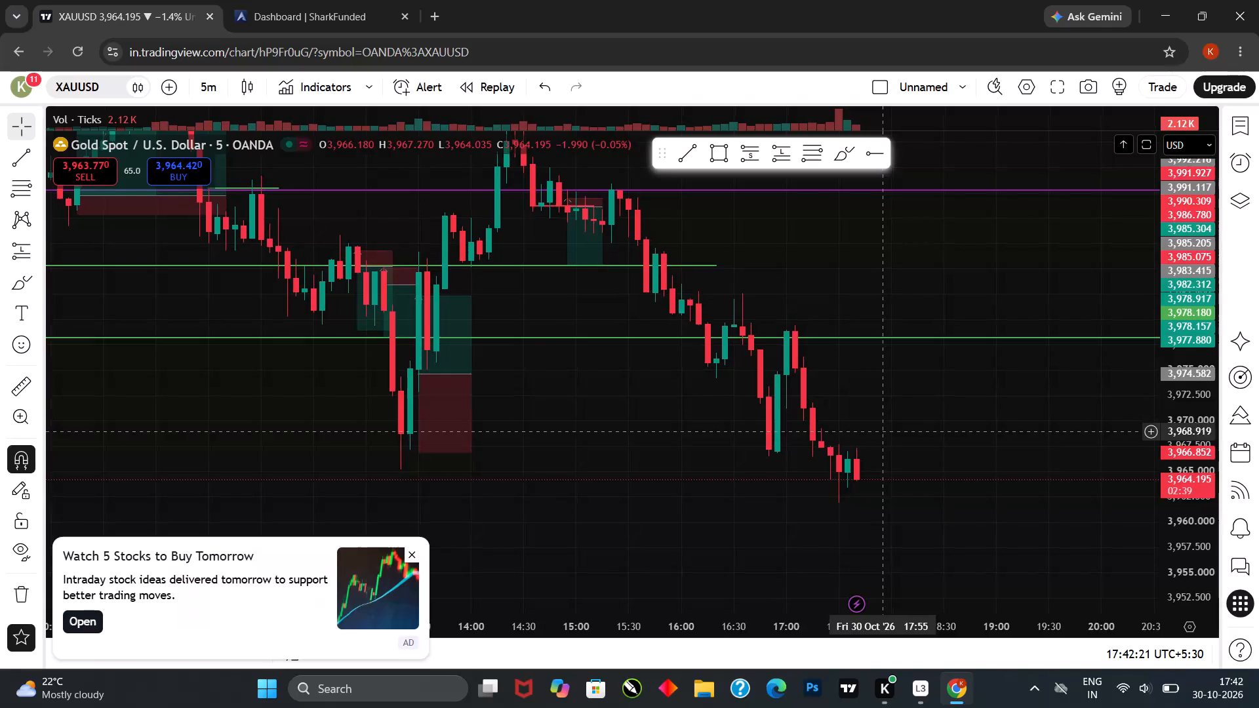
Monitor the forming 17:40 five-minute XAUUSD candle toward its close, comparing it with the preceding candles and the 13:30 low.
left_click(899, 456)
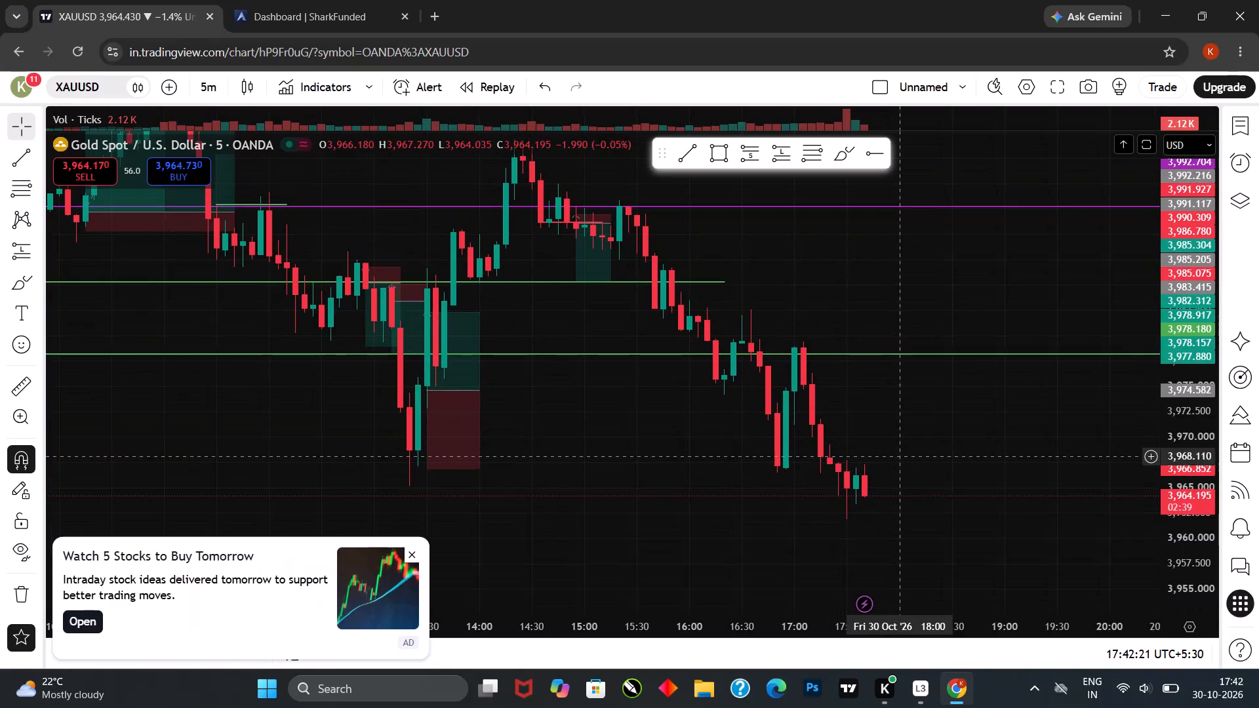
left_click_drag(900, 458, 908, 482)
left_click_drag(908, 475, 921, 481)
left_click_drag(921, 481, 921, 482)
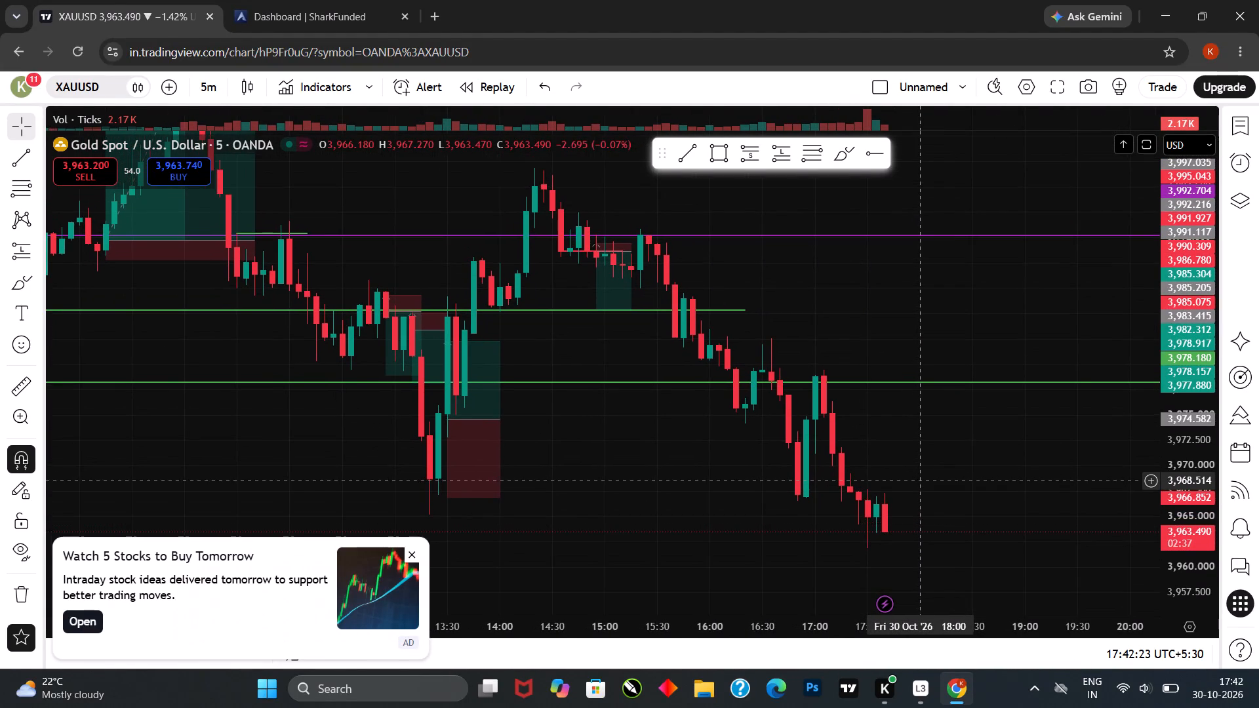
left_click_drag(921, 482, 927, 500)
left_click_drag(886, 498, 897, 478)
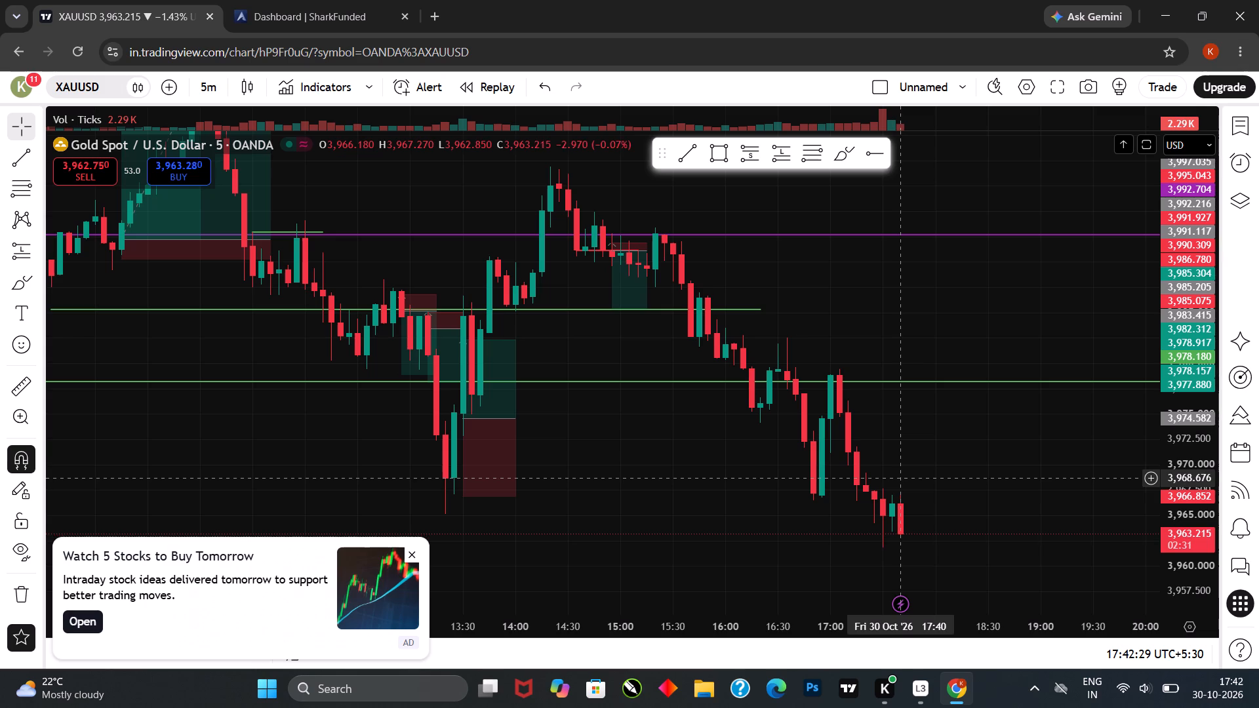
left_click_drag(902, 480, 908, 496)
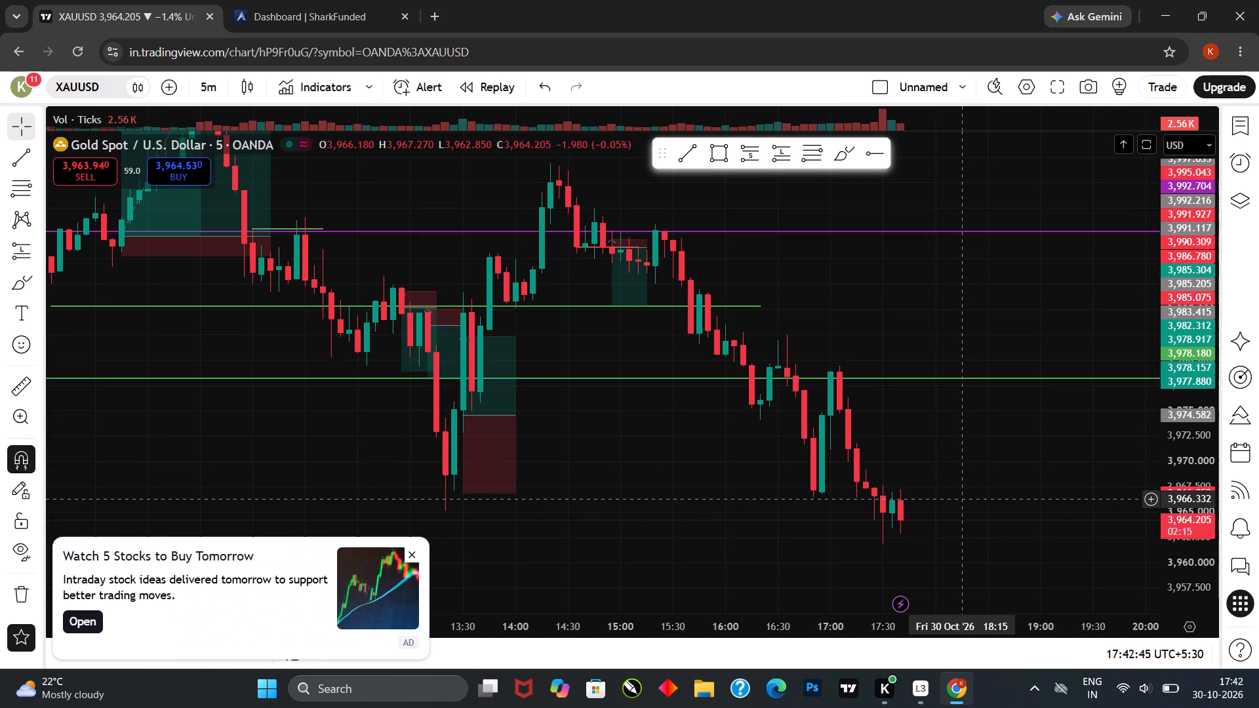
left_click_drag(958, 499, 951, 471)
left_click_drag(951, 471, 946, 464)
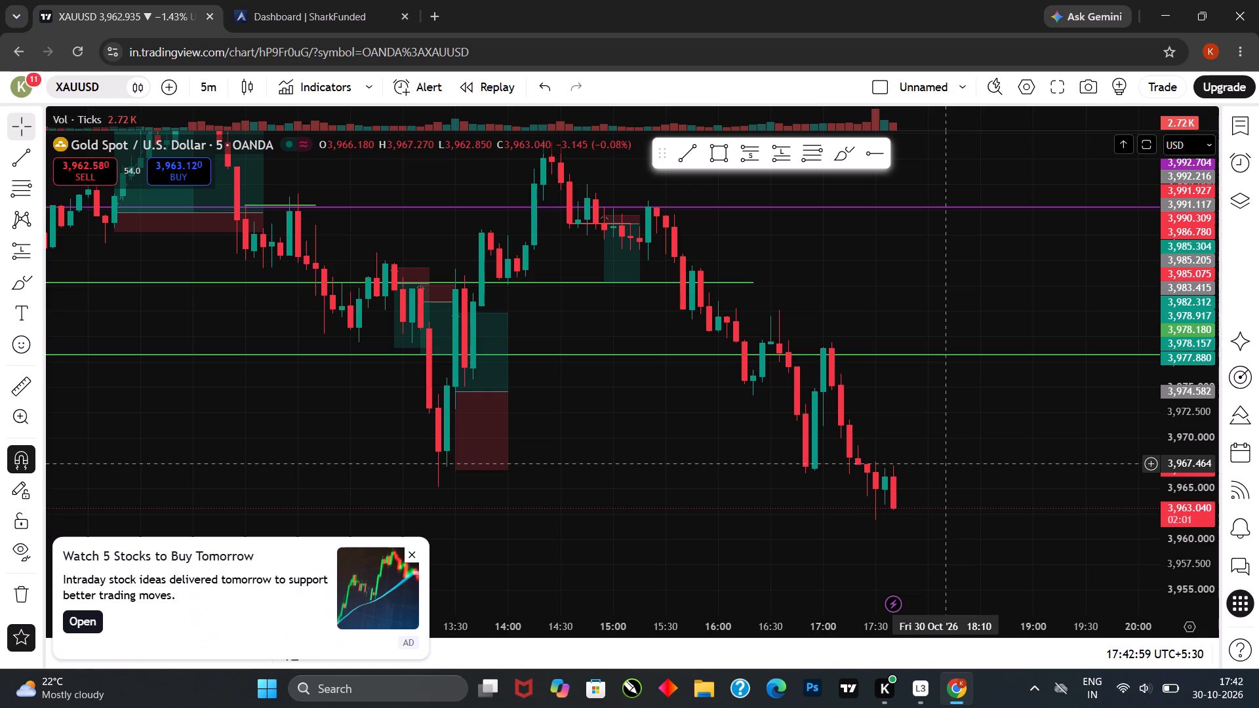
left_click(946, 463)
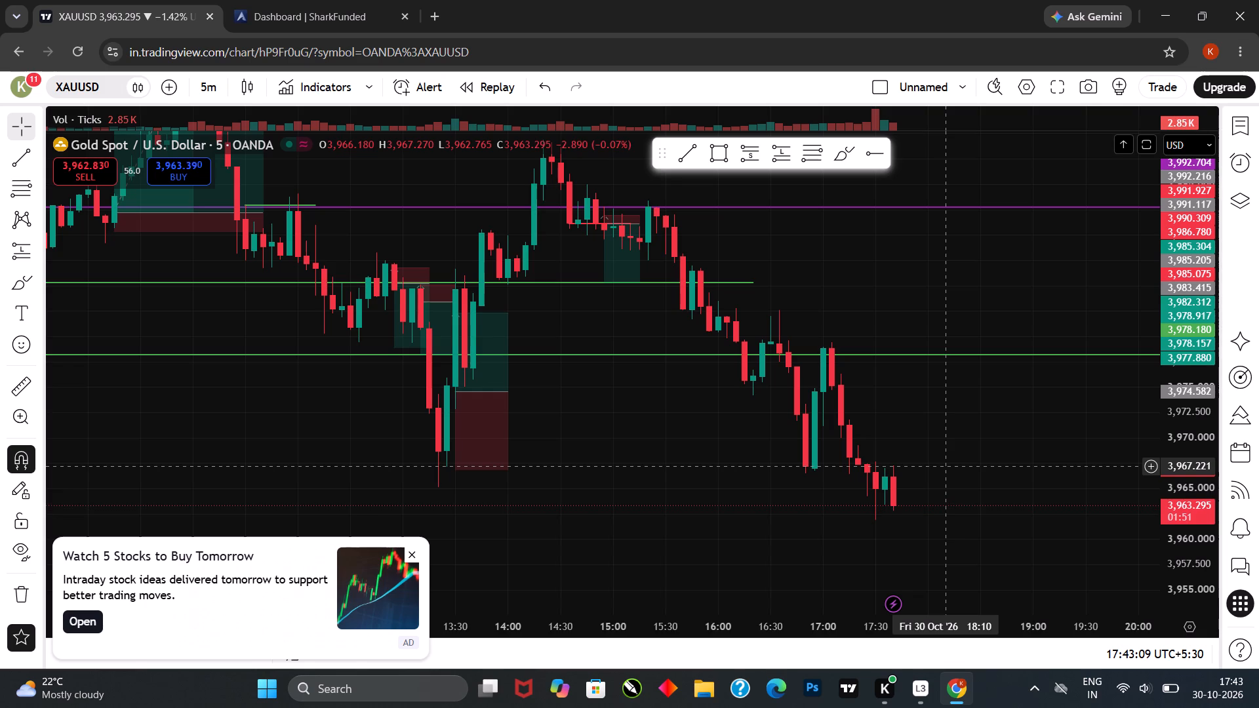
left_click(948, 466)
left_click(949, 471)
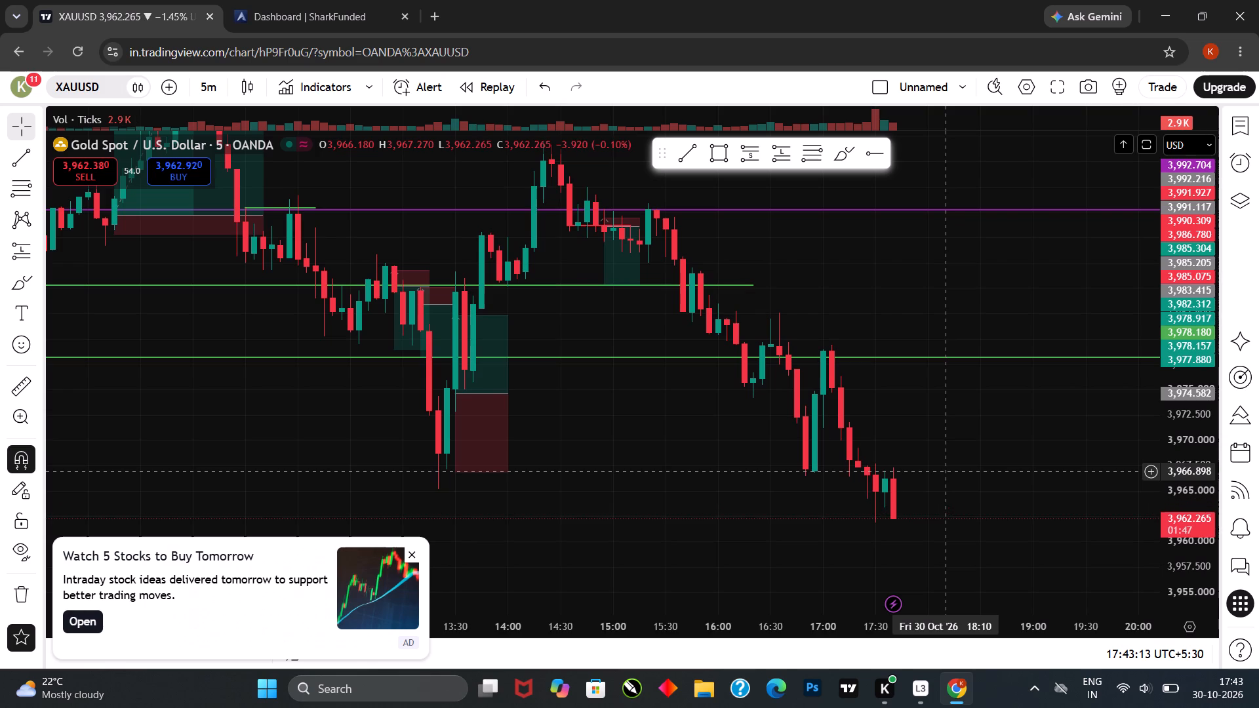
left_click_drag(943, 490, 944, 503)
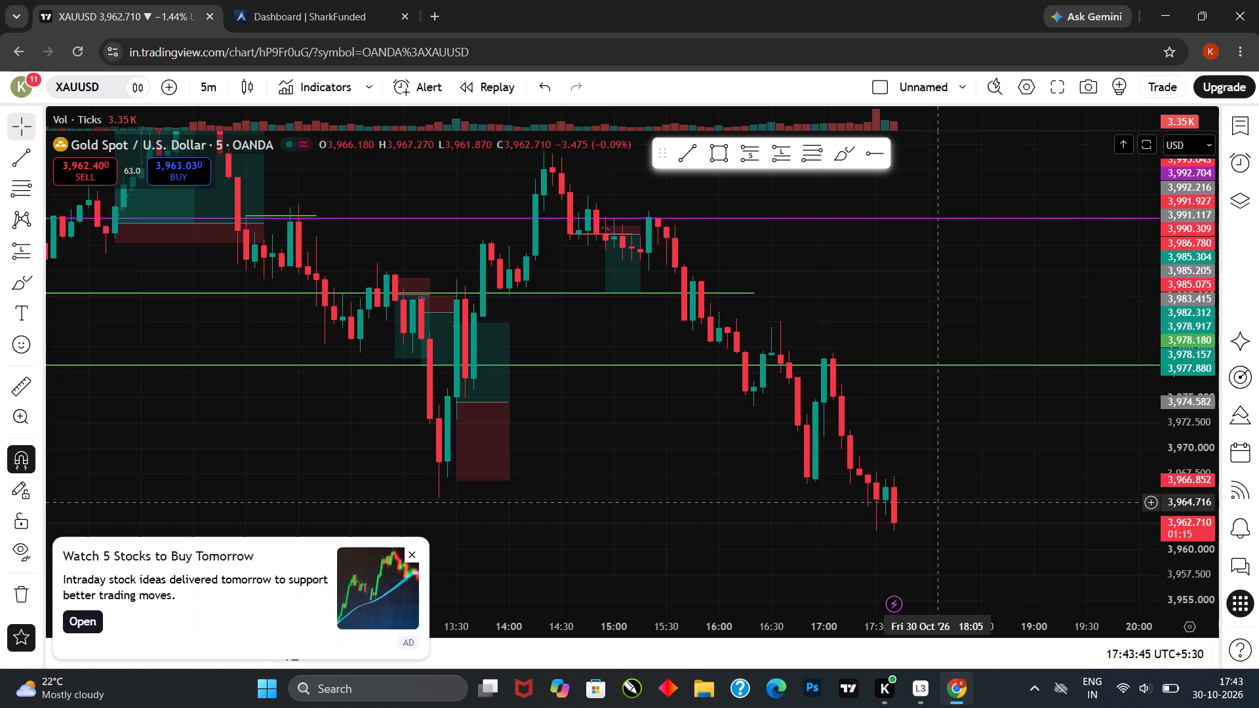
left_click_drag(942, 501, 942, 502)
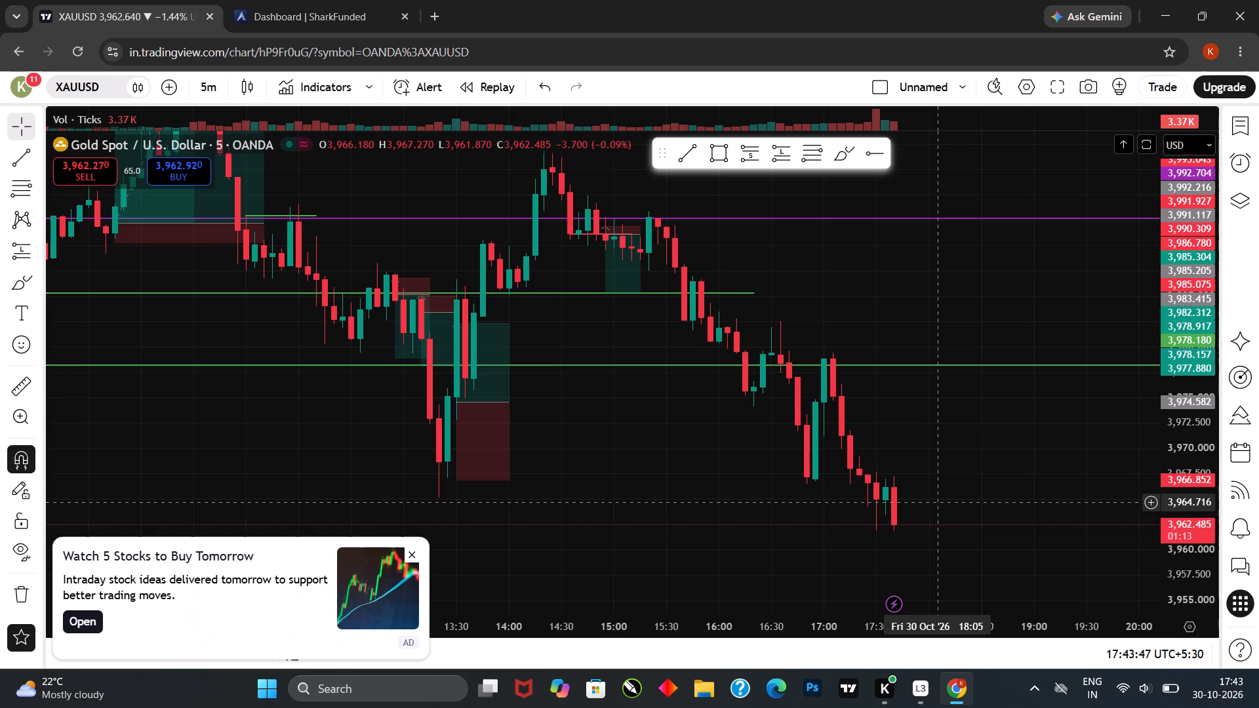
left_click_drag(942, 502, 943, 514)
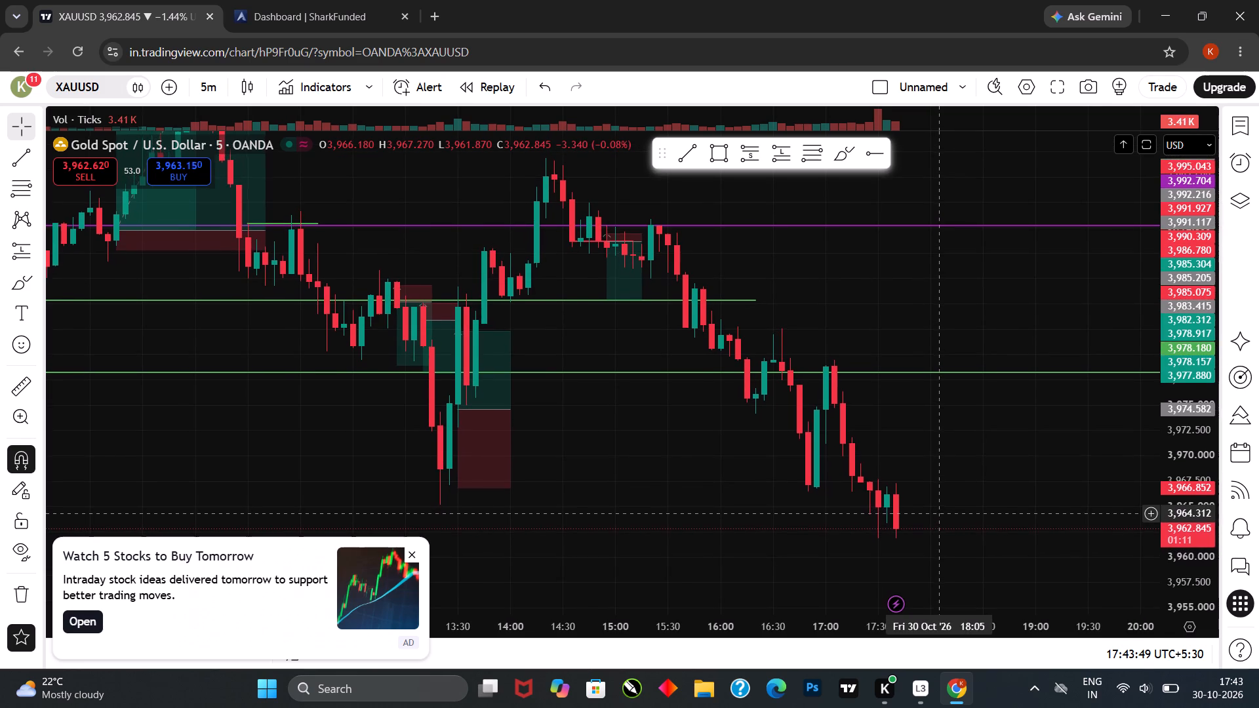
left_click_drag(943, 514, 954, 526)
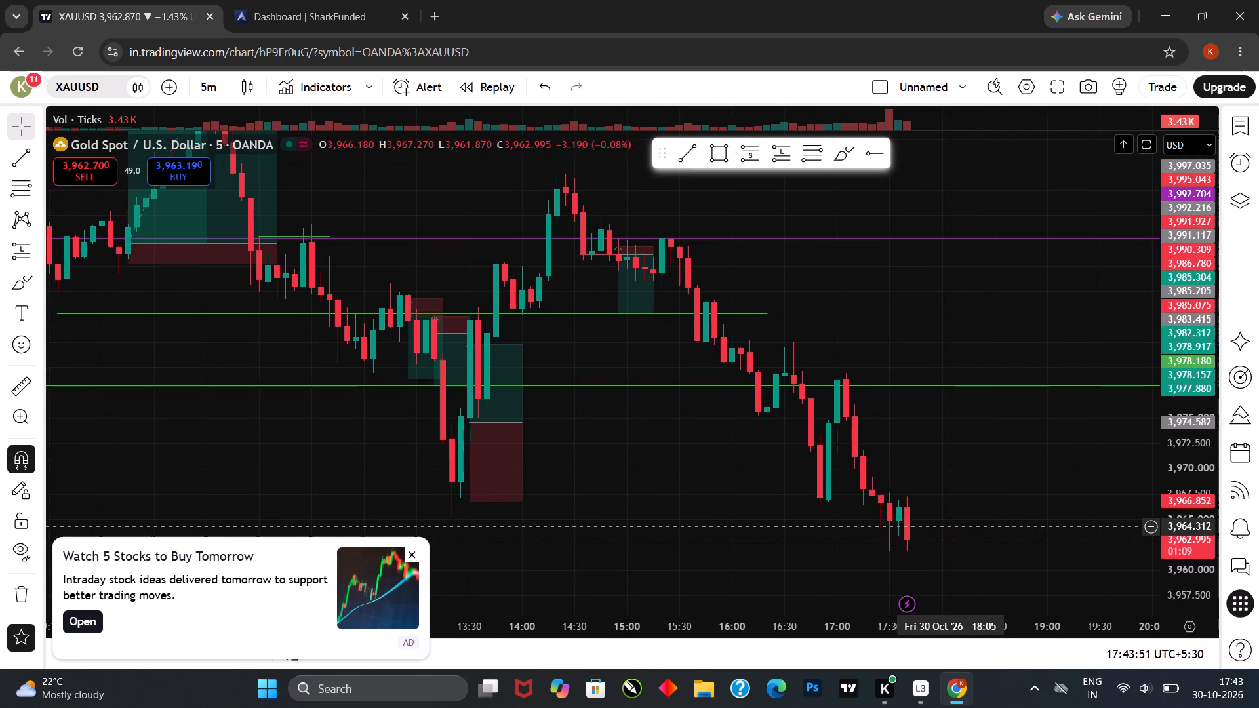
left_click_drag(954, 526, 954, 526)
left_click(954, 526)
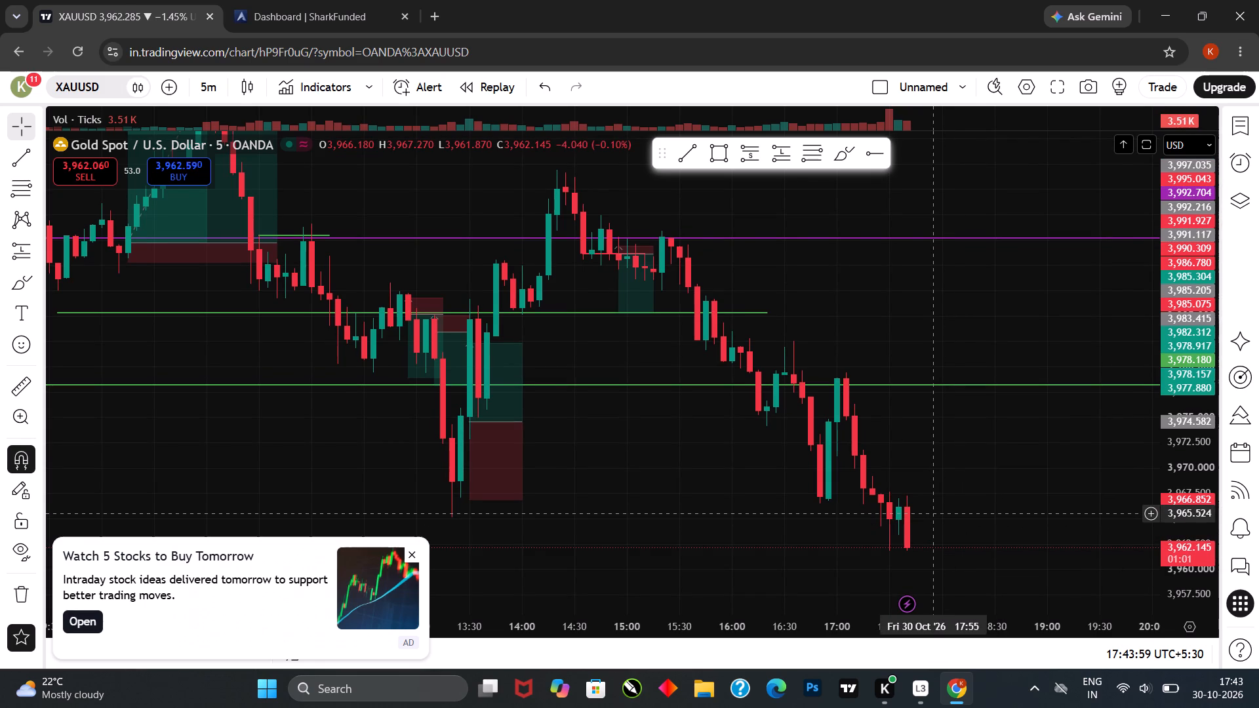
left_click_drag(930, 513, 934, 522)
left_click(934, 522)
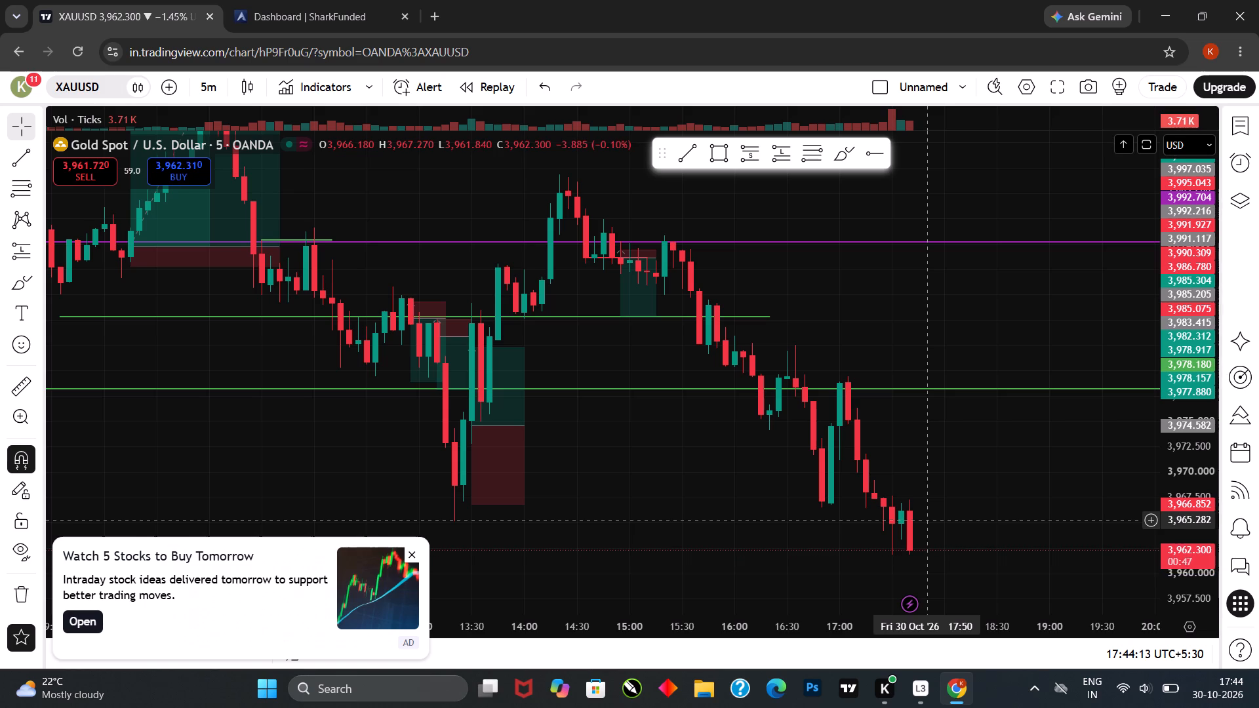
left_click_drag(932, 520, 923, 518)
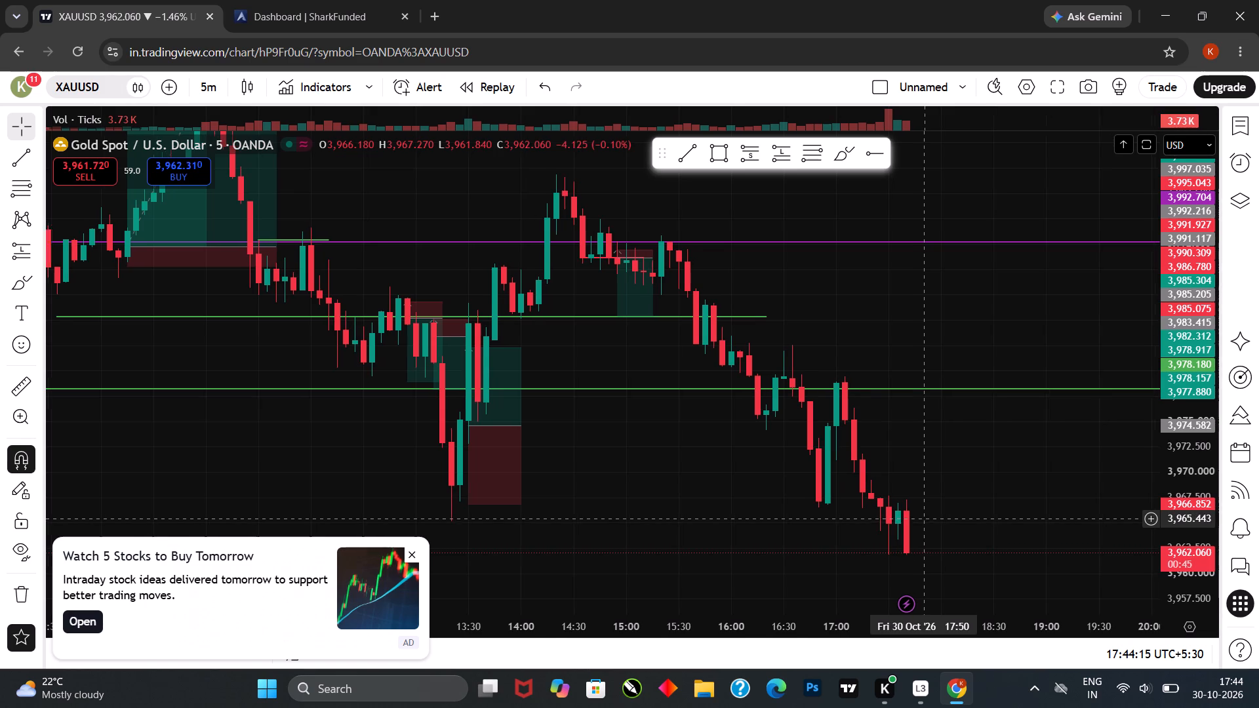
left_click_drag(923, 518, 923, 517)
left_click_drag(947, 560, 937, 536)
left_click_drag(937, 536, 945, 546)
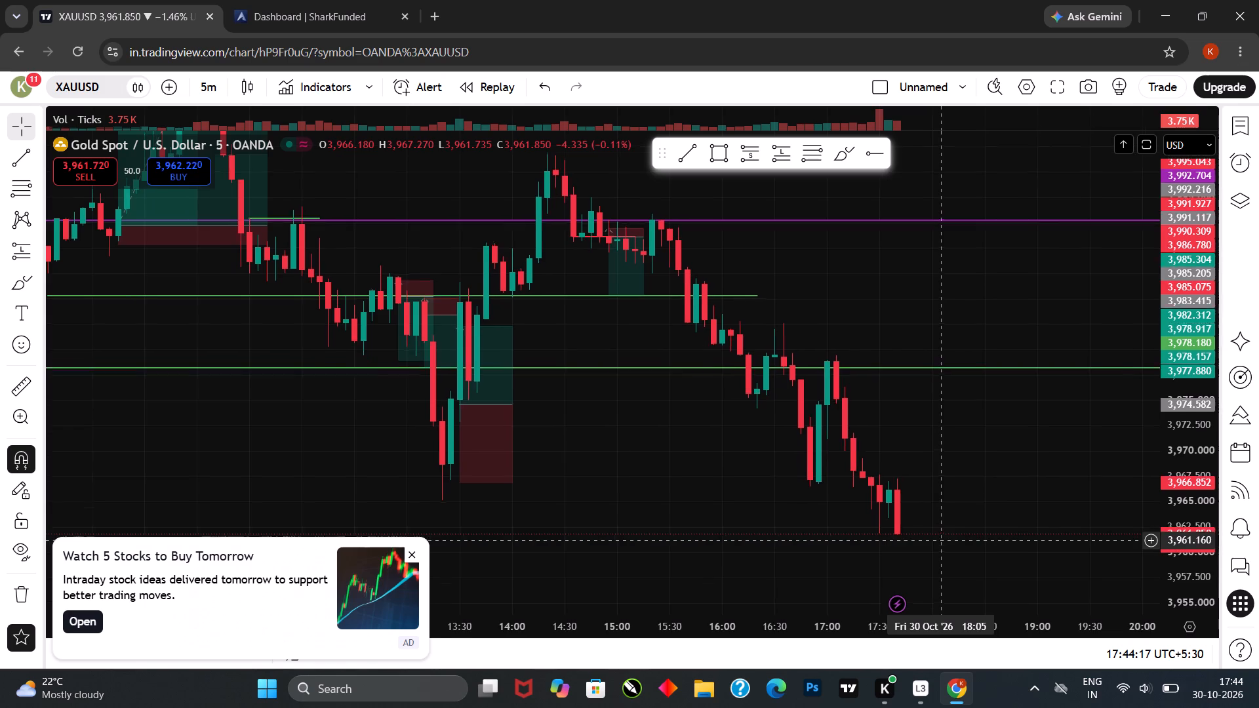
left_click_drag(945, 546, 948, 552)
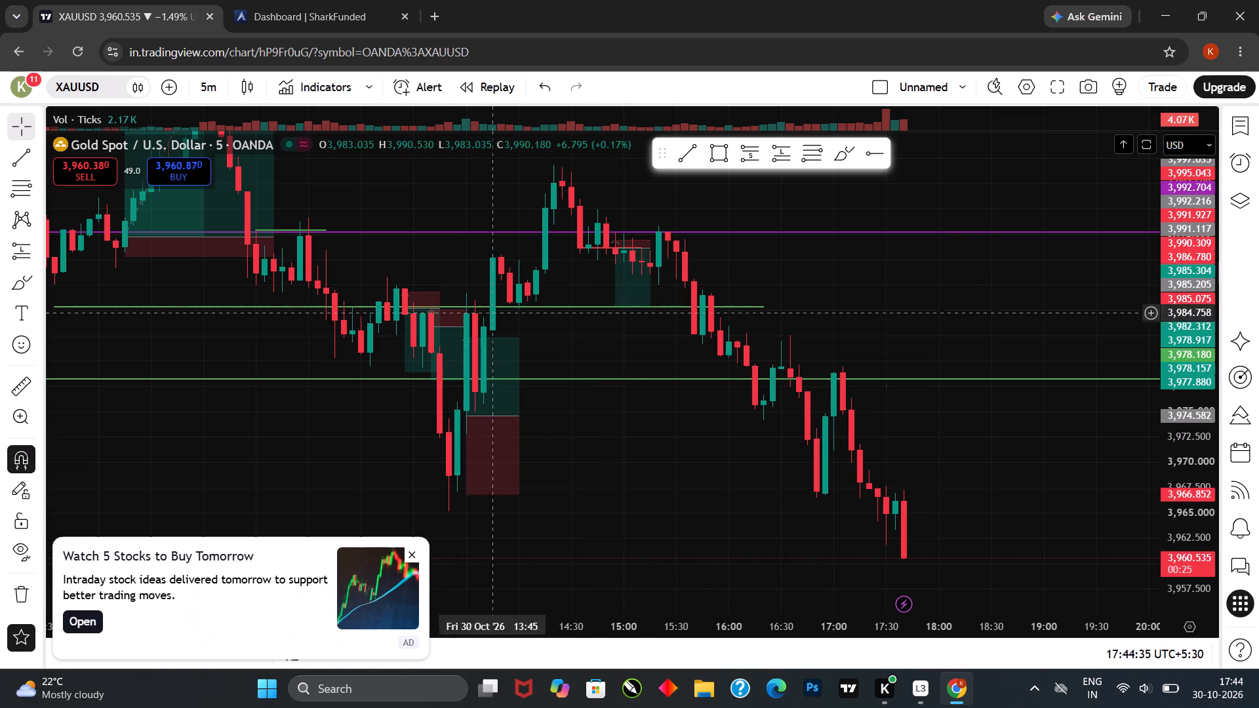
left_click_drag(980, 501, 952, 498)
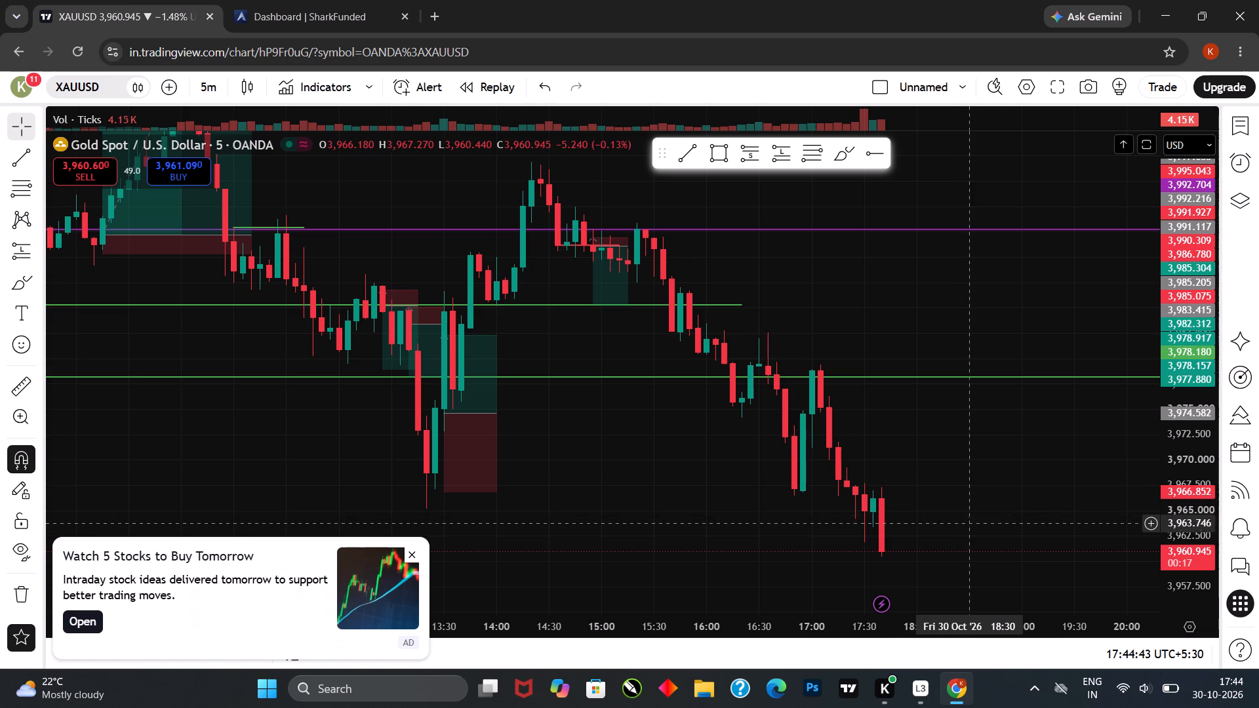
left_click_drag(973, 526, 976, 547)
left_click(976, 547)
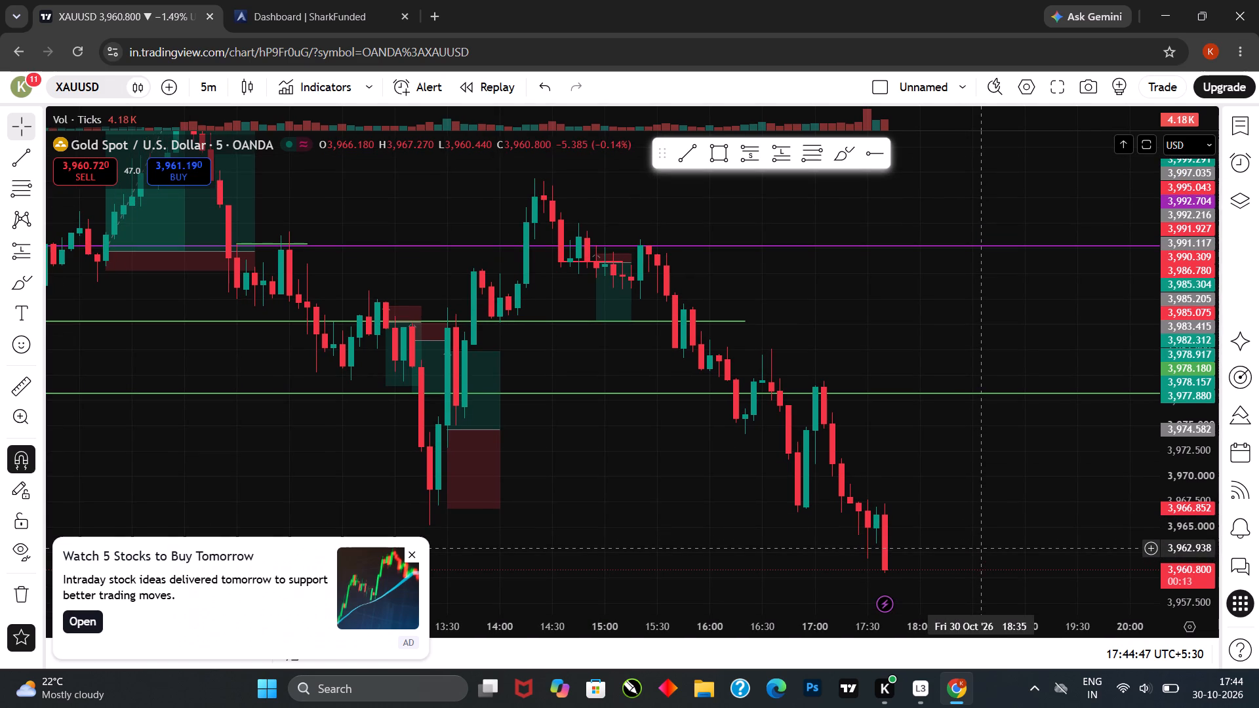
left_click(978, 549)
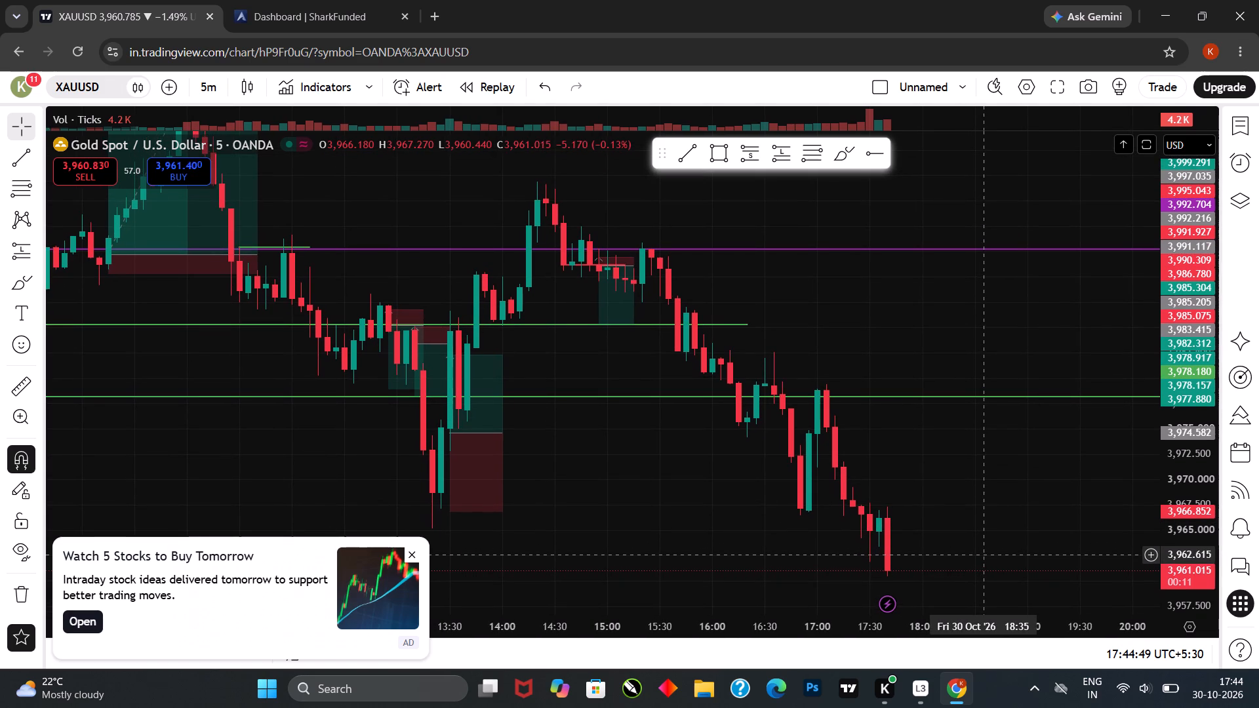
left_click_drag(983, 554, 989, 566)
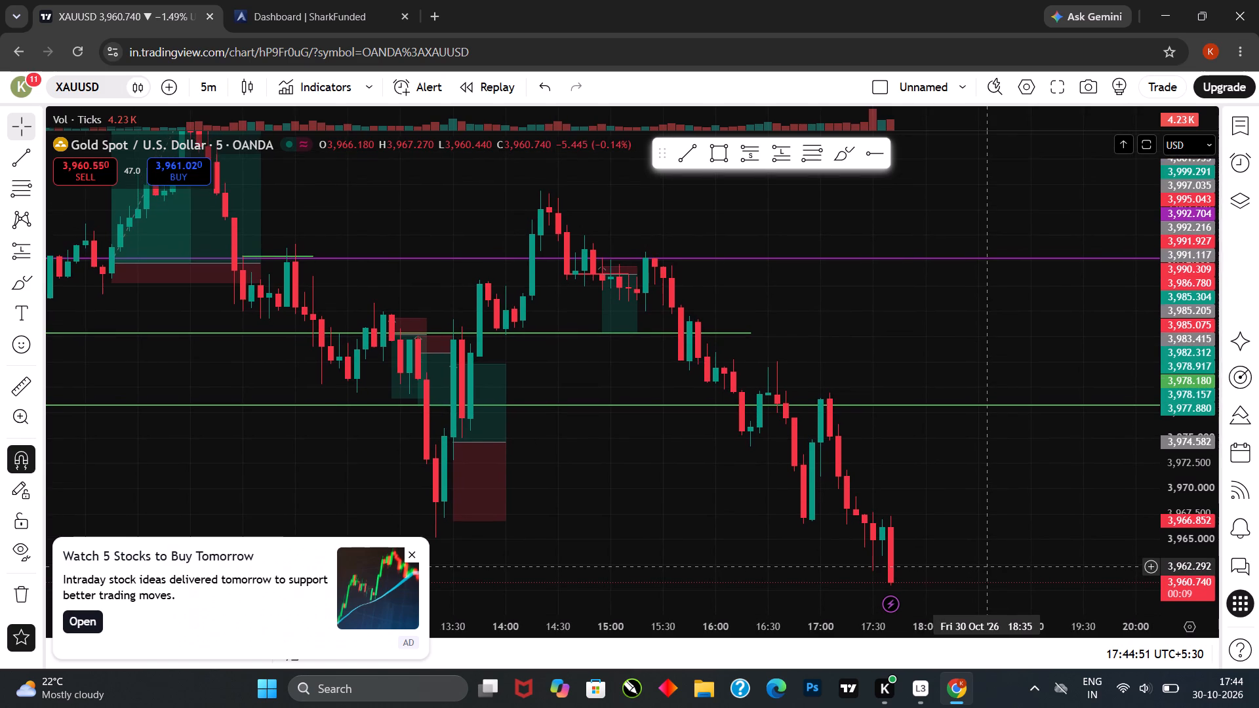
left_click_drag(989, 566, 988, 563)
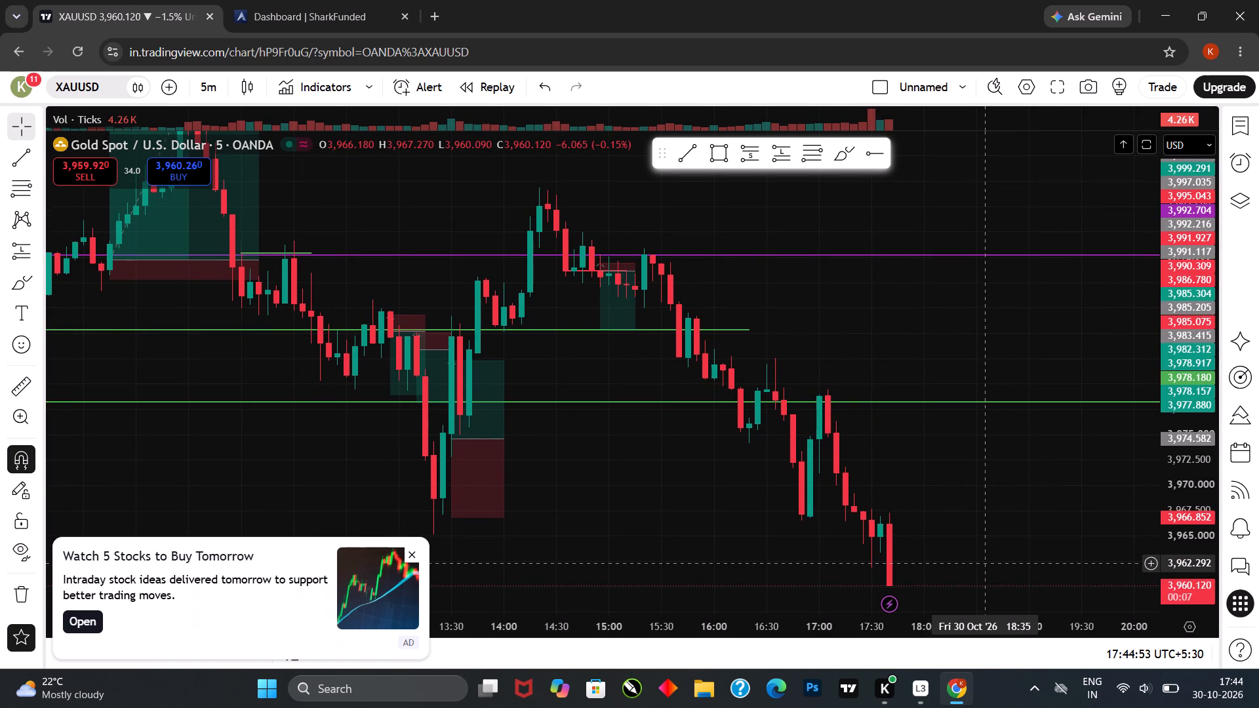
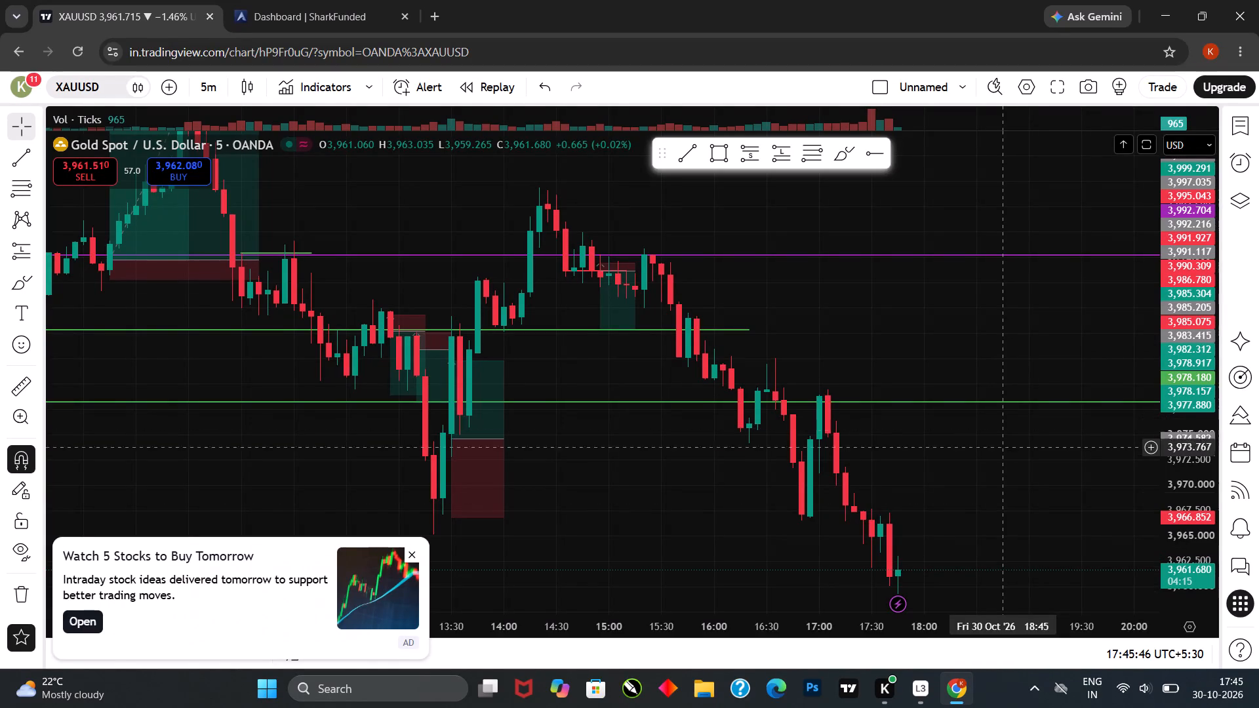
Monitor the newly opened 17:45 five-minute XAUUSD candle against the preceding decline and the 17:40 candle.
left_click_drag(858, 454, 772, 368)
scroll(778, 444, "up", 1)
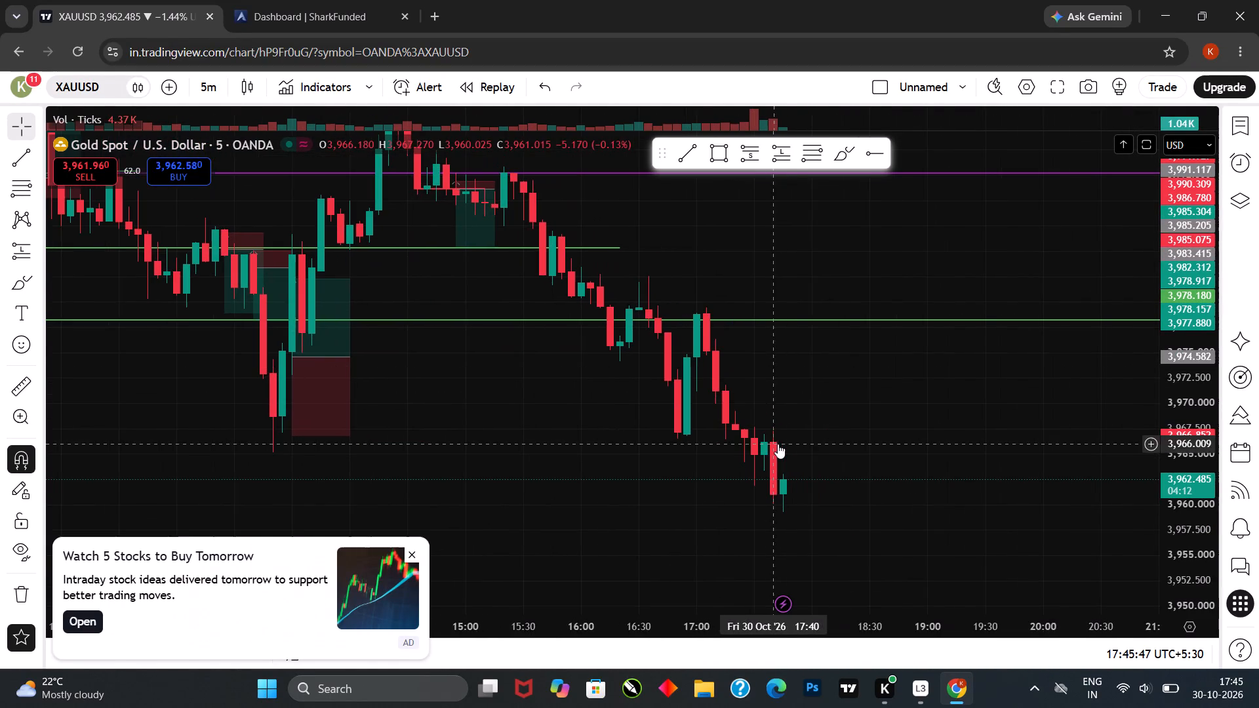
left_click_drag(823, 471, 806, 454)
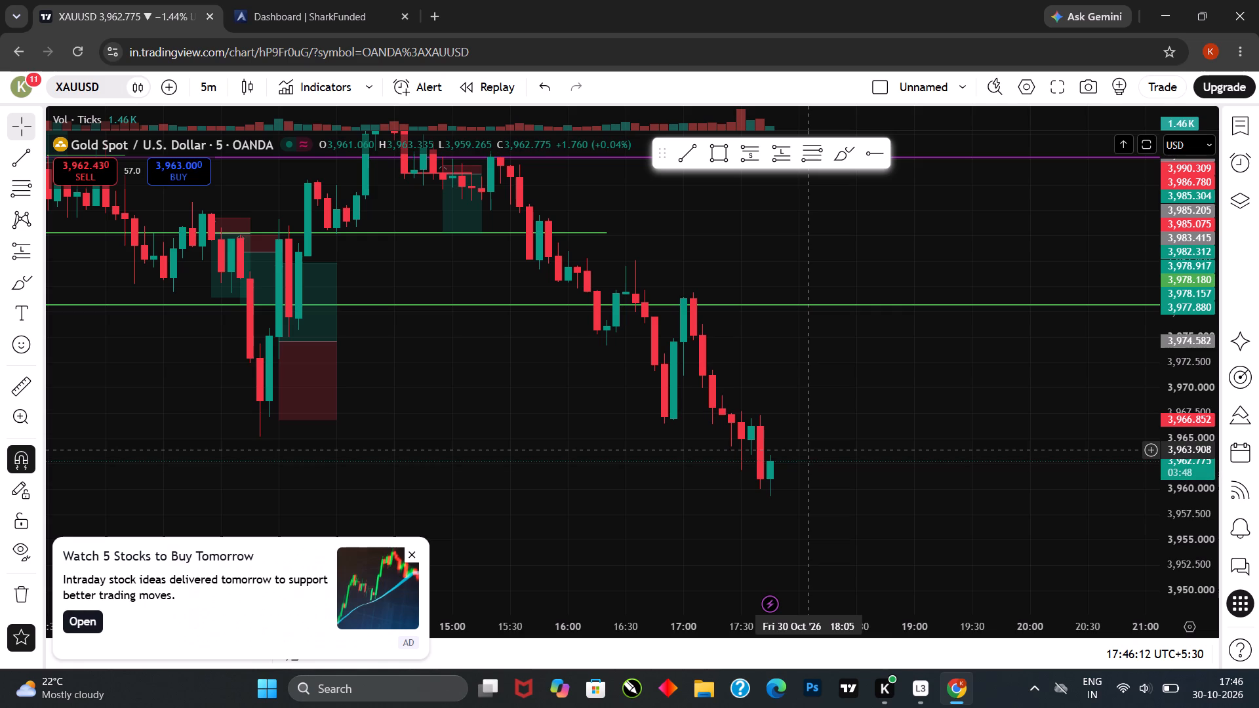
left_click_drag(810, 482, 870, 473)
scroll(837, 479, "up", 2)
left_click_drag(839, 479, 873, 473)
scroll(865, 474, "up", 1)
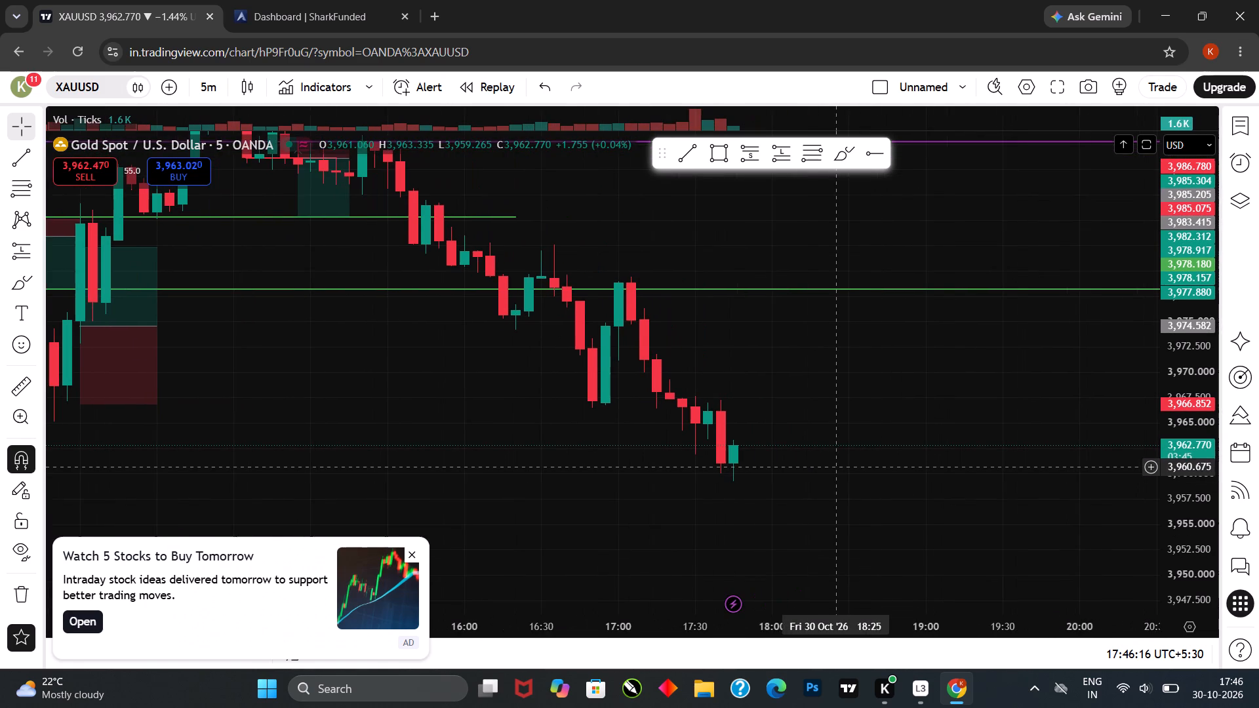
left_click_drag(830, 467, 844, 463)
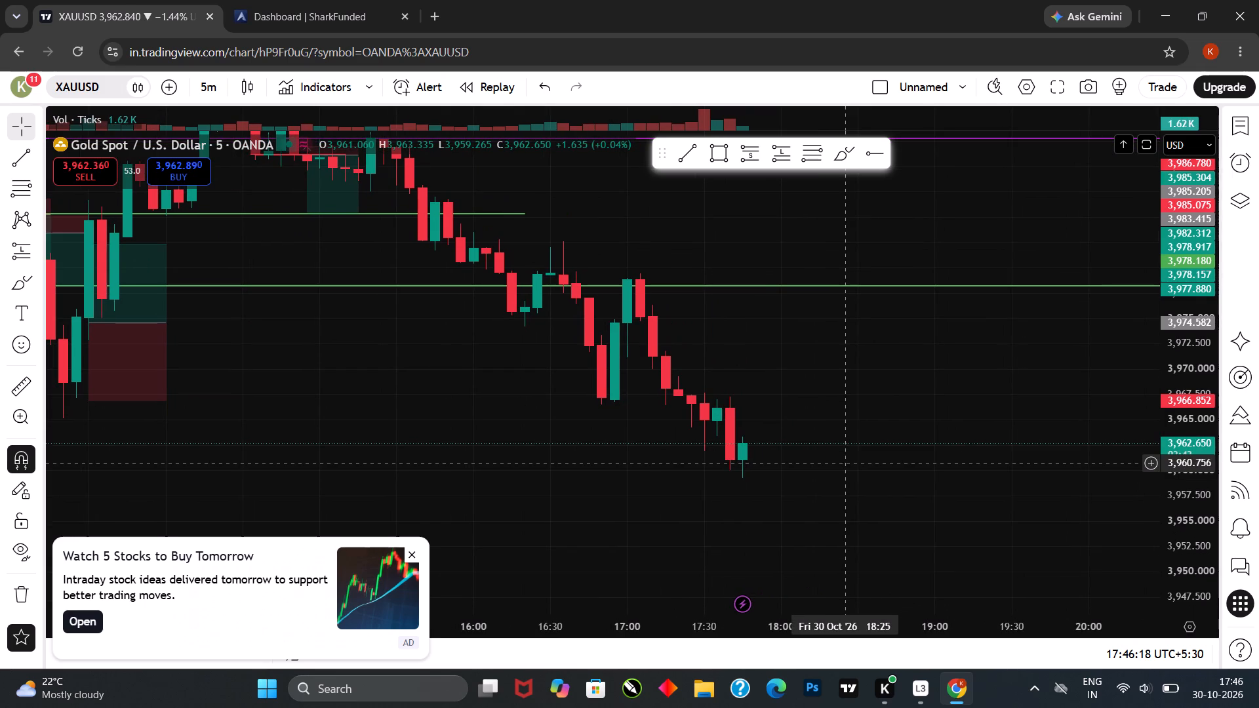
Check the upcoming 18:00 and 18:30 events in the SharkFunded economic calendar.
left_click(292, 5)
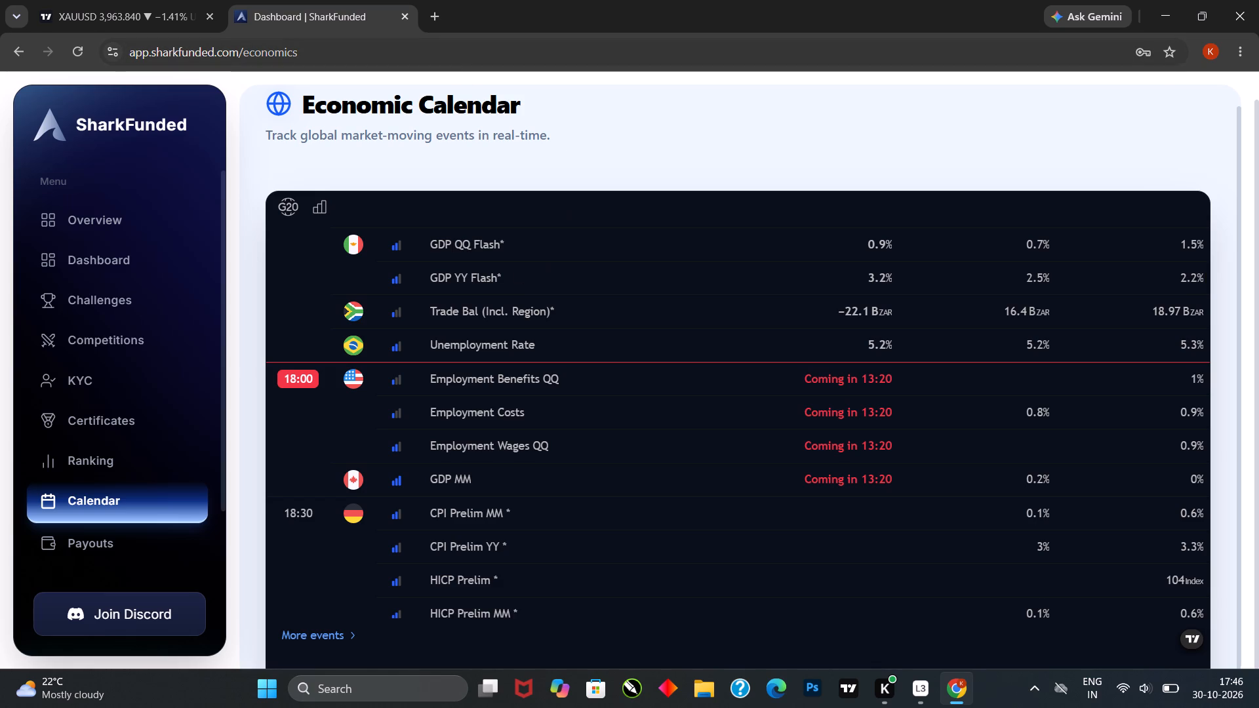
Return to the XAUUSD chart and follow the forming 17:45 candle in closer detail against the decline from 17:00.
left_click(215, 9)
left_click(673, 351)
left_click_drag(661, 348, 647, 340)
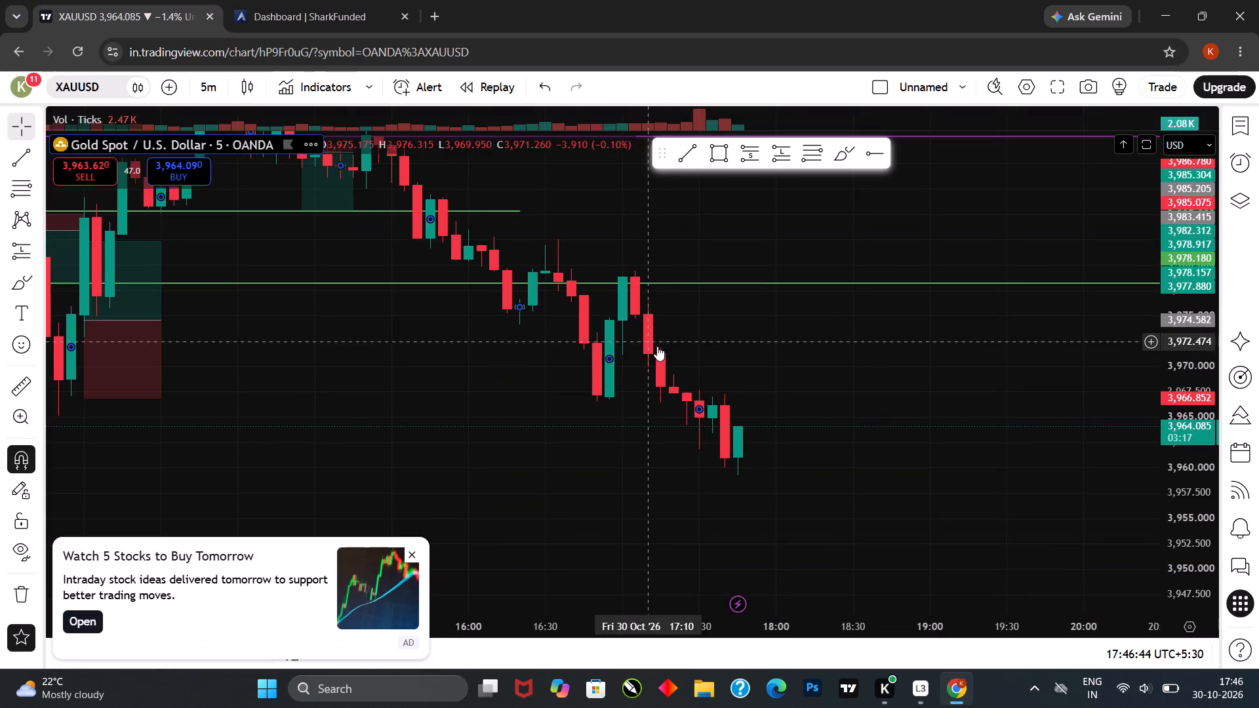
left_click_drag(658, 347, 638, 336)
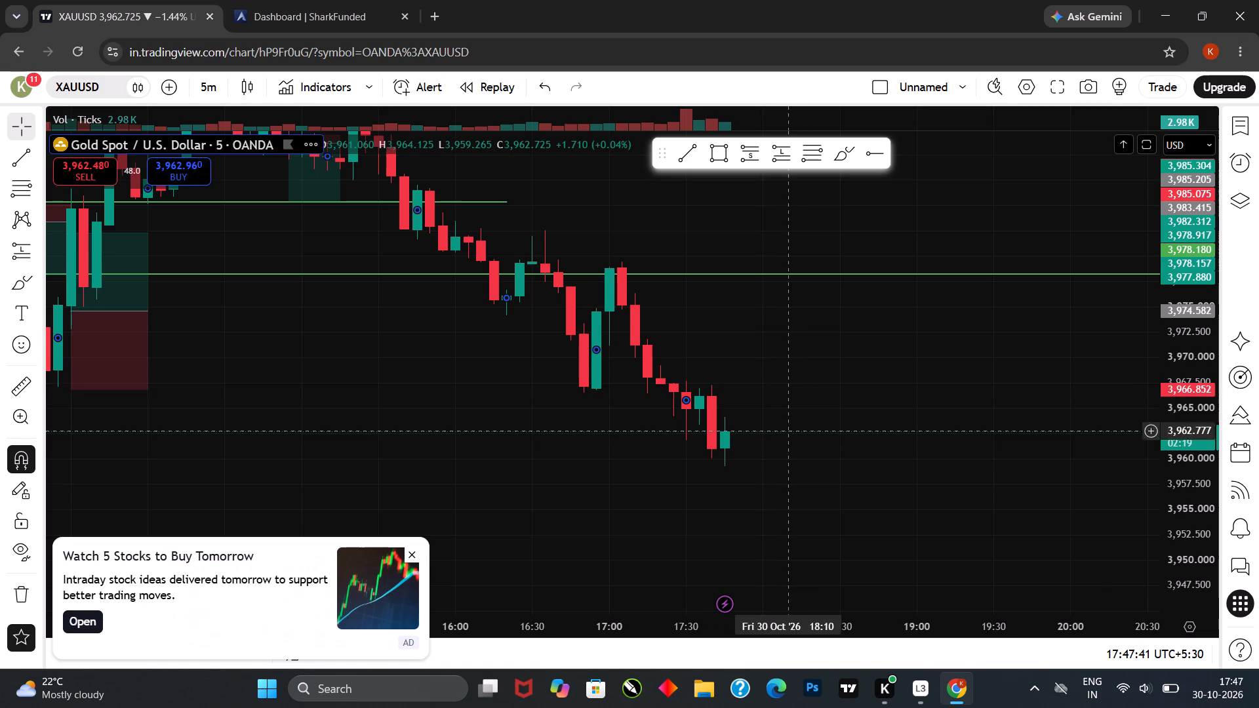
left_click_drag(803, 460, 807, 434)
scroll(761, 431, "up", 1)
left_click_drag(760, 431, 767, 420)
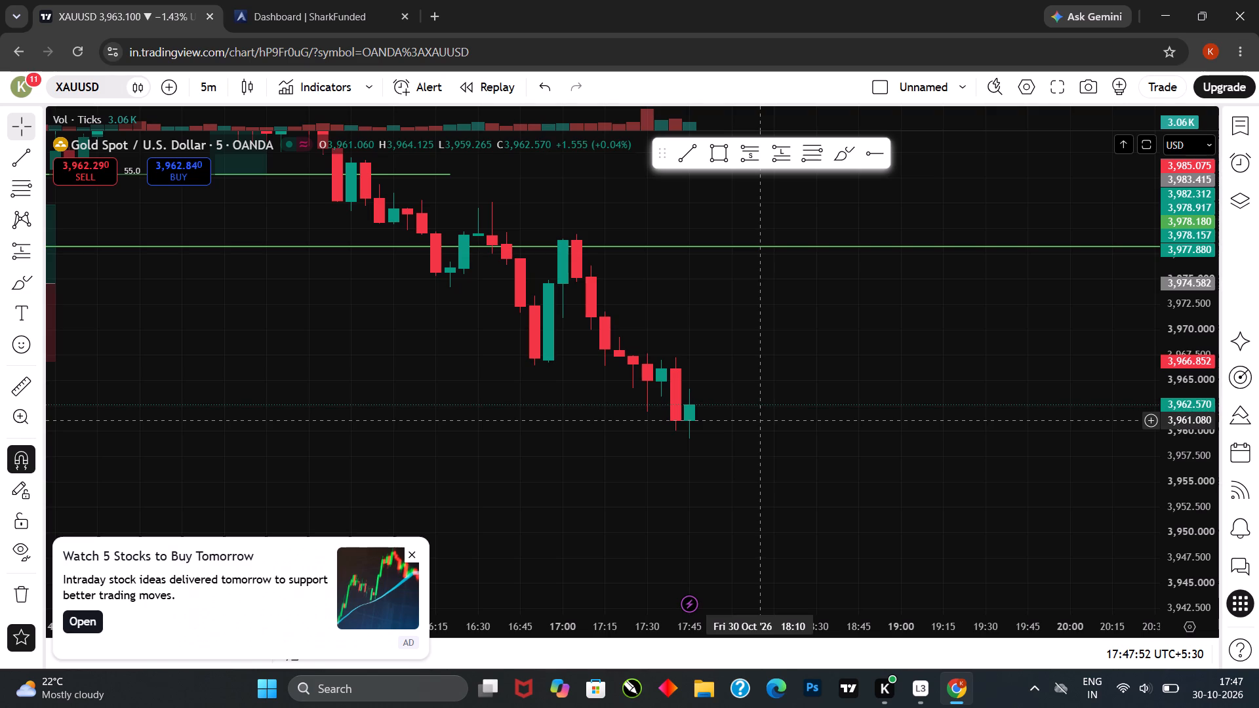
left_click_drag(767, 420, 776, 418)
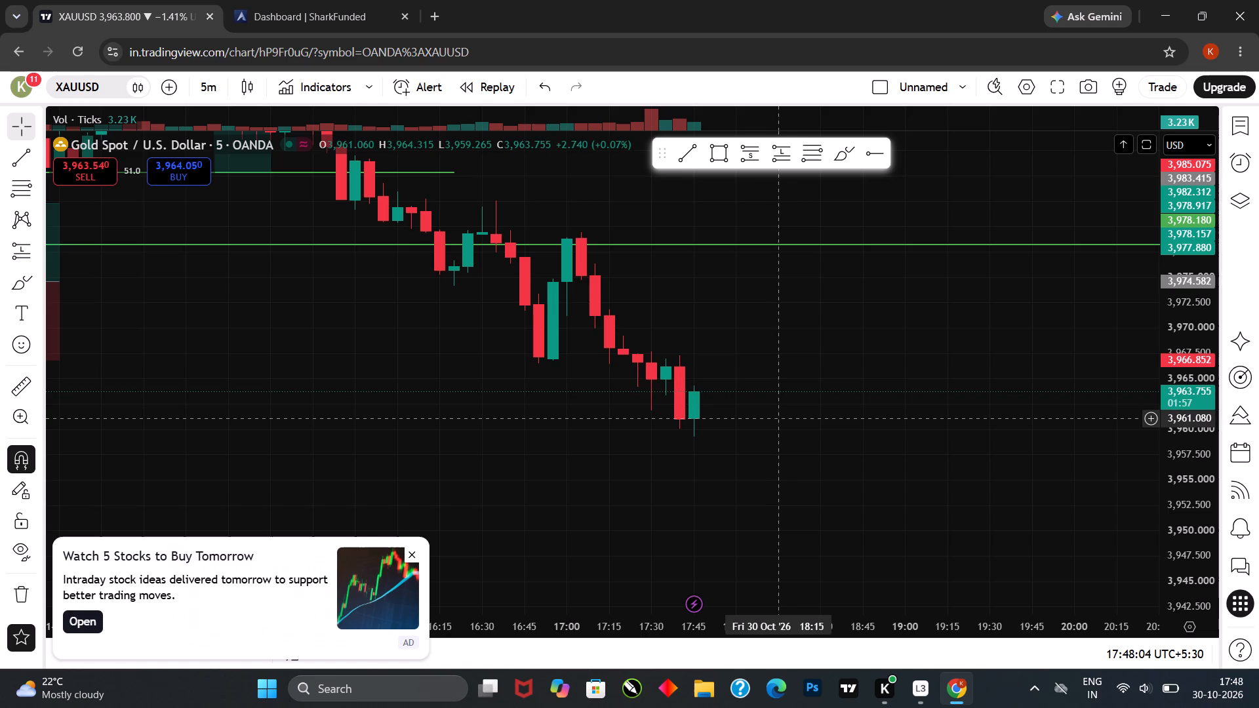
left_click_drag(789, 483, 801, 459)
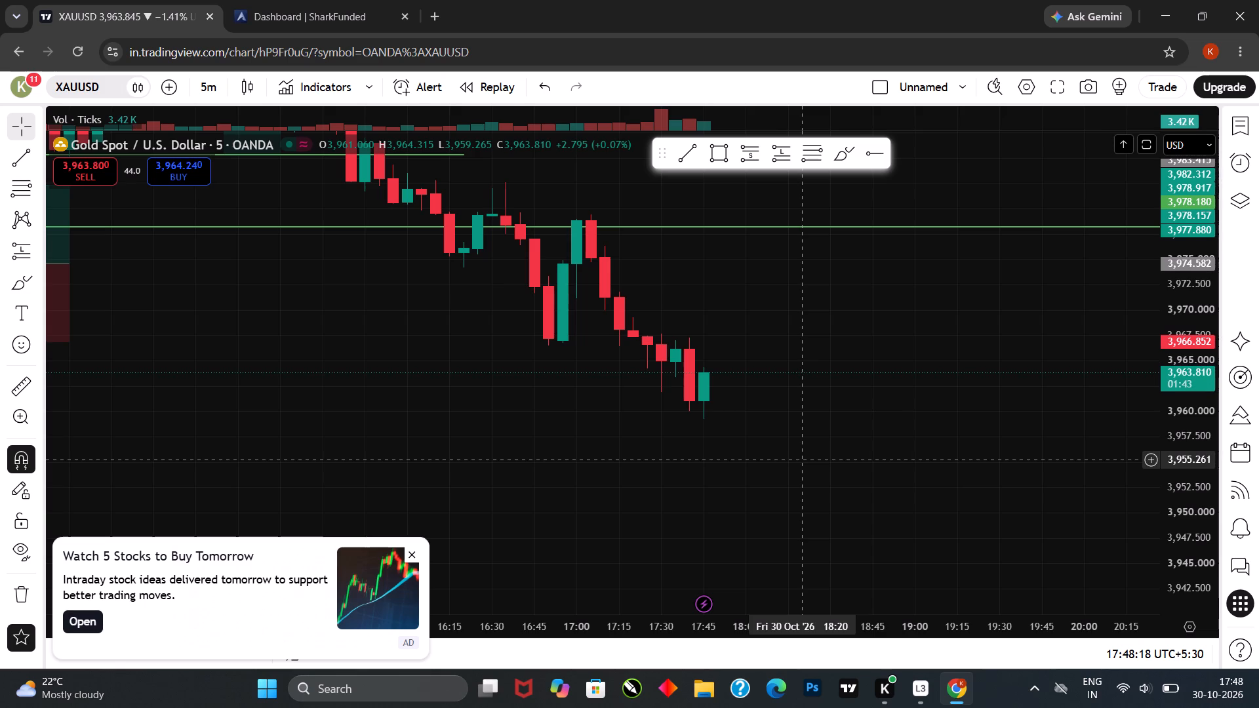
left_click_drag(805, 464, 820, 454)
scroll(750, 421, "up", 2)
left_click_drag(750, 421, 780, 401)
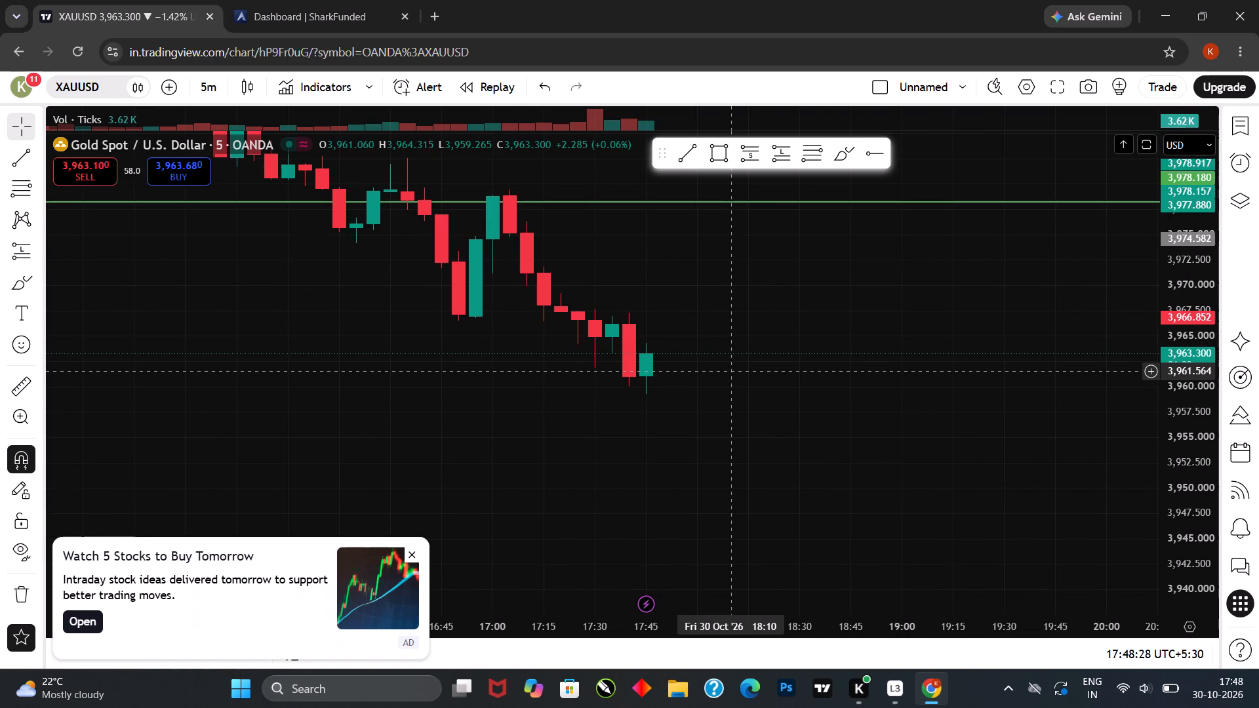
Maximize the XAUUSD price pane, hiding the volume pane.
double_click(760, 345)
Monitor the forming 17:45 XAUUSD candle, comparing its body and wicks with the 17:40 candle.
left_click_drag(753, 345, 739, 347)
left_click_drag(742, 347, 715, 358)
left_click_drag(741, 366, 721, 368)
left_click_drag(730, 369, 739, 374)
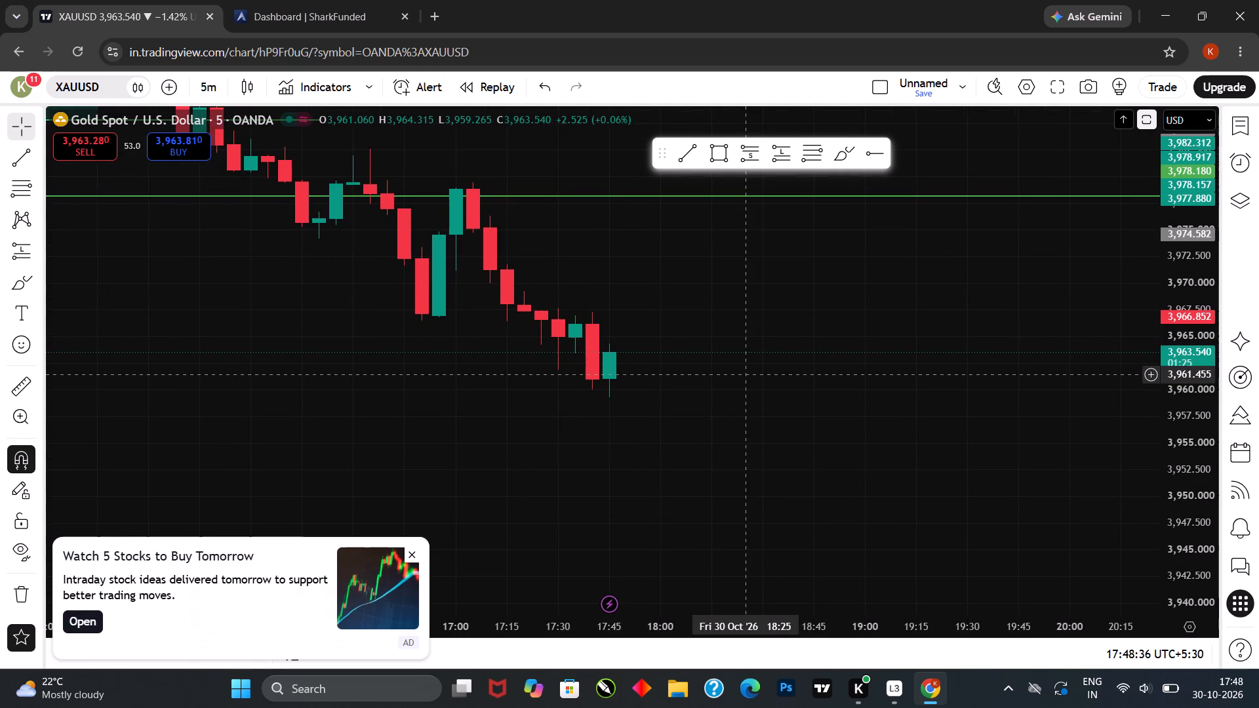
left_click_drag(780, 391, 782, 384)
left_click_drag(784, 375, 791, 363)
left_click_drag(776, 374, 795, 343)
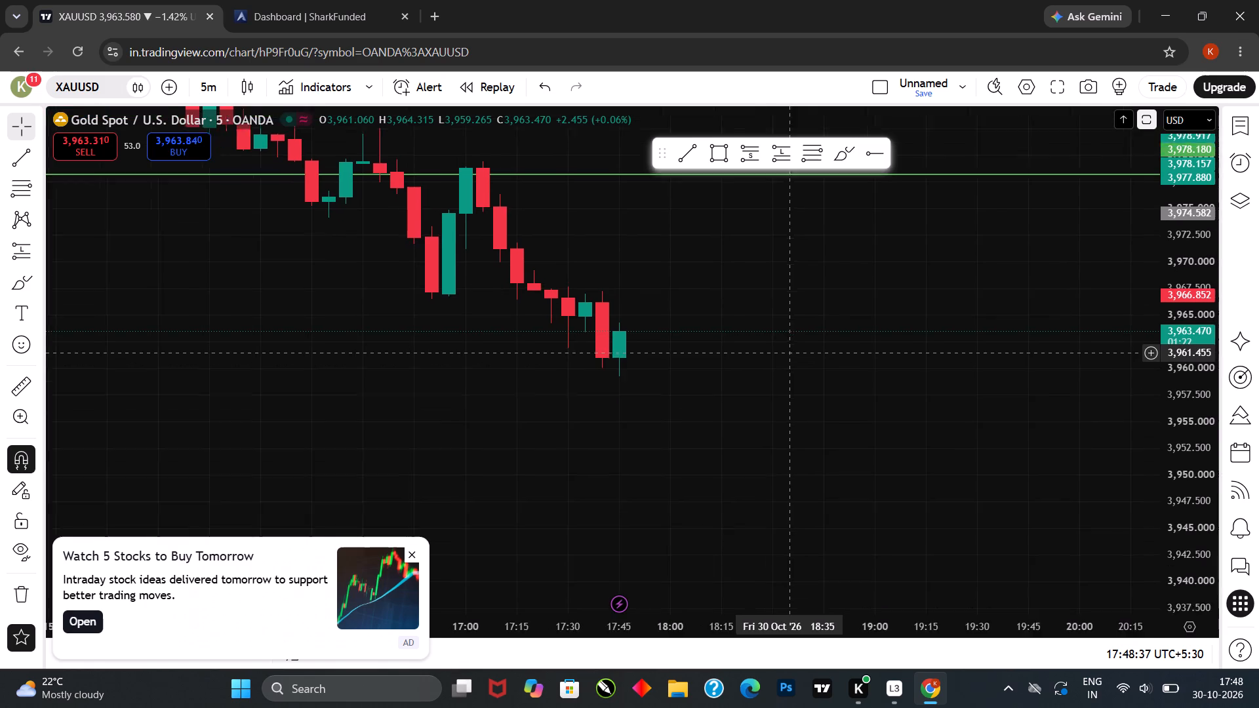
left_click_drag(795, 343, 797, 340)
left_click_drag(770, 350, 788, 342)
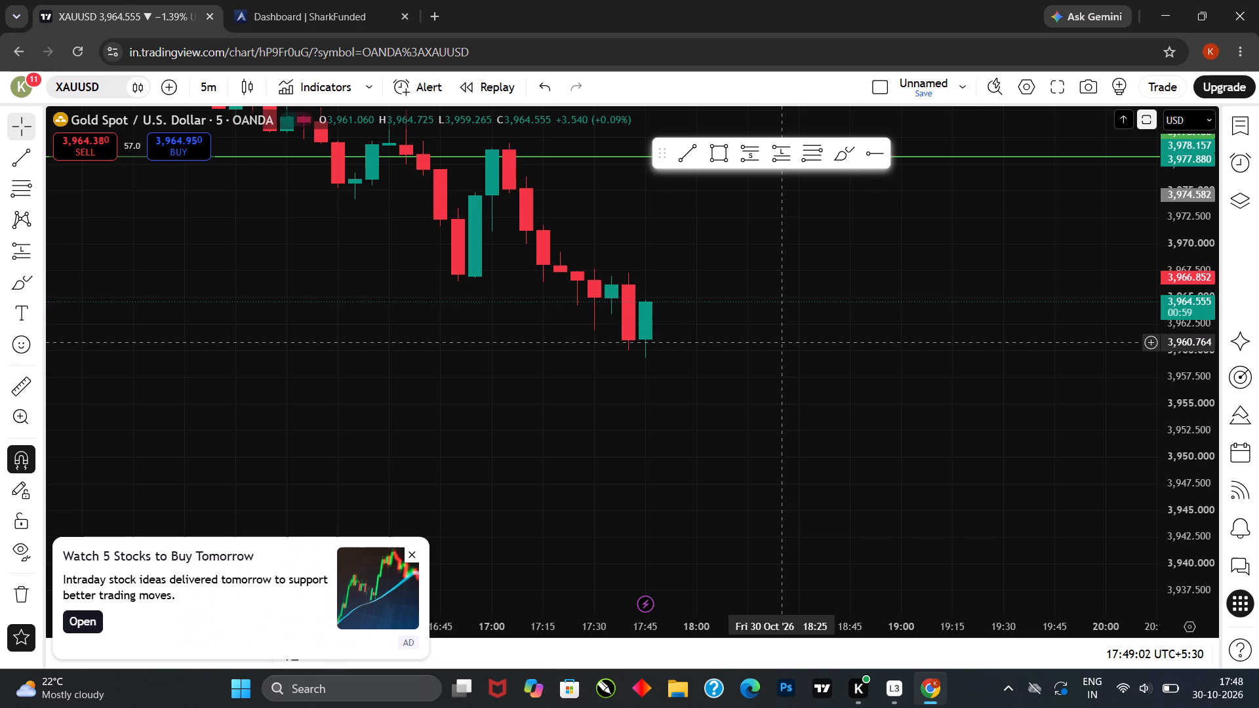
left_click_drag(795, 353, 839, 351)
scroll(734, 329, "up", 1)
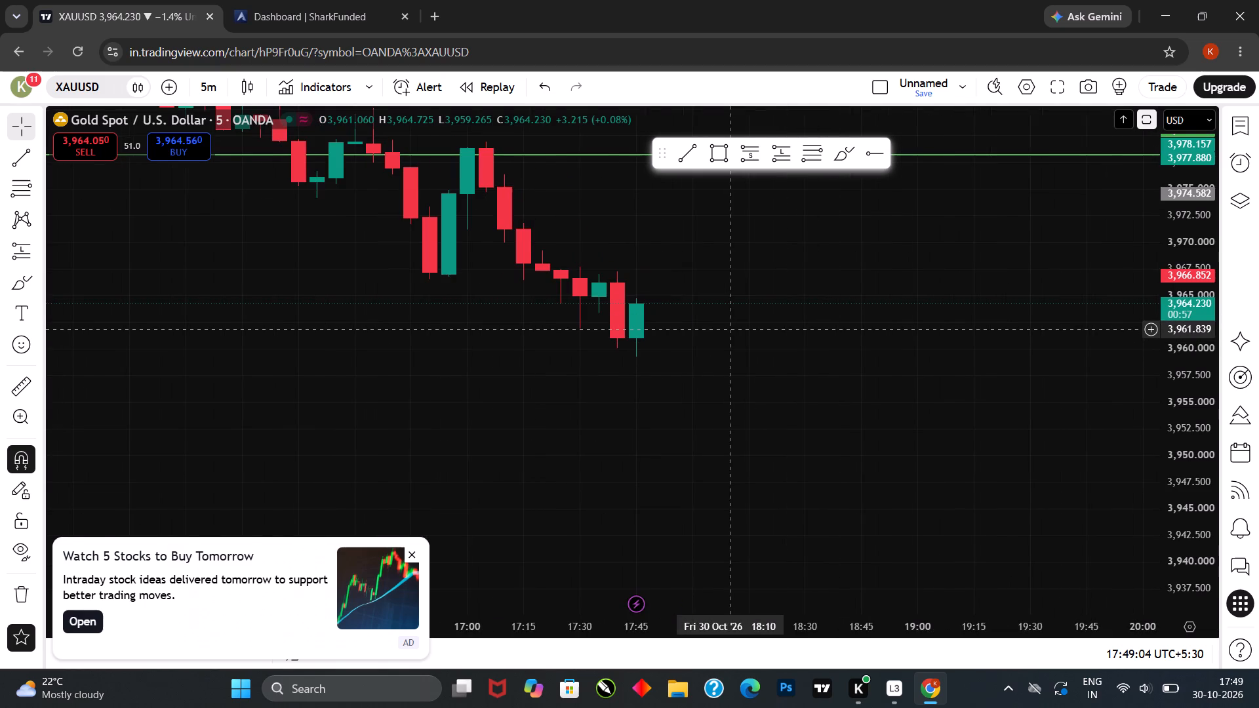
left_click_drag(734, 329, 768, 324)
left_click_drag(753, 324, 769, 332)
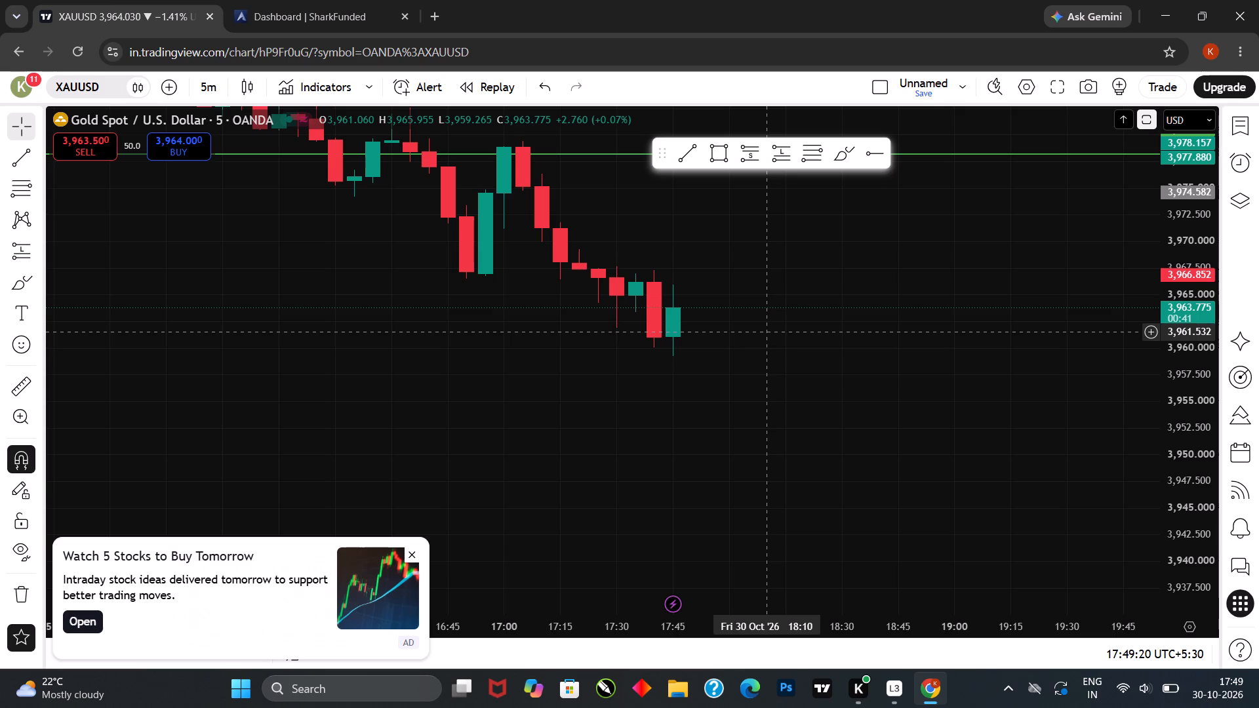
Watch the final seconds of the 17:45 five-minute XAUUSD candle through to its close.
left_click_drag(803, 347, 852, 345)
scroll(844, 345, "up", 1)
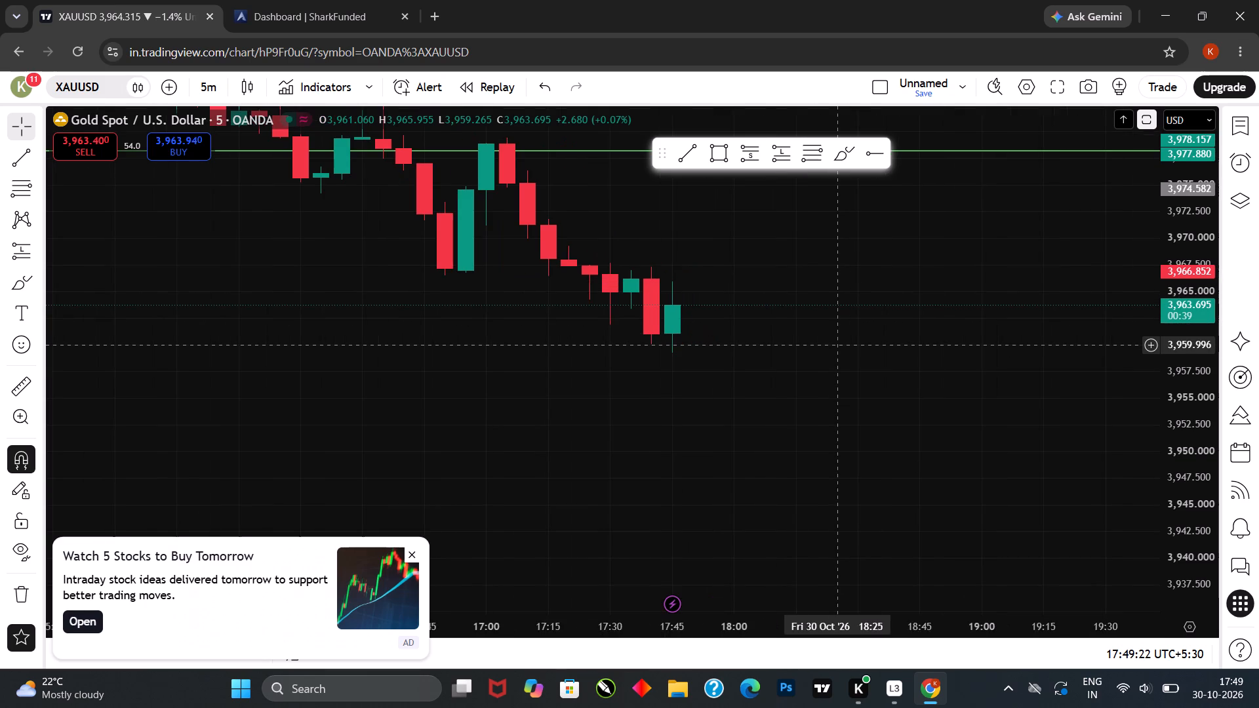
left_click_drag(844, 345, 856, 342)
left_click_drag(856, 342, 875, 342)
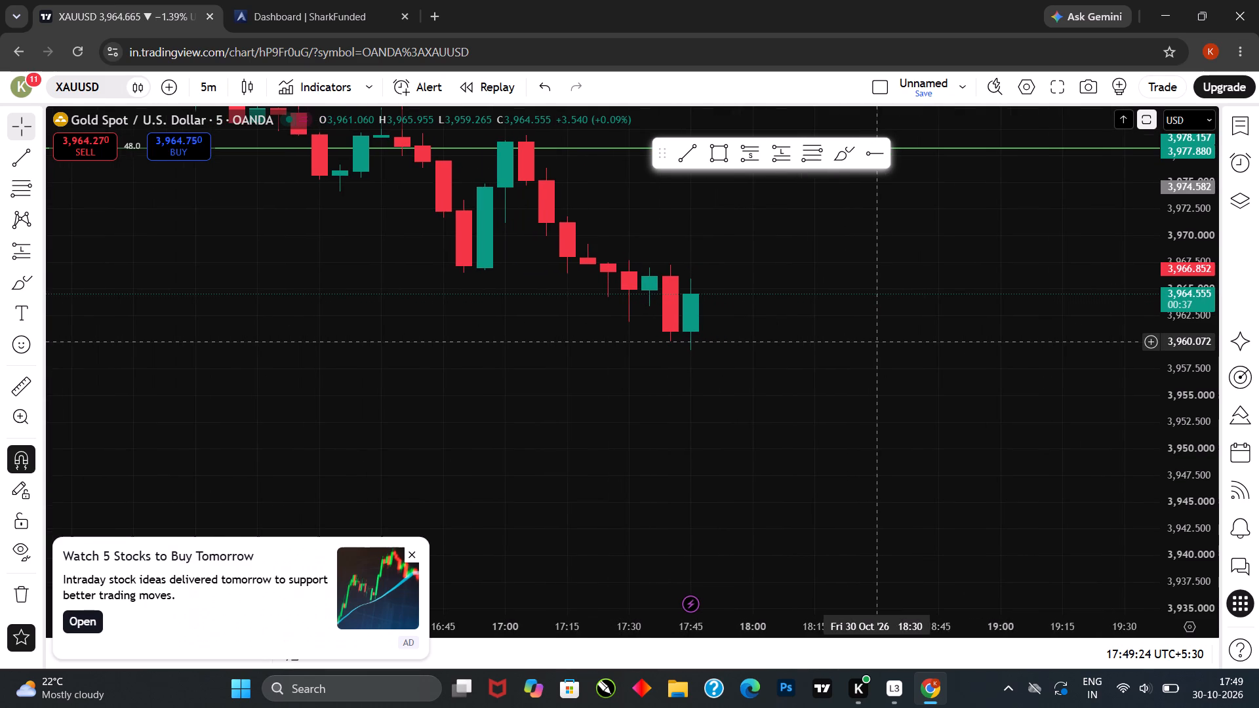
left_click(875, 342)
left_click_drag(878, 342, 887, 343)
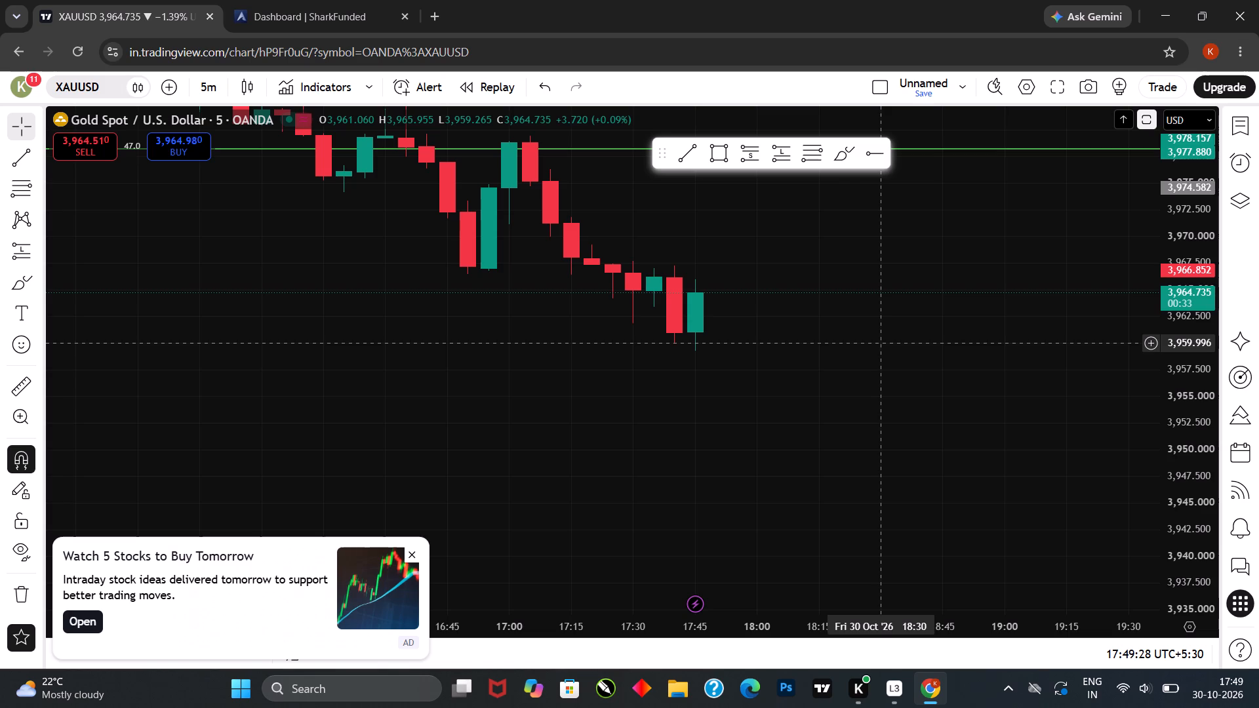
left_click_drag(887, 343, 891, 338)
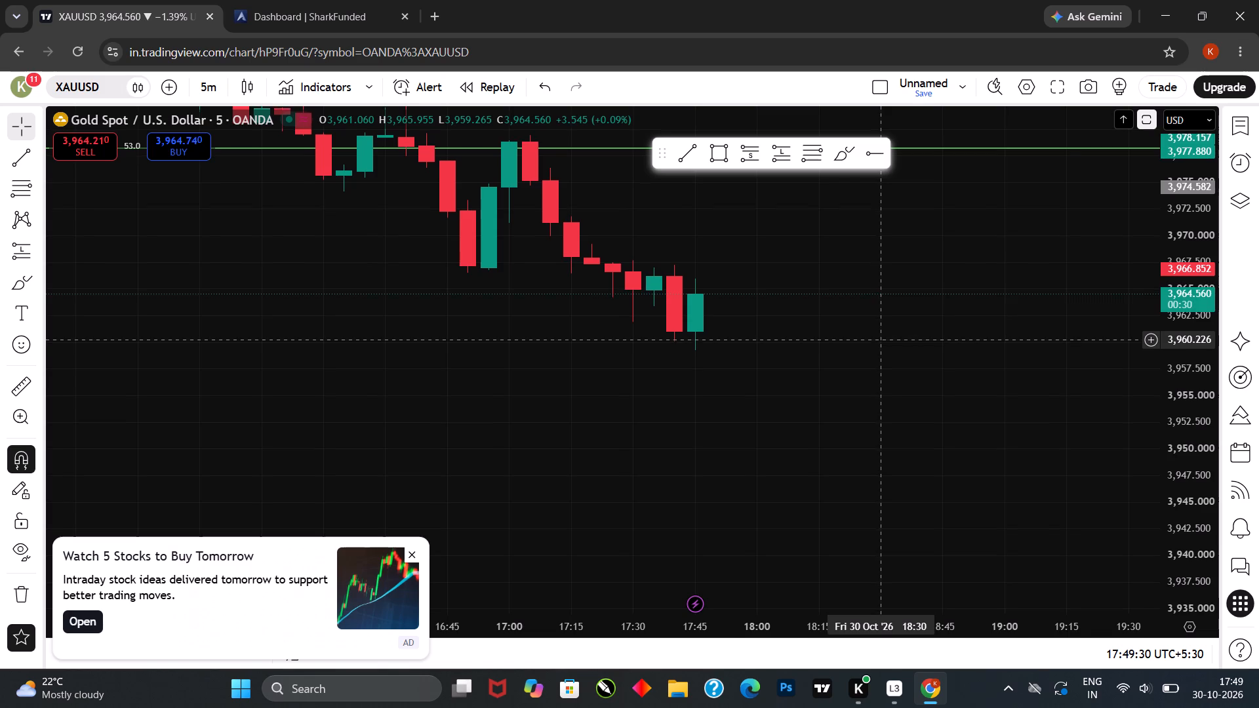
left_click_drag(891, 338, 892, 337)
left_click_drag(892, 337, 907, 325)
scroll(853, 327, "up", 1)
left_click_drag(853, 327, 858, 326)
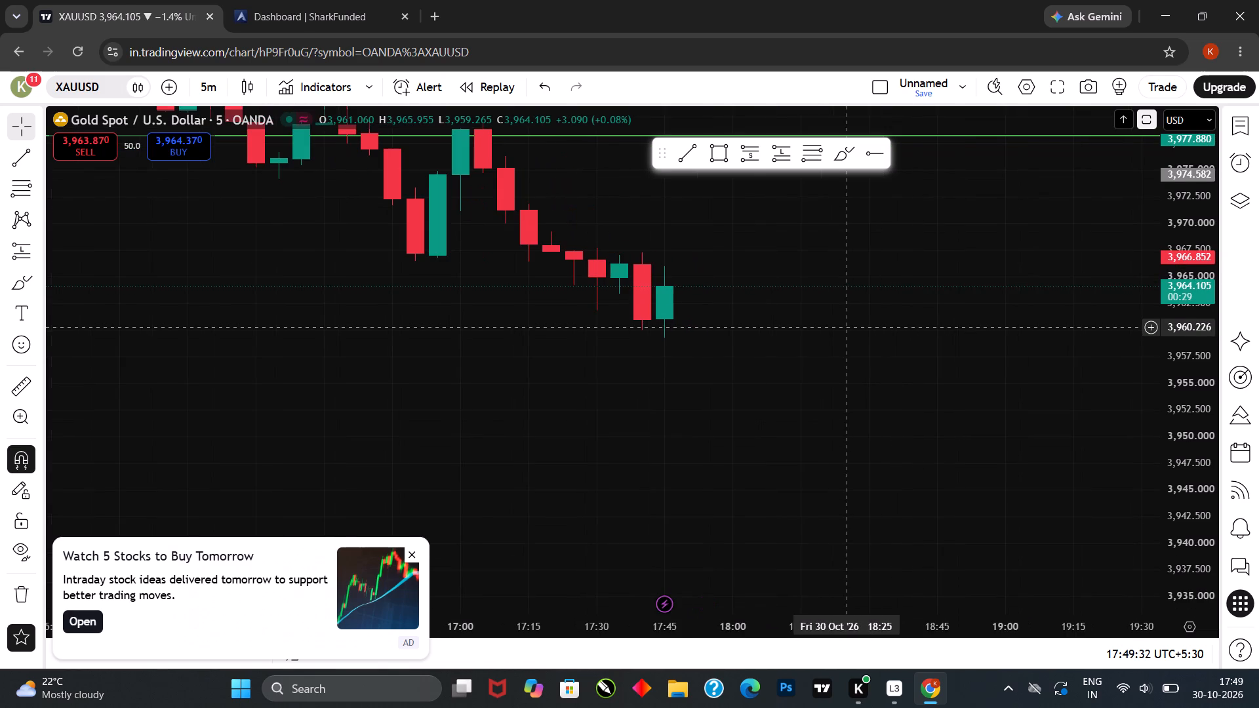
left_click_drag(858, 326, 879, 321)
left_click_drag(858, 324, 869, 323)
left_click_drag(869, 323, 877, 320)
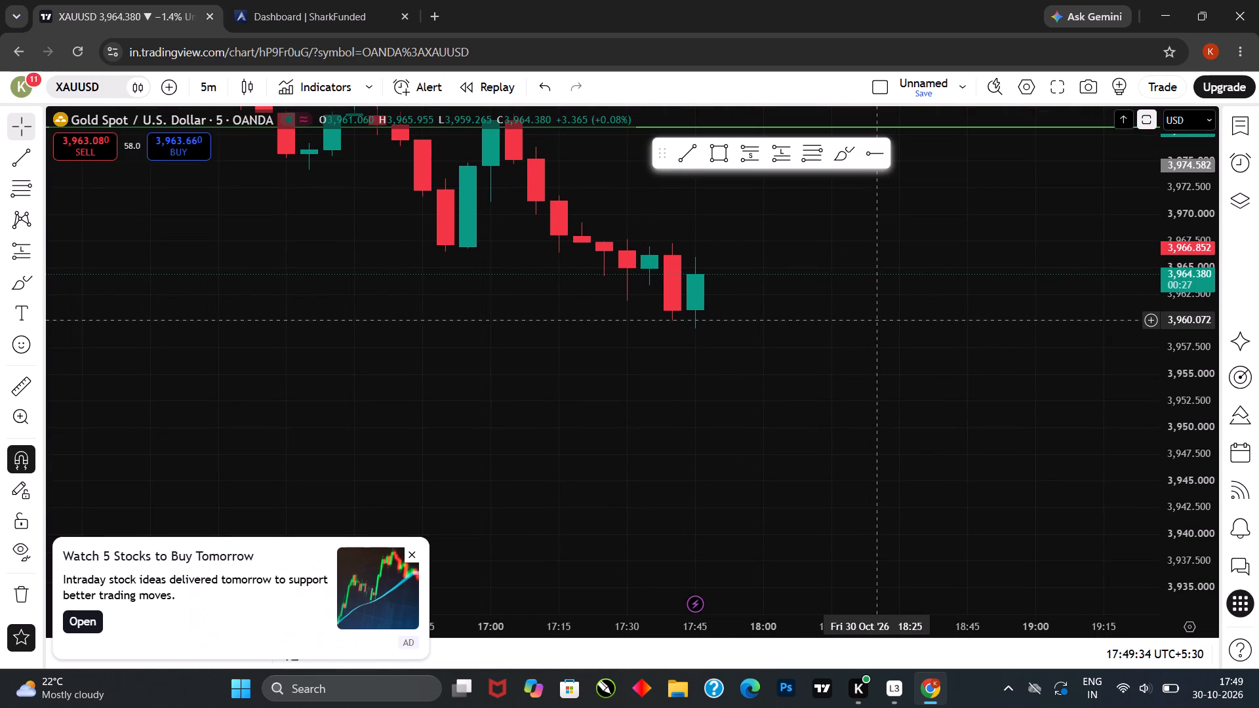
left_click_drag(877, 320, 892, 317)
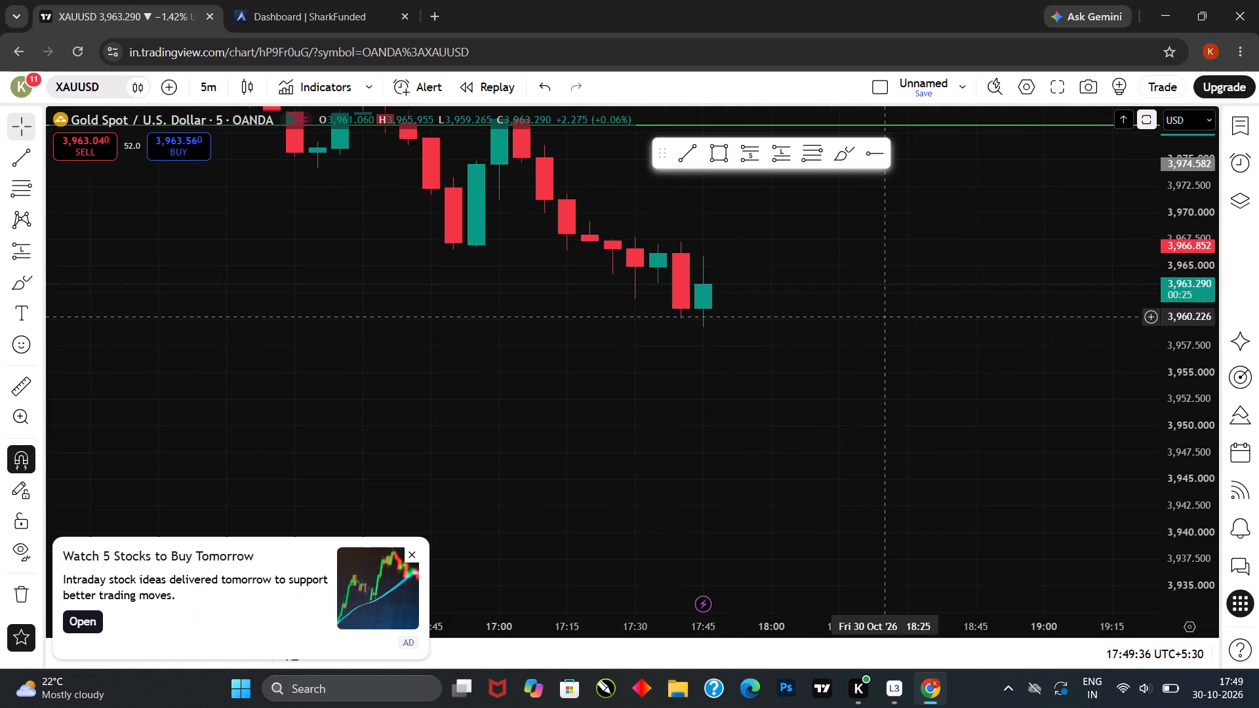
left_click_drag(892, 317, 928, 310)
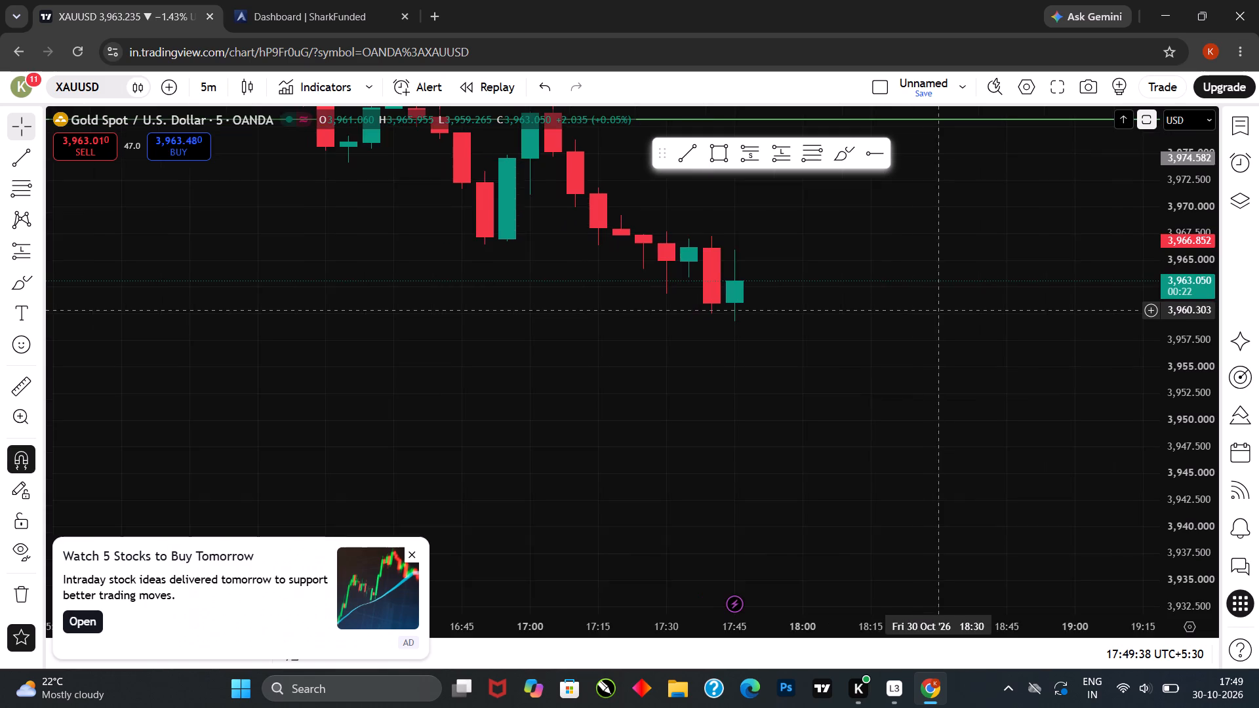
left_click_drag(904, 321, 924, 312)
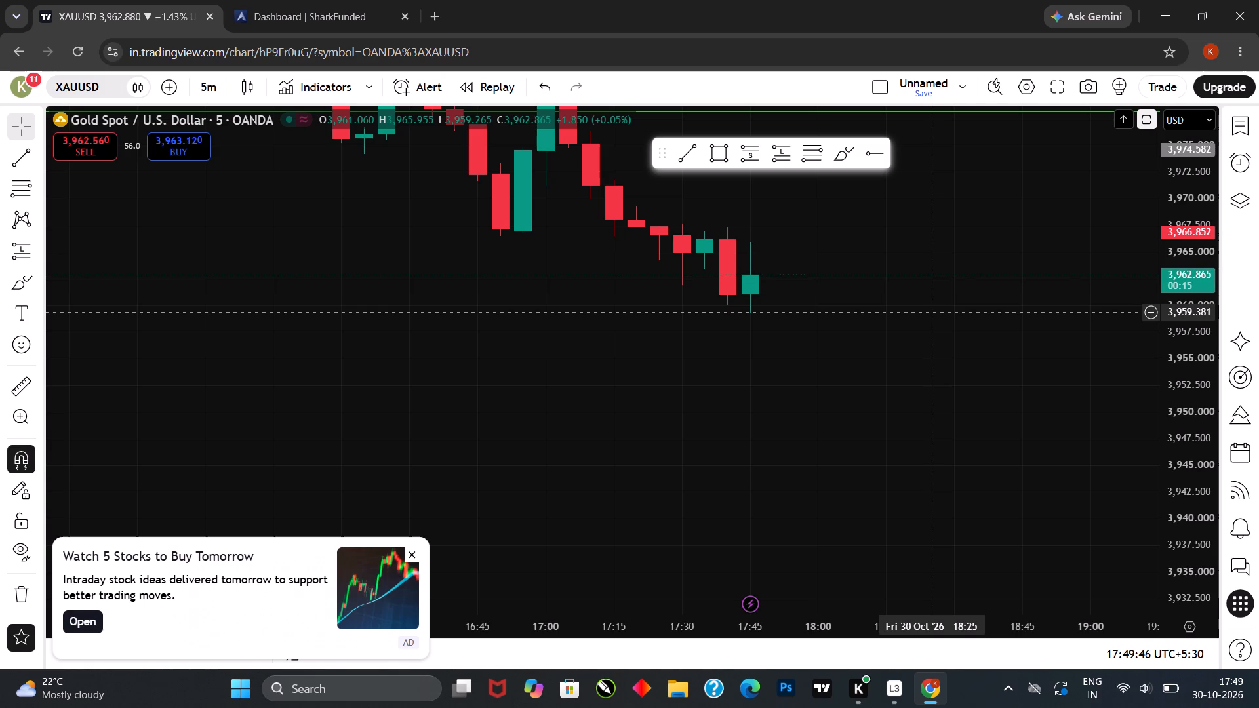
left_click_drag(838, 321, 821, 319)
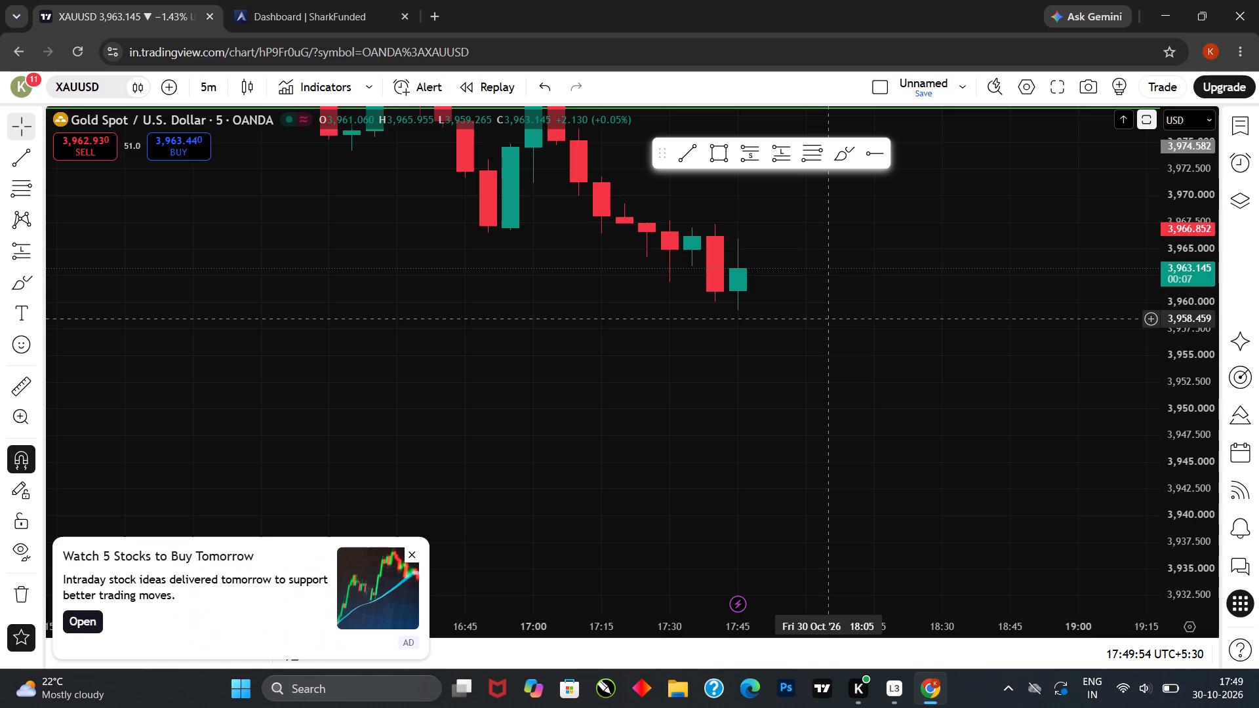
left_click(829, 317)
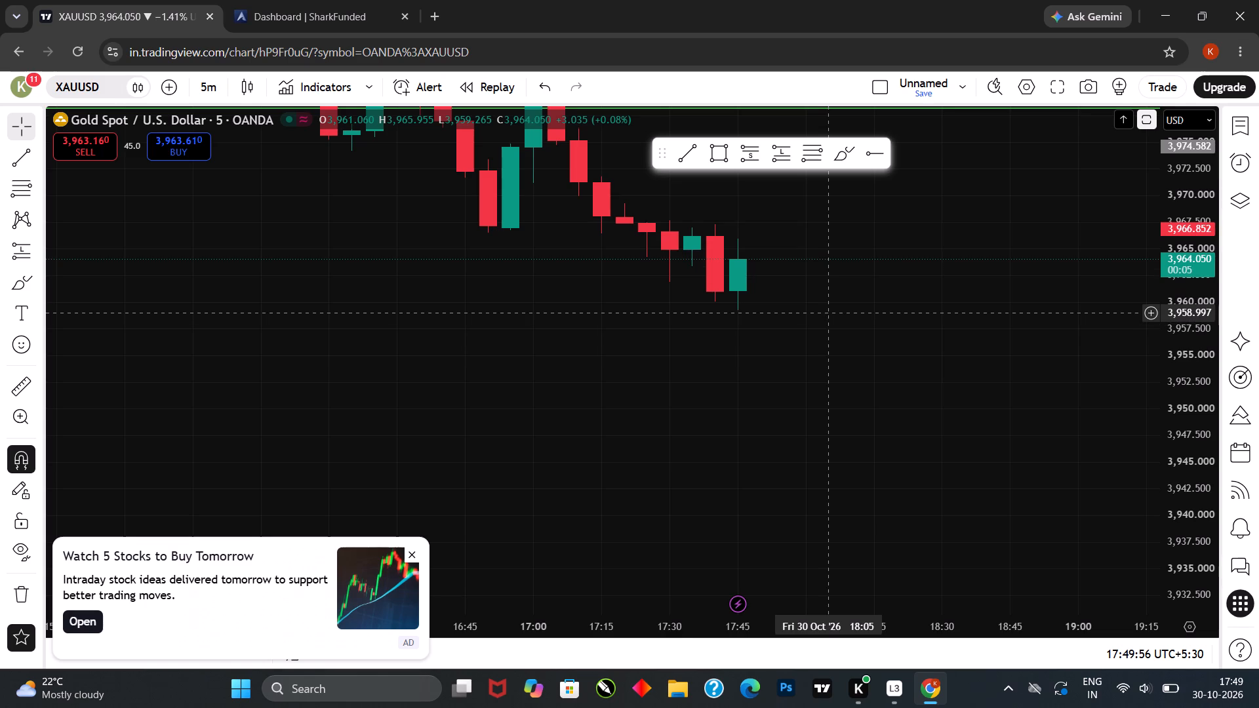
left_click(831, 313)
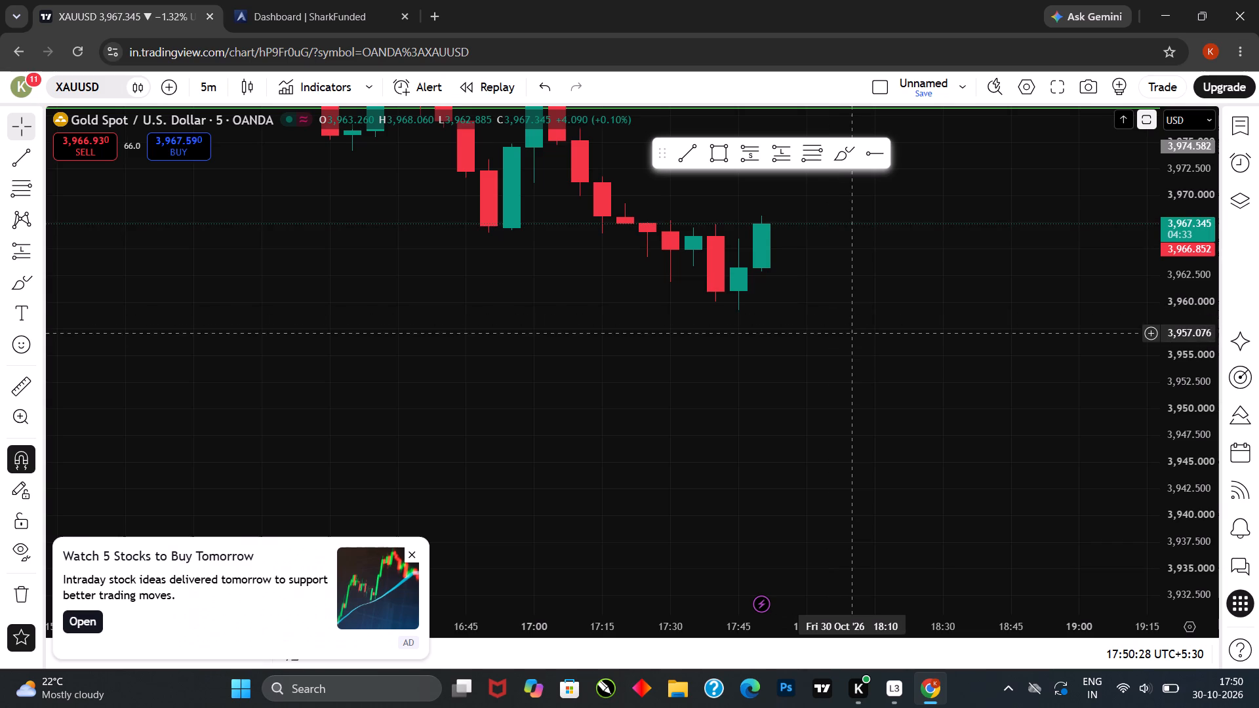
Monitor the newly forming 17:50 five-minute XAUUSD candle, comparing it with the 17:40 and 17:45 candles.
left_click_drag(885, 391, 852, 377)
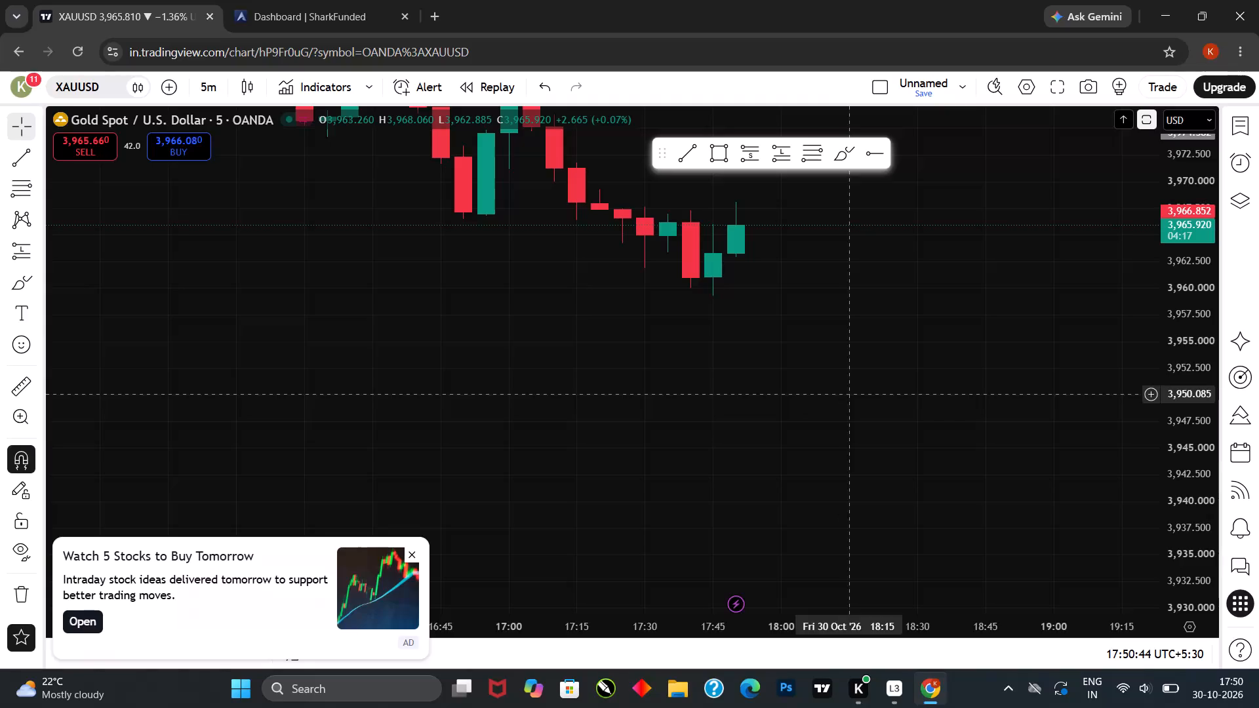
left_click_drag(854, 409, 878, 396)
scroll(829, 394, "up", 1)
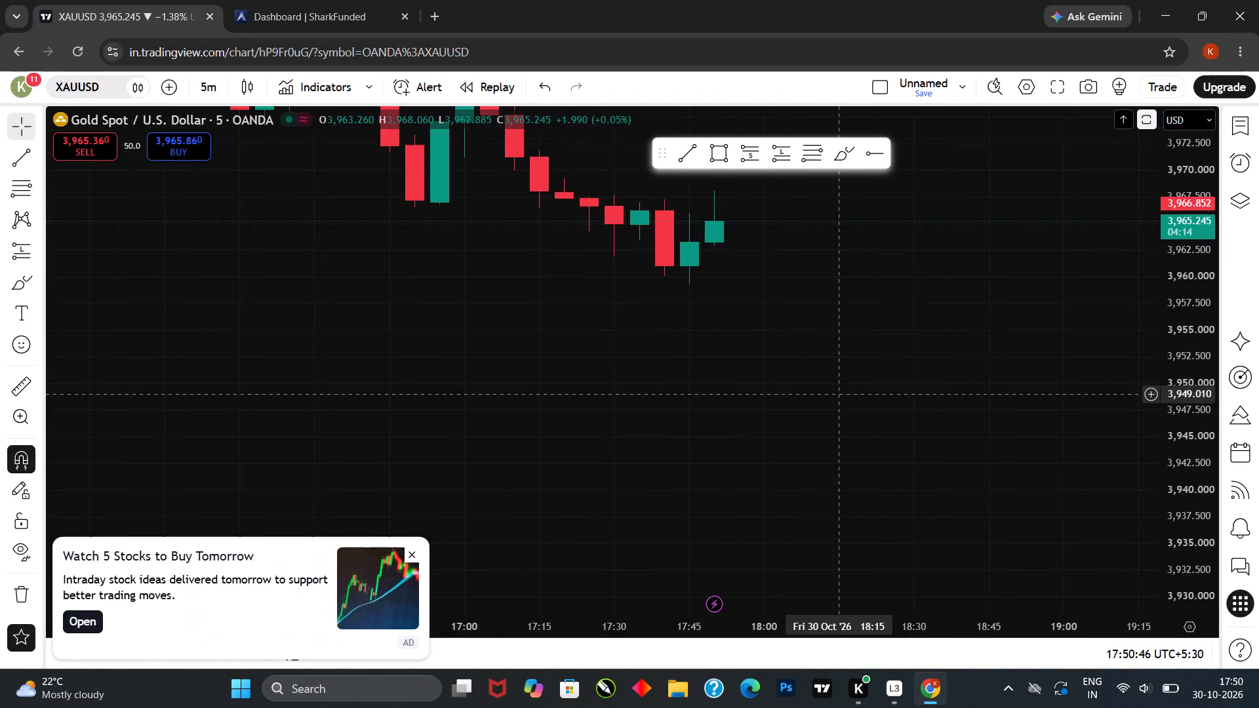
left_click(832, 396)
left_click_drag(851, 399, 955, 396)
left_click_drag(948, 396, 908, 387)
left_click_drag(908, 391, 890, 376)
left_click_drag(892, 381, 882, 375)
left_click_drag(876, 378, 892, 376)
left_click_drag(892, 376, 912, 376)
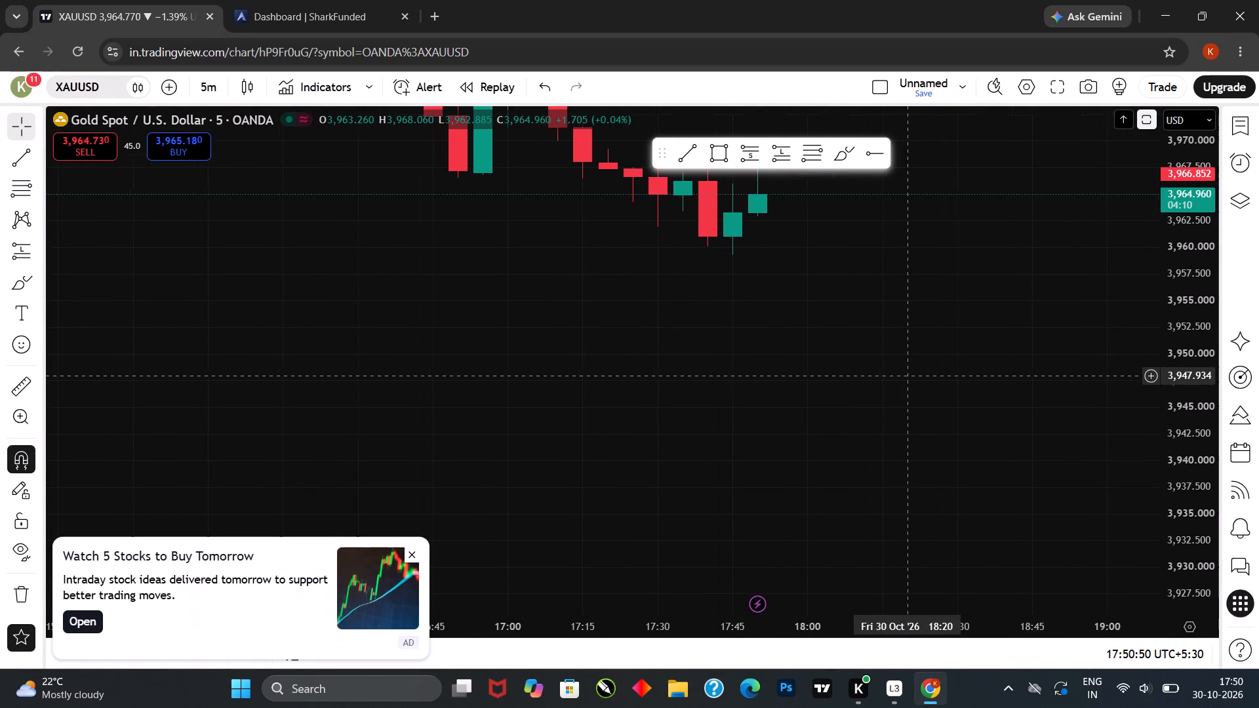
left_click_drag(912, 376, 913, 376)
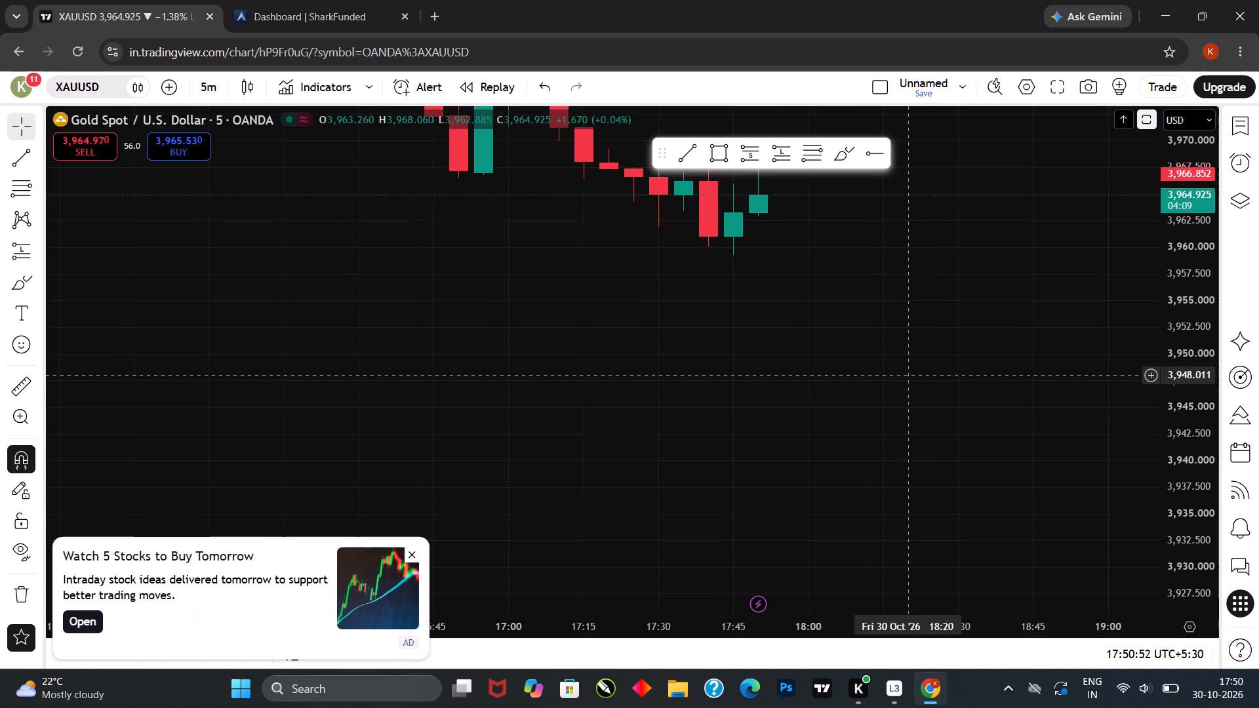
left_click_drag(913, 375, 932, 371)
left_click_drag(930, 371, 910, 365)
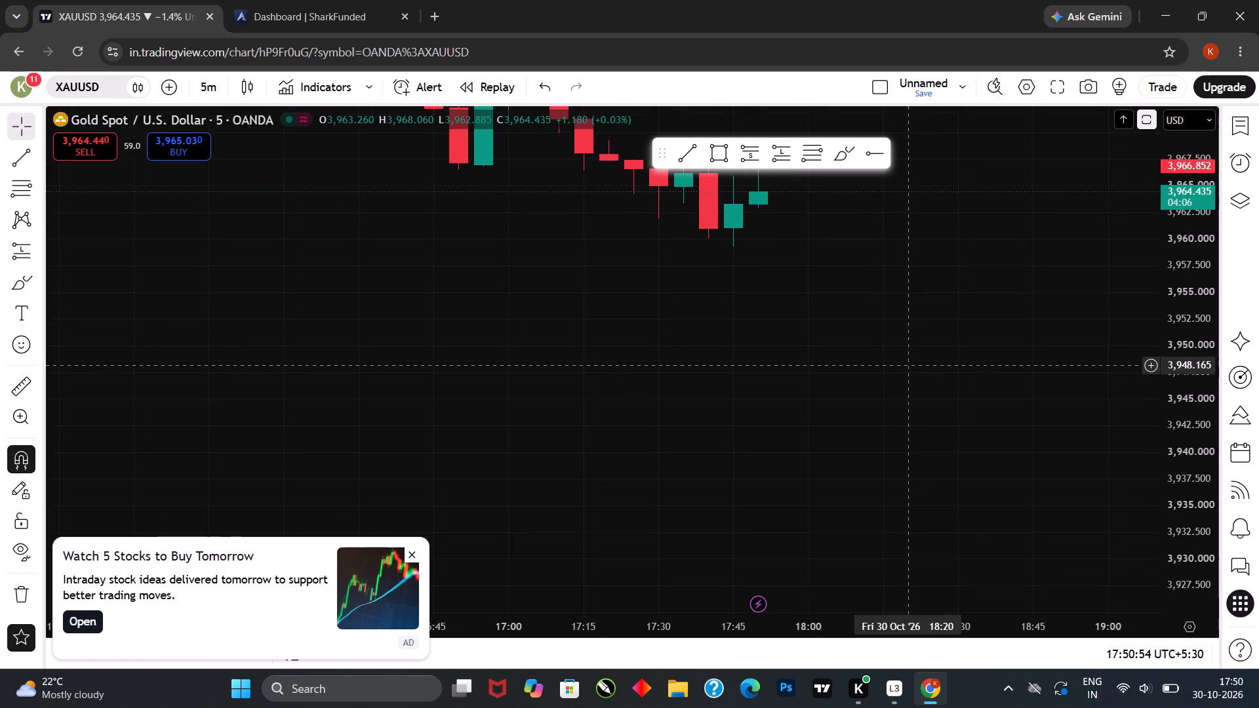
left_click_drag(912, 365, 923, 365)
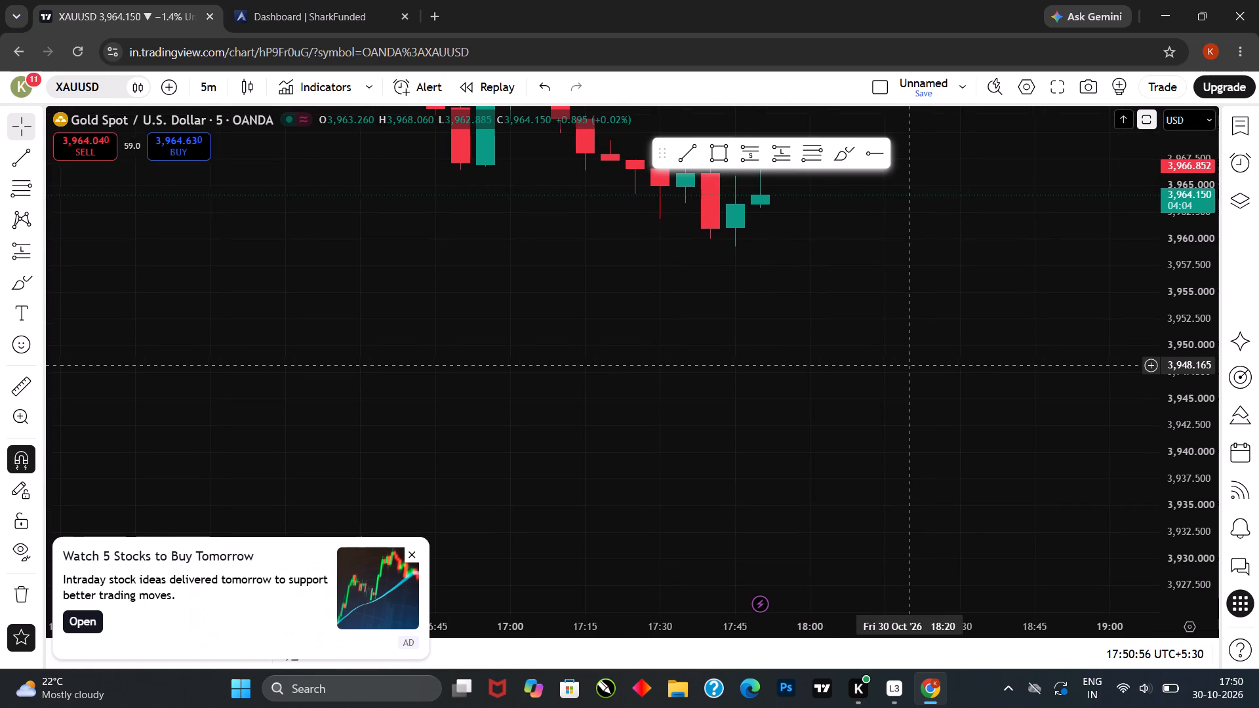
left_click_drag(923, 365, 929, 365)
left_click_drag(929, 365, 948, 385)
left_click_drag(898, 369, 908, 382)
left_click_drag(911, 389, 913, 393)
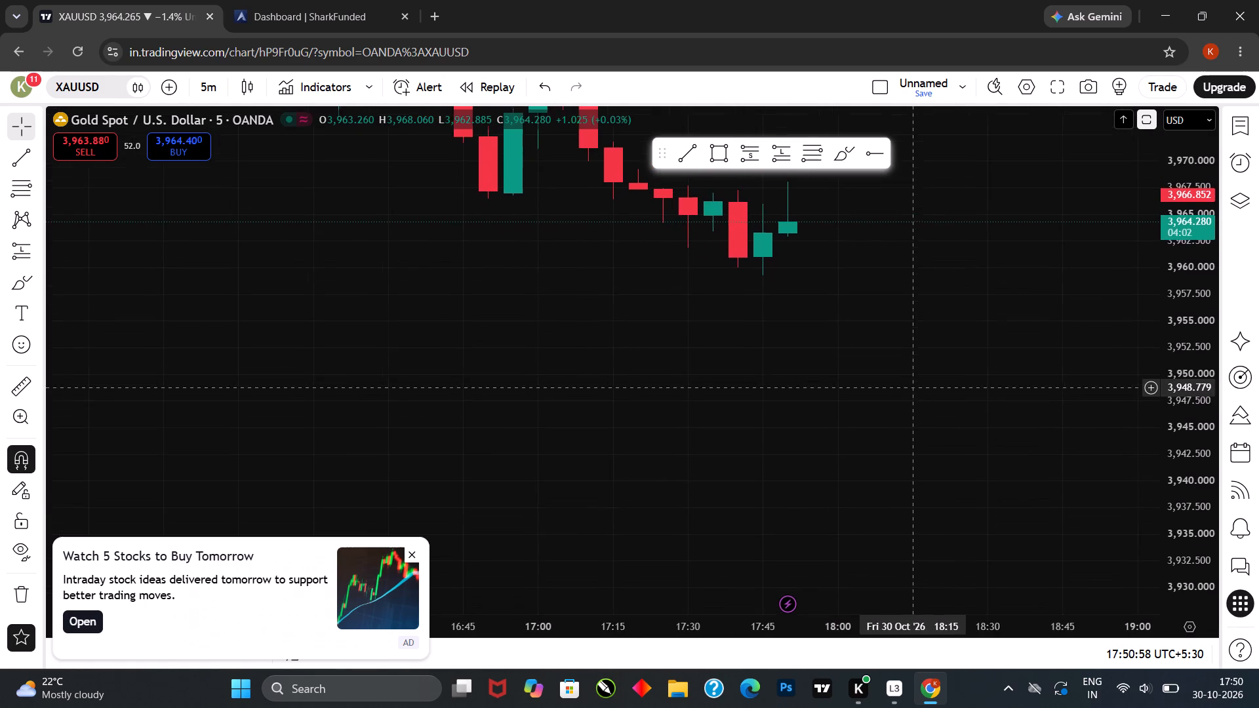
Continue monitoring the forming 17:50 five-minute XAUUSD candle against the preceding 17:40 and 17:45 candles.
left_click_drag(913, 393, 917, 401)
left_click_drag(904, 385, 917, 428)
left_click(902, 407)
left_click_drag(900, 416, 897, 427)
left_click(897, 427)
left_click_drag(896, 431, 894, 441)
left_click_drag(894, 441, 902, 443)
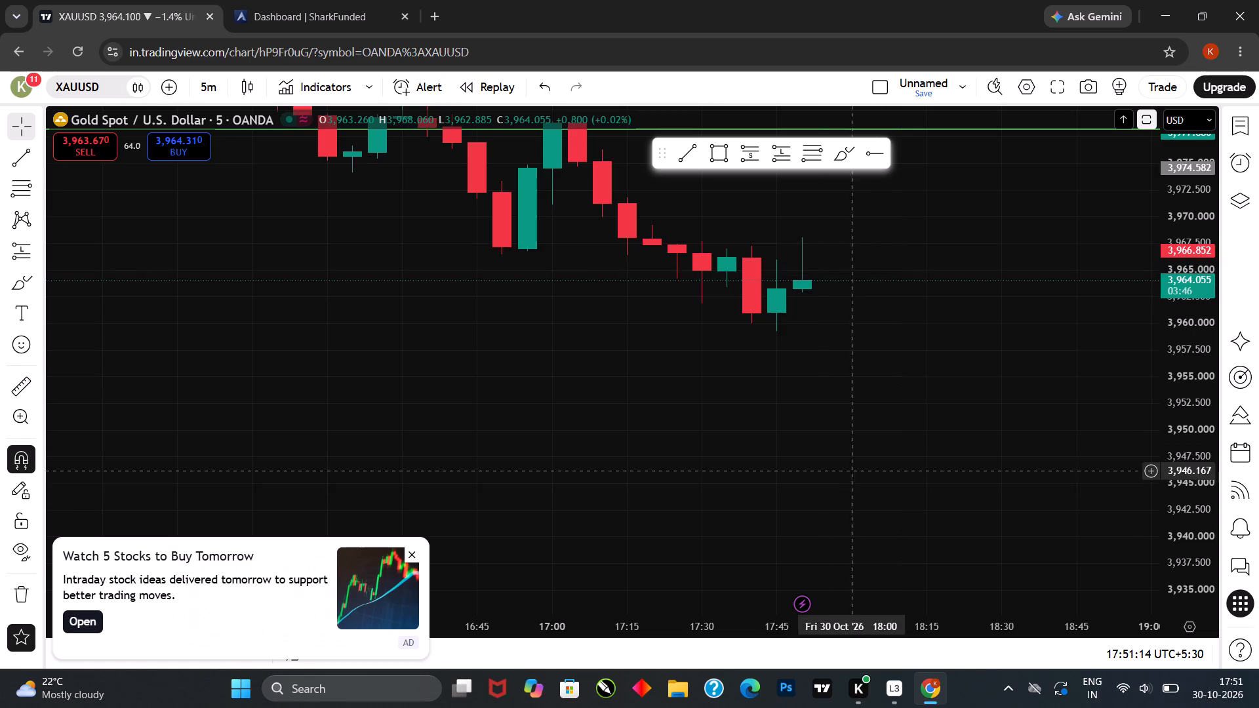
left_click_drag(780, 463, 748, 505)
left_click_drag(751, 461, 706, 511)
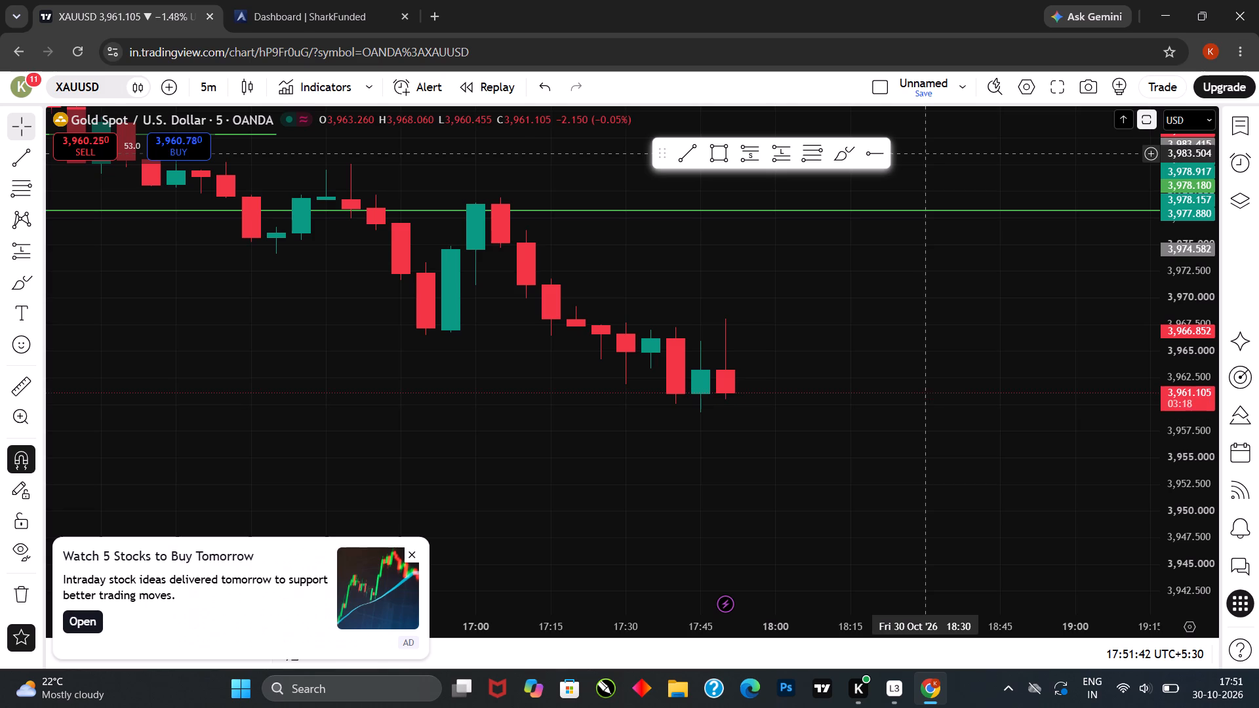
left_click_drag(926, 338, 916, 312)
left_click_drag(917, 311, 911, 302)
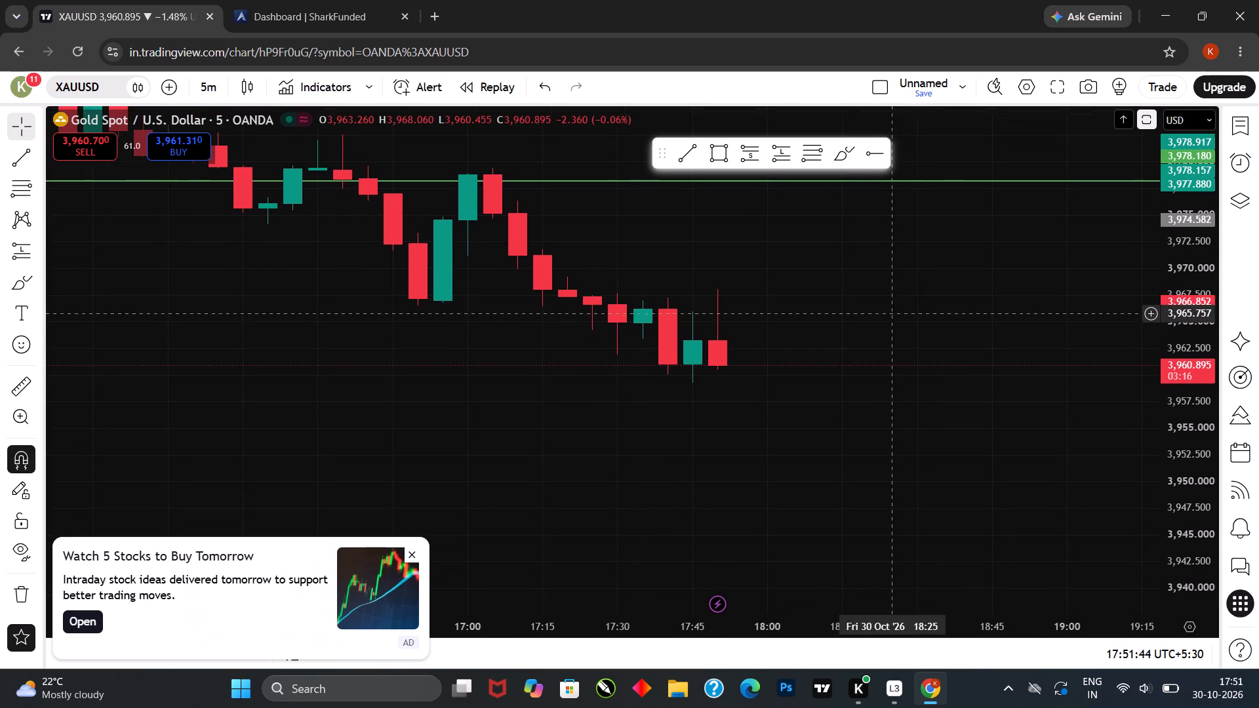
left_click_drag(883, 315, 929, 280)
scroll(848, 326, "down", 3)
left_click_drag(877, 340, 877, 326)
left_click(879, 326)
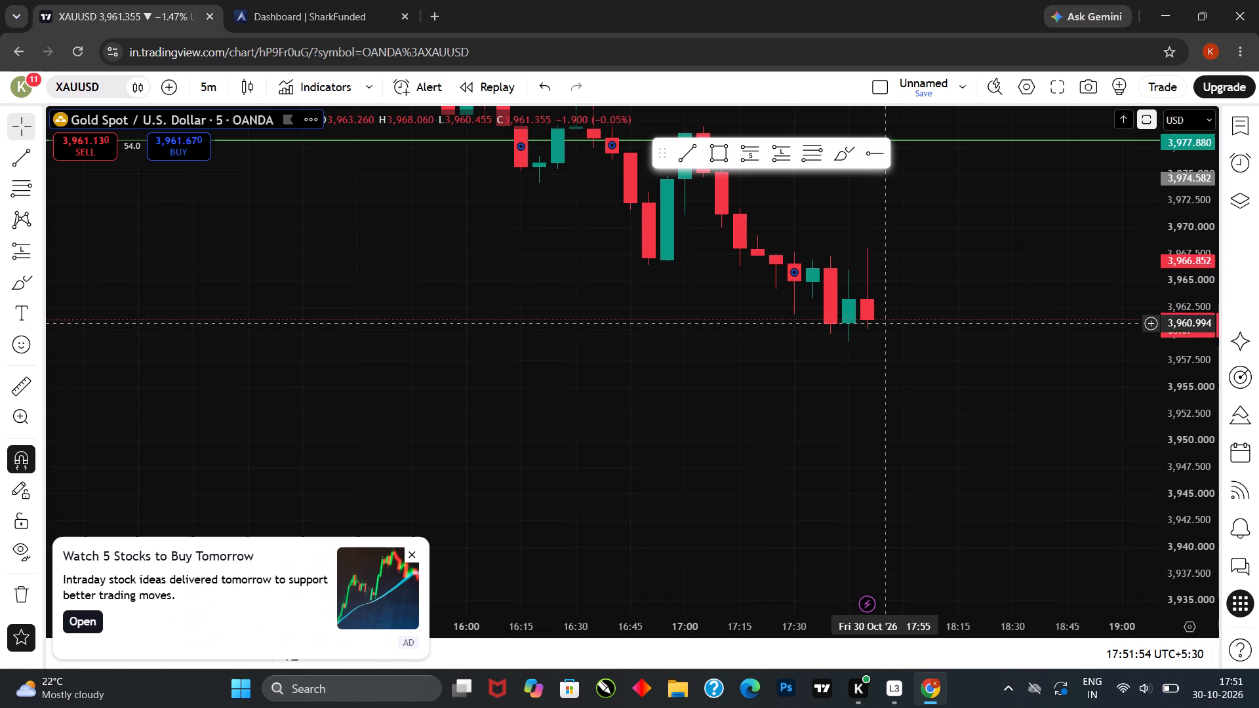
left_click_drag(877, 334, 837, 346)
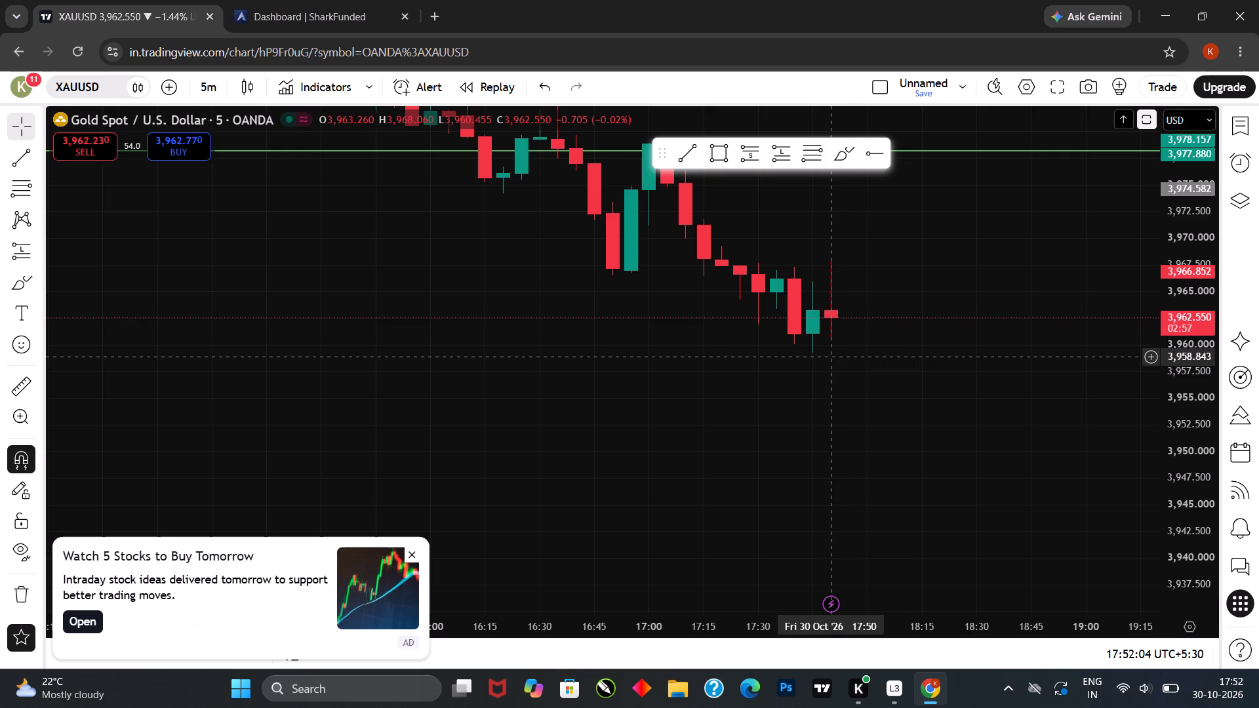
Examine the afternoon decline into the 17:50 candle against the green horizontal levels and the earlier position drawings.
left_click_drag(833, 349, 891, 323)
scroll(885, 327, "up", 2)
left_click_drag(885, 327, 972, 327)
scroll(970, 328, "down", 4)
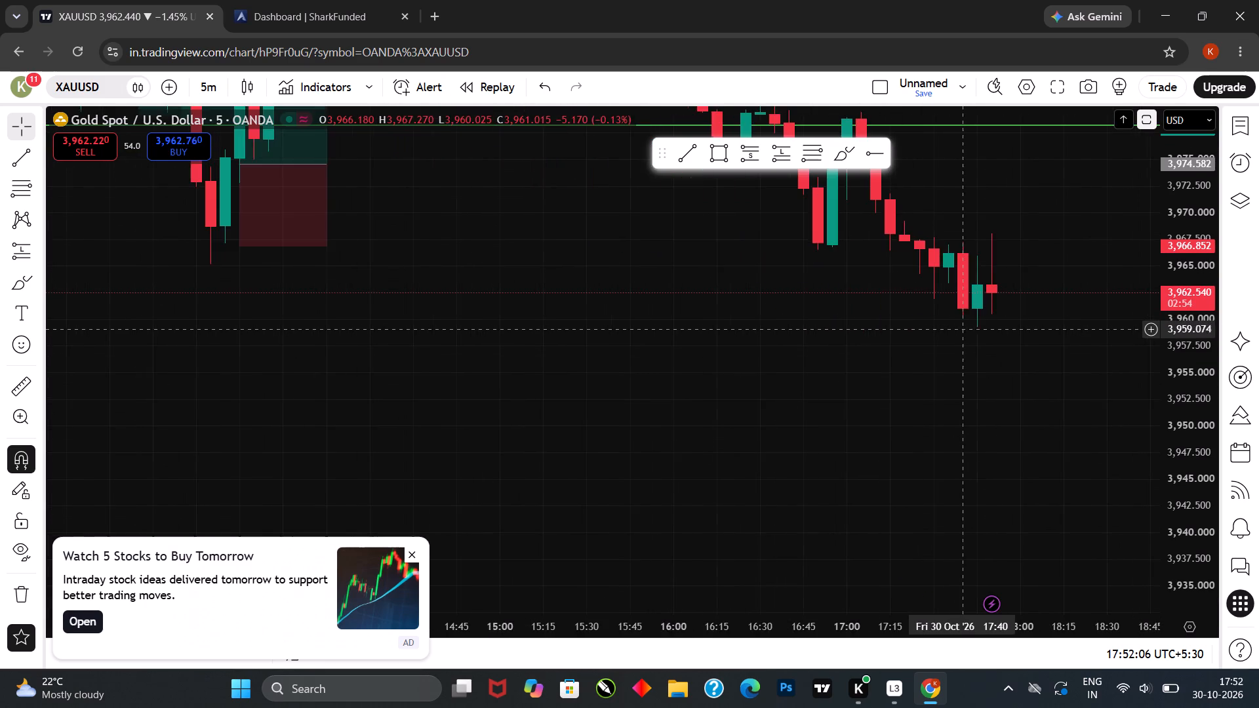
left_click_drag(961, 336, 949, 525)
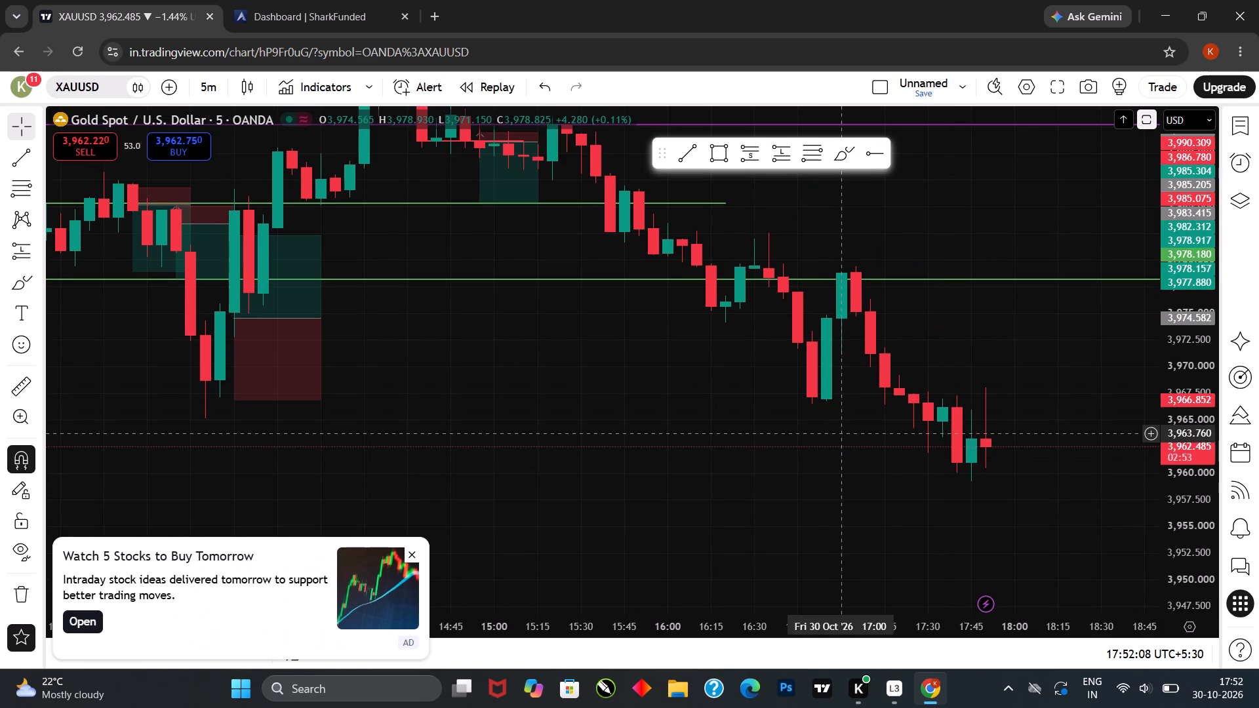
left_click_drag(866, 447, 856, 446)
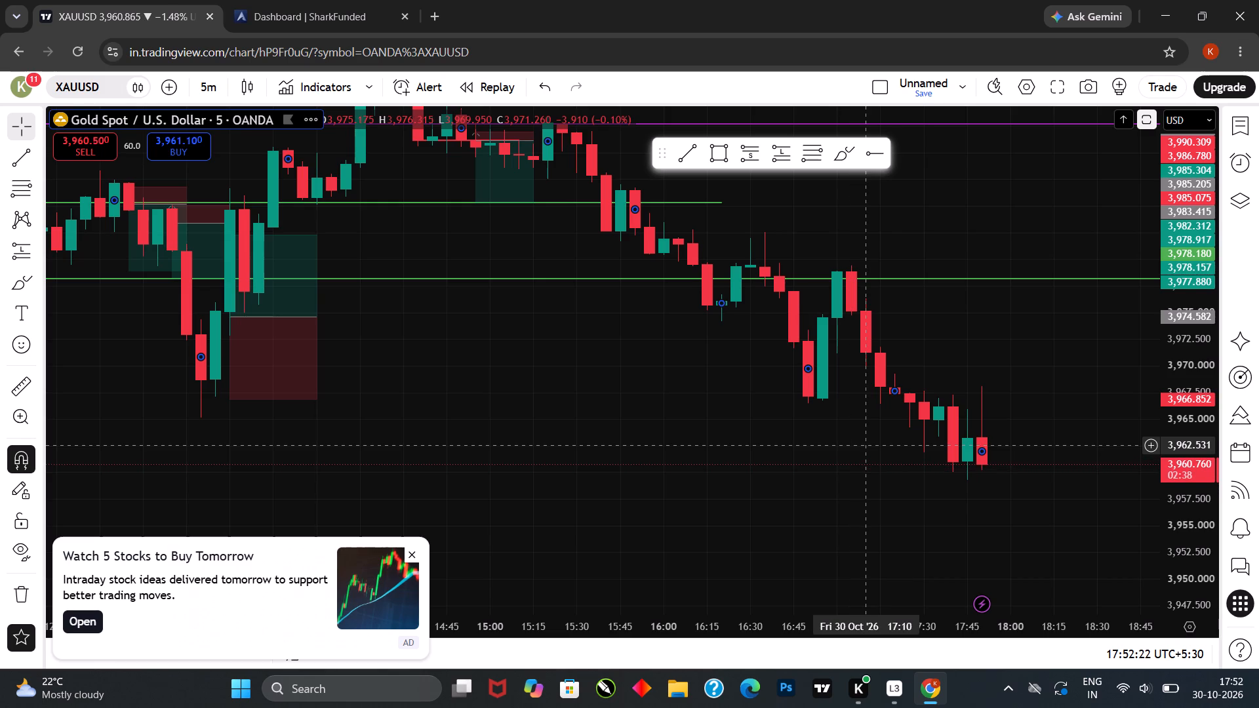
left_click_drag(856, 446, 760, 396)
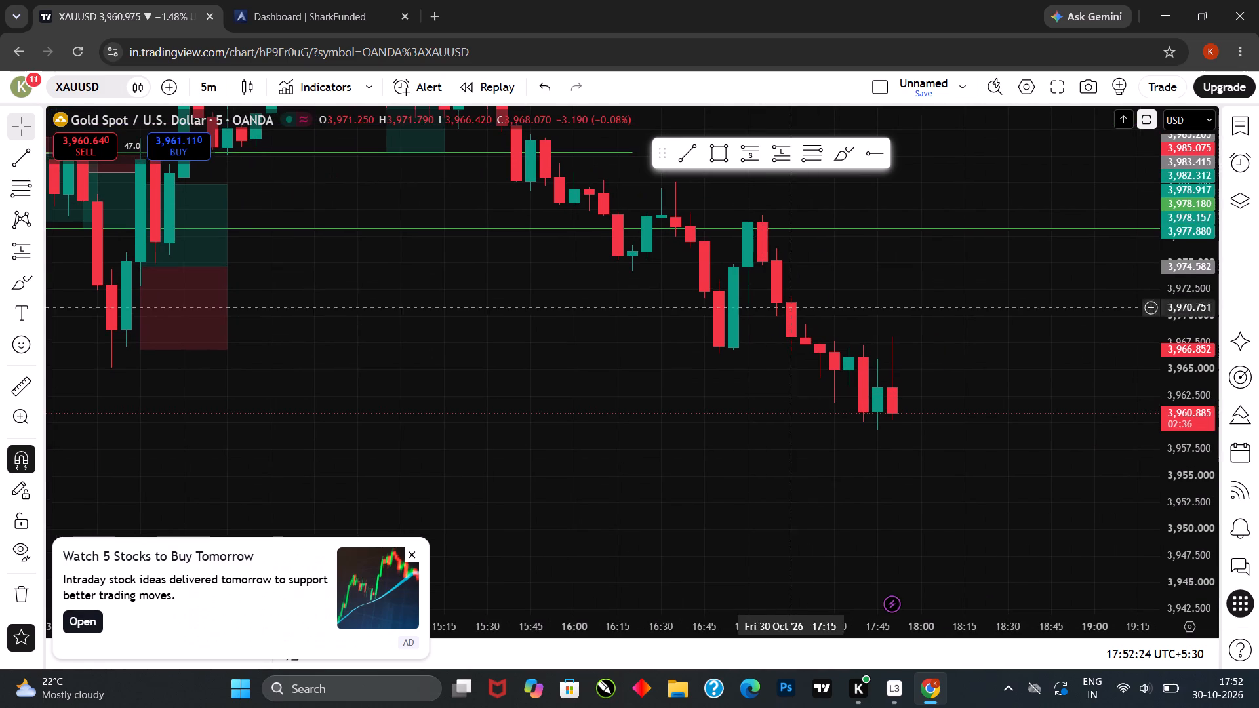
Place a short position near the current price, with entry about 3,961.18, stop about 3,969.20 and target about 3,953.15.
left_click(749, 151)
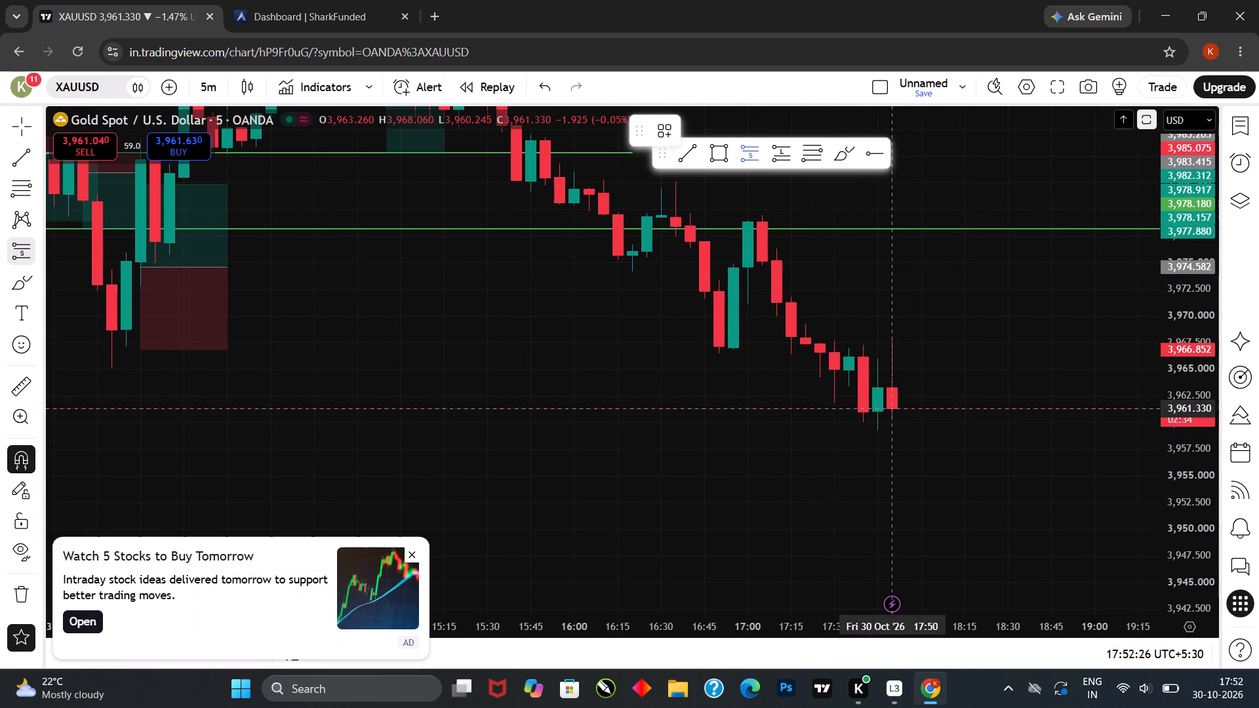
left_click(896, 408)
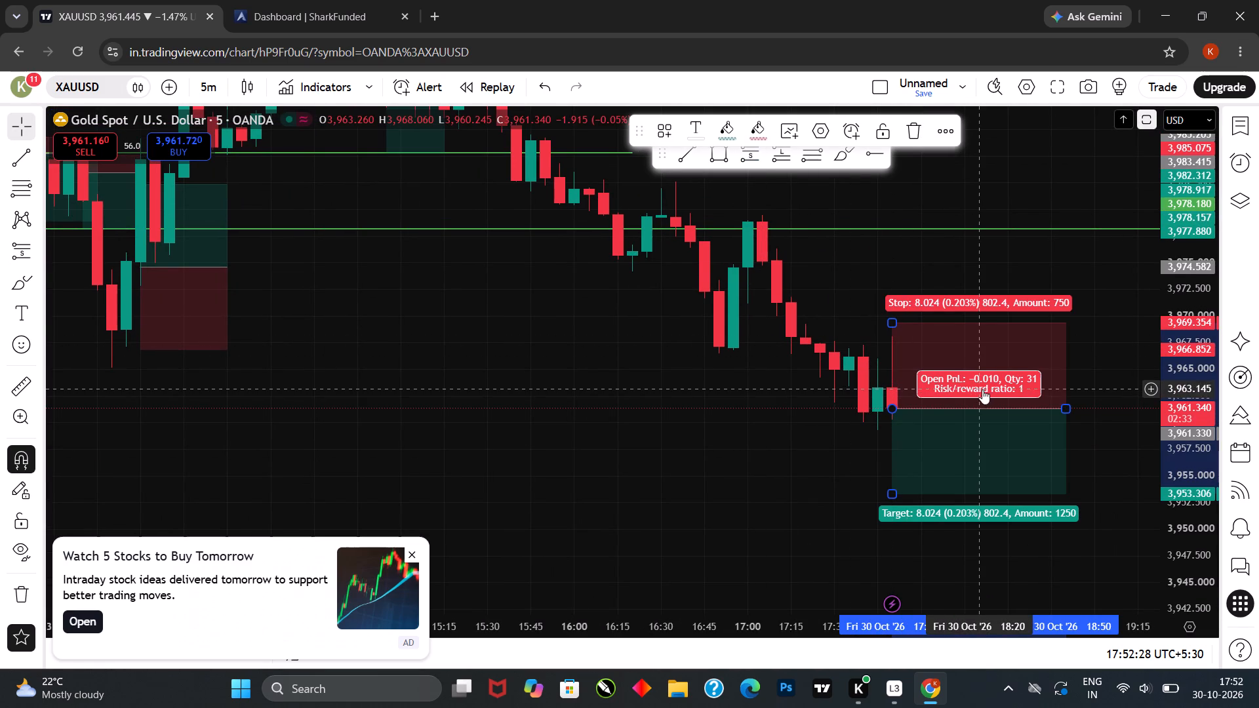
left_click_drag(972, 395, 965, 396)
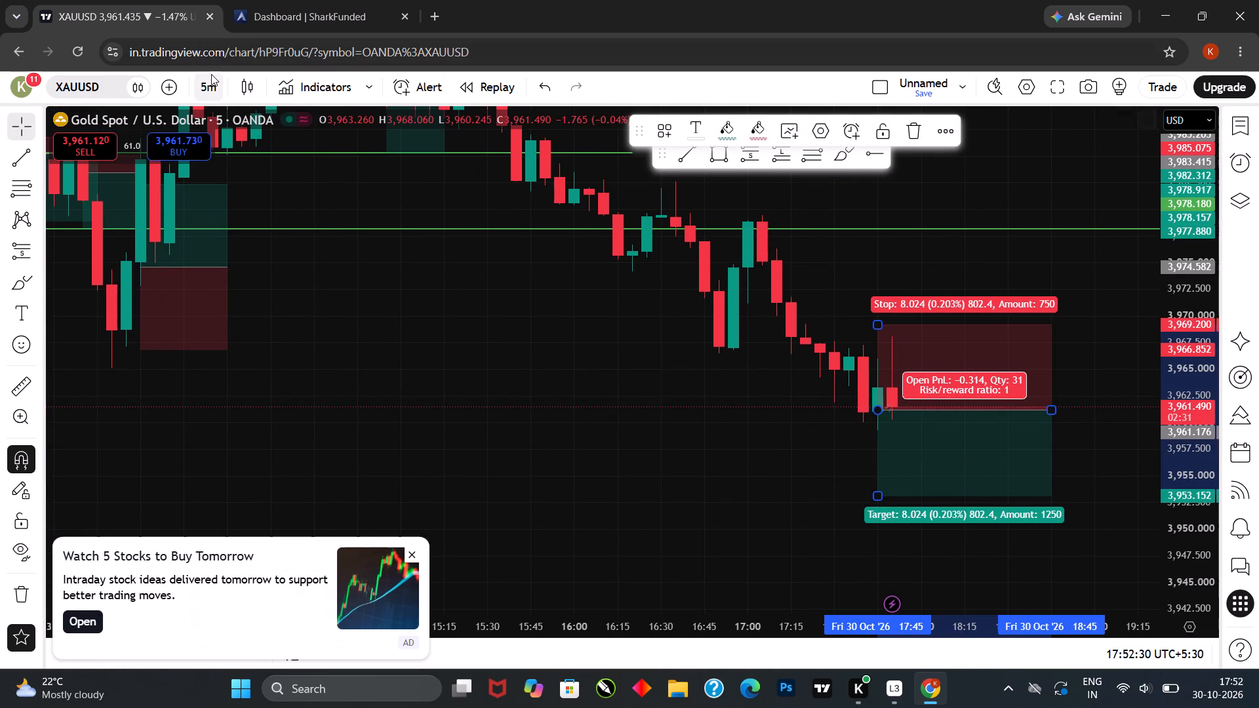
Switch the XAUUSD chart to the 1-minute interval.
left_click(209, 82)
left_click(238, 477)
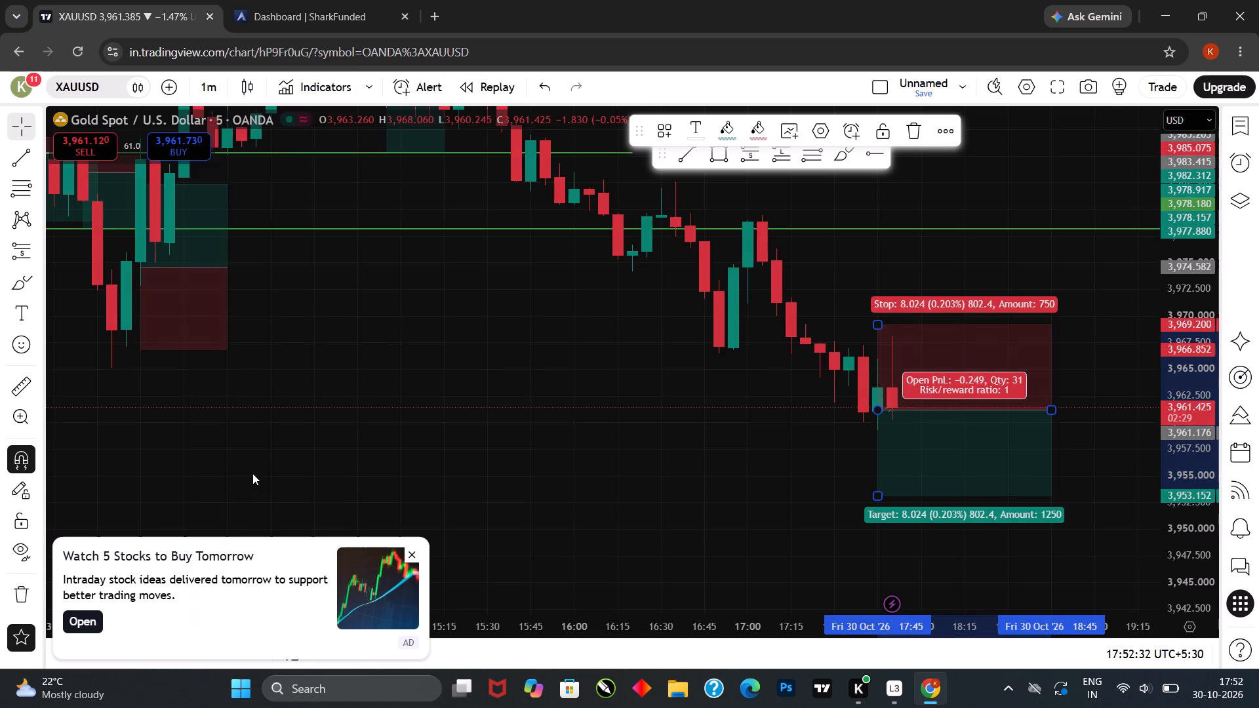
Move the new short position so it starts at the 17:51 candle with its entry at about 3,960.87.
left_click_drag(574, 454, 522, 450)
left_click_drag(496, 445, 464, 439)
left_click_drag(839, 456, 910, 462)
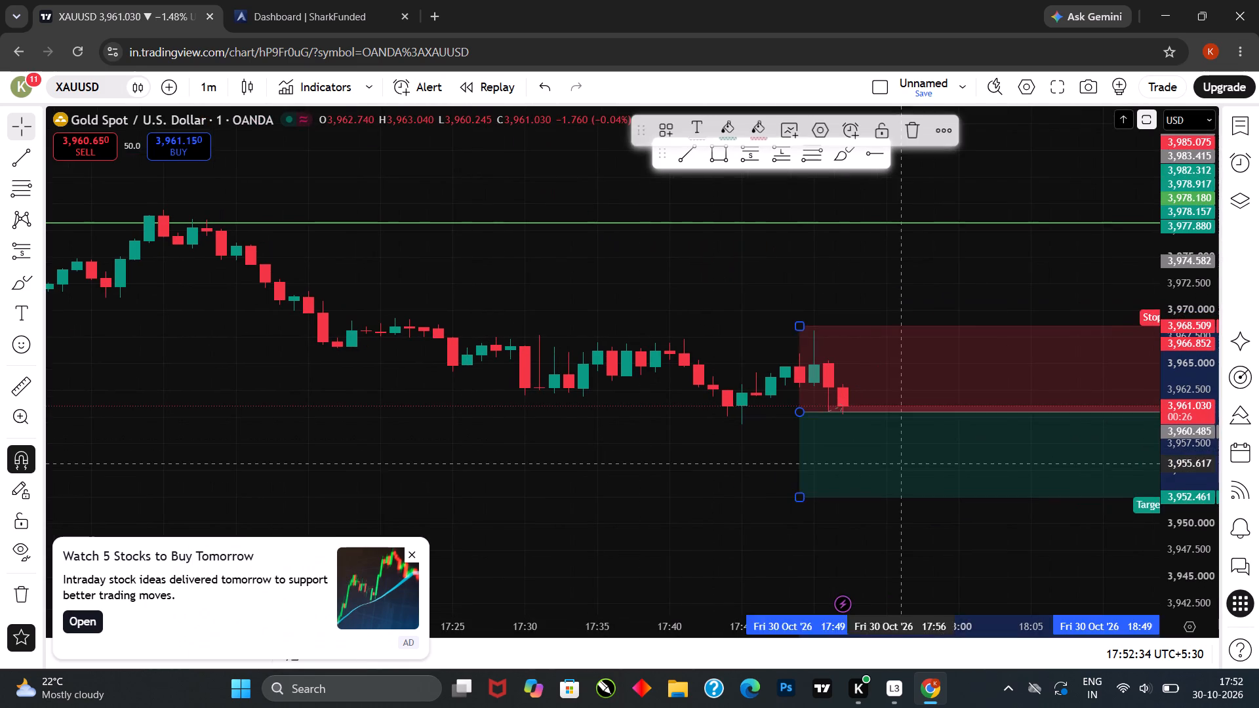
left_click_drag(910, 462, 929, 460)
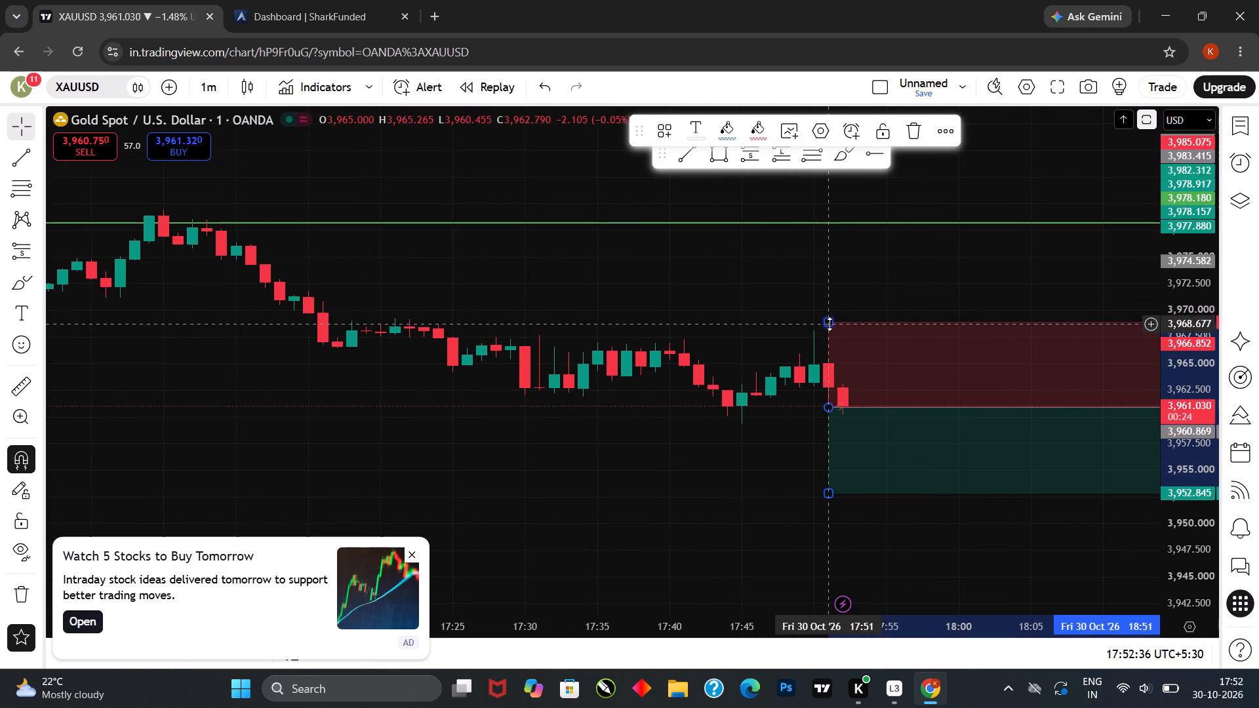
Tighten the short position's stop to about 3,966.45 and extend its target down to about 3,945.02.
left_click_drag(829, 324, 881, 347)
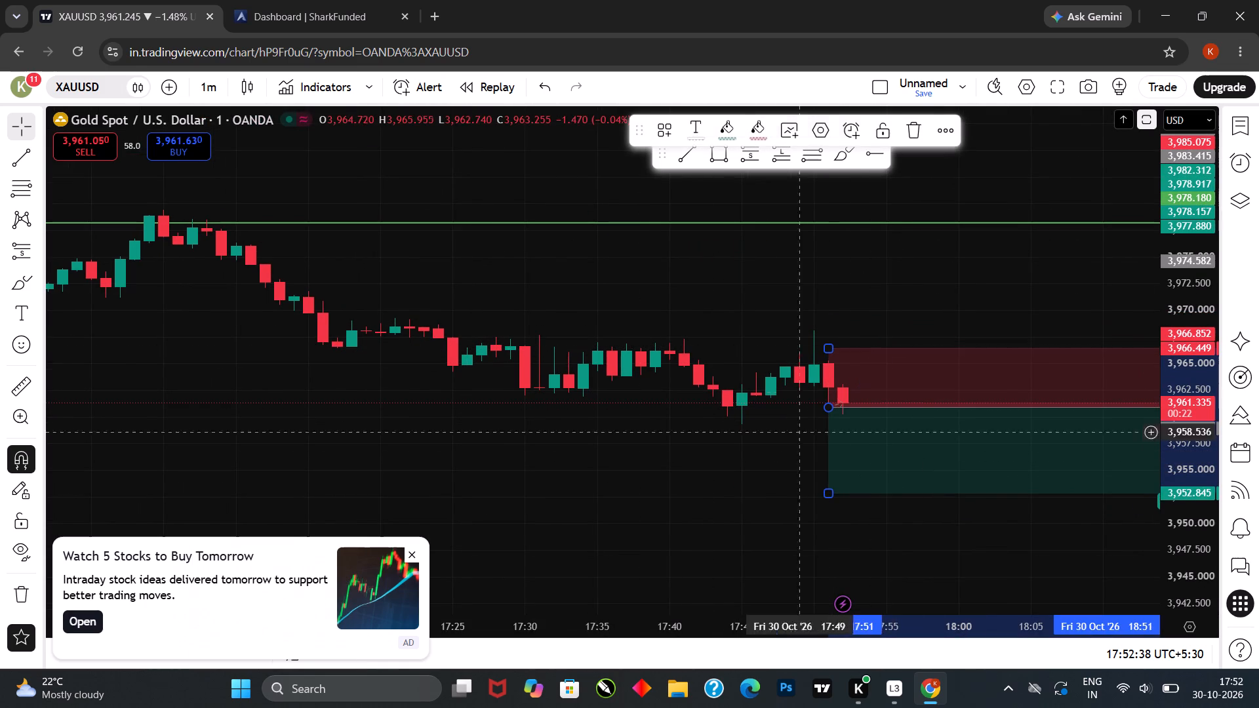
left_click_drag(724, 492, 695, 491)
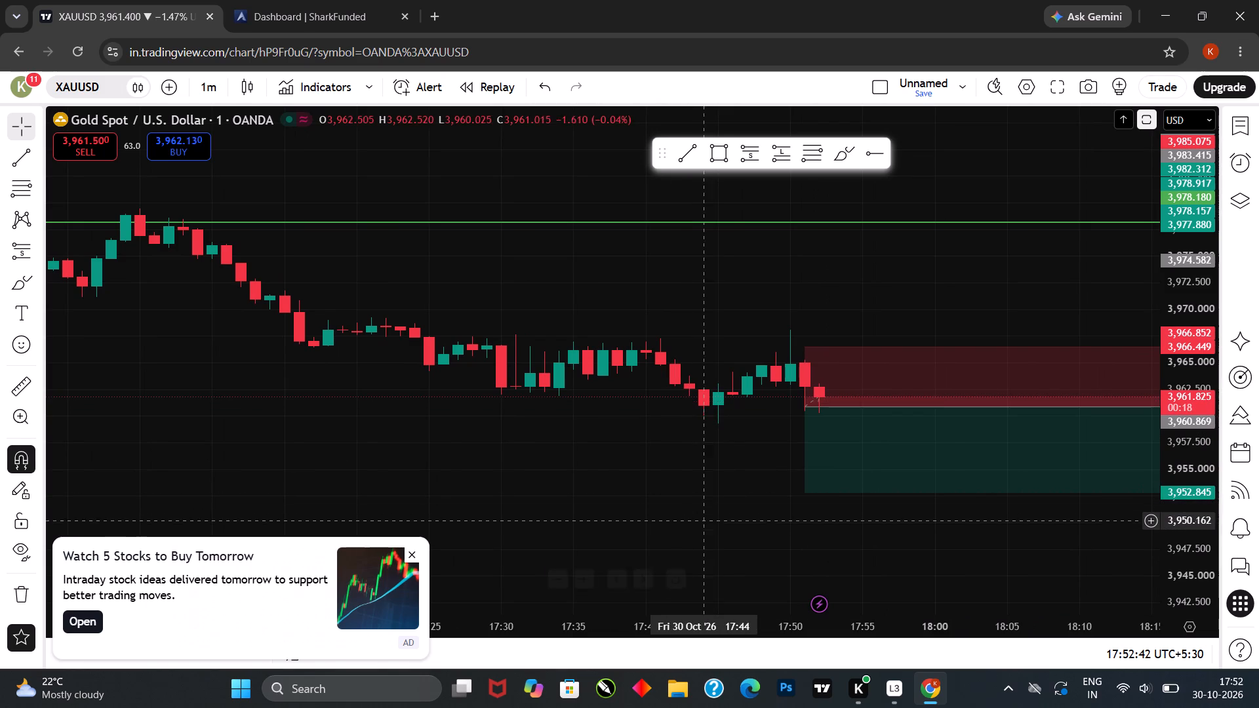
left_click_drag(742, 562, 704, 556)
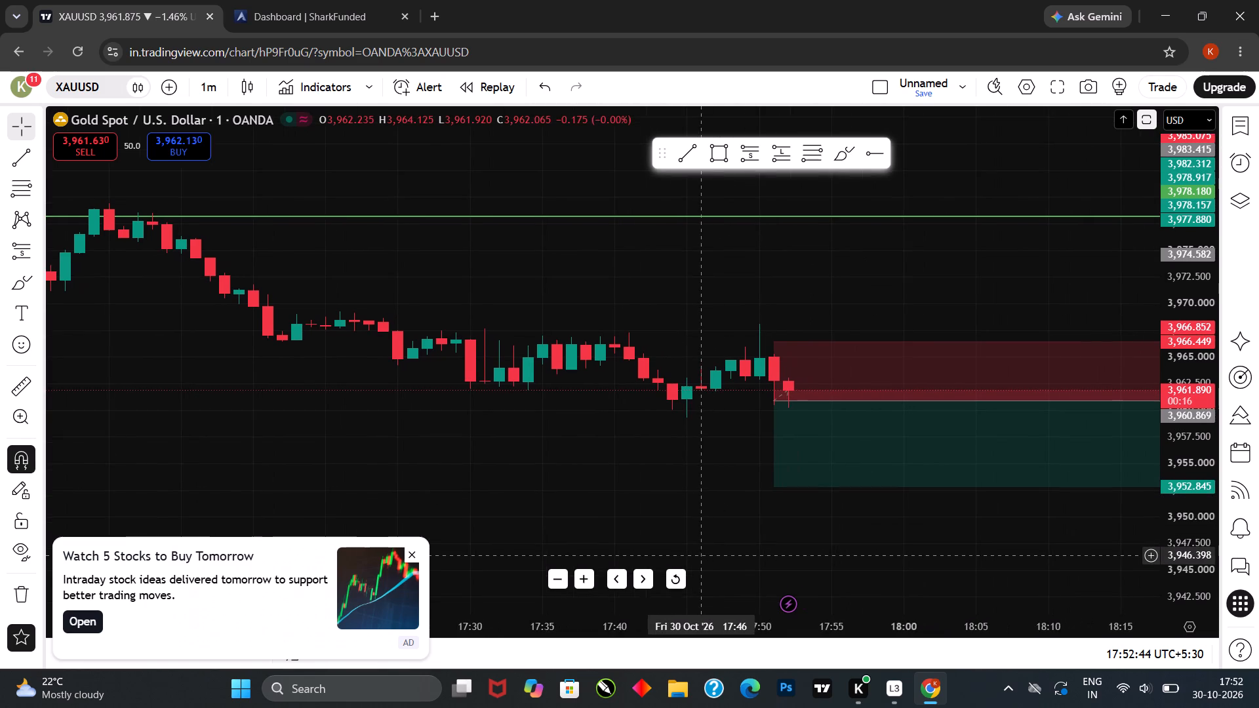
left_click_drag(709, 556, 688, 554)
left_click_drag(692, 554, 673, 553)
left_click_drag(683, 558, 668, 557)
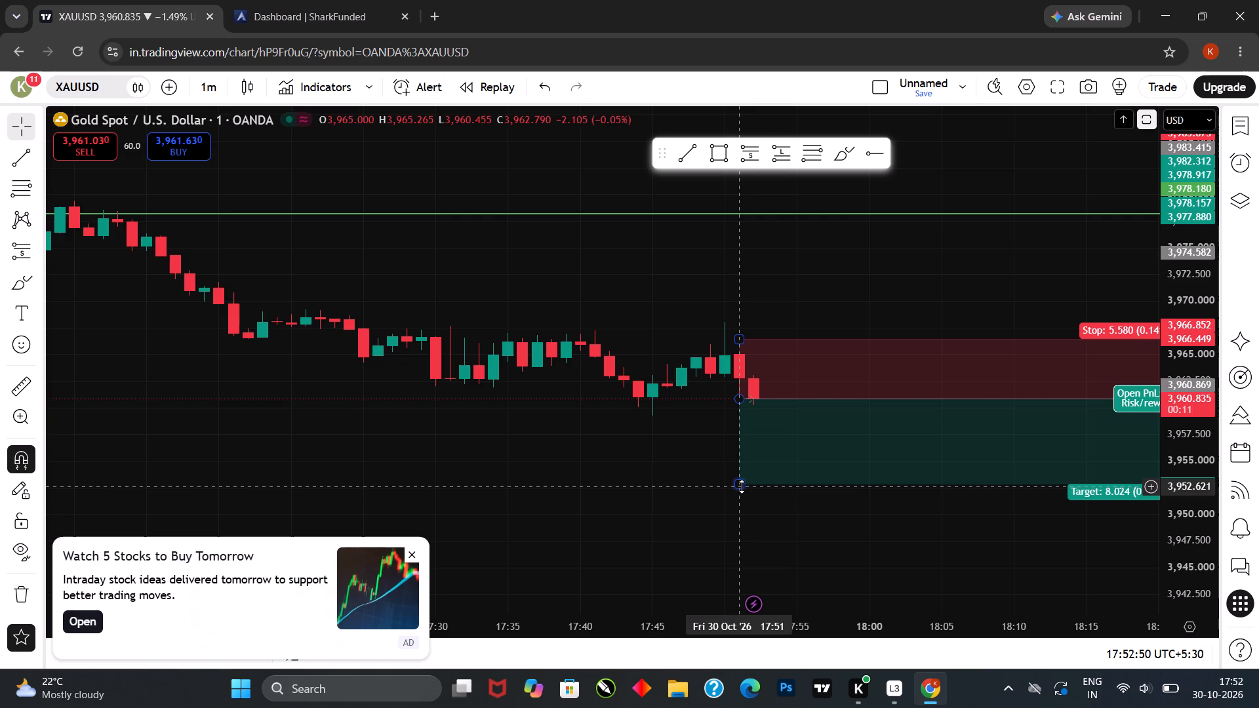
left_click_drag(742, 486, 862, 567)
Watch the 17:52 one-minute candle through its close relative to the short position's entry level.
left_click_drag(557, 492, 475, 473)
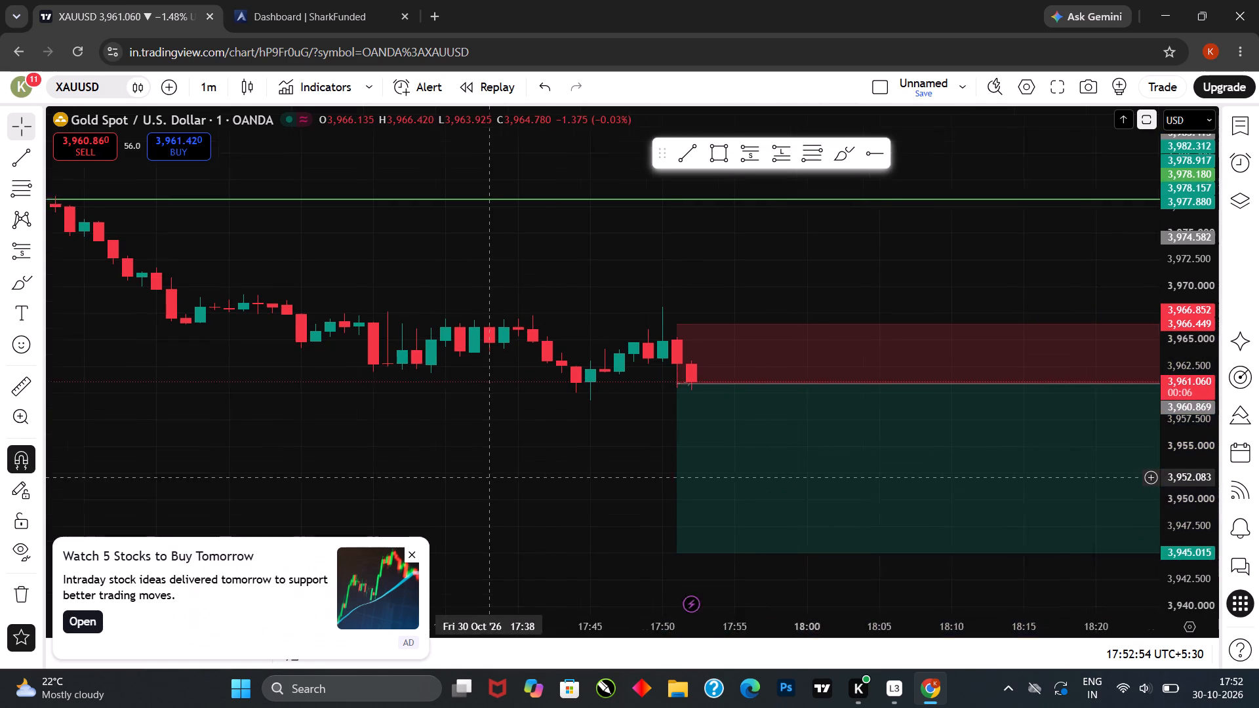
left_click_drag(475, 473, 473, 471)
scroll(479, 470, "down", 2)
left_click_drag(495, 497, 428, 482)
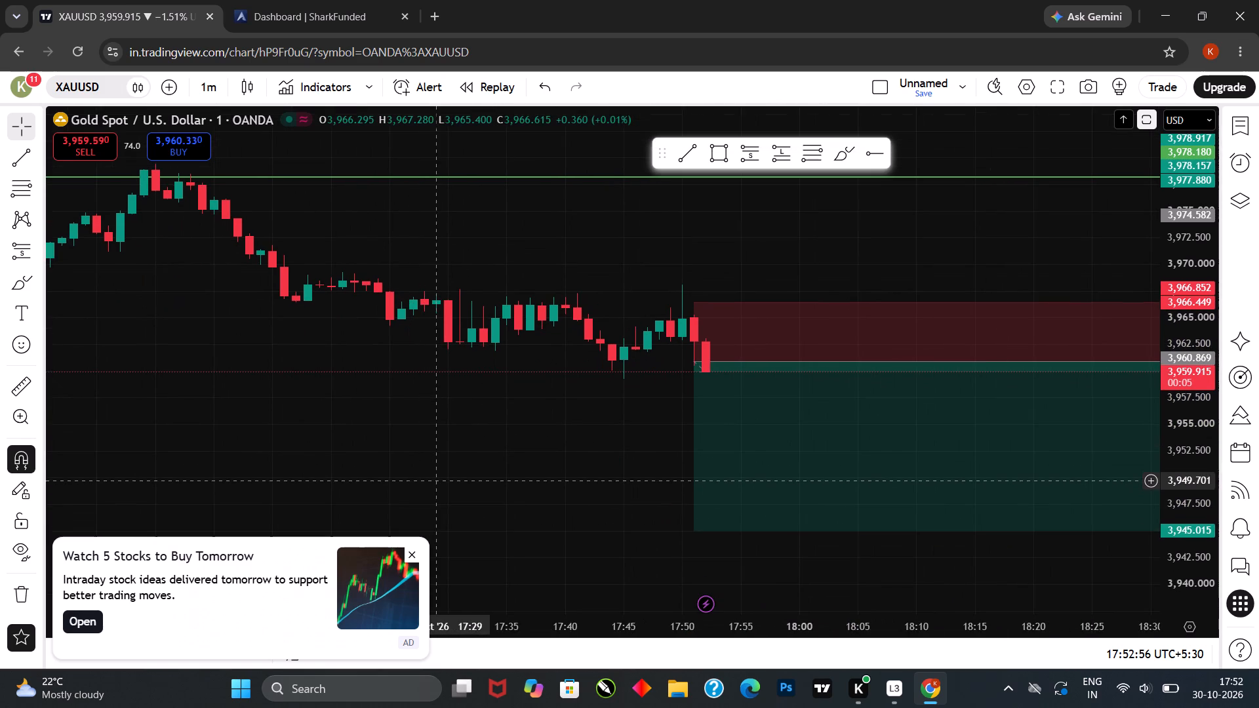
left_click_drag(432, 481, 403, 470)
scroll(500, 473, "down", 2)
left_click_drag(557, 473, 484, 454)
left_click_drag(504, 466, 494, 465)
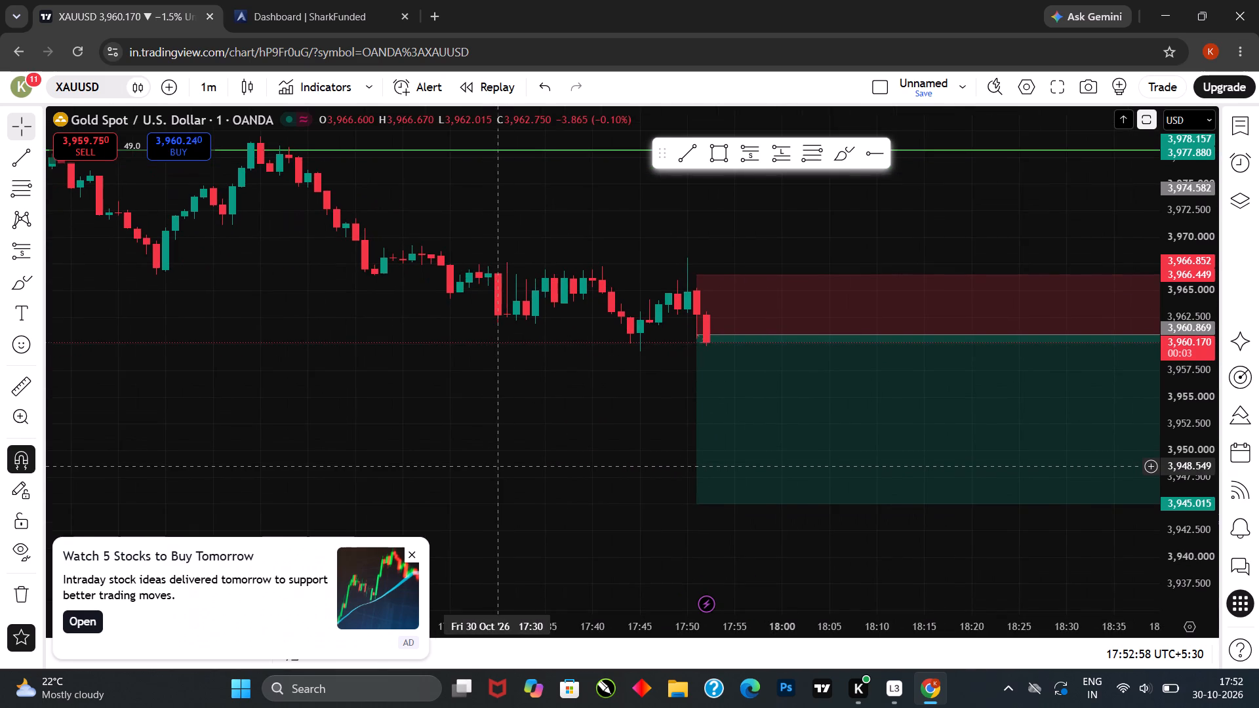
left_click_drag(494, 465, 486, 462)
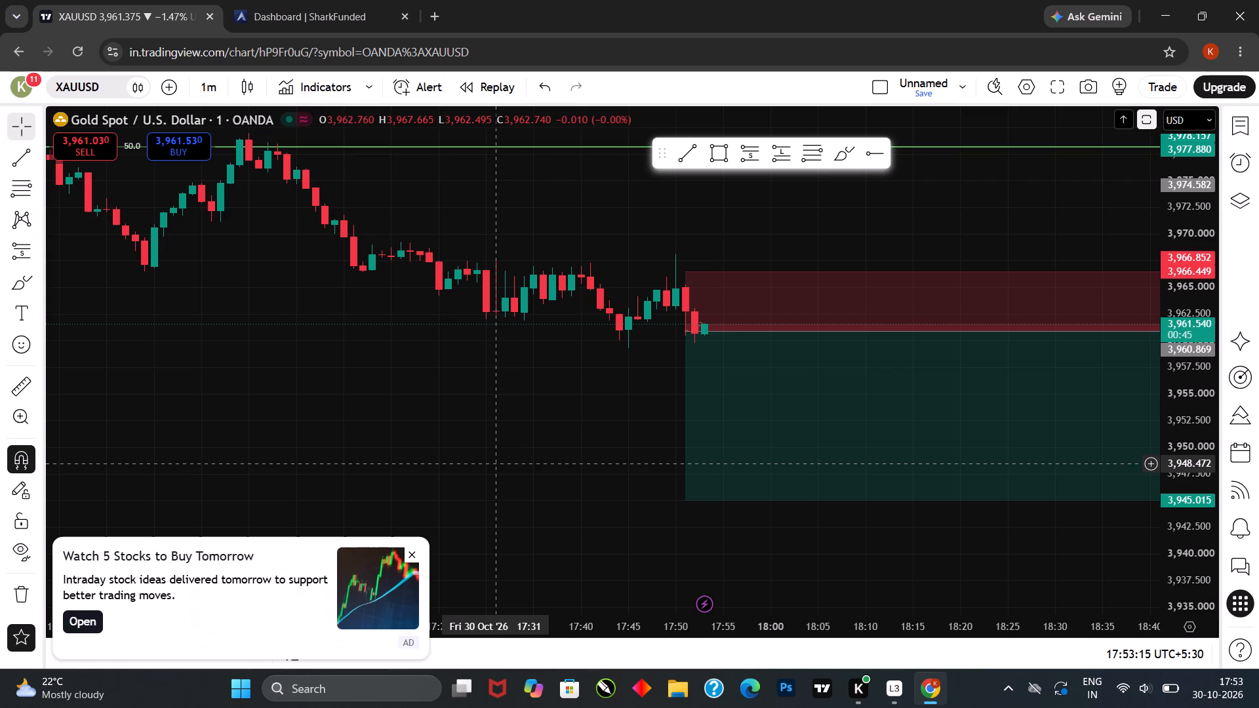
Monitor the 17:53 one-minute candle through its close against the short position's entry, stop and target zones.
left_click_drag(574, 490, 579, 499)
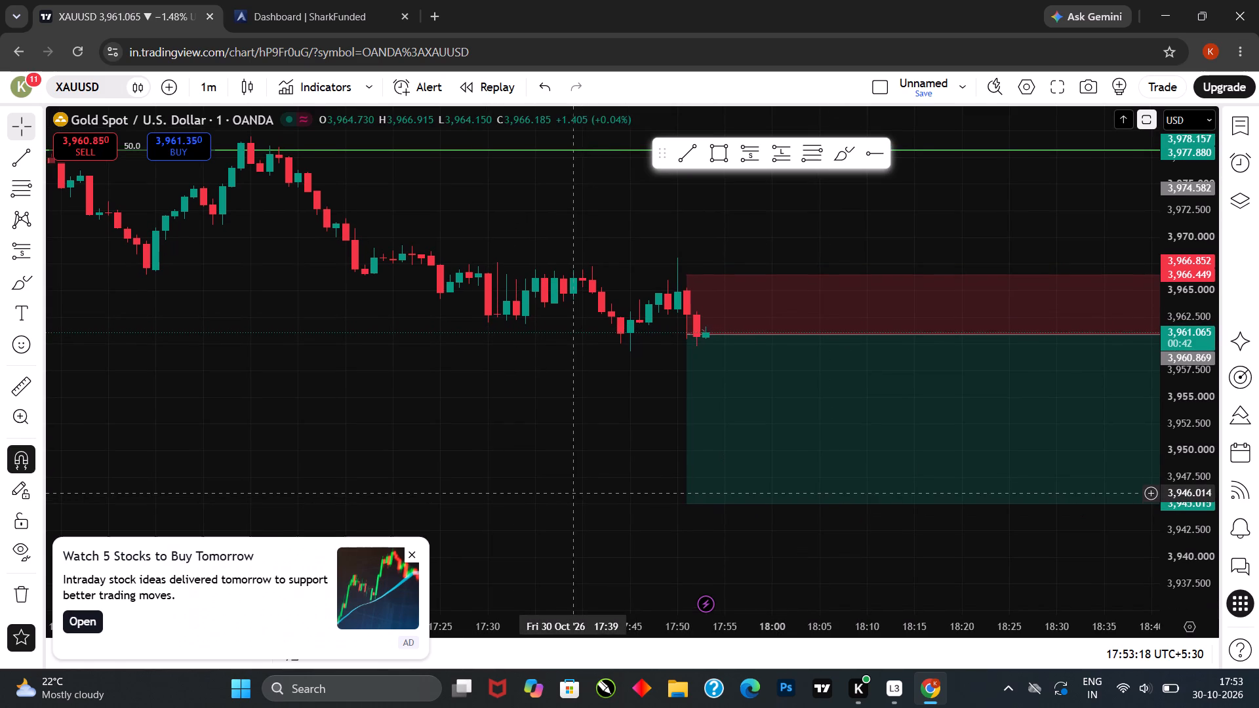
left_click_drag(577, 493, 555, 503)
left_click_drag(560, 503, 549, 493)
left_click_drag(555, 492, 583, 477)
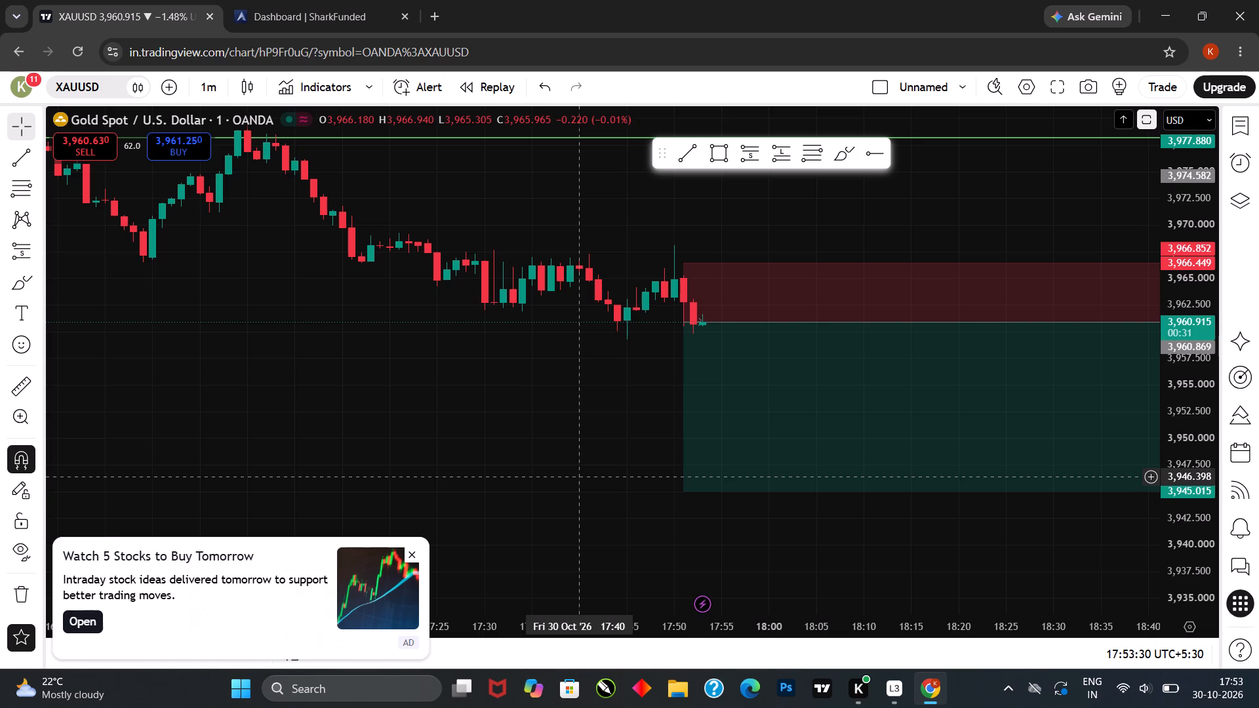
left_click_drag(603, 490, 574, 464)
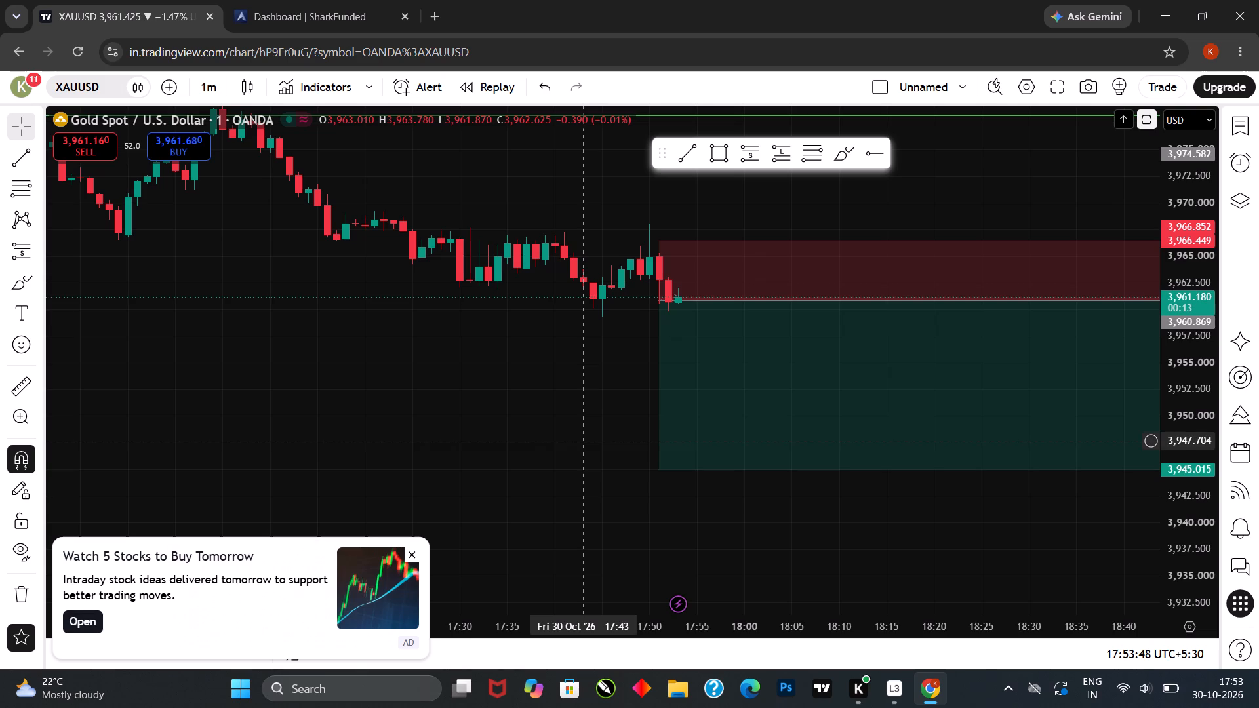
left_click_drag(532, 455, 492, 445)
left_click_drag(498, 447, 446, 423)
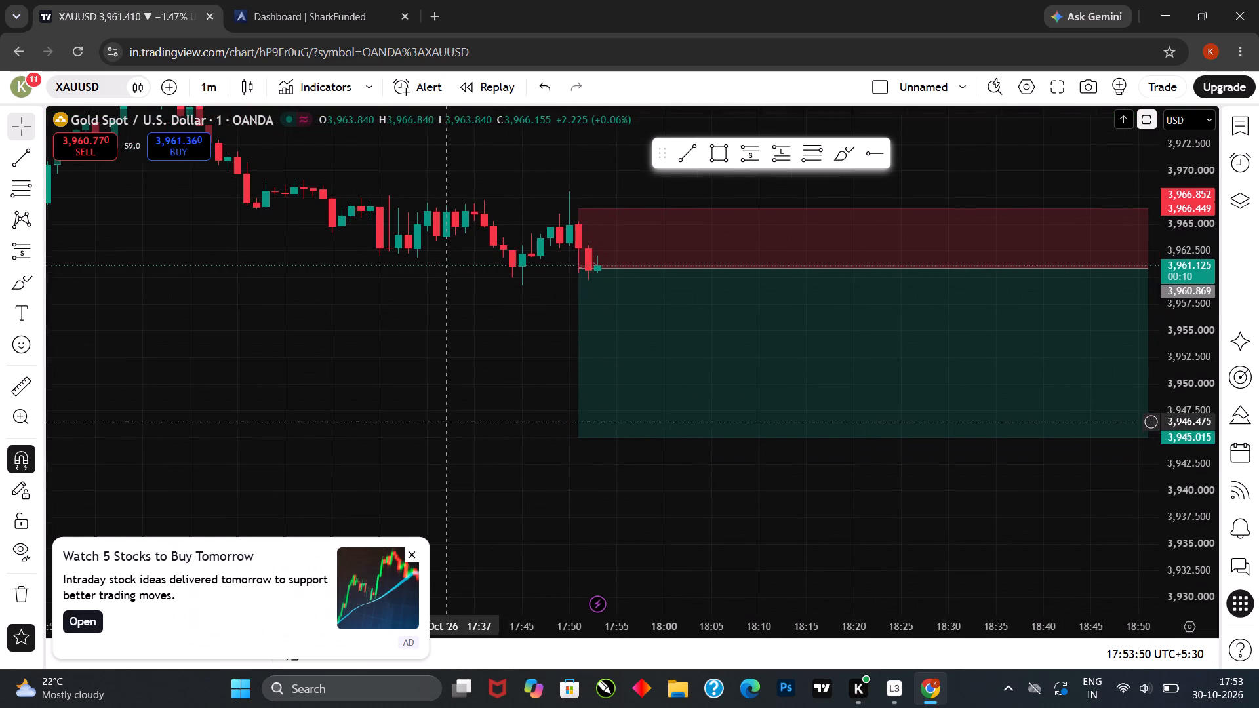
left_click_drag(458, 428, 438, 417)
left_click_drag(444, 420, 429, 408)
left_click_drag(437, 416, 415, 408)
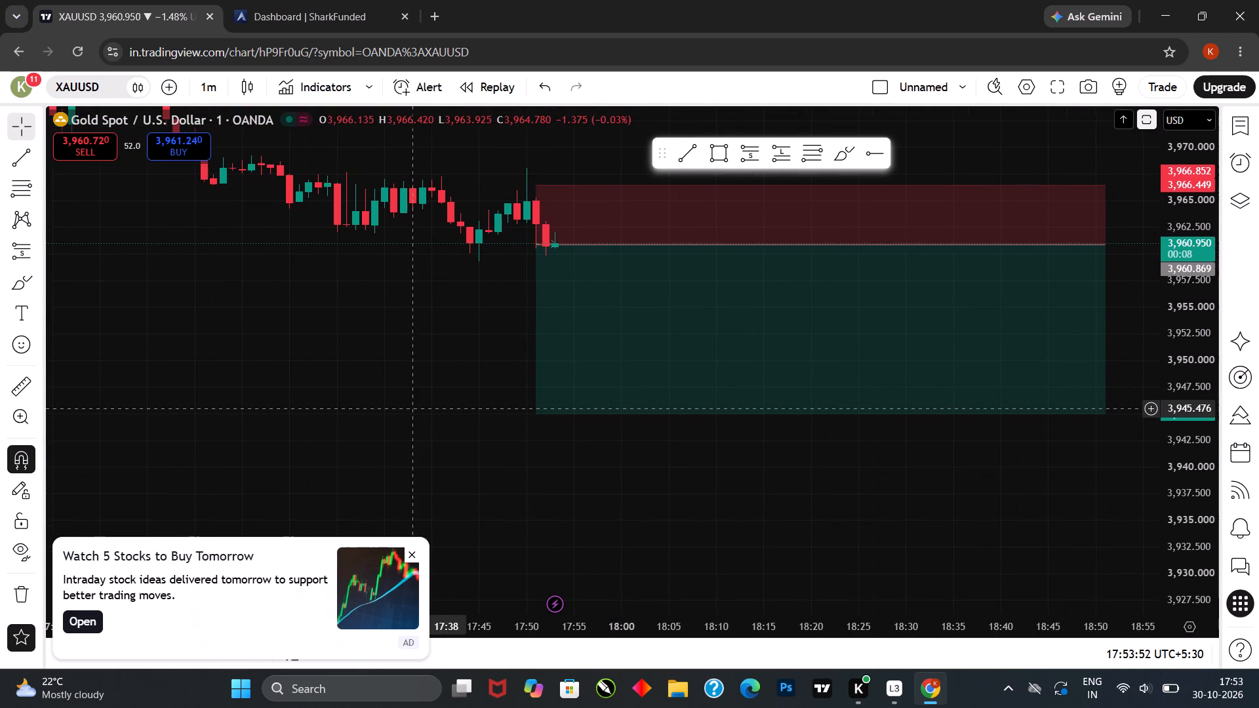
left_click_drag(418, 409, 405, 408)
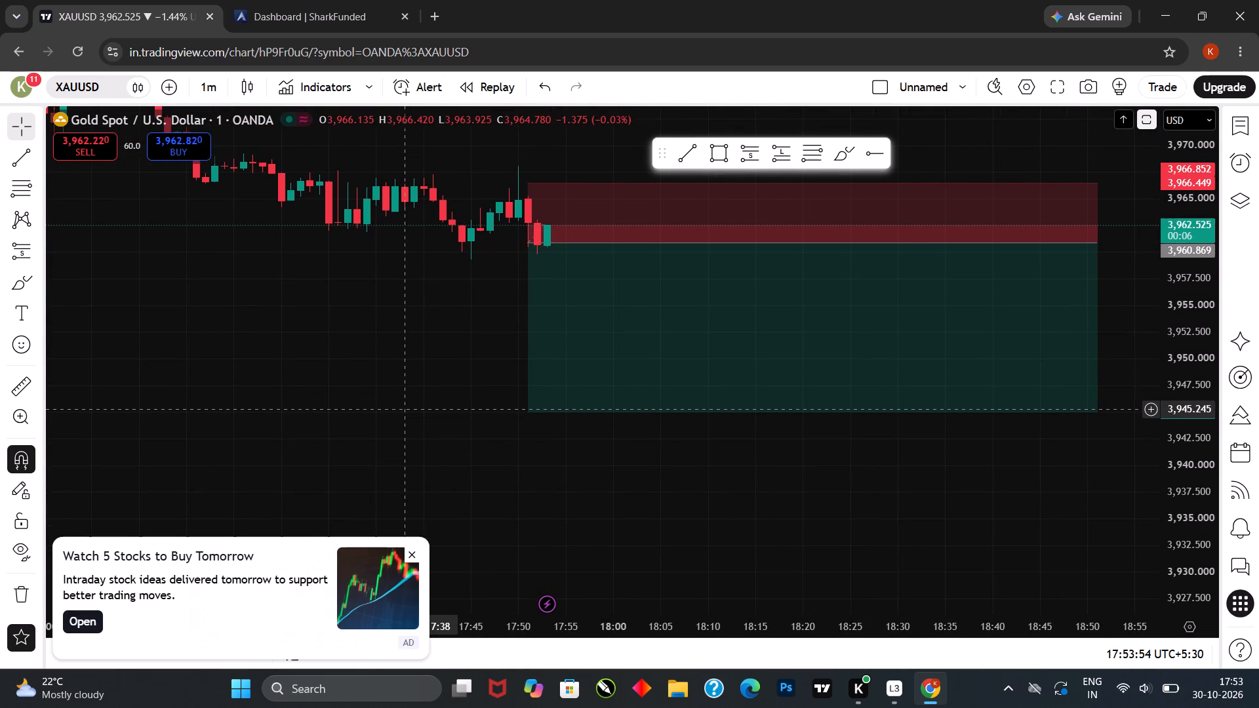
left_click_drag(431, 420, 485, 444)
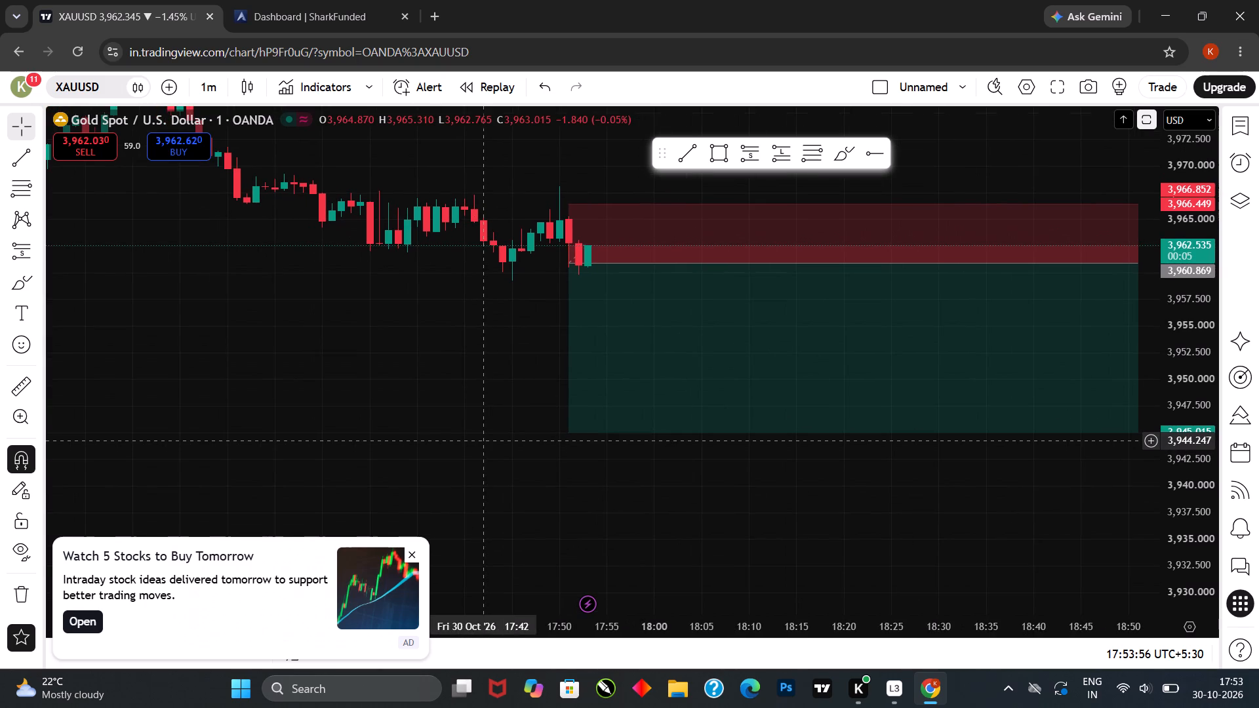
left_click_drag(486, 441, 495, 450)
left_click(495, 450)
left_click_drag(495, 450, 504, 462)
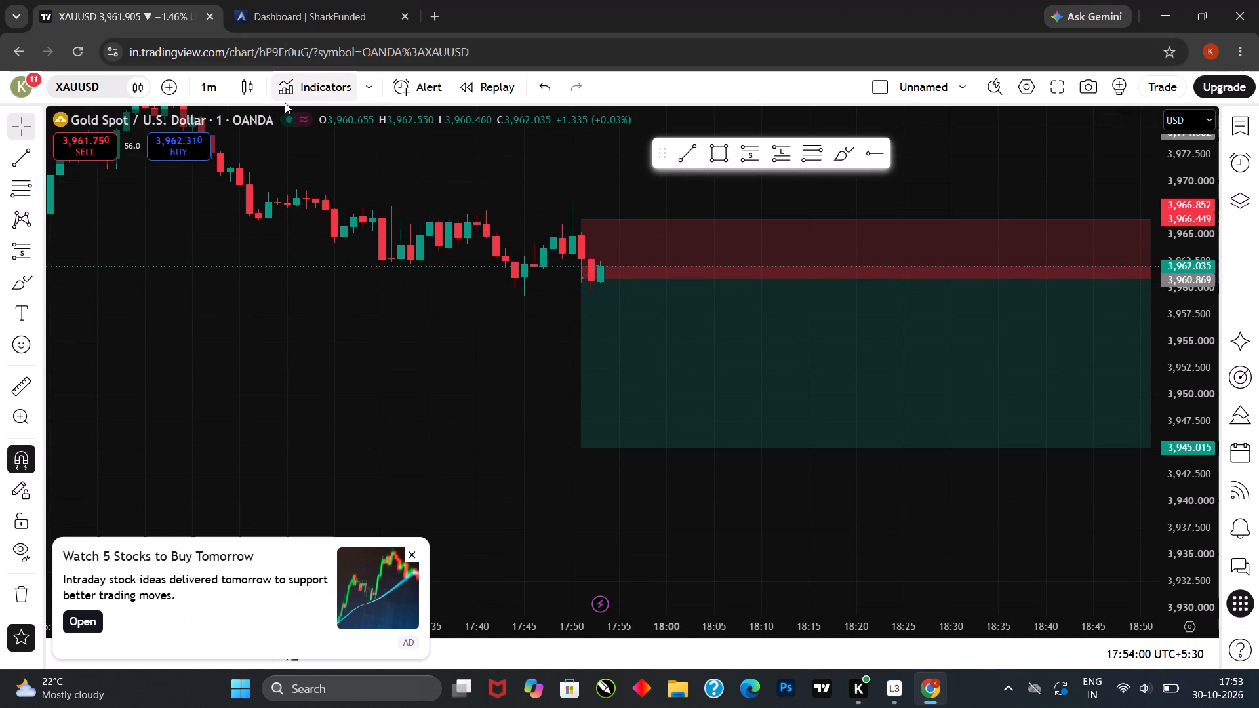
Return the XAUUSD chart to the 5-minute interval, keeping the short position and the 17:50 candle in view.
left_click_drag(384, 251, 435, 338)
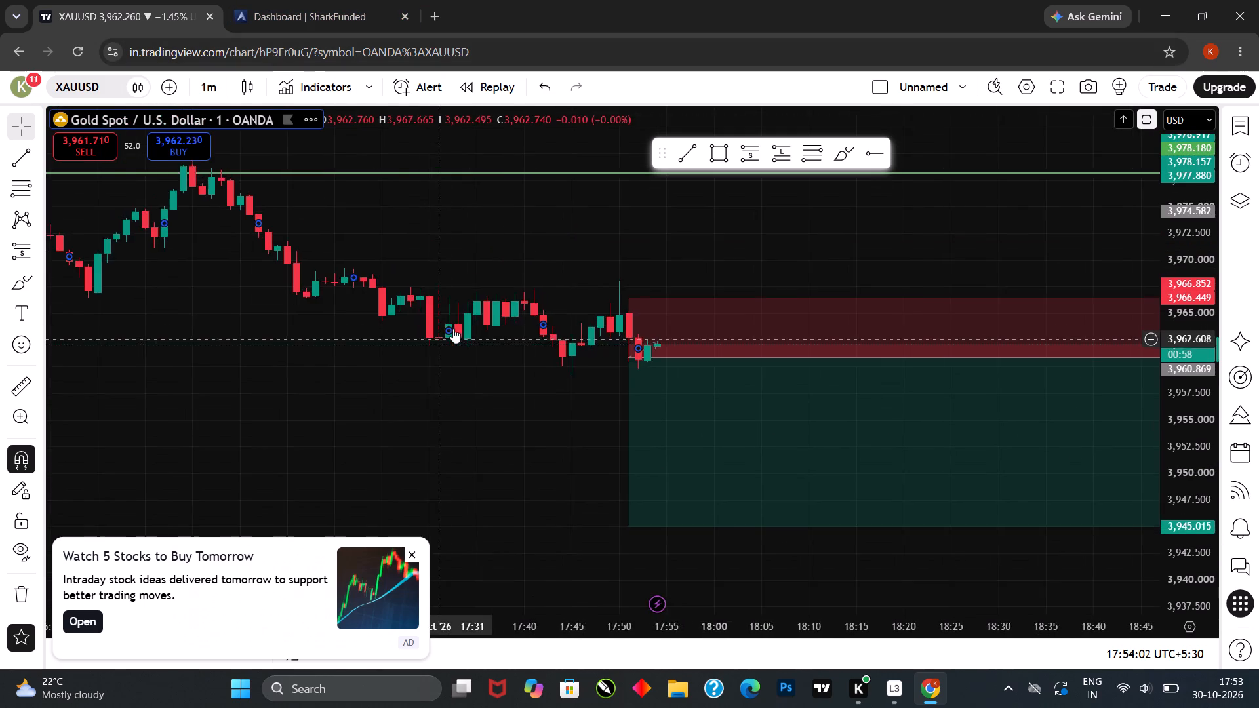
scroll(460, 317, "down", 6)
left_click_drag(671, 332, 585, 352)
left_click_drag(584, 326, 584, 337)
left_click(214, 84)
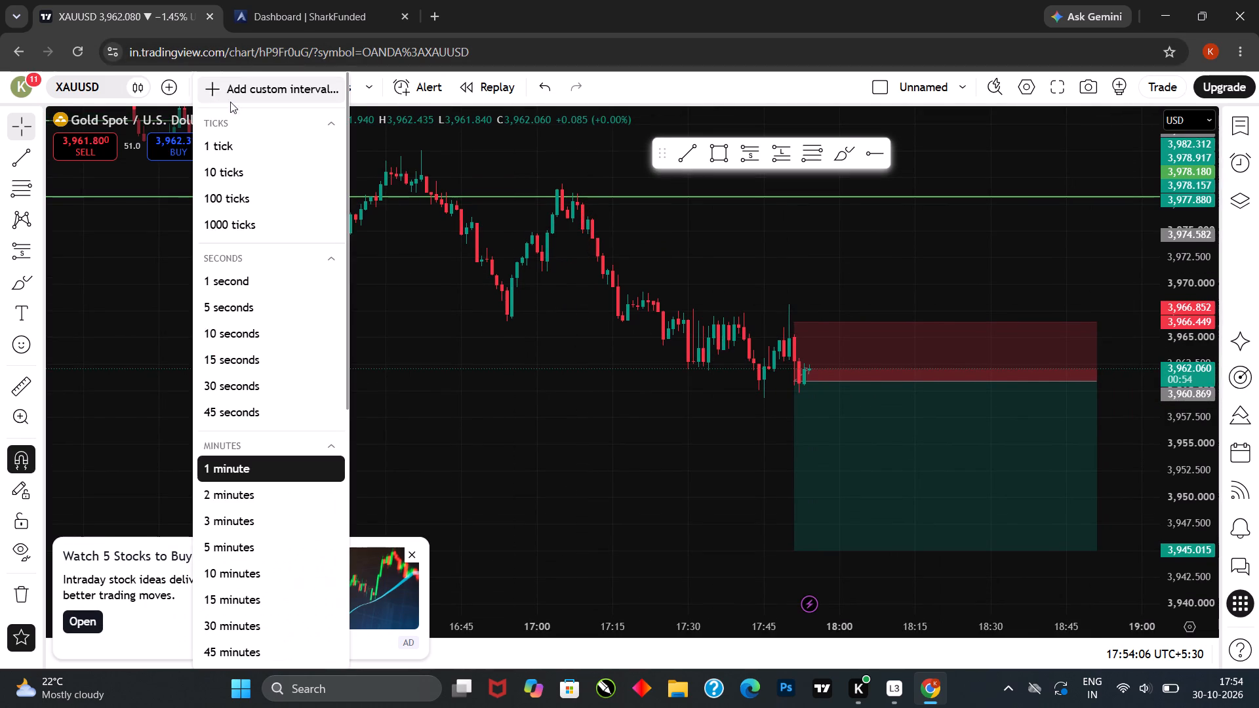
scroll(259, 545, "down", 1)
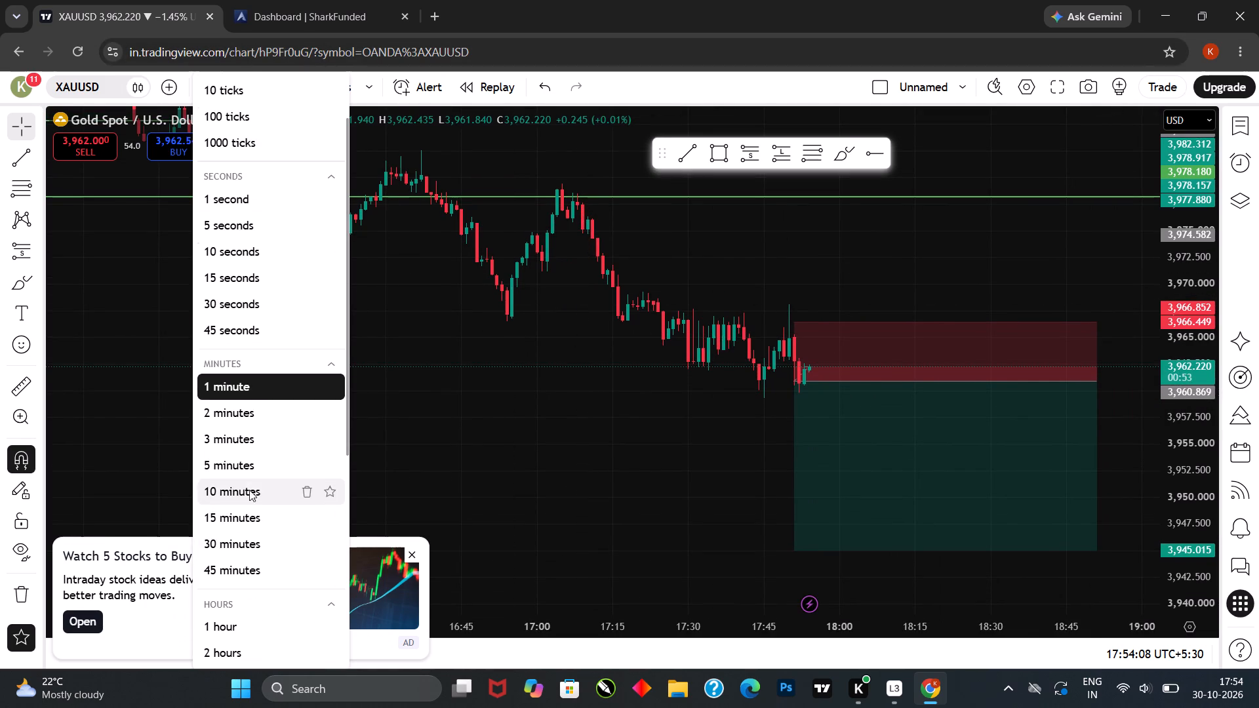
left_click(251, 469)
scroll(656, 424, "up", 2)
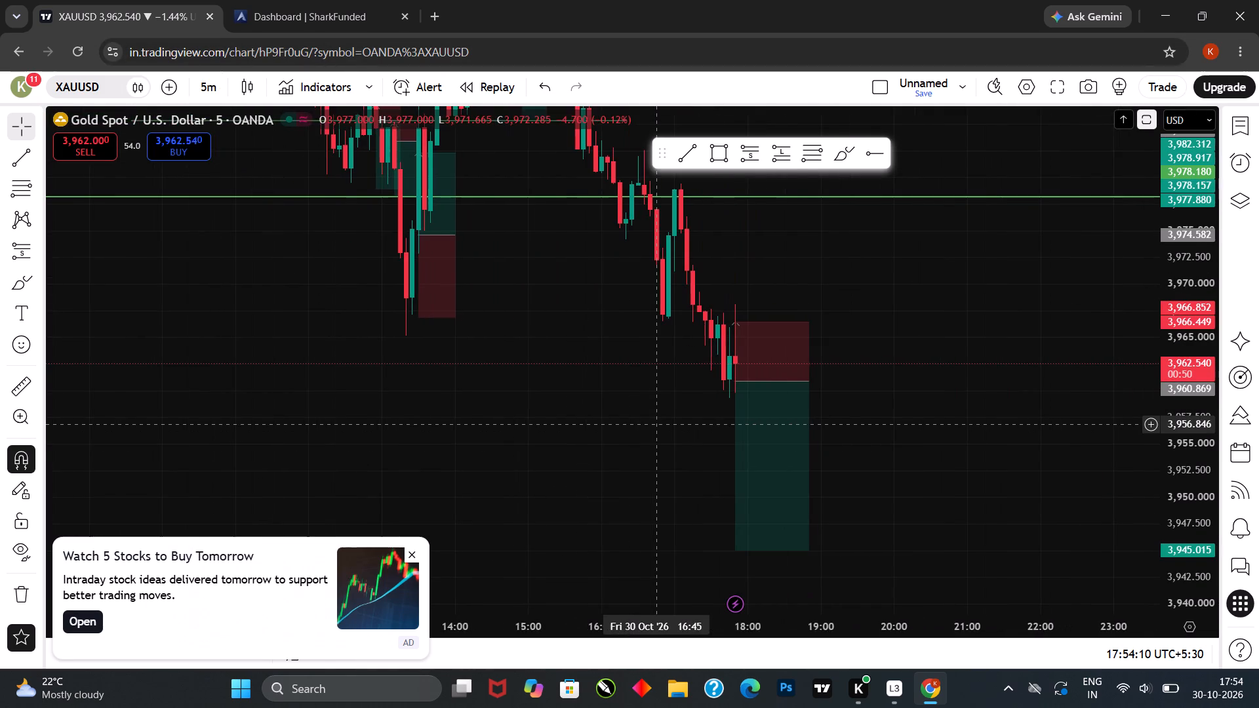
Monitor the 17:50 five-minute candle against the short position's entry and stop zones during its final minute.
left_click_drag(656, 423, 664, 403)
scroll(668, 393, "up", 1)
left_click_drag(668, 393, 679, 364)
left_click_drag(660, 380, 667, 360)
left_click_drag(653, 380, 660, 363)
left_click_drag(656, 374, 670, 353)
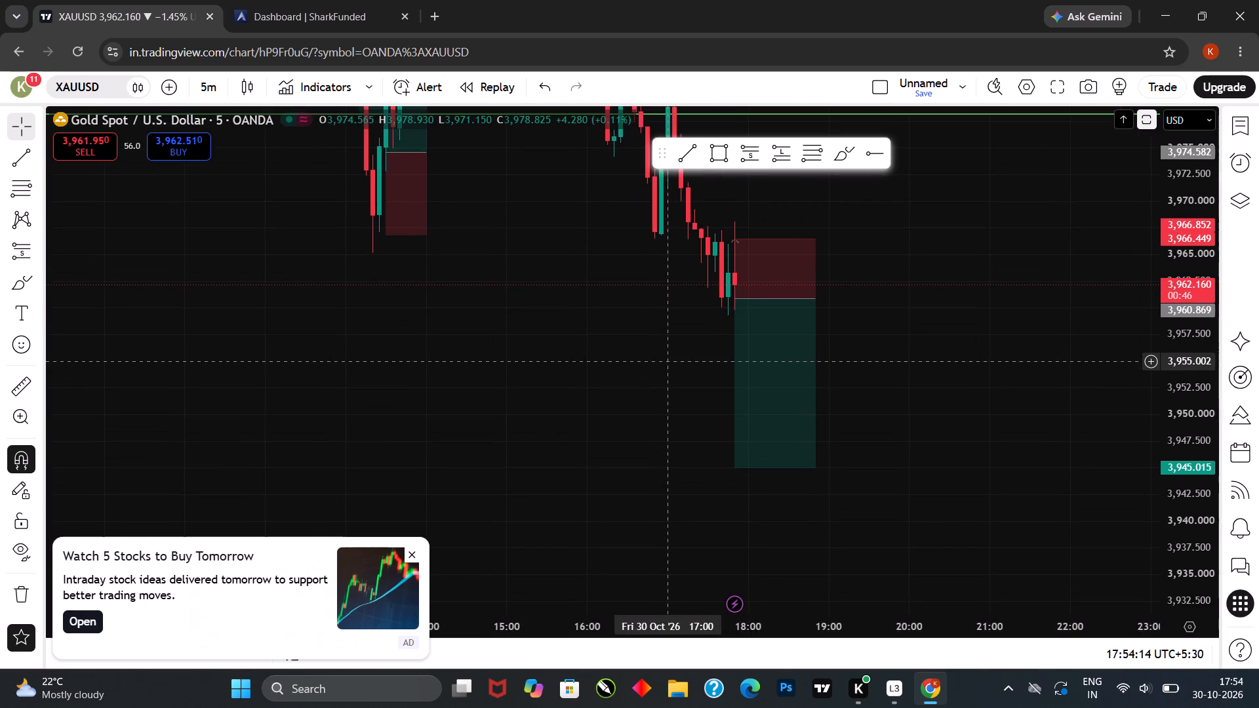
left_click_drag(664, 370, 675, 350)
left_click_drag(670, 360, 679, 345)
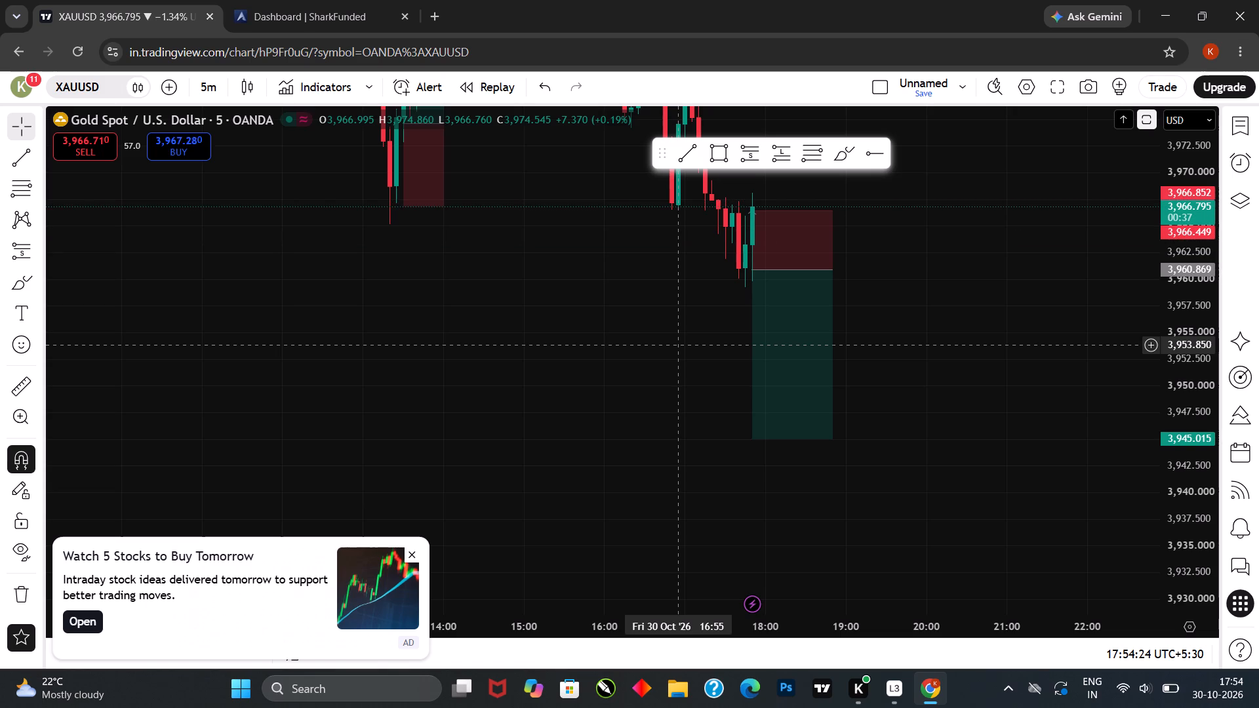
left_click_drag(622, 246, 620, 279)
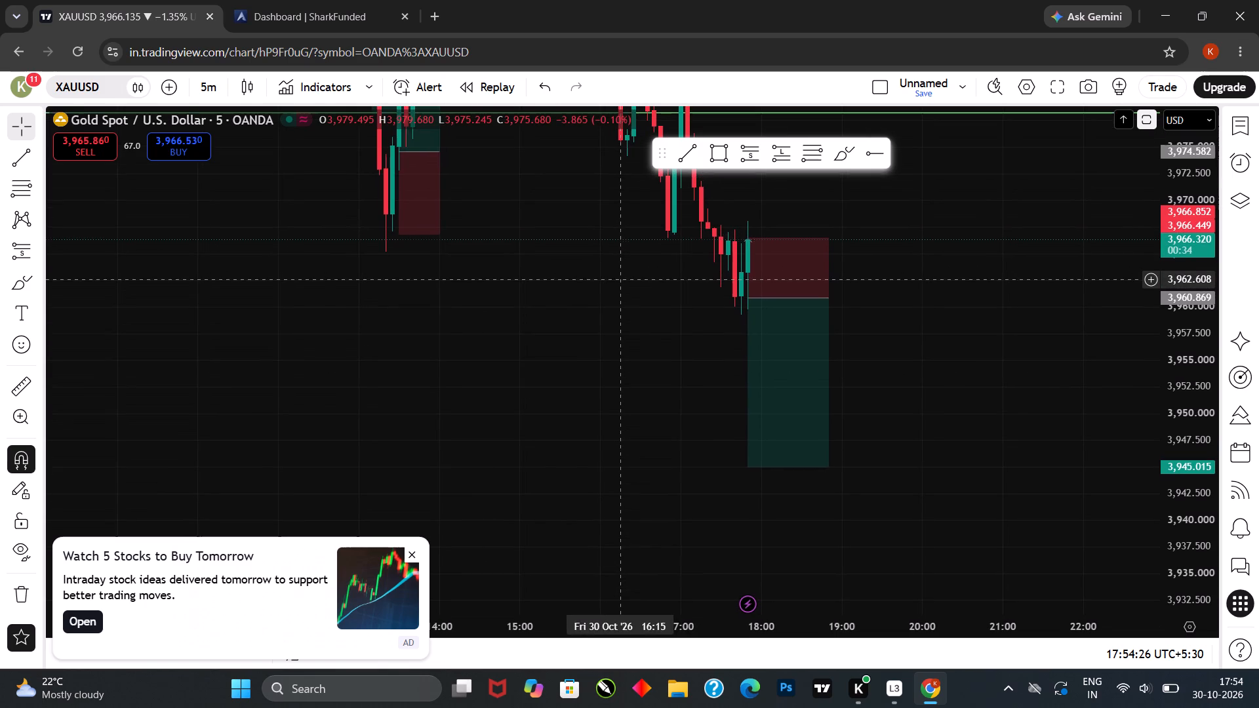
left_click_drag(626, 281, 633, 289)
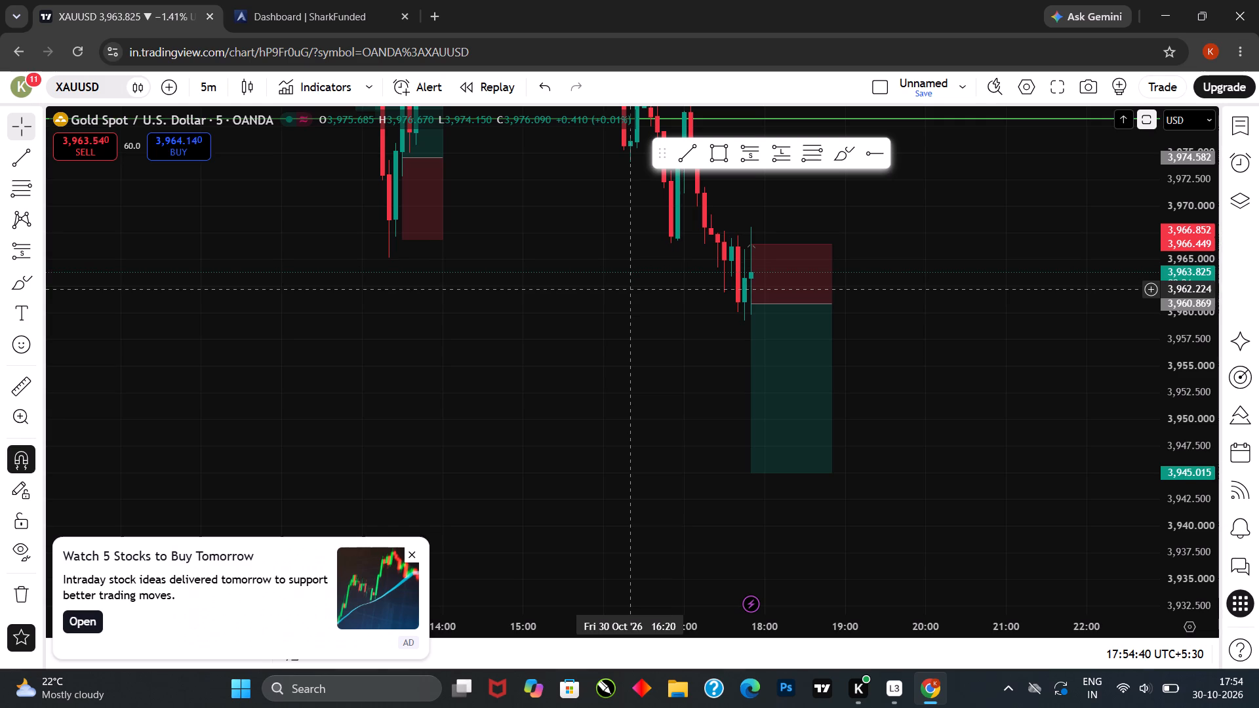
Examine the 17:50 five-minute candle up close through its close and the opening of the 17:55 candle.
left_click_drag(662, 336, 639, 332)
scroll(645, 330, "up", 2)
left_click_drag(570, 329, 589, 328)
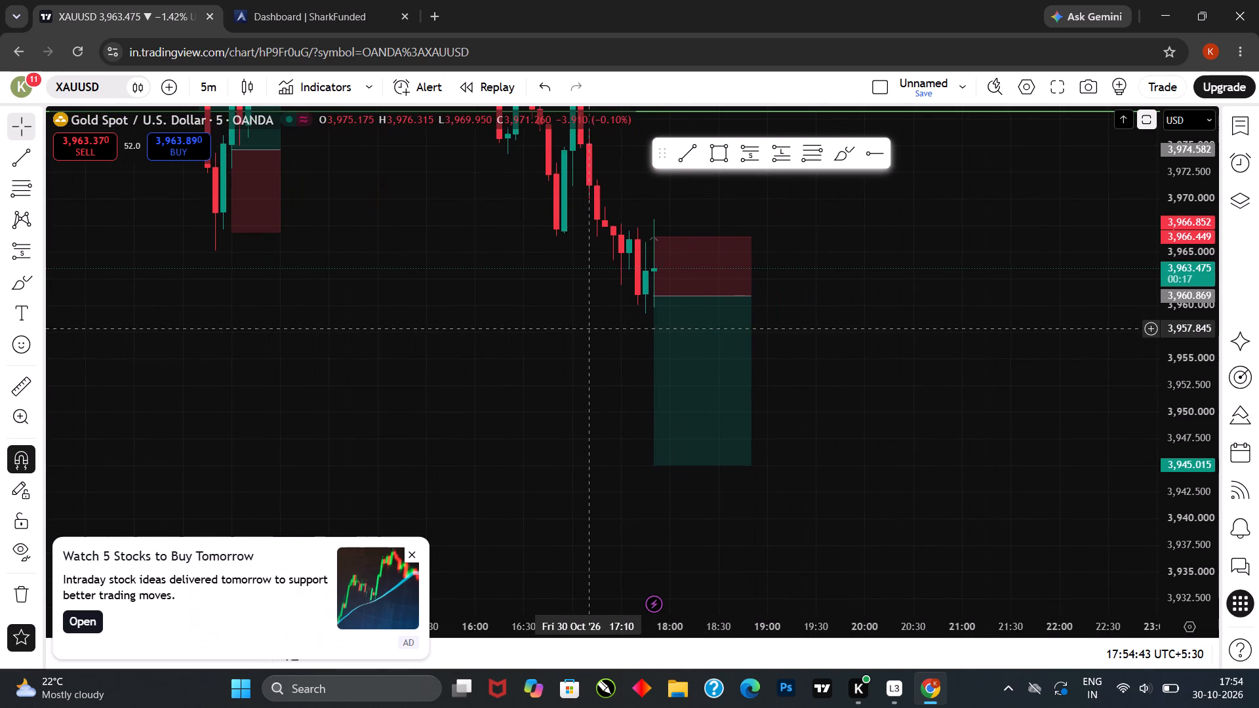
left_click_drag(589, 328, 619, 328)
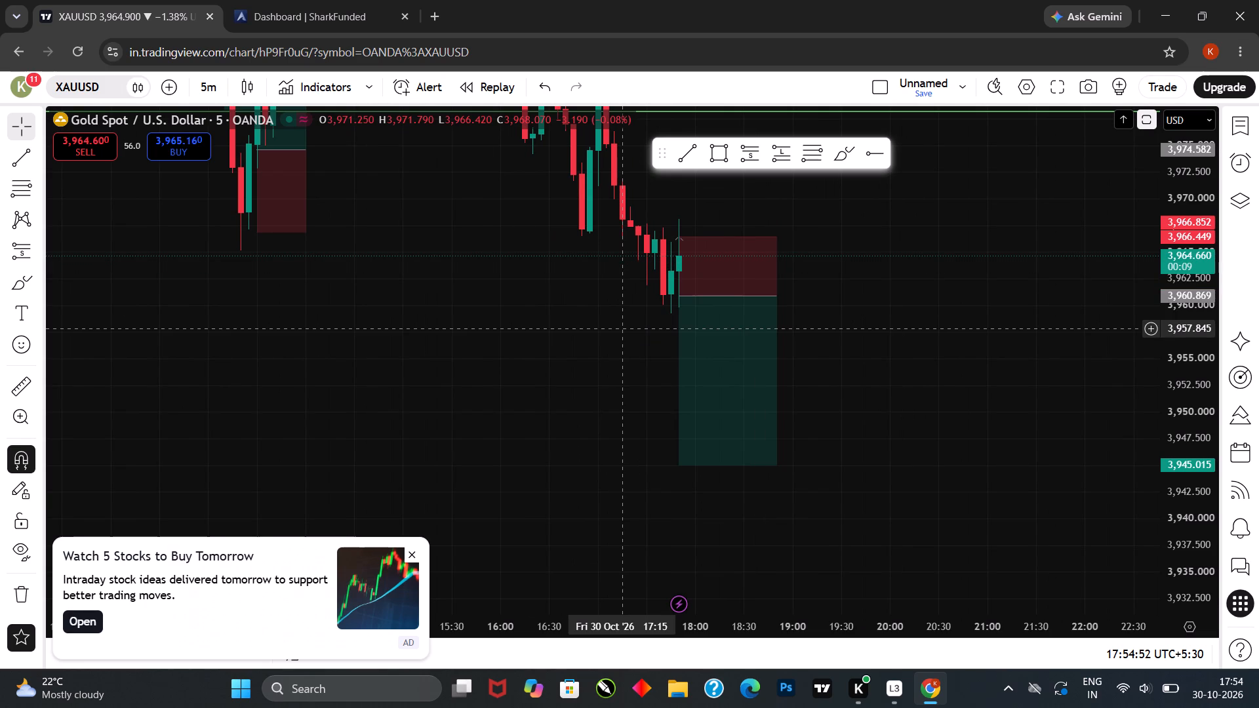
left_click_drag(619, 328, 600, 326)
scroll(658, 323, "up", 3)
left_click_drag(469, 323, 603, 340)
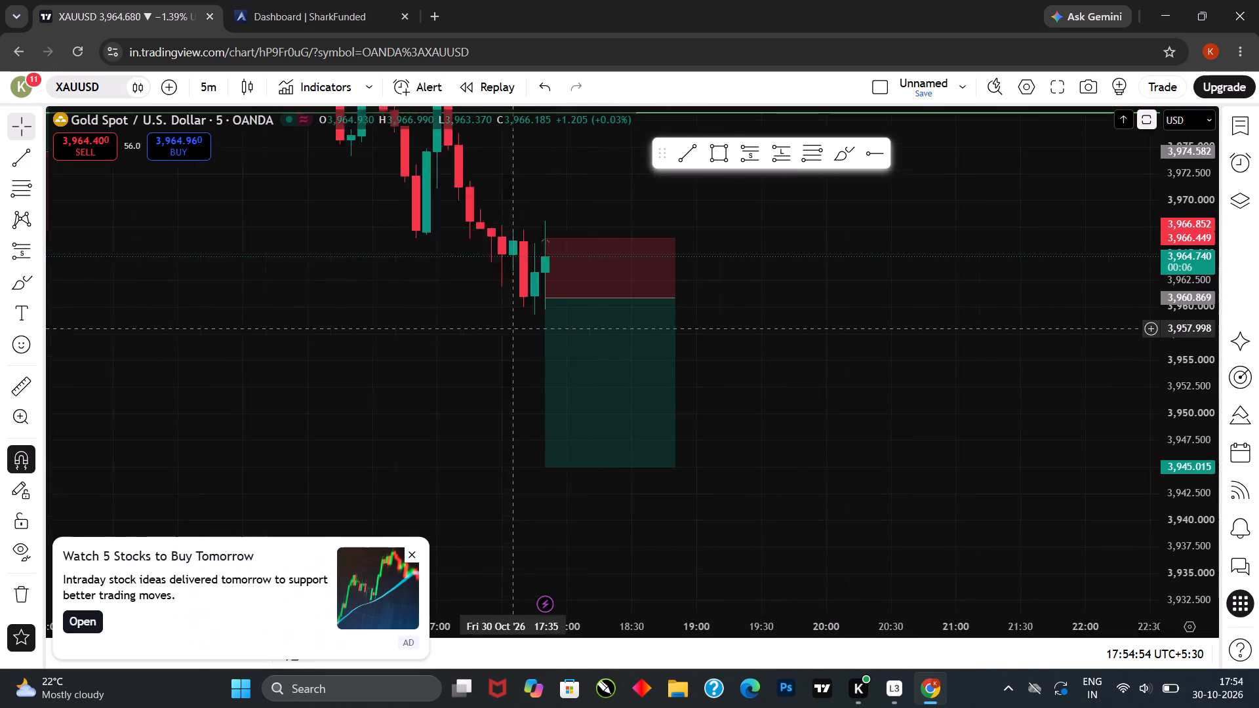
left_click_drag(603, 340, 648, 344)
scroll(635, 340, "up", 2)
left_click_drag(517, 338, 538, 339)
left_click_drag(538, 339, 560, 336)
left_click_drag(560, 336, 561, 336)
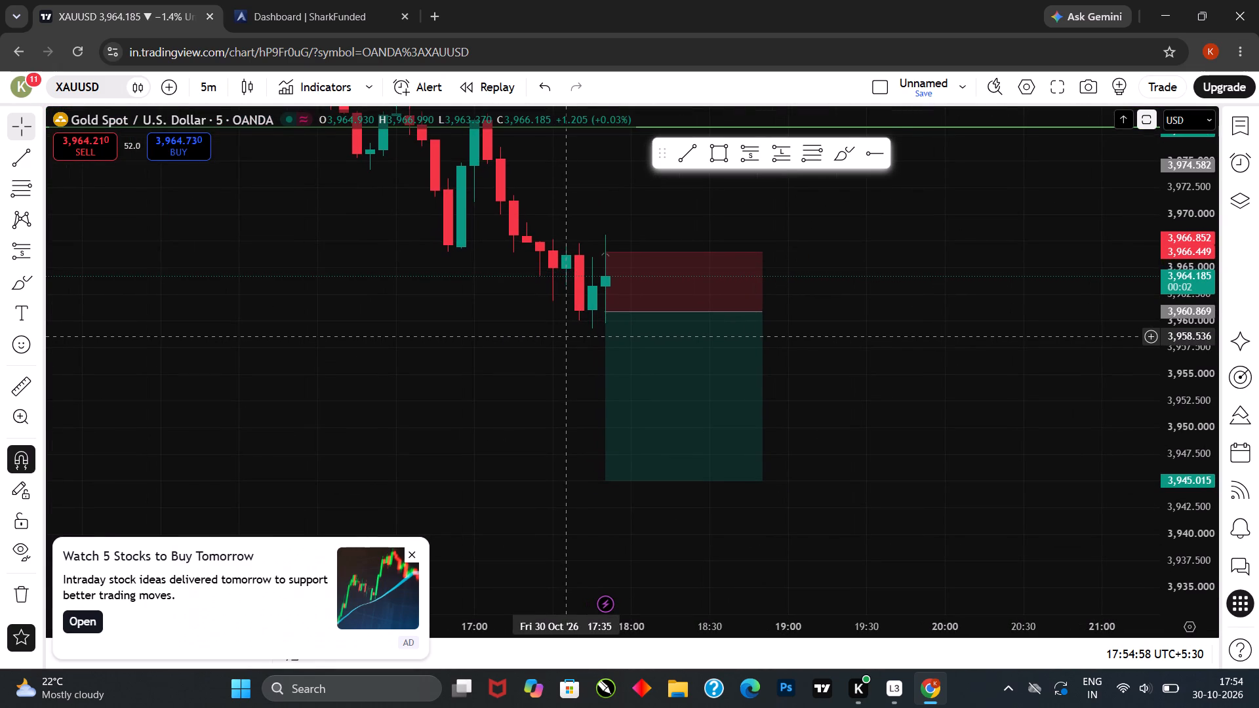
left_click_drag(561, 336, 566, 329)
left_click_drag(566, 329, 556, 327)
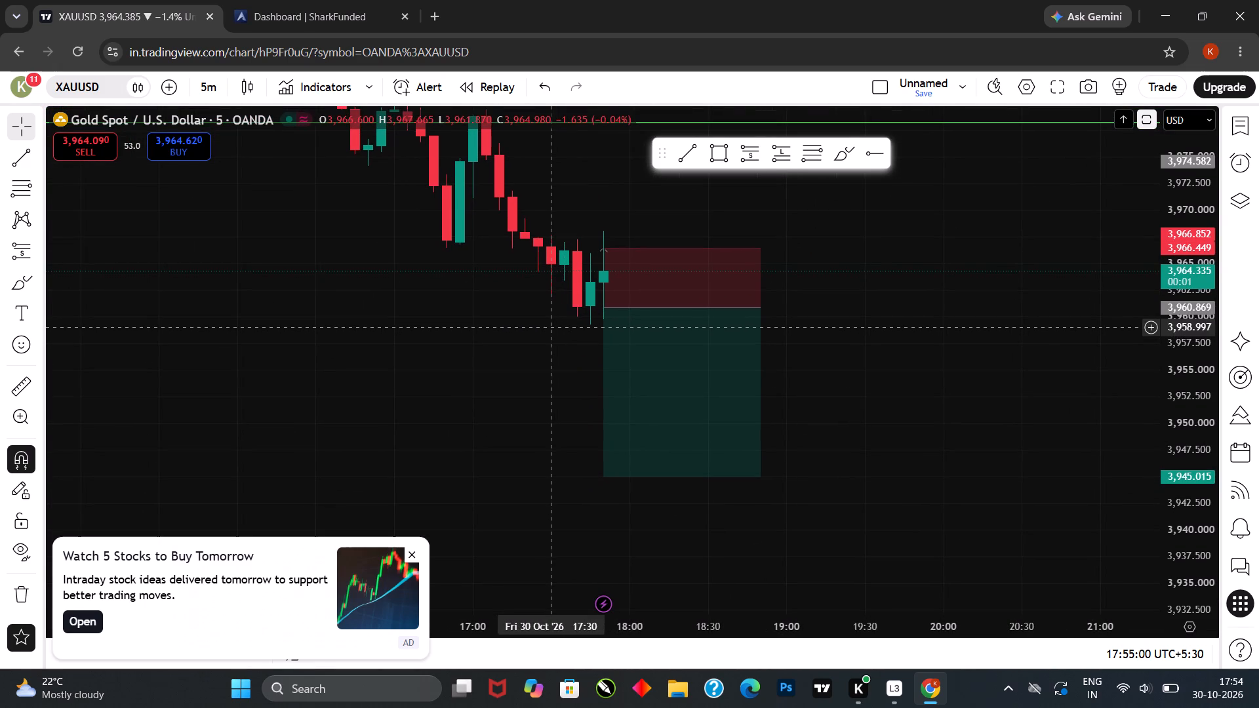
left_click_drag(559, 327, 579, 328)
left_click(579, 328)
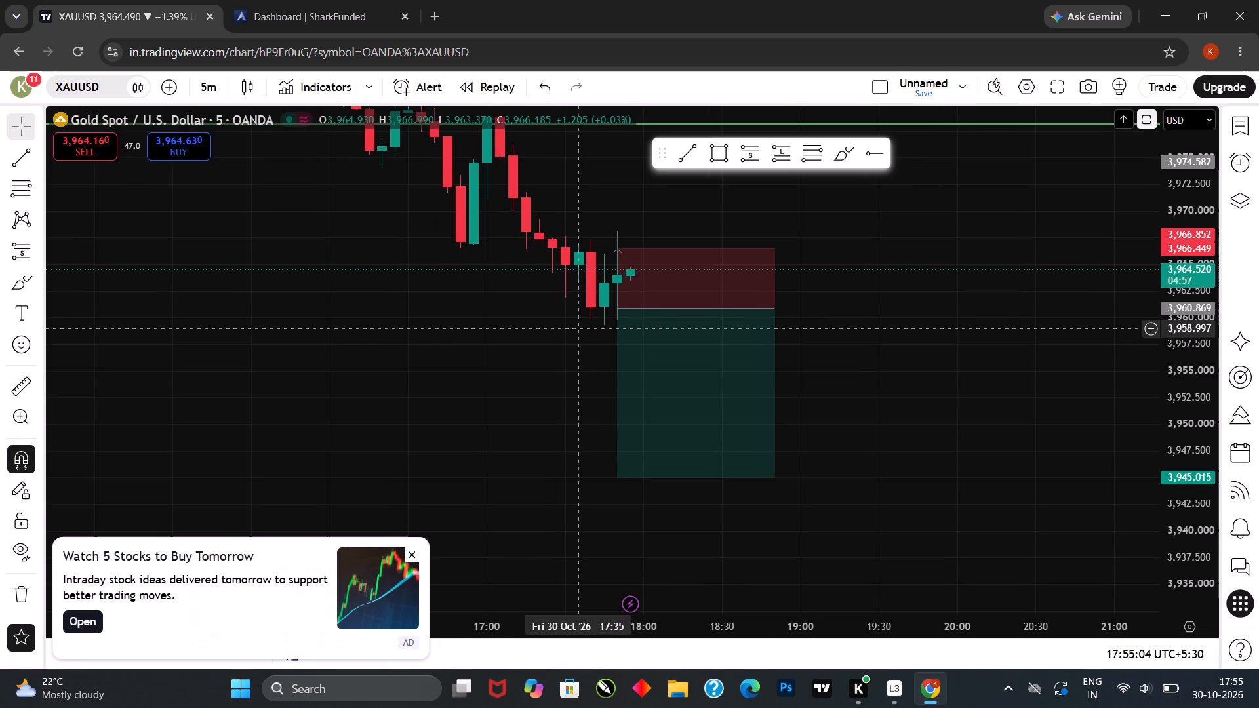
left_click(576, 328)
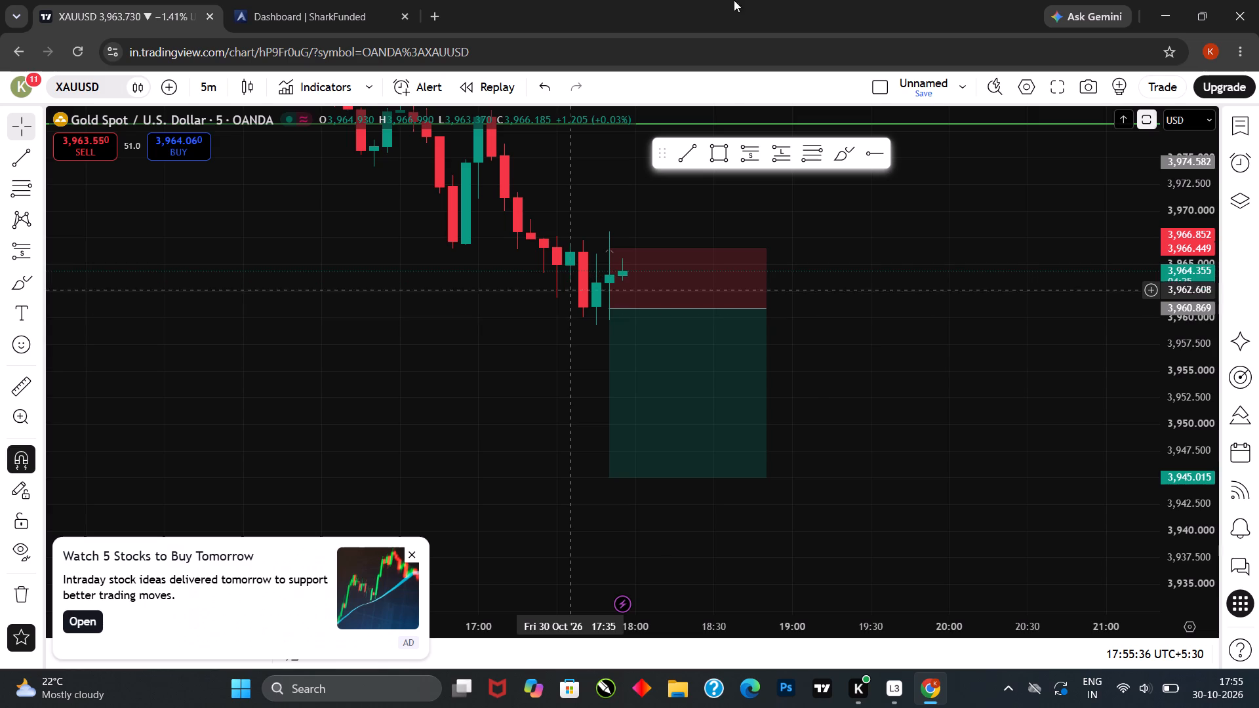
Check the 18:00 US and Canadian releases in SharkFunded's Economic Calendar and return to the XAUUSD chart.
left_click(308, 0)
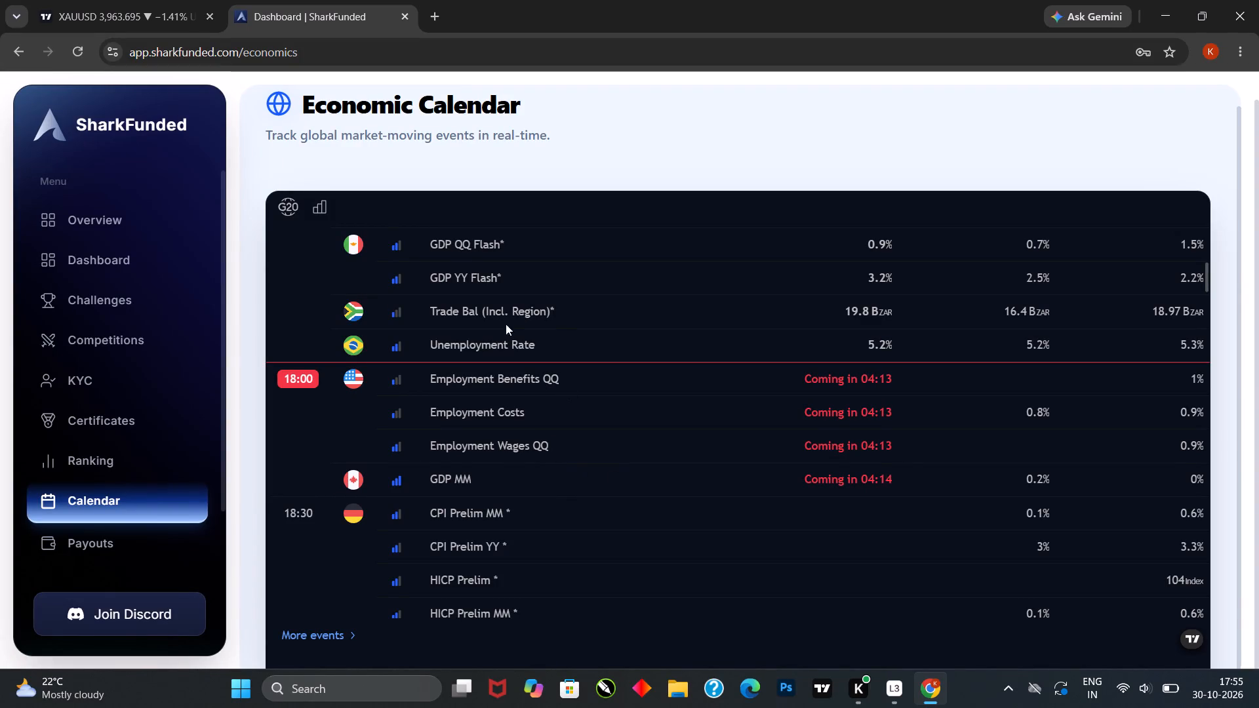
left_click(163, 0)
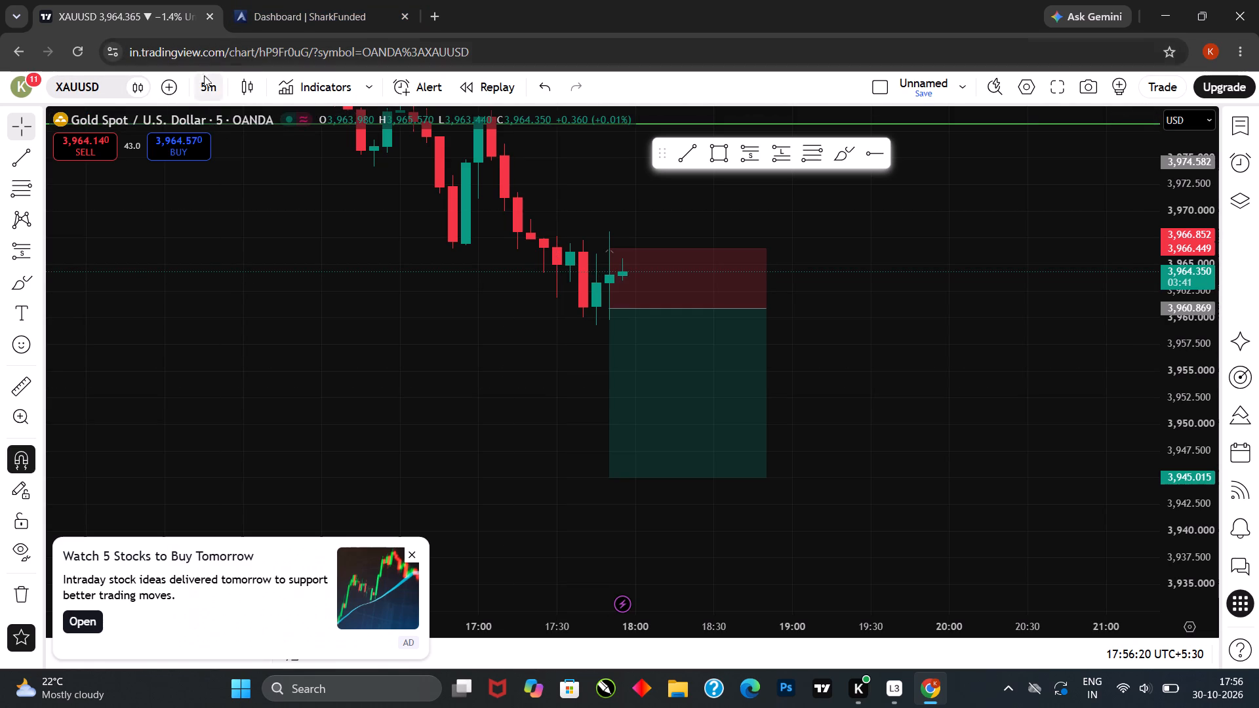
Search the TradingView symbols for XAUUSD PEPP.
left_click(113, 85)
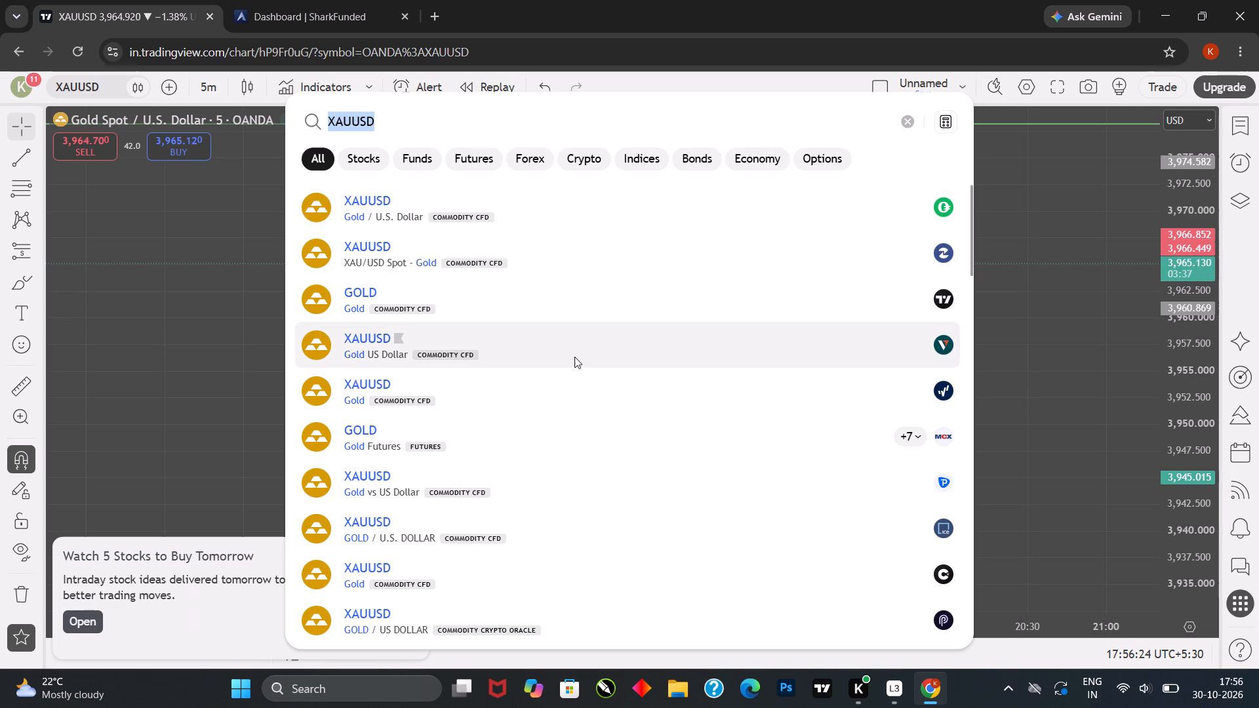
left_click(471, 124)
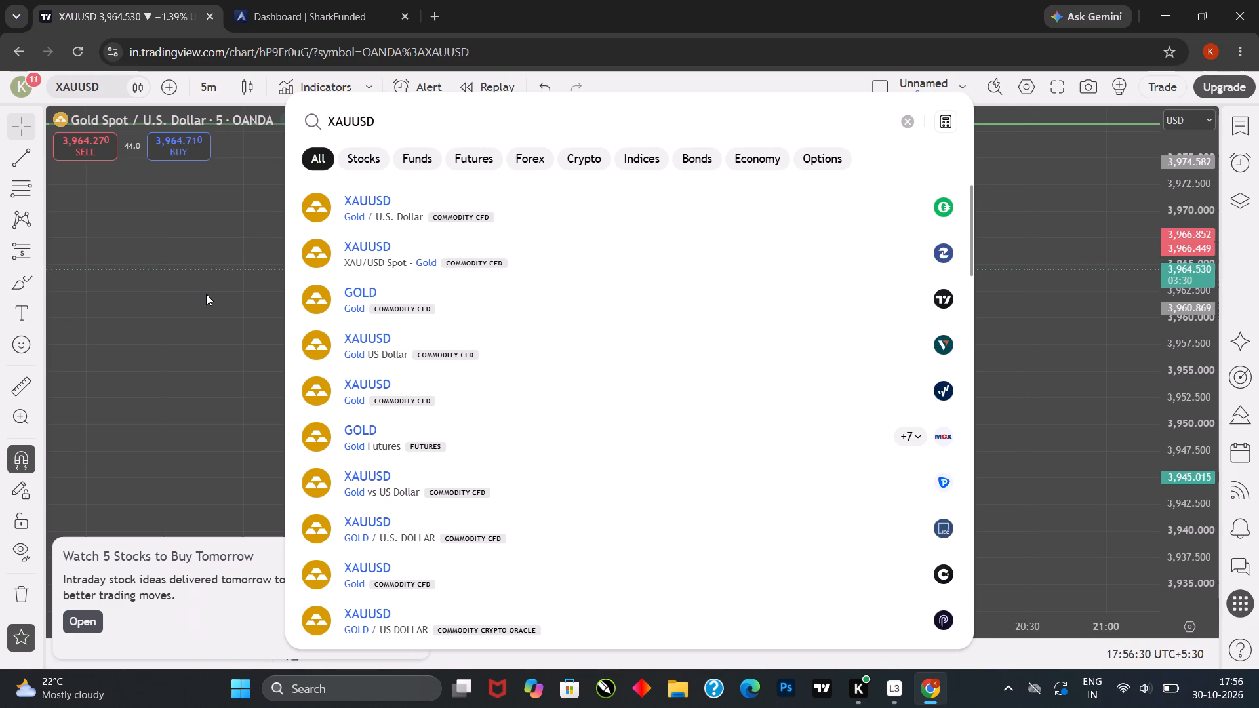
key("space")
type("p")
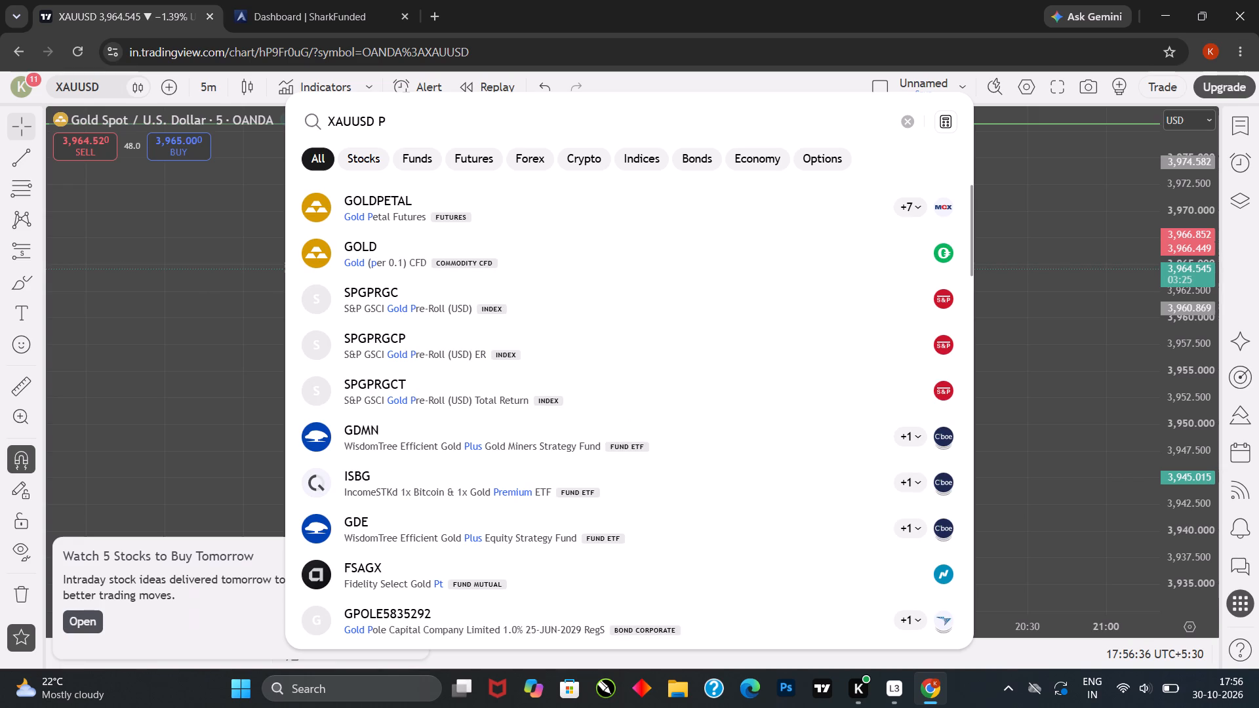
type("epp")
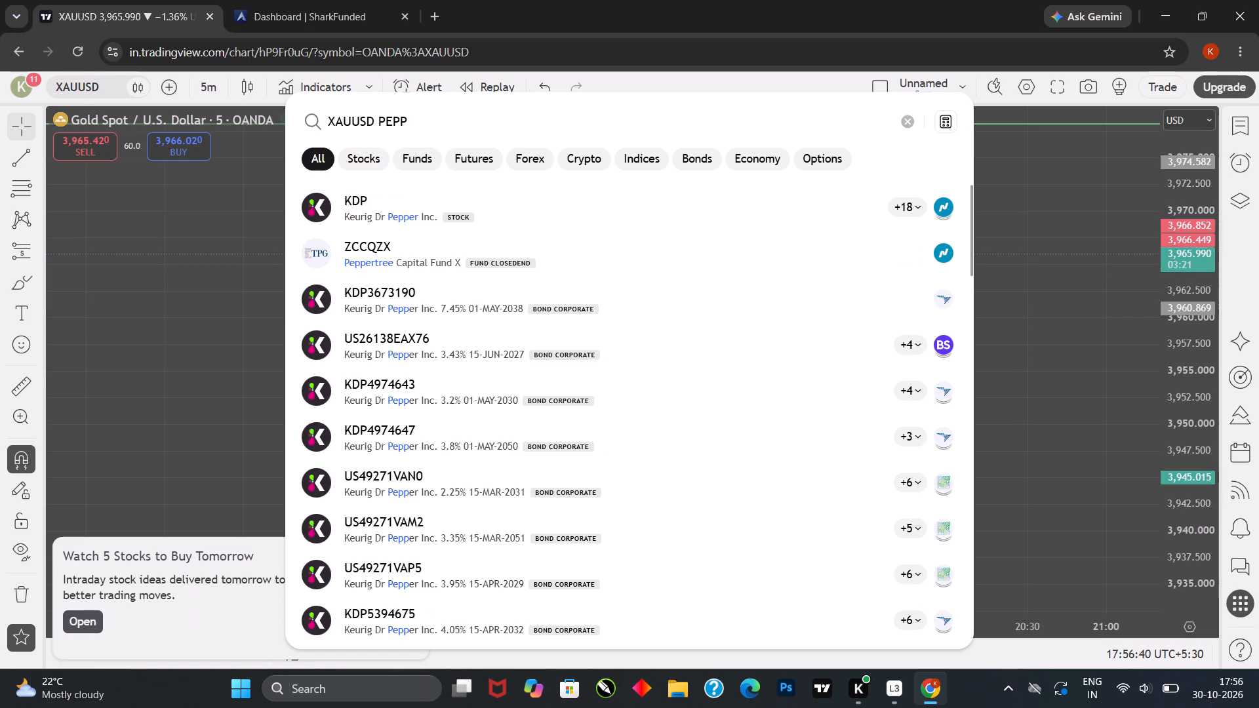
Reduce the symbol search to XAUUSD, examine the gold listings from different providers, and return to the OANDA chart.
key("BackSpace")
key("BackSpace")
key("BackSpace")
key("BackSpace")
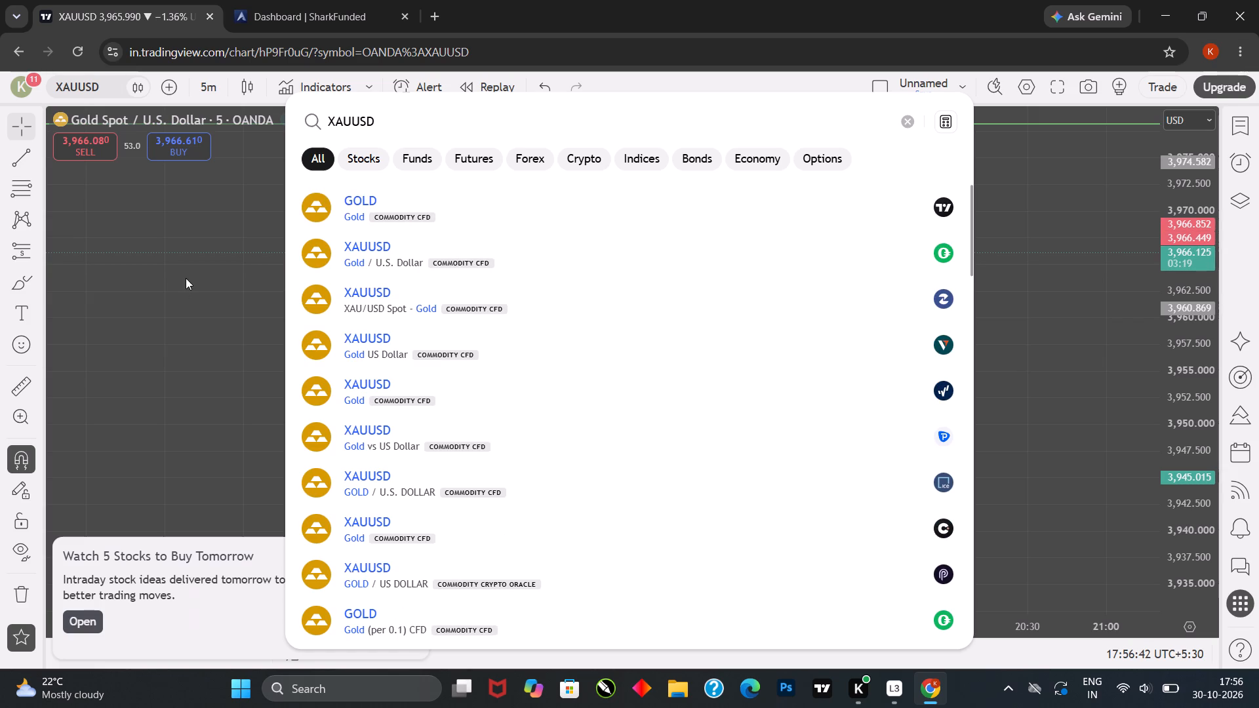
key("BackSpace")
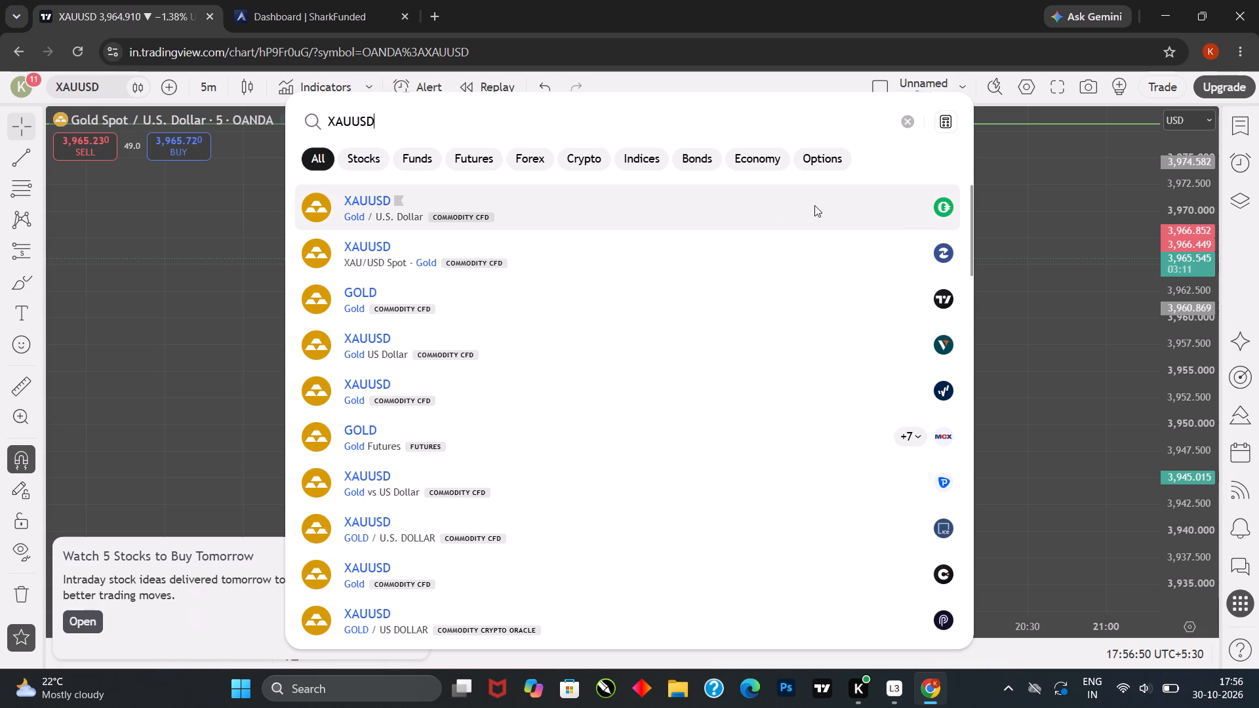
scroll(702, 368, "down", 11)
scroll(753, 363, "up", 10)
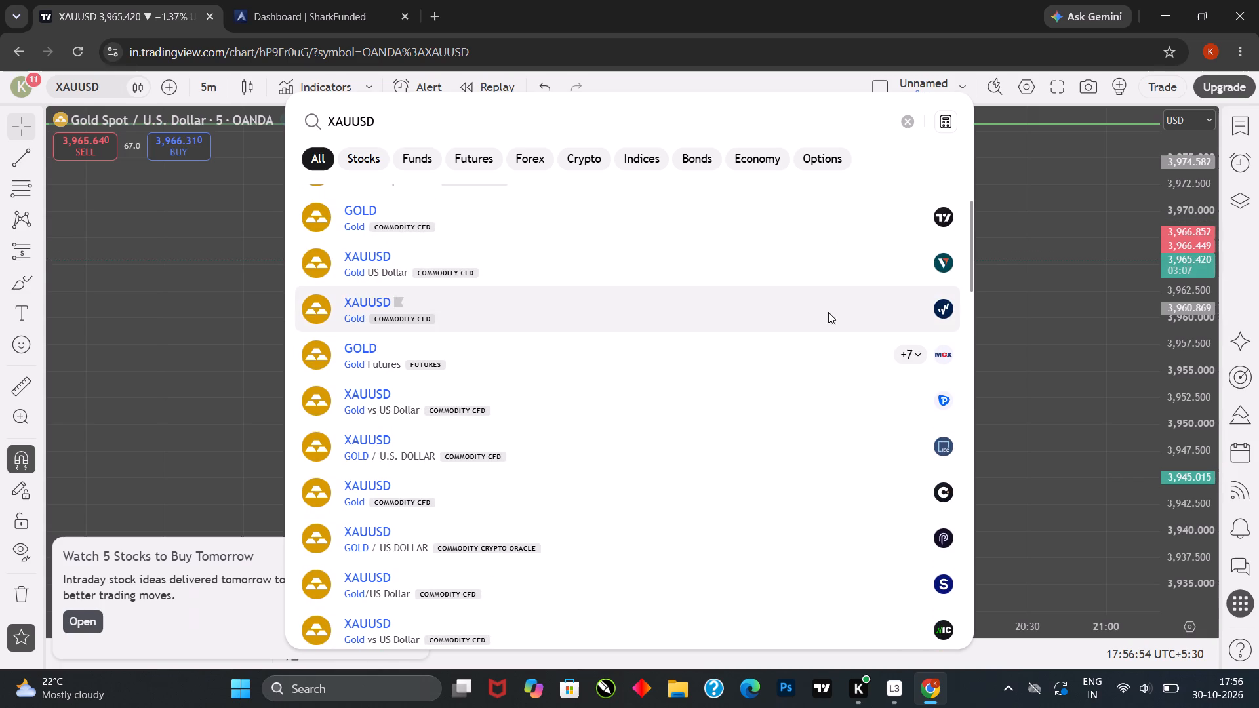
left_click(947, 296)
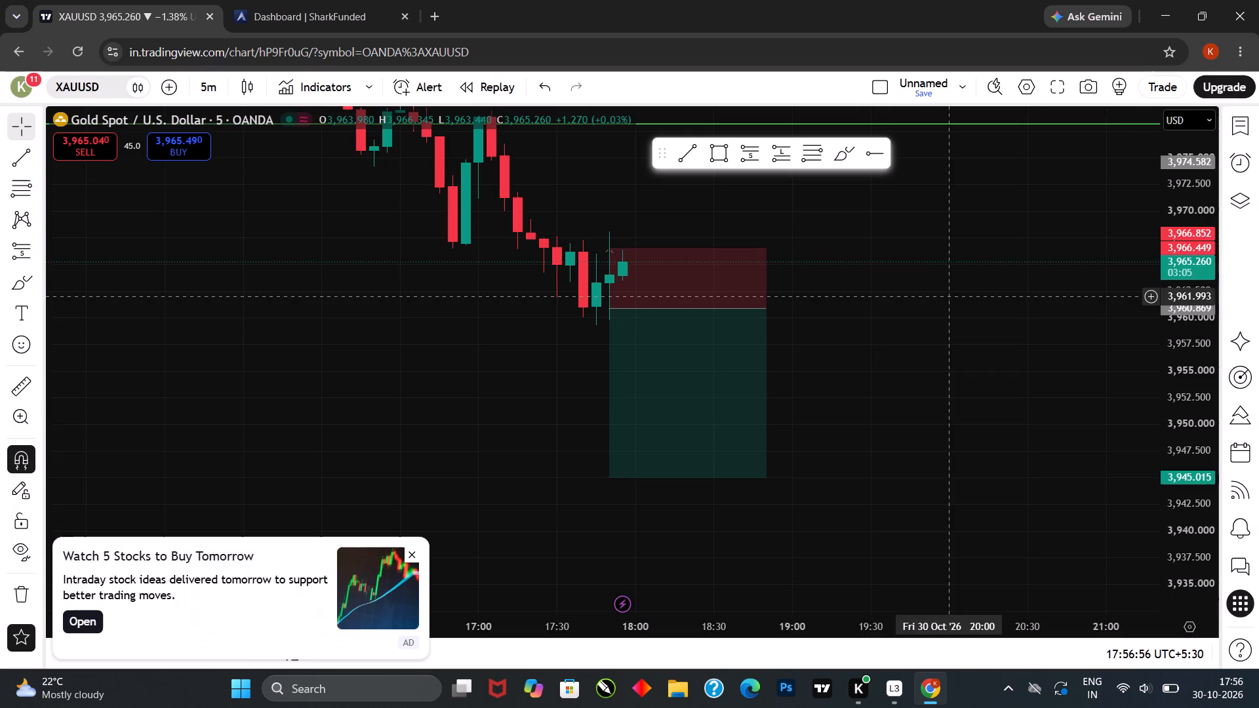
Examine the forming 17:55 five-minute candle against the planned short position's entry, stop and target levels.
left_click_drag(850, 317, 875, 318)
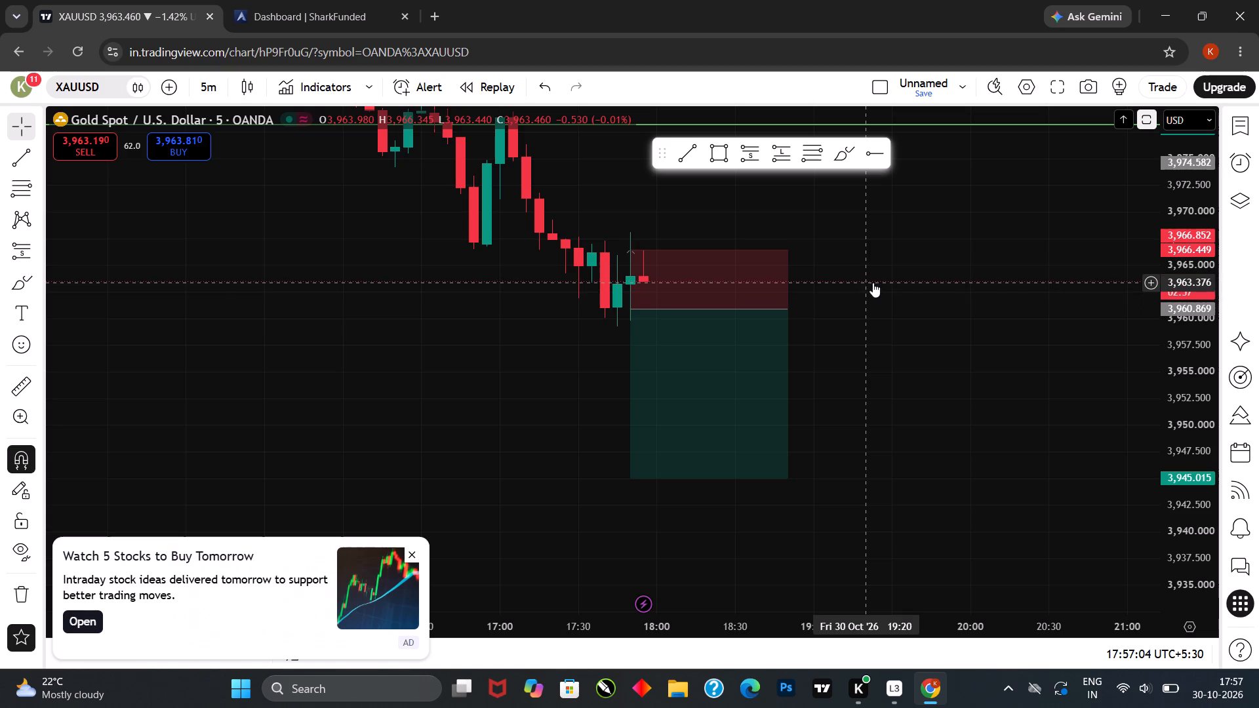
left_click_drag(864, 233, 873, 252)
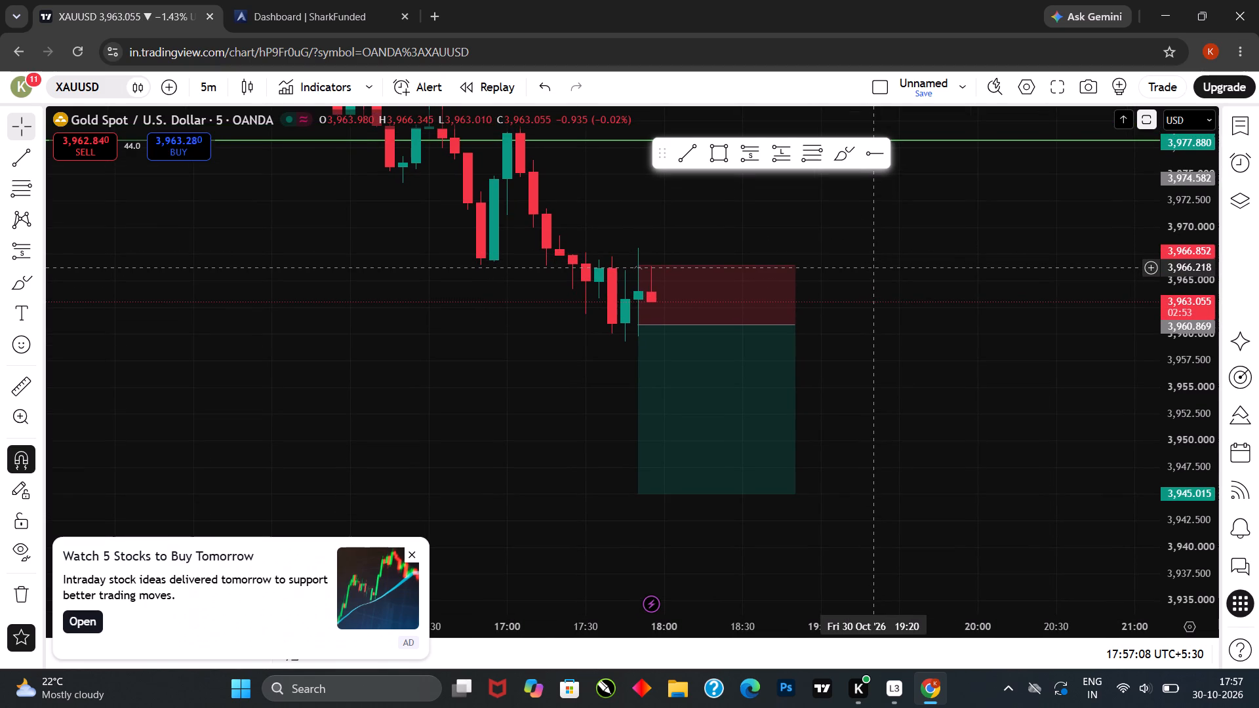
left_click_drag(862, 345, 889, 330)
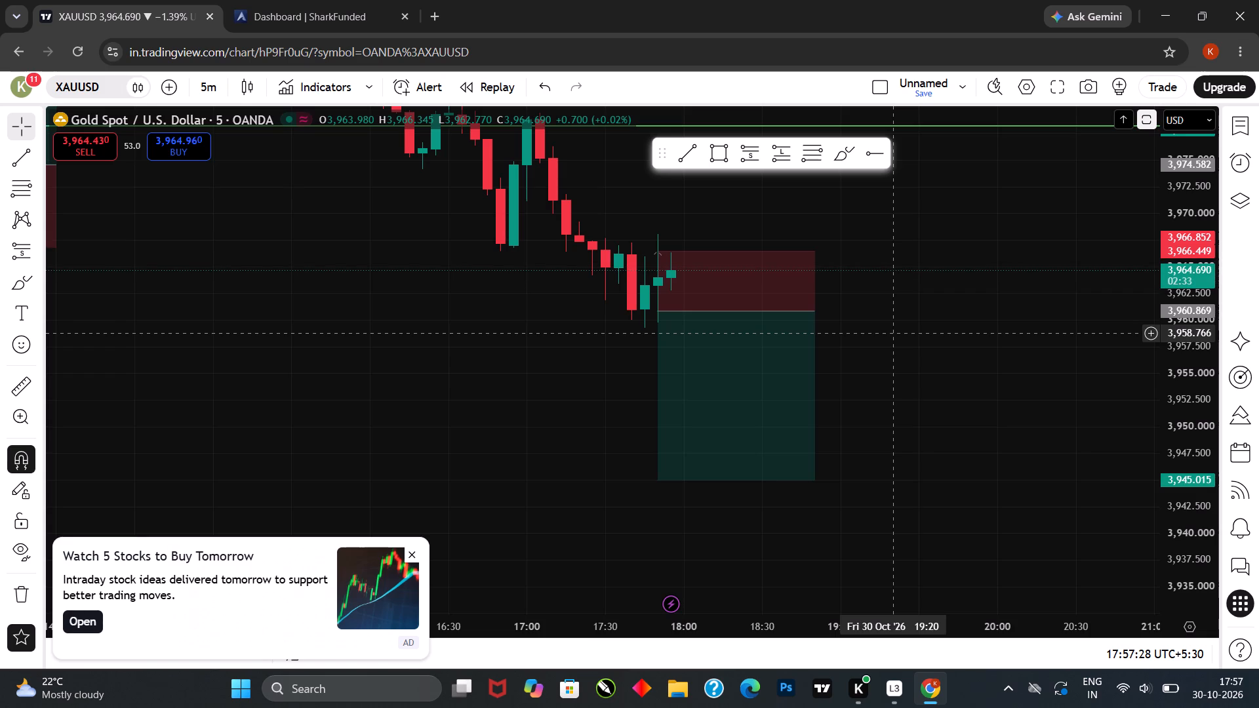
left_click_drag(903, 356, 934, 353)
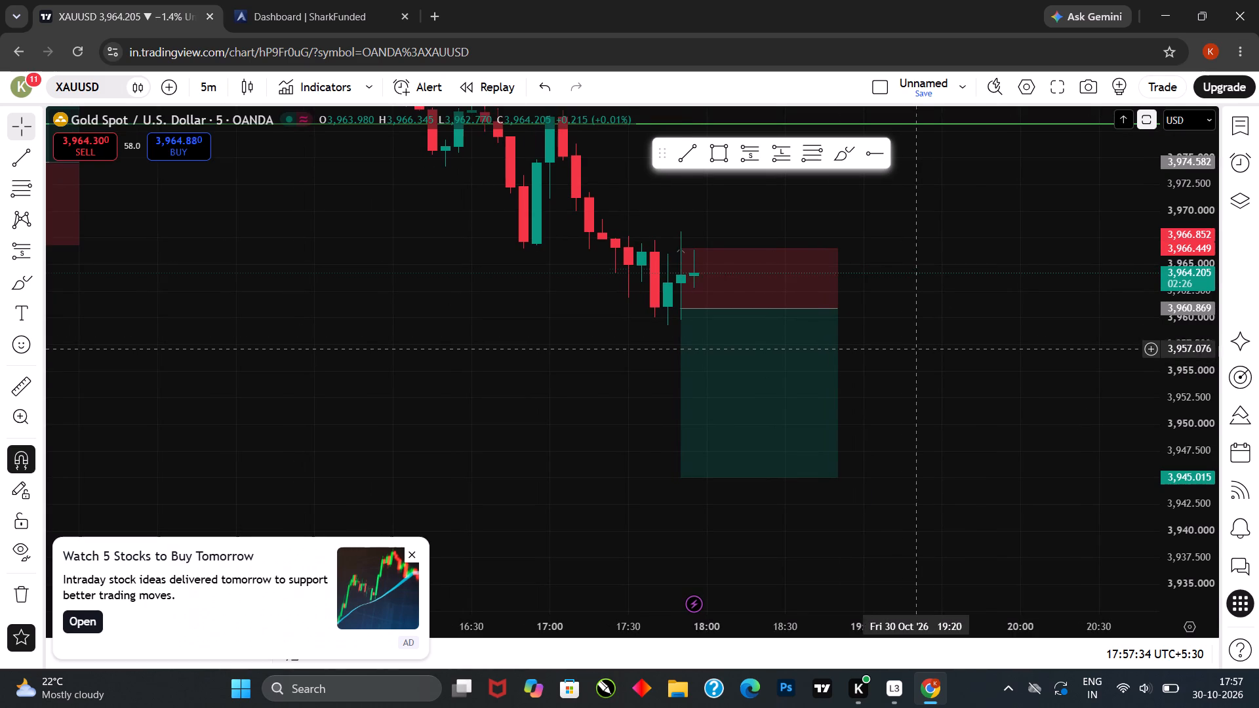
left_click_drag(635, 345, 666, 342)
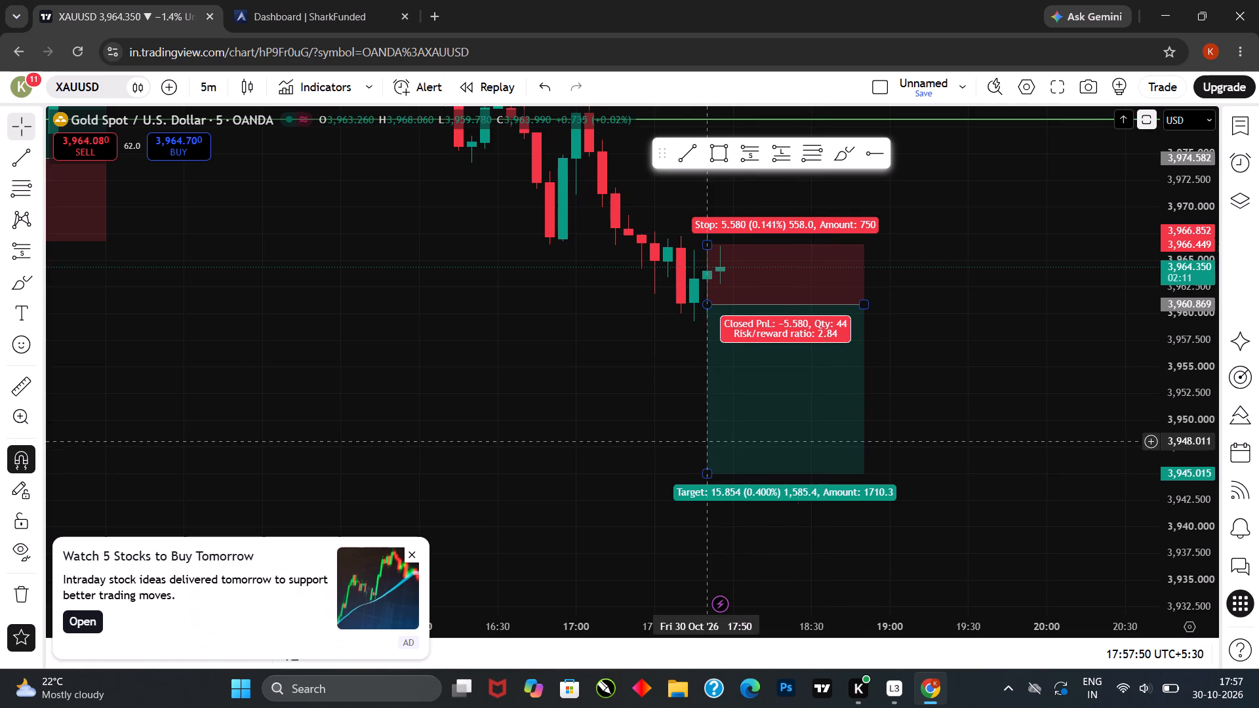
left_click_drag(656, 457, 674, 471)
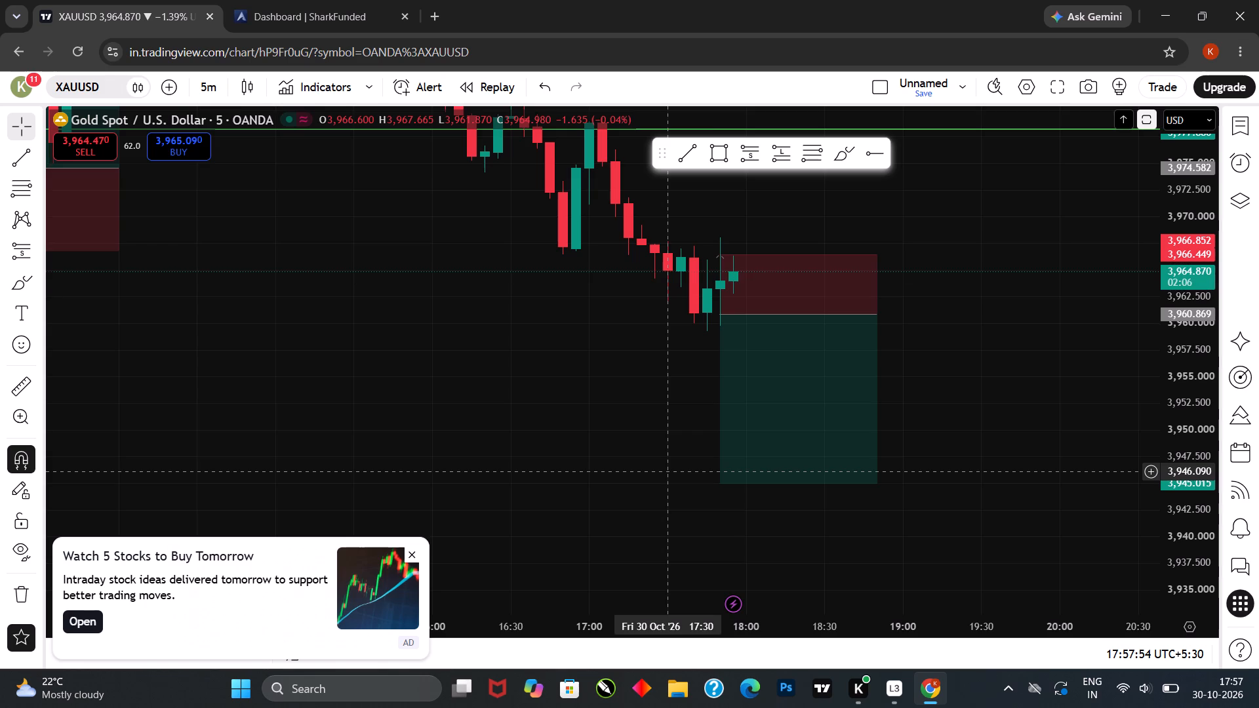
scroll(674, 471, "down", 2)
left_click_drag(700, 469, 677, 442)
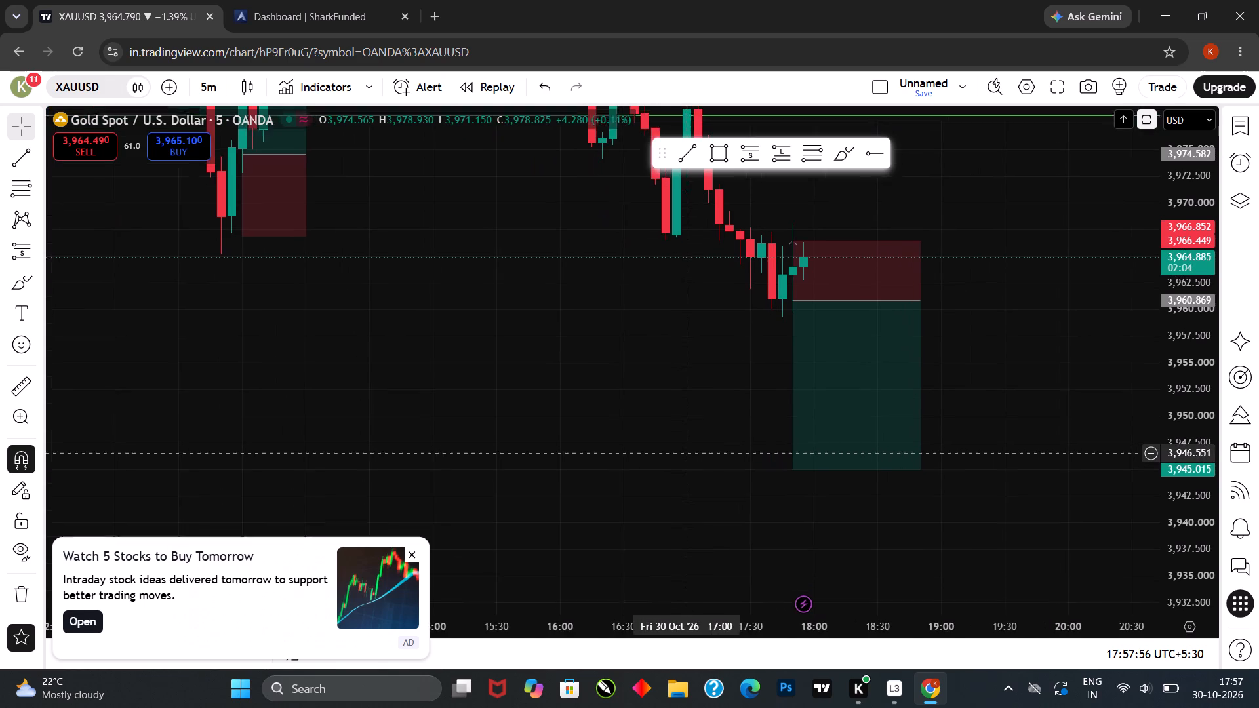
left_click_drag(677, 442, 676, 440)
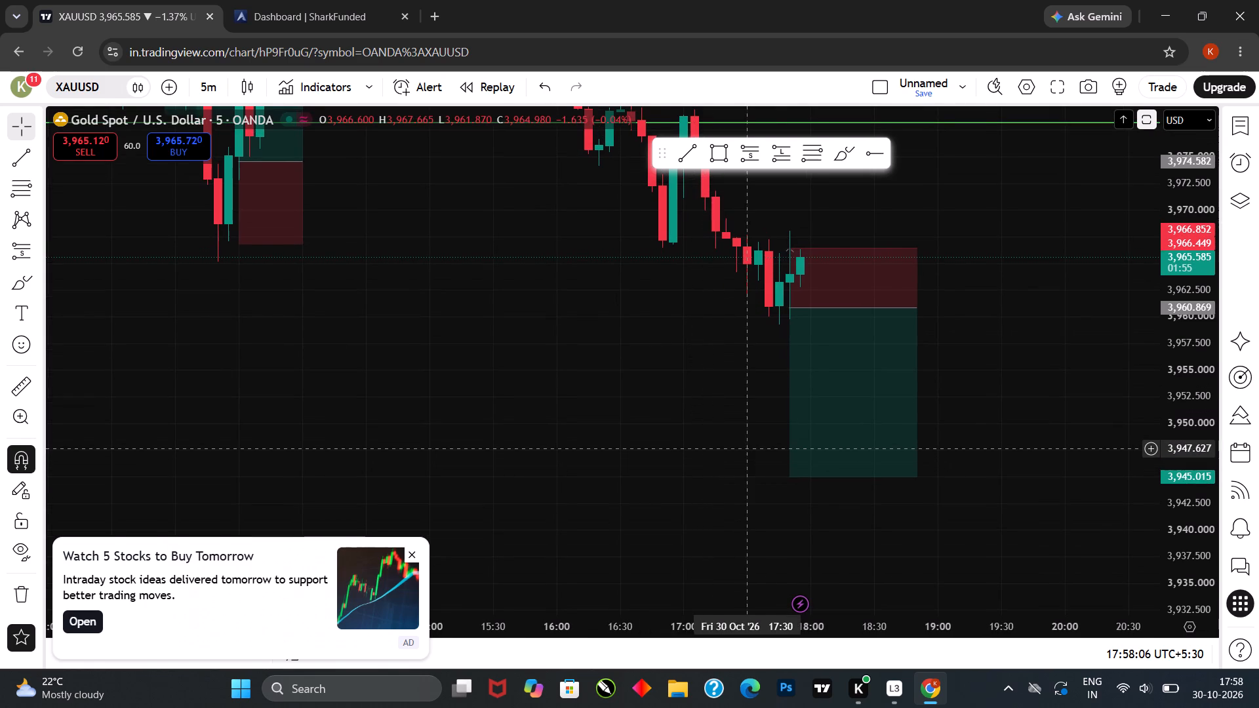
scroll(747, 448, "up", 1)
left_click_drag(691, 433, 704, 452)
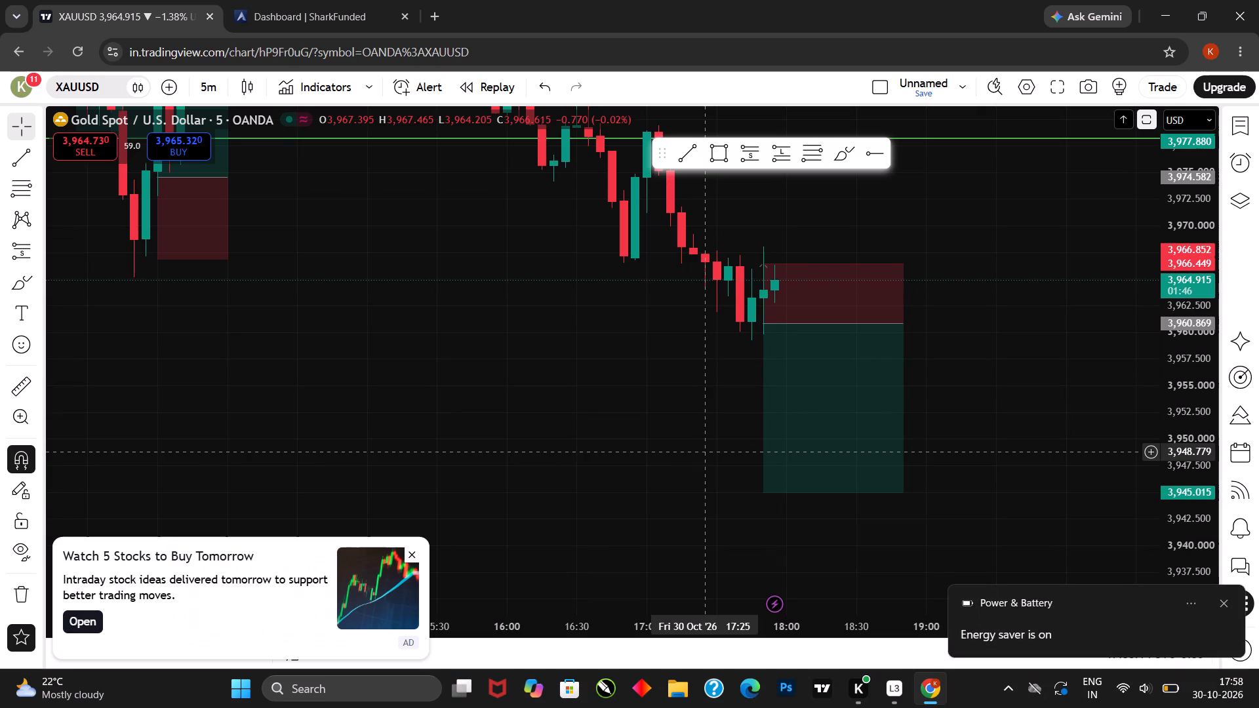
left_click_drag(704, 452, 718, 473)
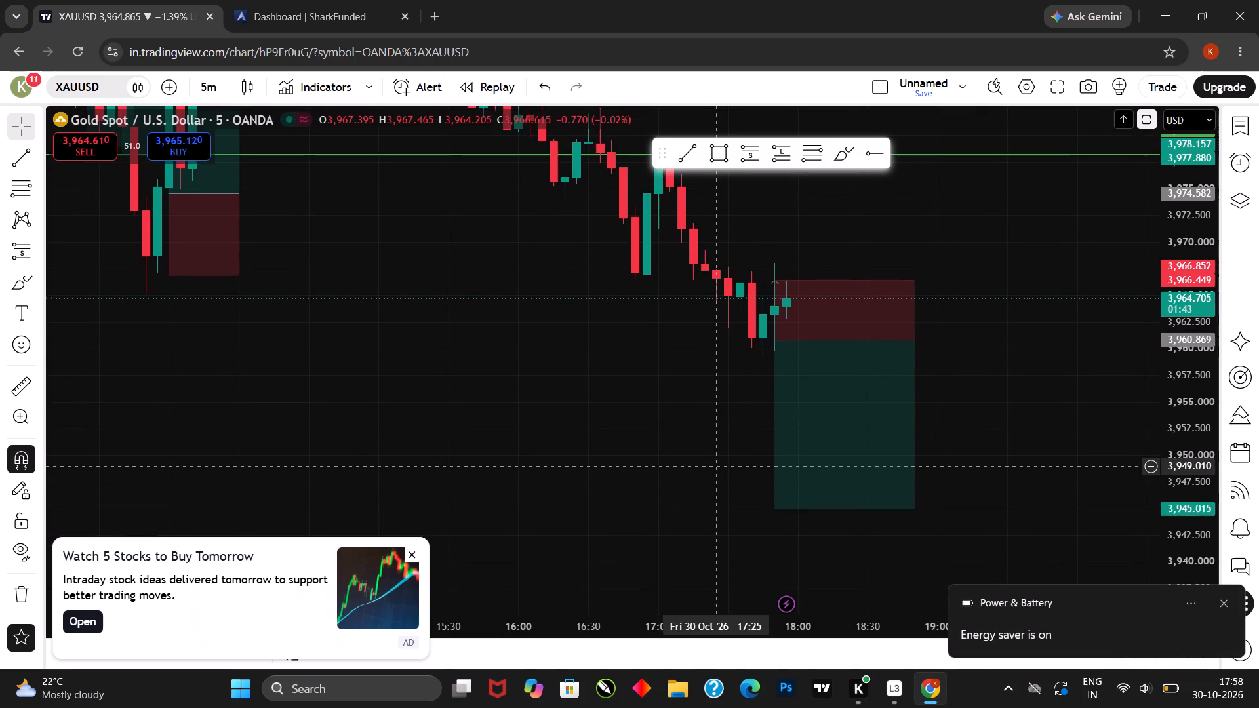
left_click_drag(717, 465, 742, 452)
left_click_drag(738, 452, 738, 431)
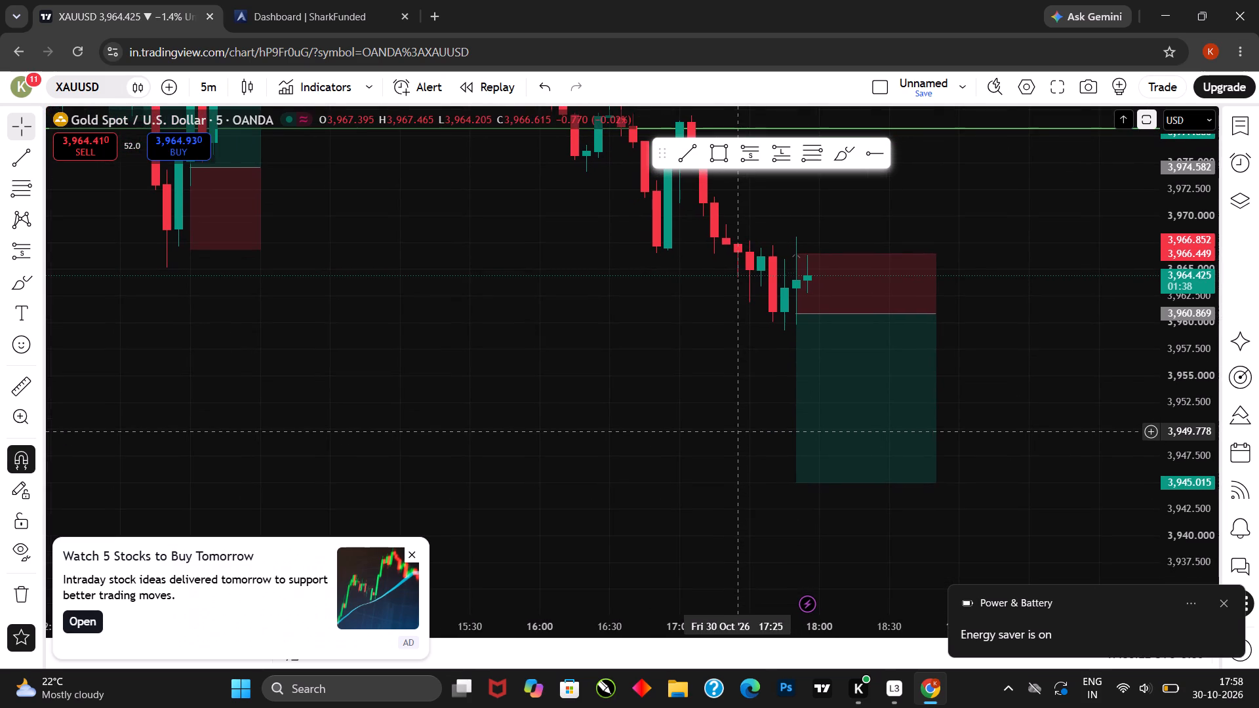
left_click_drag(738, 431, 715, 408)
left_click_drag(715, 423, 712, 404)
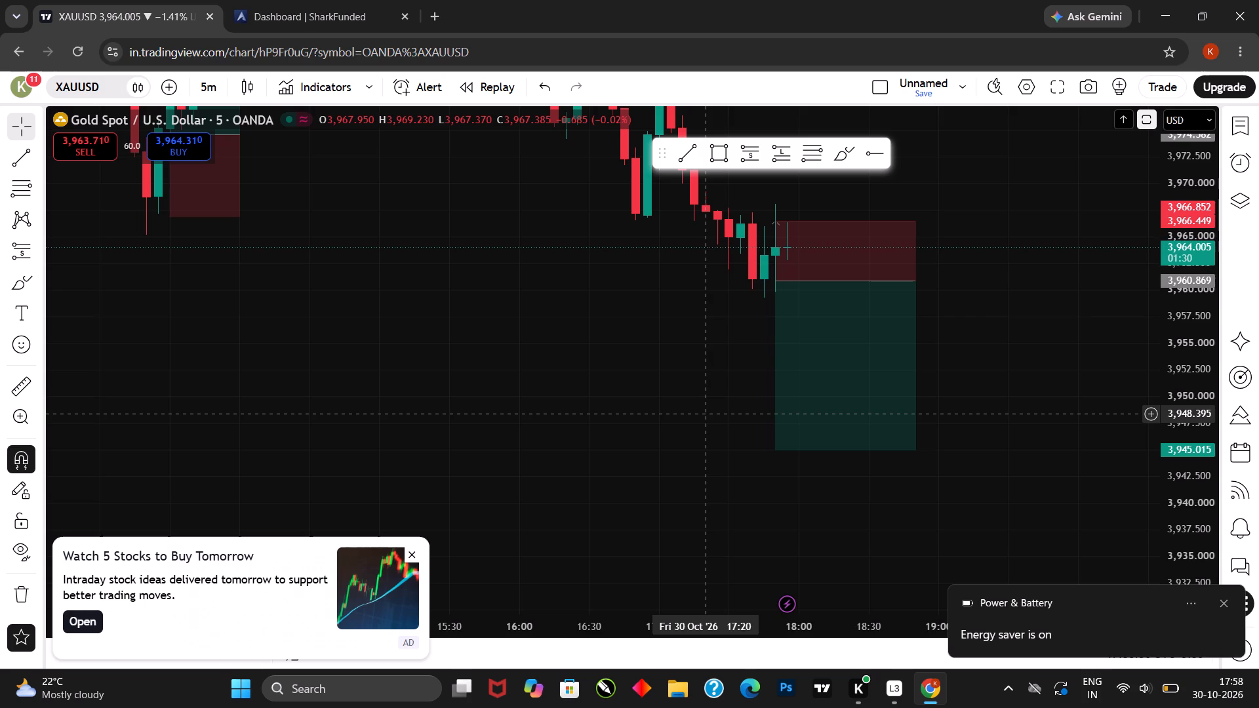
left_click_drag(708, 413, 739, 393)
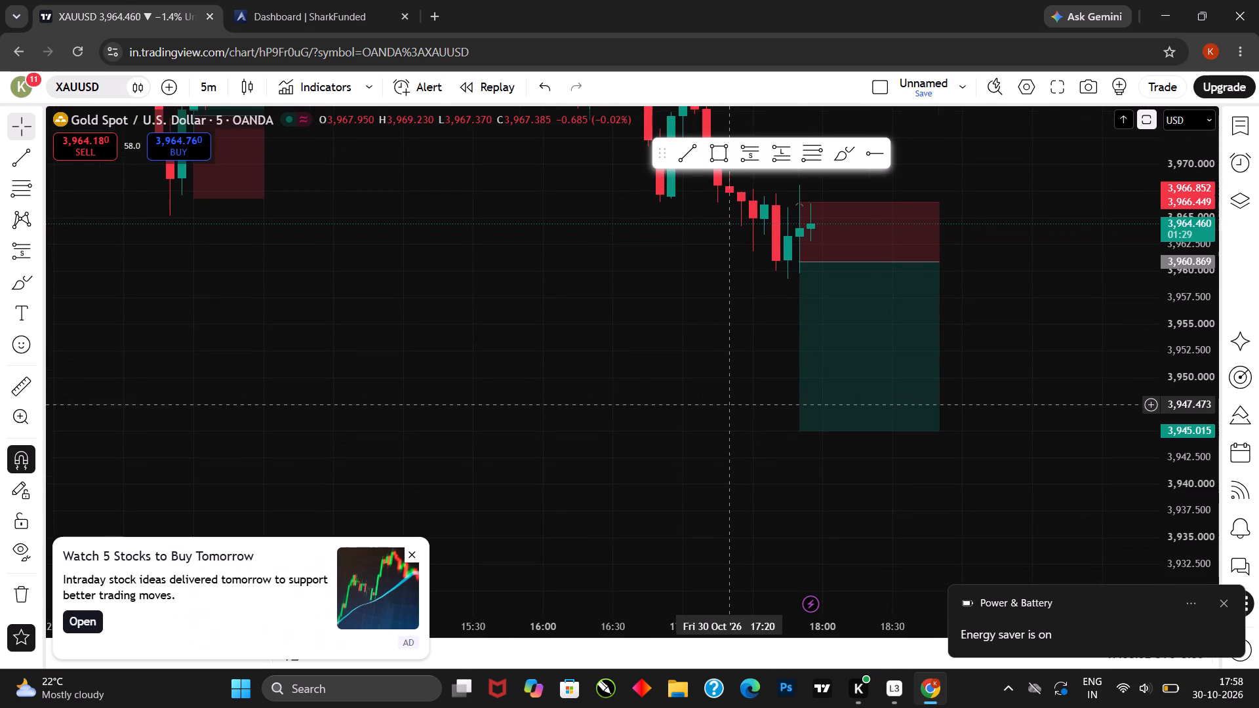
left_click_drag(732, 406, 717, 425)
Shift the short position to start at the 17:55 candle, with its entry about 3,960.7 and its target about 3,944.9.
scroll(720, 416, "up", 1)
left_click_drag(674, 406, 670, 418)
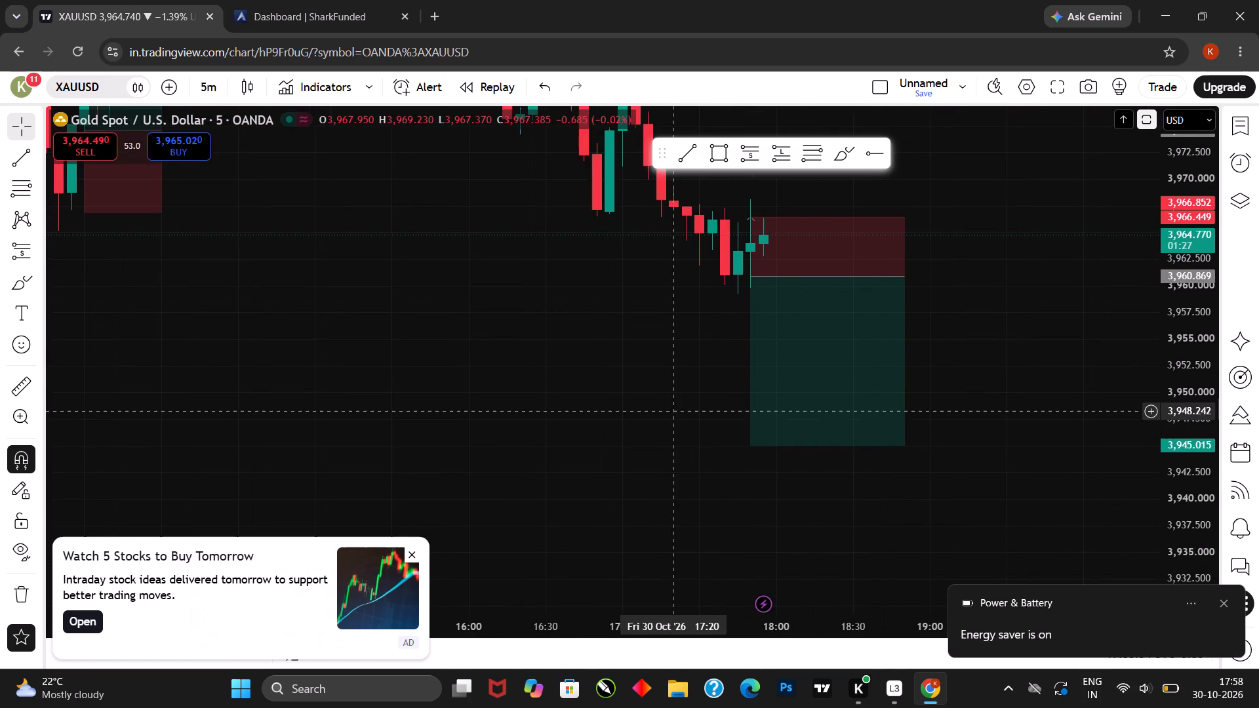
left_click_drag(670, 418, 668, 429)
scroll(698, 376, "up", 4)
left_click_drag(540, 418, 548, 422)
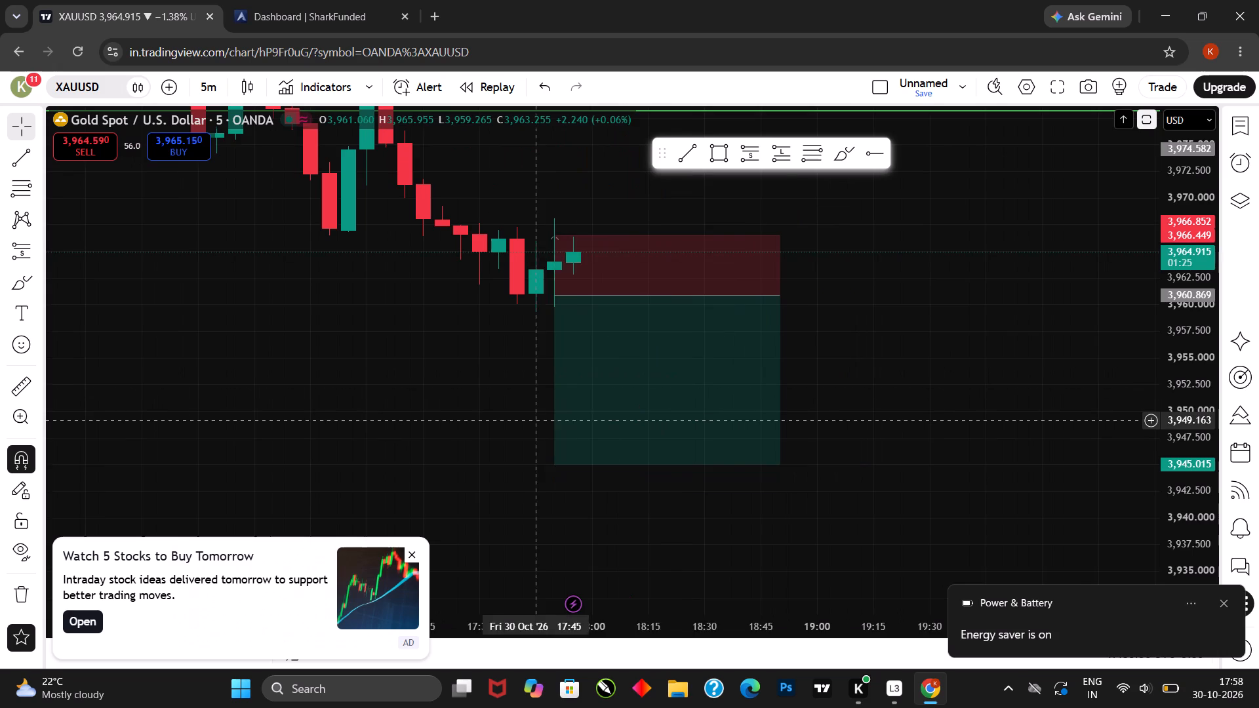
left_click_drag(548, 422, 579, 431)
left_click_drag(657, 412, 682, 411)
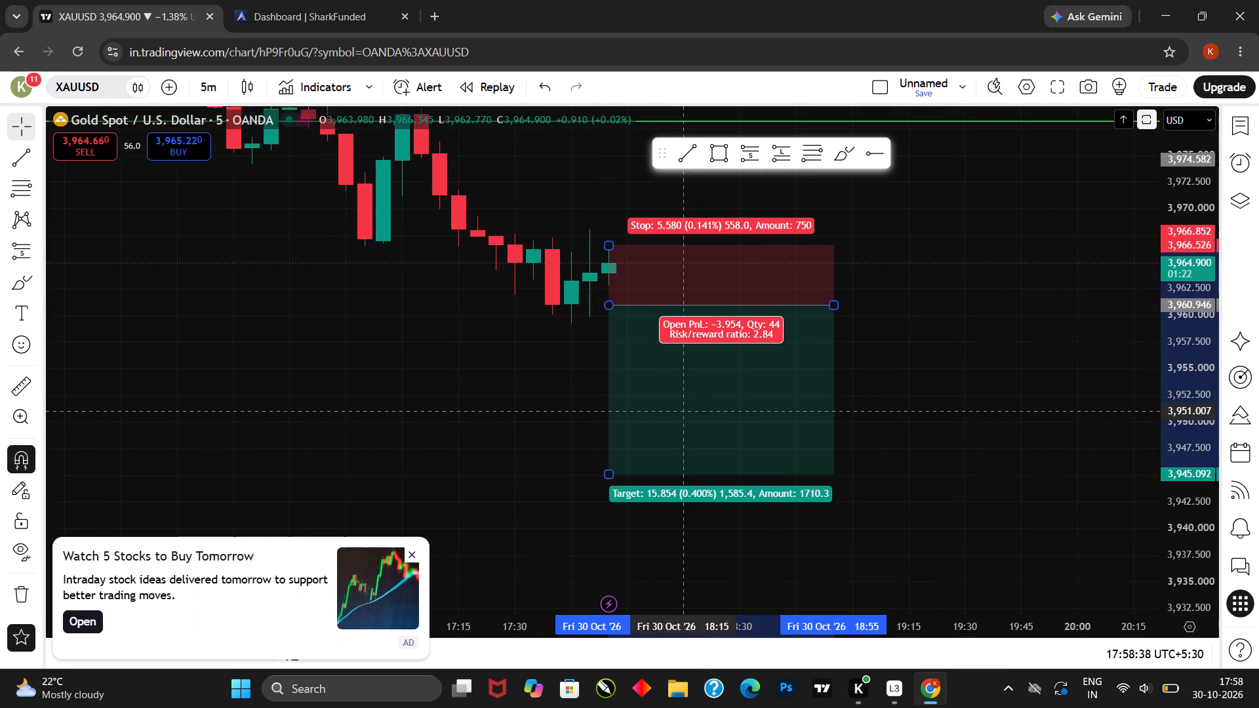
left_click_drag(682, 411, 678, 404)
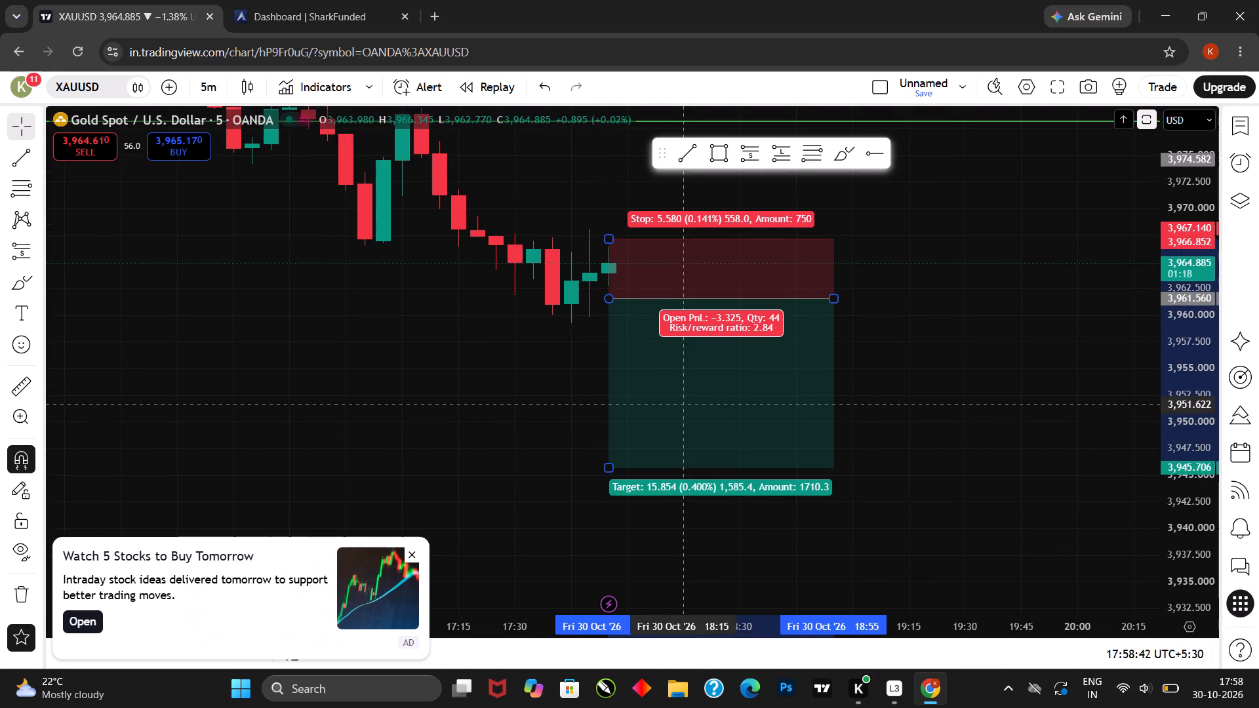
left_click_drag(678, 404, 675, 399)
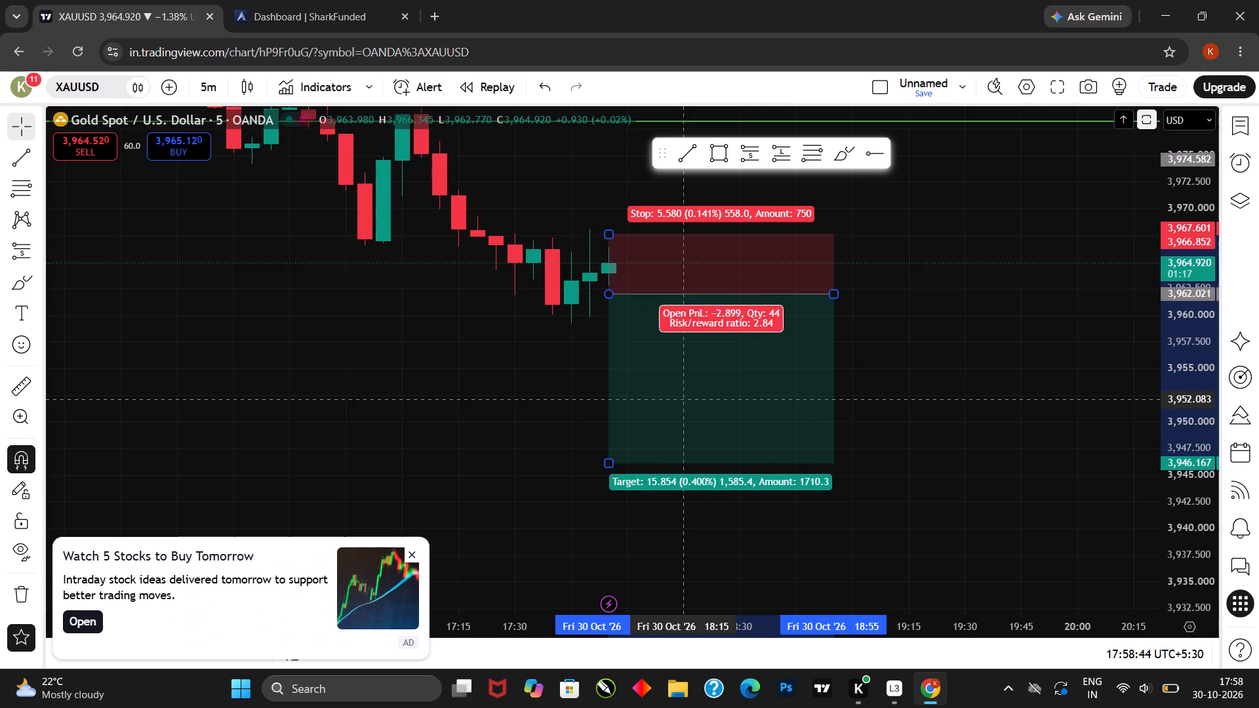
left_click_drag(675, 399, 675, 405)
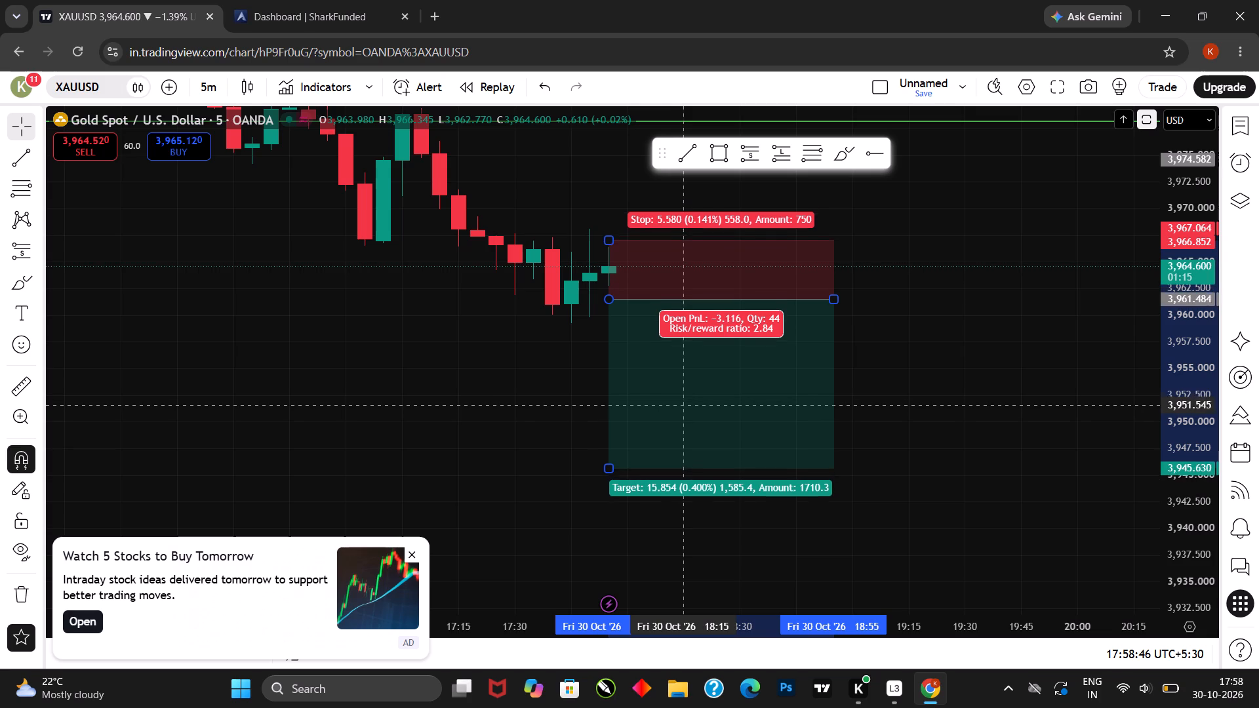
left_click_drag(675, 405, 675, 408)
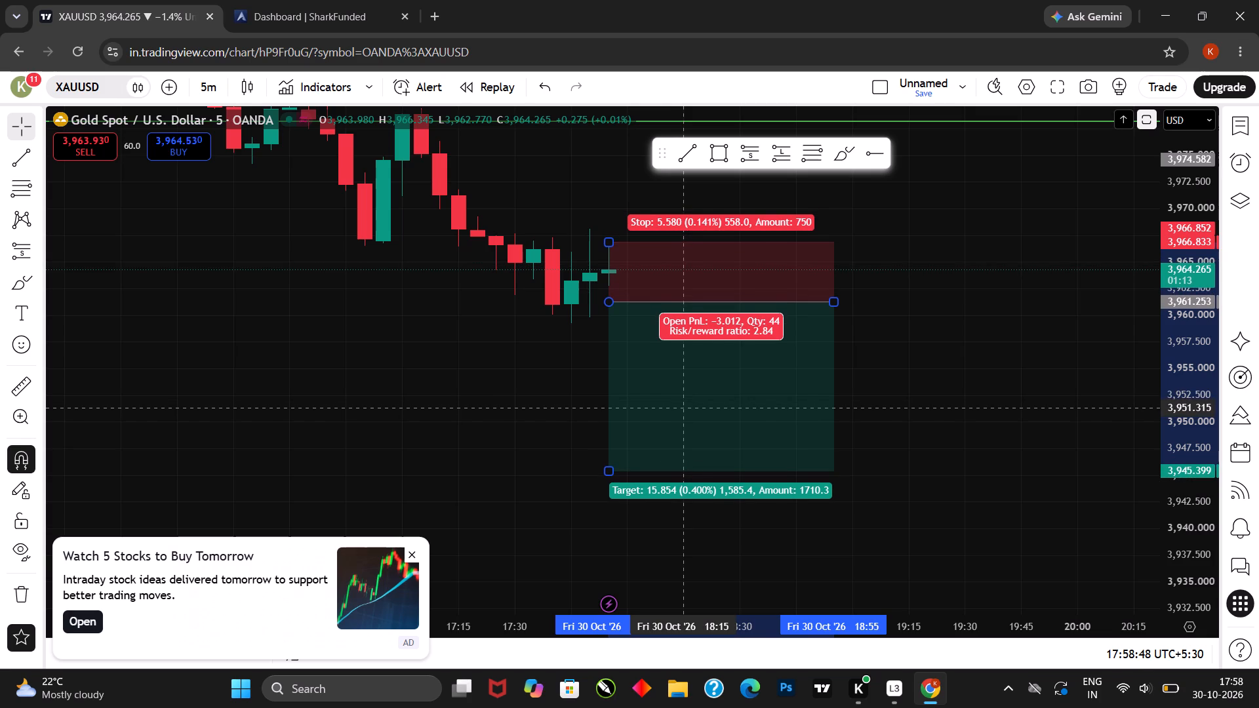
left_click_drag(675, 408, 675, 414)
Raise the short position's stop level to about 3,967.9 and deselect the drawing.
left_click_drag(610, 252, 621, 225)
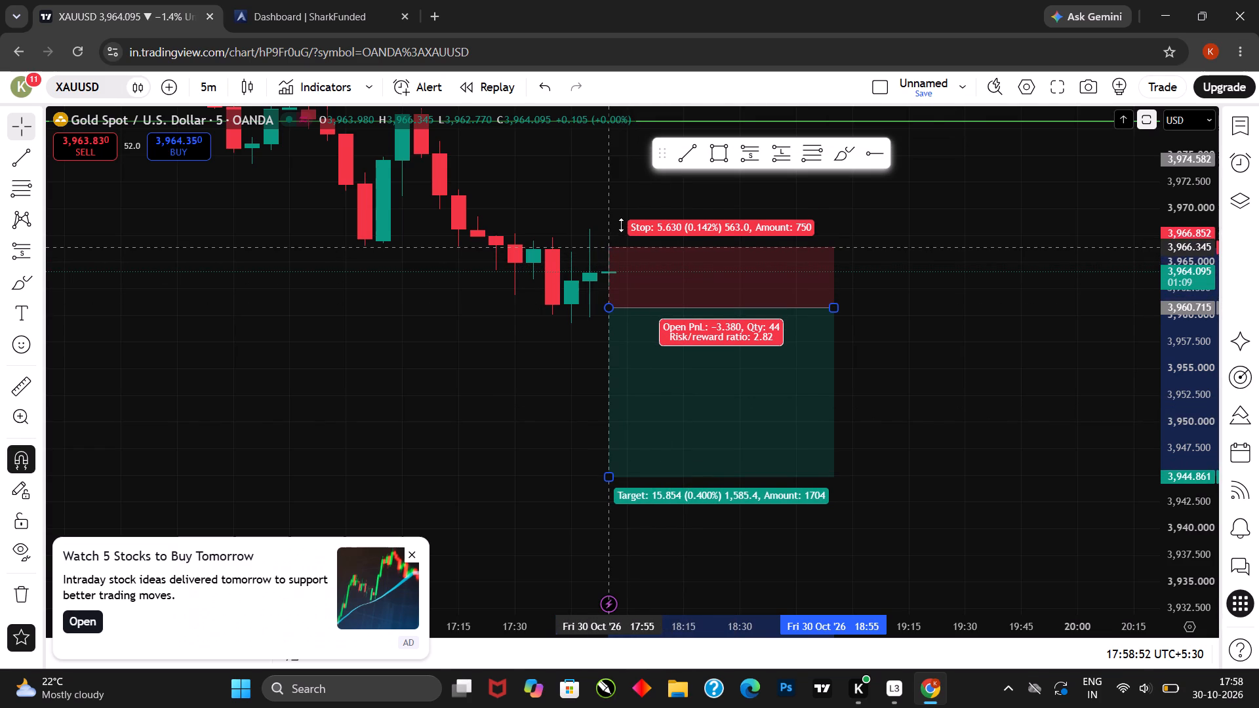
left_click_drag(621, 225, 625, 224)
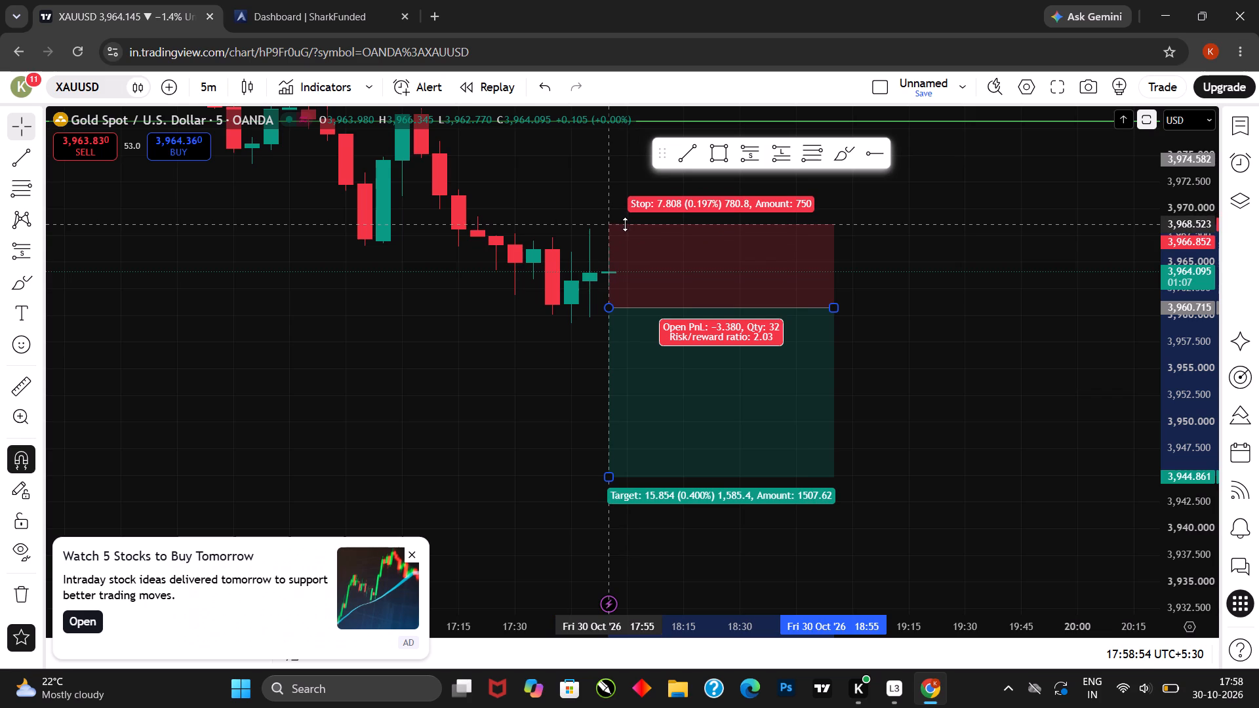
left_click_drag(625, 224, 629, 230)
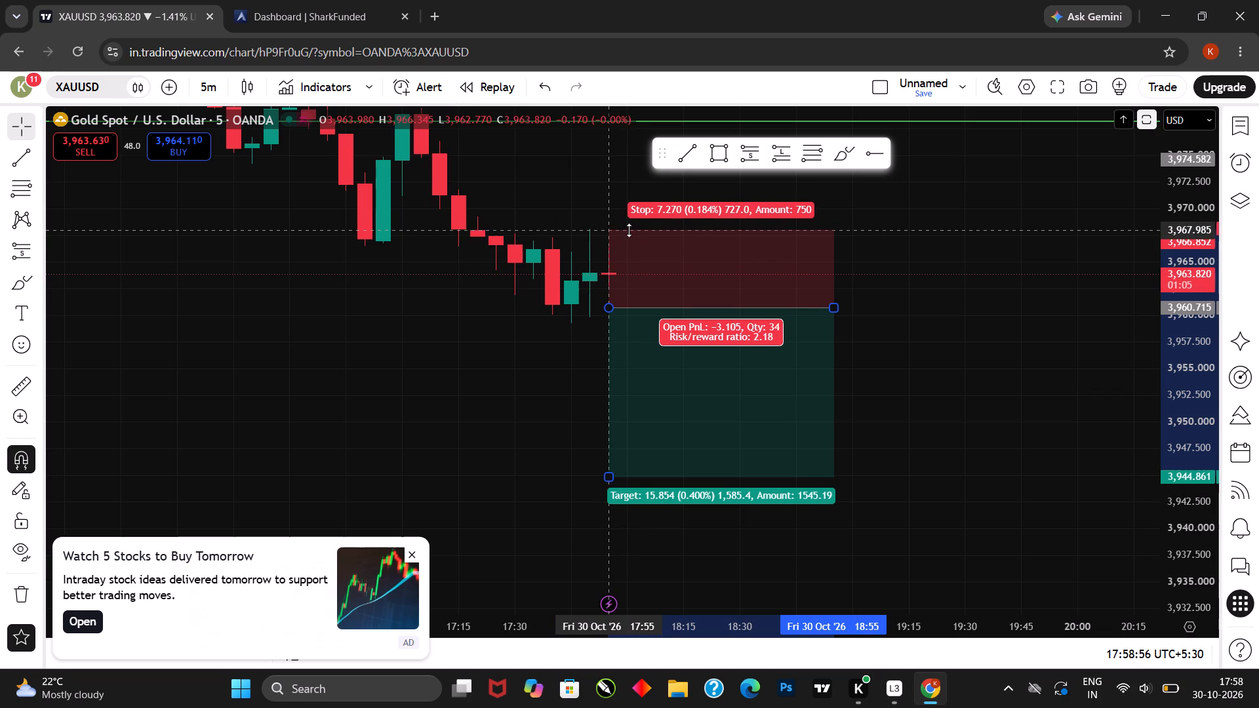
left_click_drag(629, 230, 629, 231)
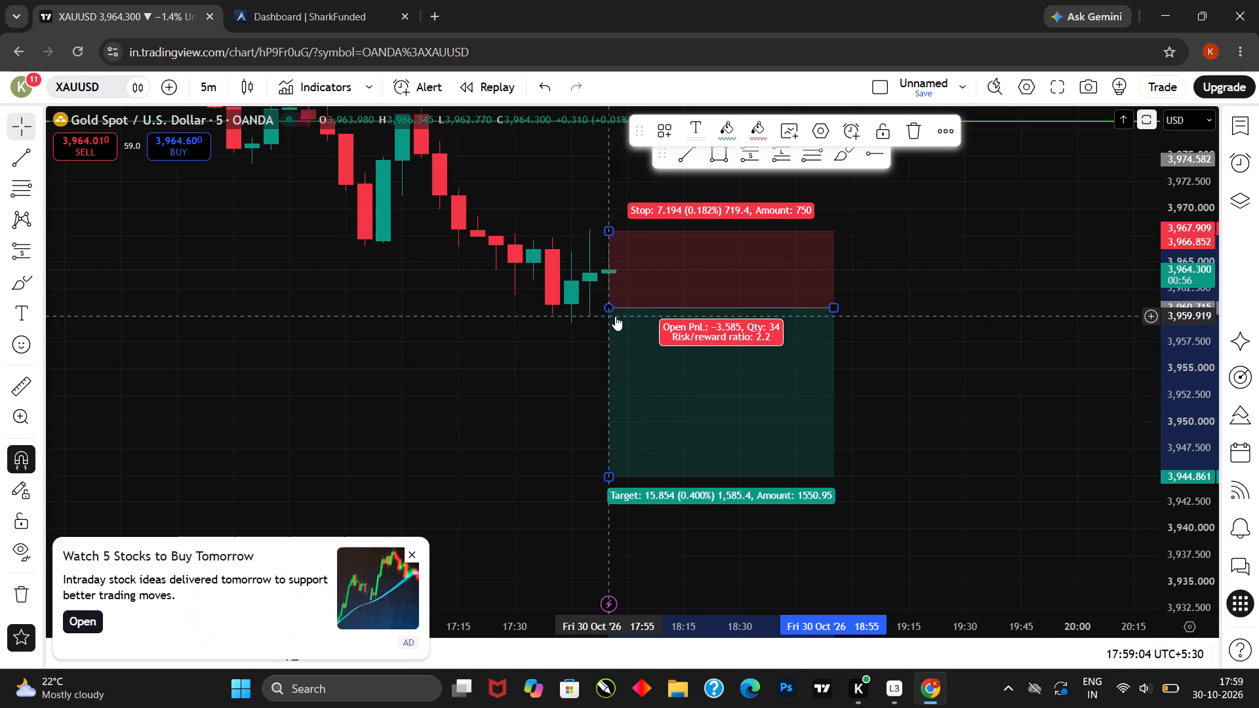
left_click(915, 375)
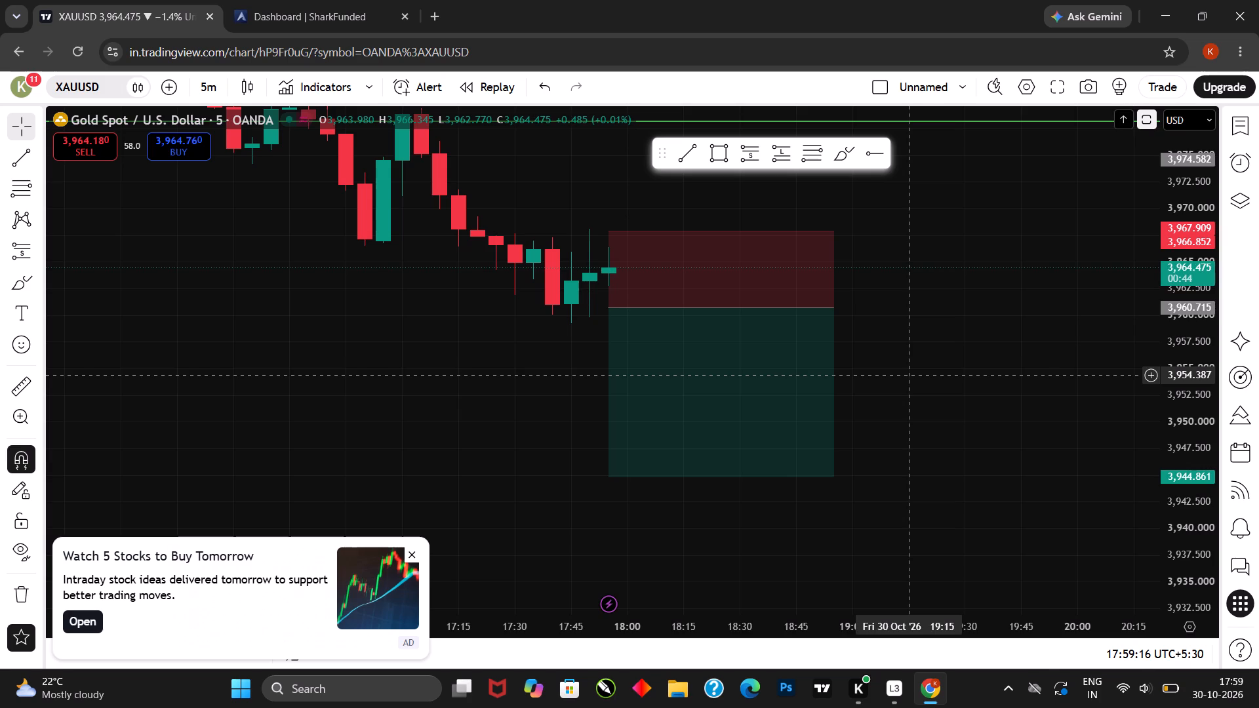
Examine the 17:55 candle through its close and the opening of the 18:00 candle against the adjusted short position.
left_click_drag(925, 420, 898, 400)
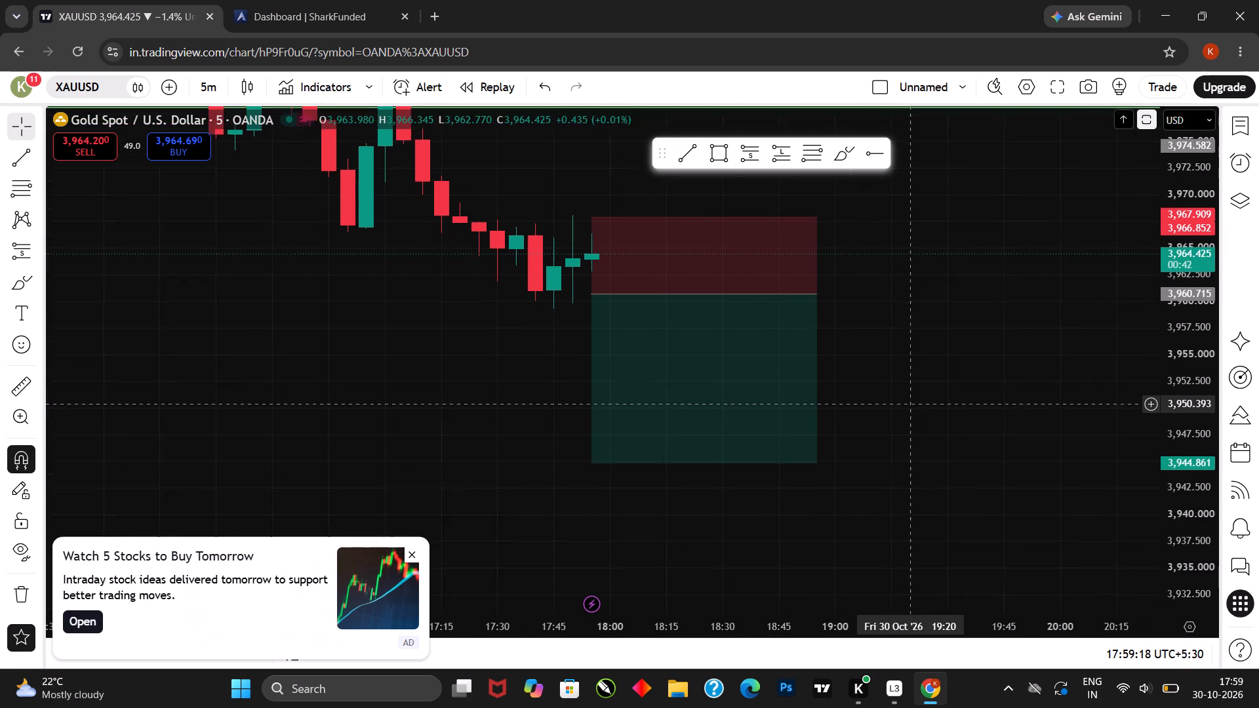
left_click_drag(898, 400, 892, 395)
left_click_drag(903, 403, 904, 397)
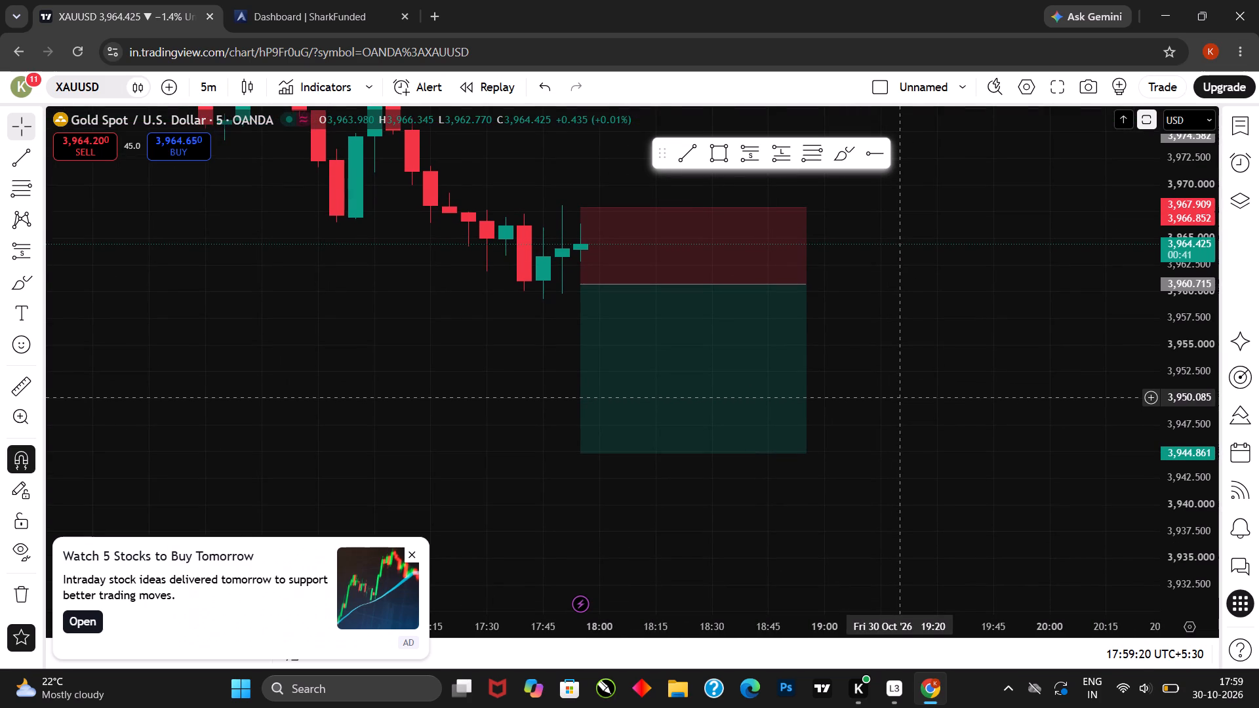
left_click_drag(905, 397, 919, 401)
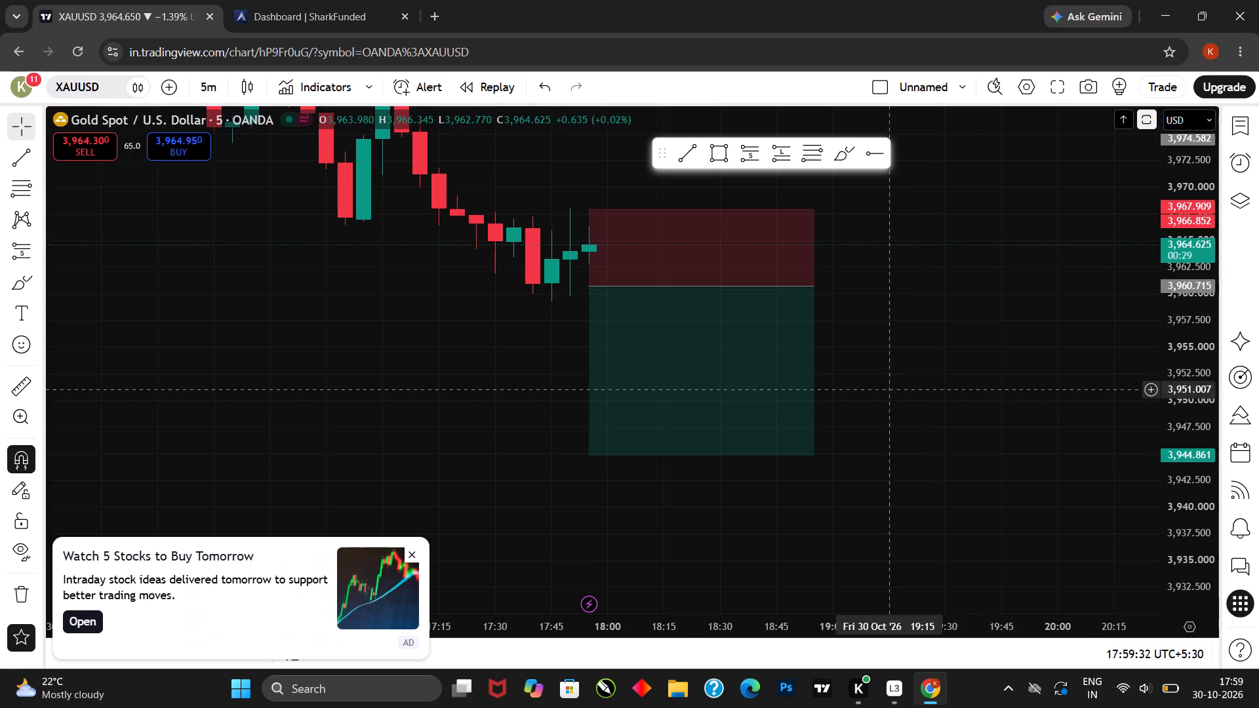
left_click_drag(923, 449, 958, 449)
left_click_drag(958, 449, 955, 449)
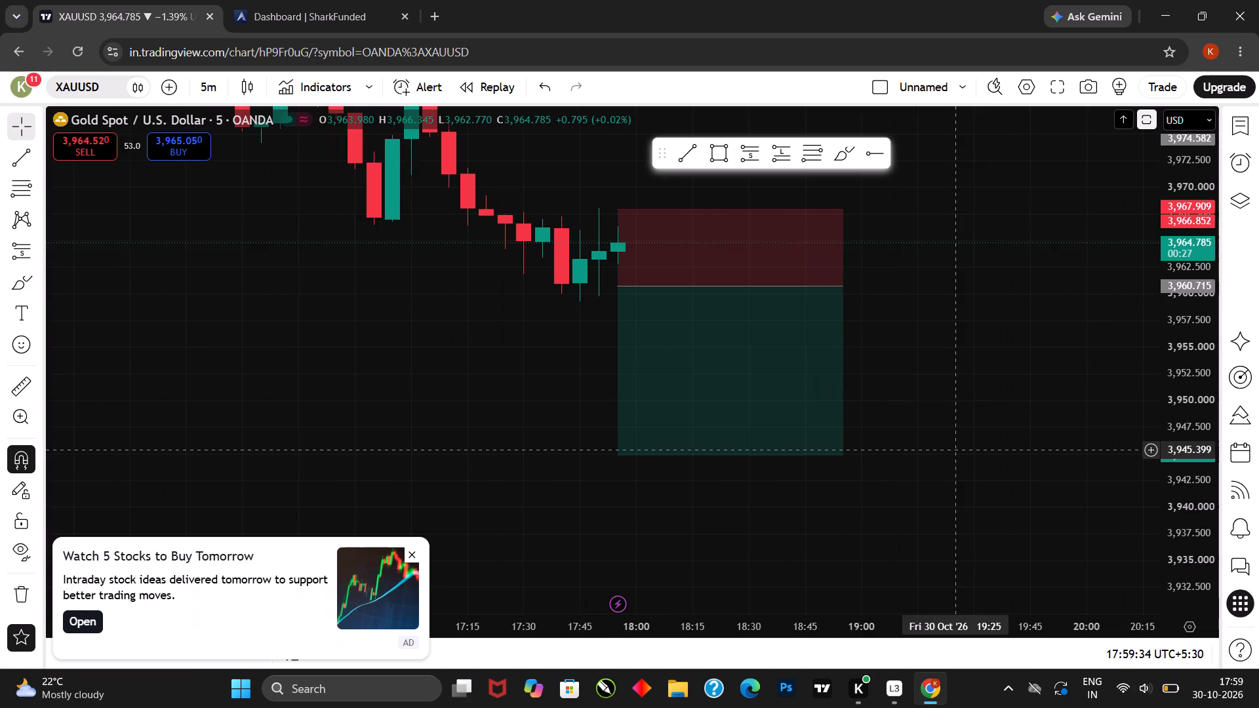
left_click_drag(955, 449, 931, 444)
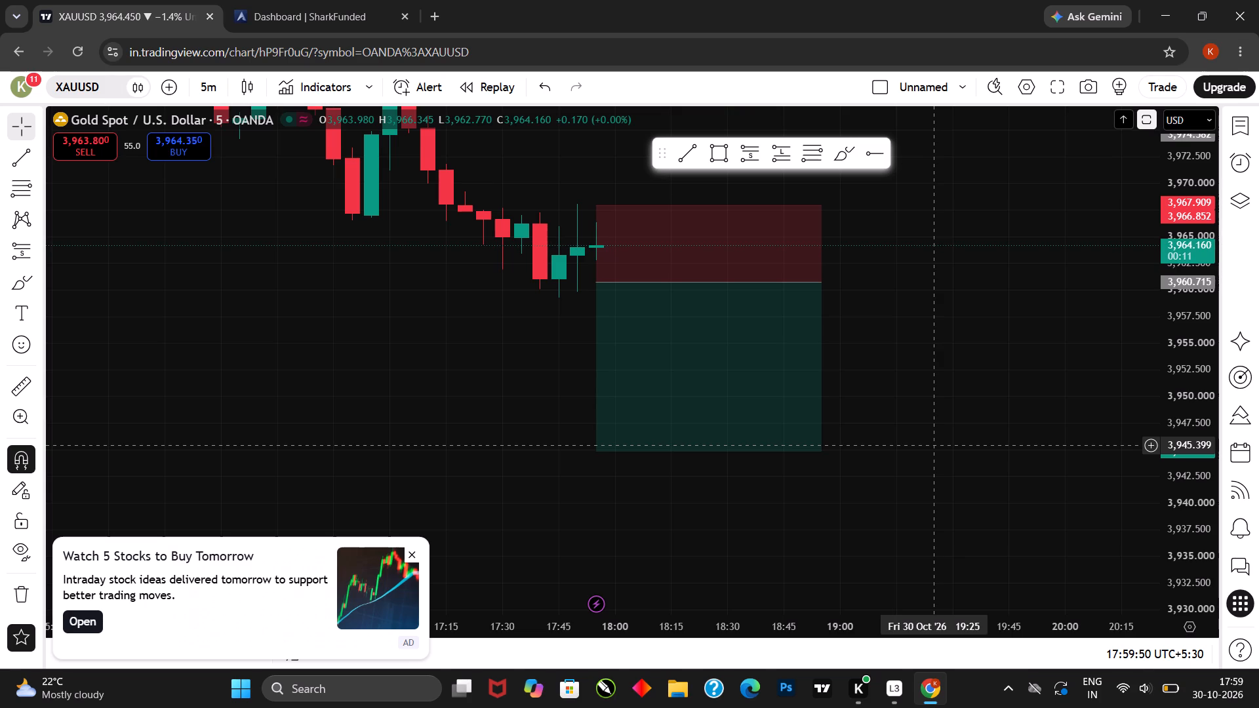
left_click_drag(934, 445, 947, 446)
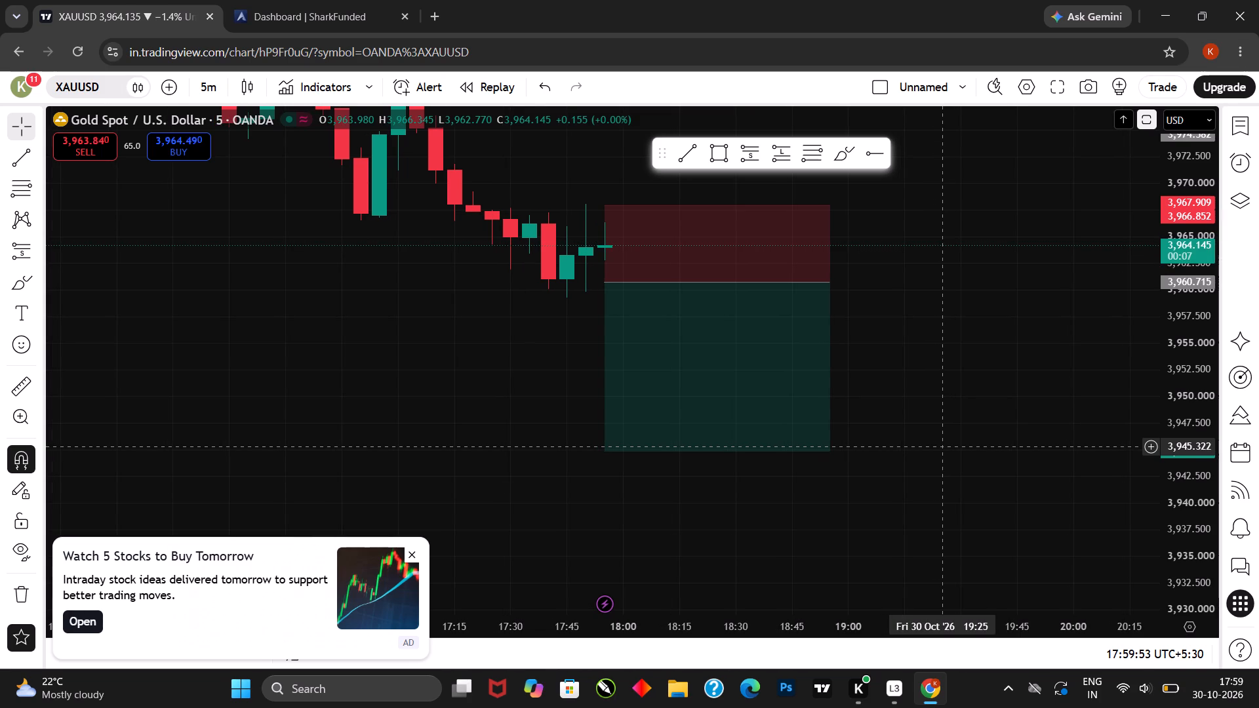
left_click_drag(947, 446, 957, 446)
left_click_drag(957, 446, 973, 442)
left_click_drag(973, 442, 992, 437)
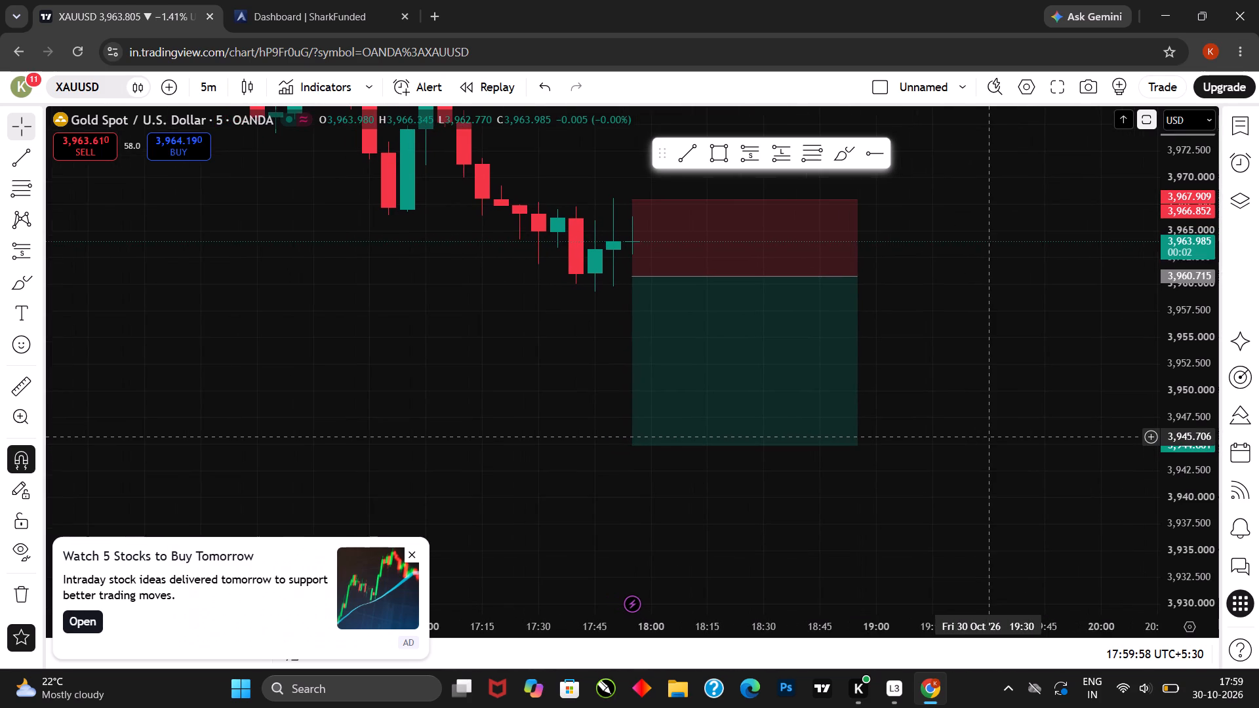
left_click_drag(992, 437, 984, 430)
left_click_drag(982, 431, 977, 418)
left_click_drag(978, 418, 995, 404)
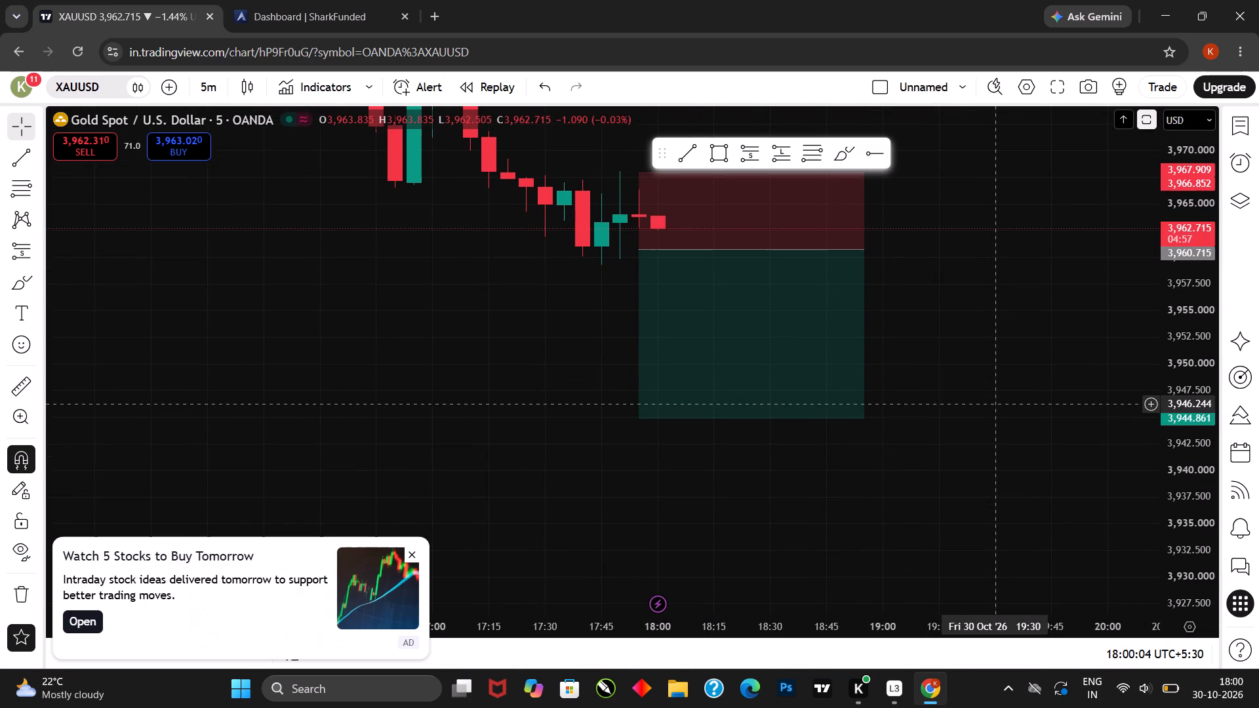
left_click_drag(995, 404, 1005, 406)
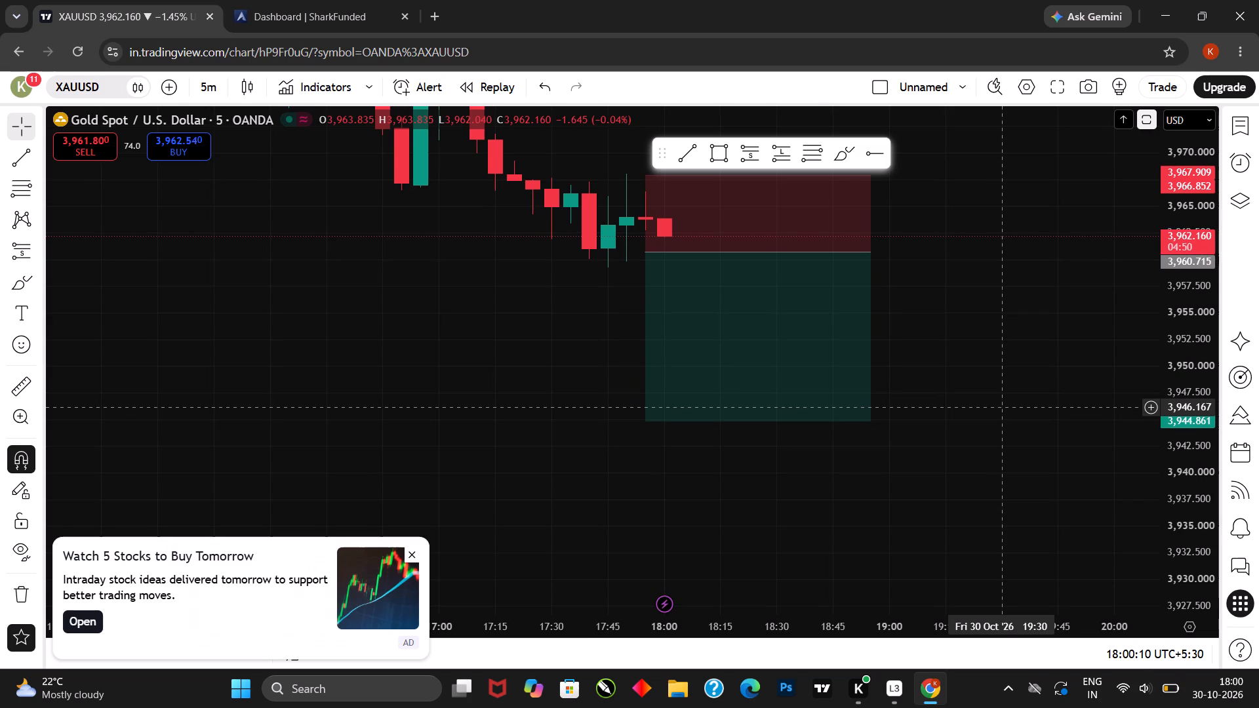
left_click_drag(1005, 406, 1006, 406)
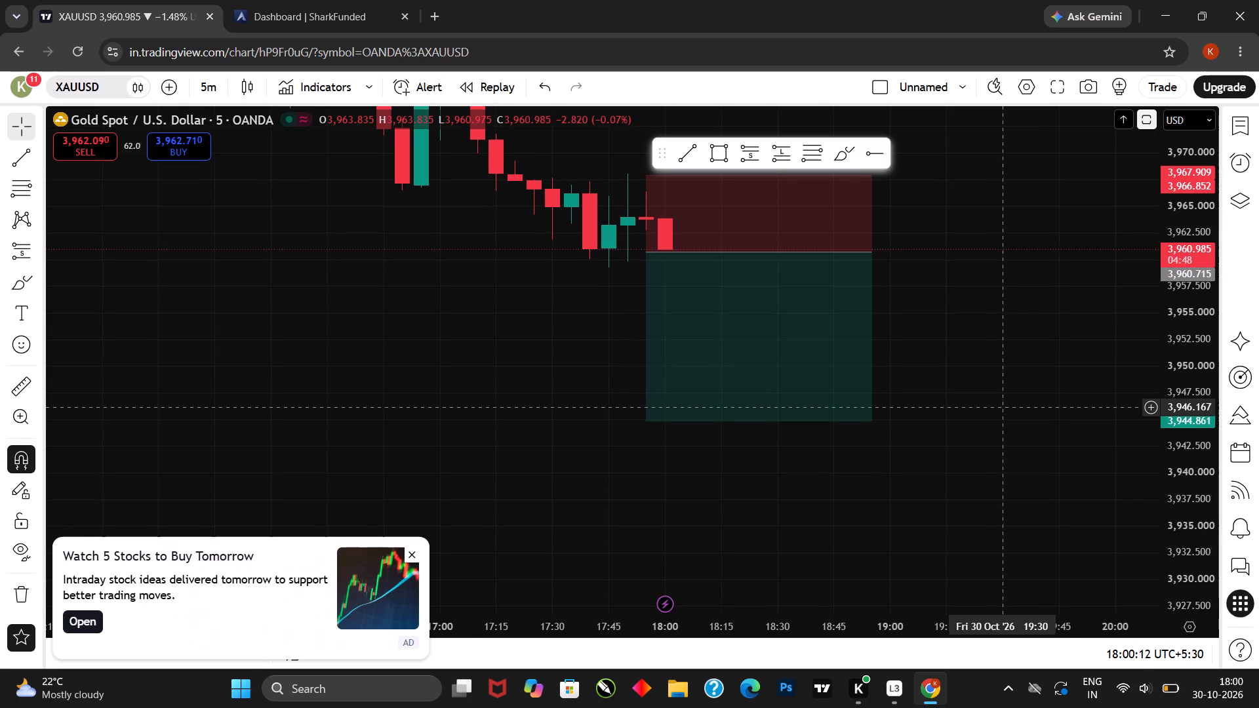
Examine the forming 18:00 five-minute candle against the short position's entry and stop levels.
left_click_drag(1006, 406, 1005, 406)
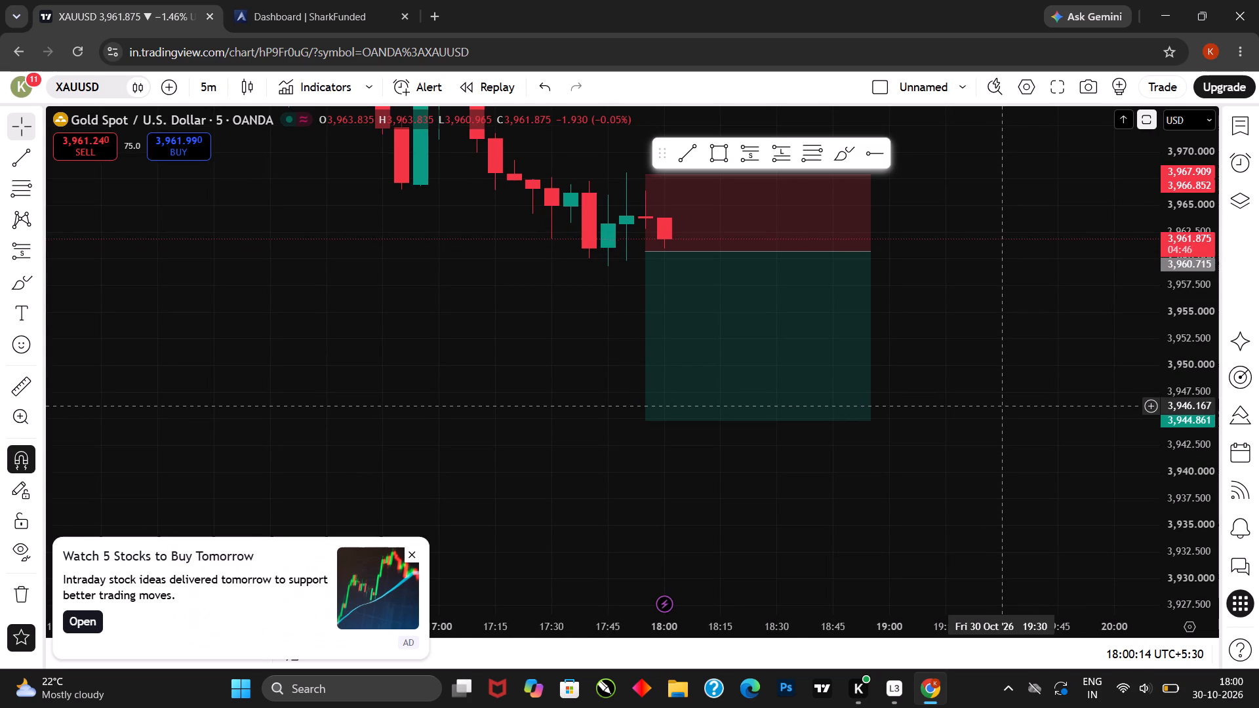
left_click_drag(1005, 406, 986, 397)
left_click_drag(987, 400, 992, 391)
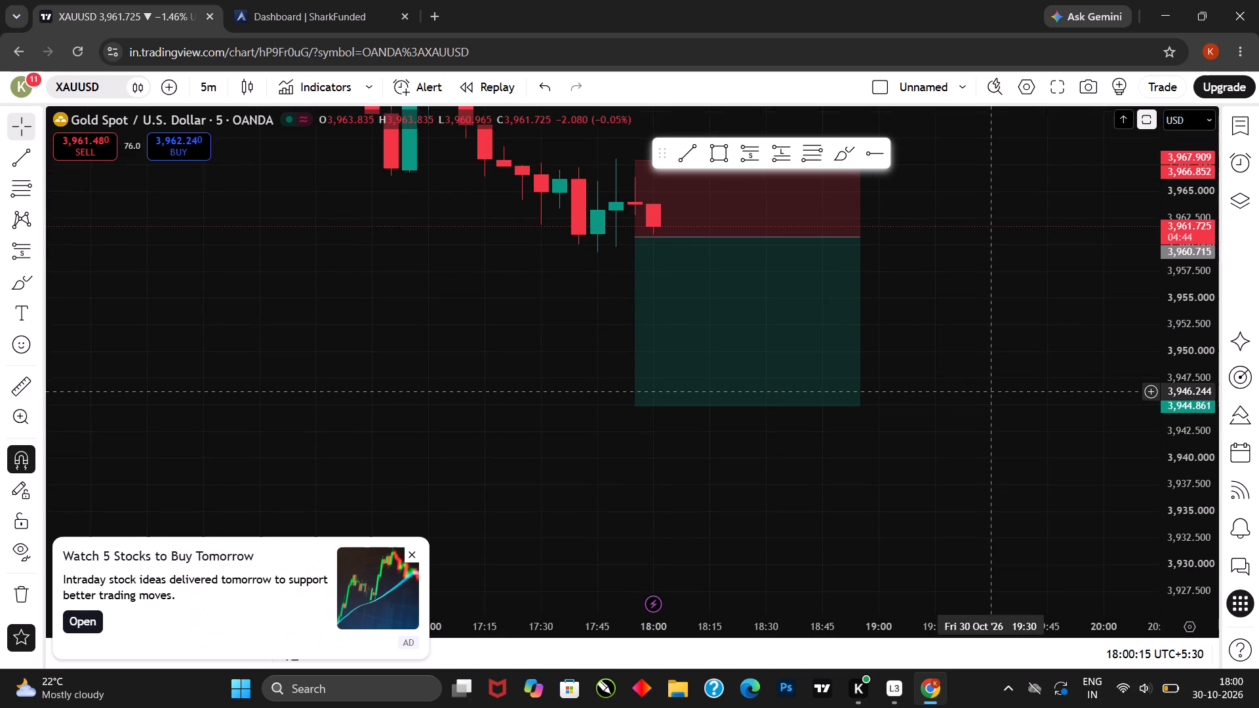
left_click_drag(992, 391, 999, 393)
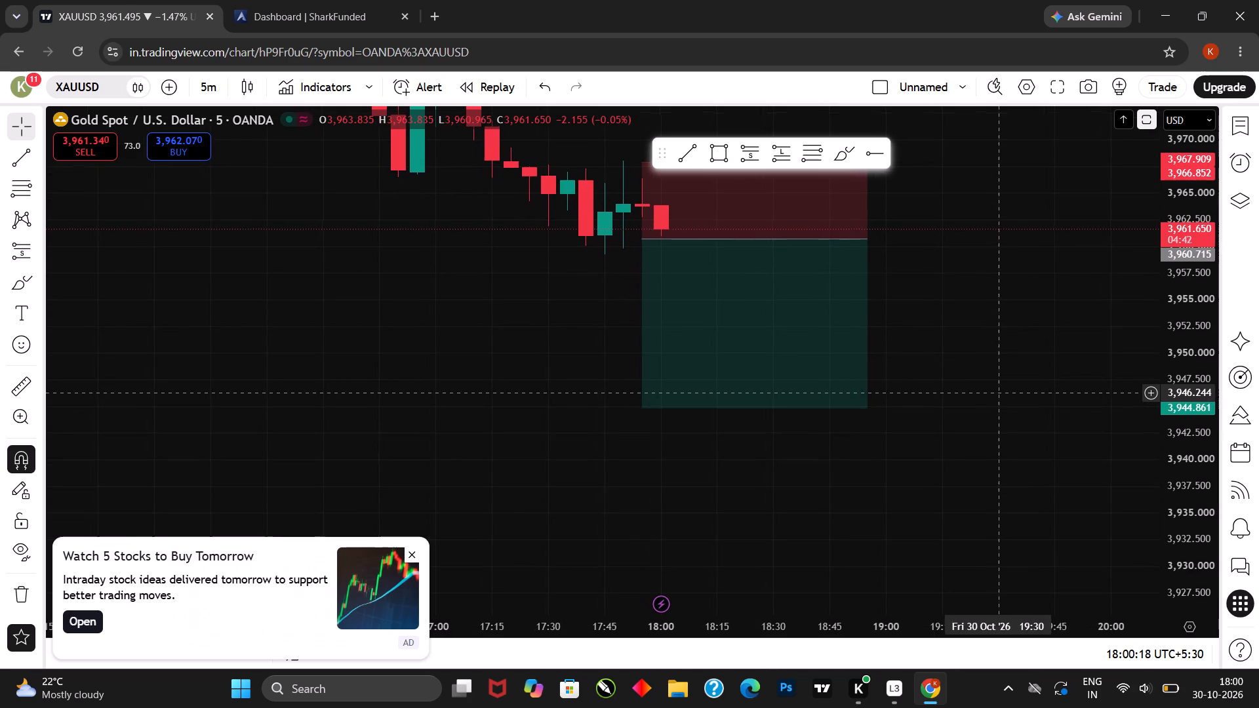
left_click_drag(999, 393, 989, 394)
left_click_drag(989, 394, 972, 392)
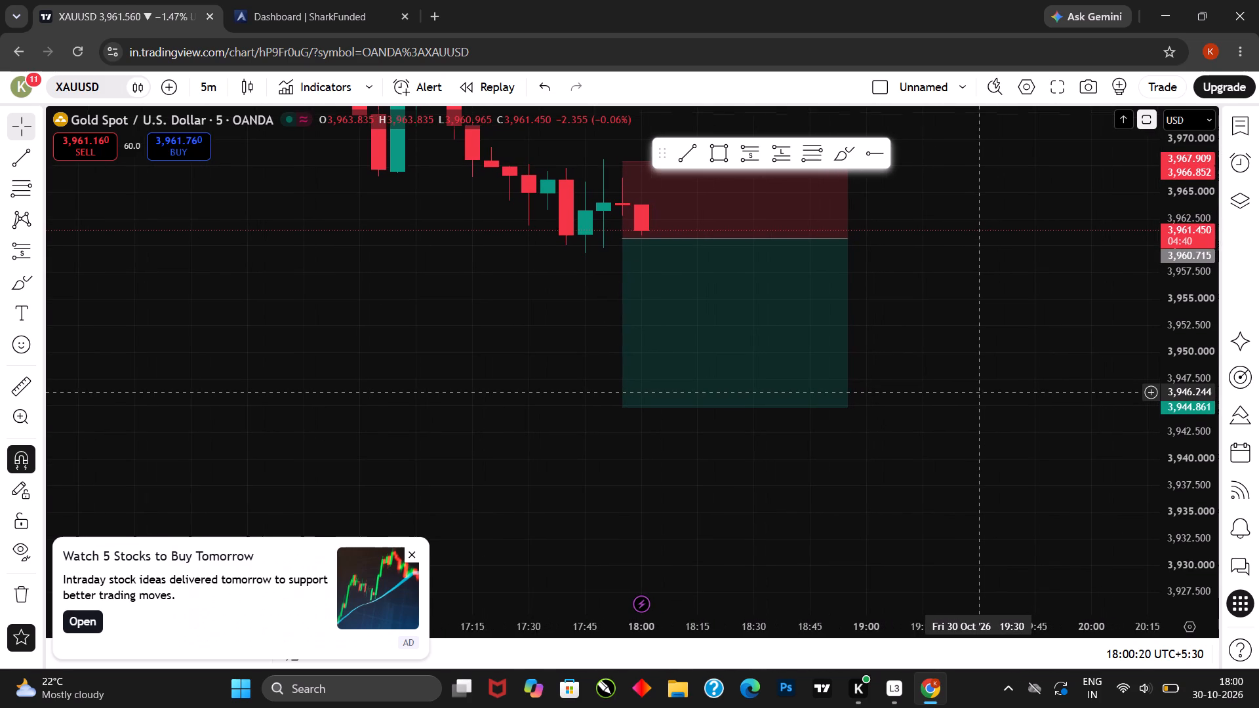
left_click_drag(976, 397, 965, 397)
left_click_drag(965, 397, 953, 399)
left_click_drag(962, 404, 953, 406)
left_click_drag(953, 406, 953, 405)
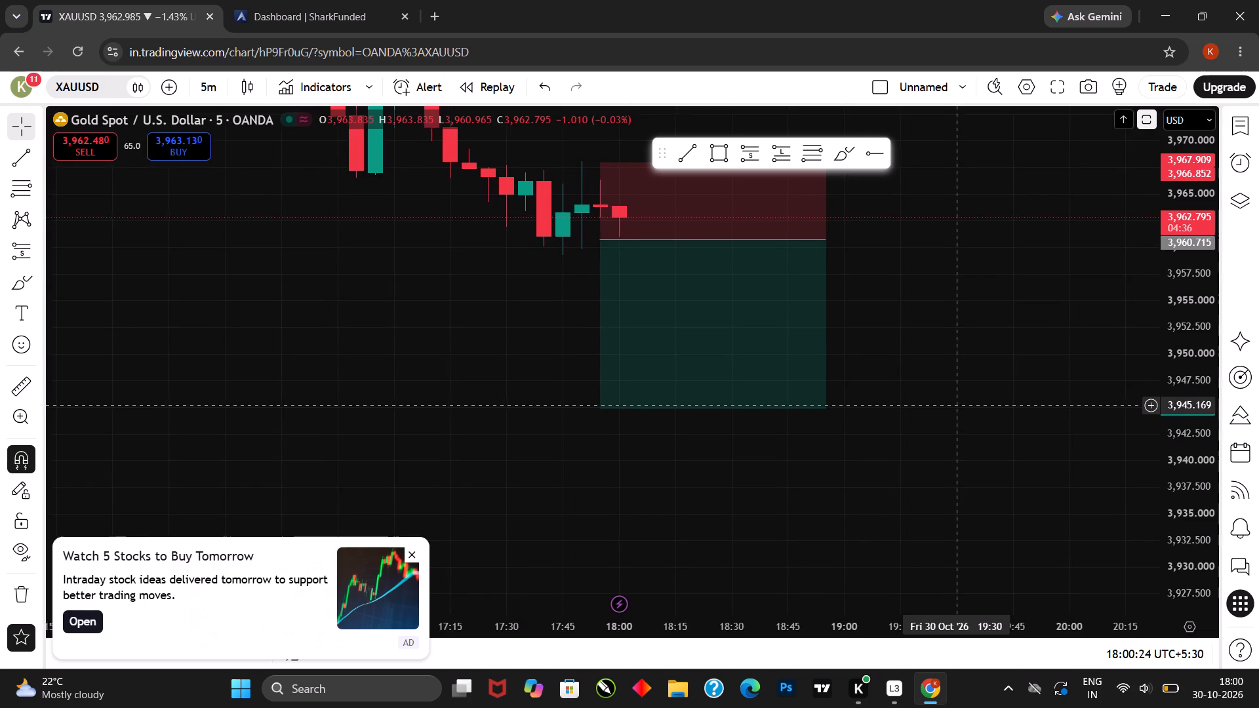
left_click_drag(953, 405, 946, 396)
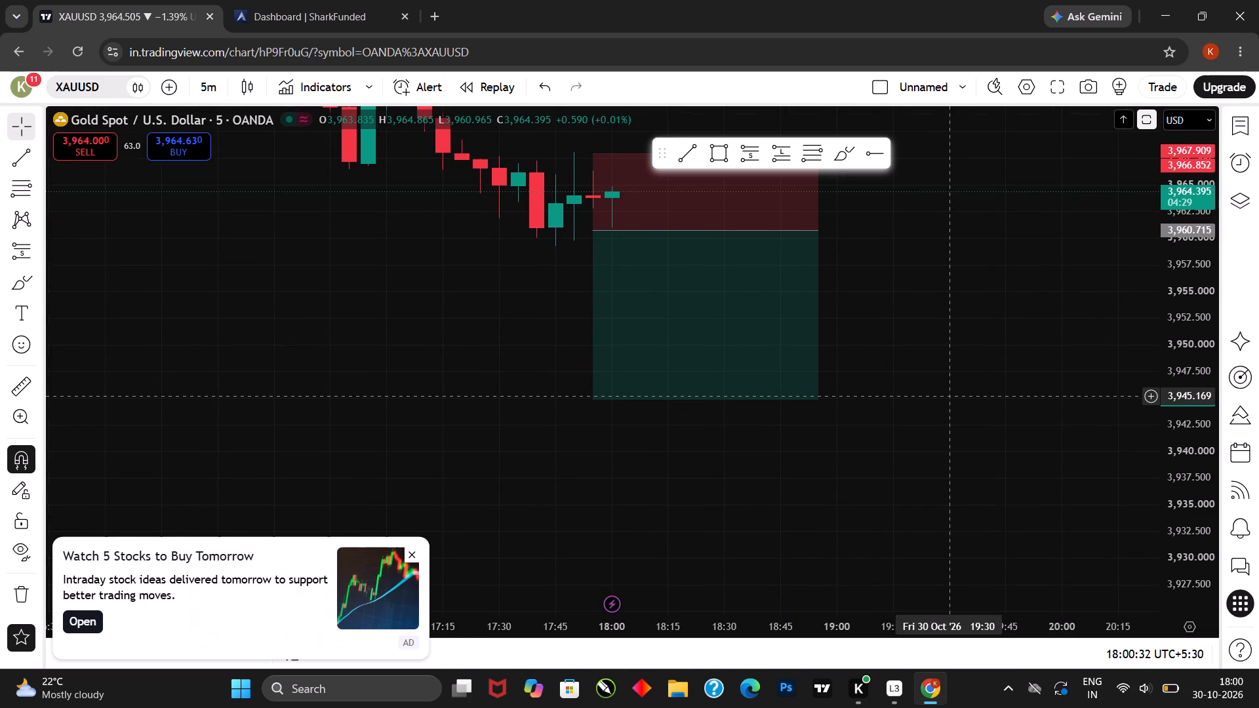
left_click_drag(955, 402, 969, 410)
left_click(968, 410)
left_click(969, 414)
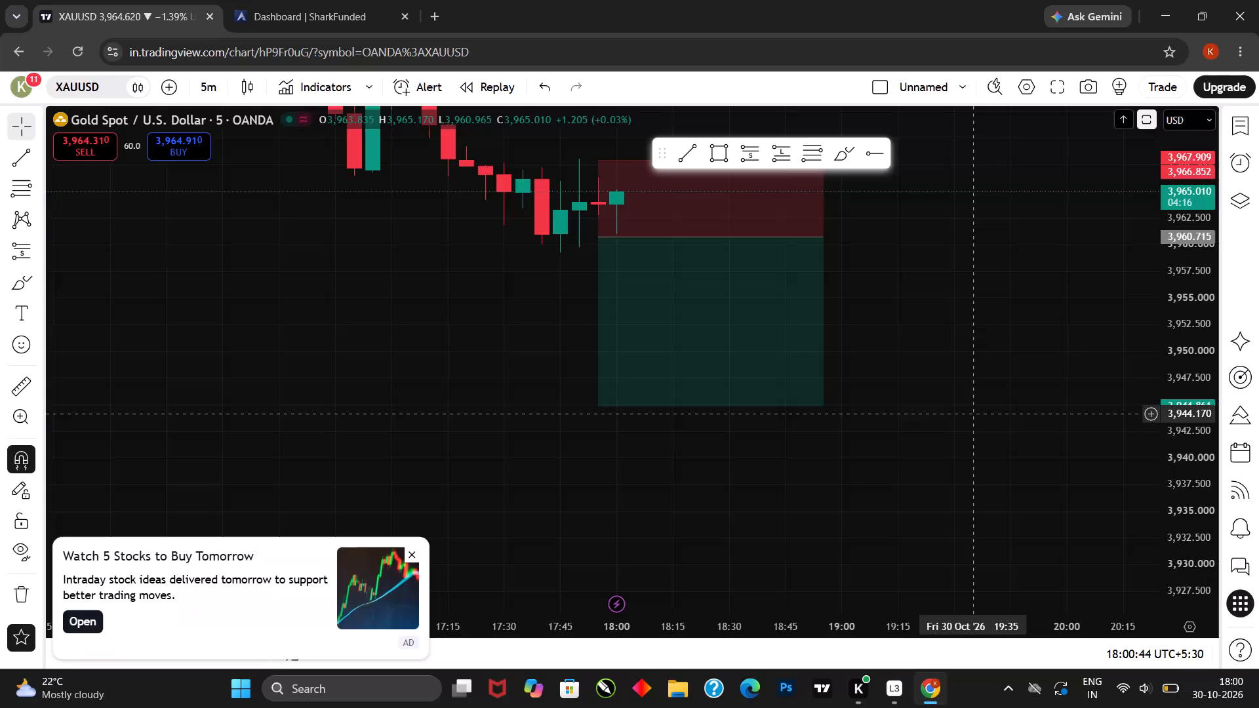
left_click_drag(965, 414, 946, 408)
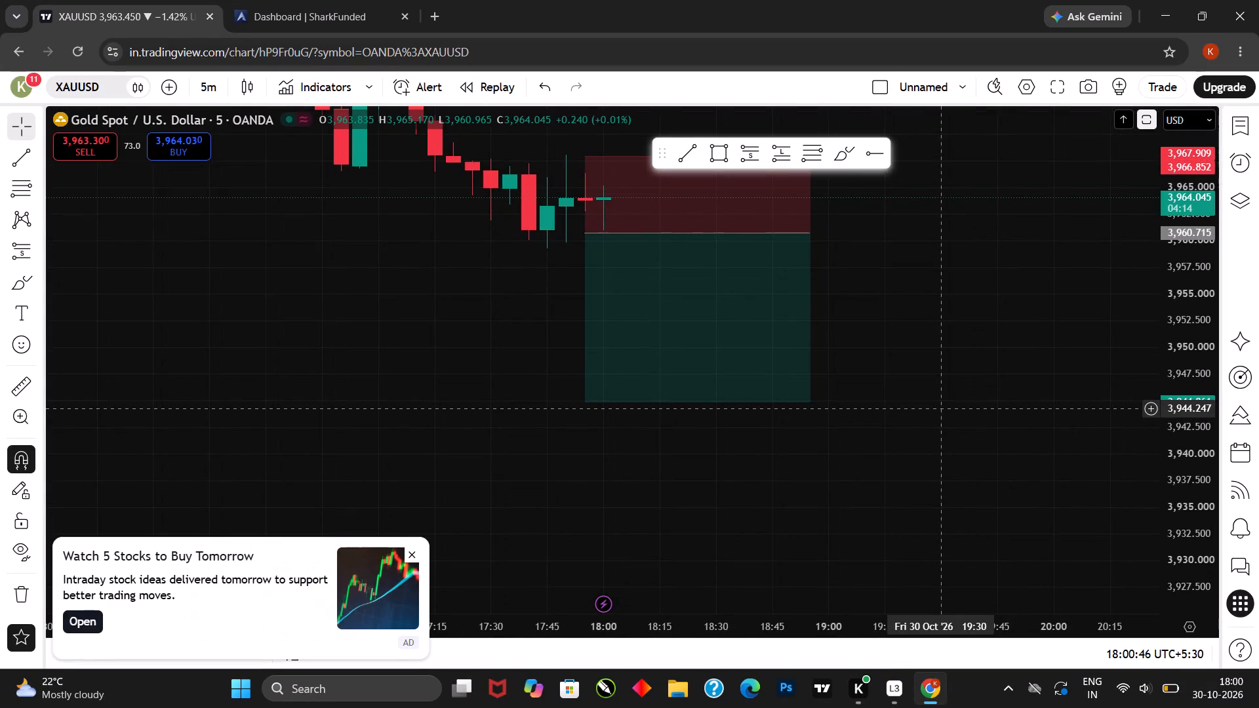
left_click_drag(951, 408, 943, 405)
left_click_drag(952, 411, 942, 408)
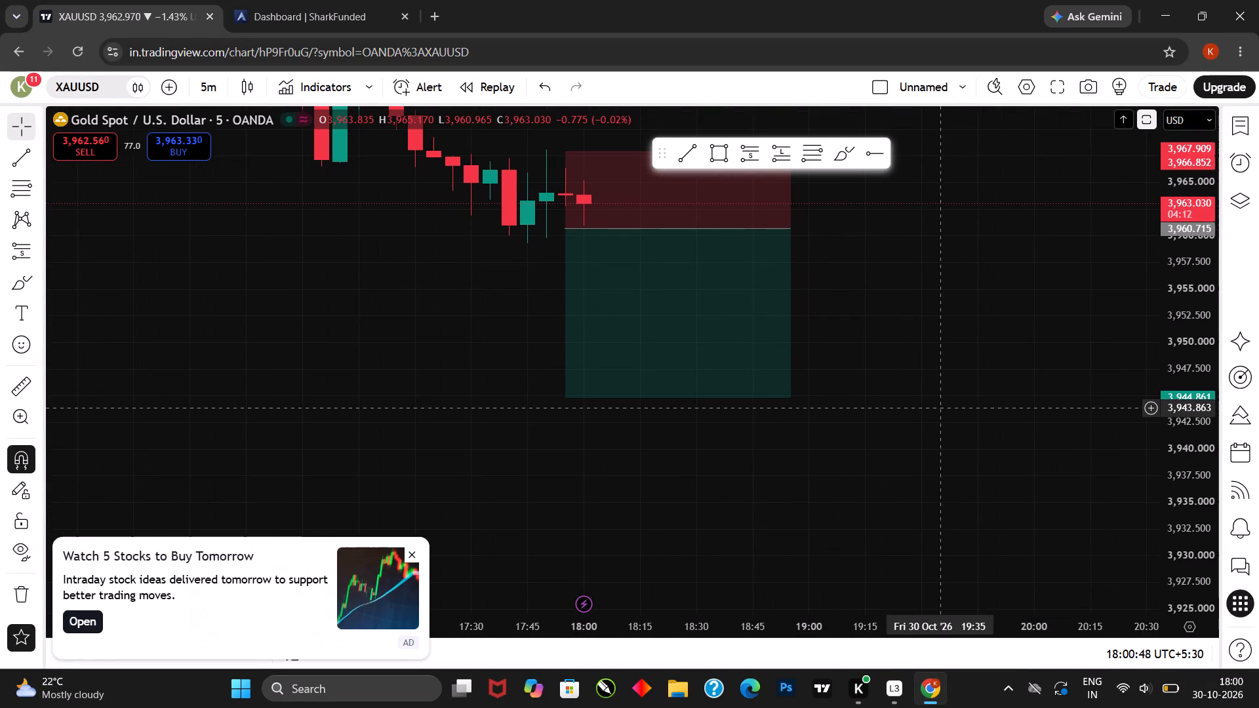
left_click_drag(948, 410, 965, 417)
left_click_drag(961, 416, 978, 431)
left_click_drag(961, 418, 962, 418)
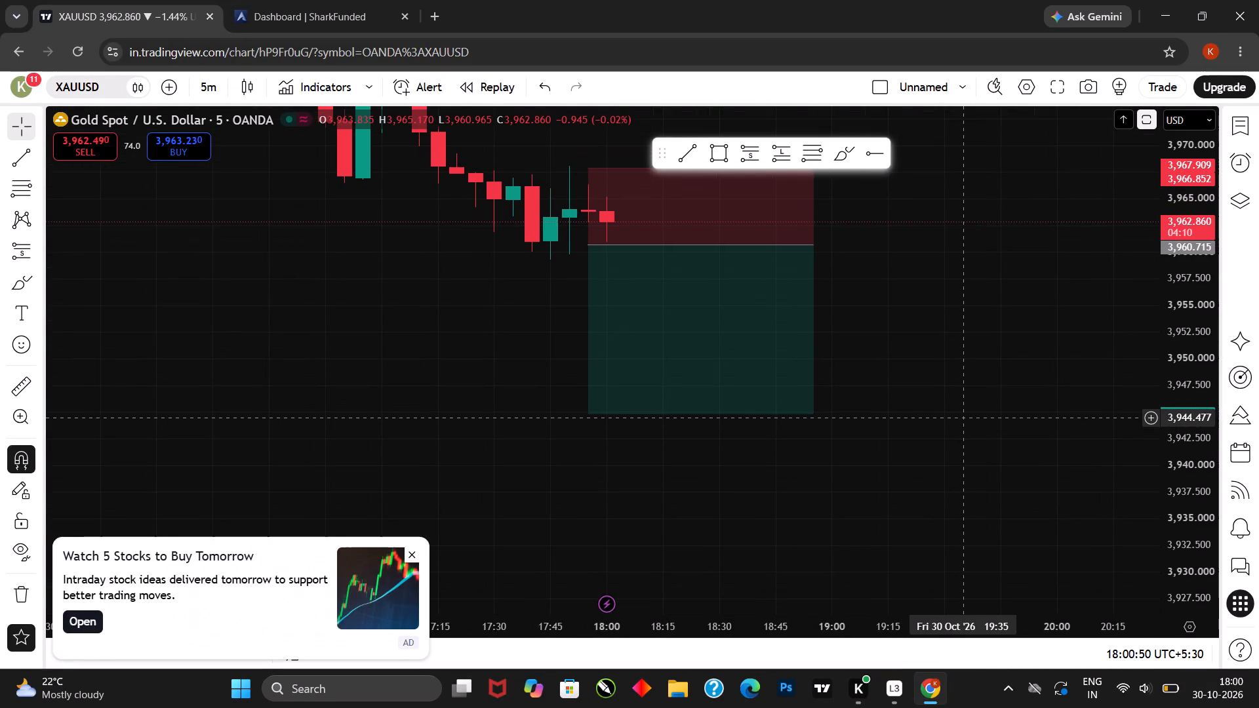
left_click_drag(962, 418, 974, 432)
left_click_drag(972, 431, 979, 434)
left_click_drag(978, 434, 985, 437)
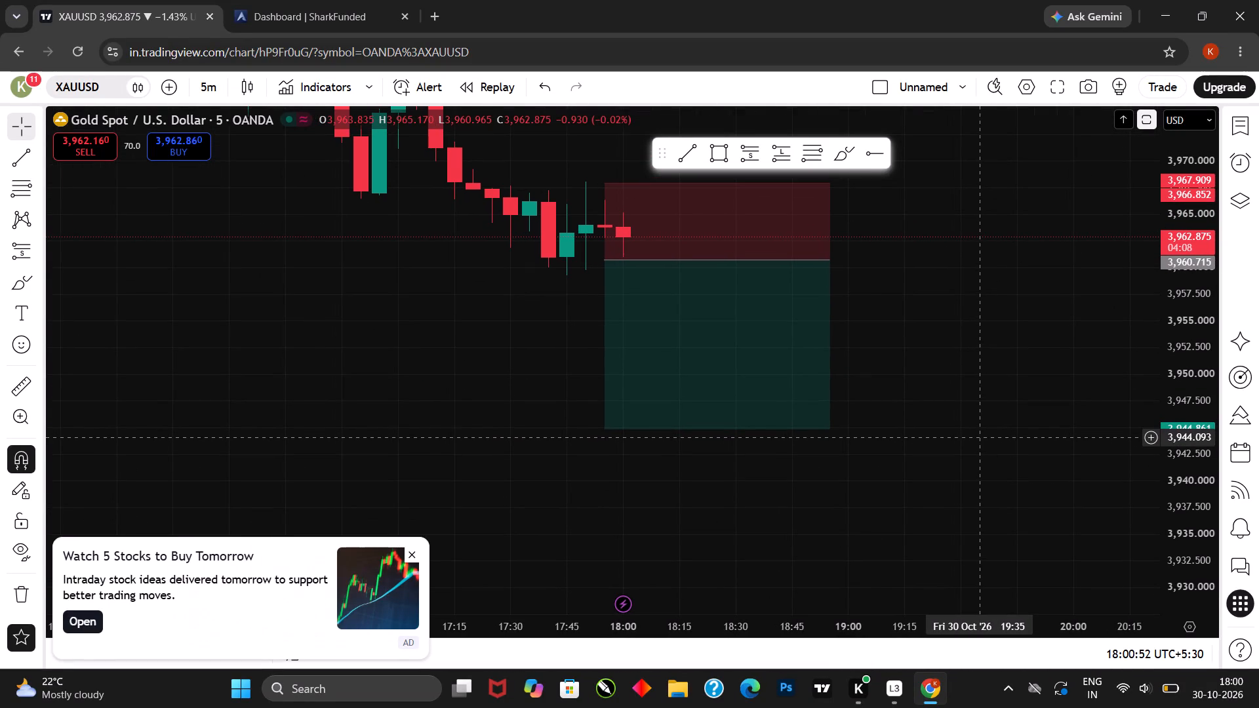
left_click(984, 437)
left_click(986, 438)
left_click_drag(989, 441, 978, 435)
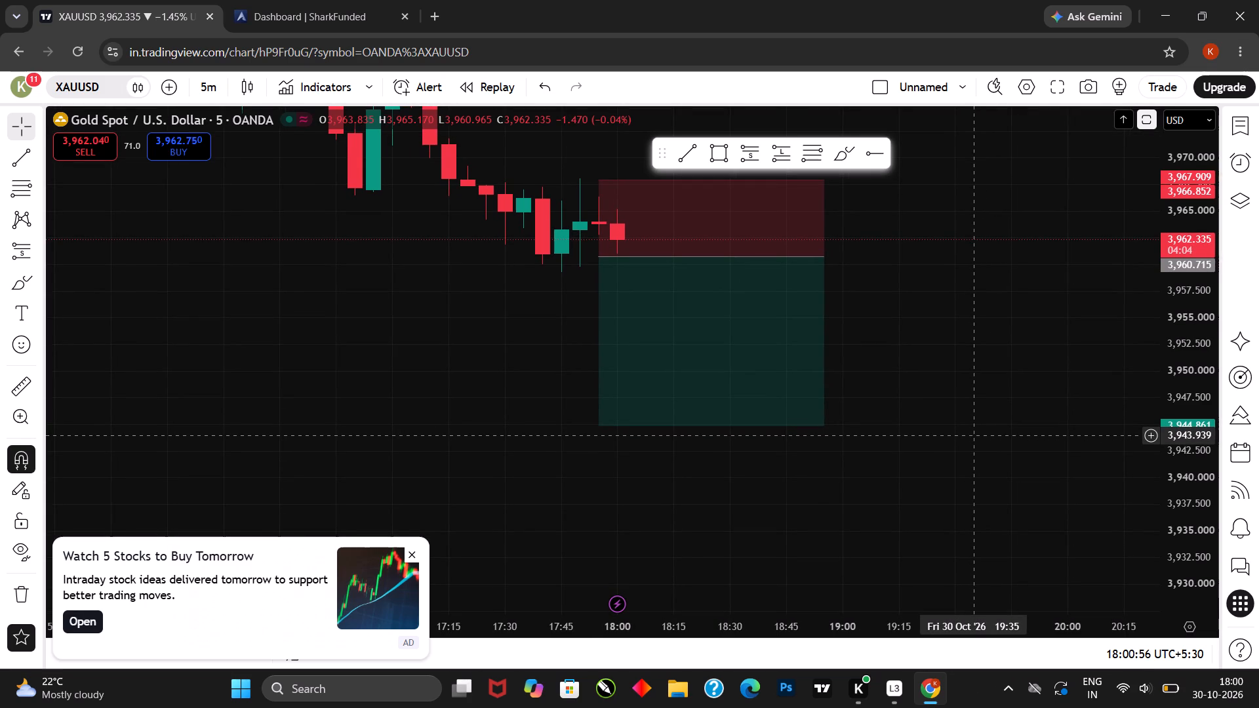
left_click_drag(978, 435, 959, 428)
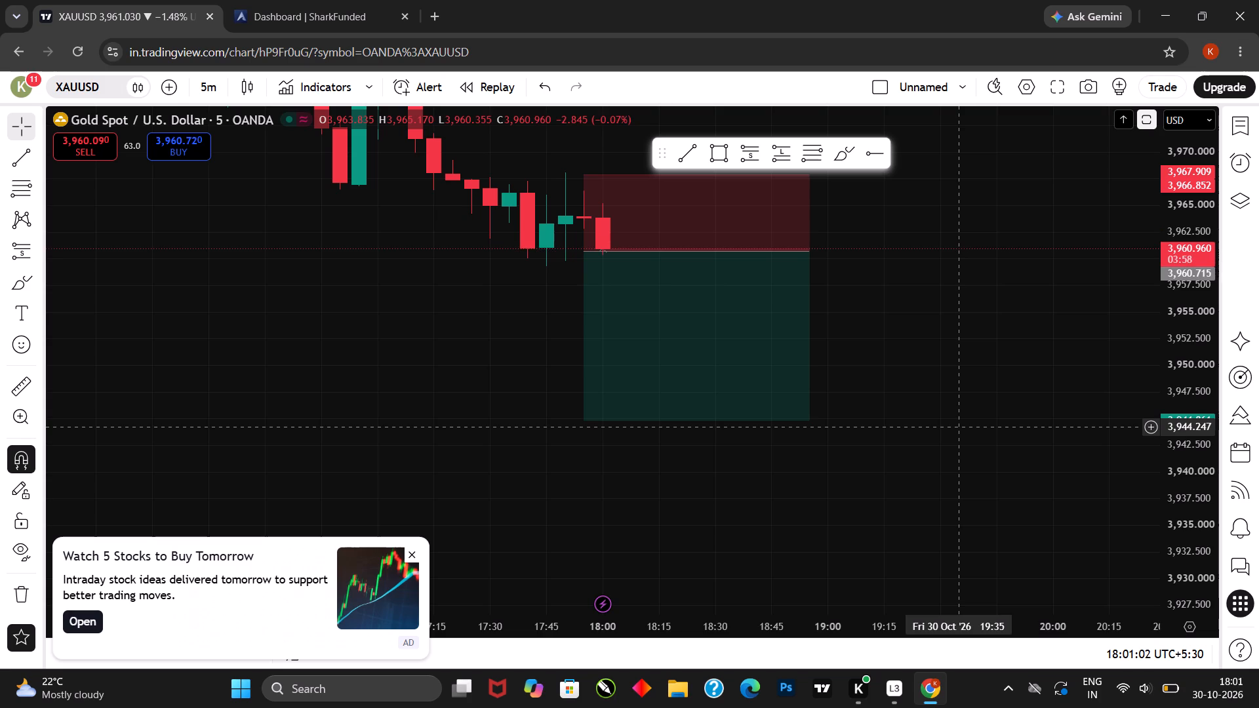
left_click_drag(953, 427, 980, 416)
left_click(964, 418)
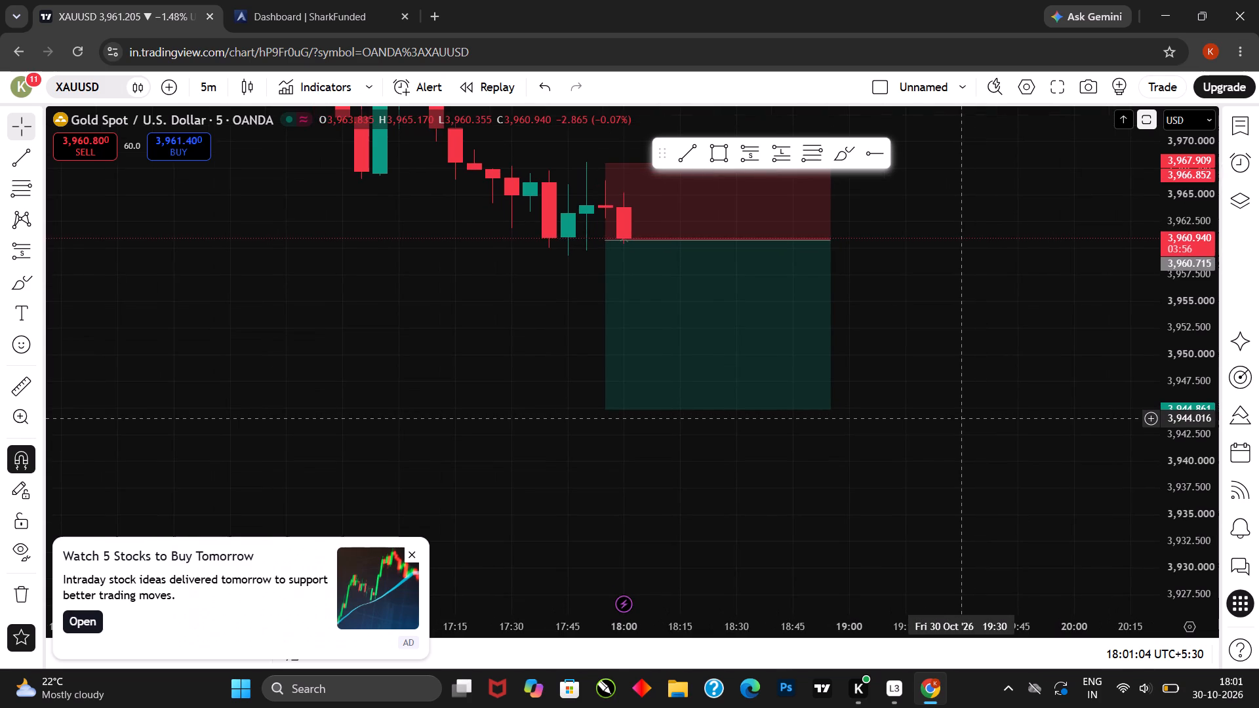
left_click_drag(967, 419, 974, 420)
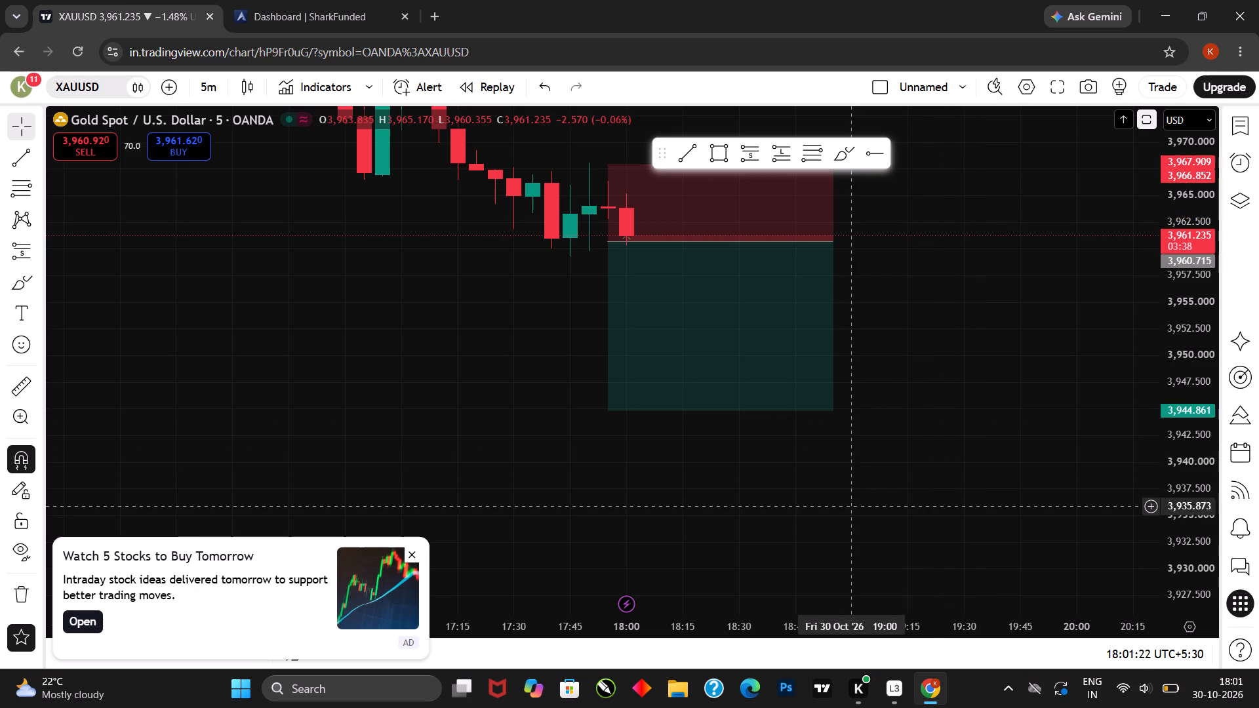
Examine the 18:00 five-minute candle alongside the preceding decline and the short position's stop, entry and target zones.
left_click_drag(892, 503, 921, 503)
left_click(921, 503)
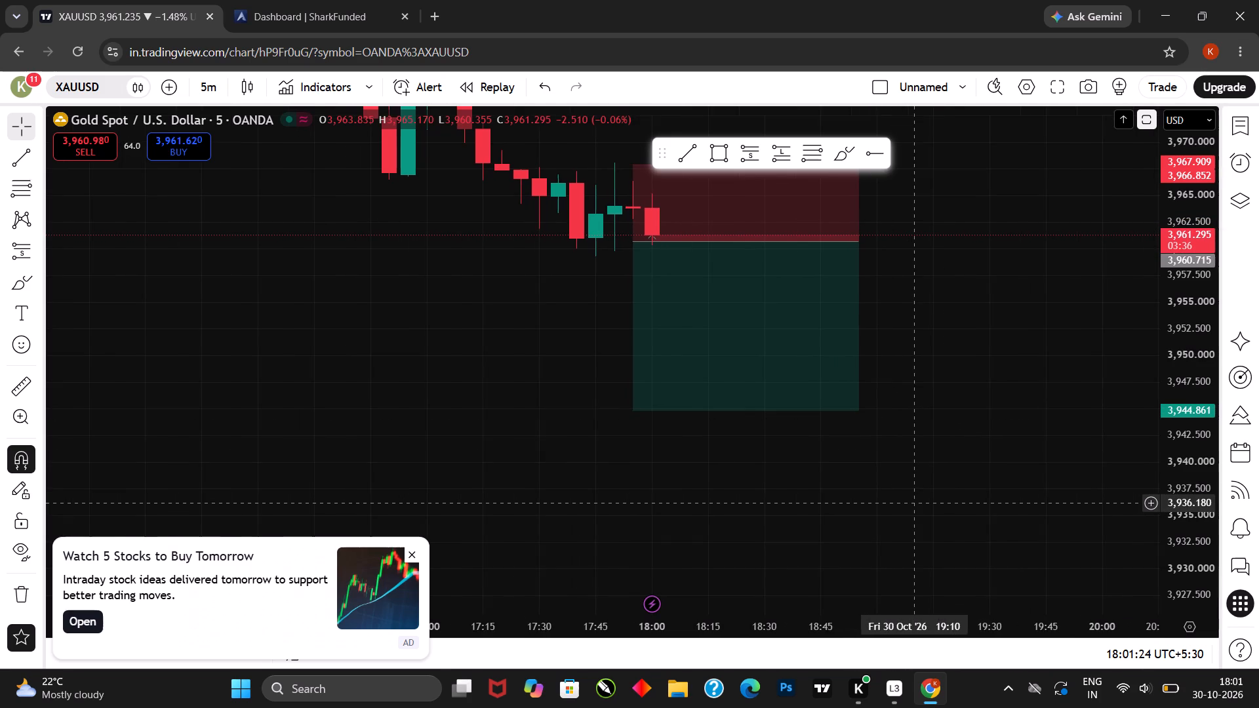
left_click_drag(921, 503, 939, 503)
left_click_drag(939, 503, 959, 486)
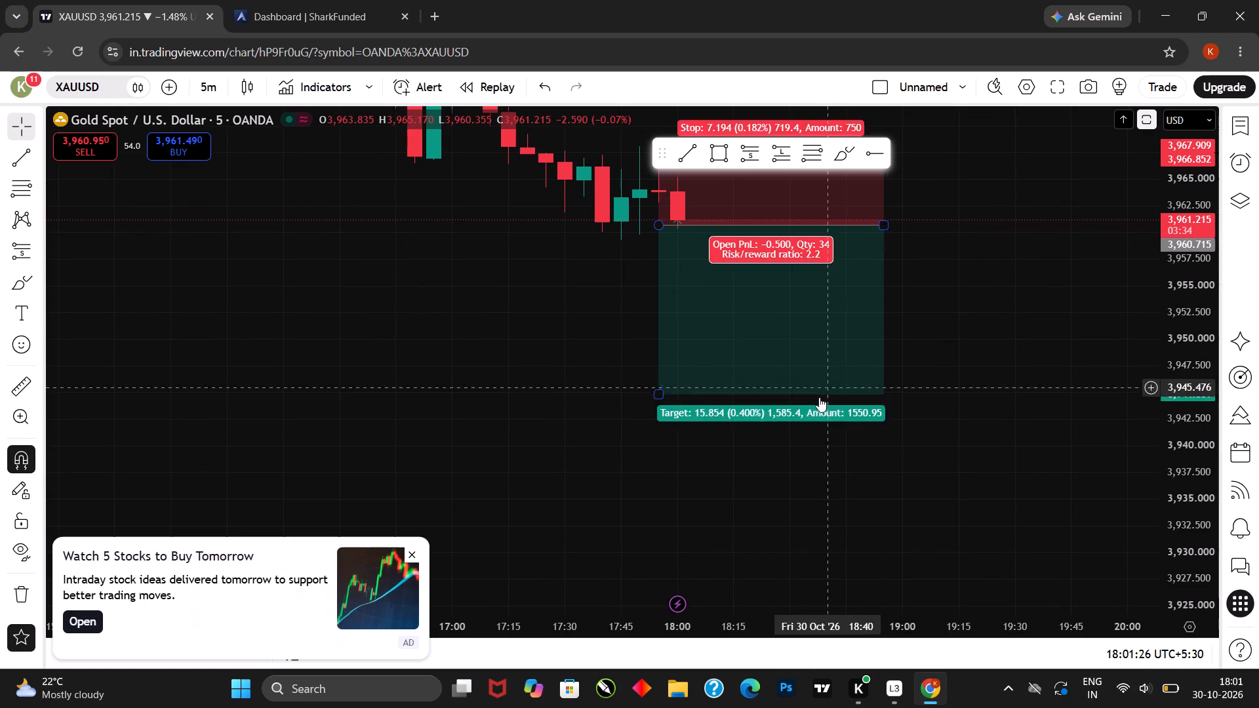
left_click_drag(799, 488, 780, 501)
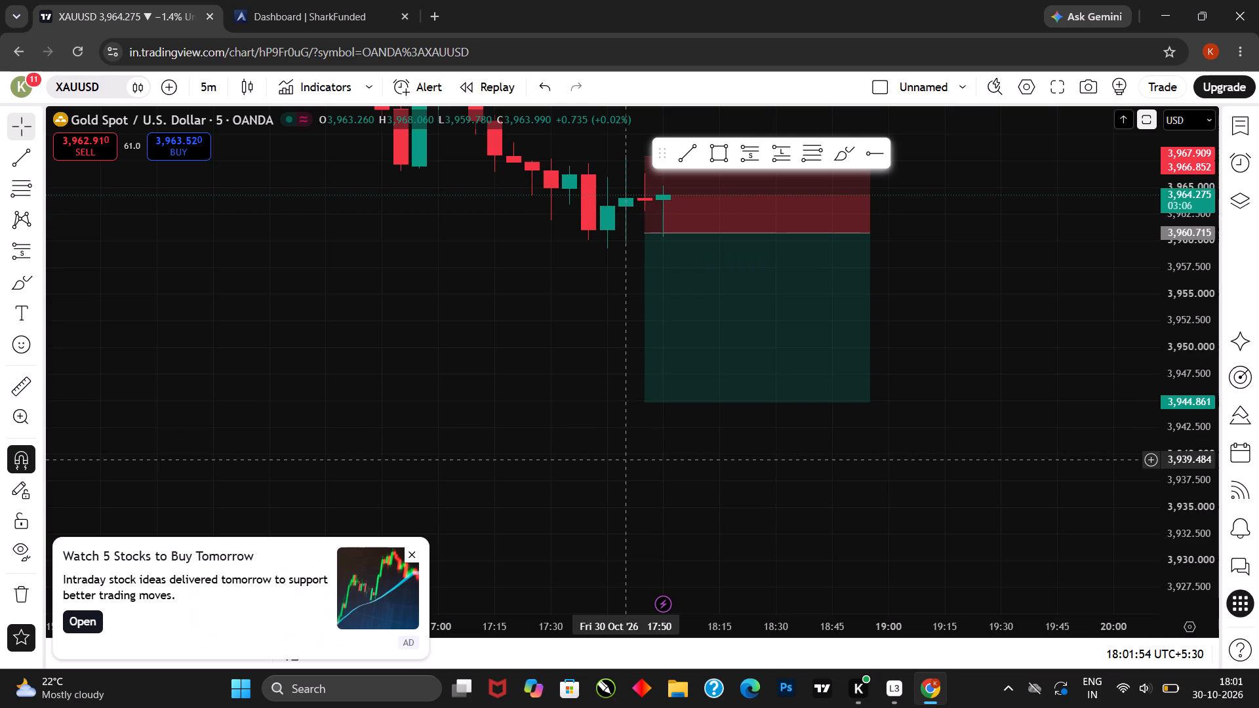
left_click_drag(720, 479, 730, 506)
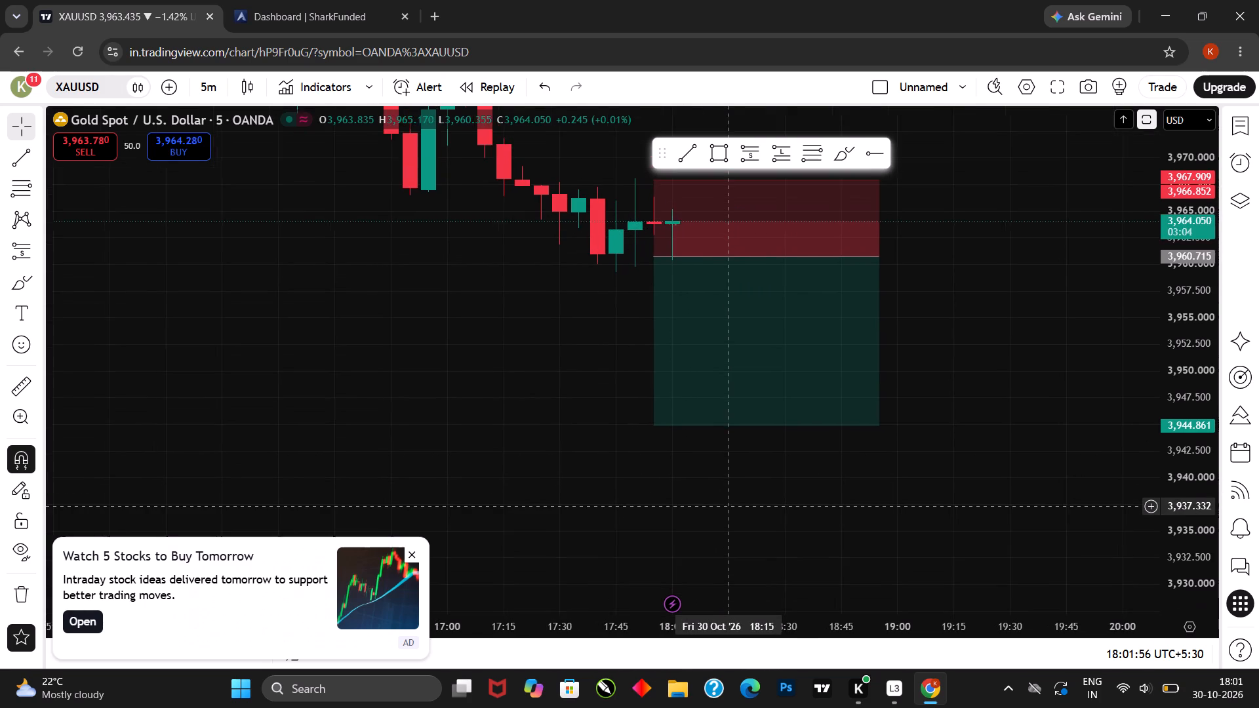
left_click_drag(730, 506, 704, 504)
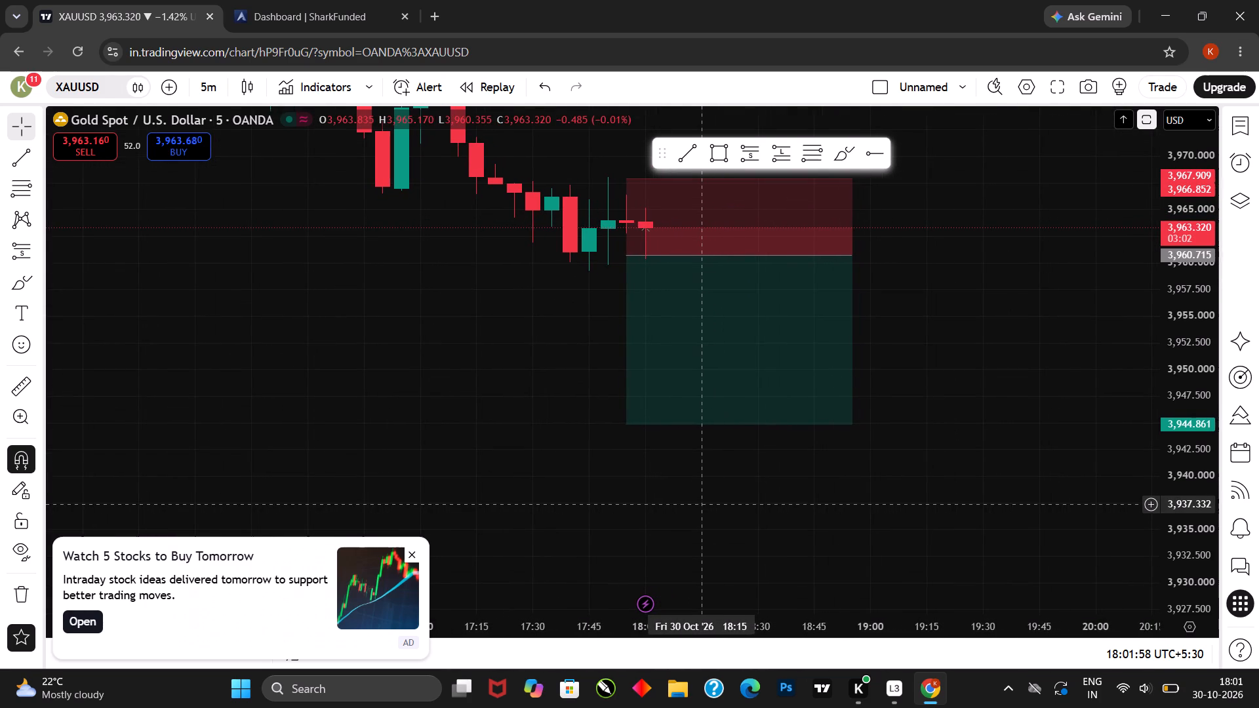
left_click_drag(704, 504, 701, 503)
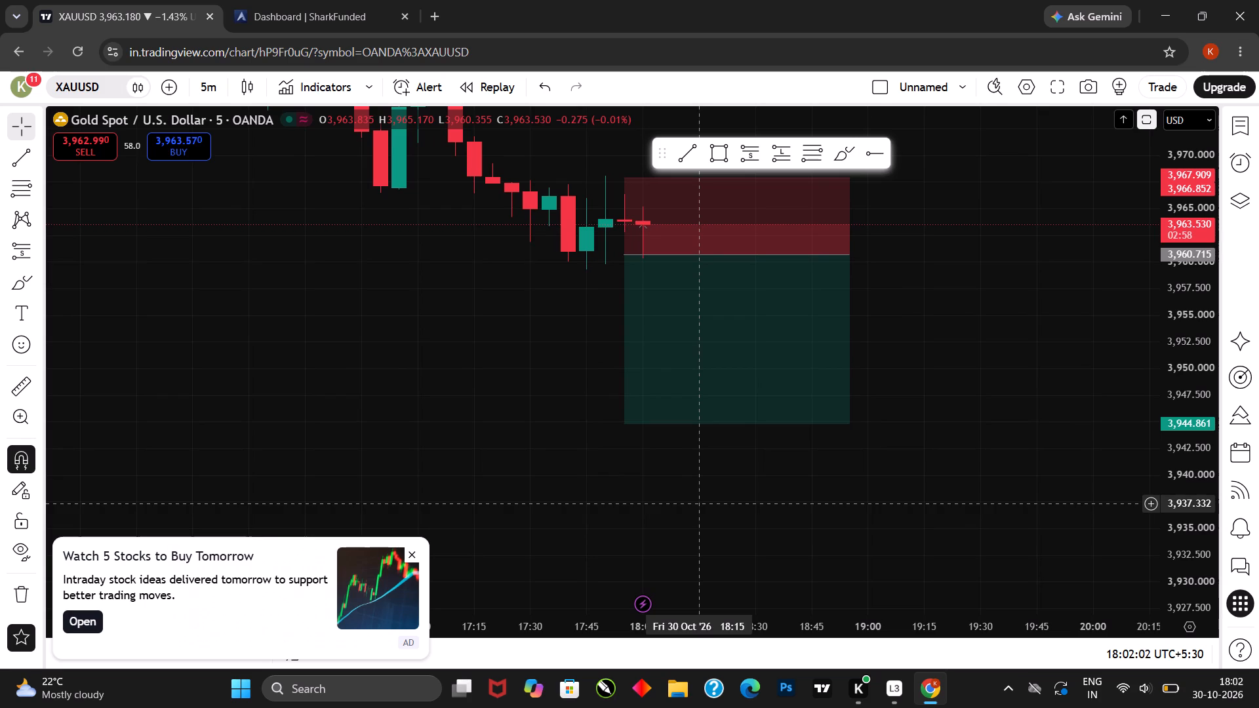
left_click_drag(701, 503, 701, 504)
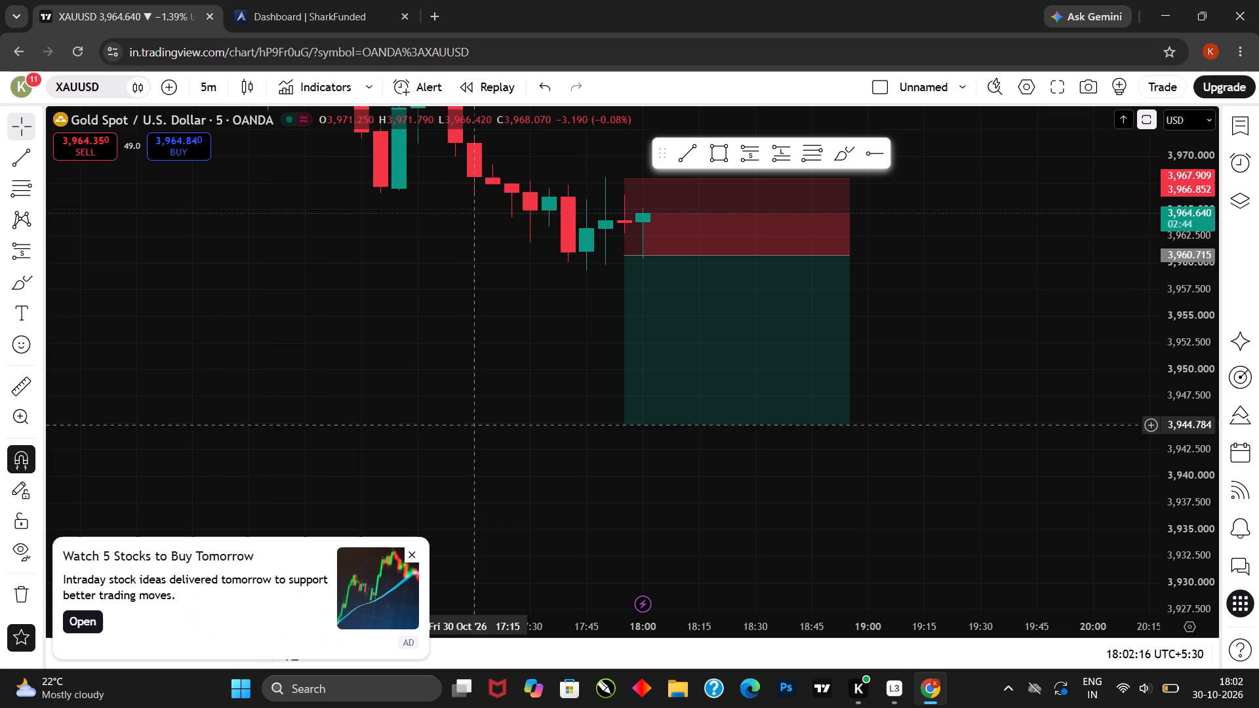
left_click_drag(476, 425, 511, 466)
scroll(569, 345, "up", 1)
left_click_drag(544, 351, 475, 398)
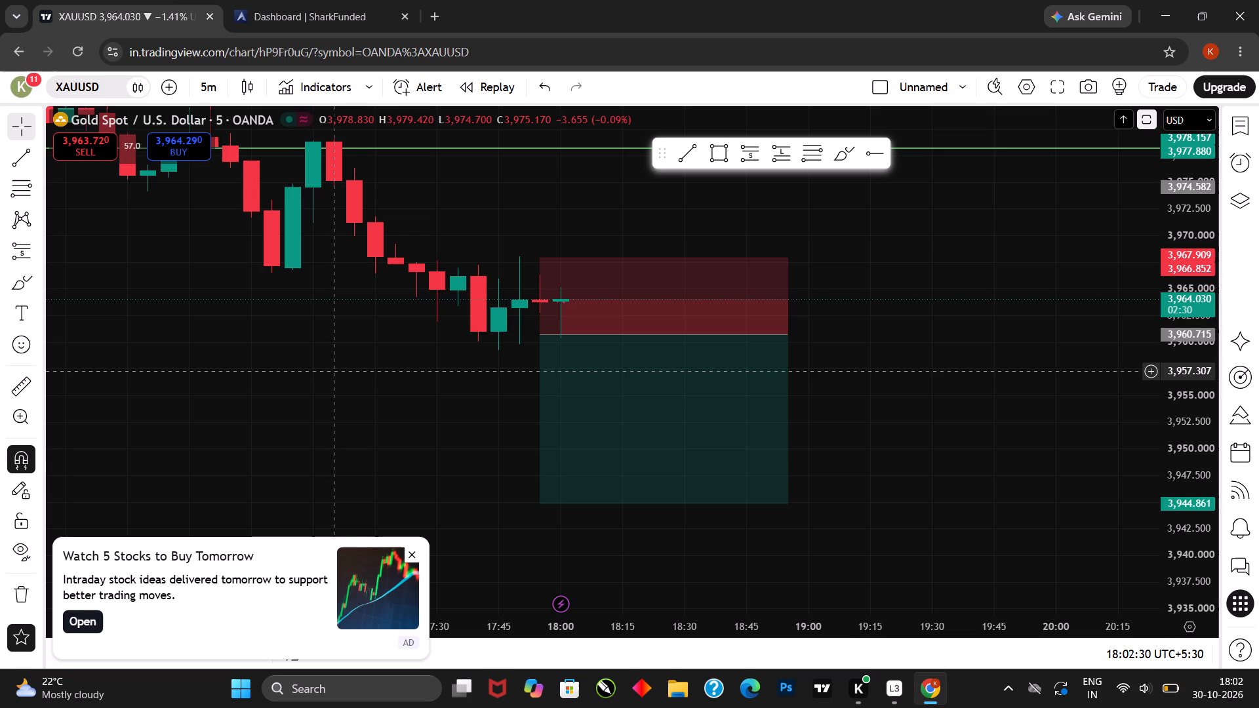
left_click_drag(334, 395, 350, 403)
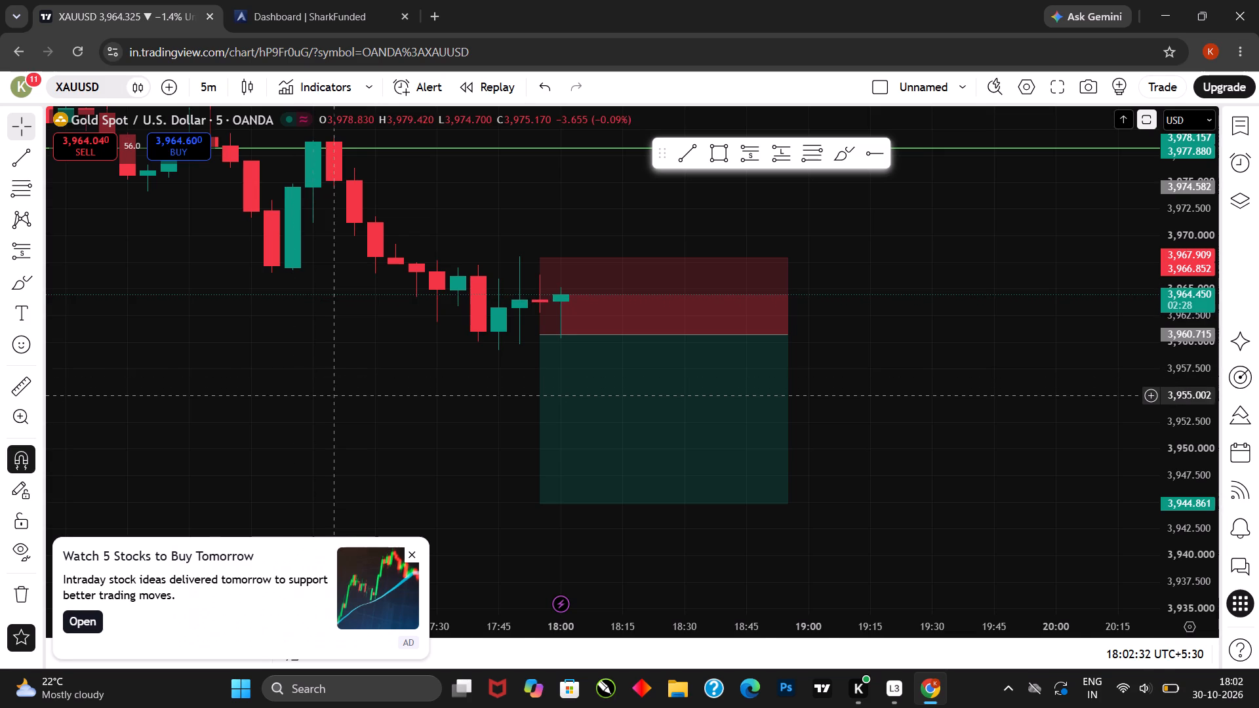
left_click_drag(350, 403, 415, 447)
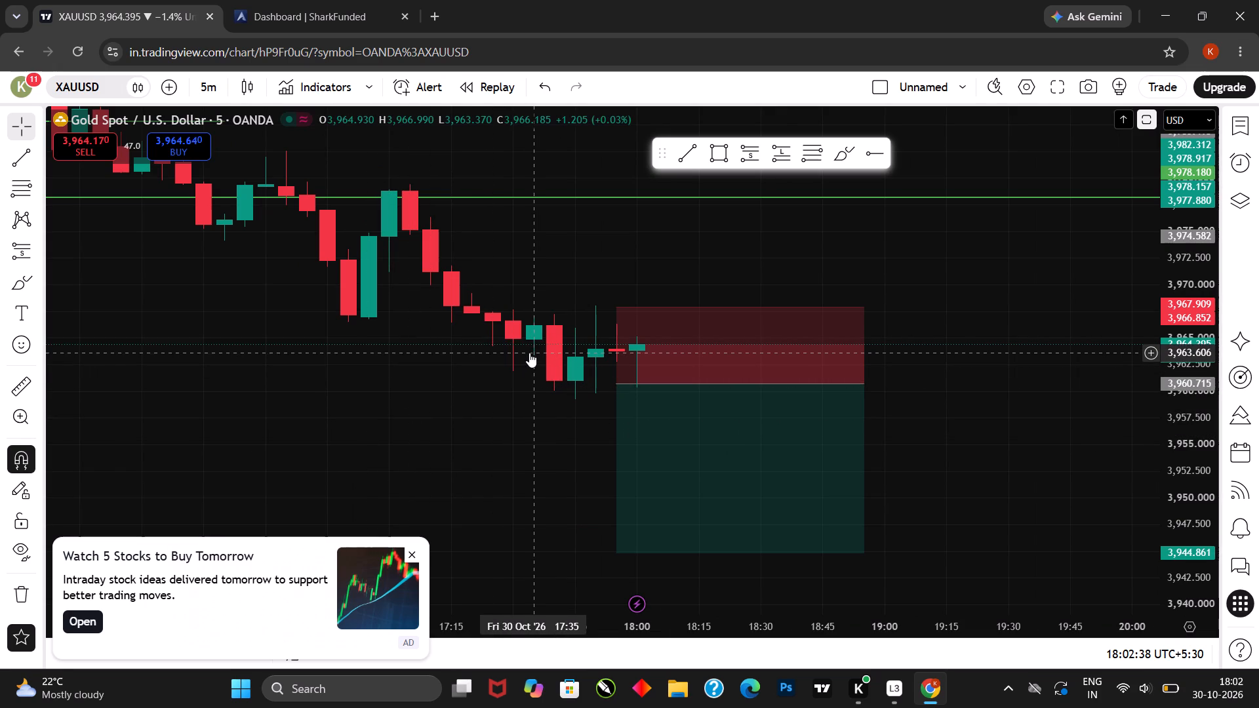
Switch the chart to the 1-minute interval and examine the recent candles around 18:00 against the short position.
left_click(207, 87)
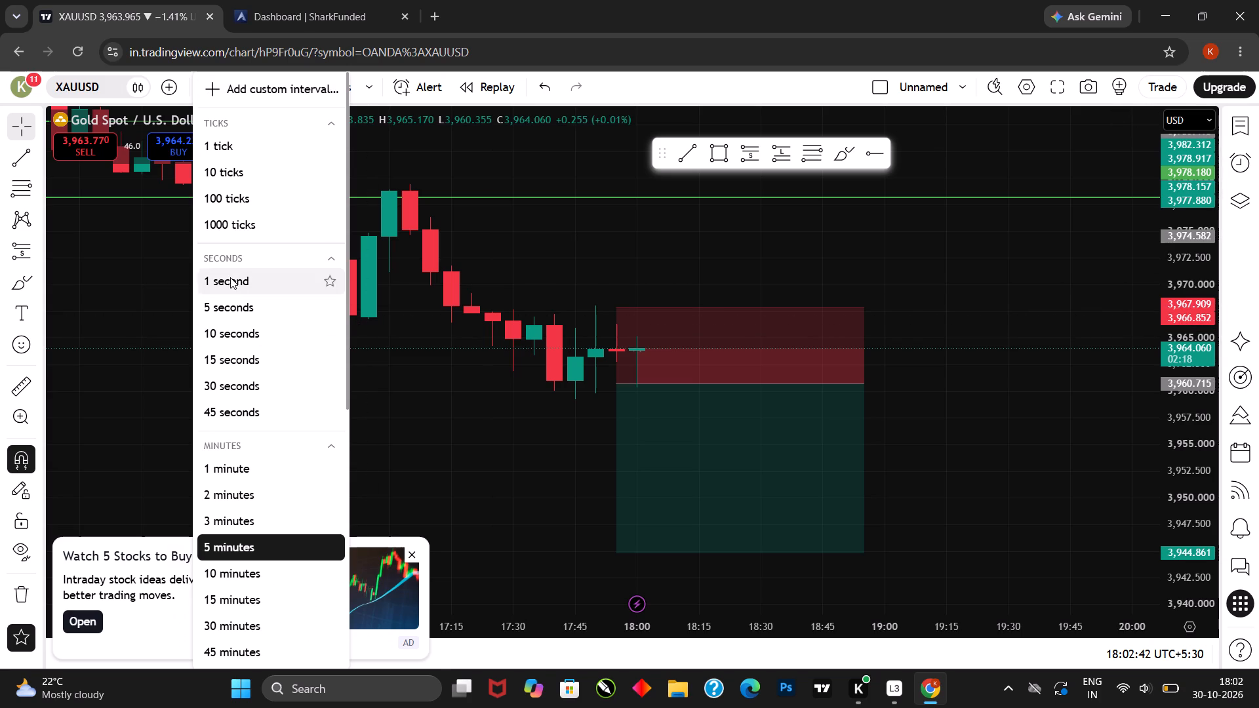
left_click(241, 470)
scroll(392, 422, "down", 5)
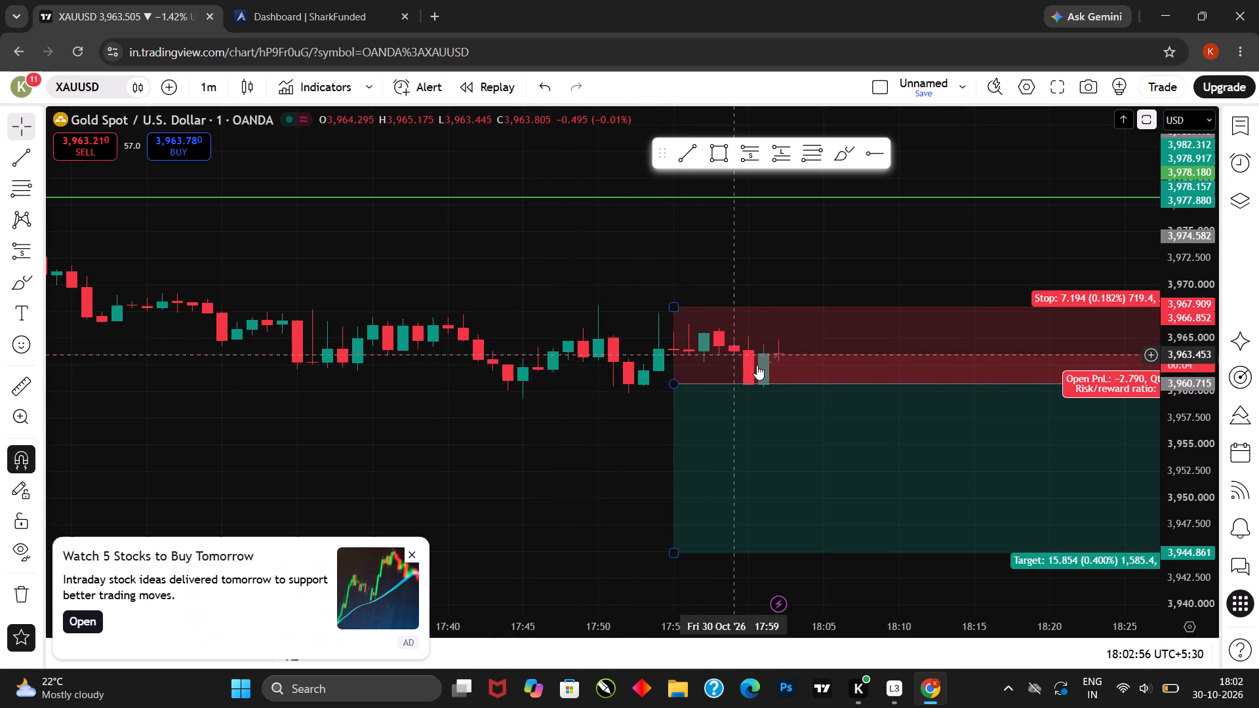
left_click_drag(606, 439, 551, 435)
scroll(554, 422, "up", 1)
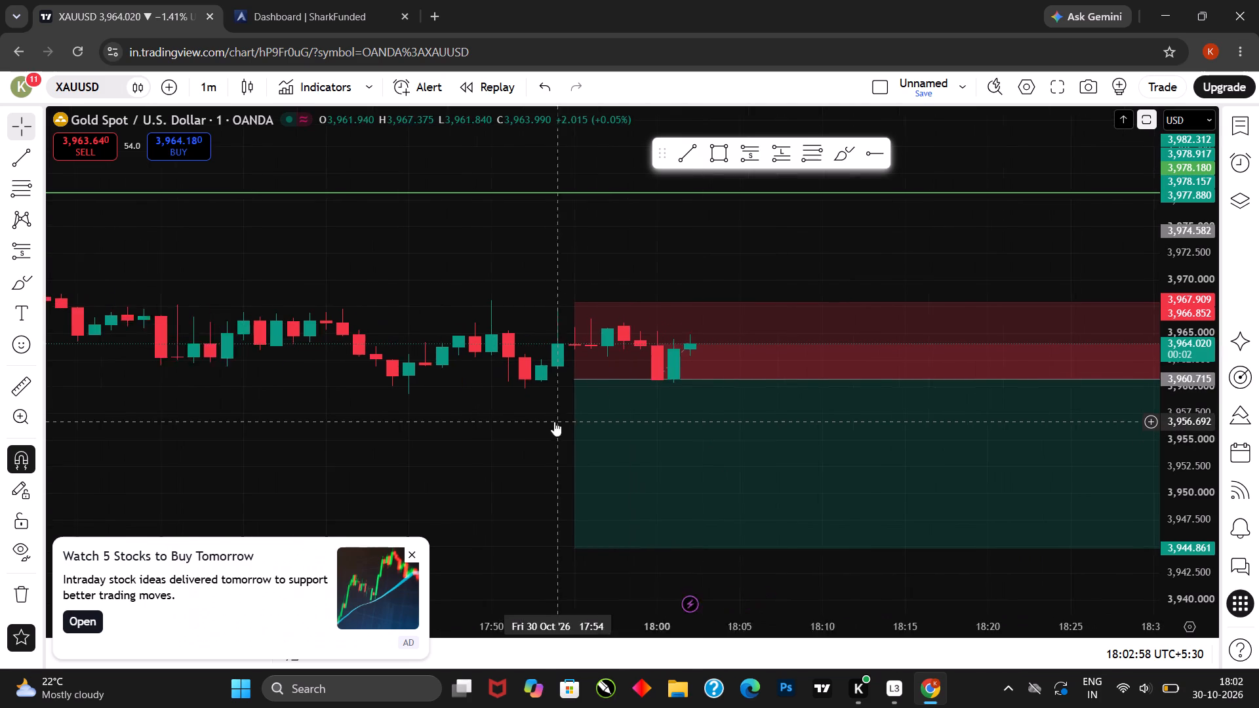
scroll(554, 422, "up", 1)
left_click_drag(372, 418, 341, 406)
left_click_drag(350, 408, 343, 403)
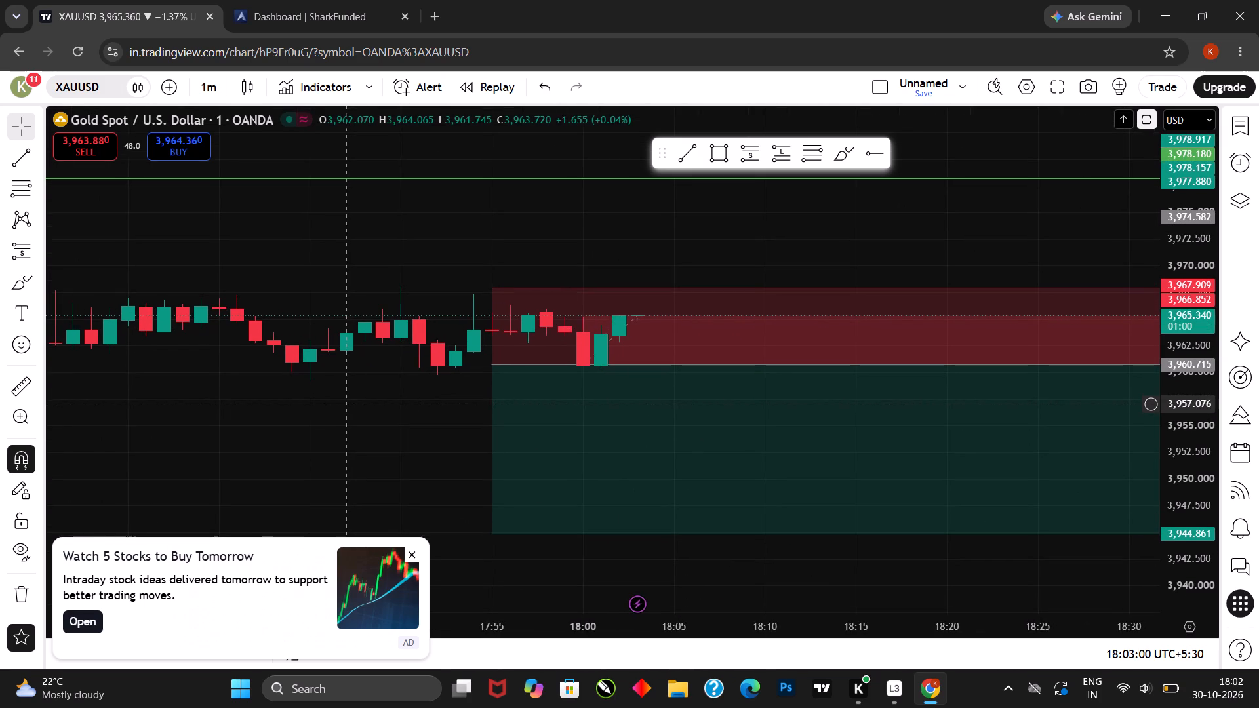
left_click_drag(344, 404, 351, 401)
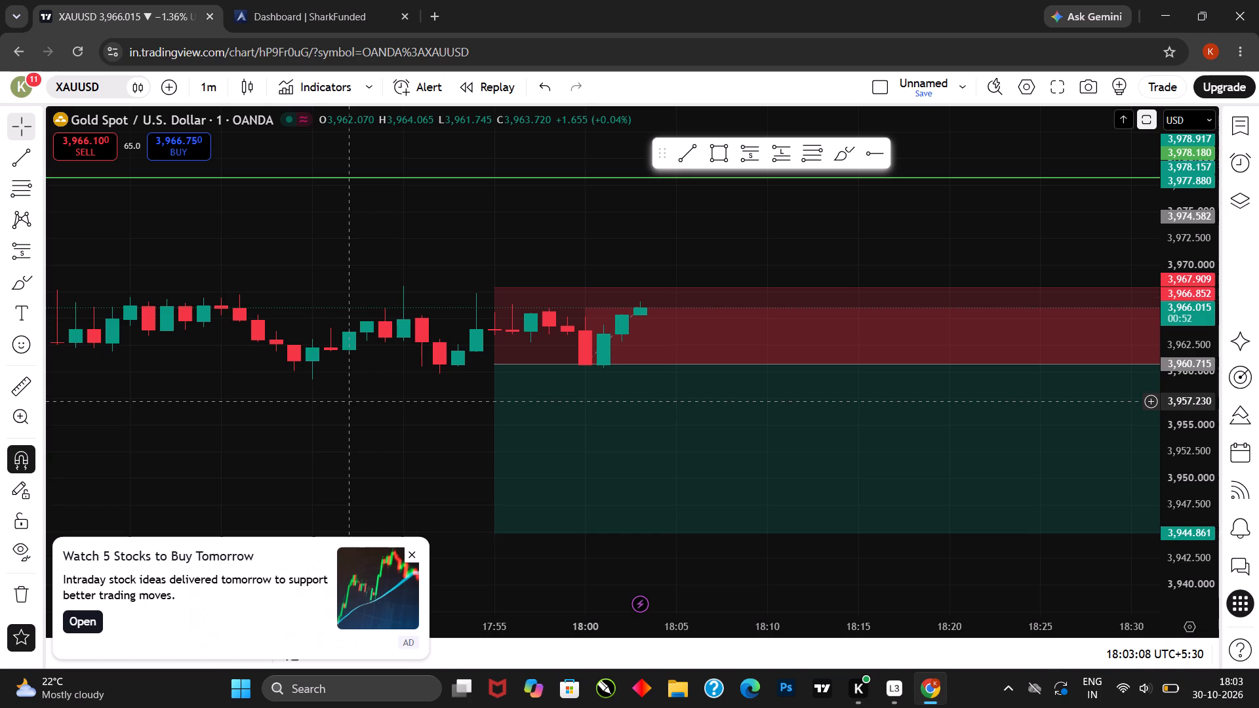
left_click_drag(354, 403, 372, 415)
scroll(373, 412, "down", 3)
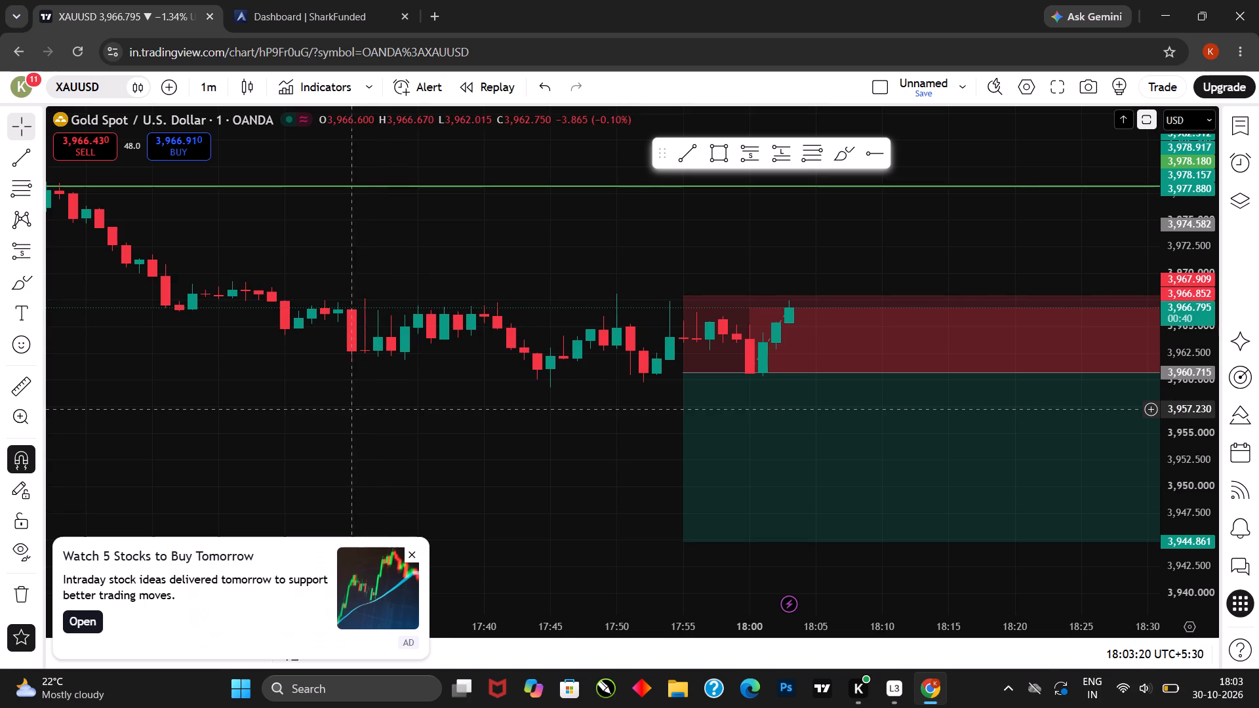
left_click_drag(517, 420, 391, 421)
scroll(397, 414, "down", 4)
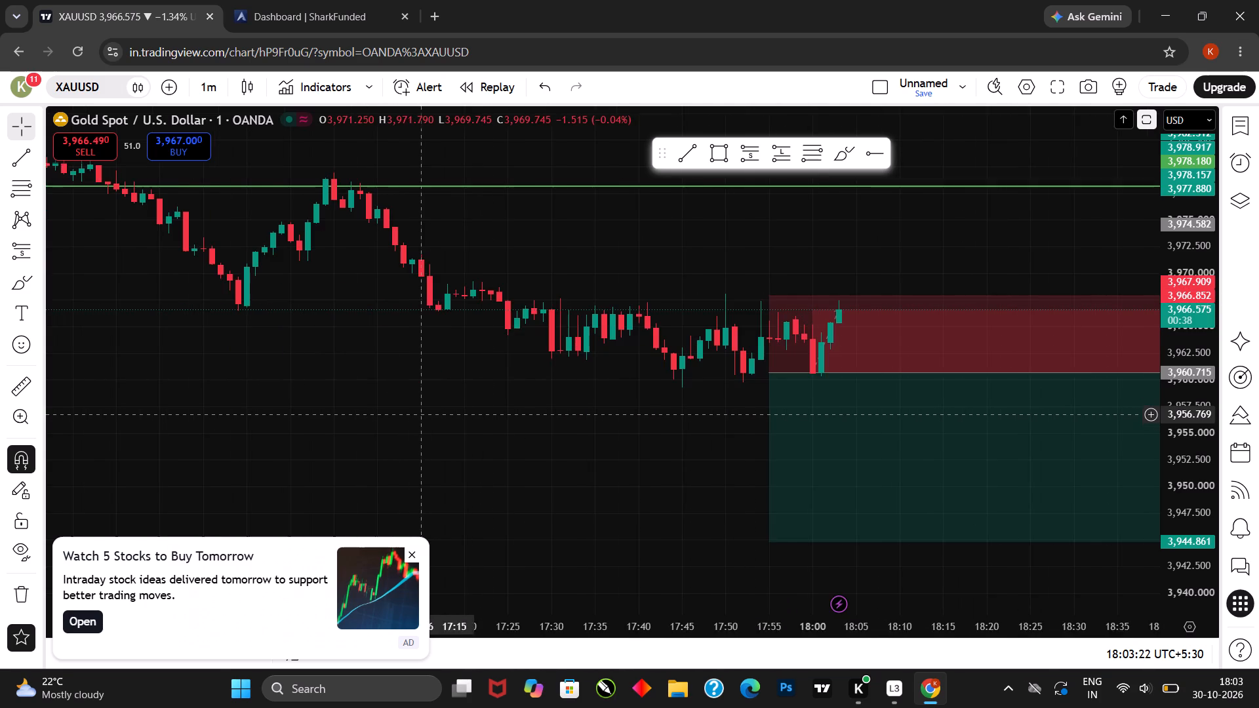
left_click_drag(487, 417, 430, 417)
left_click(430, 416)
left_click_drag(426, 416, 411, 415)
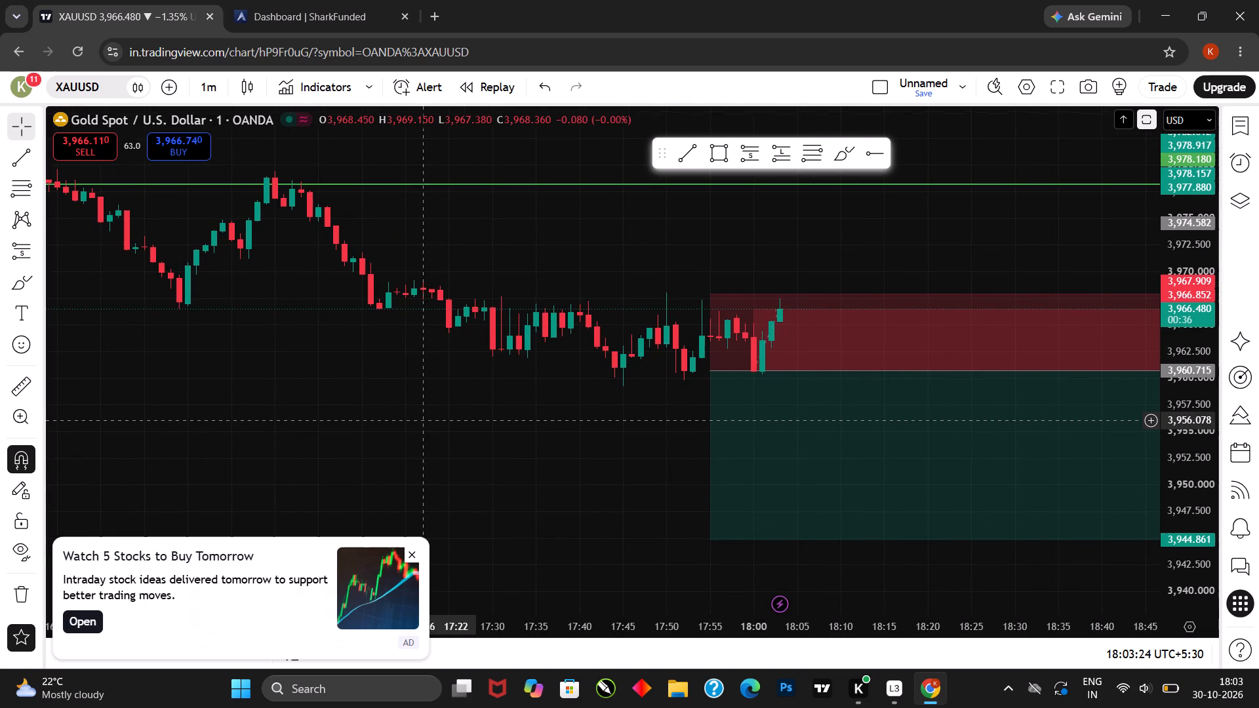
Return the chart to the 5-minute interval and view the 18:00 candle within the short position.
left_click(212, 83)
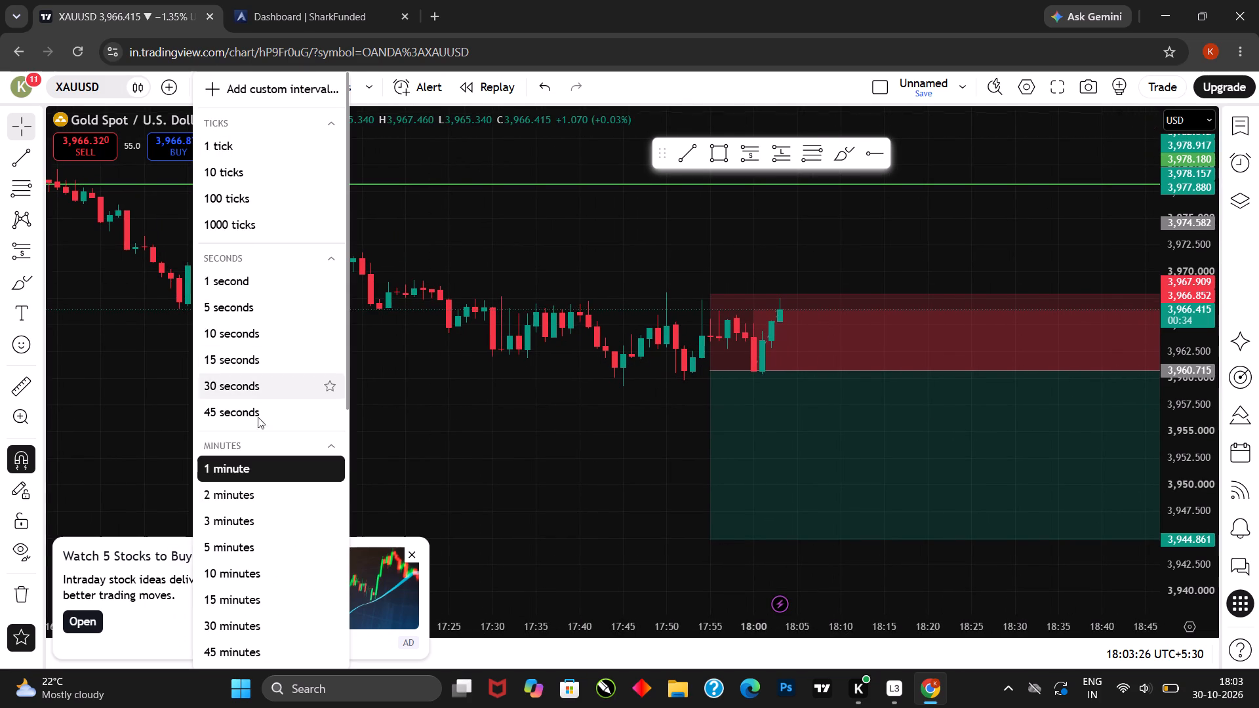
left_click(233, 552)
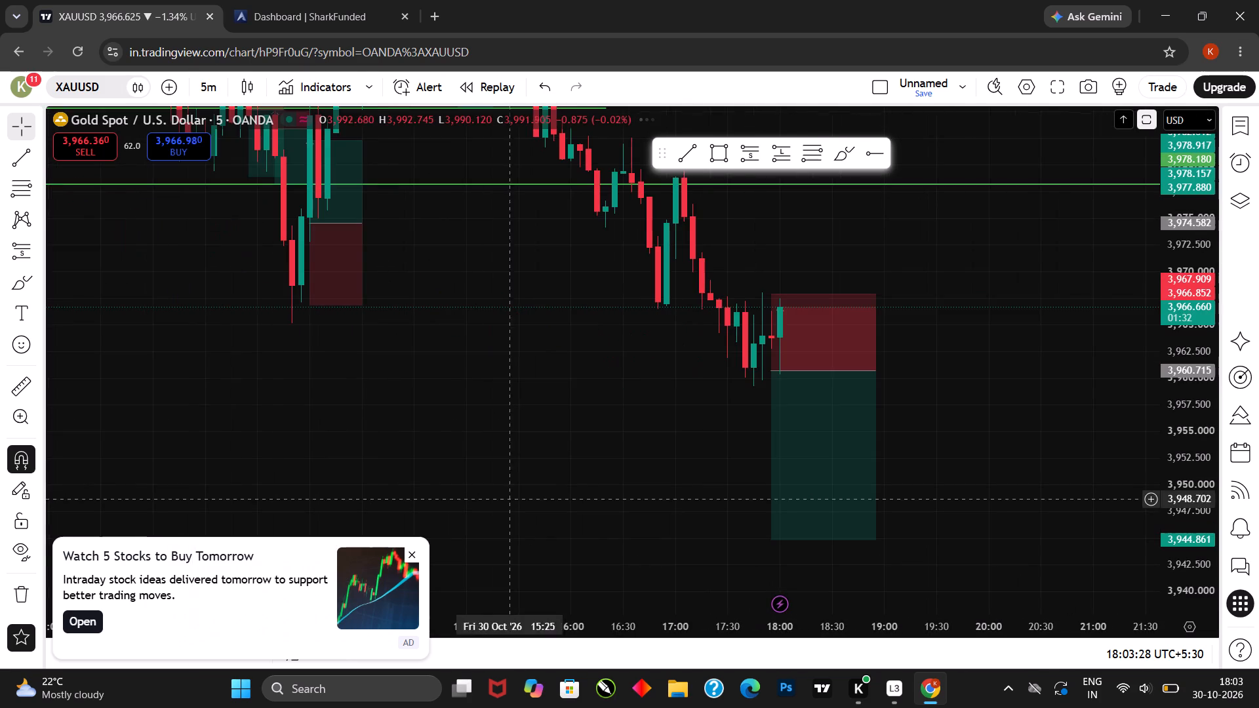
left_click_drag(519, 496, 471, 479)
scroll(522, 440, "up", 3)
left_click_drag(483, 439, 488, 449)
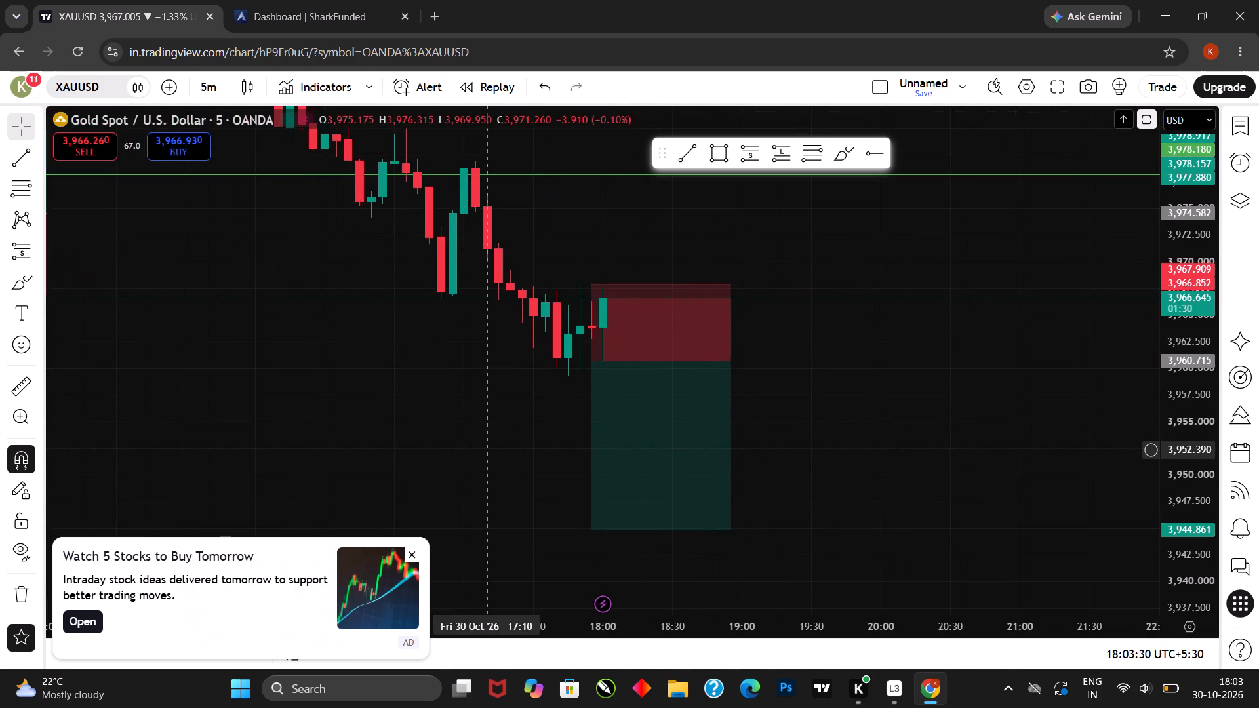
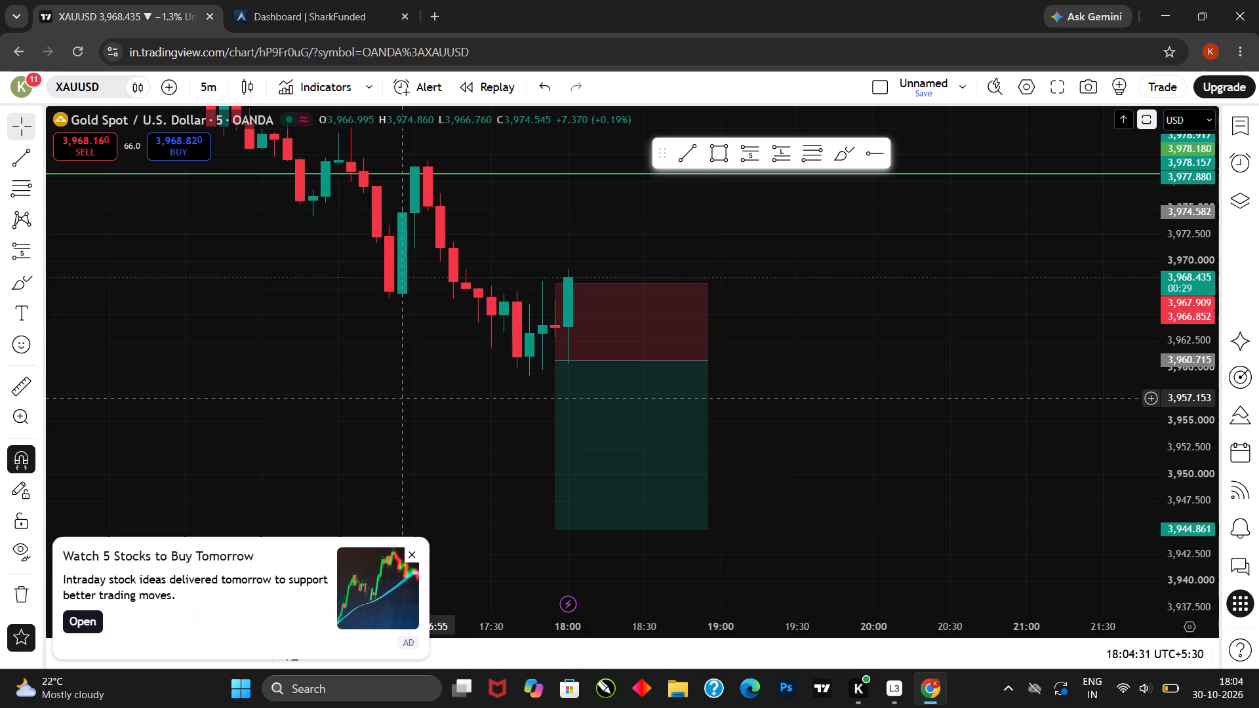
Examine the closing 18:00 five-minute candle against the short position's stop and entry levels.
left_click(498, 364)
left_click_drag(507, 369, 515, 375)
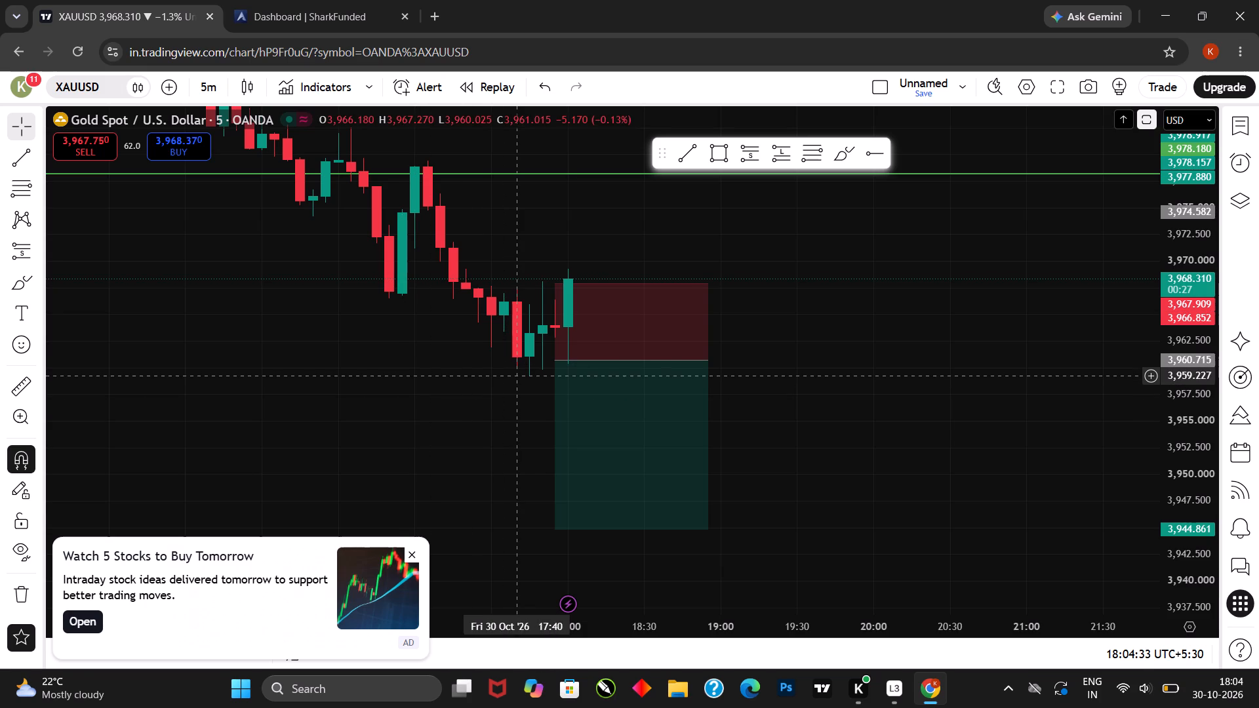
left_click_drag(499, 382, 512, 405)
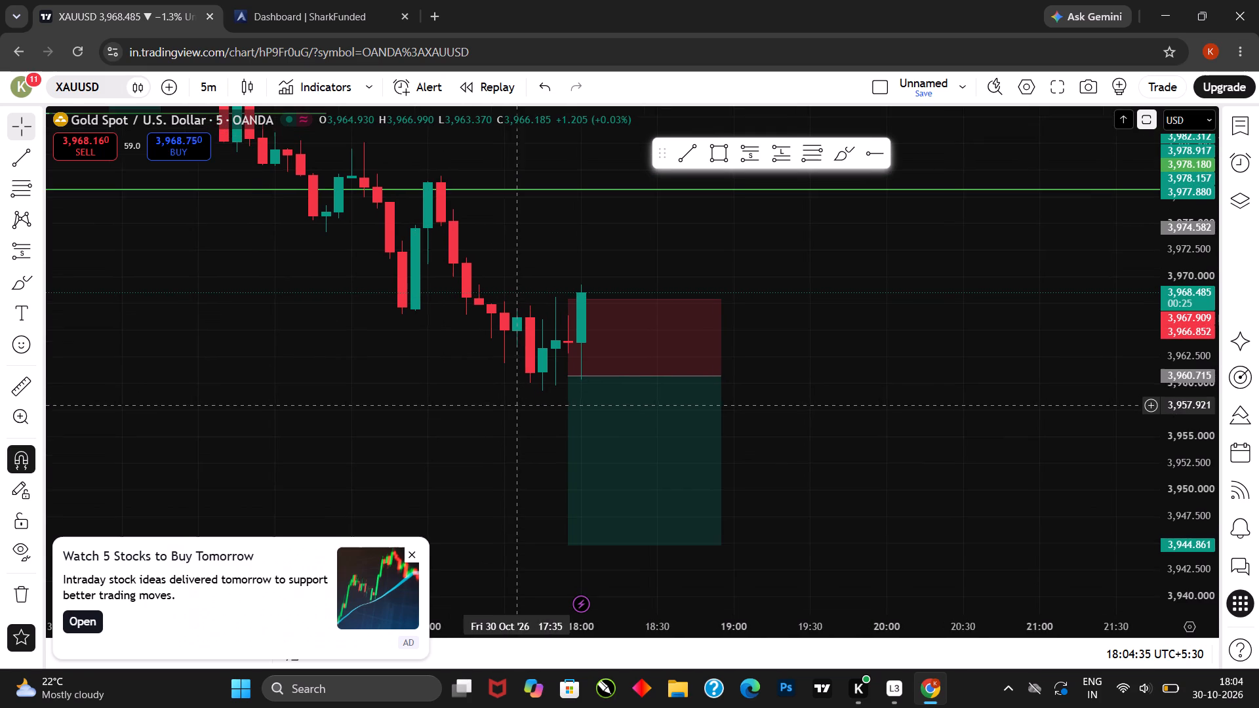
scroll(498, 361, "up", 2)
left_click_drag(401, 371, 449, 366)
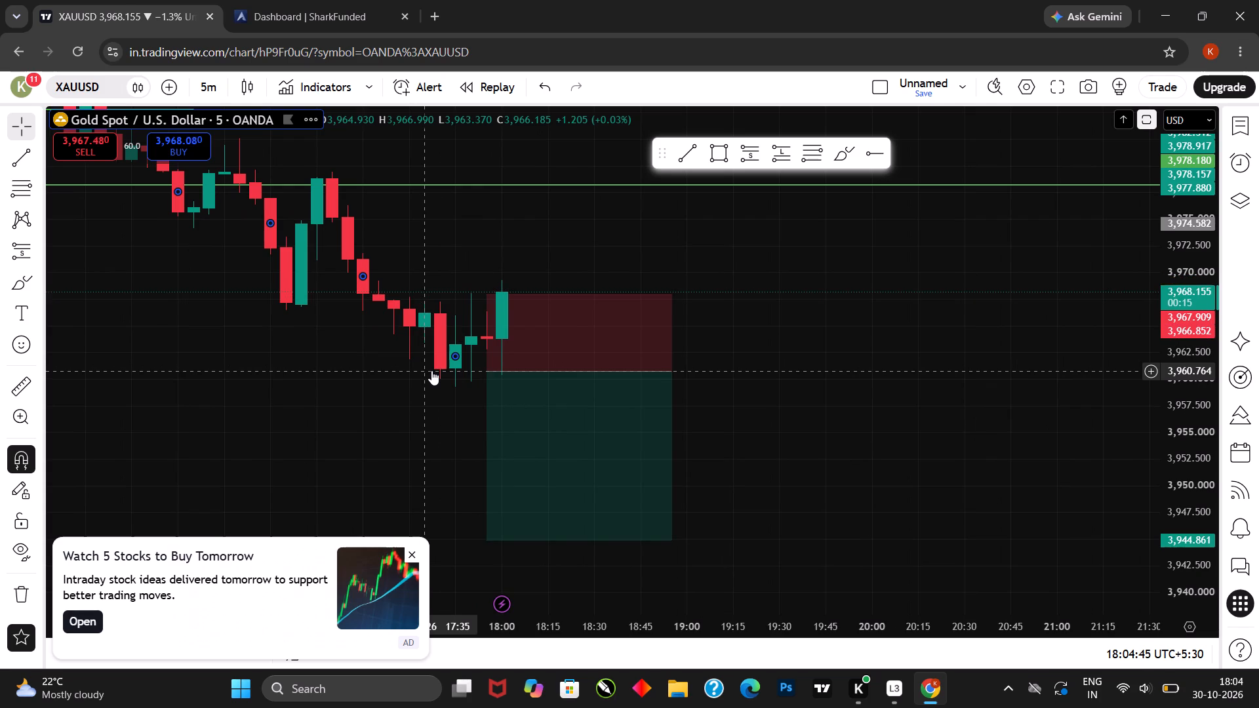
left_click_drag(436, 370, 478, 369)
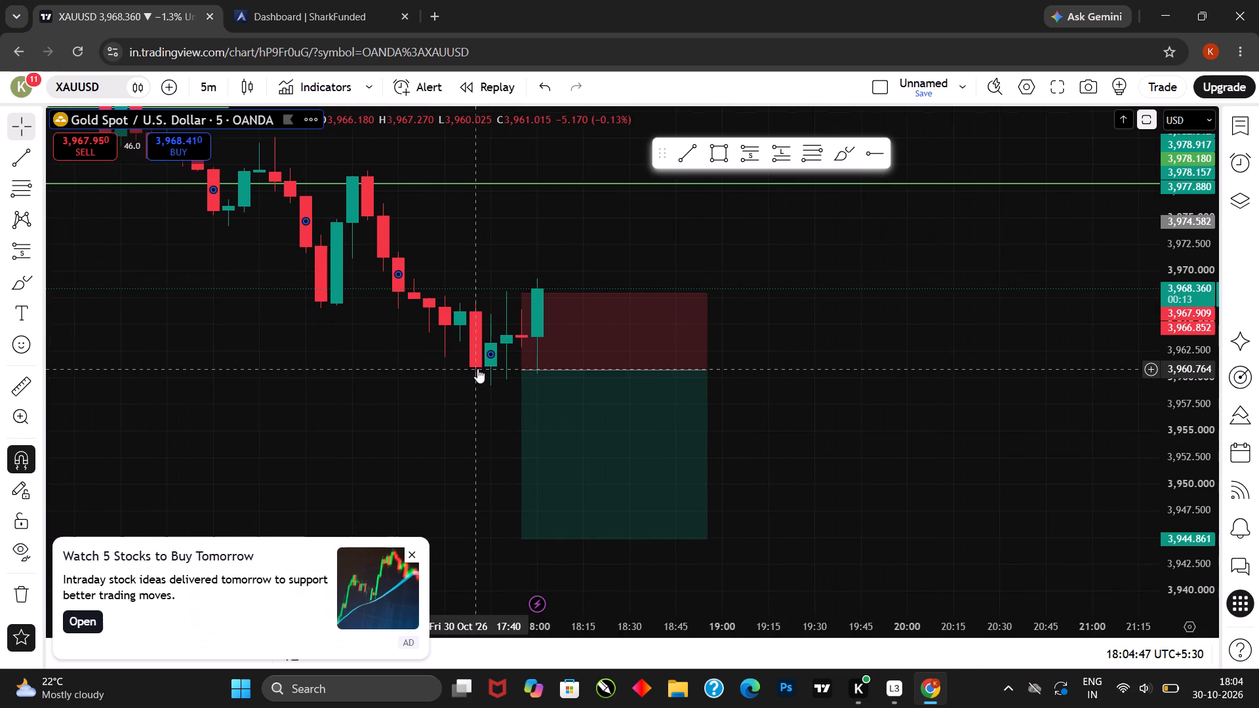
left_click_drag(477, 368, 485, 379)
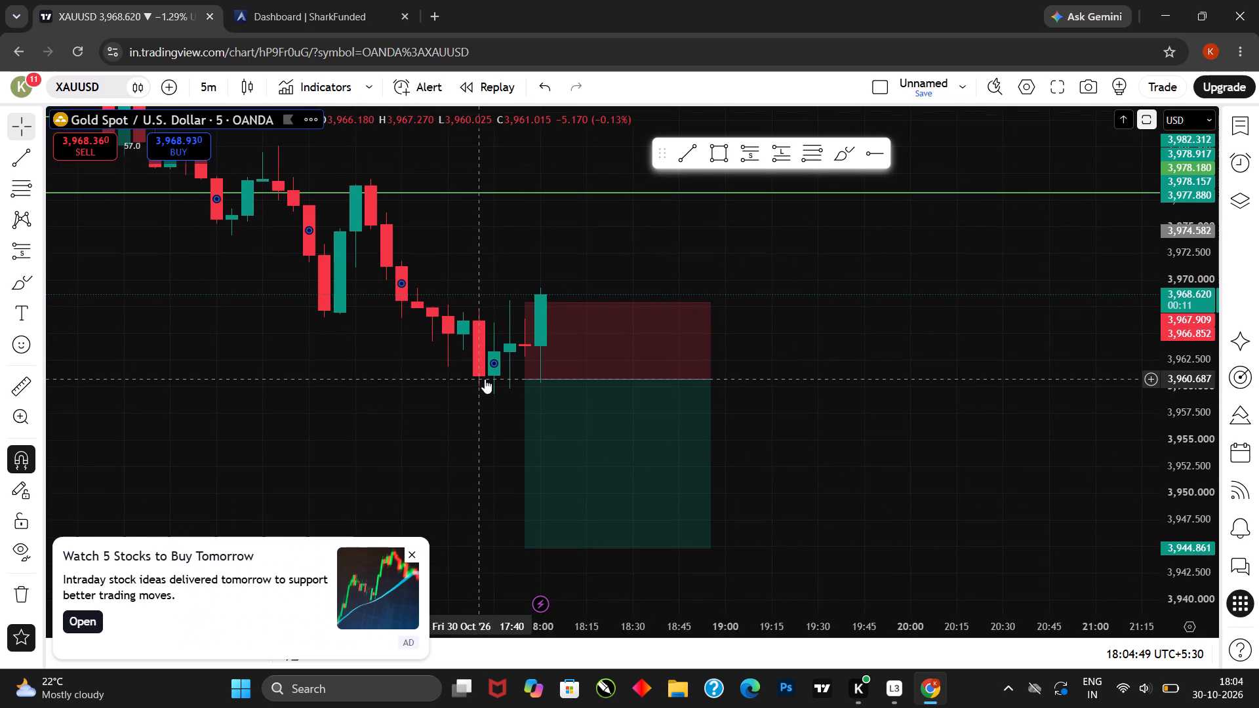
left_click_drag(485, 379, 469, 383)
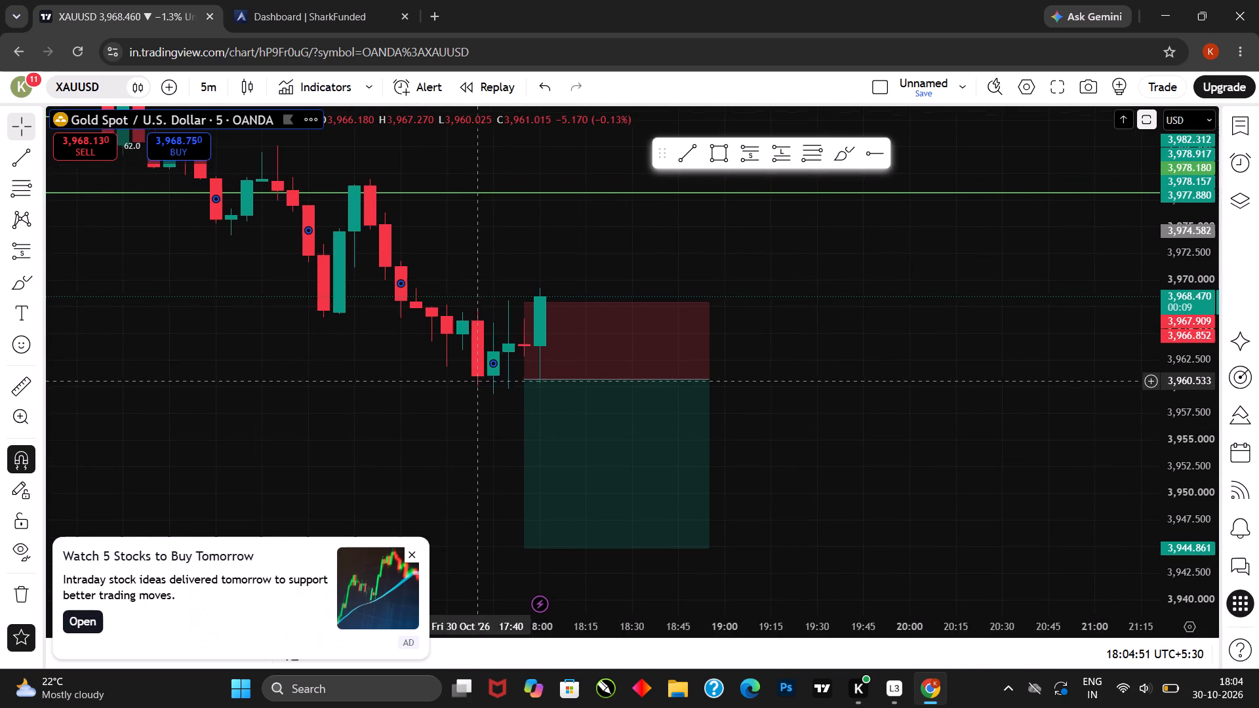
left_click_drag(469, 383, 463, 383)
left_click_drag(463, 383, 443, 386)
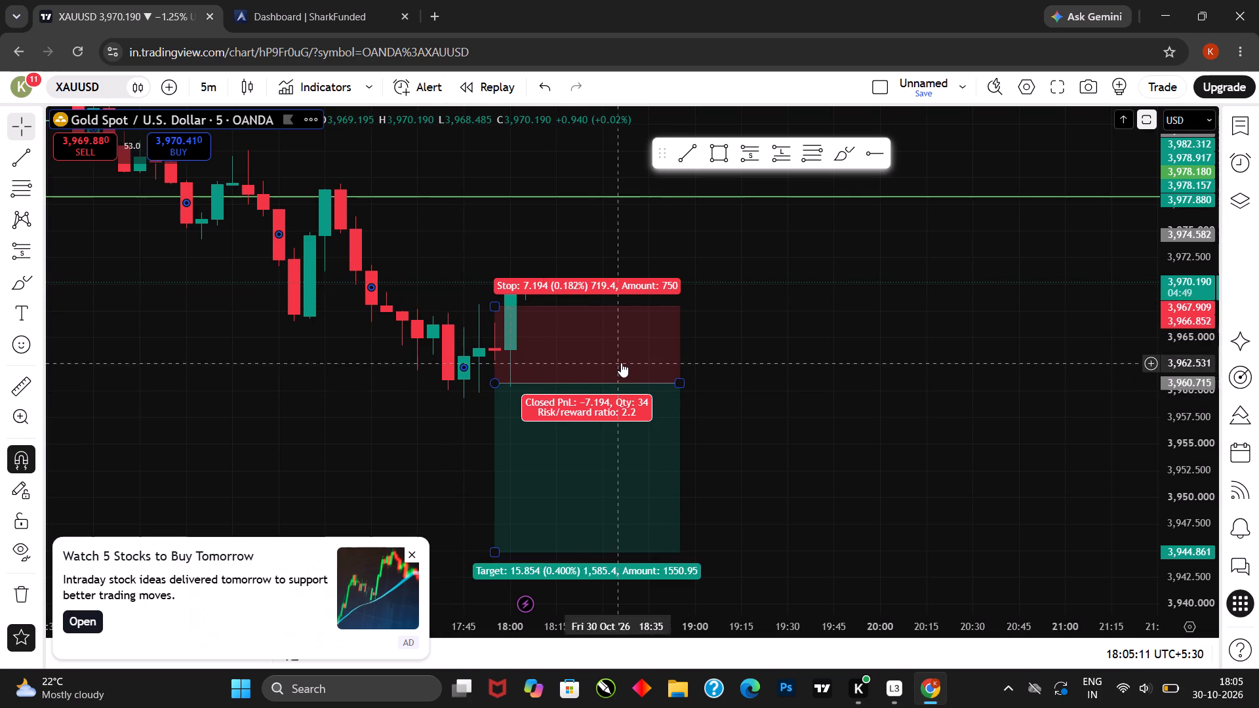
Switch to the SharkFunded account dashboard and review the $5,000 Prime Instant account's loss limits, risk analysis and detailed stats.
left_click(329, 0)
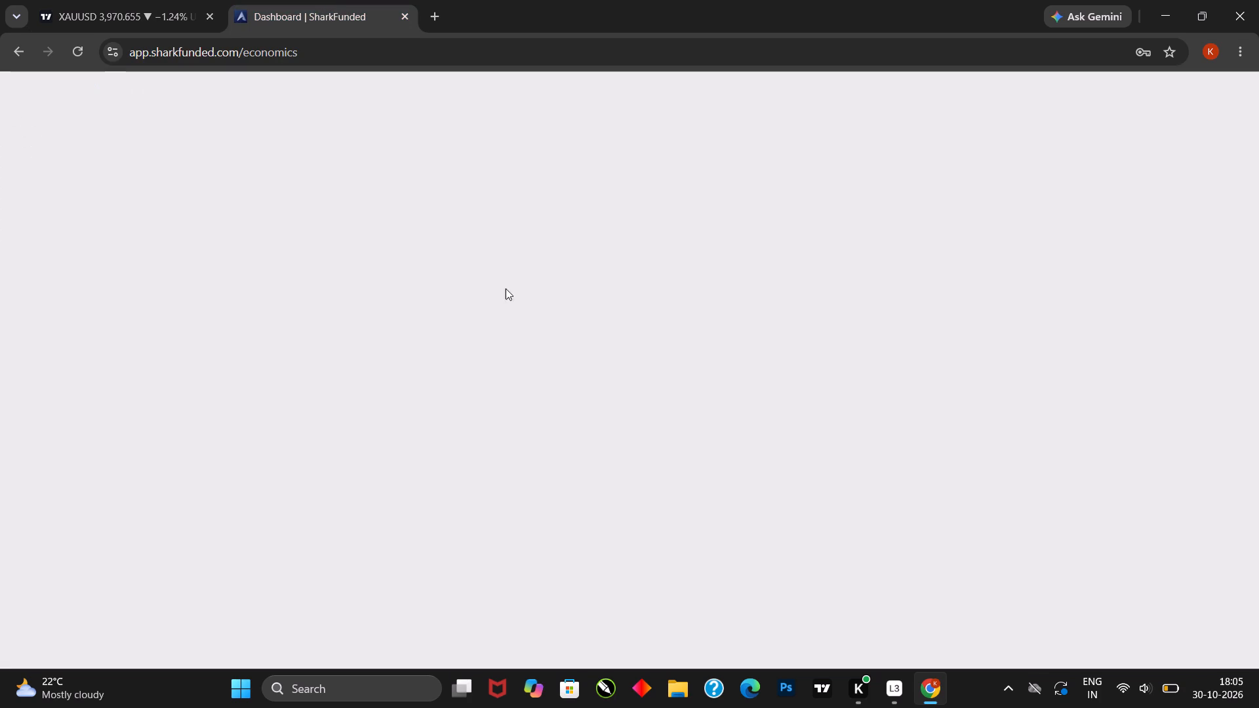
left_click(149, 268)
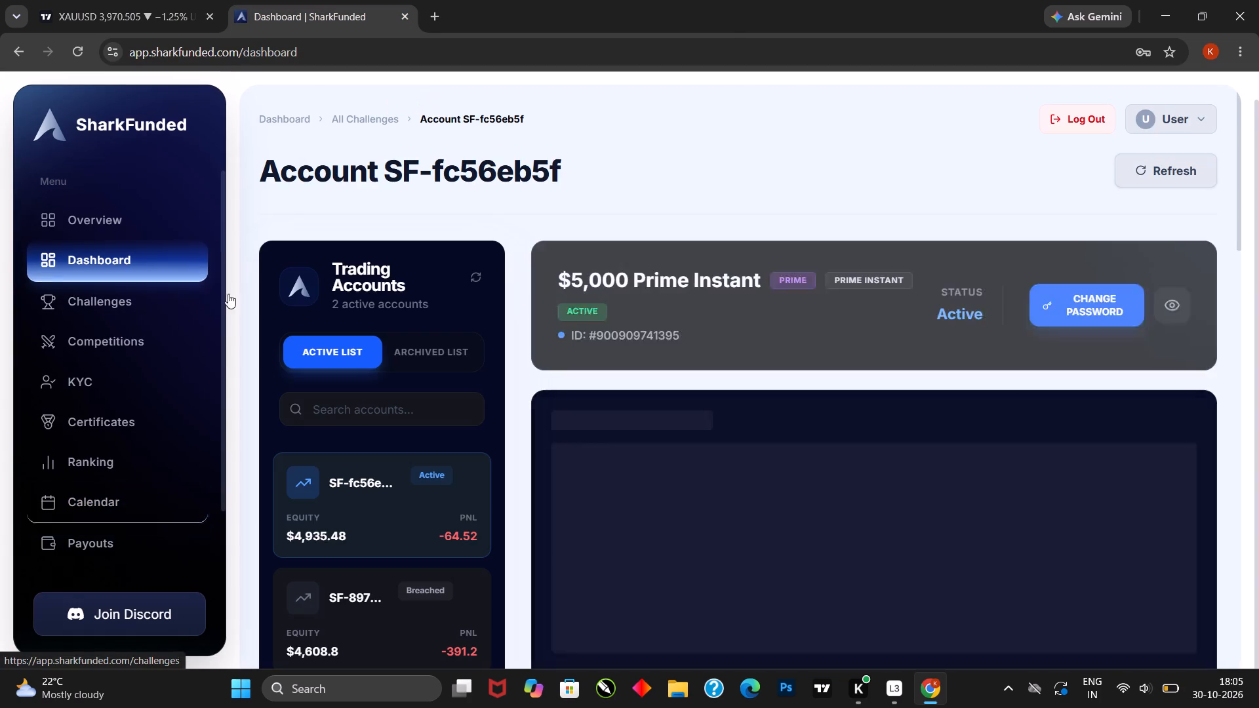
scroll(521, 387, "down", 4)
scroll(578, 407, "down", 4)
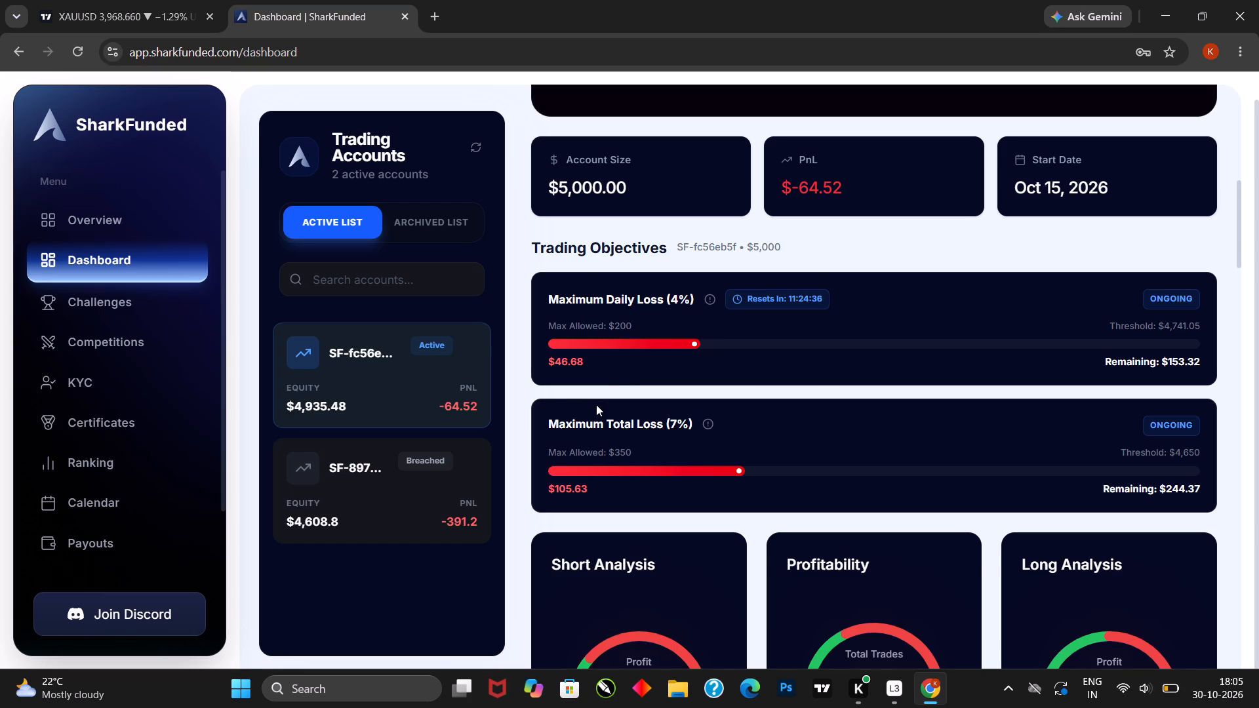
scroll(597, 479, "down", 12)
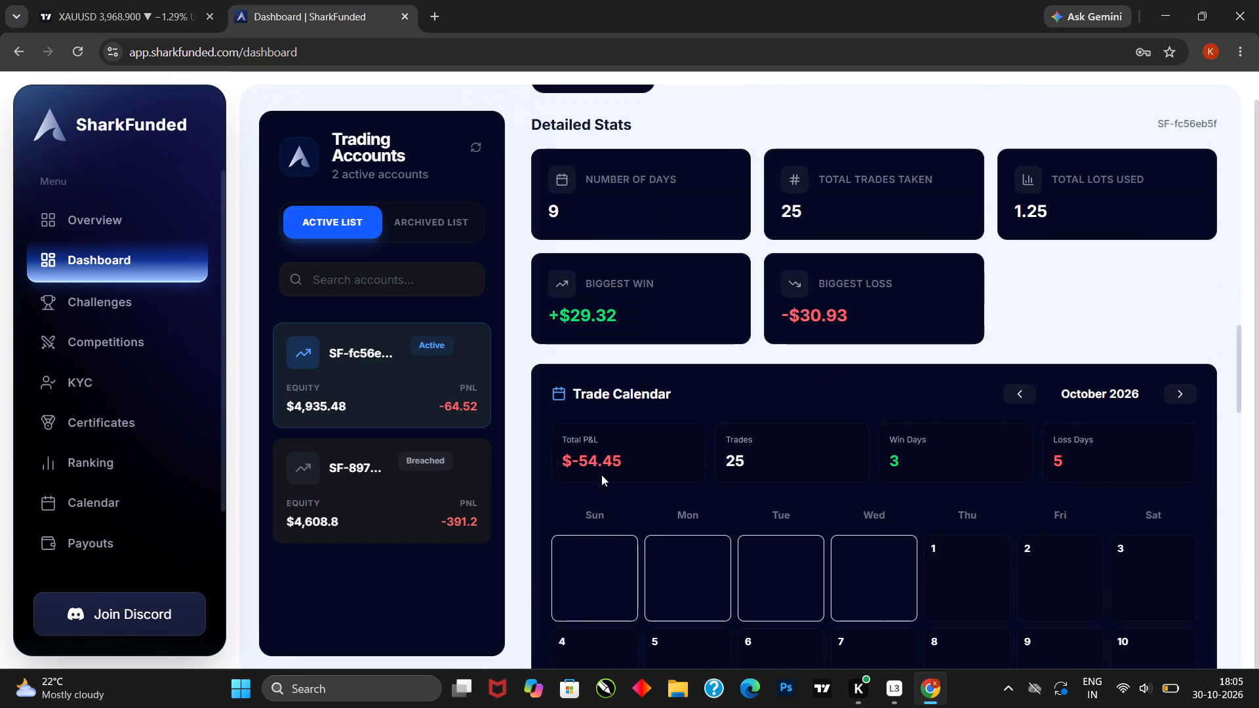
scroll(604, 472, "up", 6)
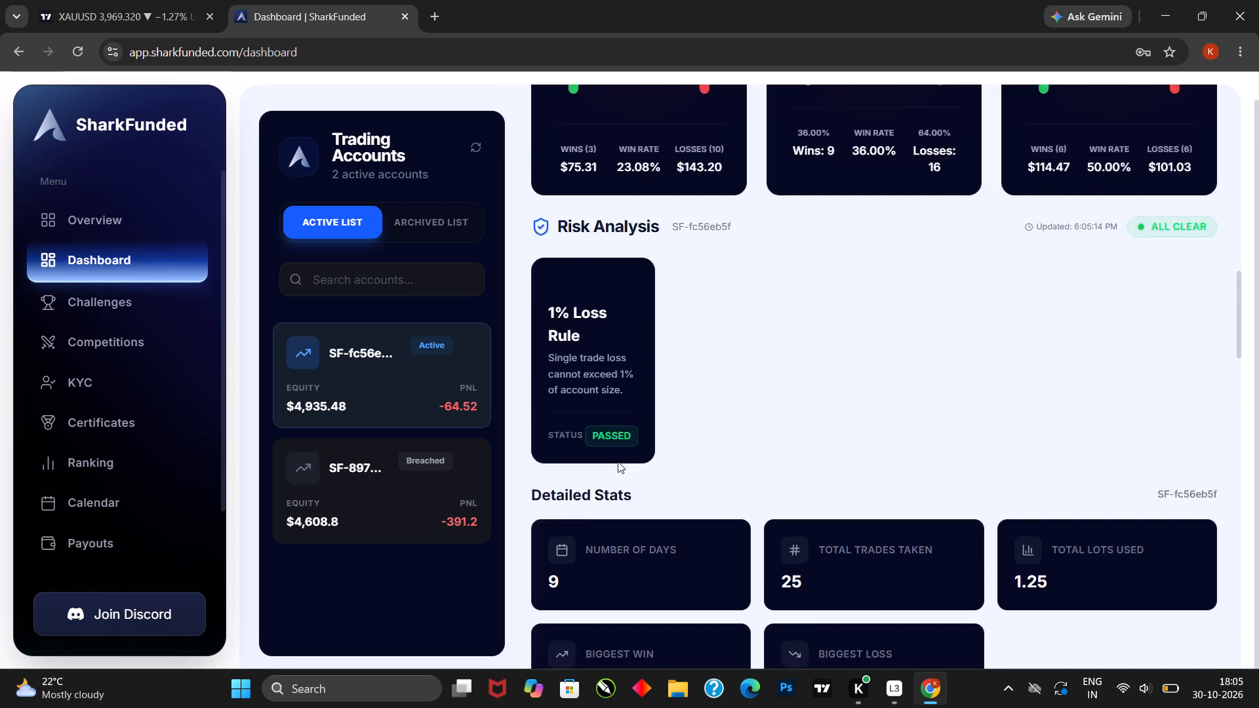
scroll(618, 462, "up", 5)
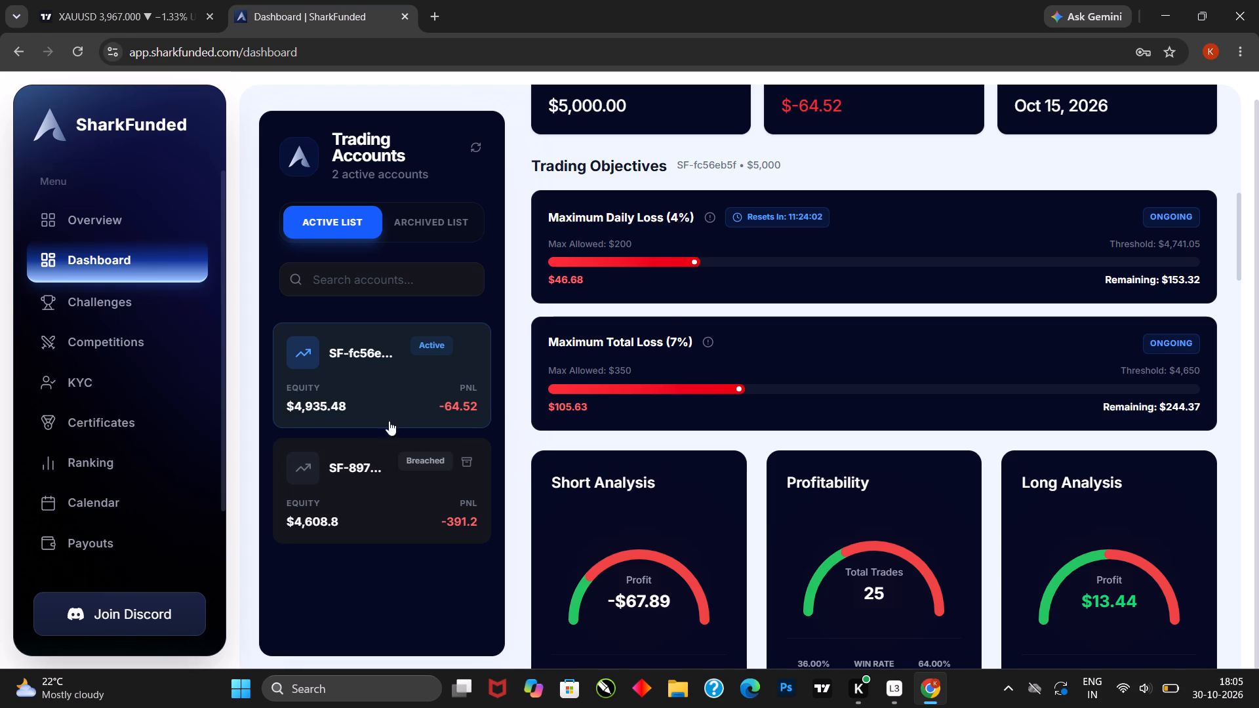
Return to the XAUUSD chart and examine the forming 18:05 candle against the short position's stop zone.
left_click(159, 26)
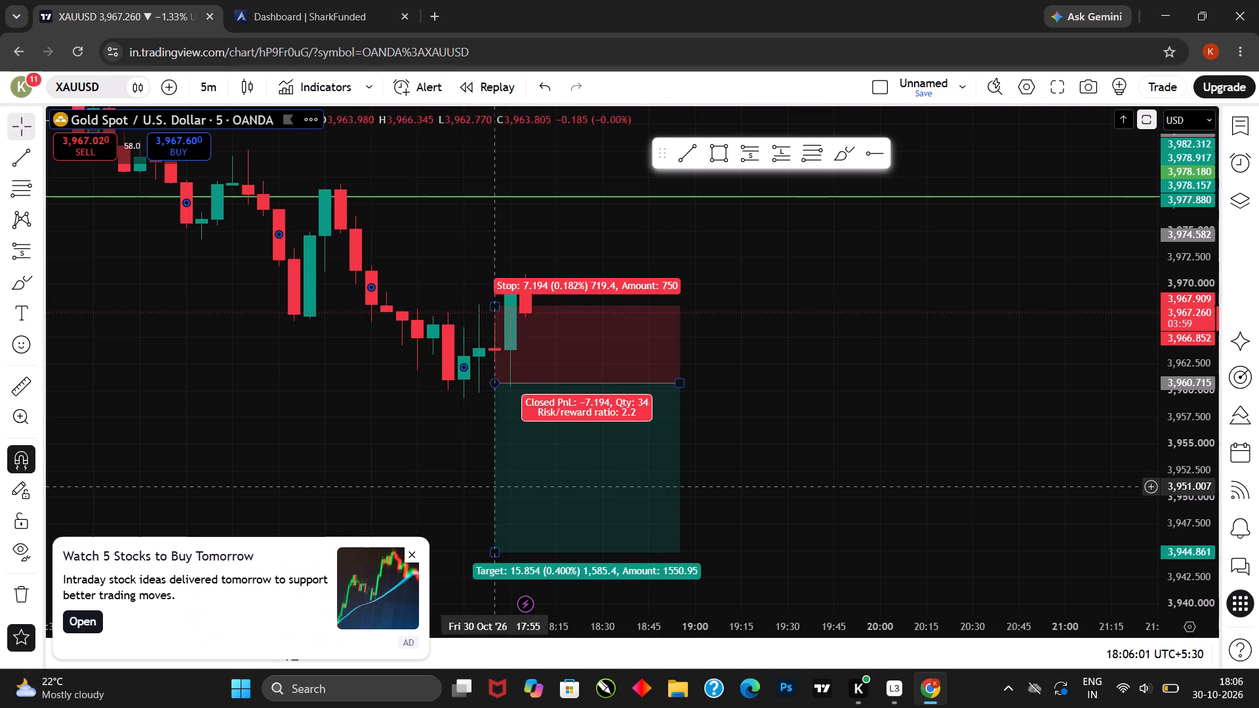
left_click_drag(464, 487, 469, 476)
left_click_drag(474, 472, 515, 464)
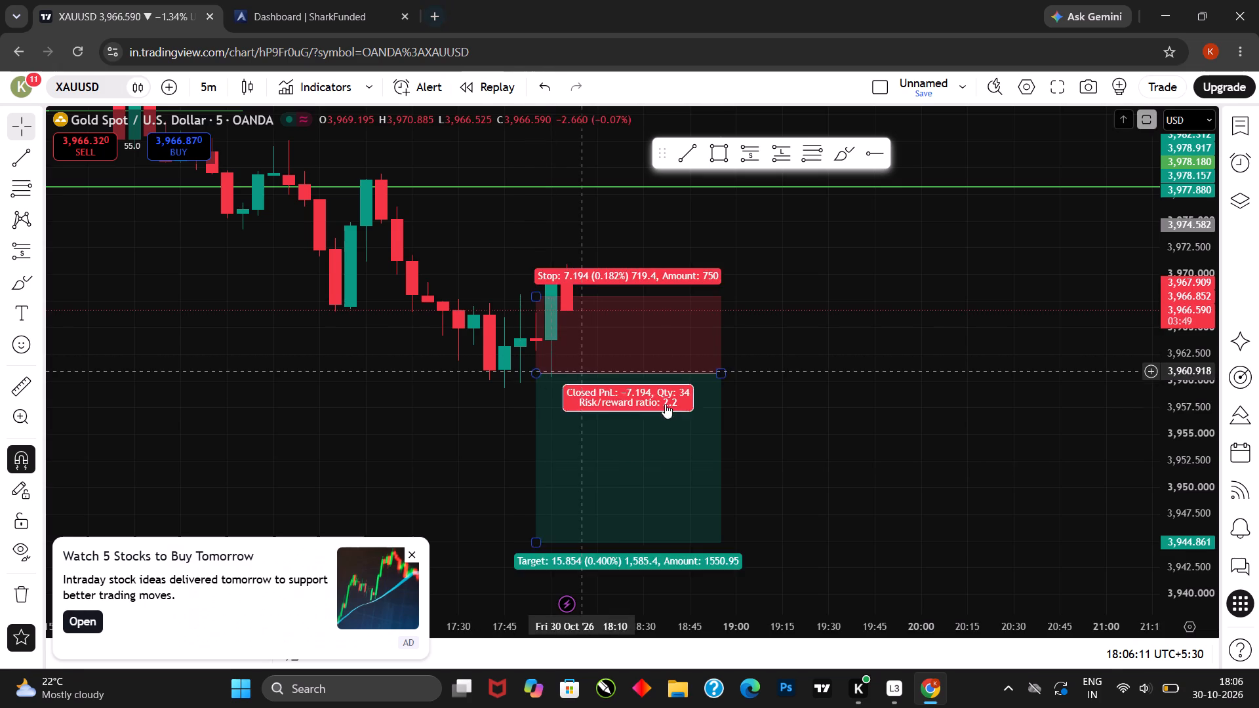
left_click_drag(755, 386, 871, 403)
scroll(637, 365, "up", 3)
left_click_drag(336, 370, 462, 355)
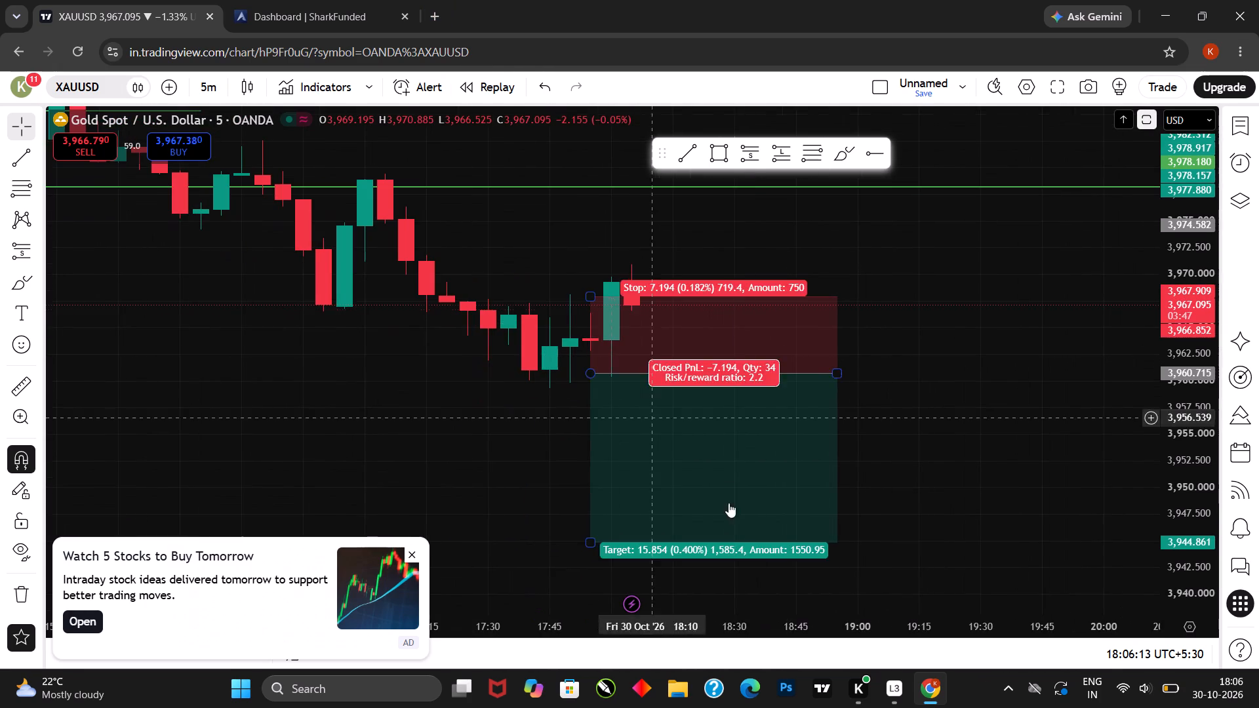
left_click_drag(485, 496, 540, 490)
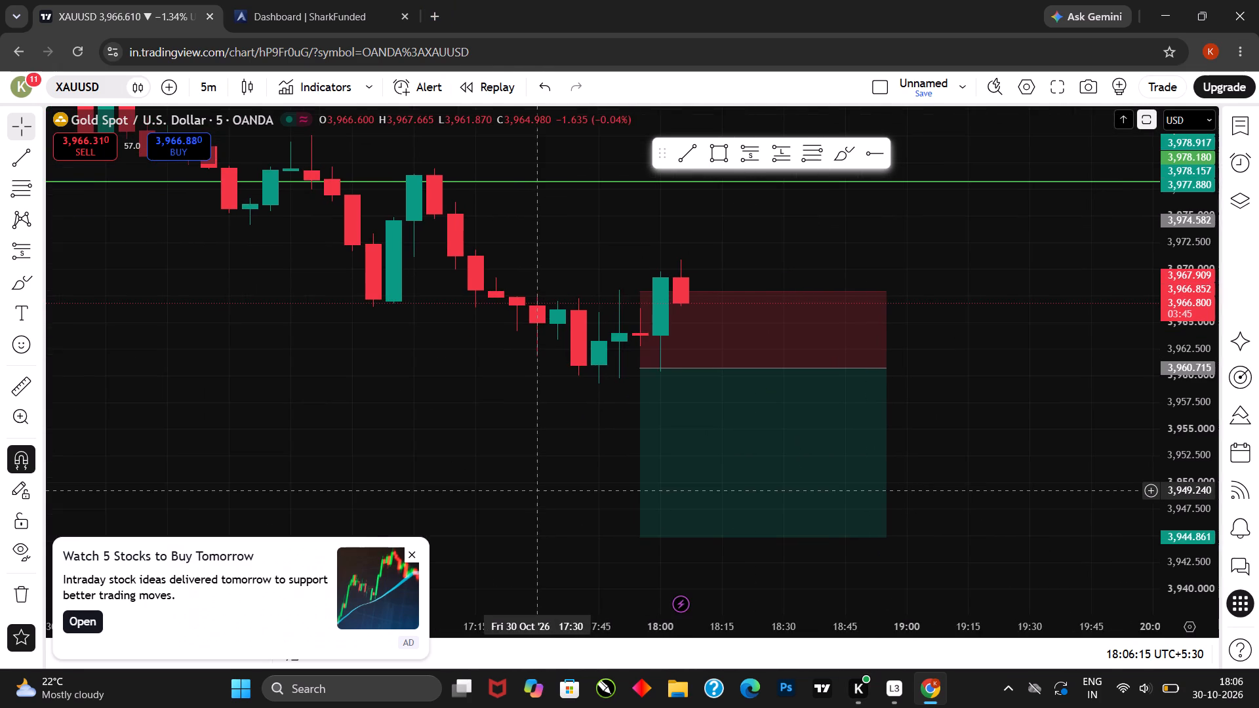
scroll(538, 488, "down", 3)
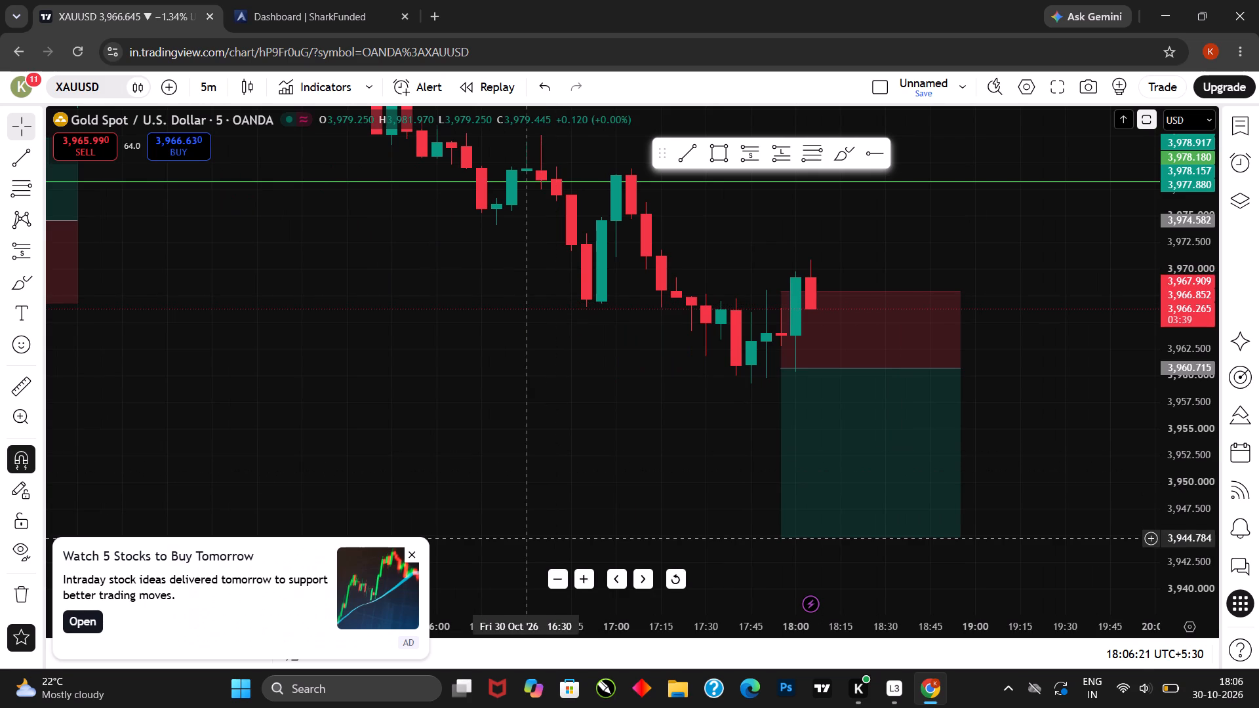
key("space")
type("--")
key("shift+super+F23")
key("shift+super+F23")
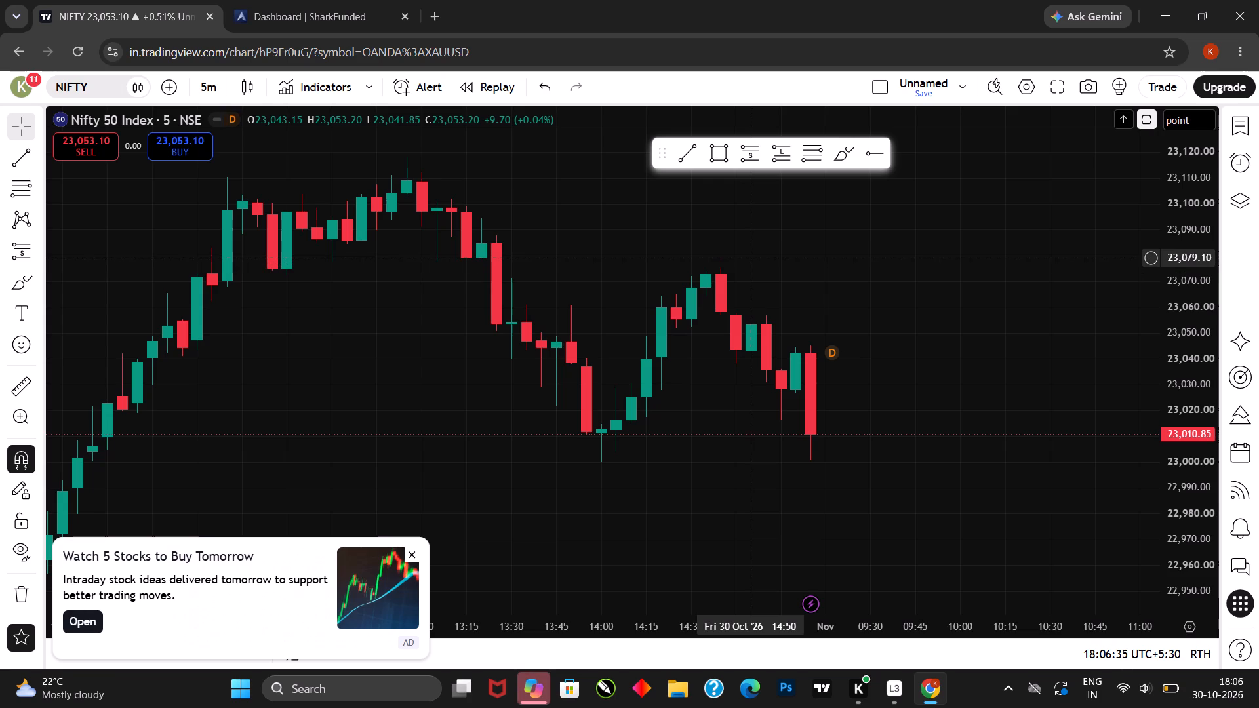
Switch the chart's symbol back to OANDA's XAUUSD, Gold Spot / U.S. Dollar.
left_click(98, 80)
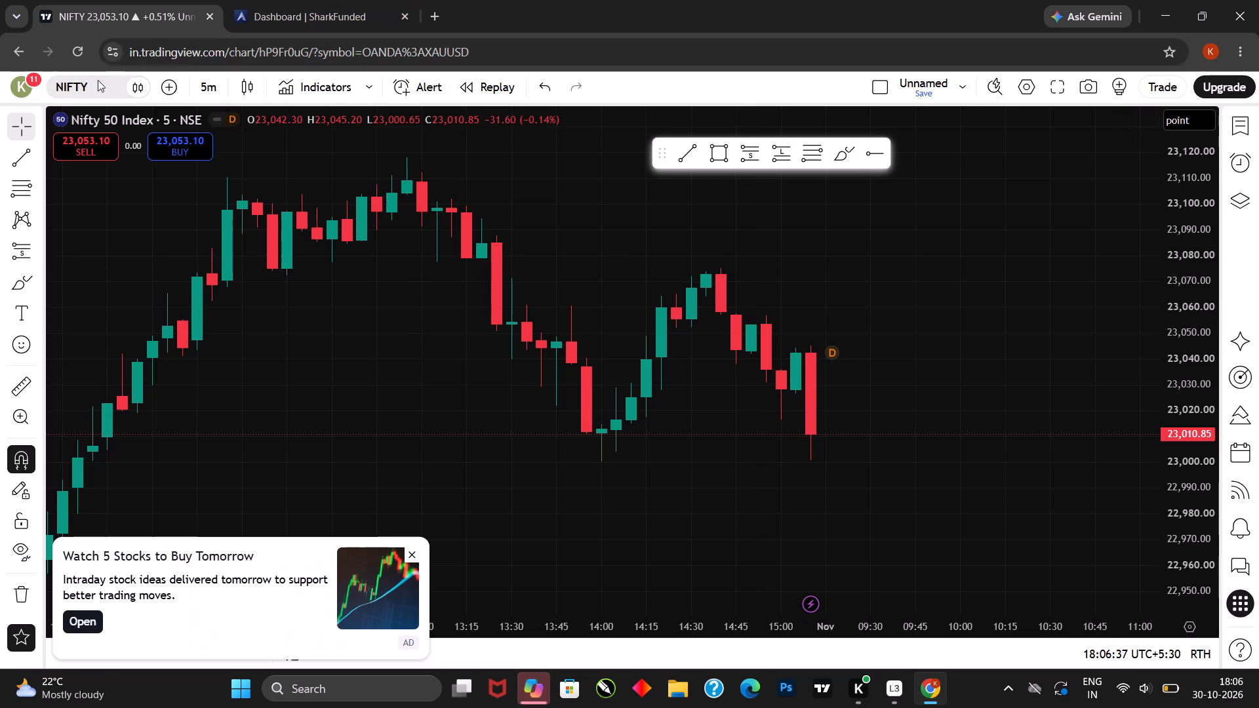
left_click(912, 122)
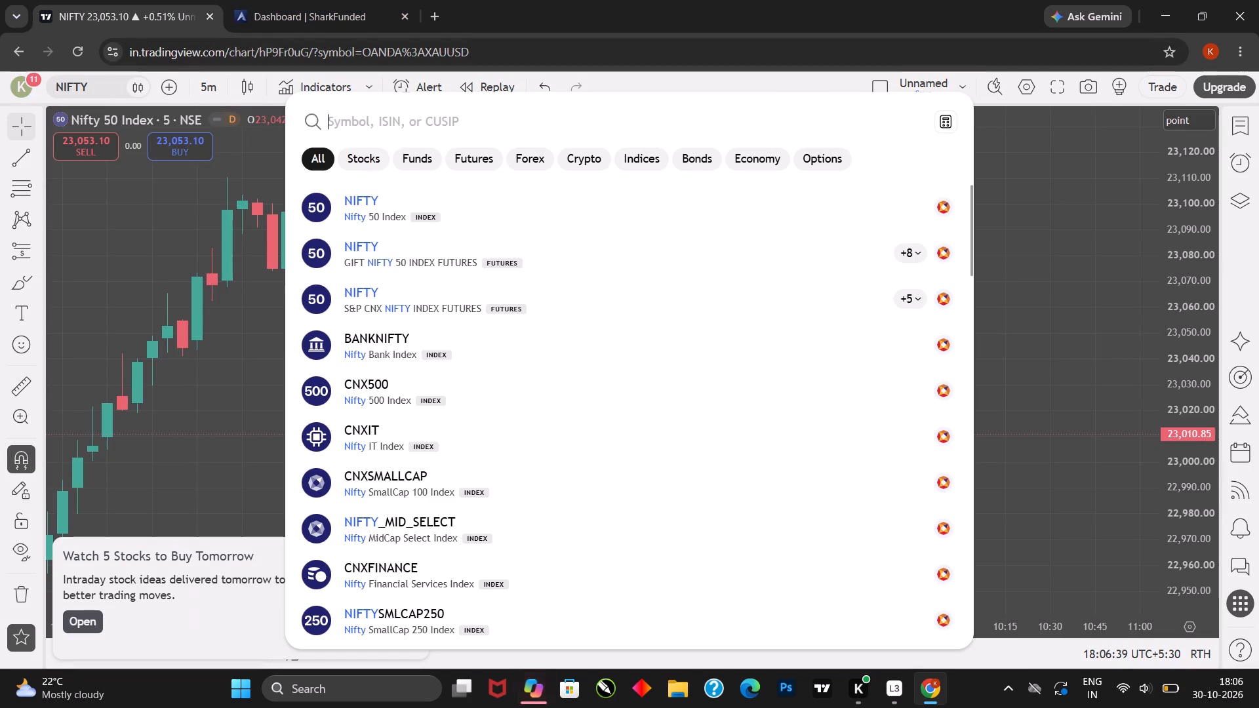
left_click(681, 223)
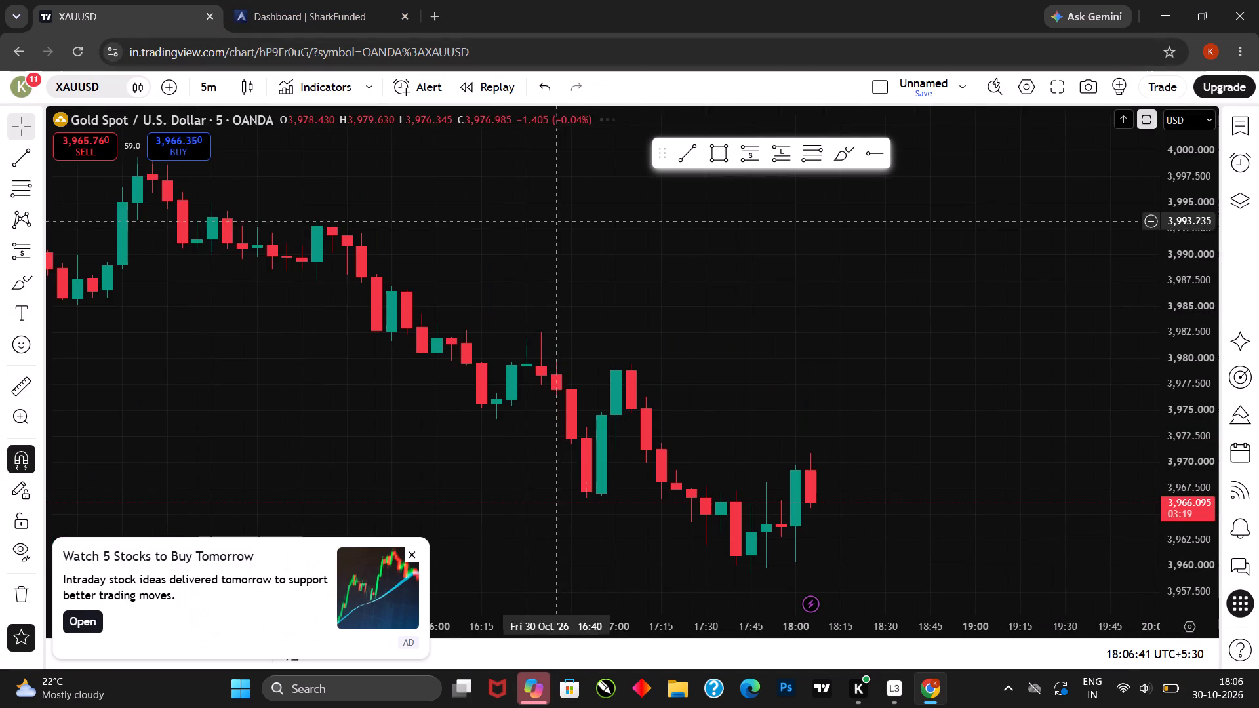
Examine the 18:05 candle alongside the afternoon decline, the green horizontal levels and the short position zones.
scroll(853, 418, "down", 3)
left_click_drag(876, 455, 852, 364)
scroll(872, 379, "up", 2)
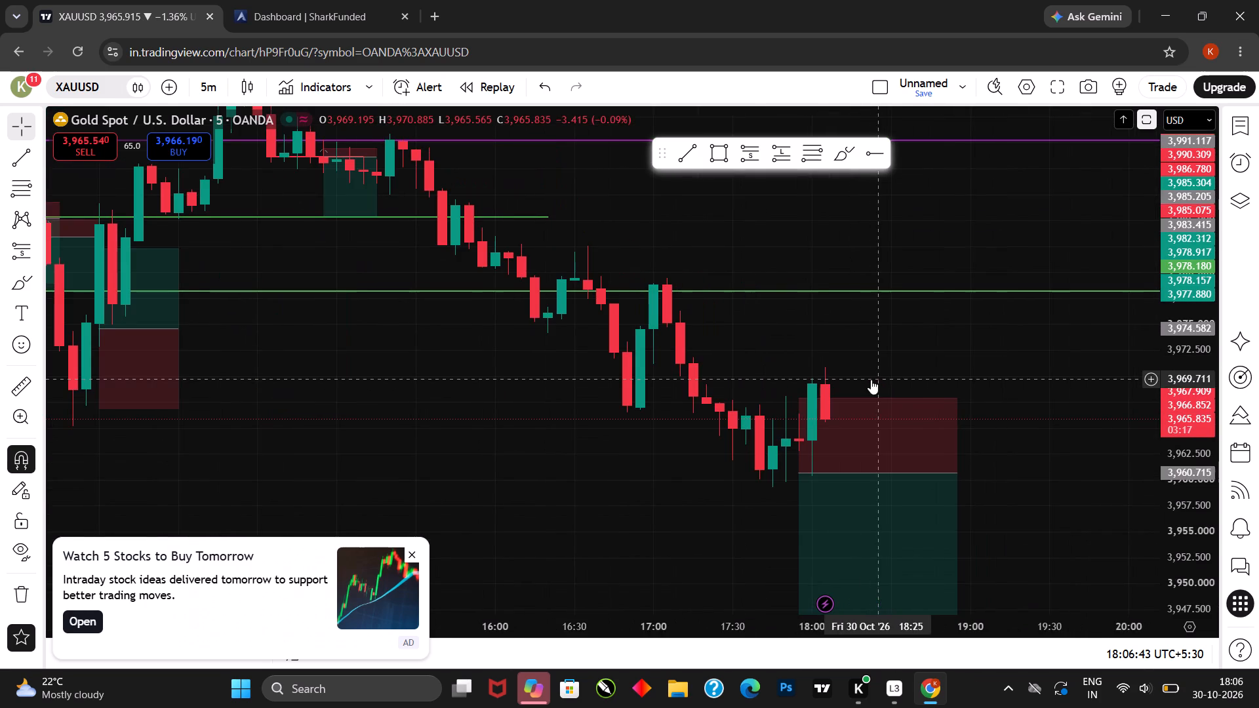
left_click(817, 374)
left_click_drag(817, 367, 825, 336)
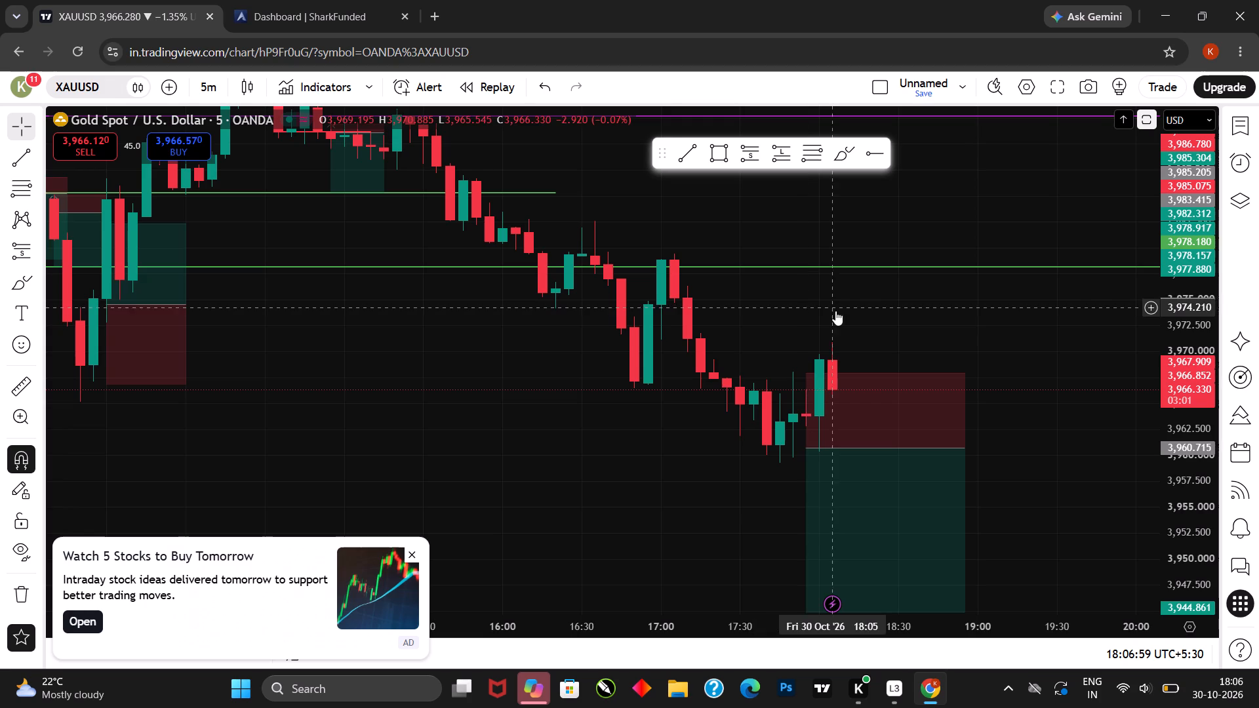
left_click_drag(730, 386, 786, 331)
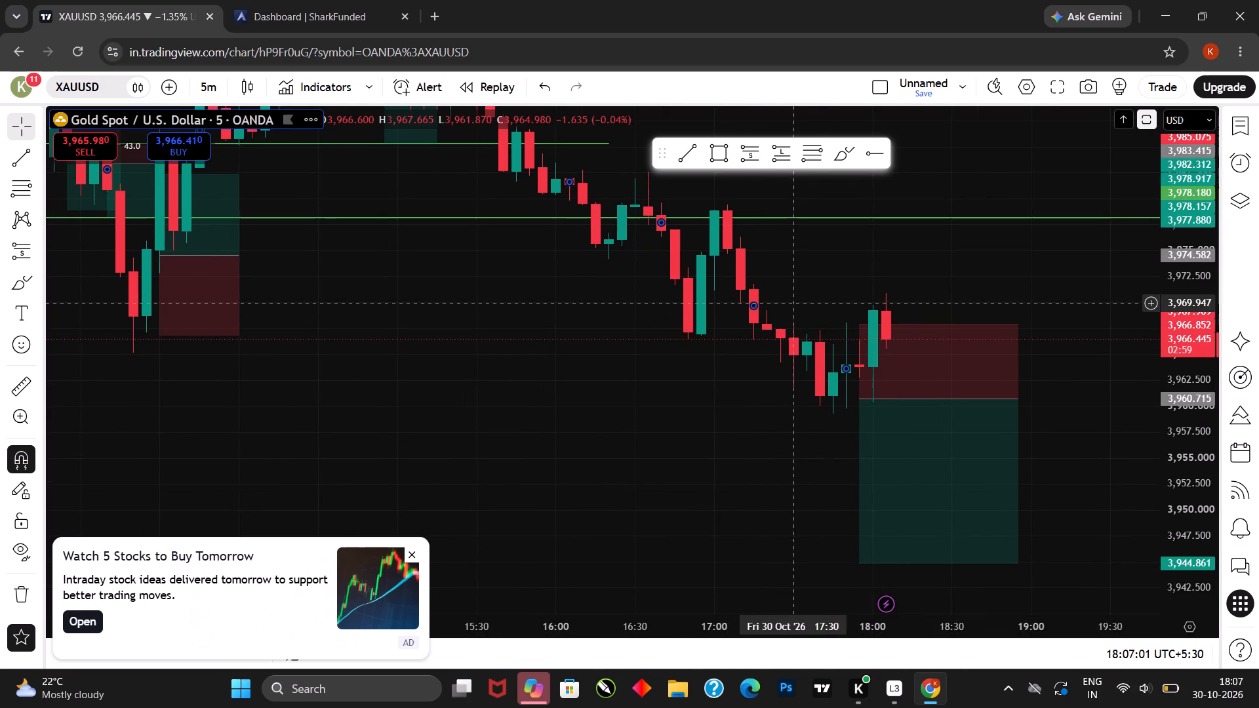
left_click_drag(681, 331, 652, 378)
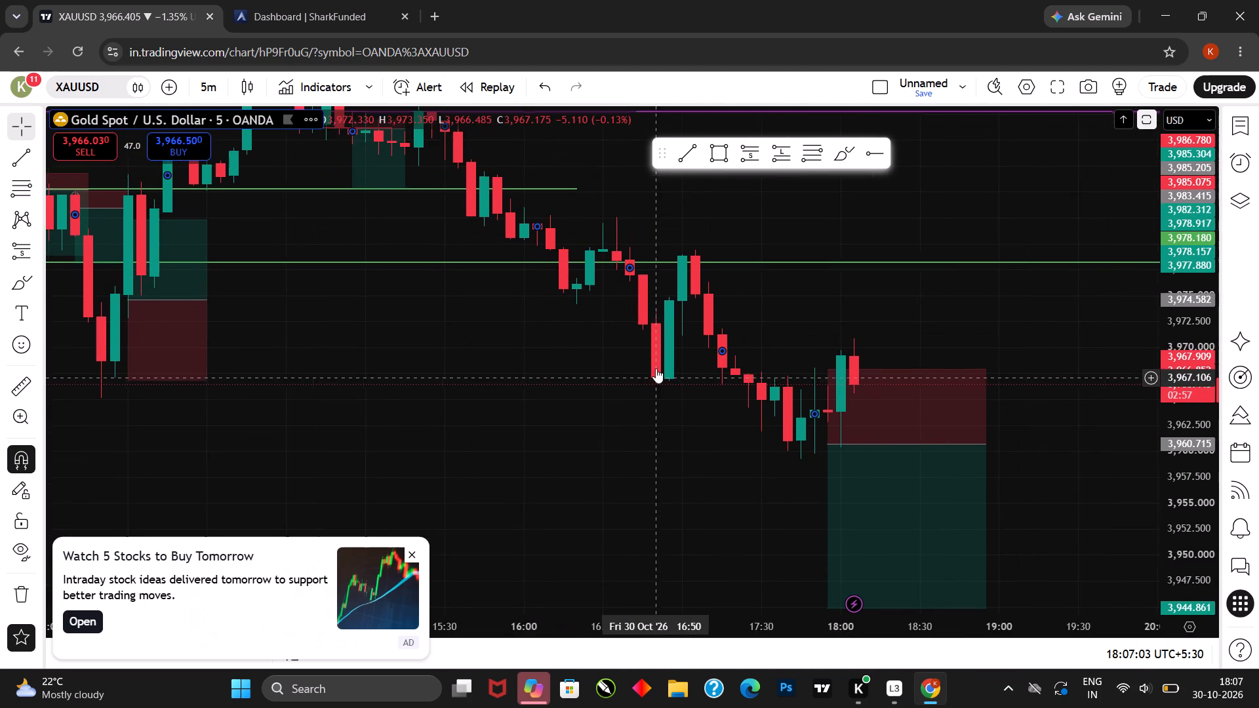
Examine the five-minute candles from 17:00 to 18:05 closely against the short position's stop and entry levels.
scroll(687, 327, "up", 1)
left_click_drag(677, 330, 635, 328)
scroll(642, 323, "up", 1)
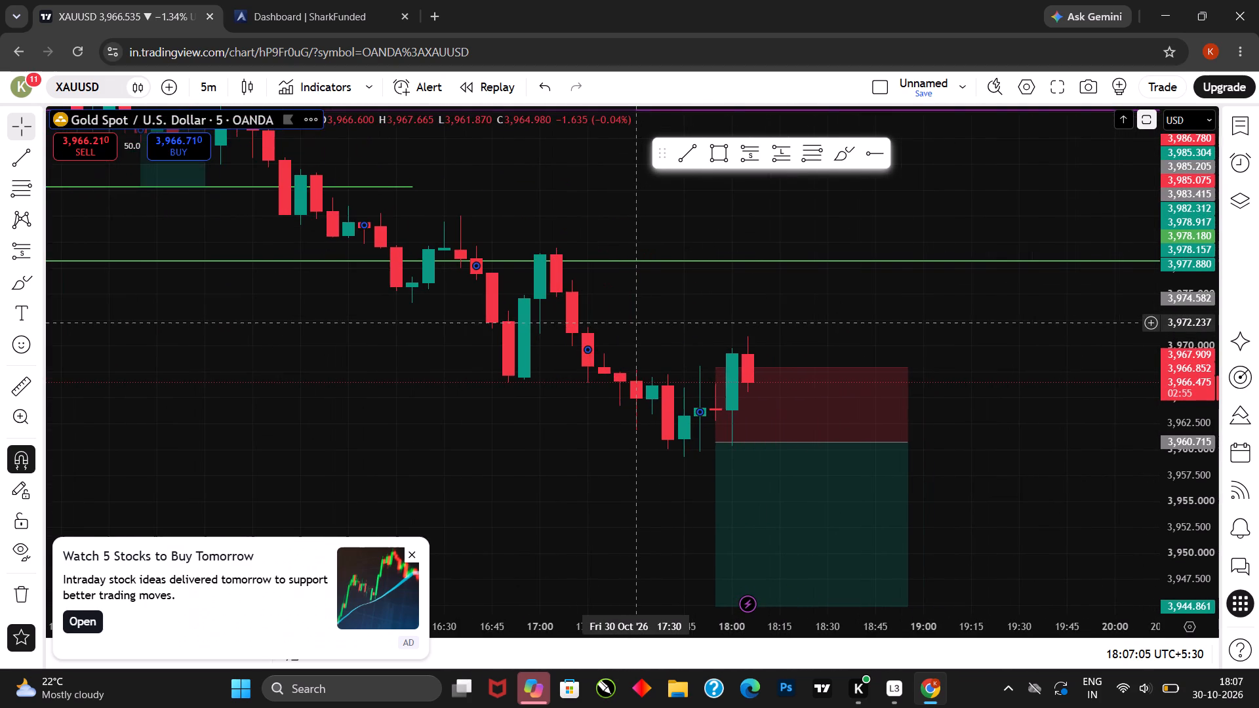
left_click_drag(637, 322, 645, 302)
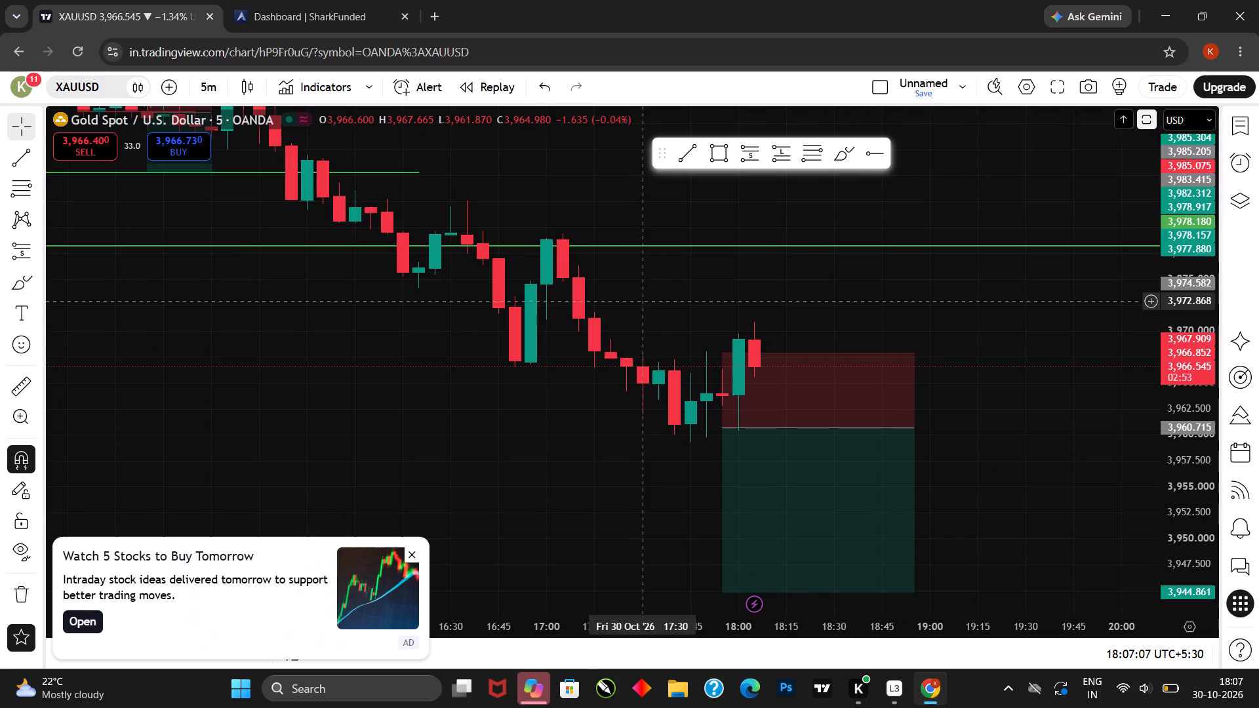
left_click_drag(573, 306, 624, 305)
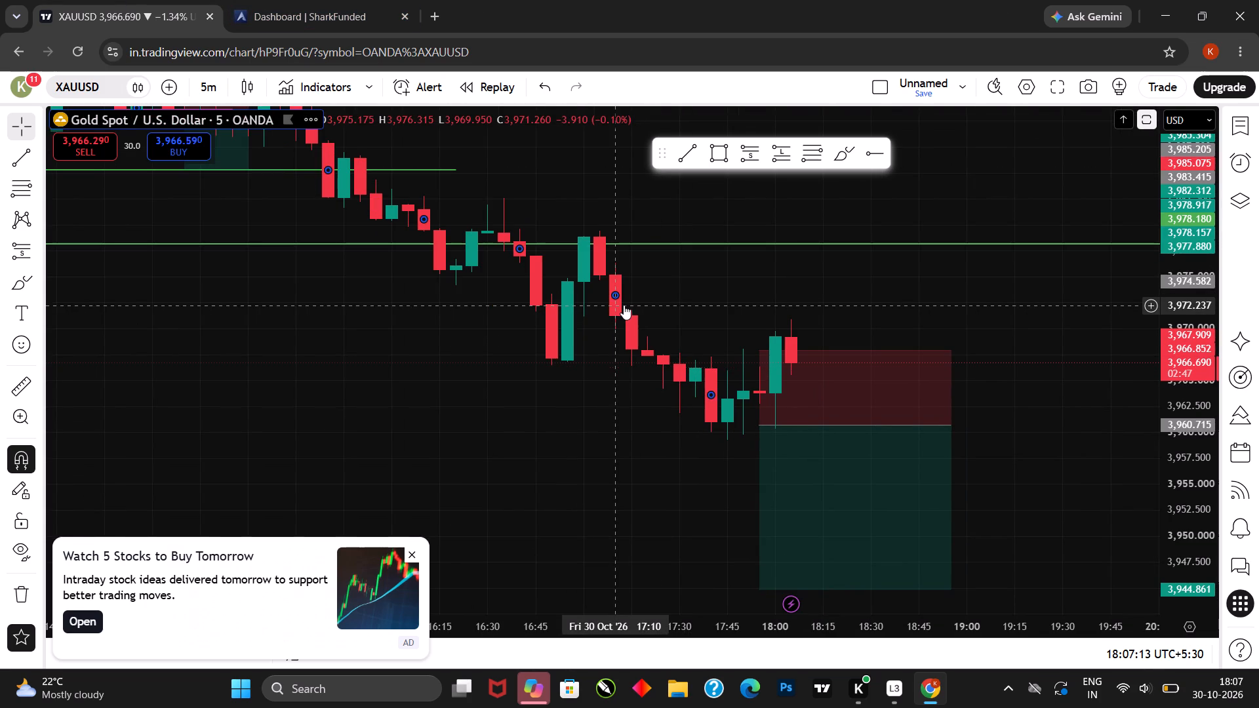
left_click_drag(700, 363, 711, 346)
left_click_drag(704, 361, 708, 363)
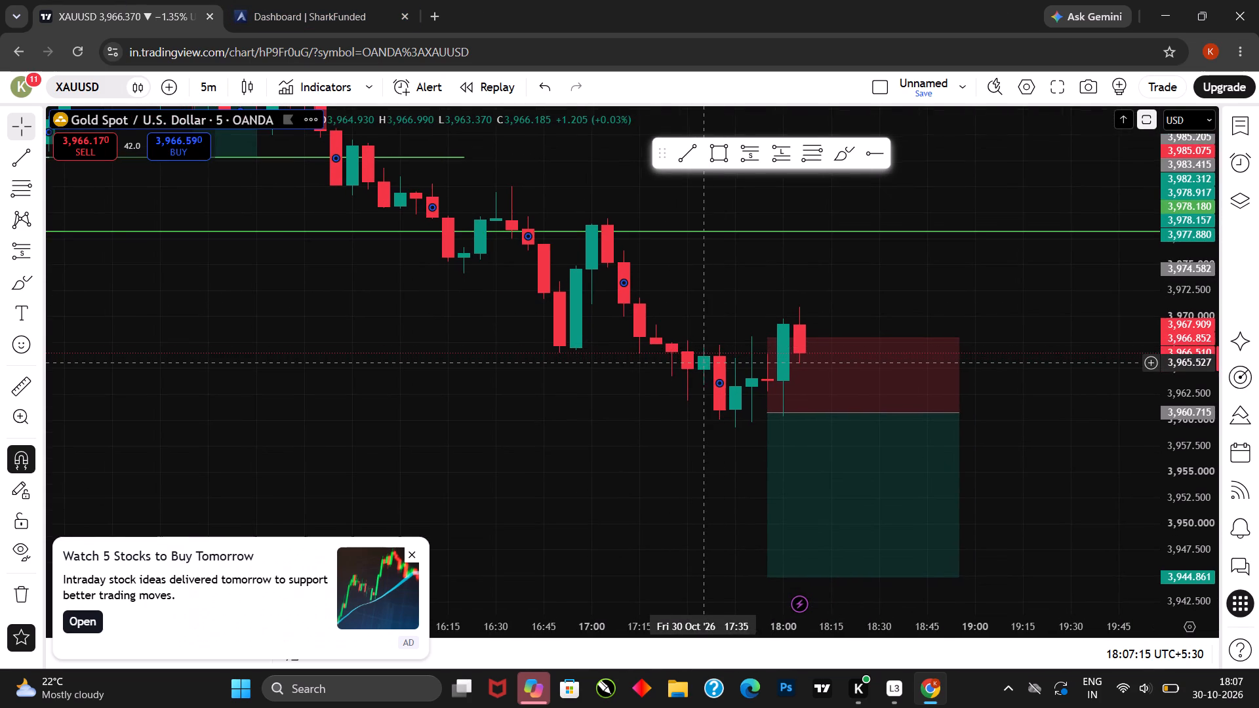
left_click_drag(708, 363, 716, 374)
left_click_drag(711, 375, 709, 391)
scroll(761, 387, "up", 3)
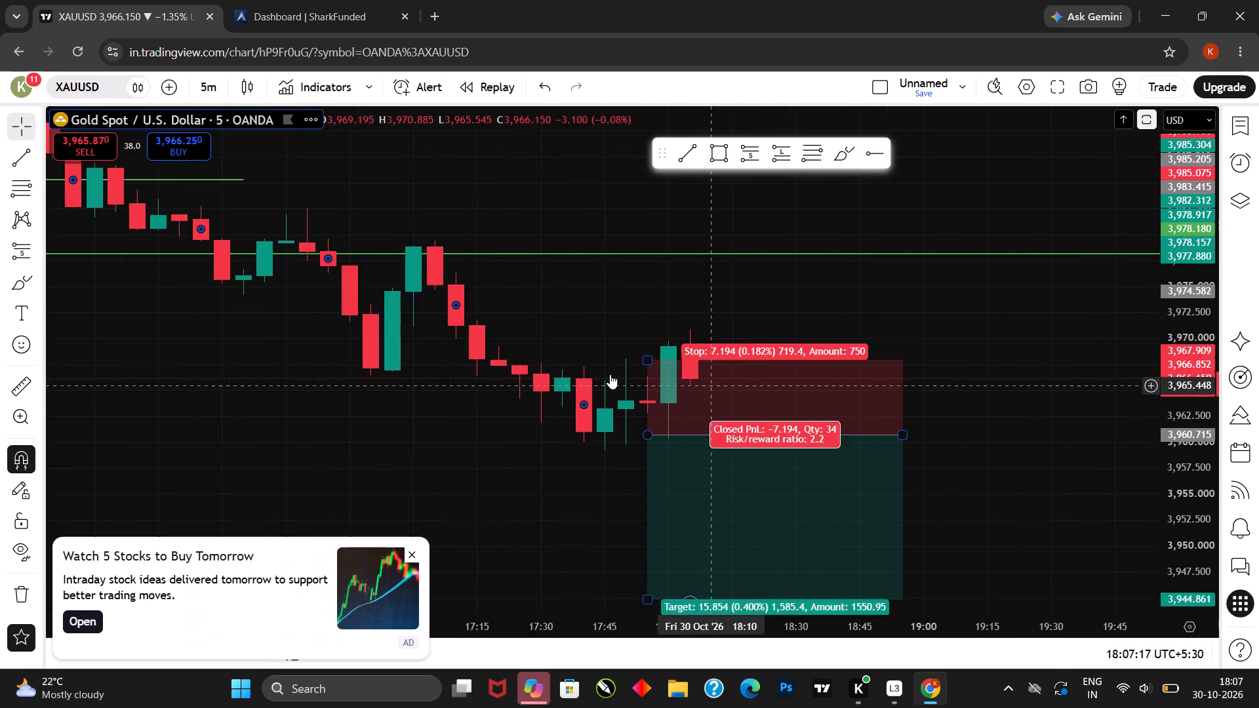
left_click_drag(559, 368, 562, 356)
left_click_drag(572, 406, 587, 398)
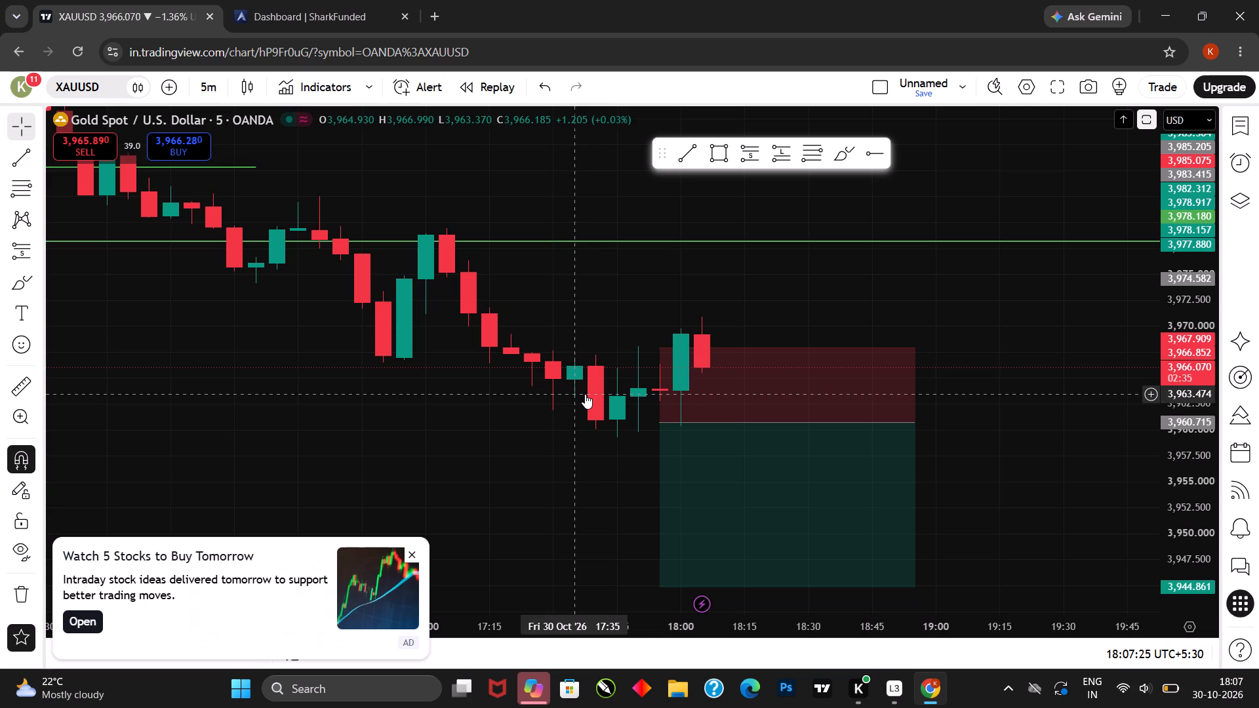
Draw a horizontal red trend line under the recent candle lows at about 3,960.92, spanning 17:25 to 18:55.
scroll(590, 381, "down", 4)
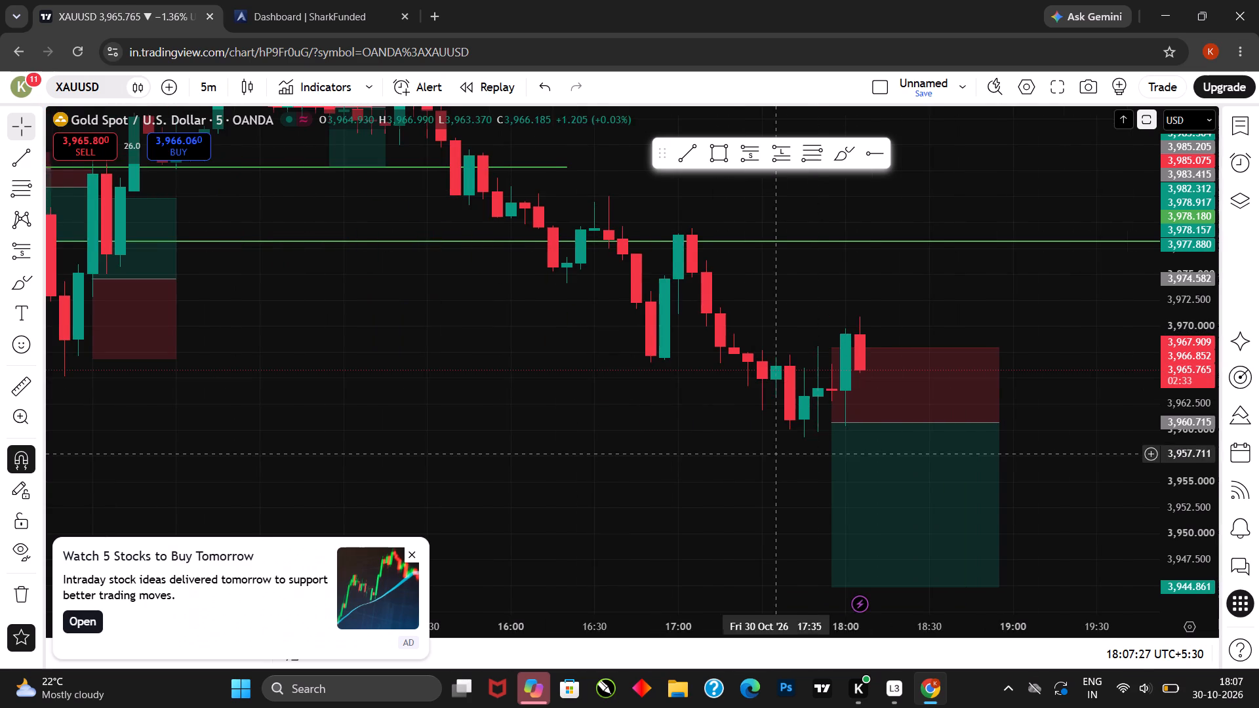
left_click_drag(771, 454, 742, 440)
left_click(16, 156)
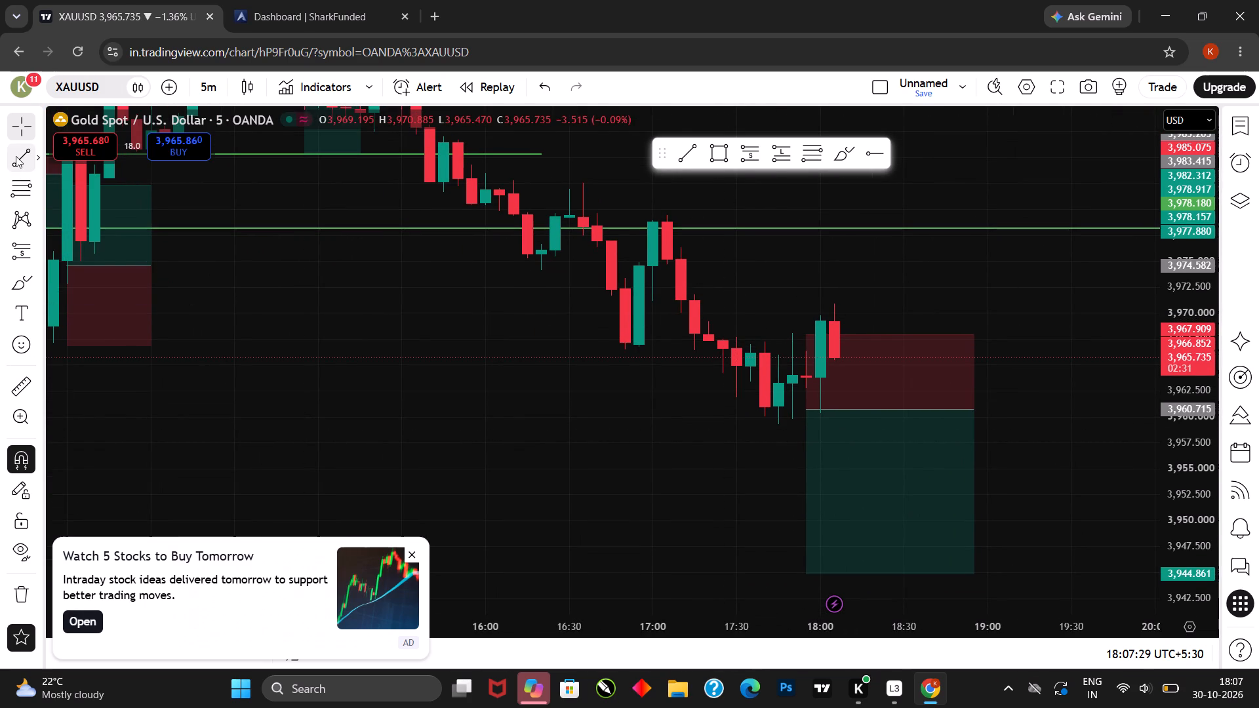
left_click(756, 408)
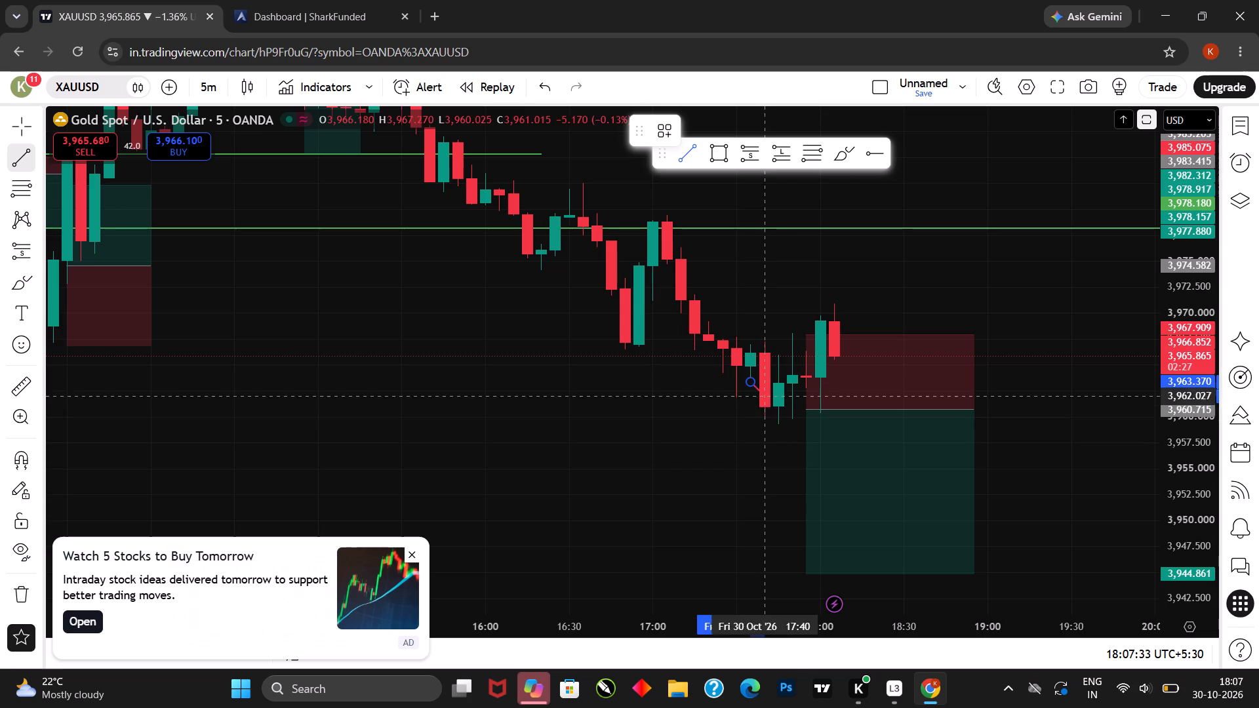
left_click(999, 376, "shift")
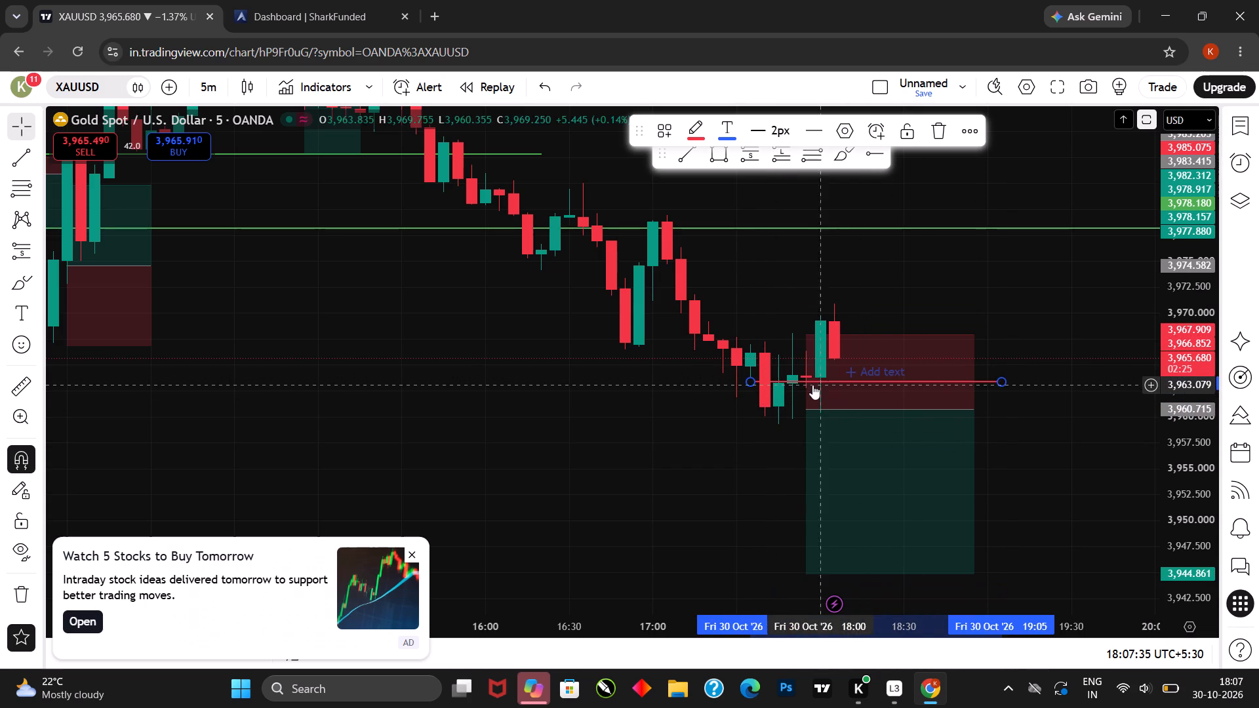
left_click_drag(799, 382, 760, 408)
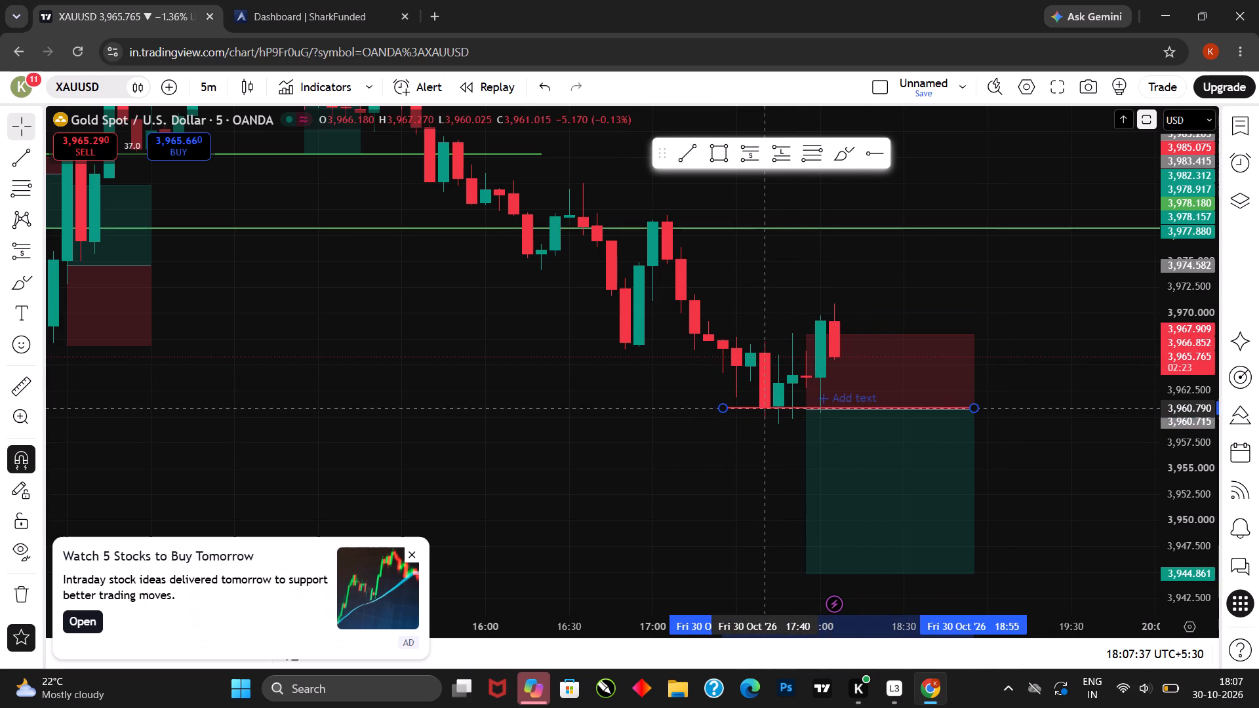
left_click_drag(760, 408, 760, 408)
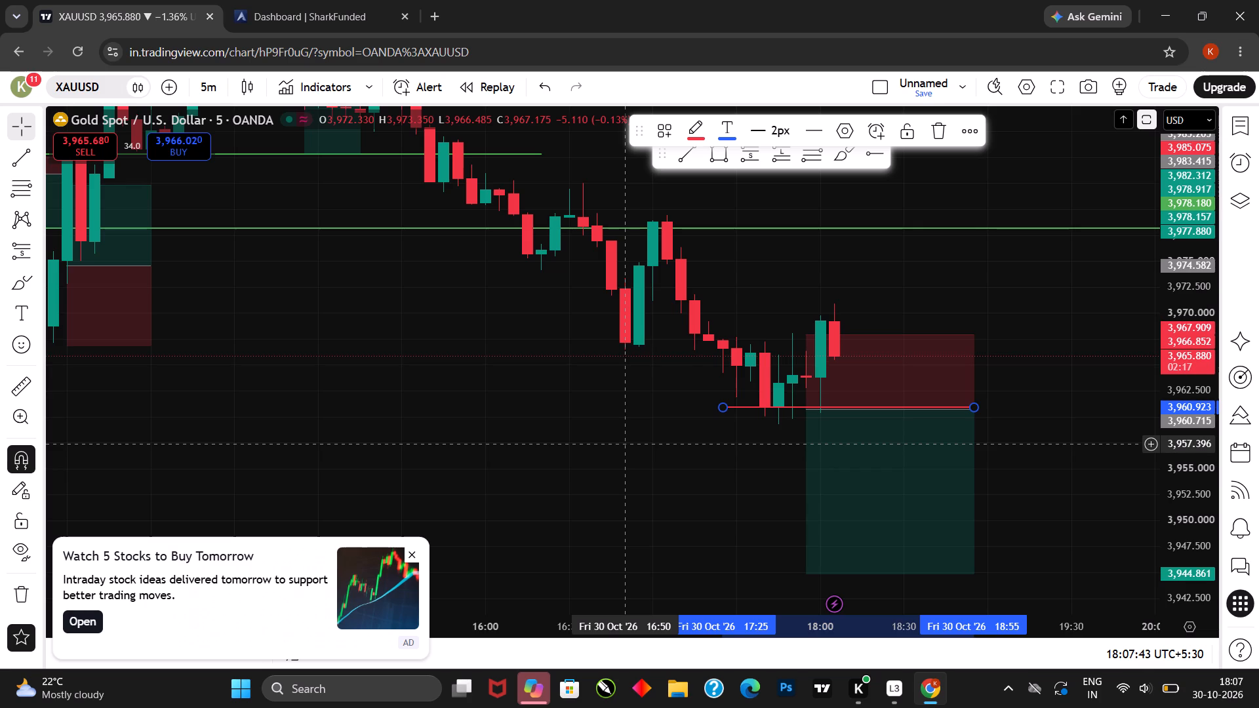
Examine the five-minute candles around 18:00 against the red support line and the short position zones.
left_click_drag(629, 444, 642, 425)
scroll(765, 397, "up", 2)
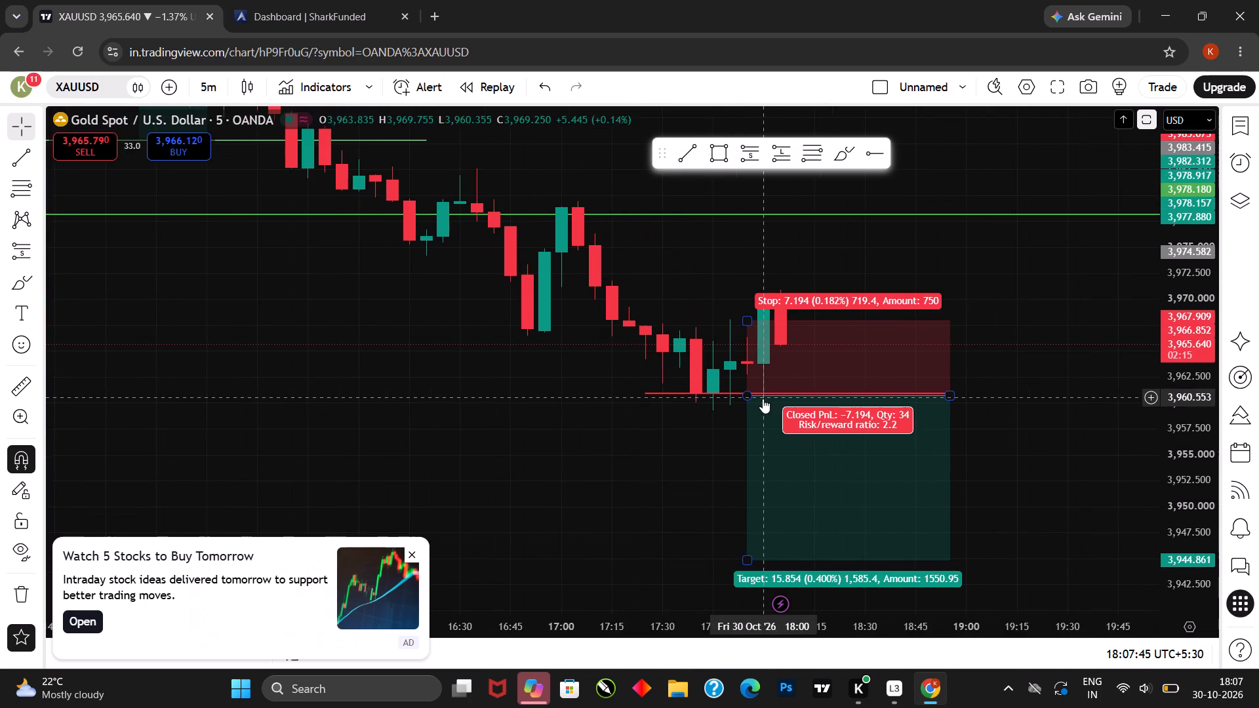
left_click_drag(690, 429, 657, 412)
left_click_drag(658, 412, 641, 404)
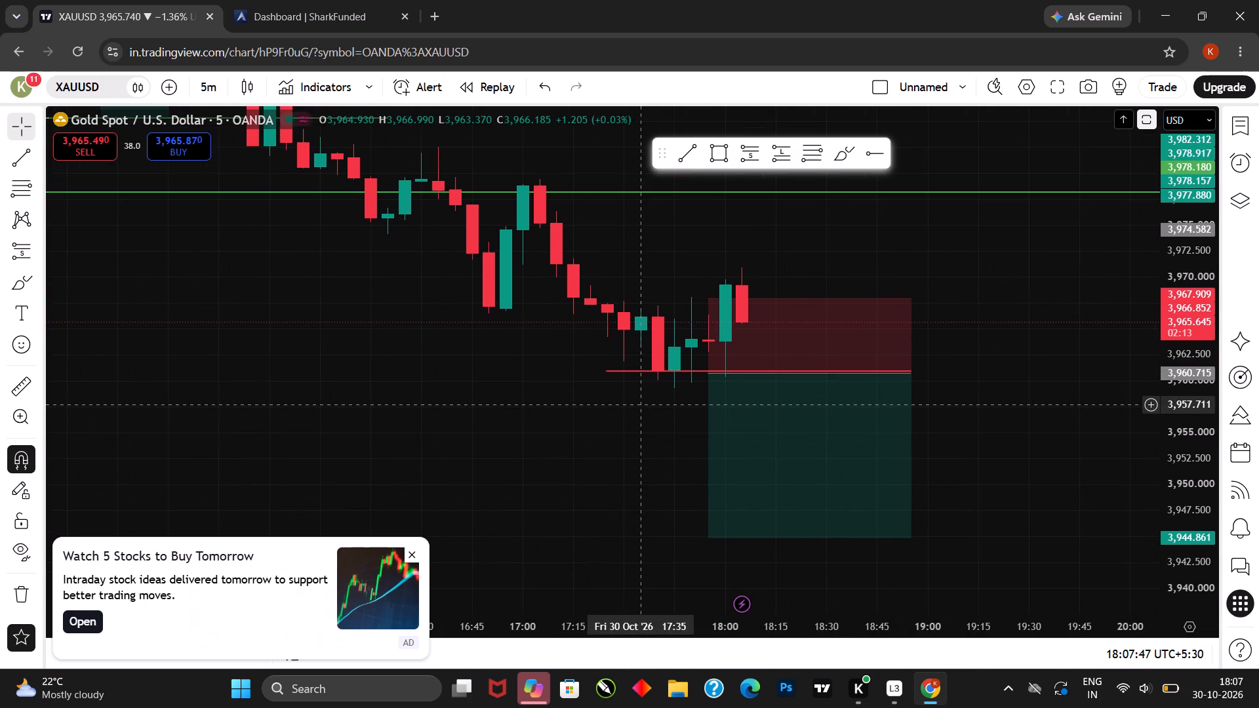
left_click_drag(646, 404, 622, 400)
left_click_drag(626, 400, 633, 414)
left_click(633, 414)
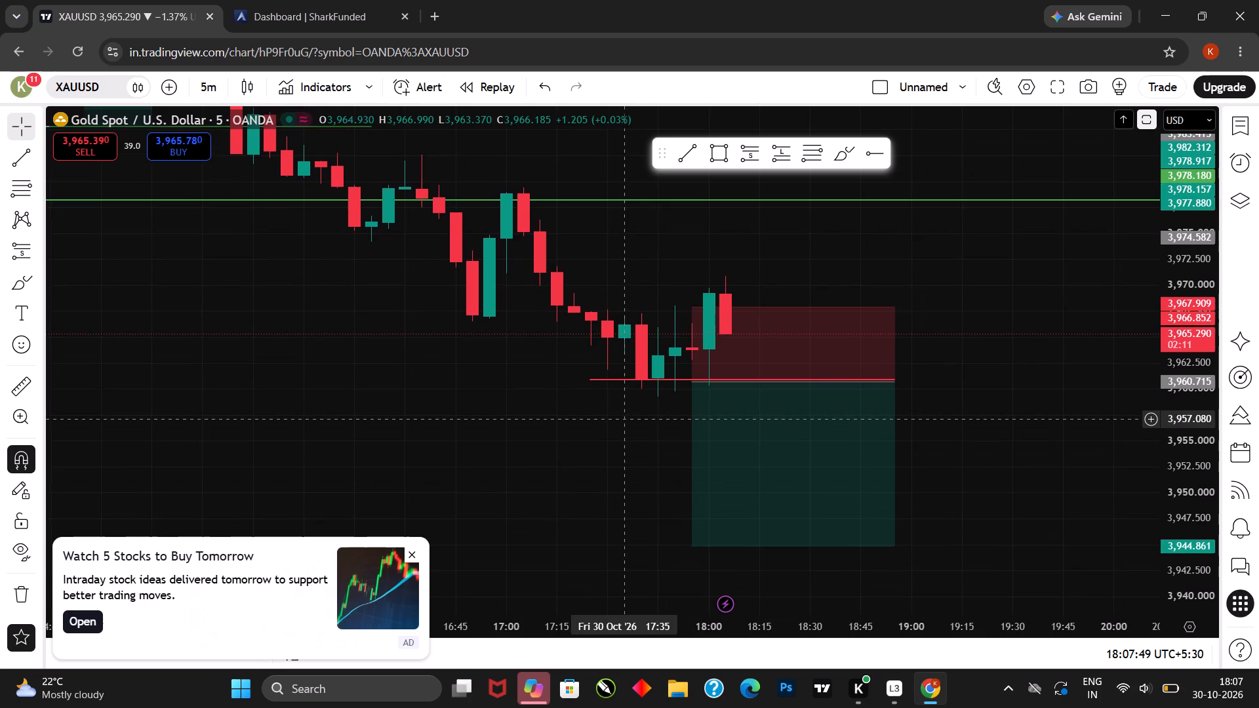
left_click_drag(639, 412, 629, 427)
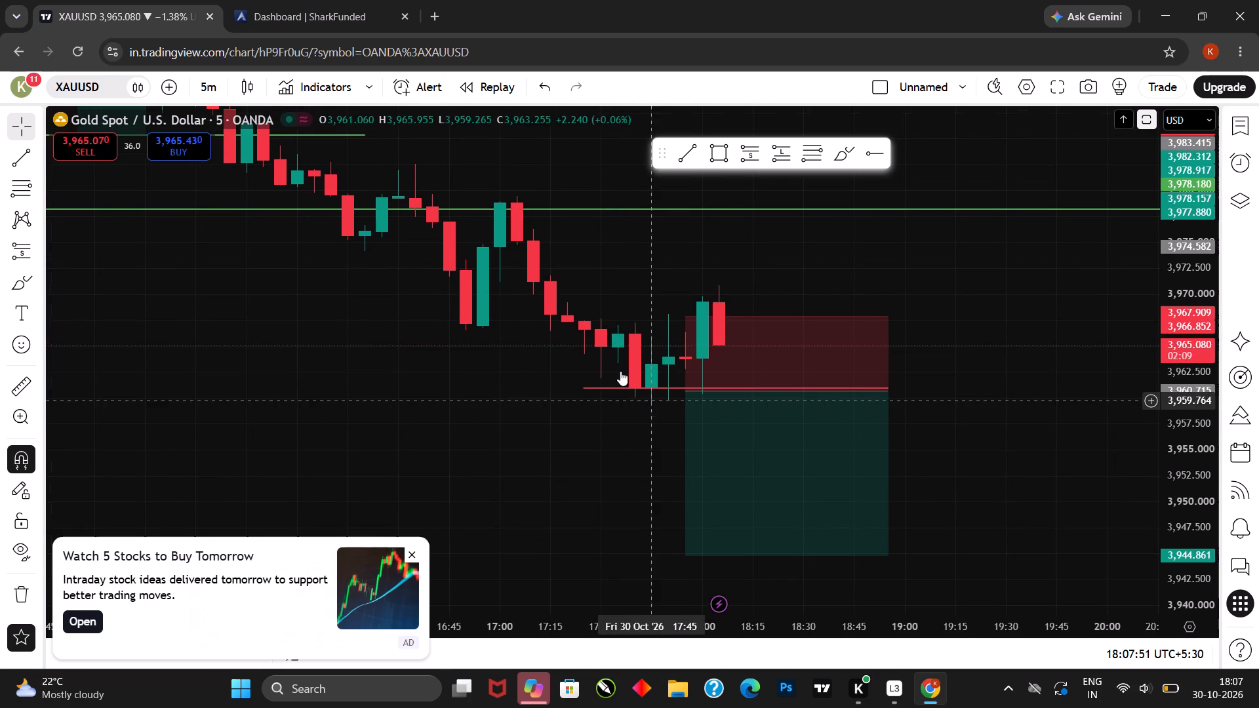
Switch the XAUUSD chart to the 1-minute interval and show the price action from about 17:00.
left_click(208, 93)
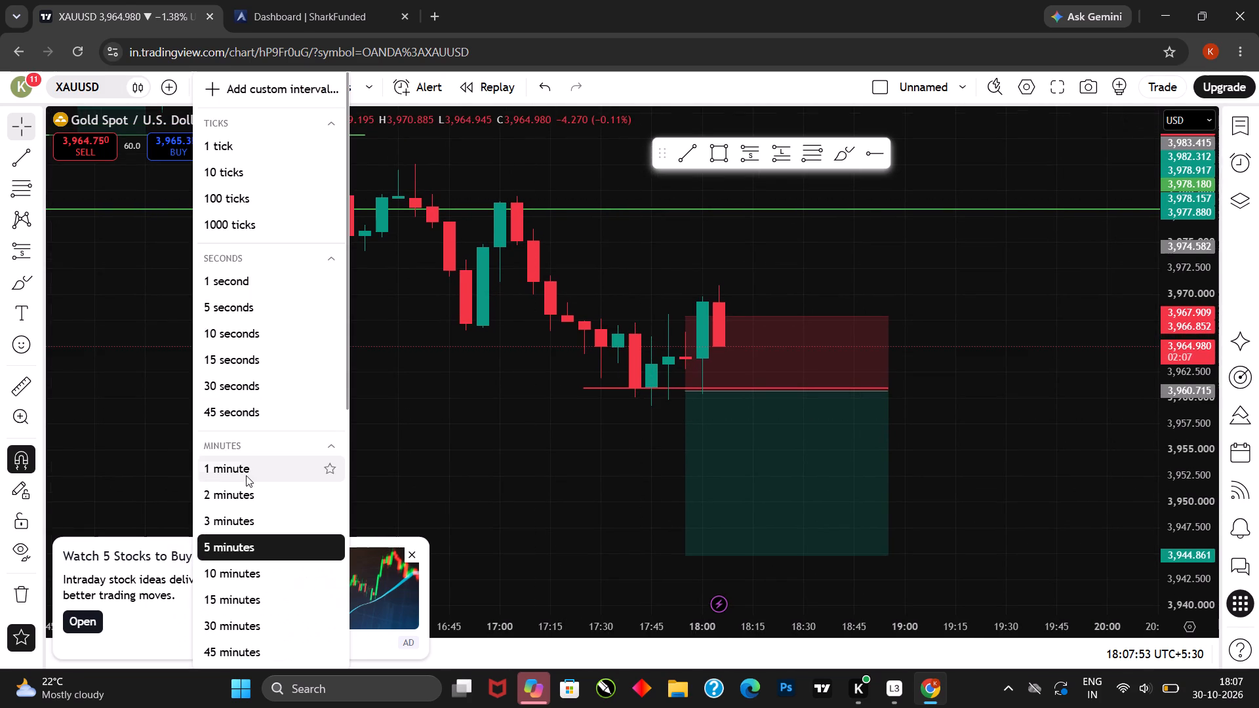
left_click(246, 476)
scroll(697, 334, "down", 2)
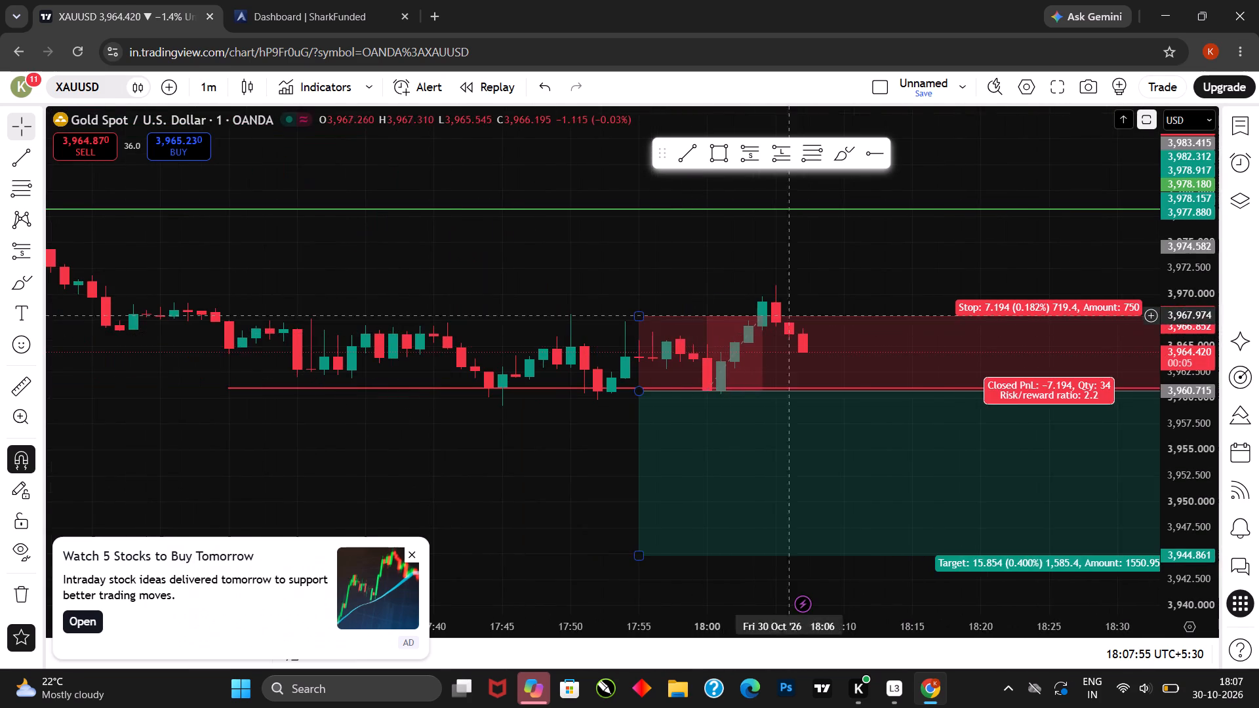
scroll(858, 279, "down", 5)
left_click_drag(918, 275, 898, 274)
left_click_drag(872, 274, 791, 272)
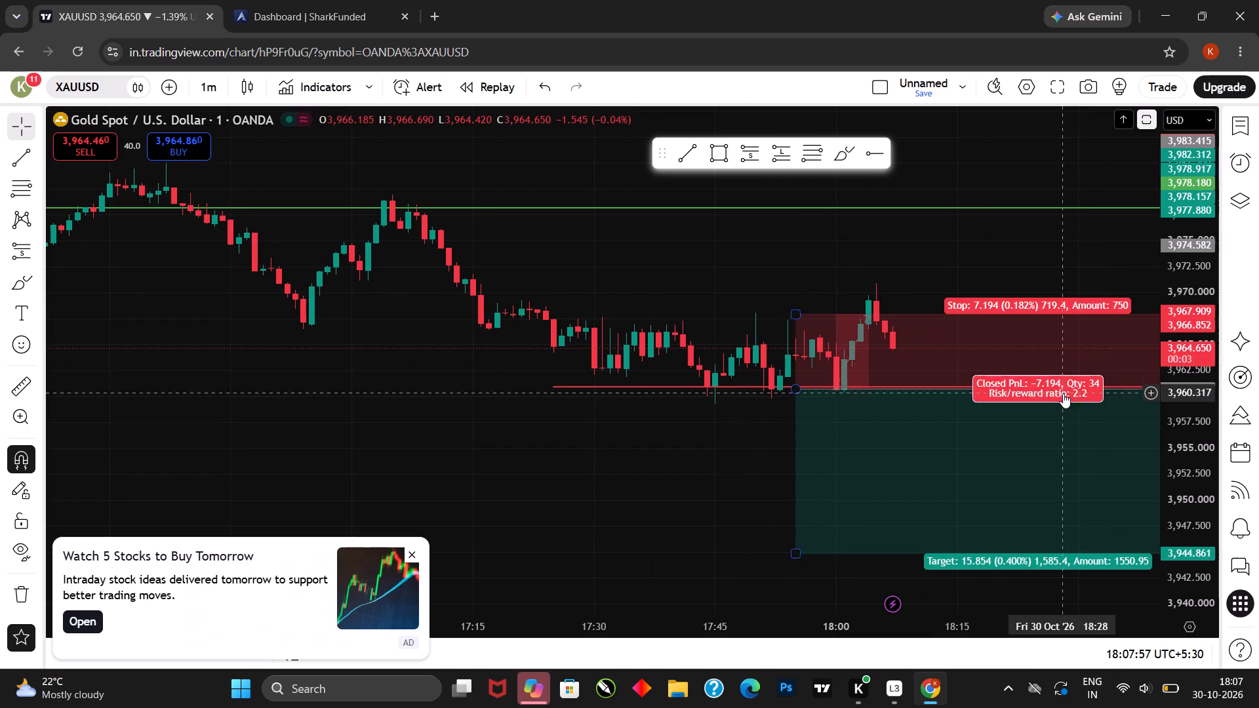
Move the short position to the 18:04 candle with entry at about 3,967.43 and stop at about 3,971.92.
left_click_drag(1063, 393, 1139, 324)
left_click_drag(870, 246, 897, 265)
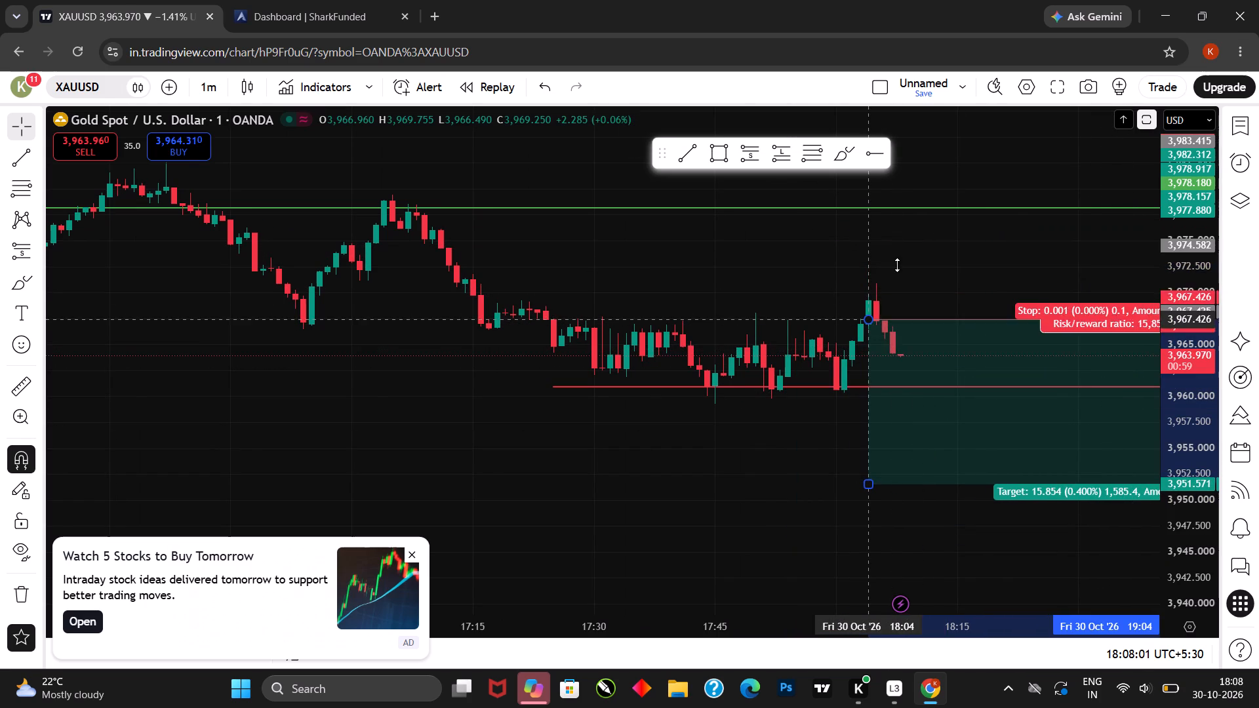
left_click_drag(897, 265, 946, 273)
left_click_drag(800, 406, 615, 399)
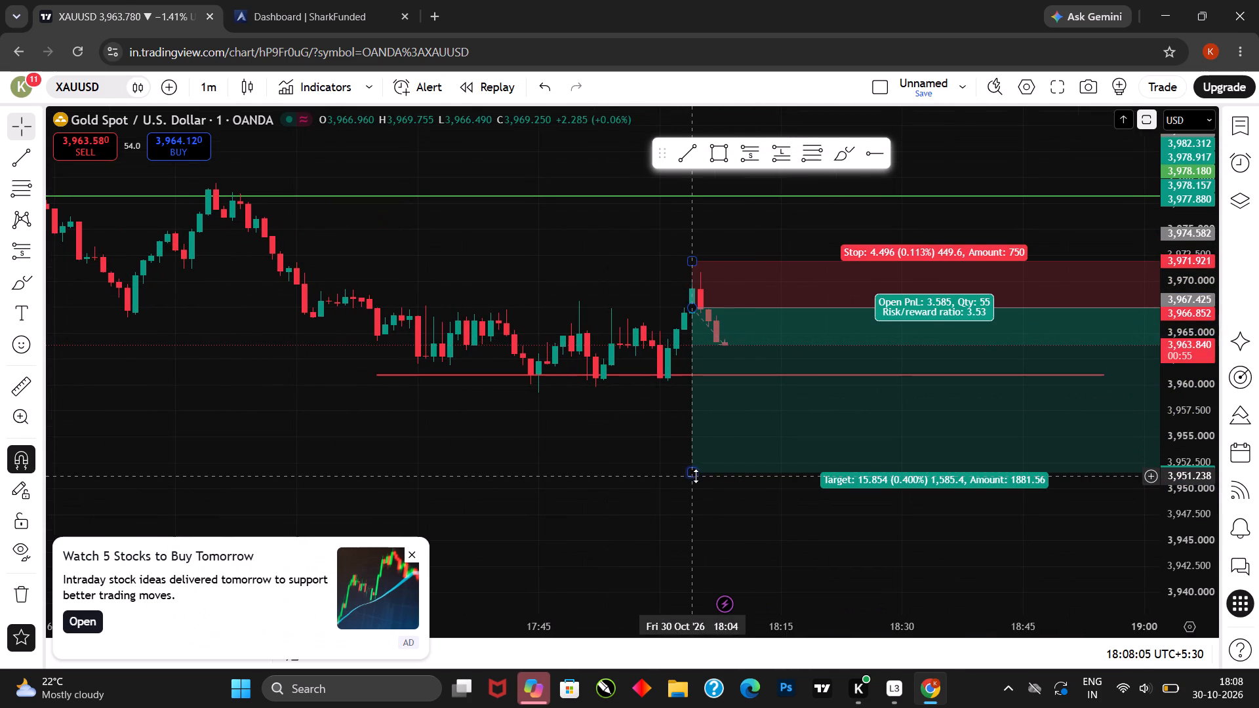
Move the short position's entry onto the red line at about 3,961.03, starting at 18:05, with its target at about 3,952.26.
left_click_drag(696, 476, 738, 349)
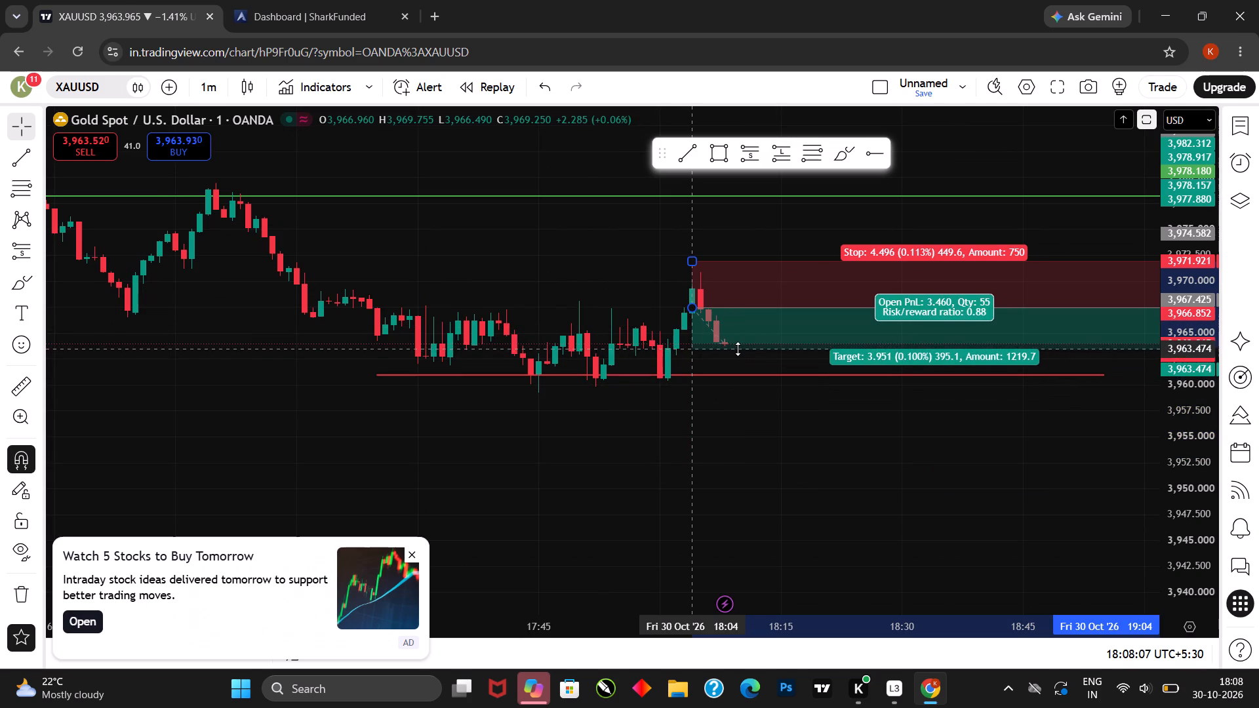
left_click_drag(738, 349, 775, 403)
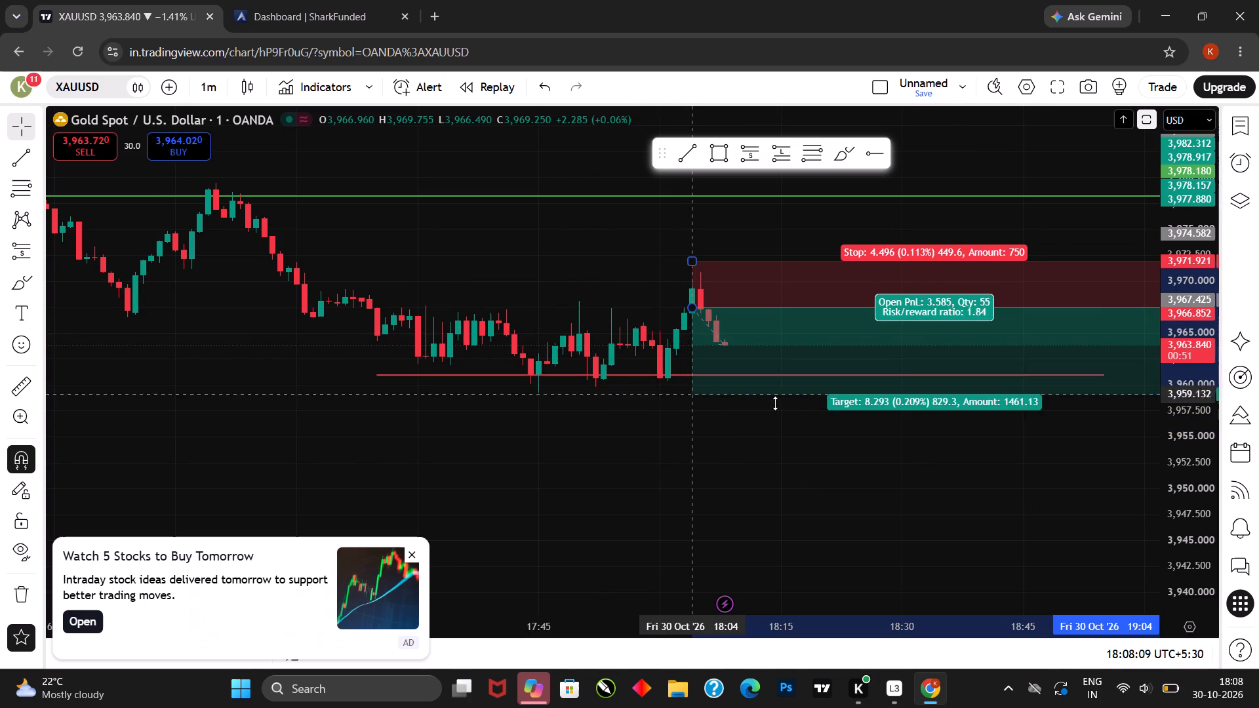
left_click_drag(775, 403, 781, 417)
left_click_drag(777, 378, 795, 432)
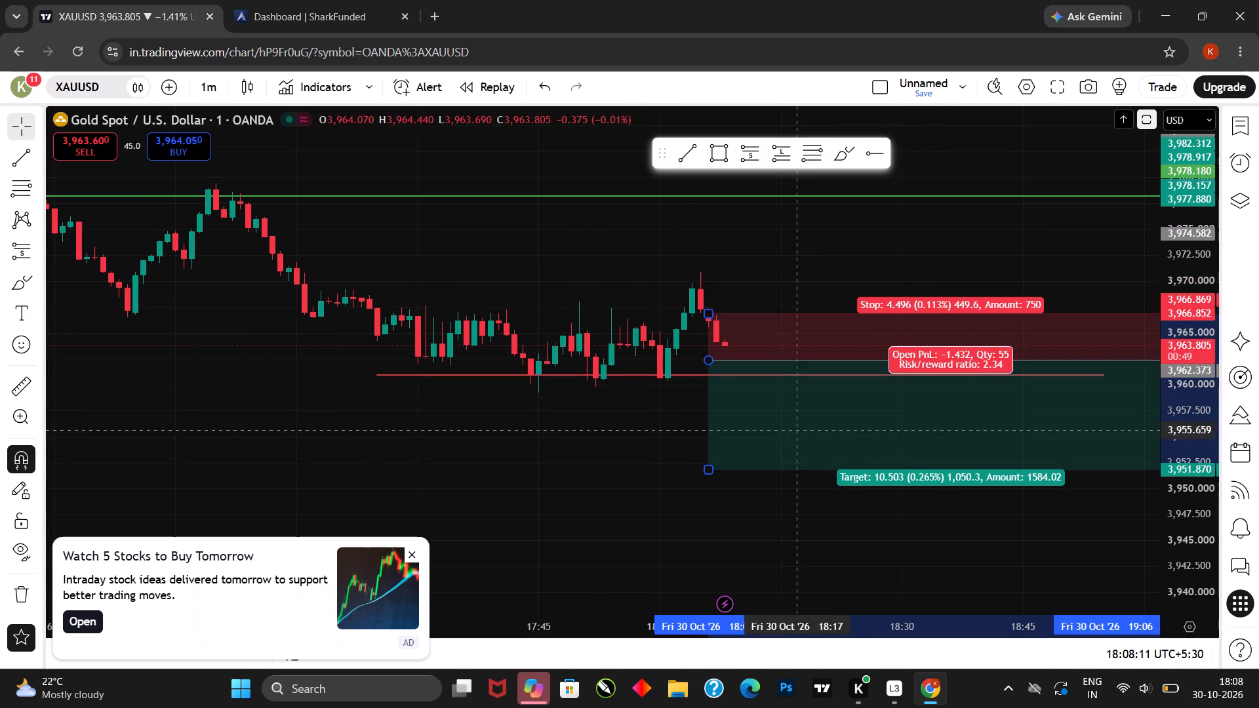
left_click_drag(795, 432, 792, 444)
left_click_drag(702, 482, 803, 467)
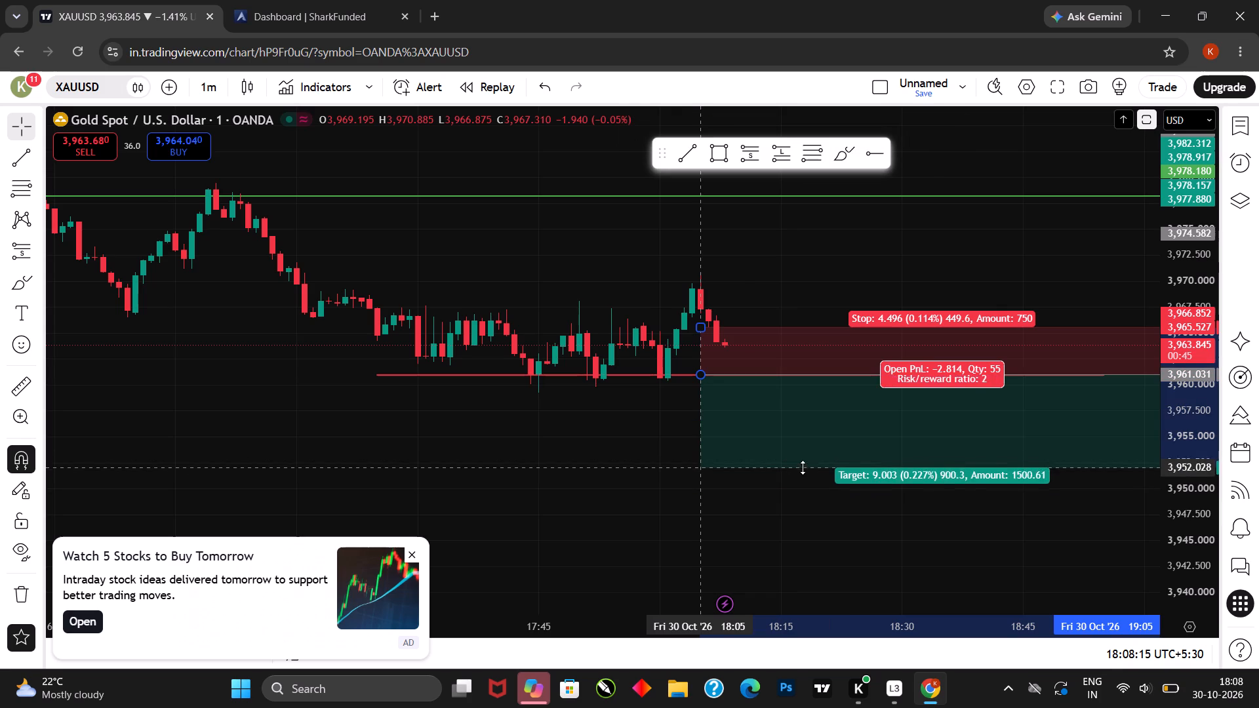
left_click_drag(803, 467, 824, 442)
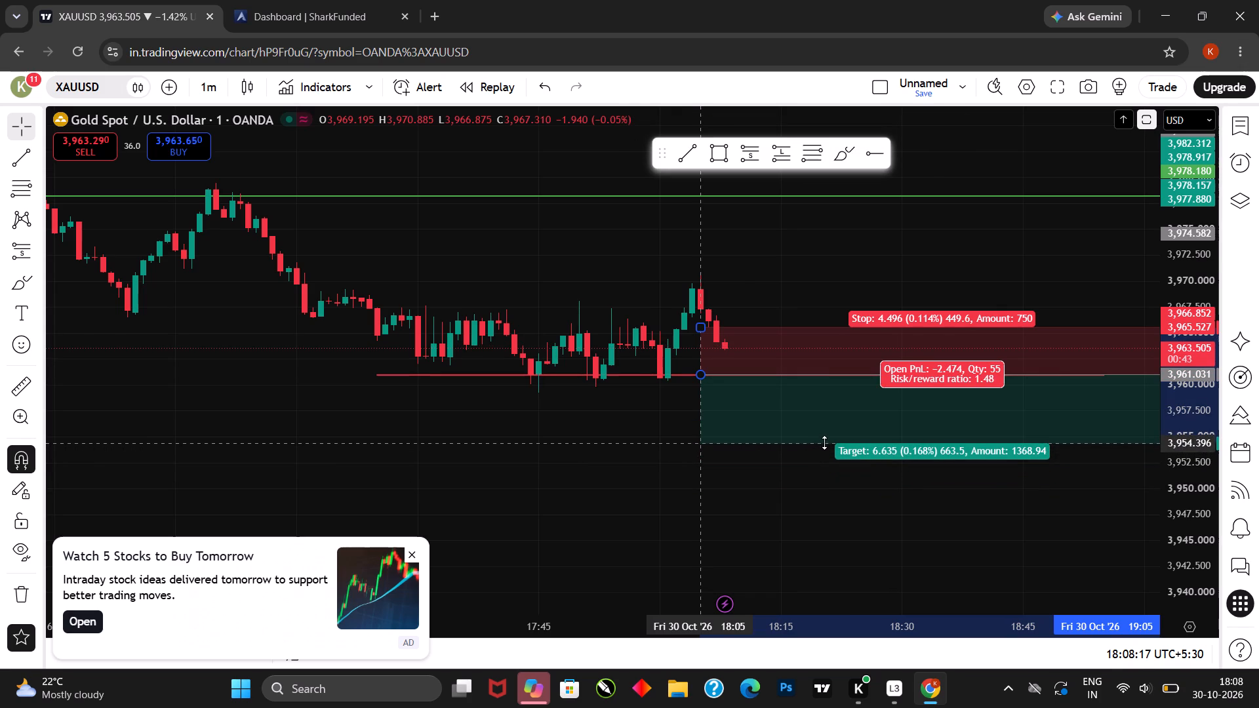
left_click_drag(824, 442, 839, 465)
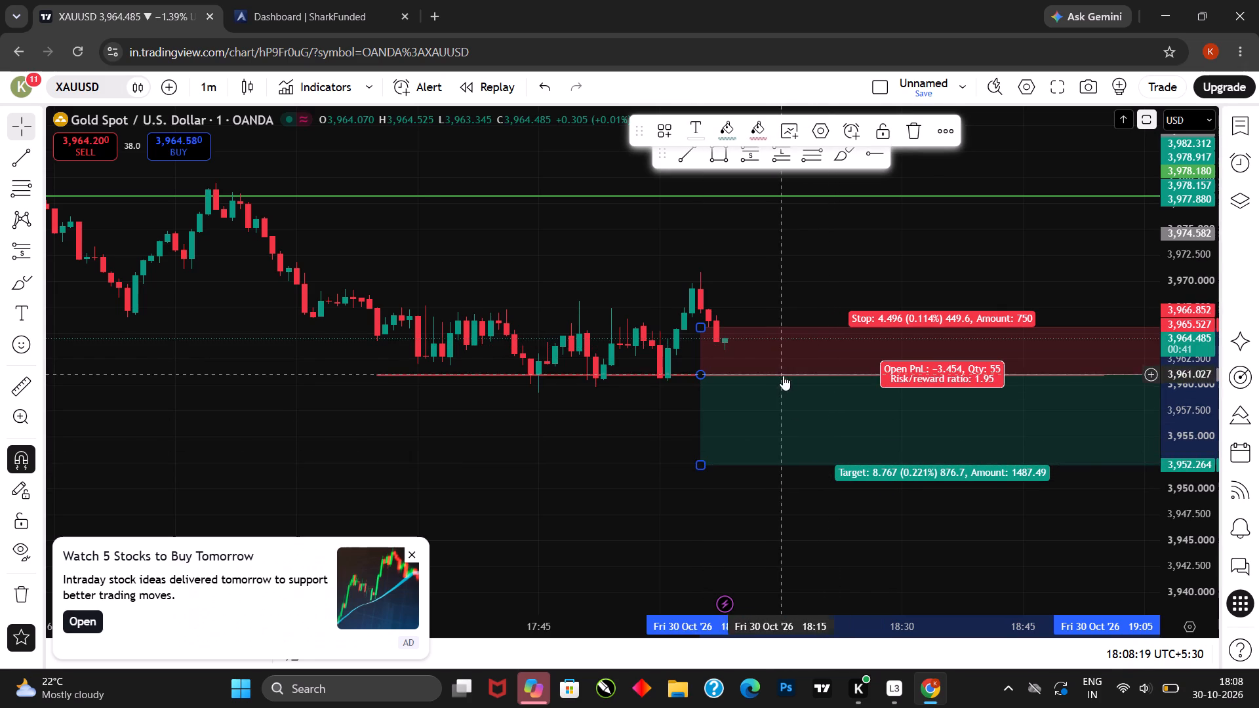
Shorten the short position in time so that it ends at about 18:45.
scroll(795, 377, "down", 5)
left_click_drag(790, 435, 419, 386)
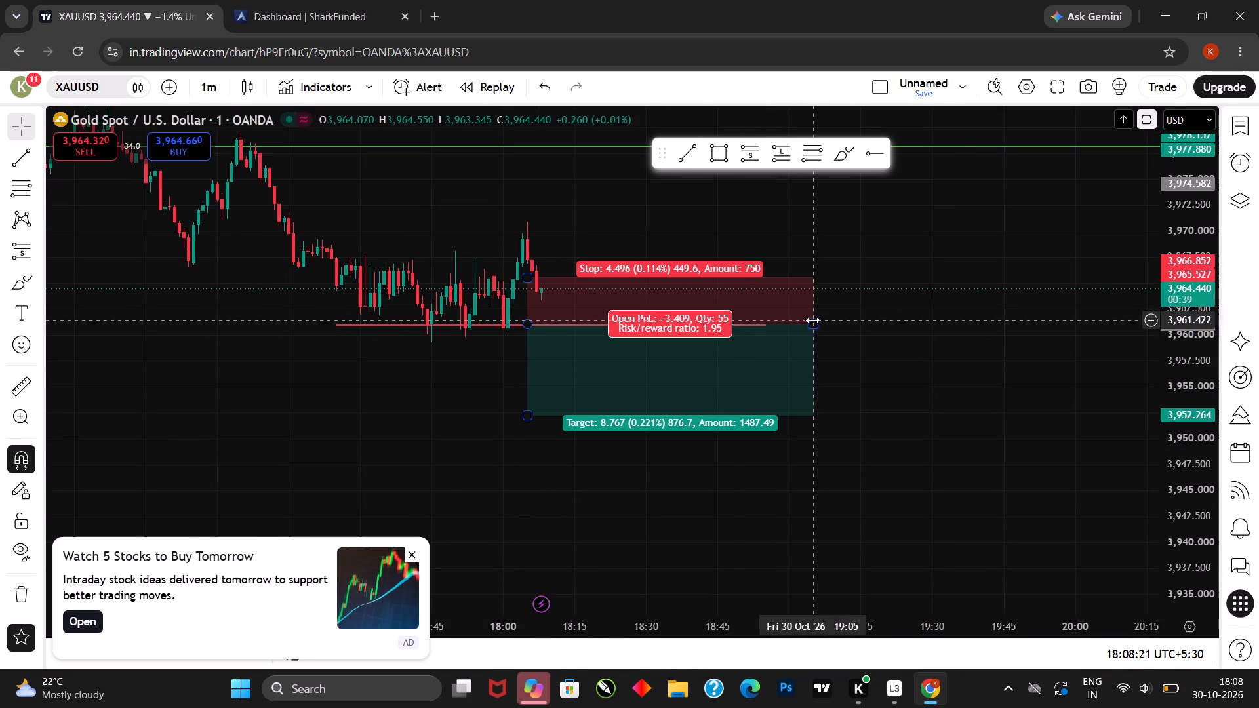
left_click_drag(812, 320, 719, 323)
left_click(863, 348)
left_click_drag(795, 356, 868, 373)
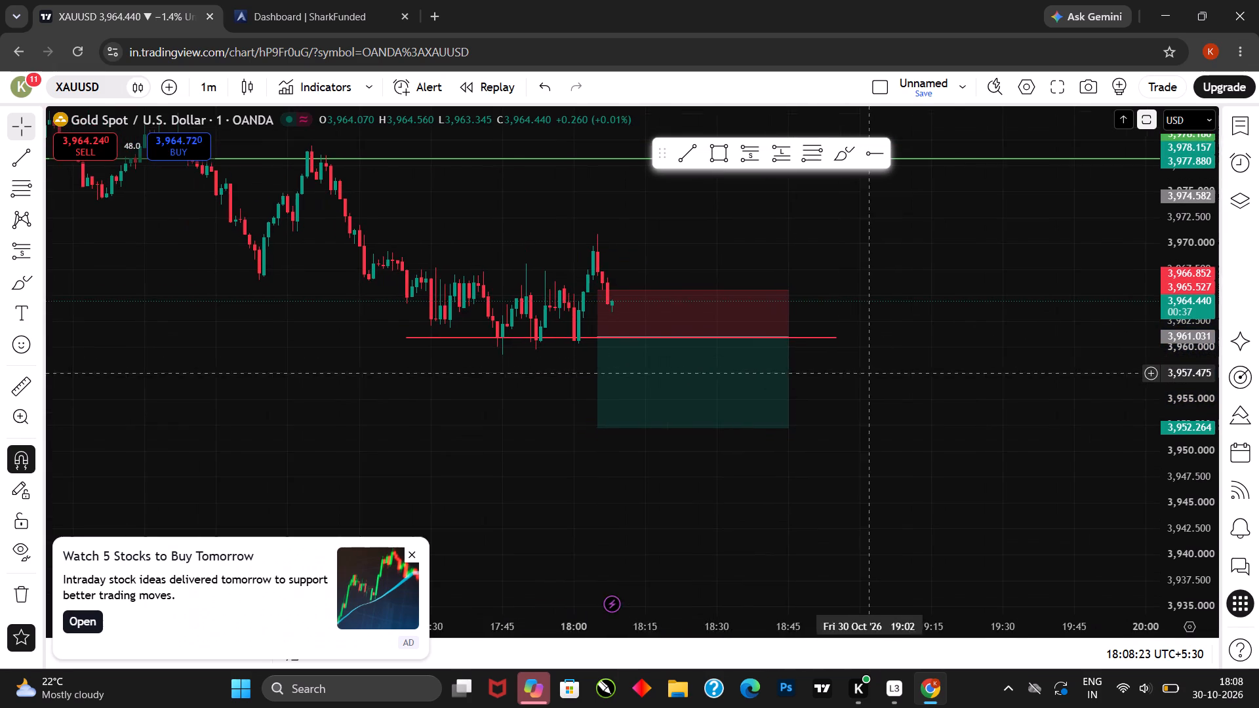
Shift the short position to start at the 18:08 candle, with its entry on the red line at about 3,960.95.
scroll(681, 321, "up", 1)
left_click_drag(636, 354, 654, 354)
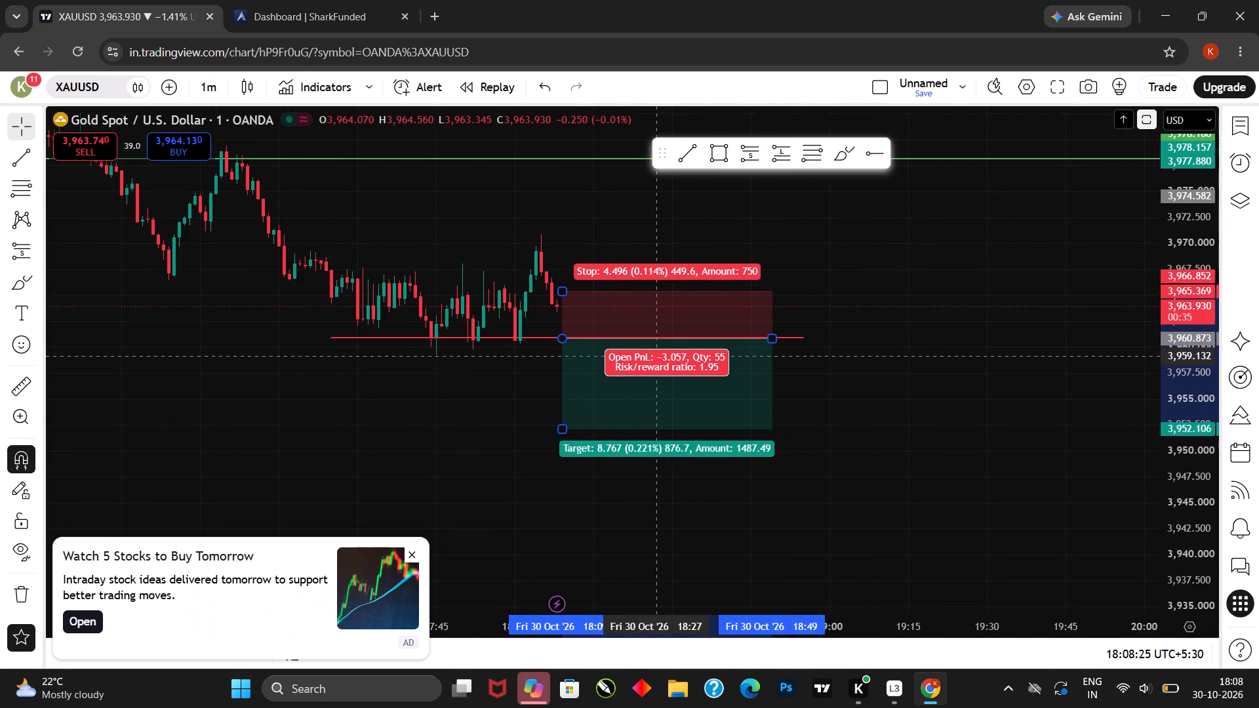
left_click_drag(654, 354, 661, 351)
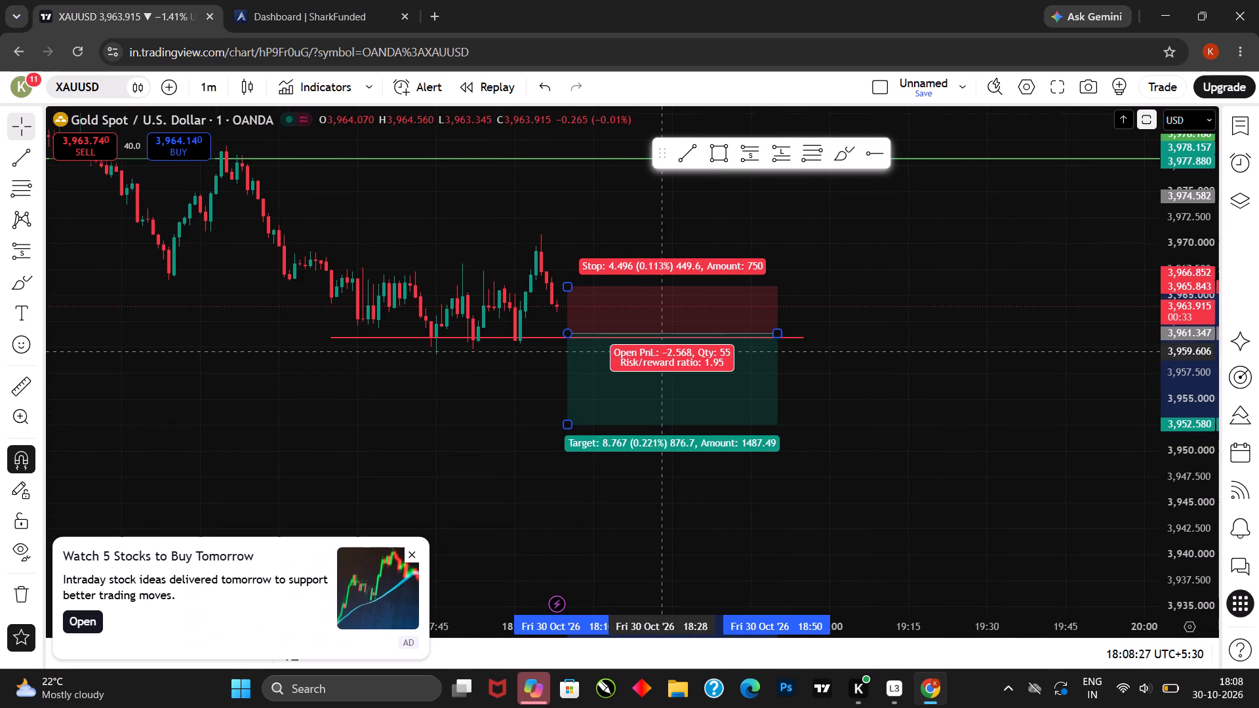
left_click_drag(661, 351, 663, 354)
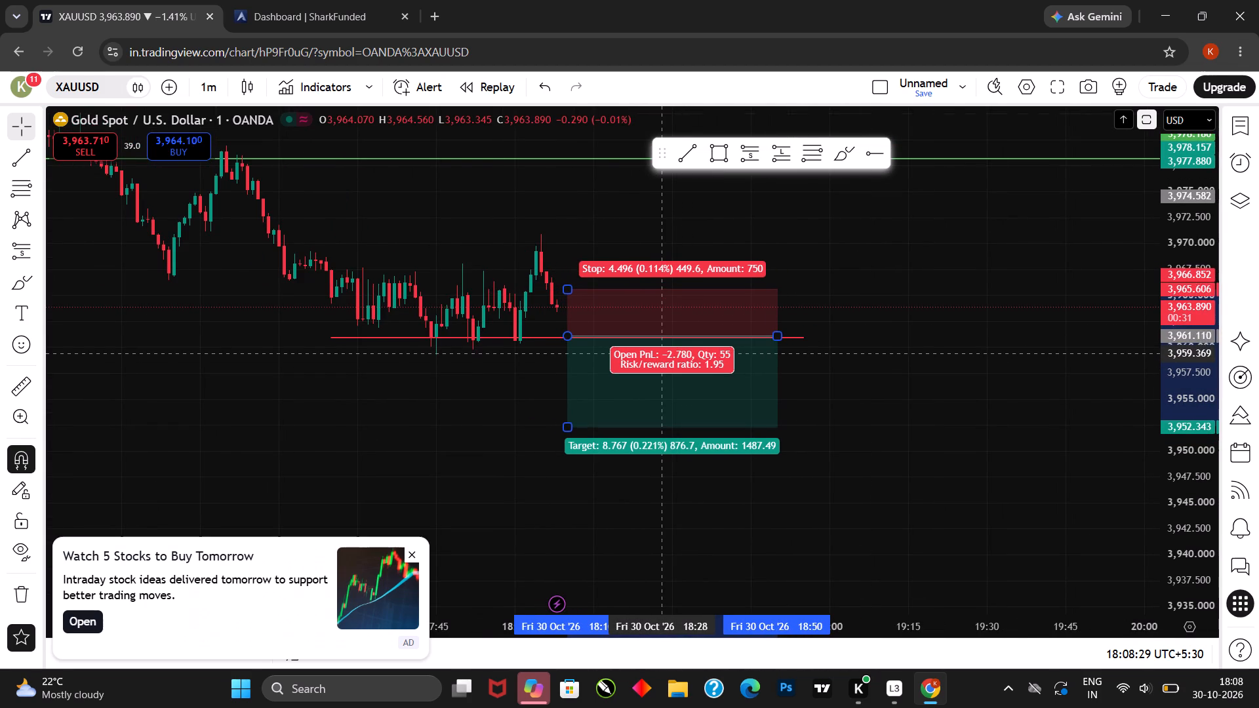
left_click_drag(663, 354, 650, 355)
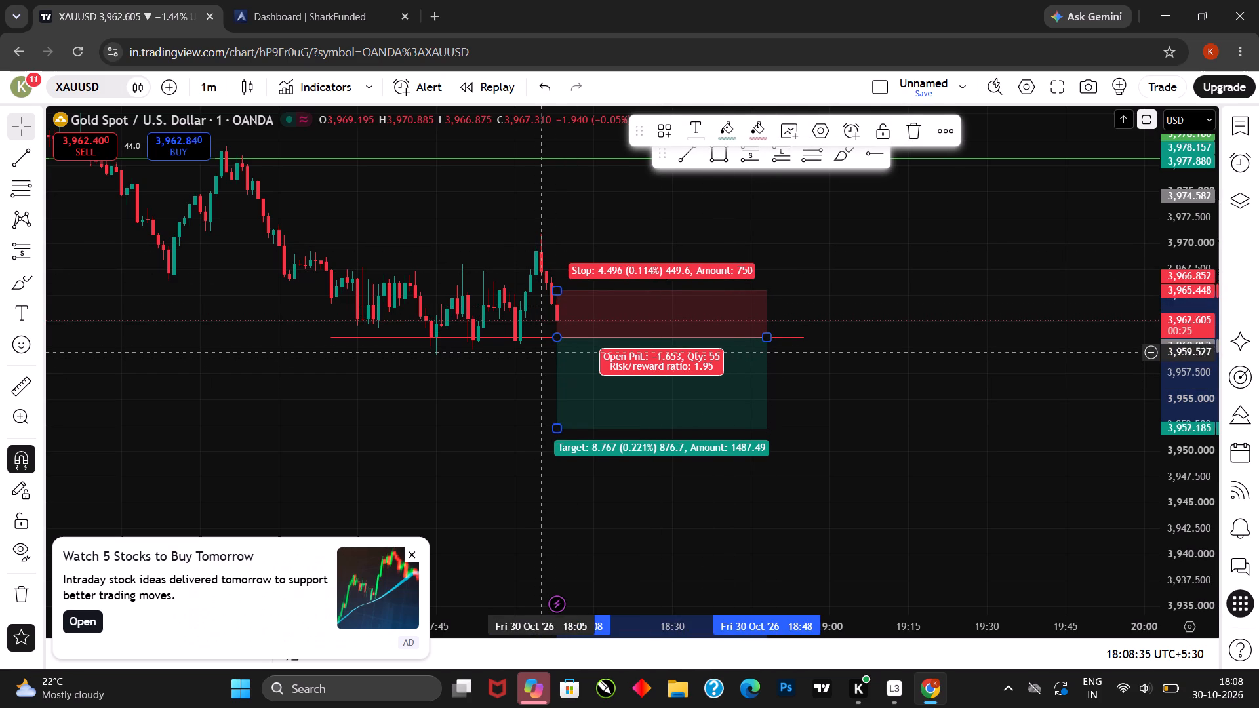
Tighten the short position's stop level to about 3,963.00.
left_click_drag(523, 364, 538, 361)
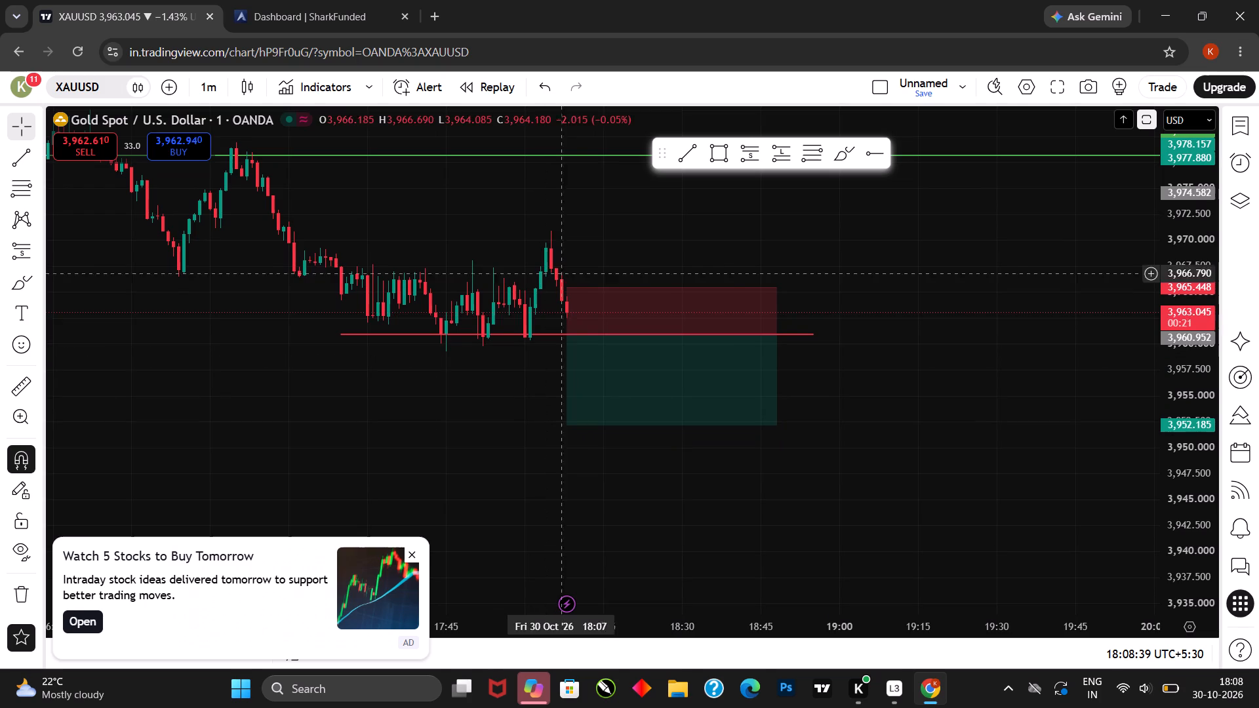
left_click_drag(493, 399, 514, 399)
scroll(521, 340, "up", 2)
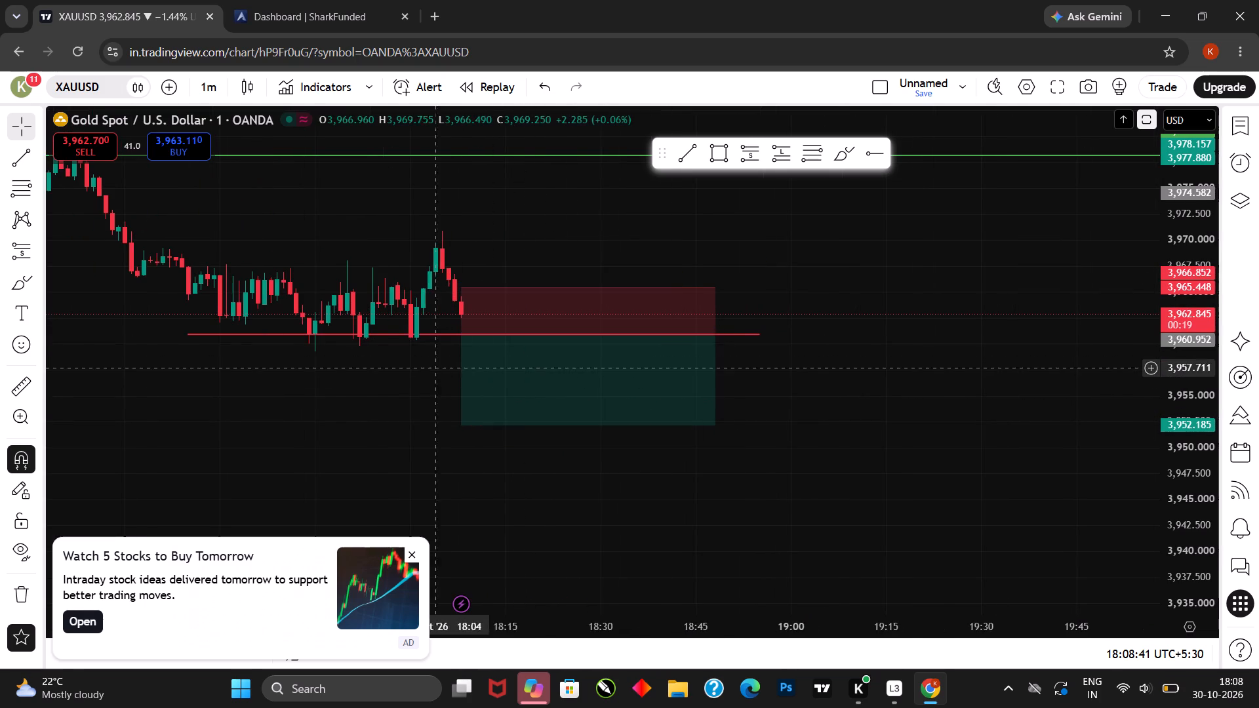
left_click_drag(424, 371, 450, 370)
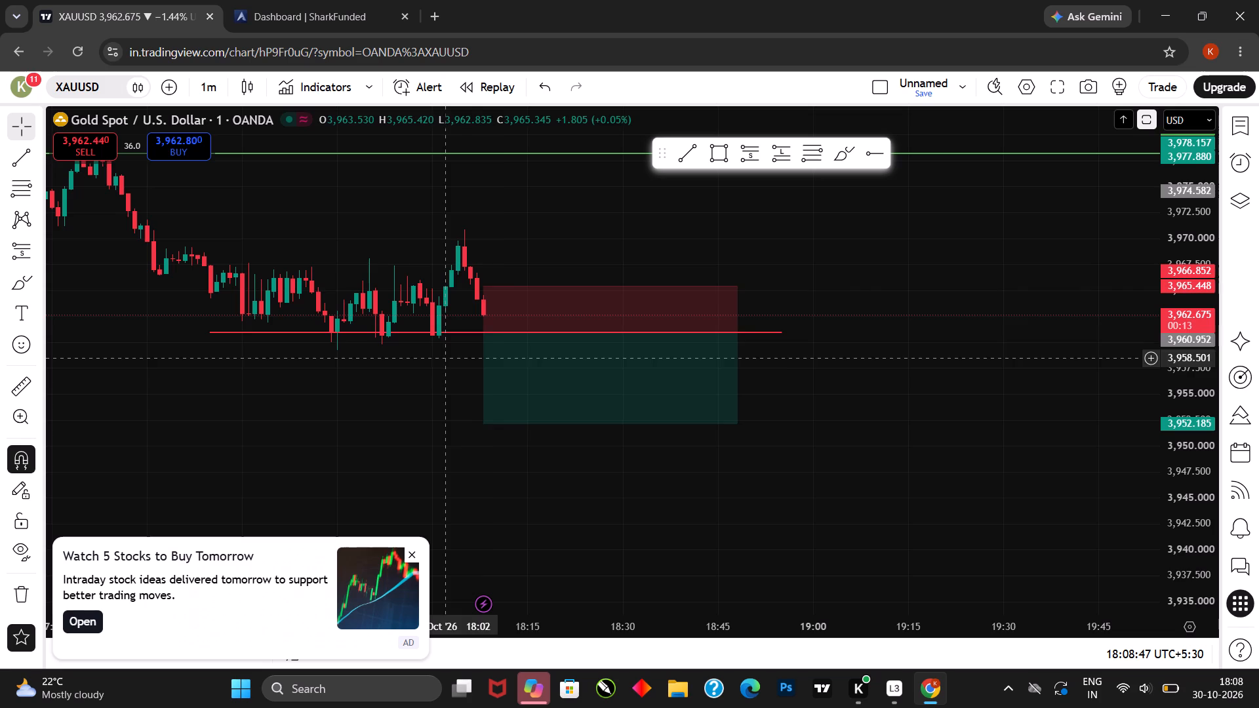
left_click_drag(485, 285, 504, 298)
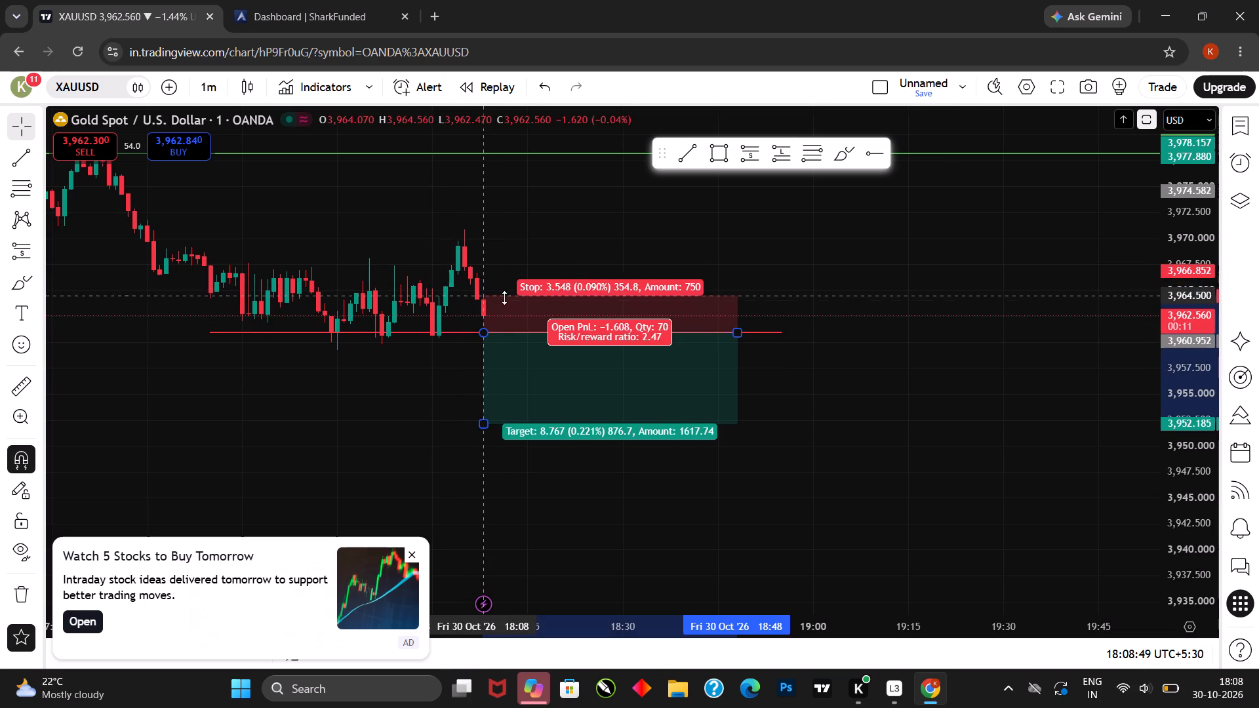
left_click_drag(504, 298, 528, 311)
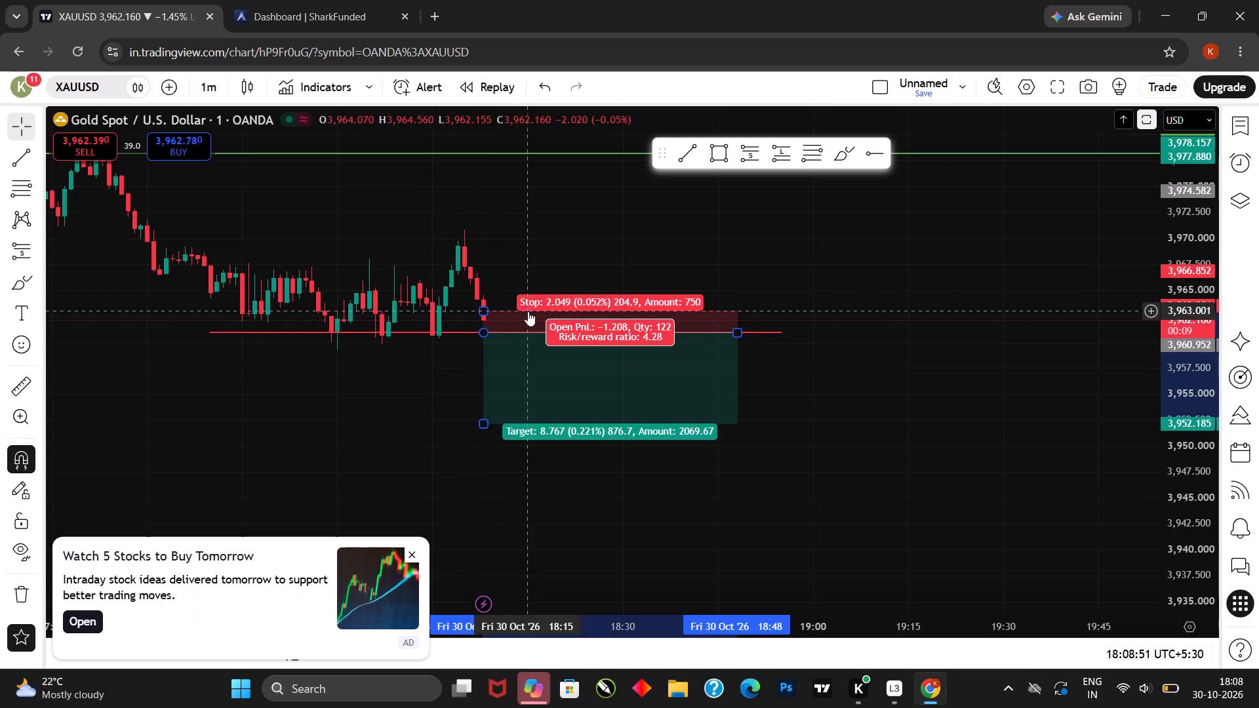
left_click(415, 391)
Examine the one-minute candles falling from the 18:05 high against the short position and the red support line.
scroll(450, 372, "up", 1)
left_click_drag(348, 375, 405, 375)
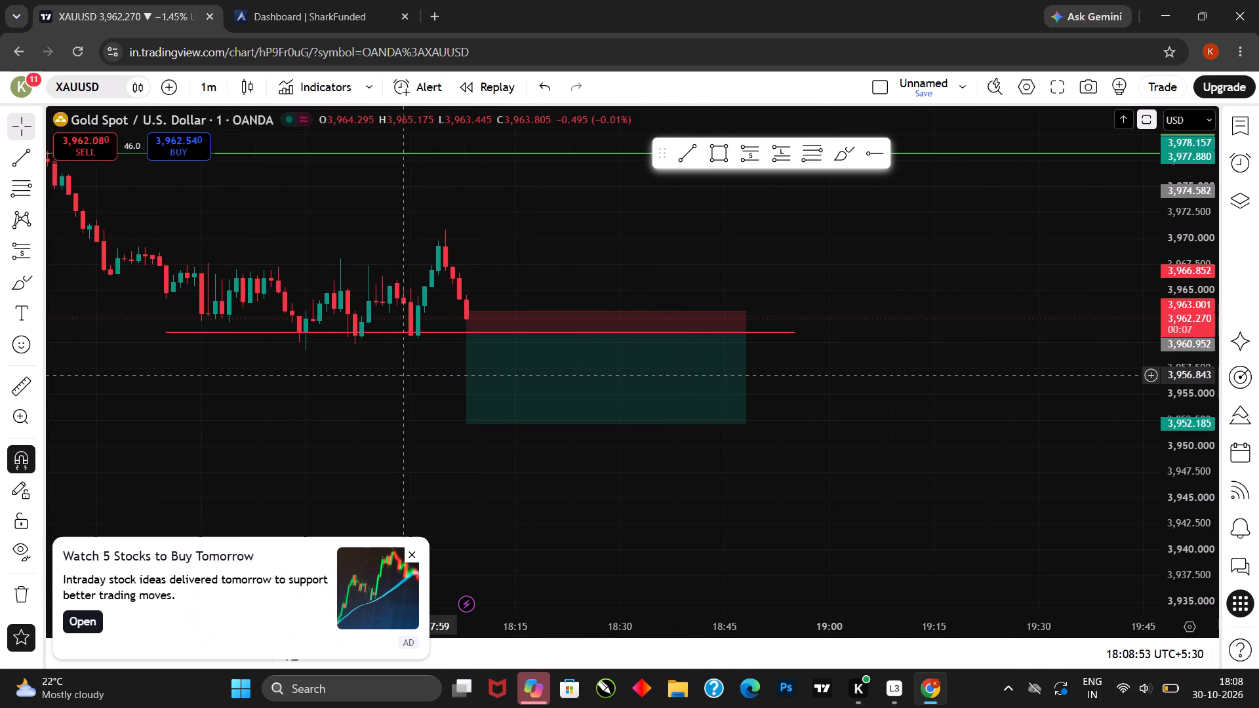
left_click_drag(432, 368, 441, 387)
left_click_drag(441, 387, 454, 410)
left_click_drag(454, 410, 464, 427)
left_click_drag(464, 427, 470, 444)
left_click_drag(470, 442, 476, 452)
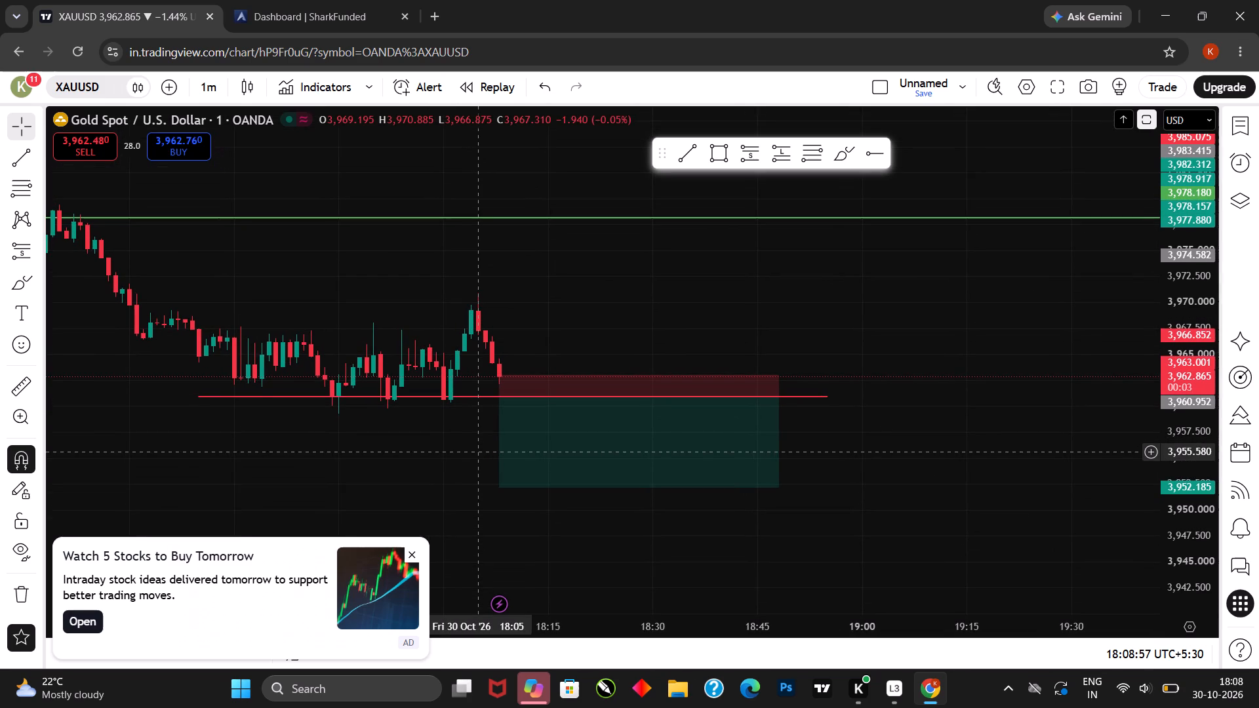
left_click_drag(476, 452, 477, 463)
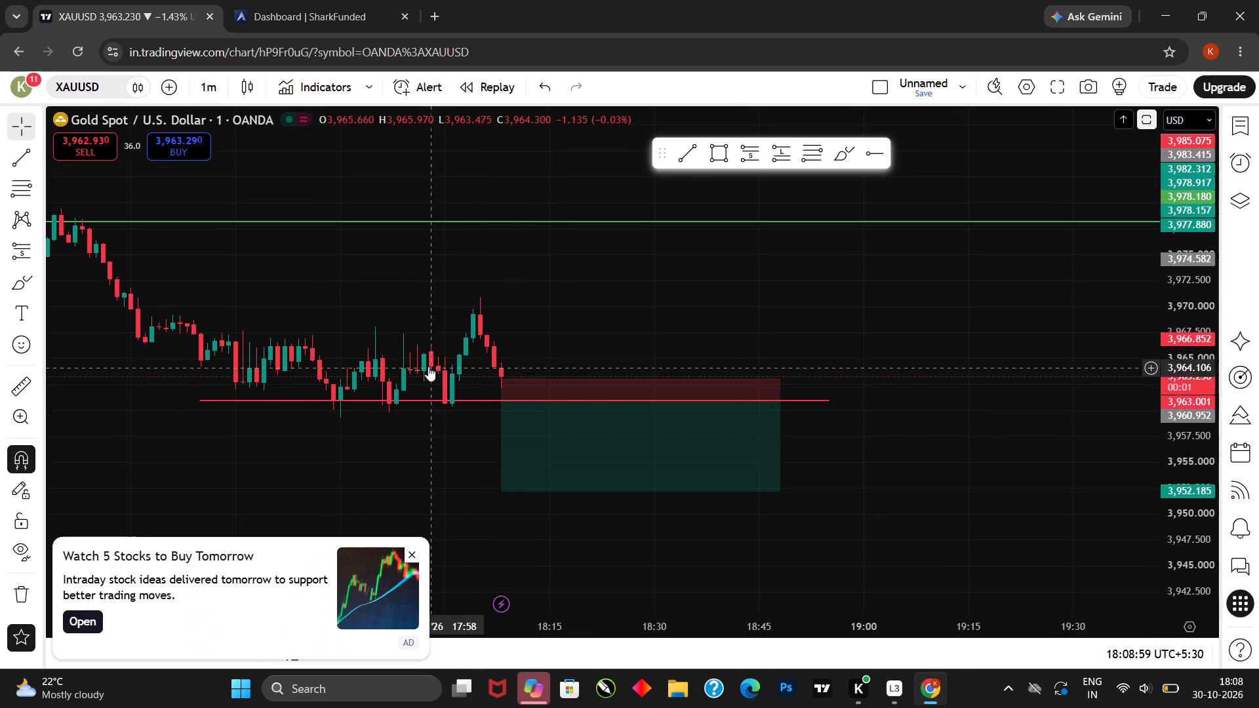
Measure the price move from the 18:05 high at about 3,970.89 down to about 3,962.21 at 18:15.
left_click(21, 385)
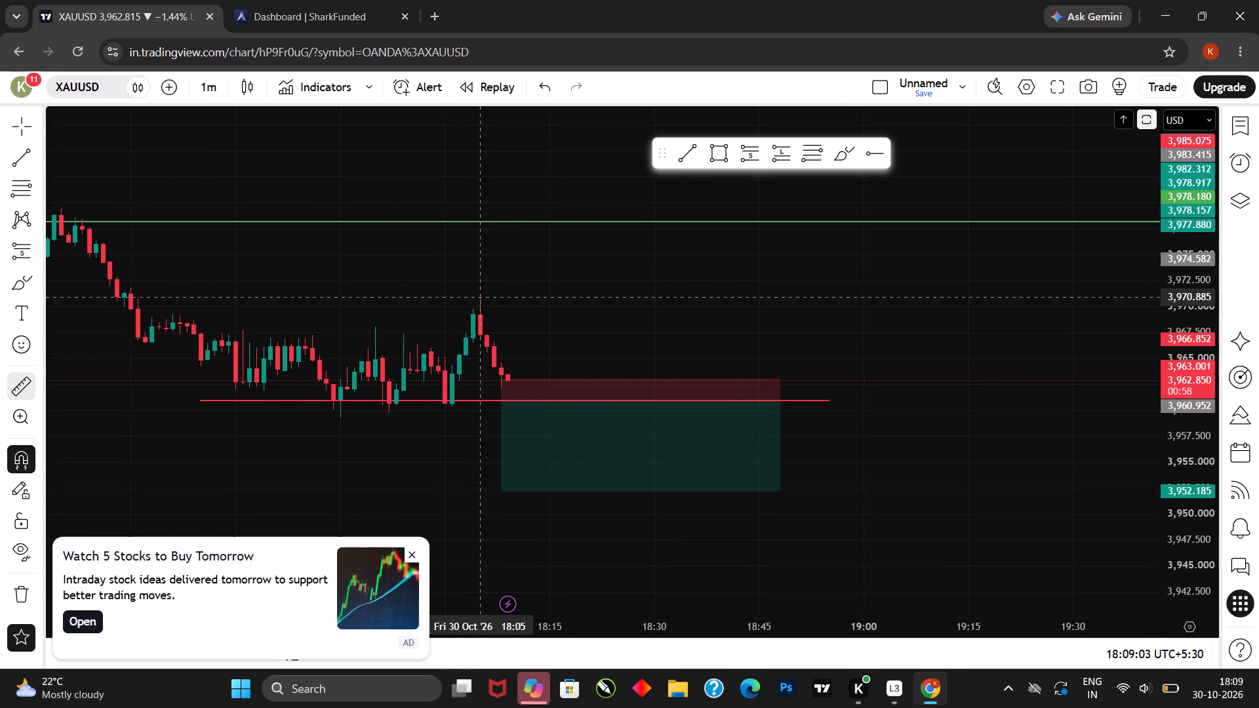
left_click(481, 299)
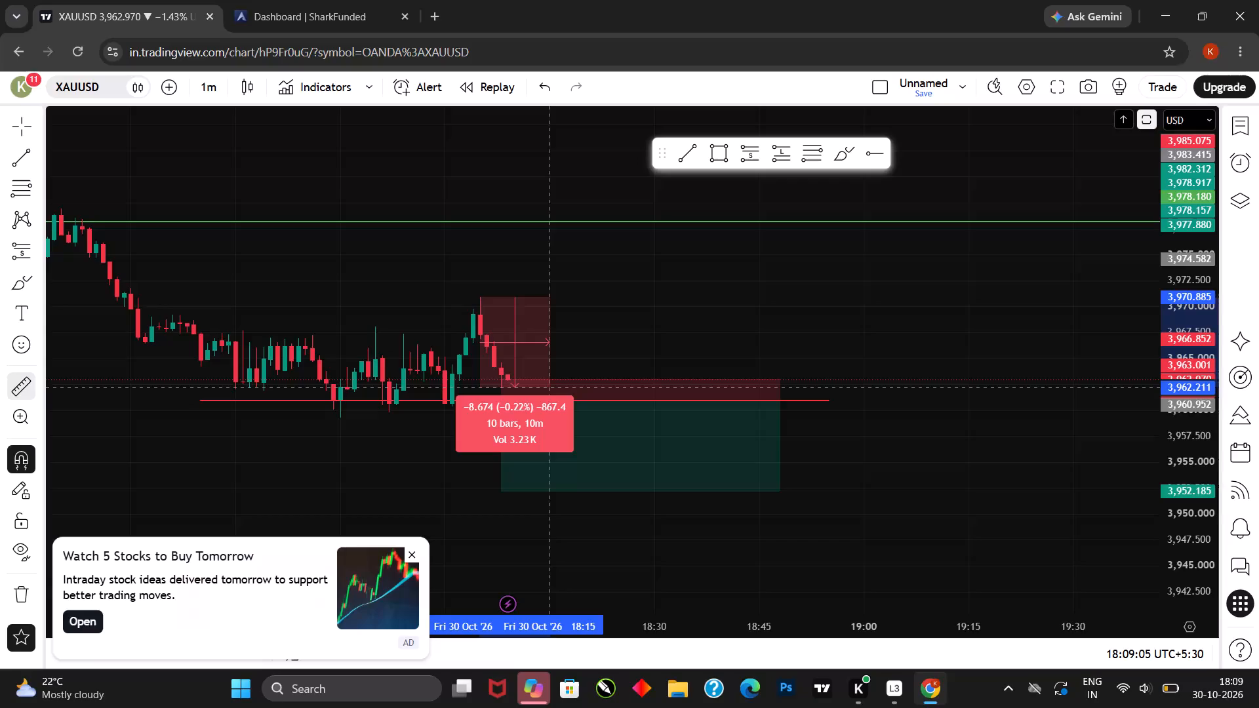
left_click(552, 387)
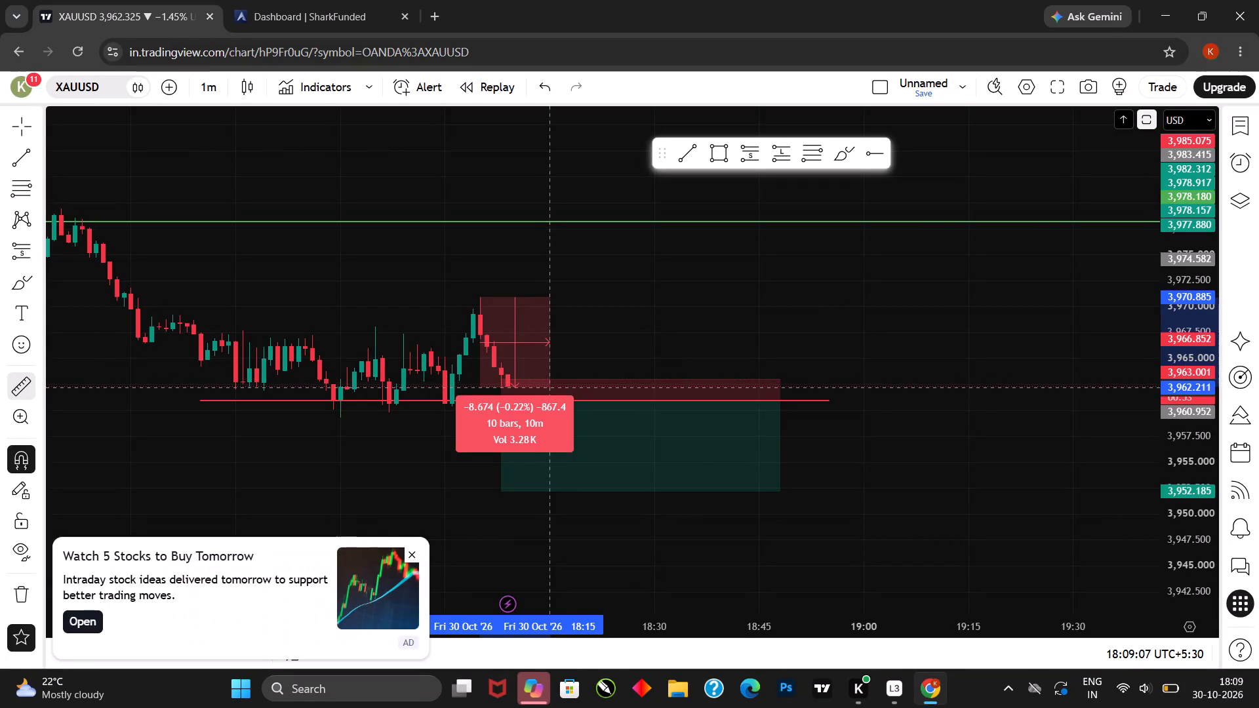
left_click(515, 332)
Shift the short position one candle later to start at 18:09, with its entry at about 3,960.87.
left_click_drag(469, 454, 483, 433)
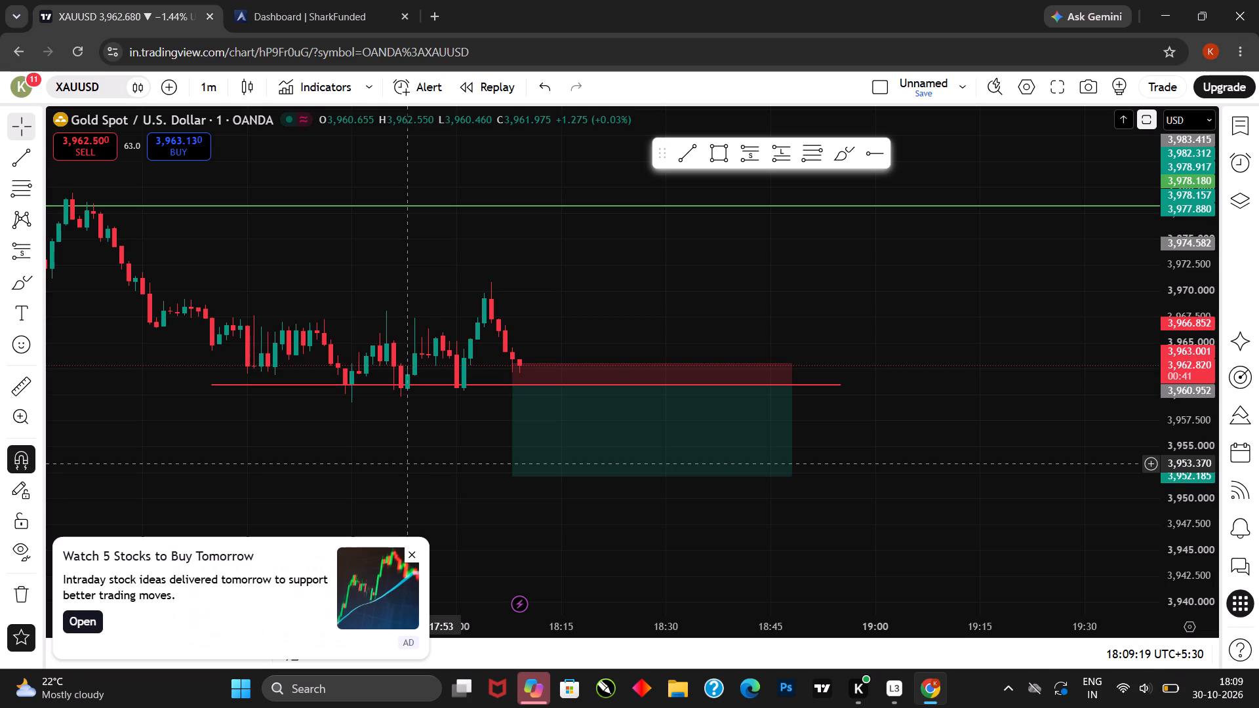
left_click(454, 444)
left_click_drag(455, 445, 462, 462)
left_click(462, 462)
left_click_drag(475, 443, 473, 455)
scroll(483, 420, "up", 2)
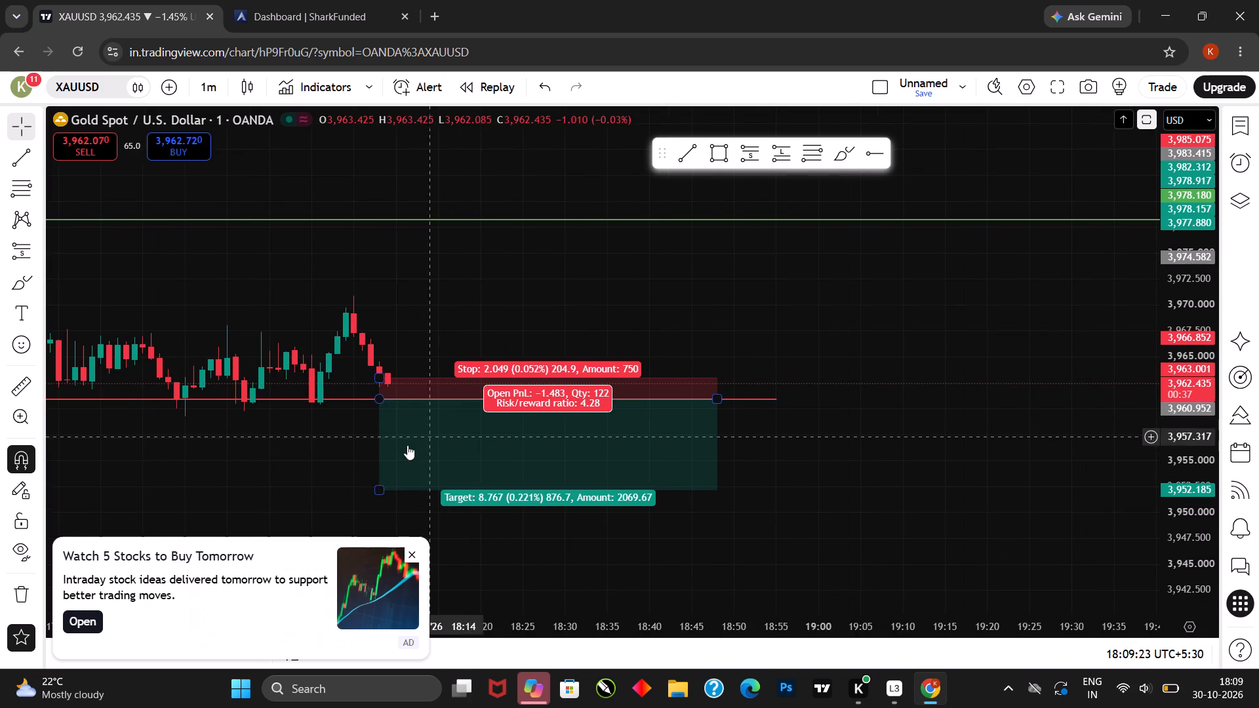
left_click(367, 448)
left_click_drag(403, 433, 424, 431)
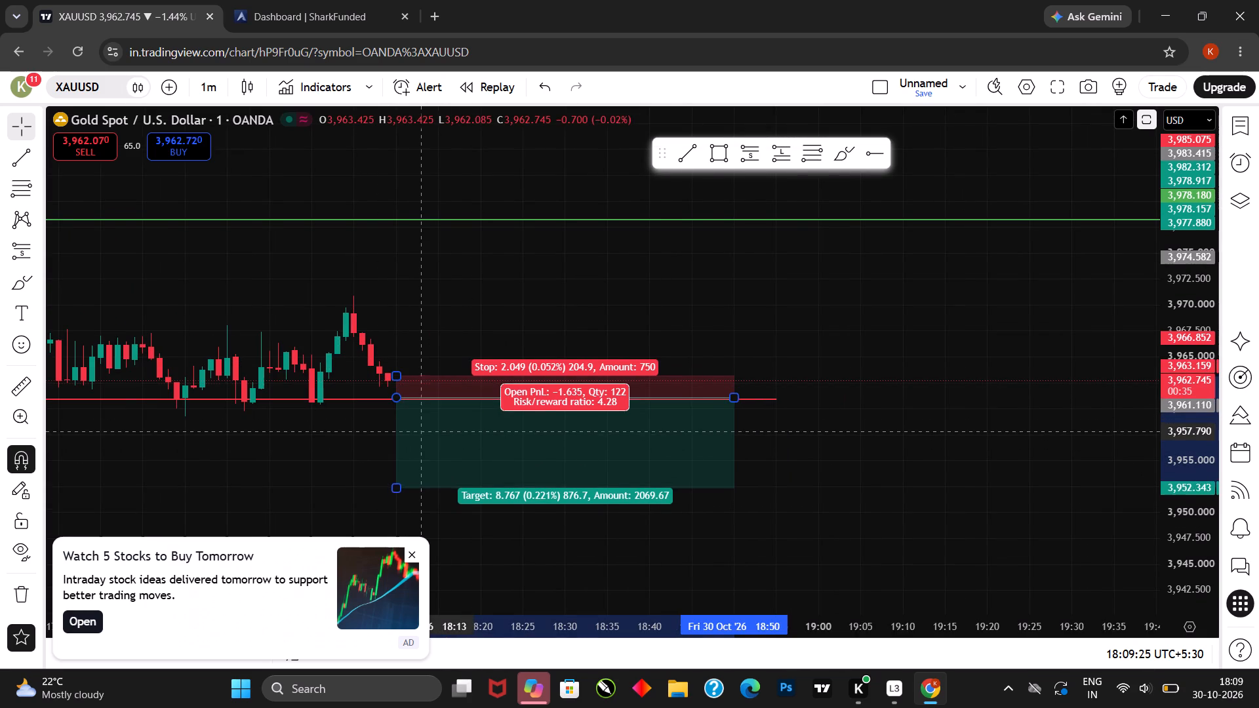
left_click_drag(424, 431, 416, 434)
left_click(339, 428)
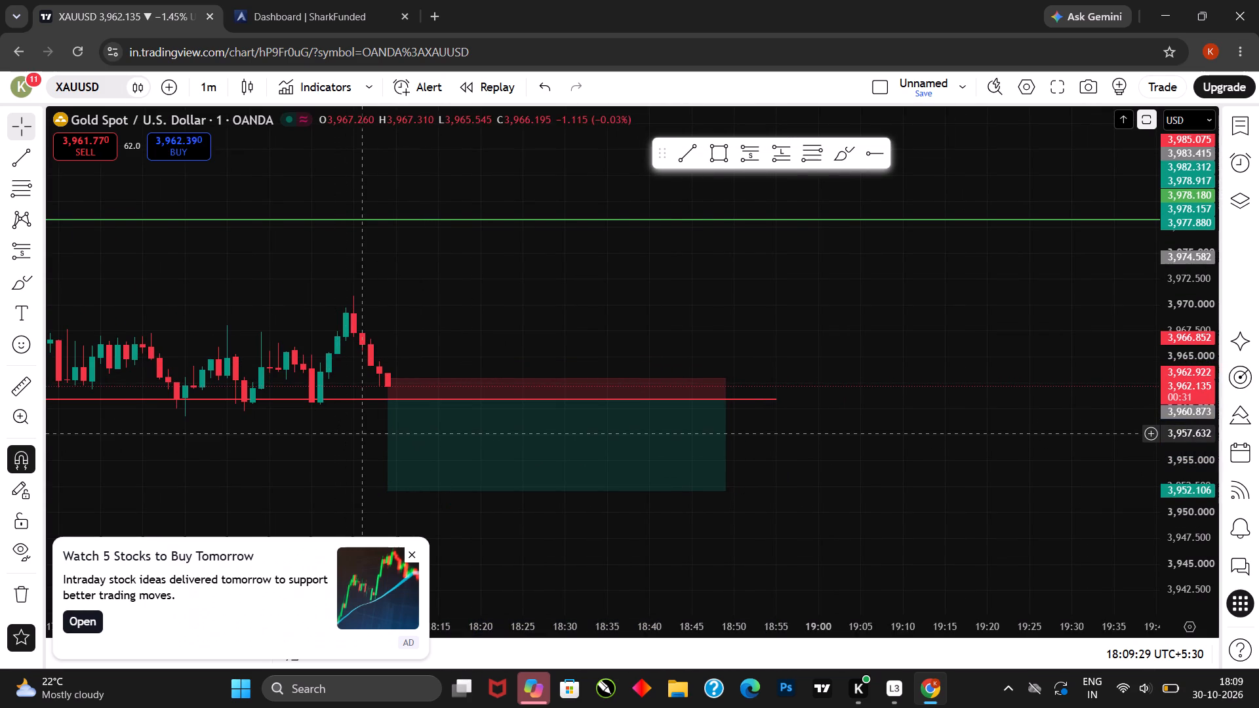
Examine the latest one-minute candles nearing the red support line against the short position's entry and stop levels.
left_click(382, 425)
scroll(401, 418, "up", 1)
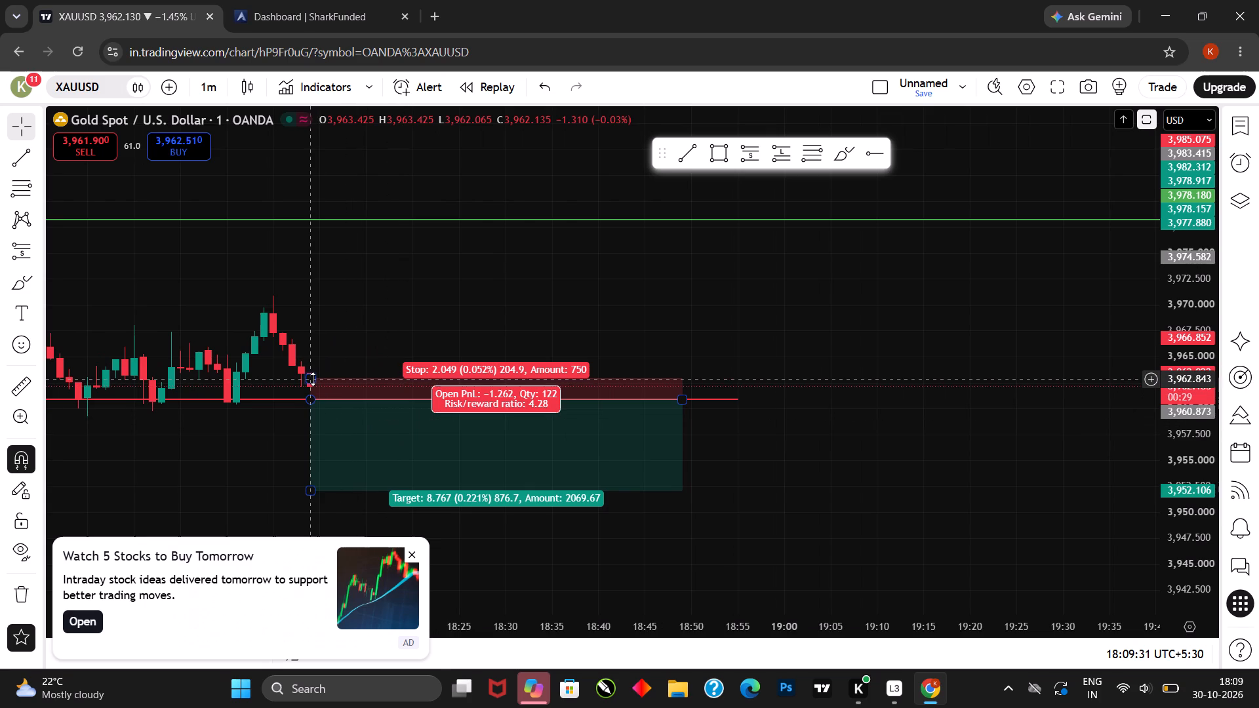
left_click(299, 421)
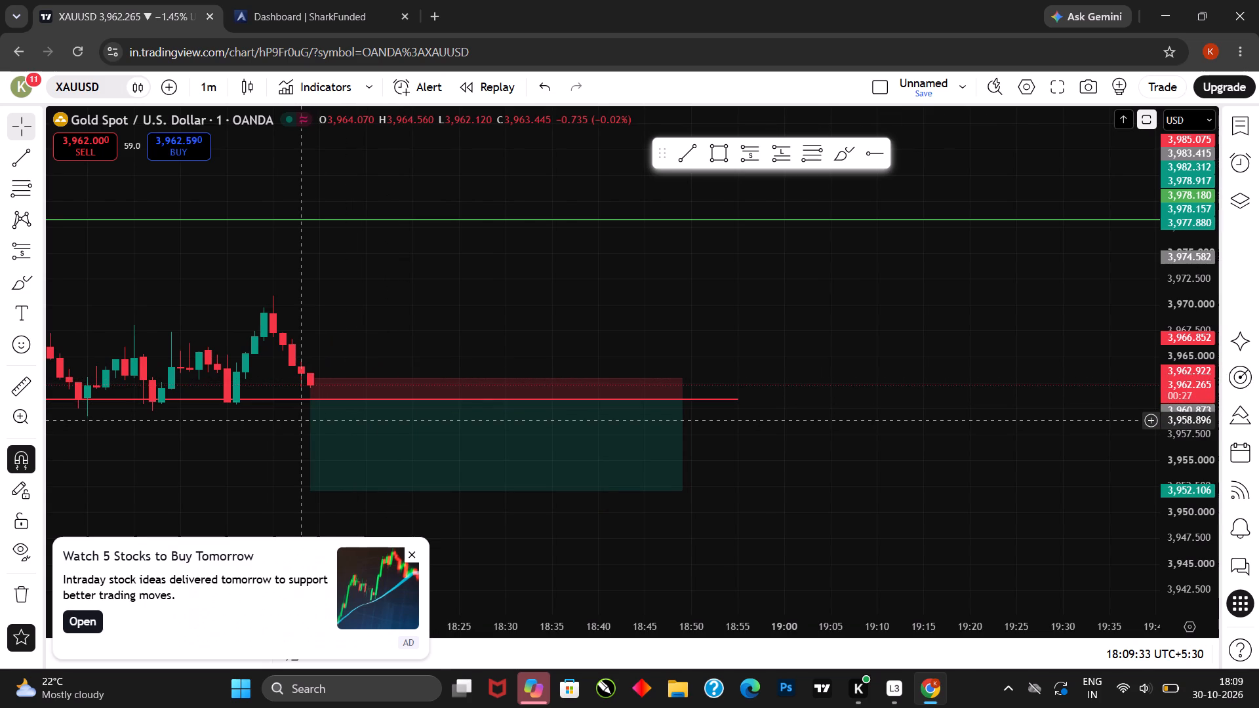
left_click_drag(303, 420, 313, 421)
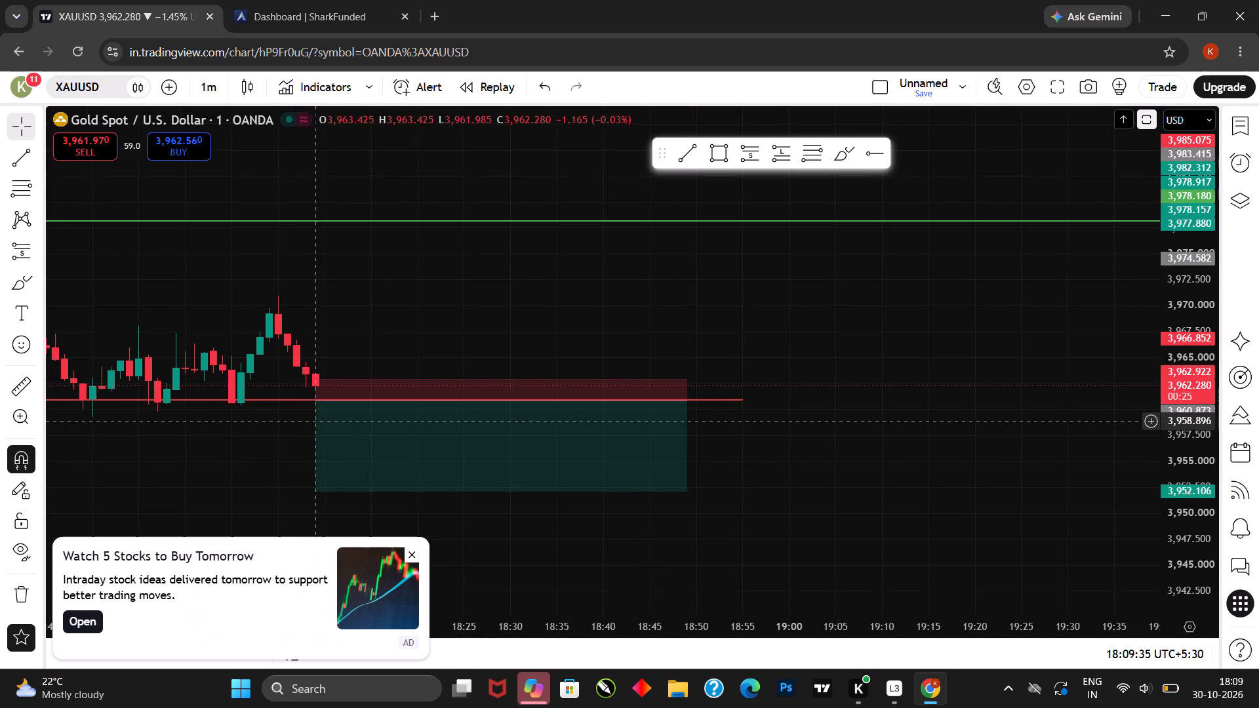
left_click_drag(290, 422, 325, 425)
scroll(324, 425, "up", 1)
left_click_drag(248, 427, 256, 427)
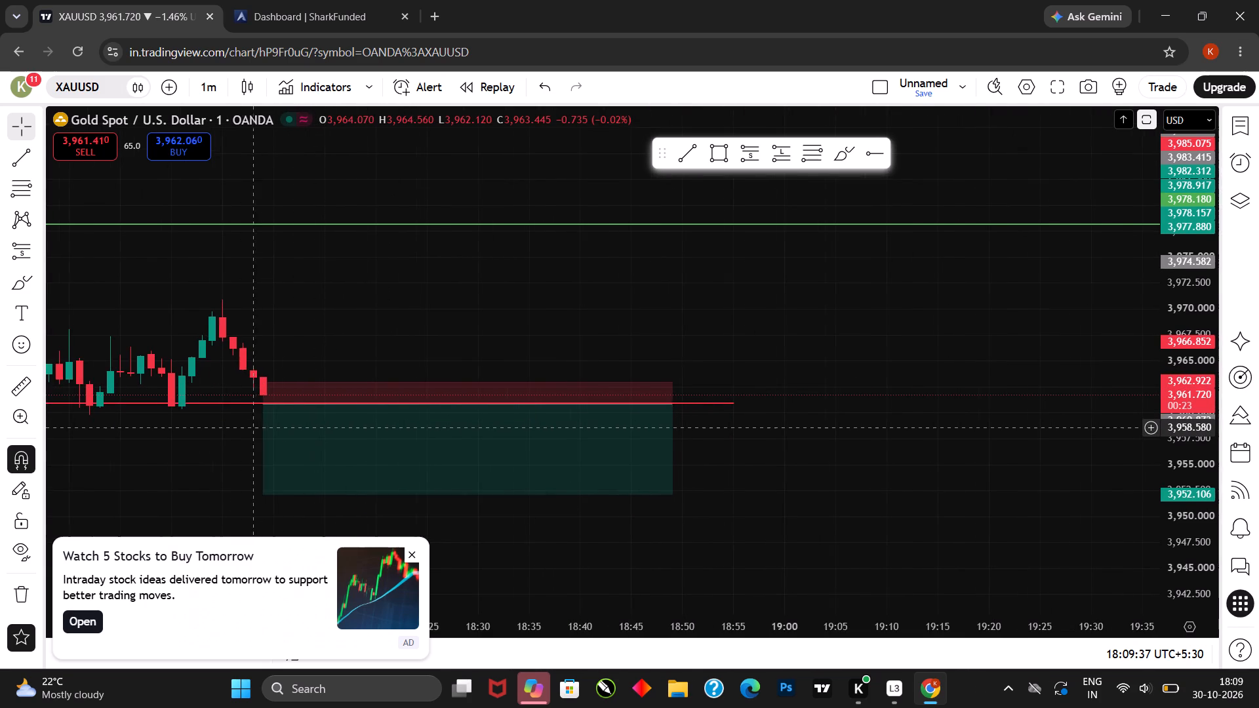
left_click_drag(256, 427, 330, 431)
left_click_drag(295, 427, 341, 427)
scroll(346, 423, "down", 2)
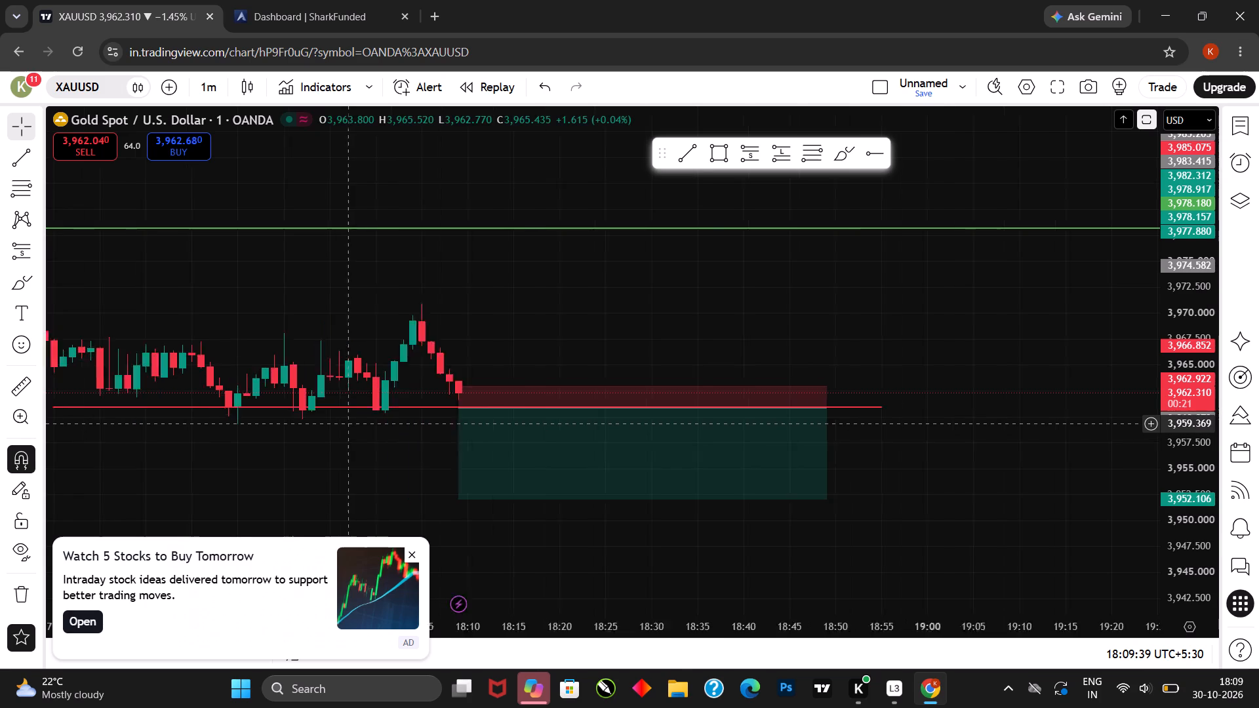
scroll(464, 418, "down", 1)
scroll(521, 420, "up", 1)
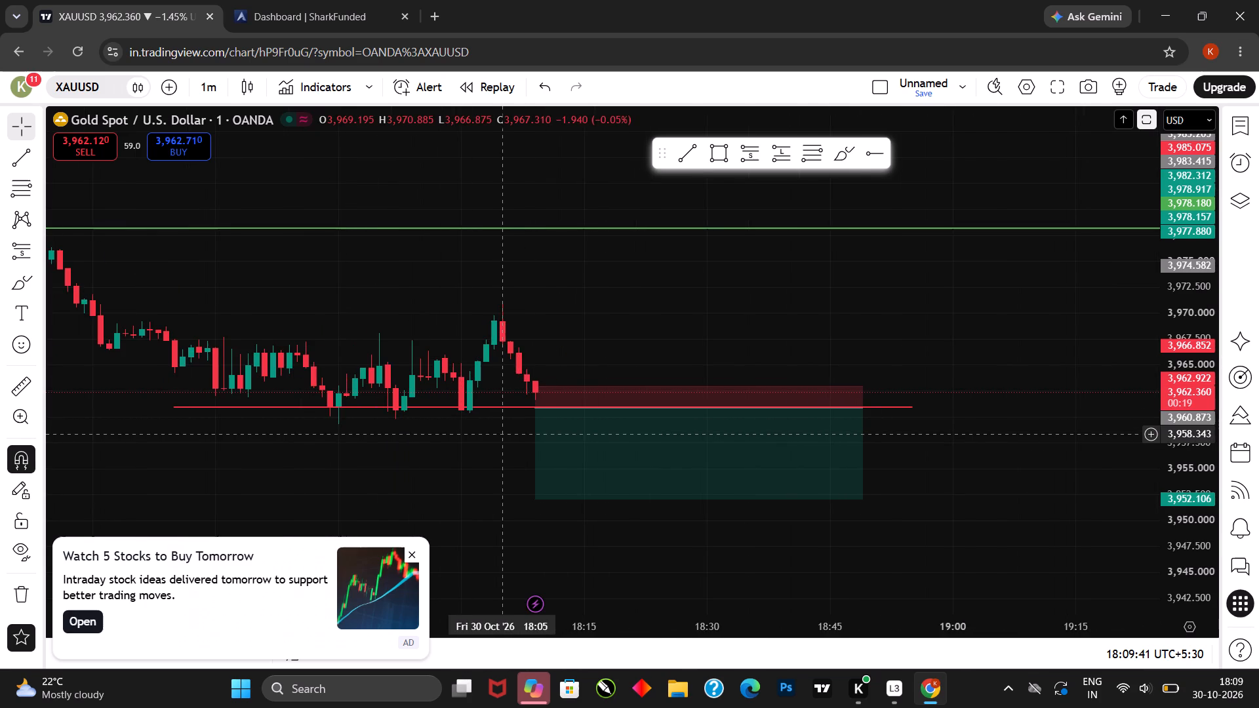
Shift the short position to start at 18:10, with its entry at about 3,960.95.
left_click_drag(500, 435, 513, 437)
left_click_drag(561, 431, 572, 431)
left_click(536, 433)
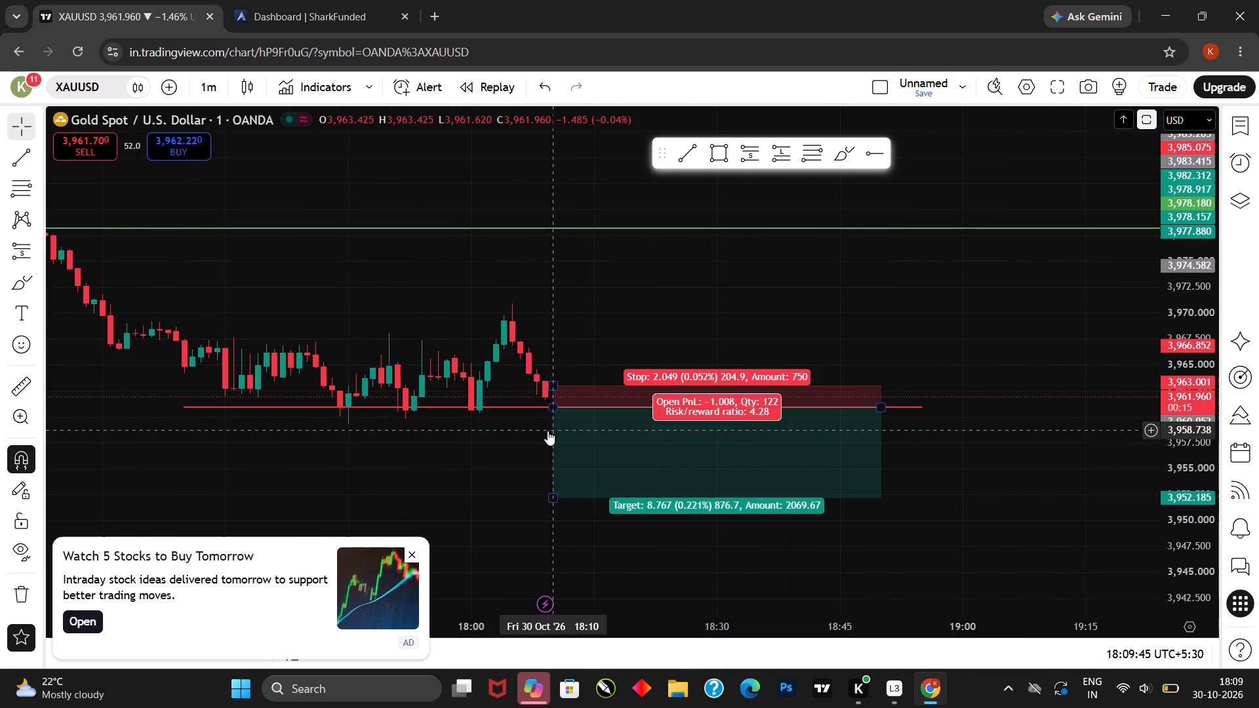
Shorten the short position in time so that it ends at about 18:26.
scroll(546, 431, "down", 2)
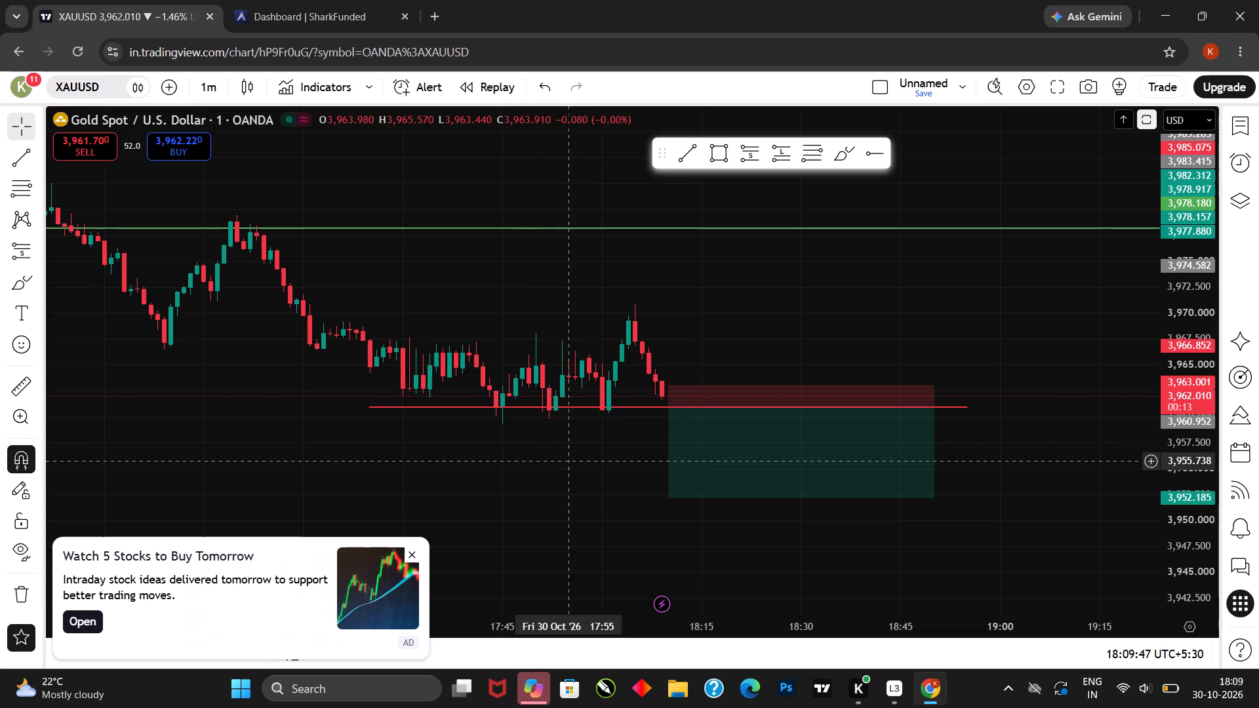
left_click(631, 454)
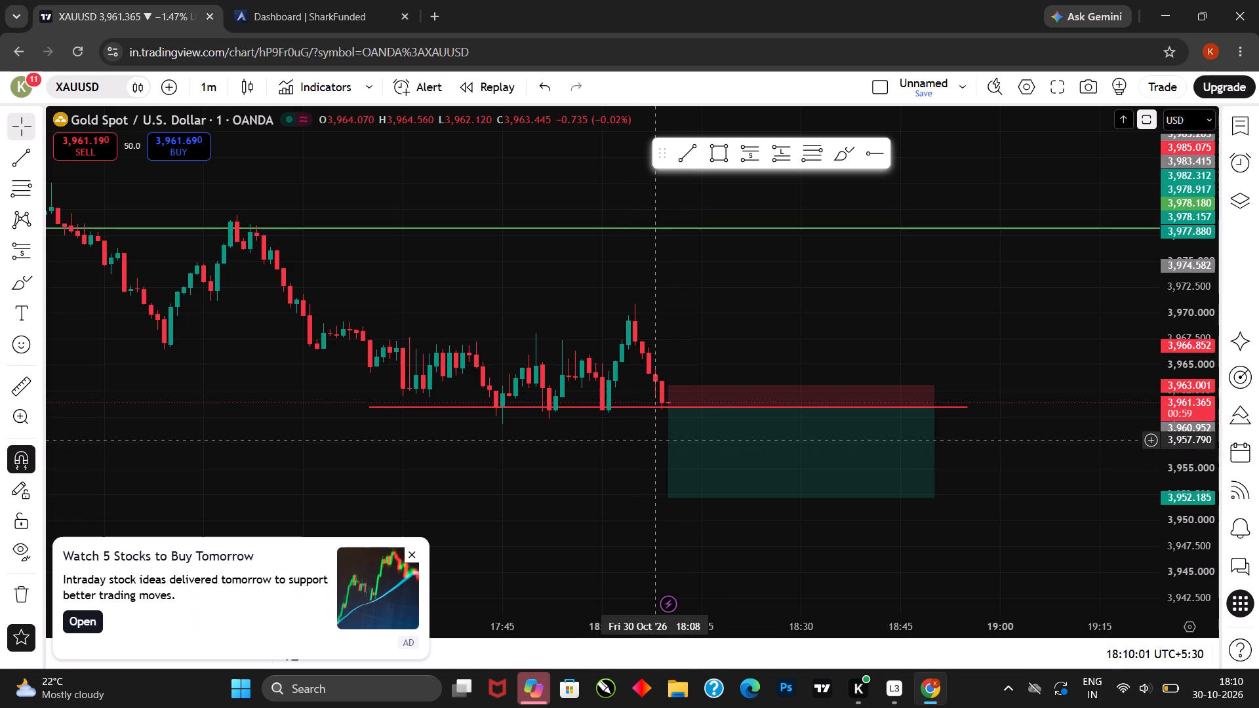
left_click_drag(654, 456, 630, 462)
scroll(641, 454, "up", 2)
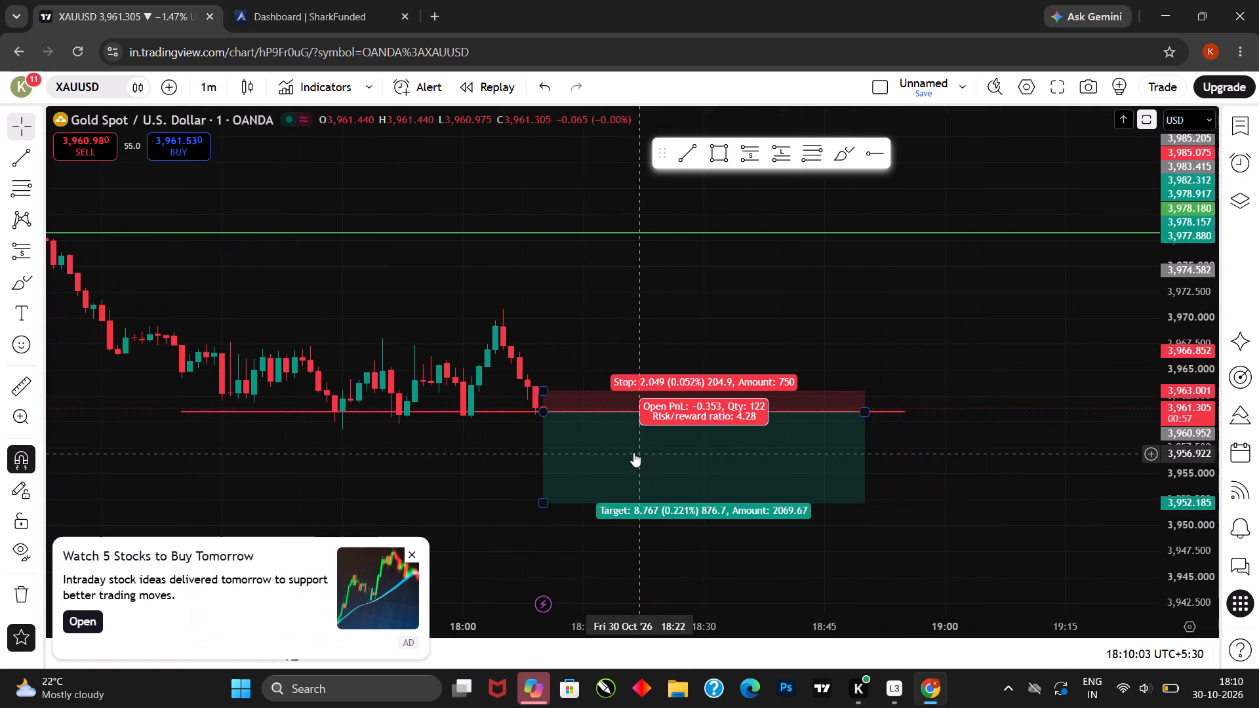
scroll(597, 451, "up", 1)
left_click(454, 442)
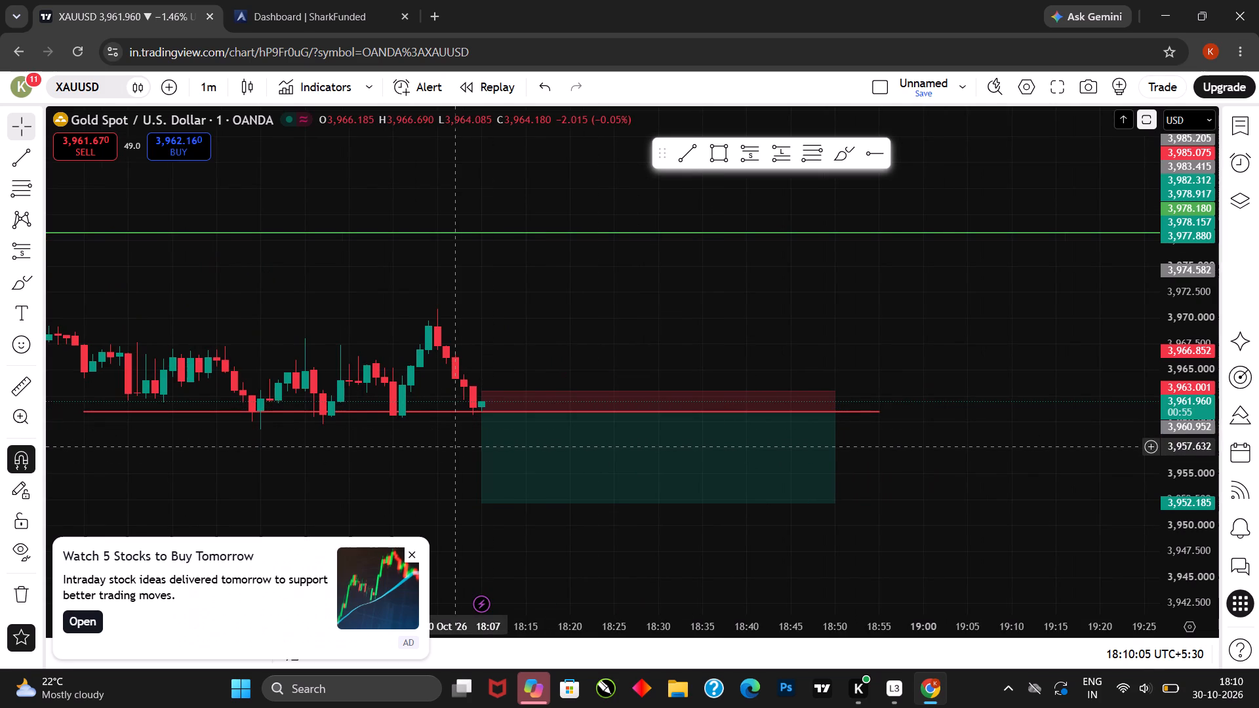
left_click_drag(466, 439, 464, 446)
left_click_drag(463, 450, 462, 461)
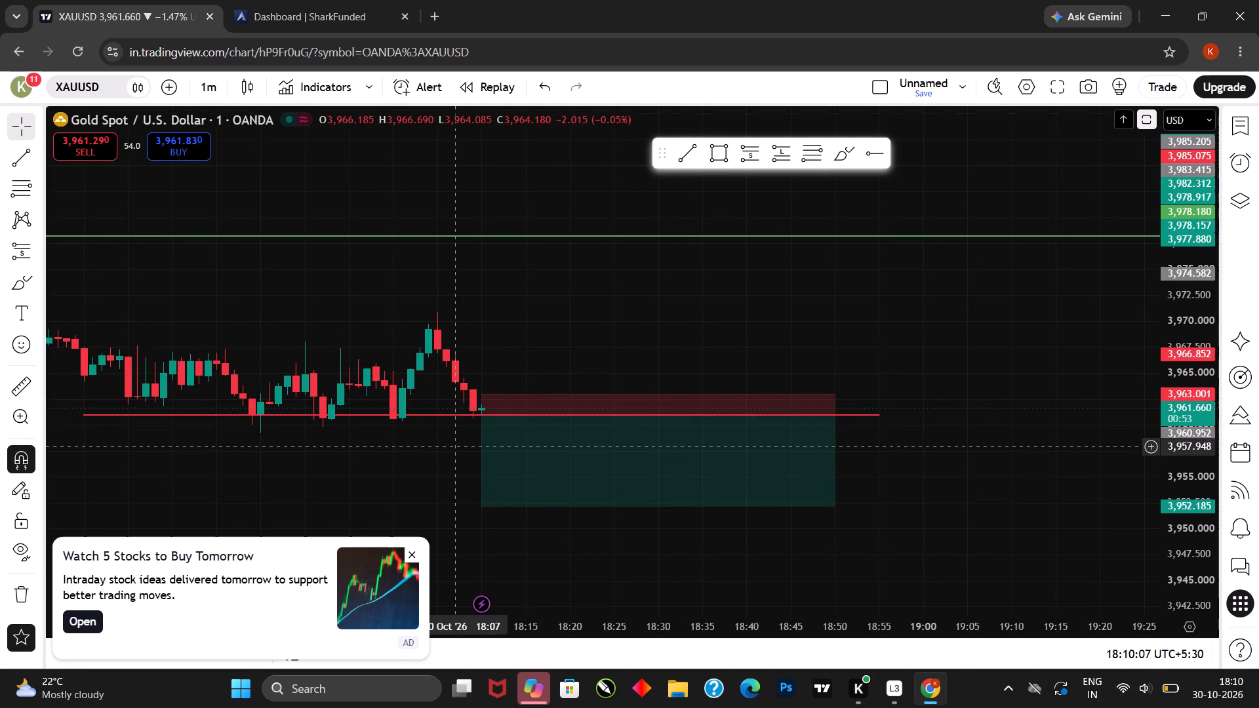
left_click_drag(836, 417, 807, 423)
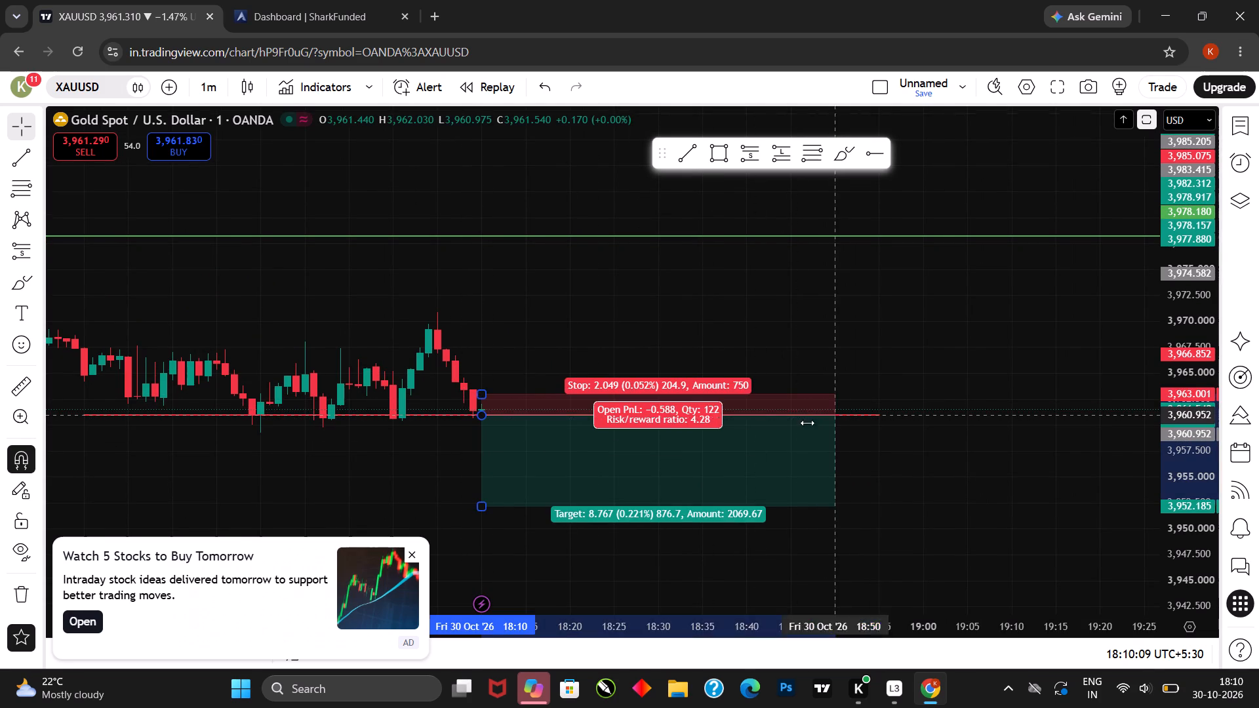
left_click_drag(807, 423, 627, 431)
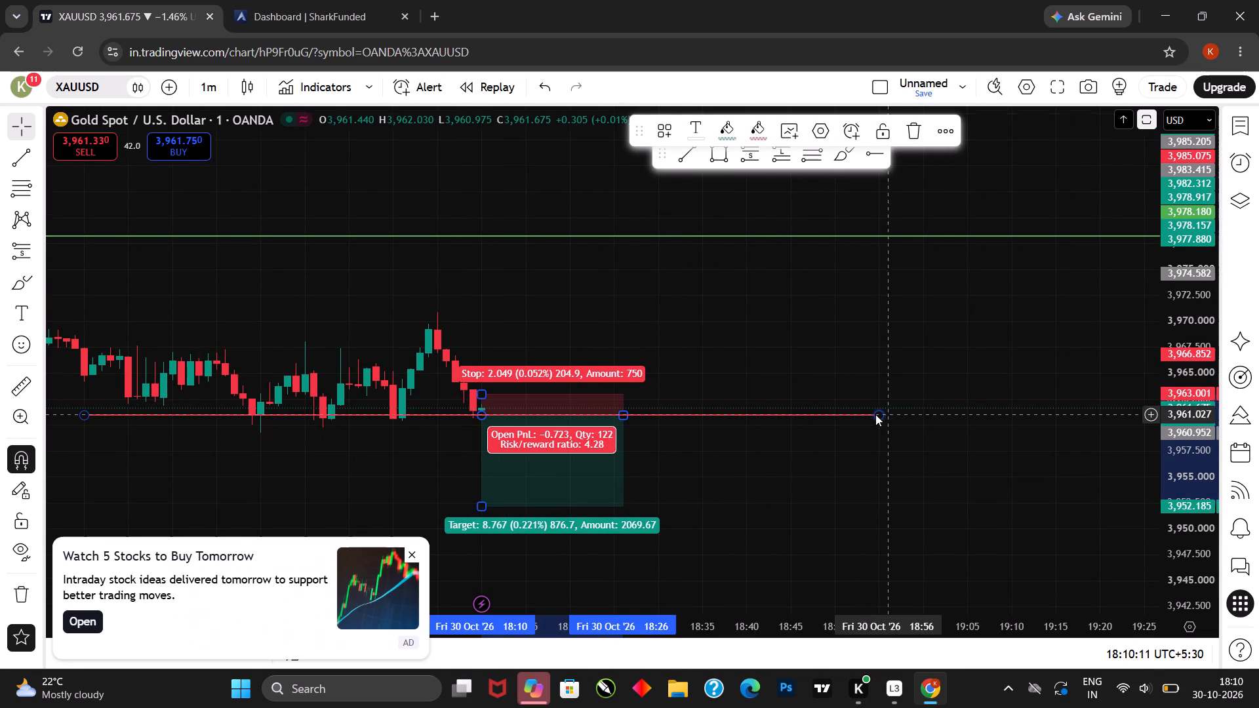
Shorten the red support line to end at about 18:29, keeping it horizontal.
left_click_drag(875, 414, 690, 407)
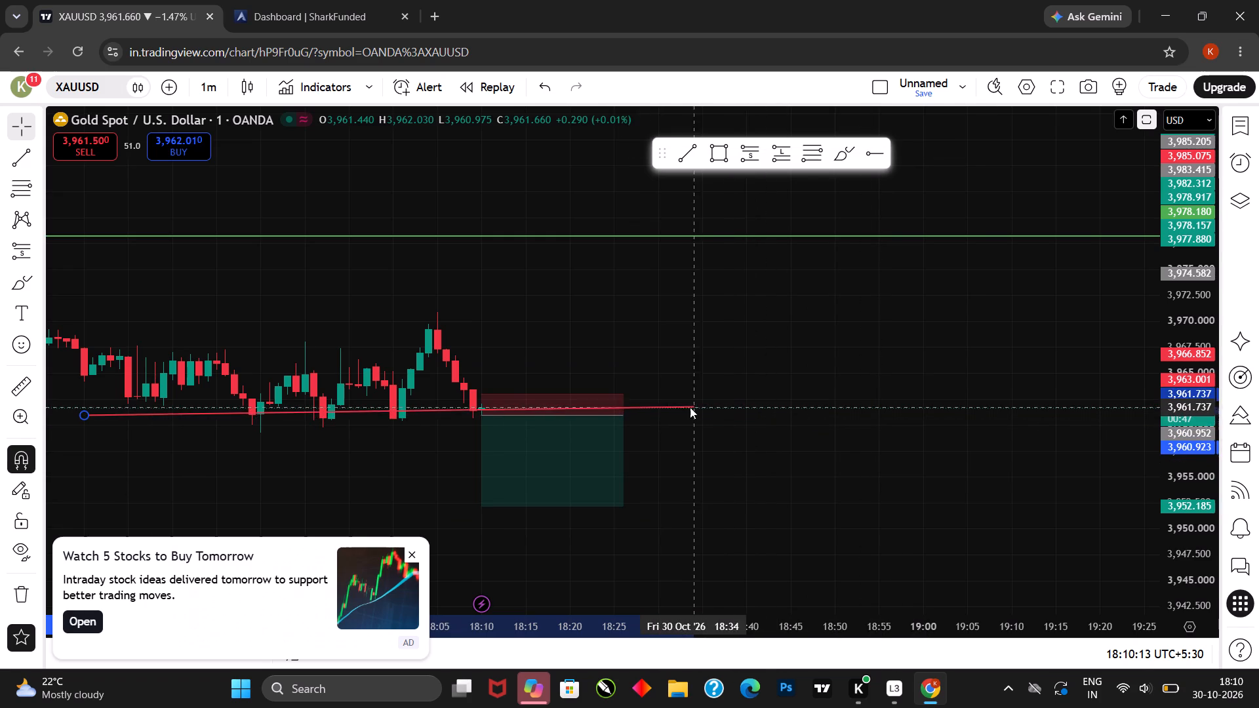
left_click_drag(690, 407, 651, 415)
Nudge the short position to start at 18:11 beside the latest candle, with its entry at about 3,961.03 near the red line.
scroll(688, 460, "up", 1)
left_click_drag(647, 462, 780, 465)
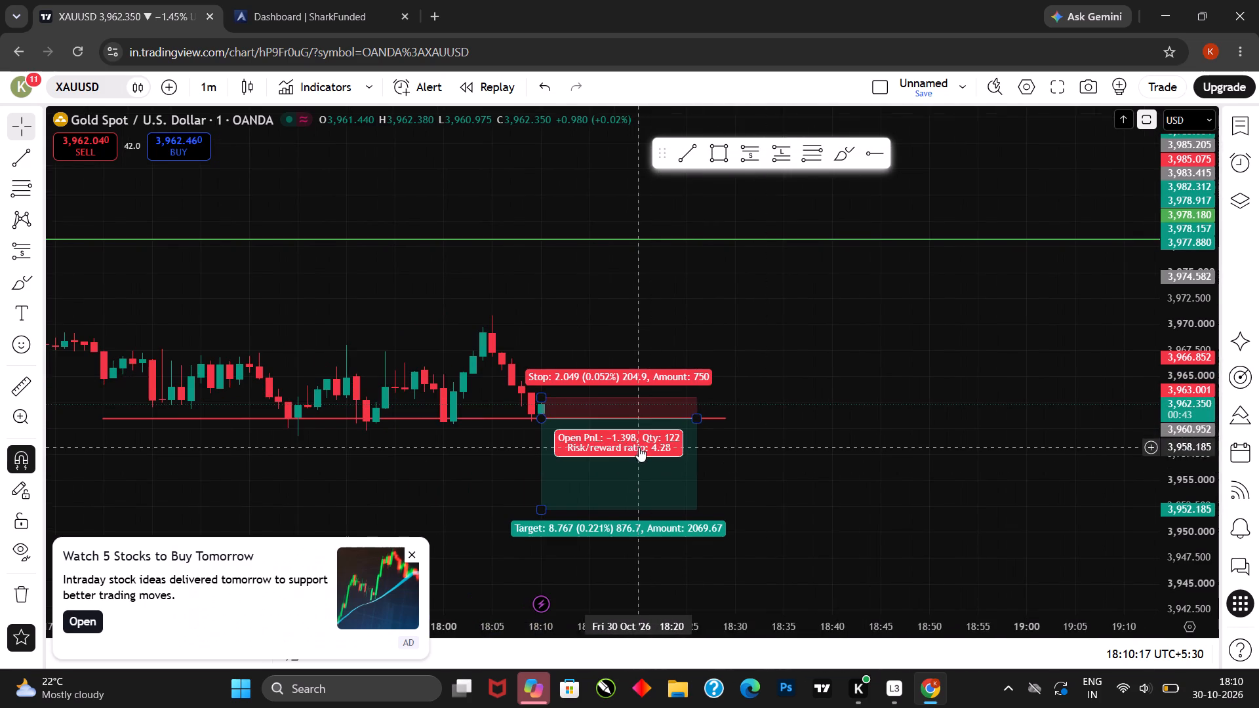
left_click(639, 447)
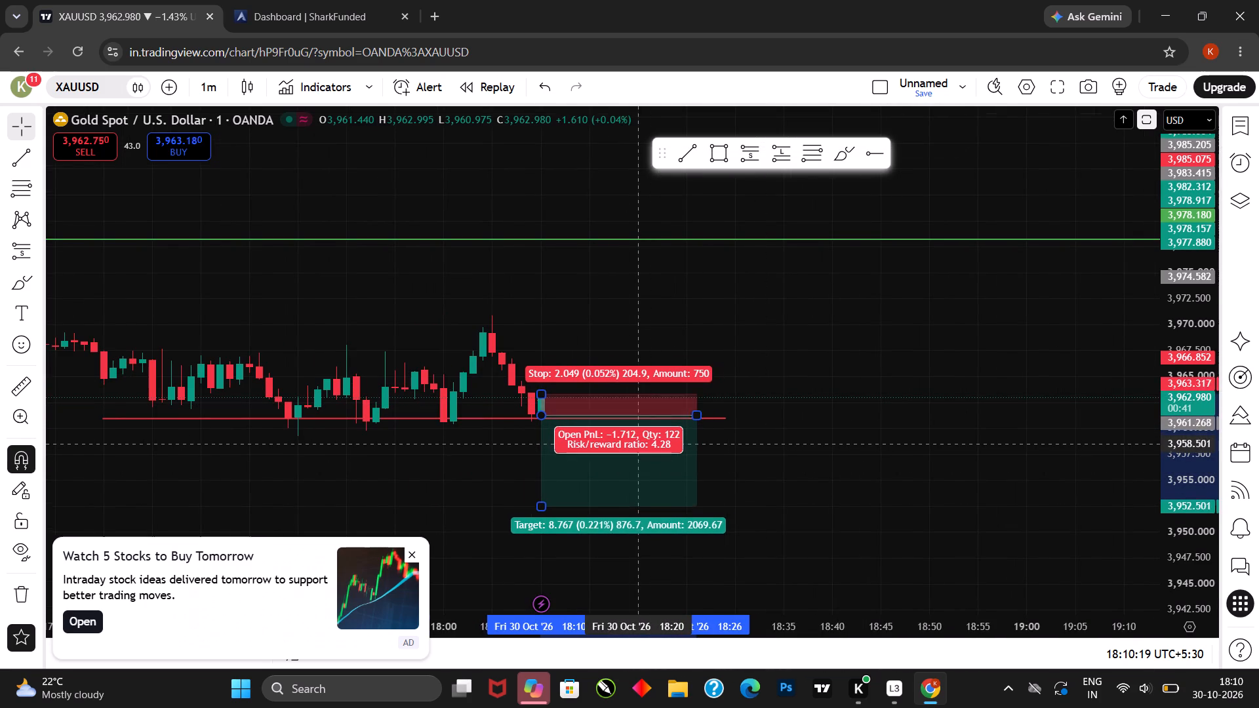
left_click(526, 466)
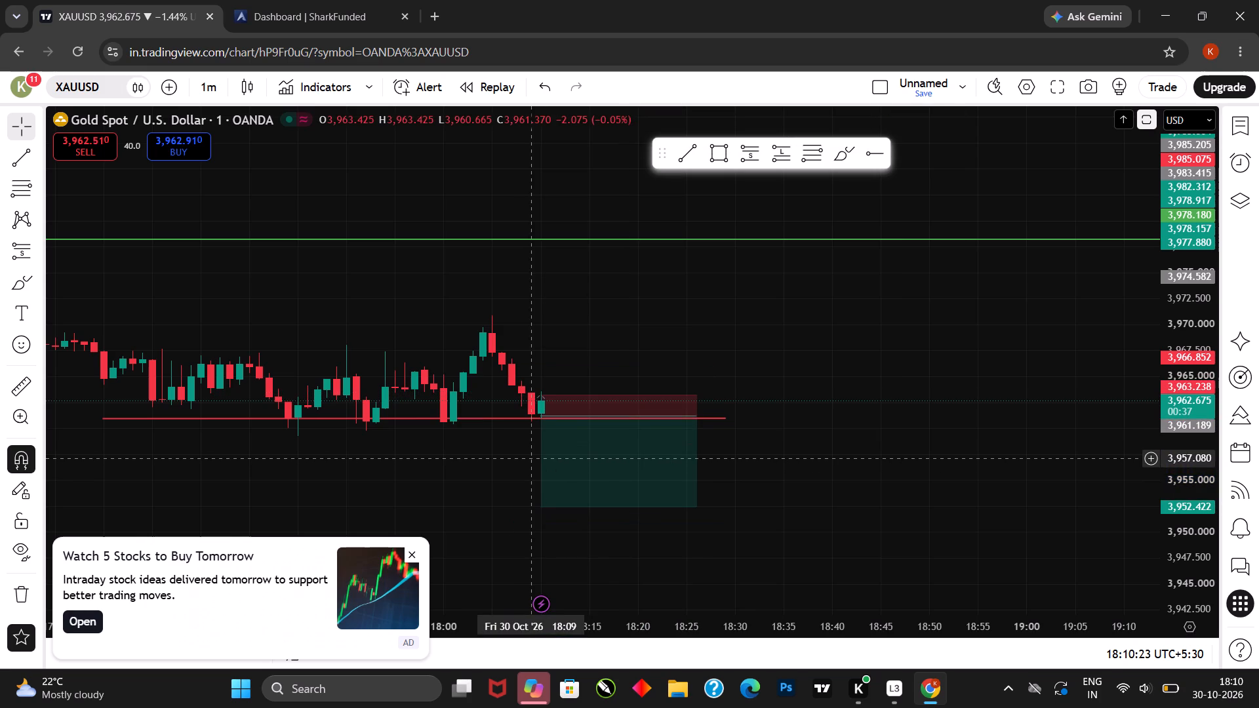
left_click_drag(546, 450, 561, 450)
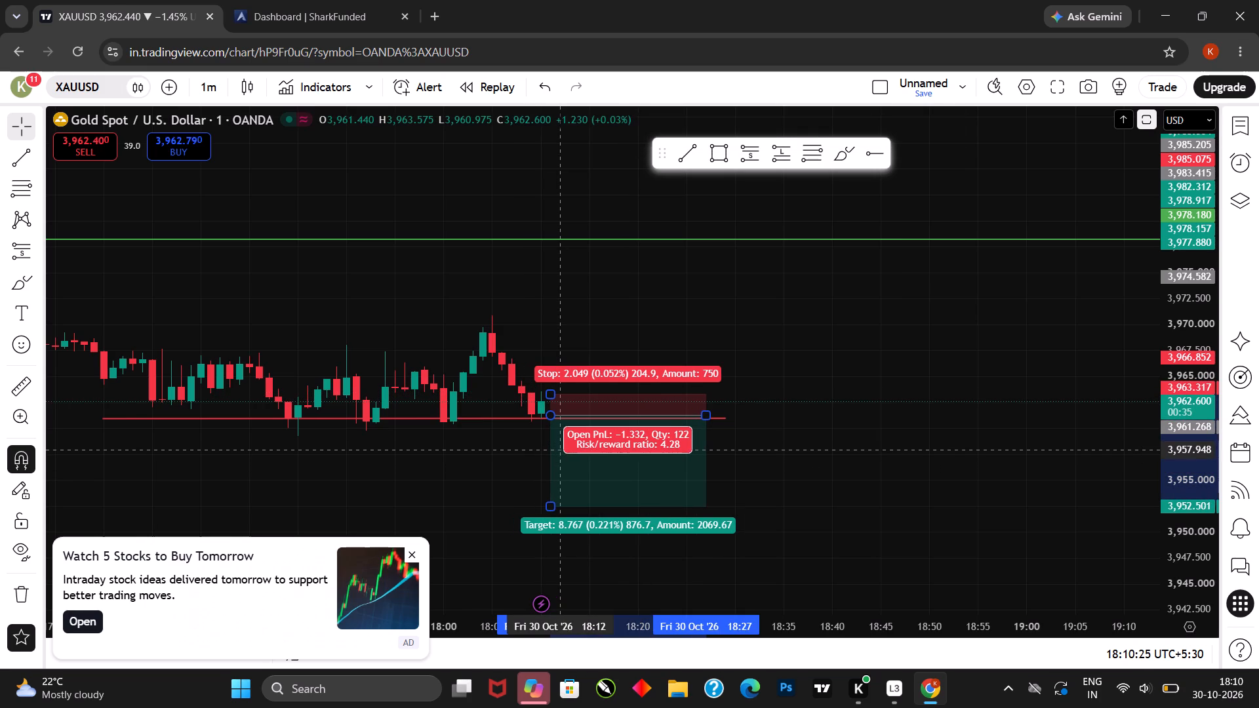
left_click_drag(561, 450, 557, 452)
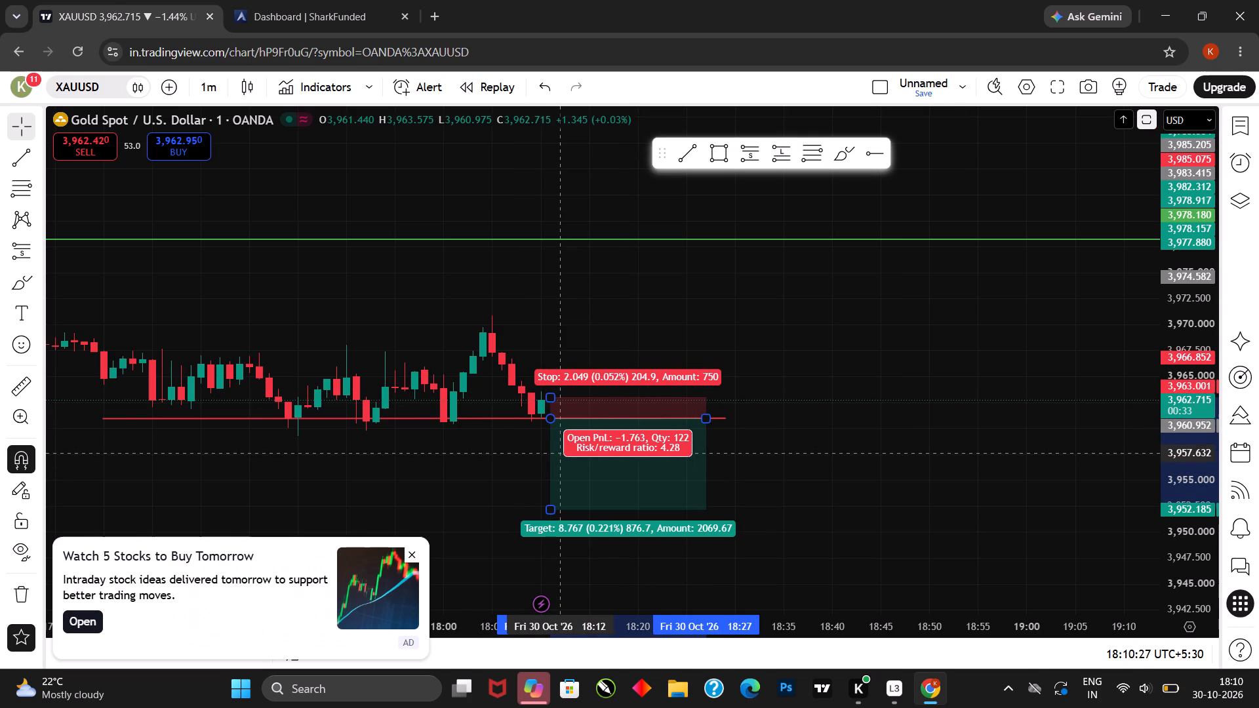
left_click_drag(557, 452, 555, 451)
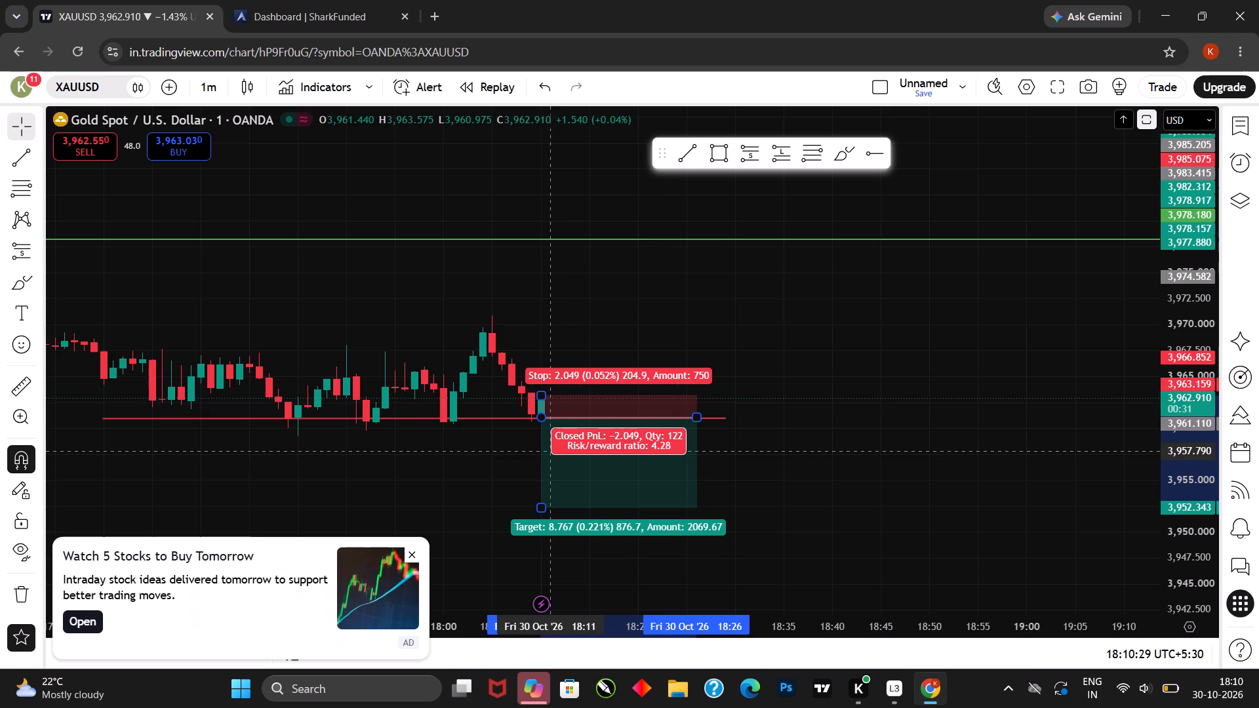
left_click_drag(555, 451, 555, 451)
left_click(505, 453)
scroll(550, 449, "down", 5)
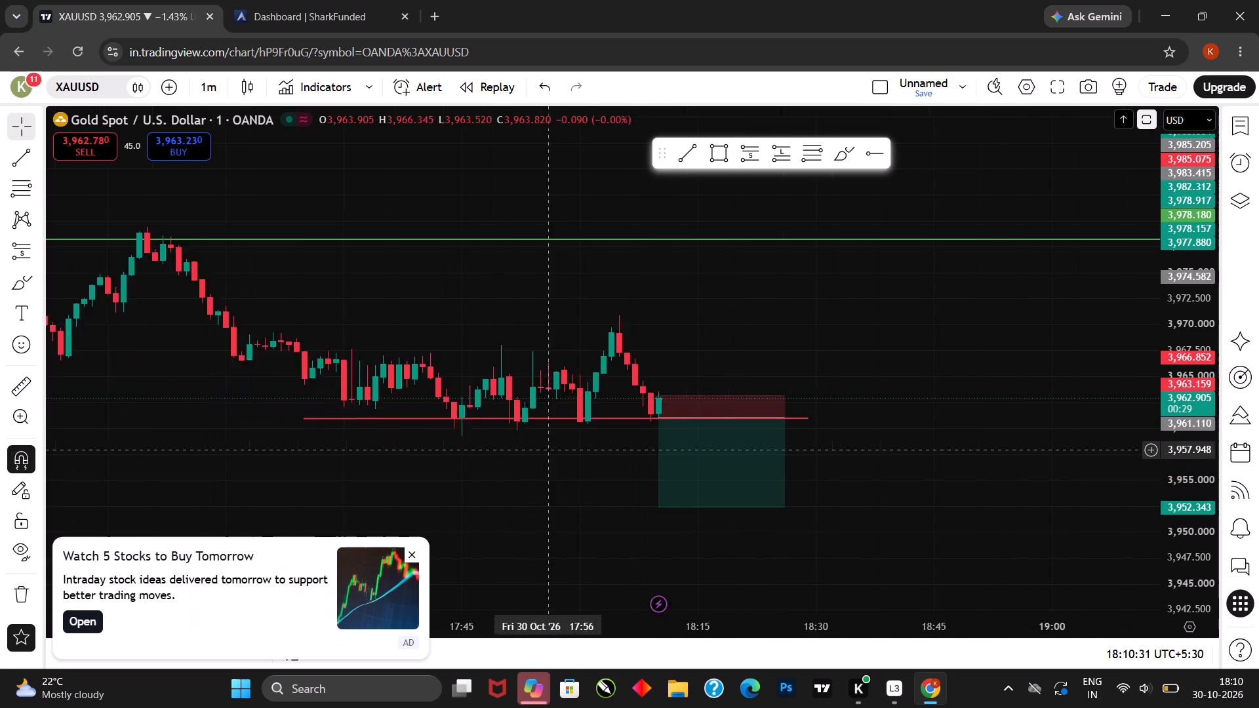
left_click_drag(958, 438, 934, 461)
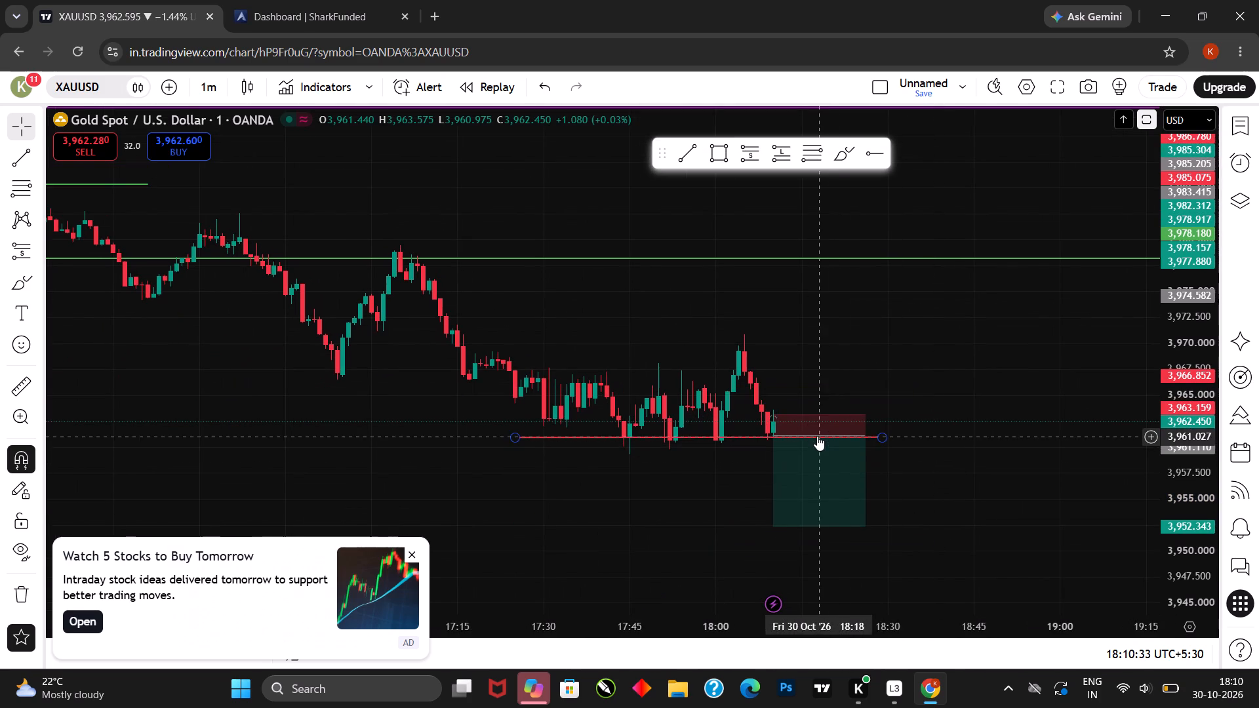
left_click_drag(813, 458, 822, 460)
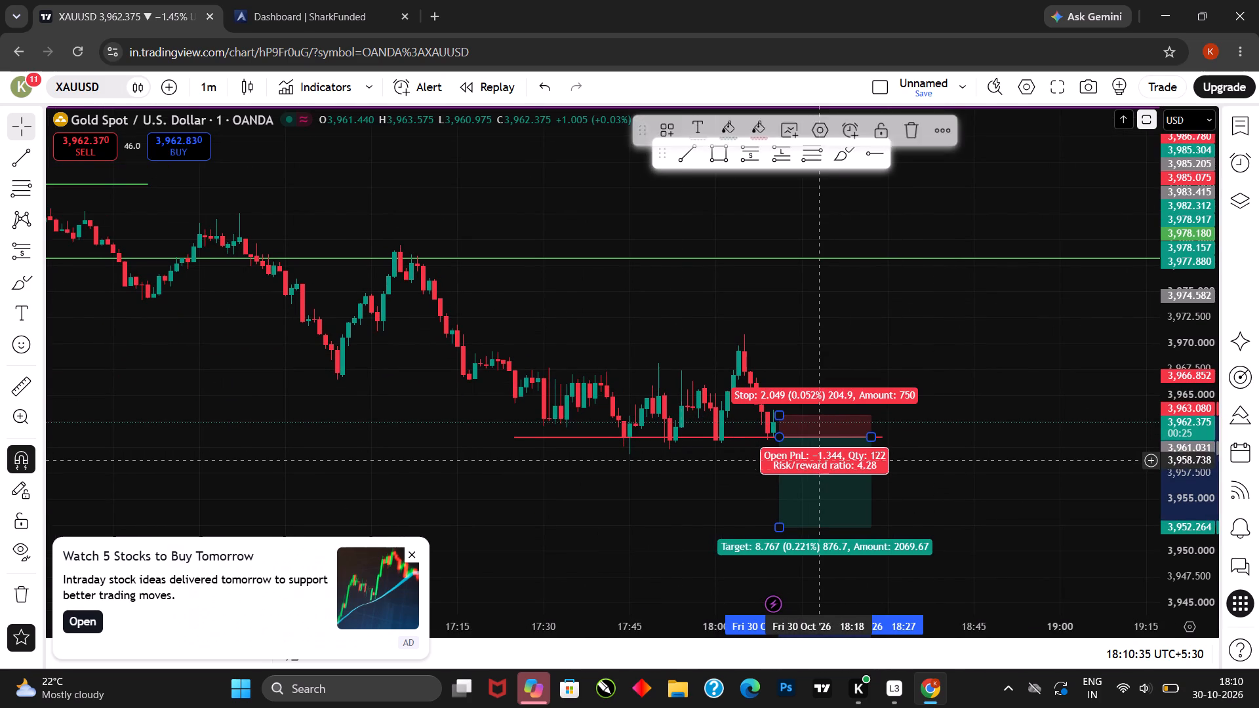
left_click(637, 478)
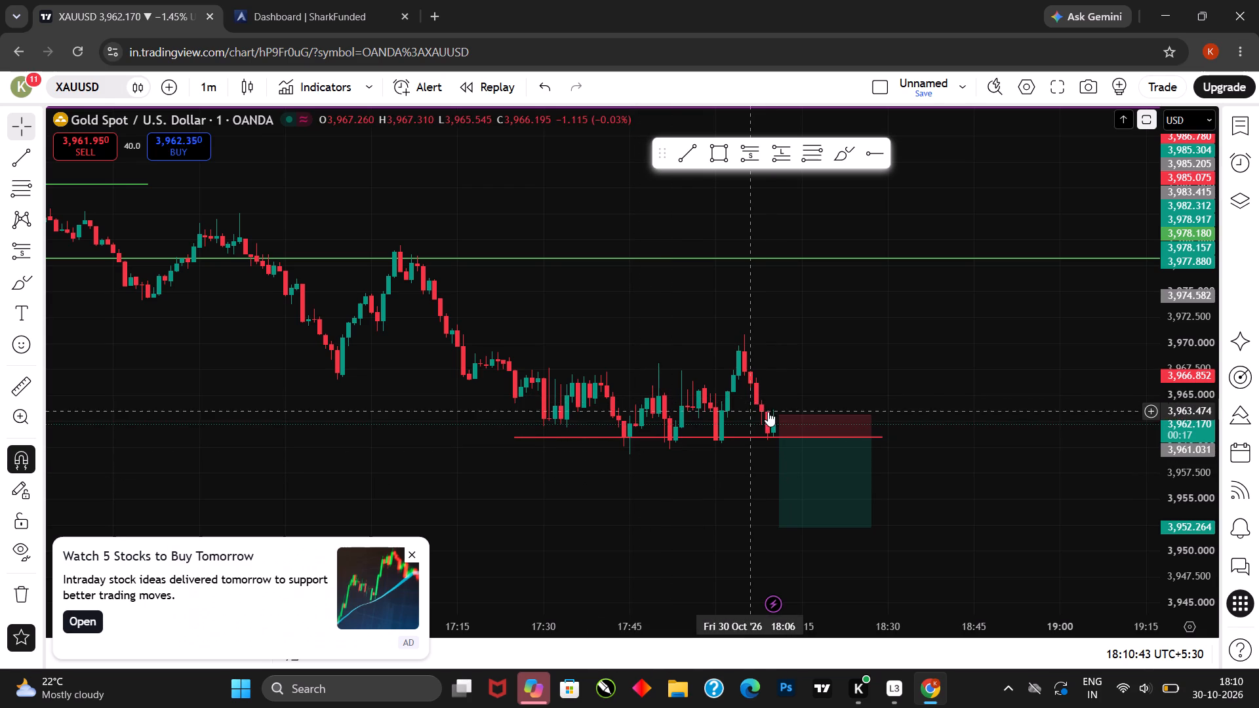
Switch the gold chart to the 15-minute interval.
left_click_drag(801, 385, 797, 349)
left_click(778, 577)
left_click_drag(772, 578, 698, 580)
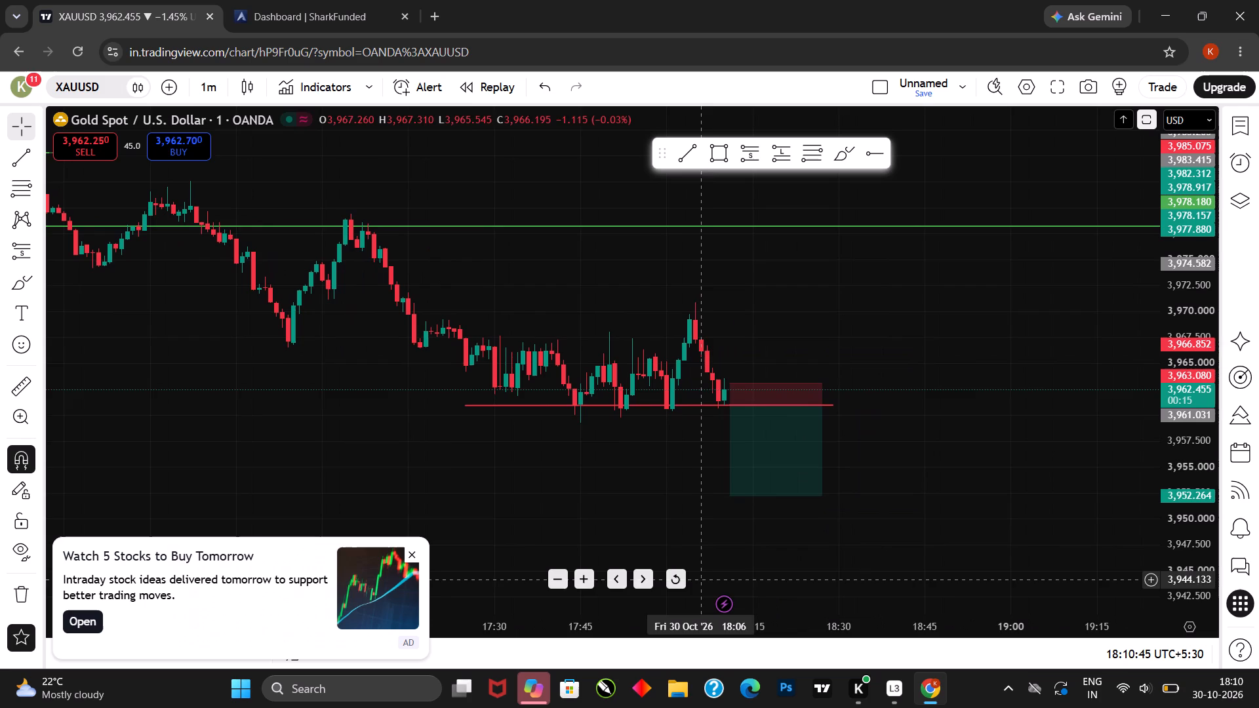
left_click_drag(746, 565, 757, 595)
left_click_drag(868, 571, 798, 549)
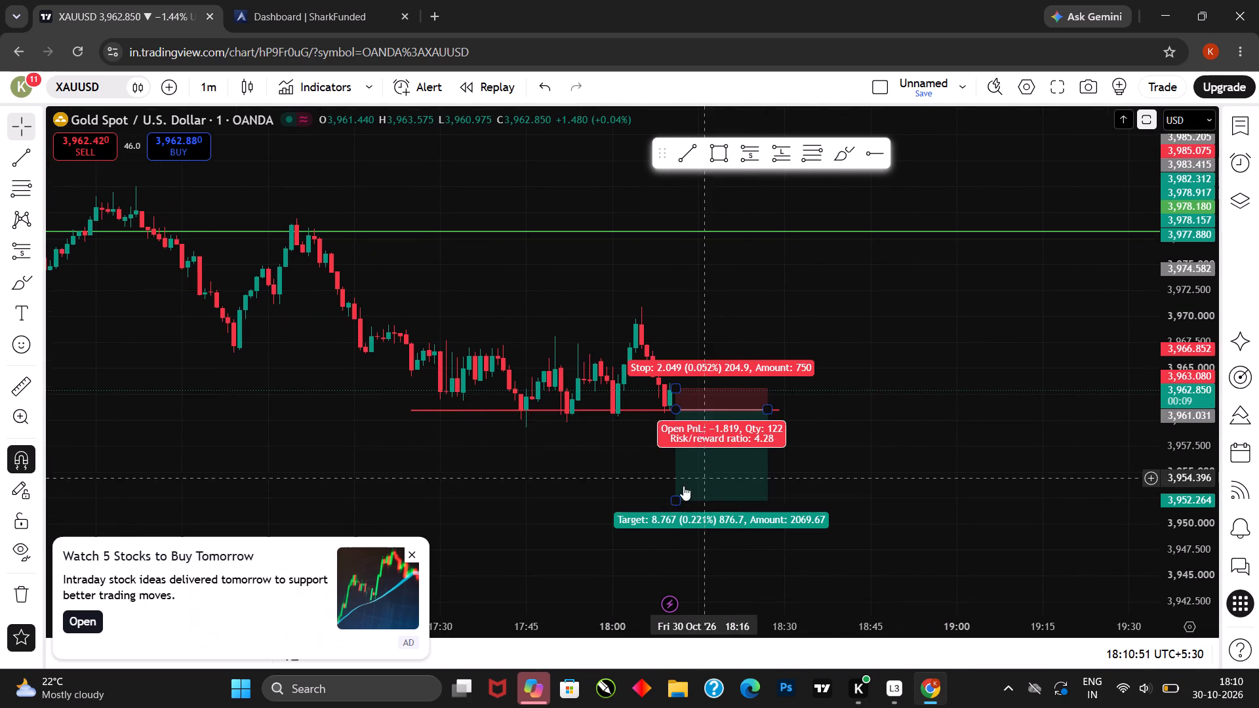
scroll(632, 509, "down", 12)
scroll(791, 501, "down", 7)
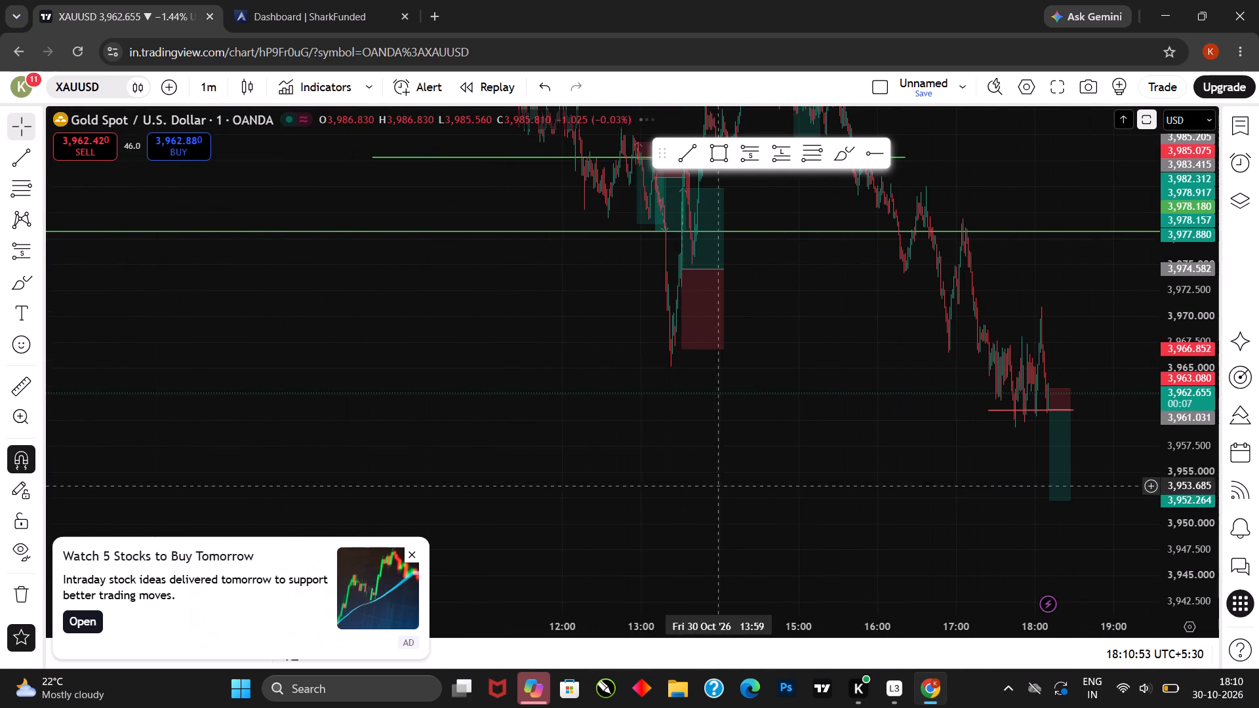
type("15")
key("Return")
Look back through the older 15-minute gold price history as far as early August 2026.
scroll(727, 504, "up", 6)
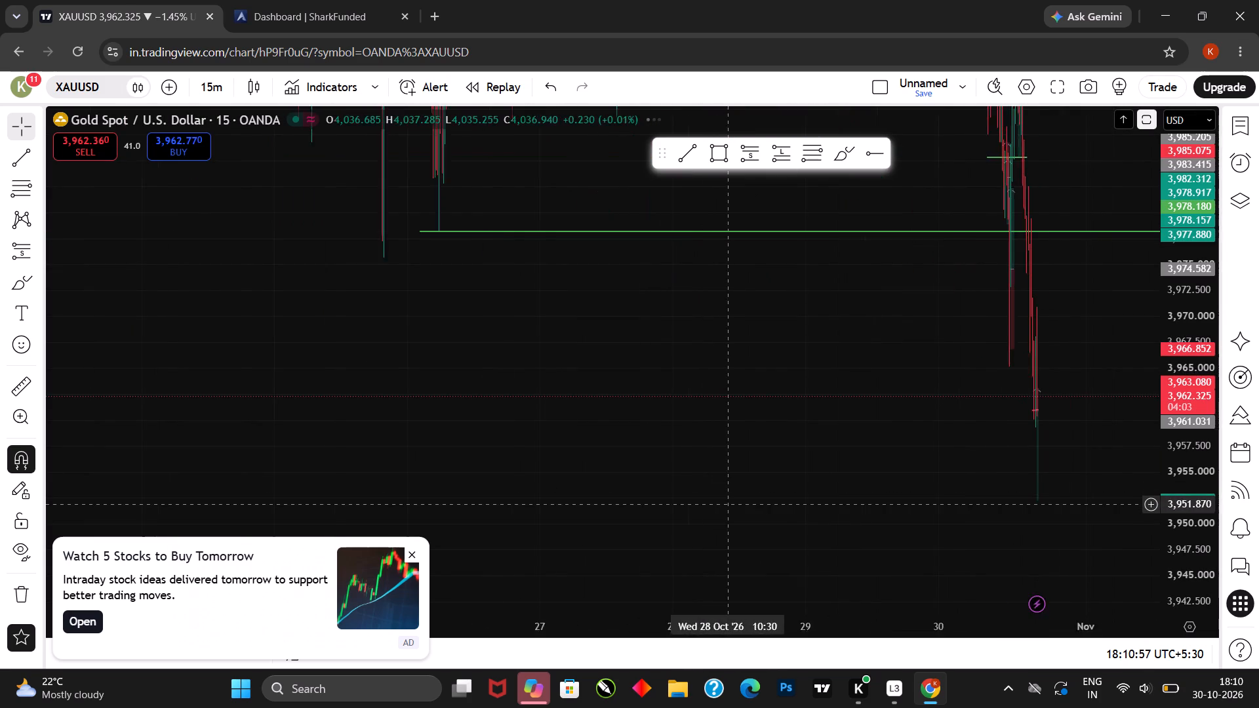
scroll(726, 501, "up", 5)
left_click_drag(624, 487, 920, 477)
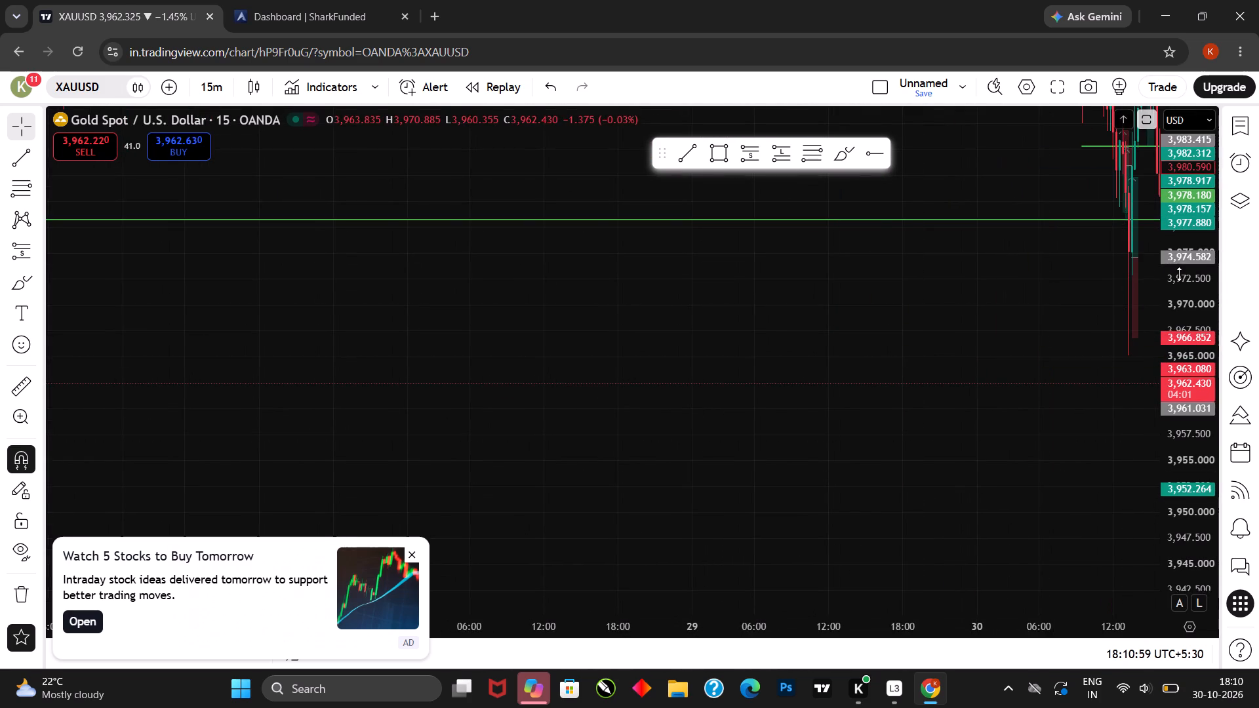
left_click_drag(1180, 277, 1189, 568)
scroll(570, 418, "down", 16)
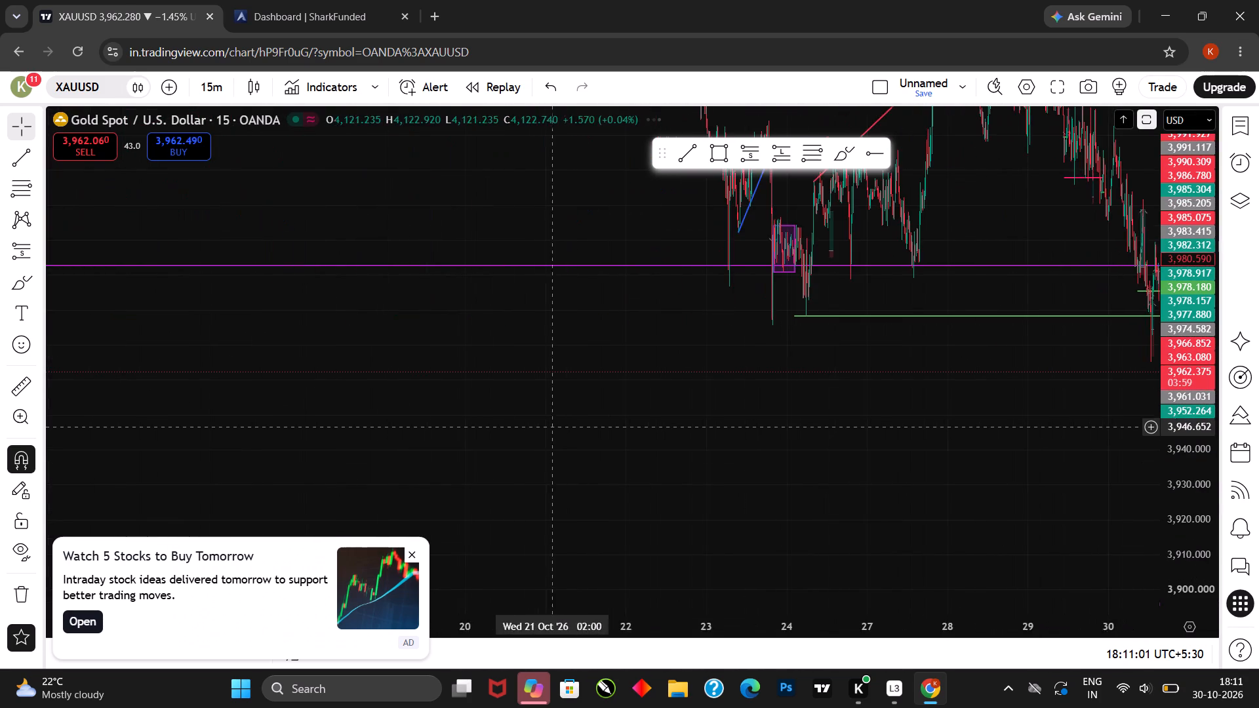
left_click_drag(499, 429, 739, 430)
left_click_drag(506, 420, 855, 463)
left_click_drag(418, 410, 420, 410)
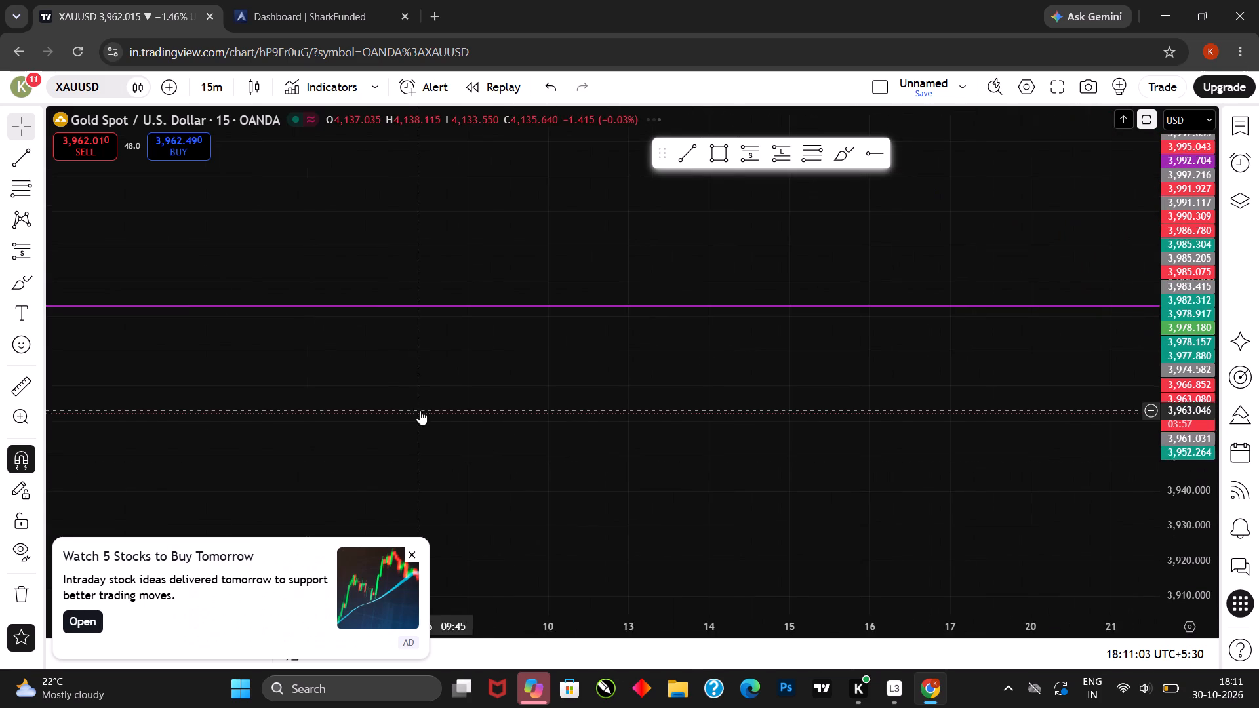
left_click_drag(420, 410, 809, 349)
left_click_drag(344, 387, 733, 403)
left_click_drag(399, 370, 854, 388)
left_click_drag(308, 325, 774, 351)
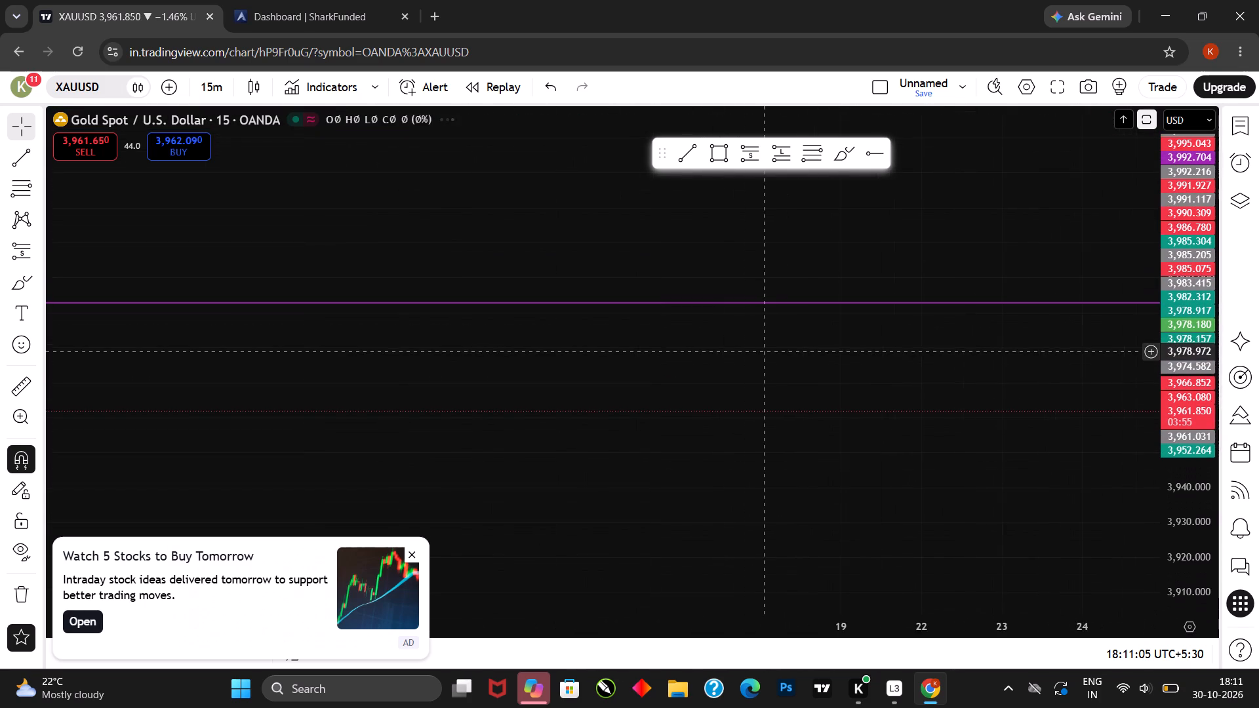
left_click_drag(342, 315, 710, 315)
left_click_drag(325, 345, 807, 326)
left_click_drag(442, 352, 758, 352)
left_click_drag(538, 353, 801, 354)
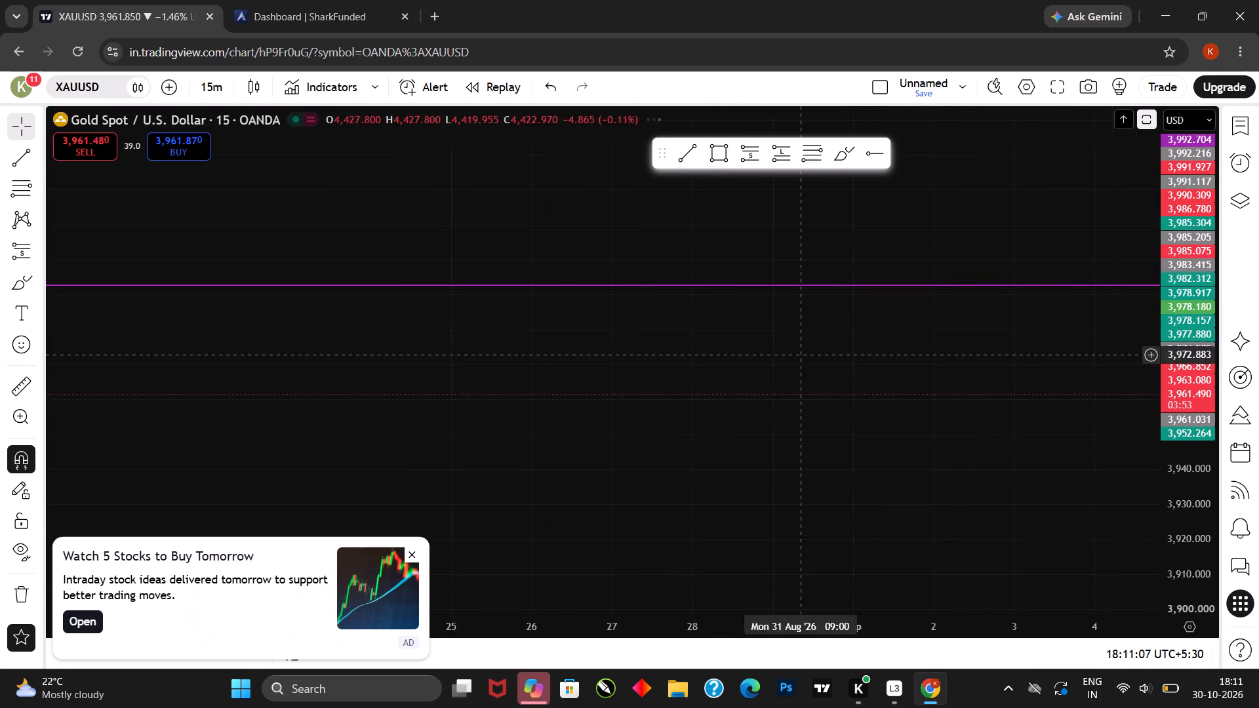
left_click_drag(451, 345, 738, 341)
left_click_drag(376, 332, 702, 332)
left_click_drag(293, 305, 588, 311)
left_click_drag(336, 314, 615, 336)
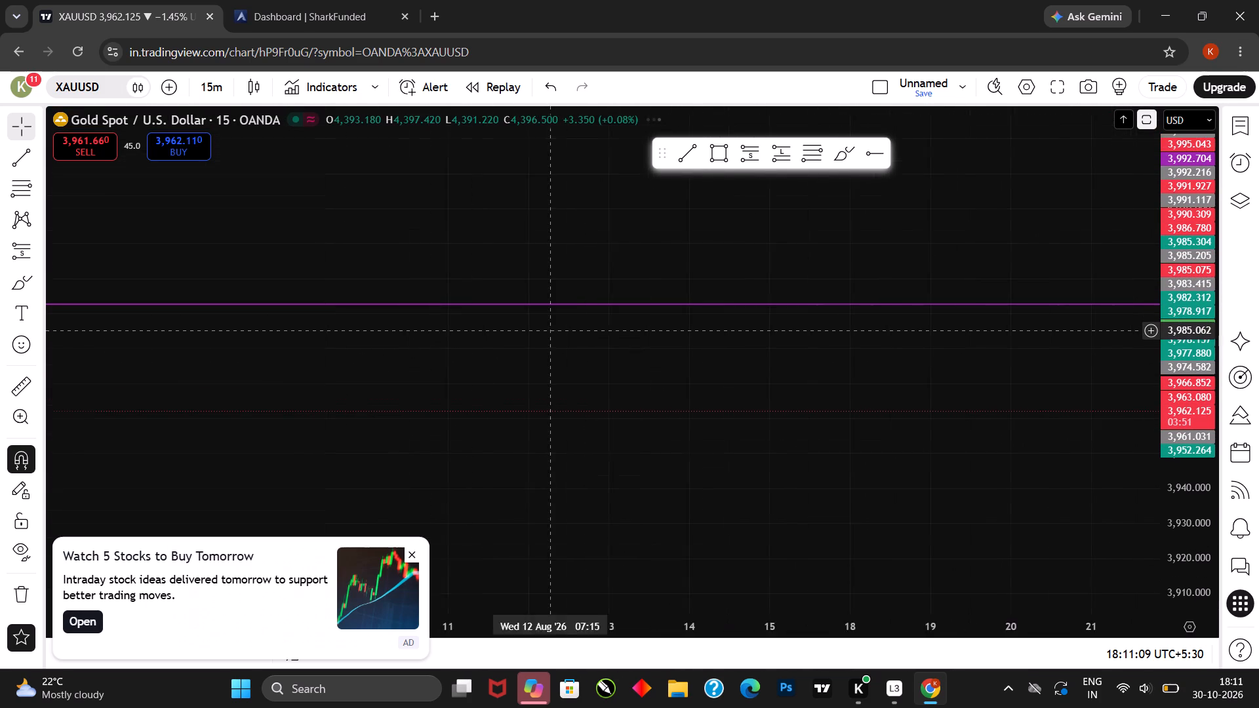
left_click_drag(615, 336, 620, 337)
left_click_drag(413, 334, 498, 338)
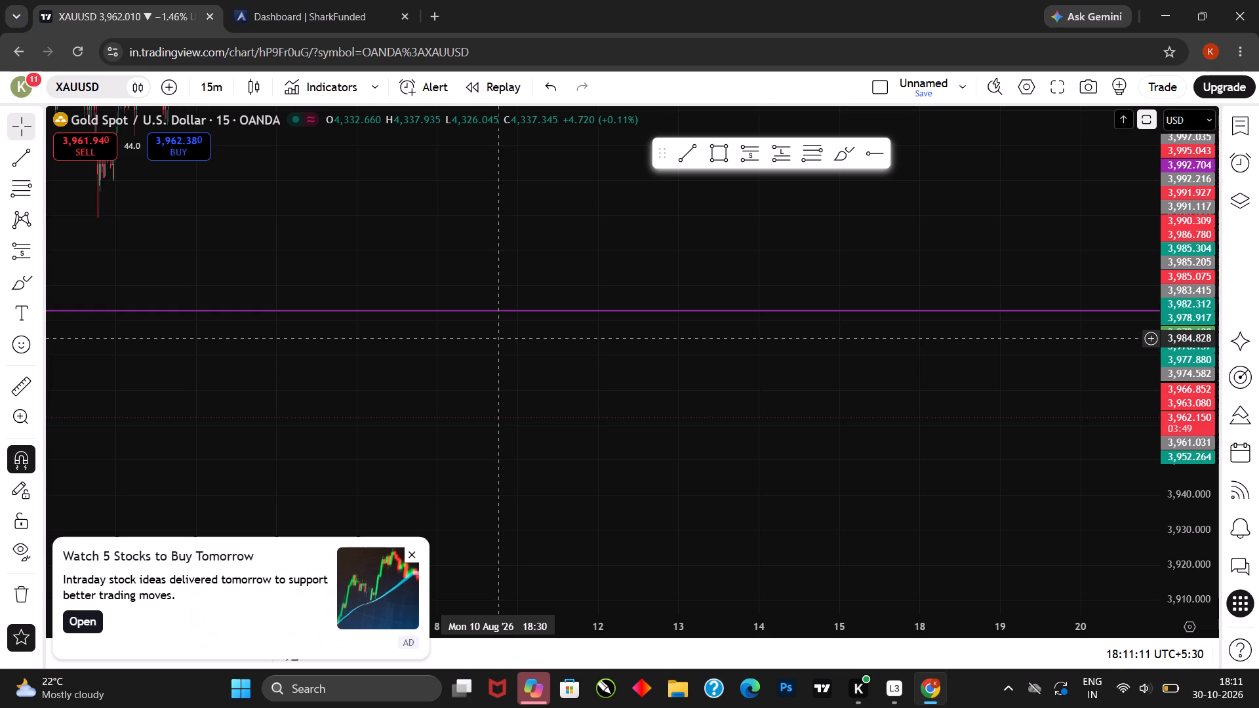
left_click_drag(498, 338, 826, 340)
left_click_drag(463, 381, 784, 423)
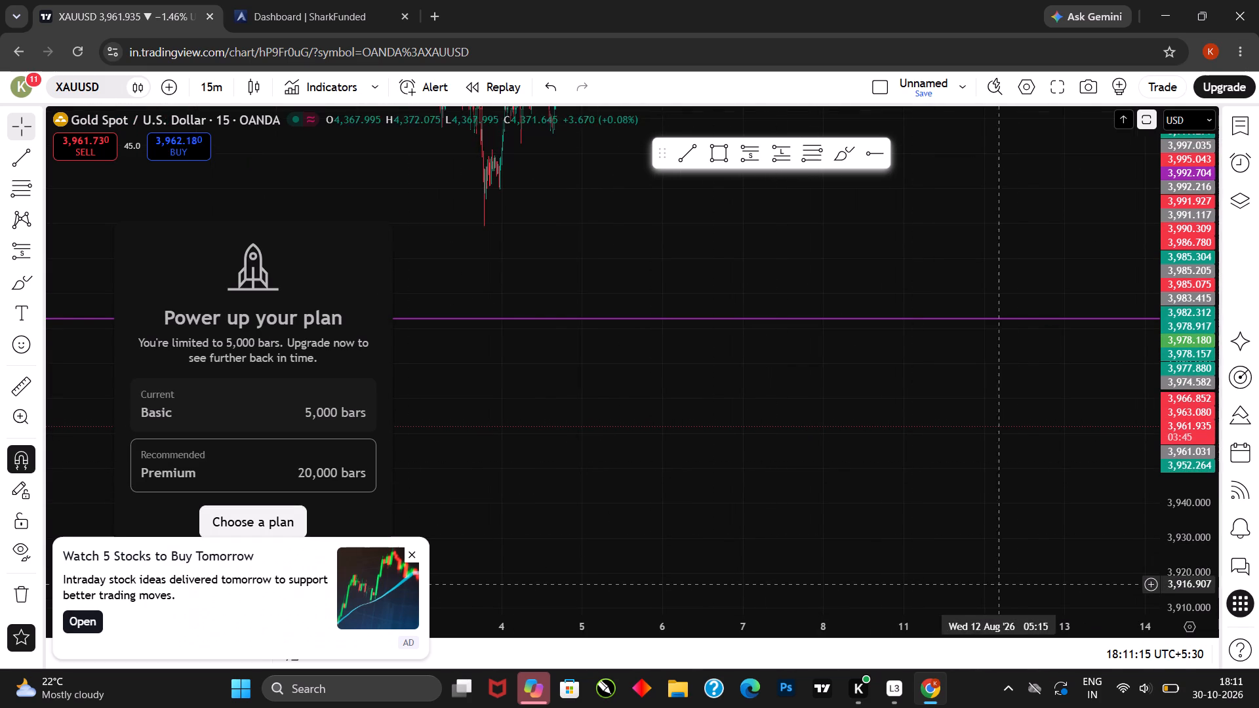
left_click_drag(1042, 563, 954, 564)
left_click_drag(921, 566, 795, 573)
Return to the latest 15-minute candles and examine recent price action around the green and red levels and the short position.
left_click(1131, 578)
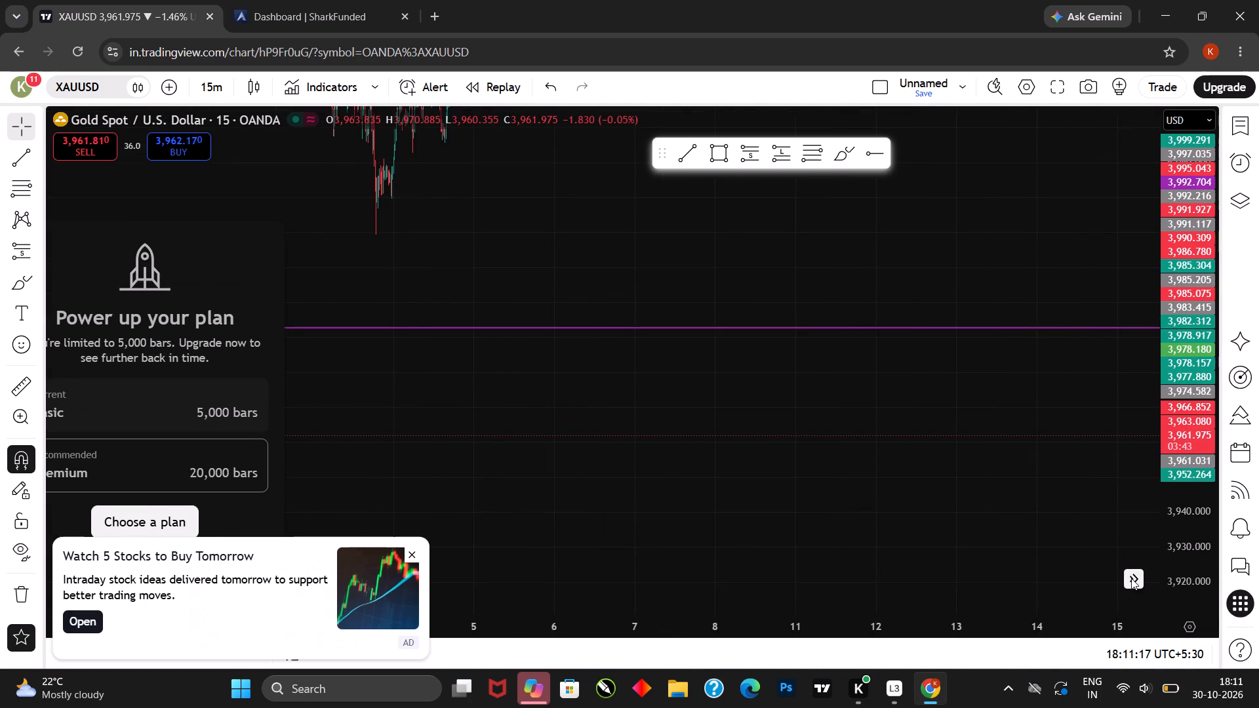
left_click_drag(993, 517, 600, 501)
scroll(667, 425, "up", 4)
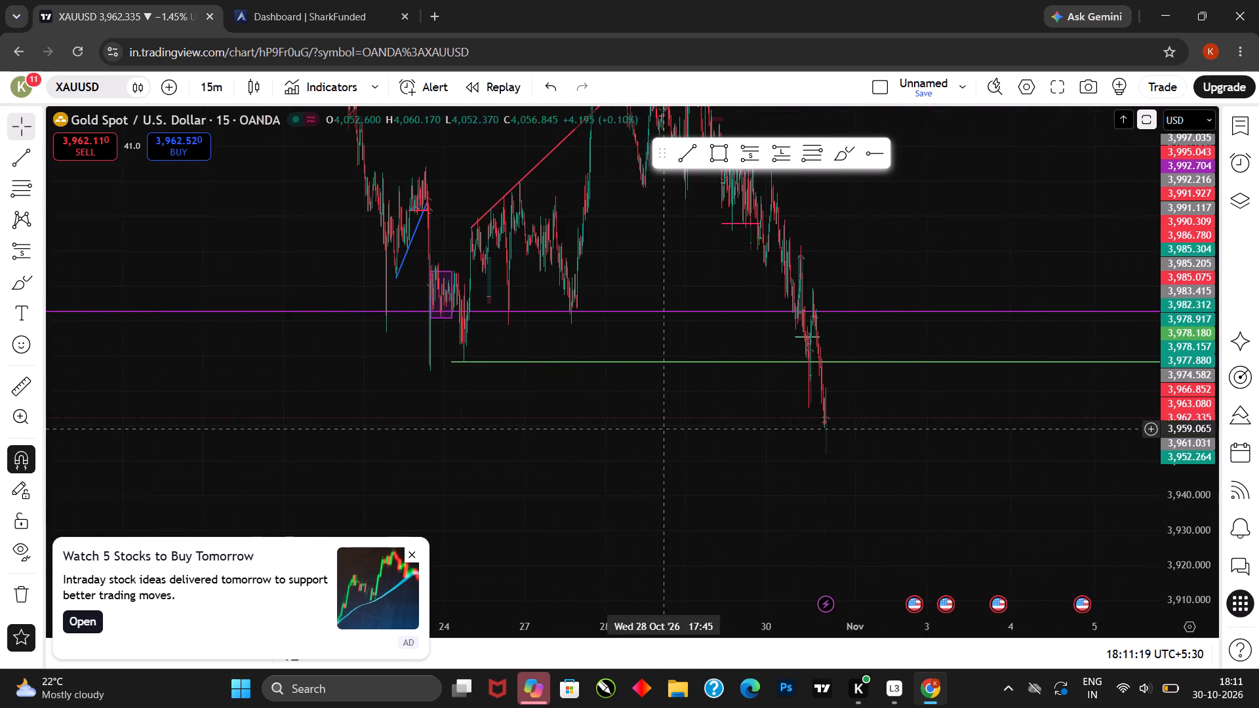
scroll(667, 425, "up", 7)
left_click_drag(502, 433, 518, 437)
left_click_drag(542, 437, 831, 442)
scroll(614, 407, "up", 4)
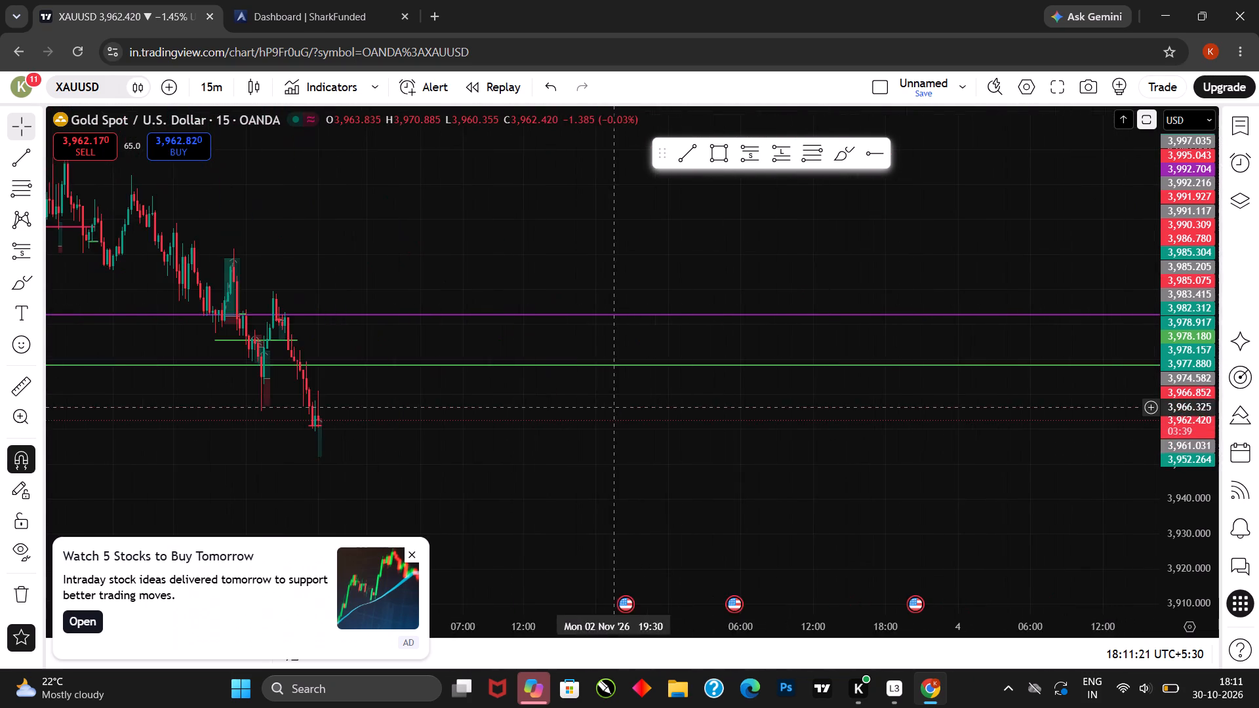
left_click_drag(520, 411, 1028, 419)
scroll(679, 415, "up", 7)
left_click_drag(629, 418, 943, 418)
scroll(734, 435, "up", 3)
left_click_drag(729, 431, 904, 431)
scroll(842, 433, "up", 2)
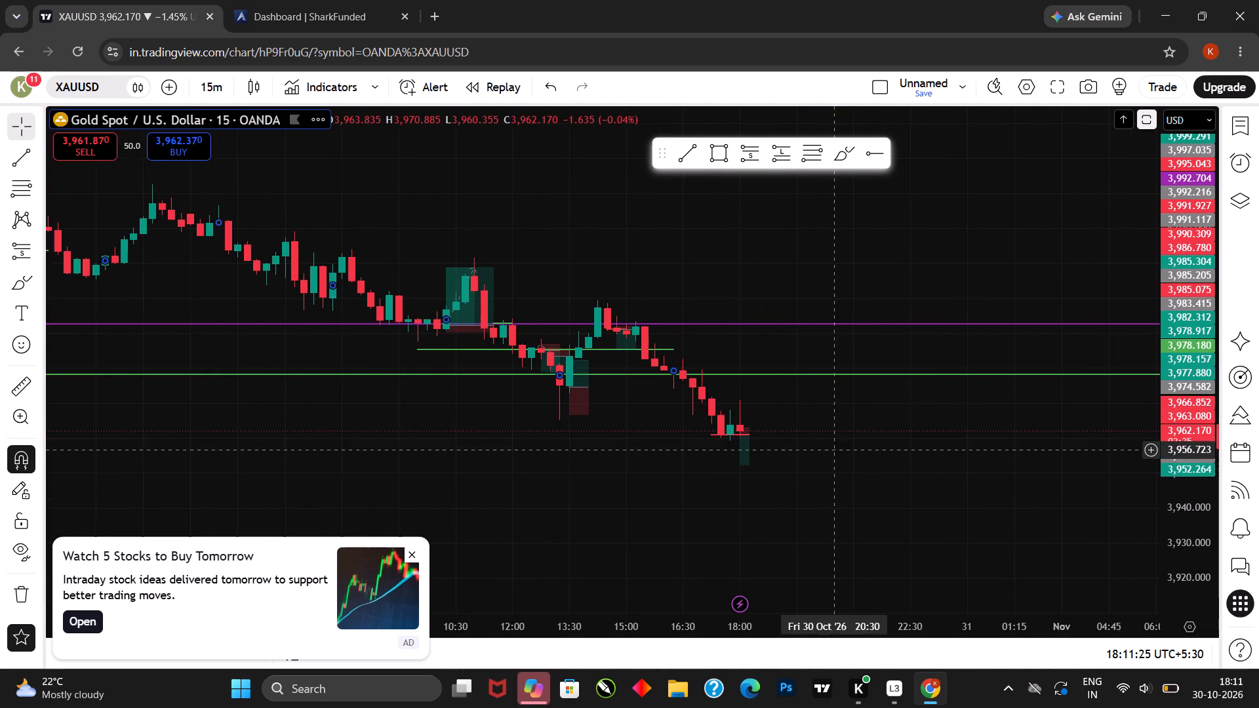
left_click_drag(1181, 515, 1176, 368)
left_click_drag(1020, 483, 1047, 464)
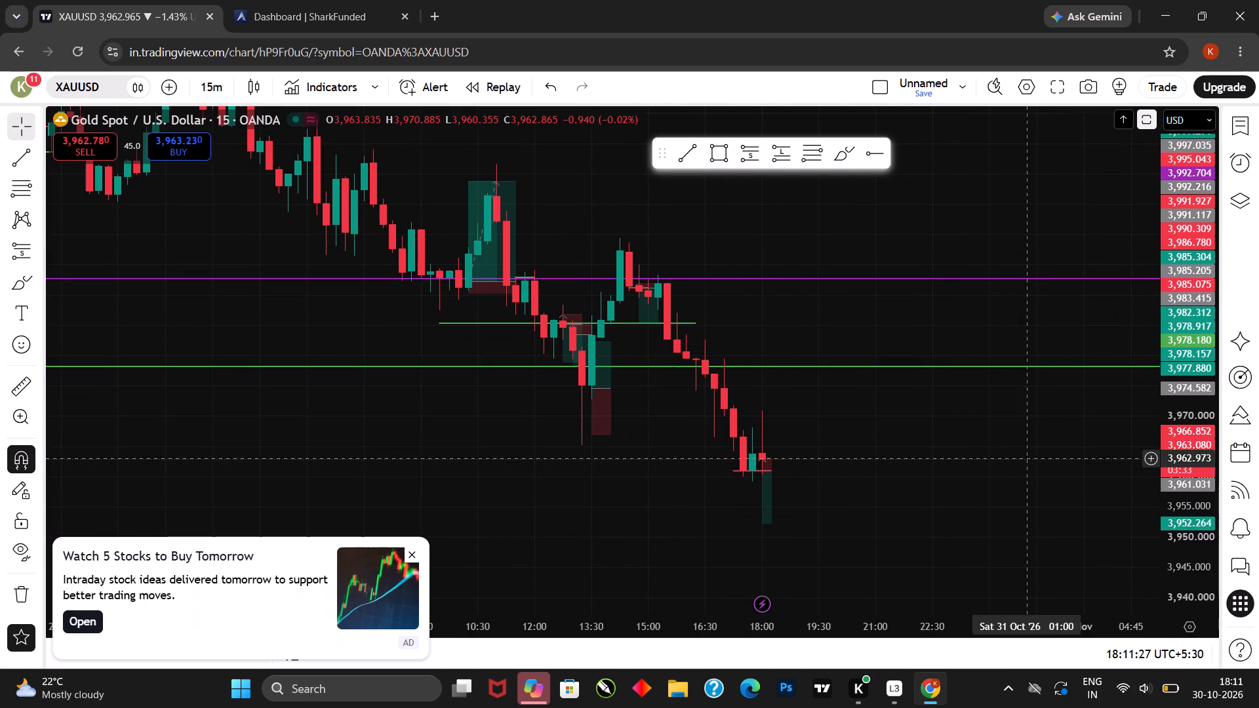
scroll(938, 451, "up", 2)
left_click_drag(904, 454, 915, 450)
left_click_drag(925, 448, 944, 446)
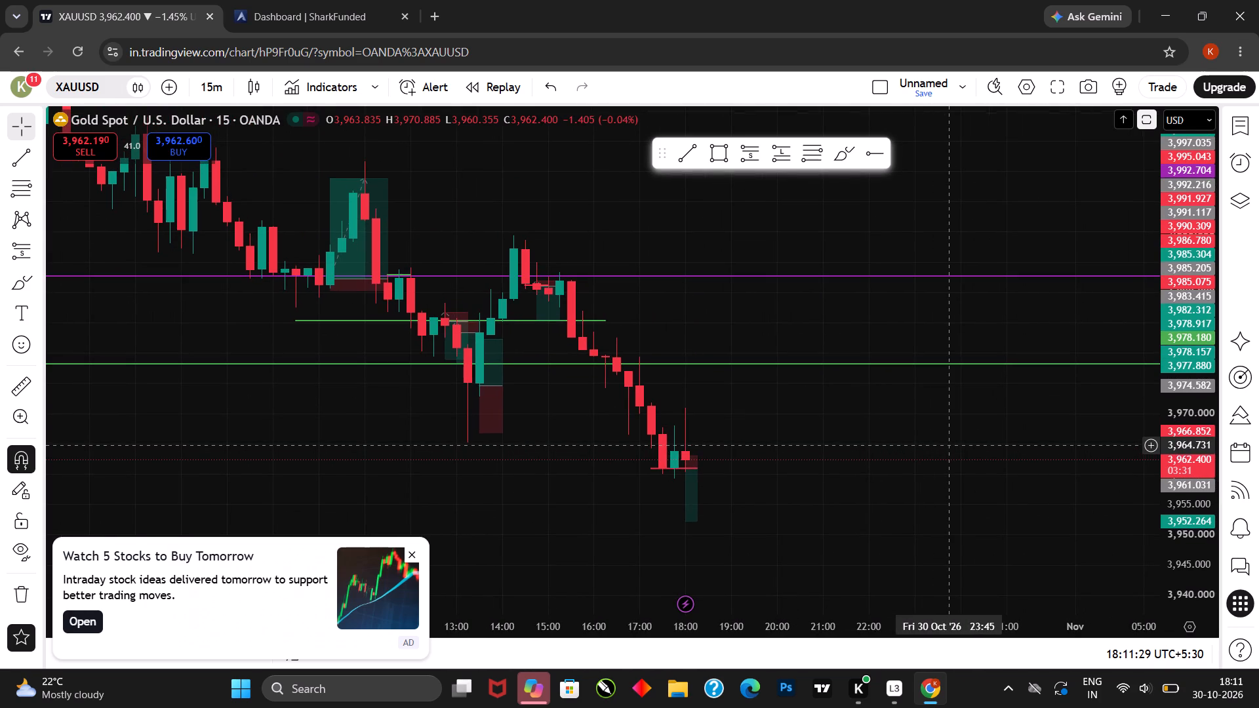
left_click_drag(918, 498, 918, 498)
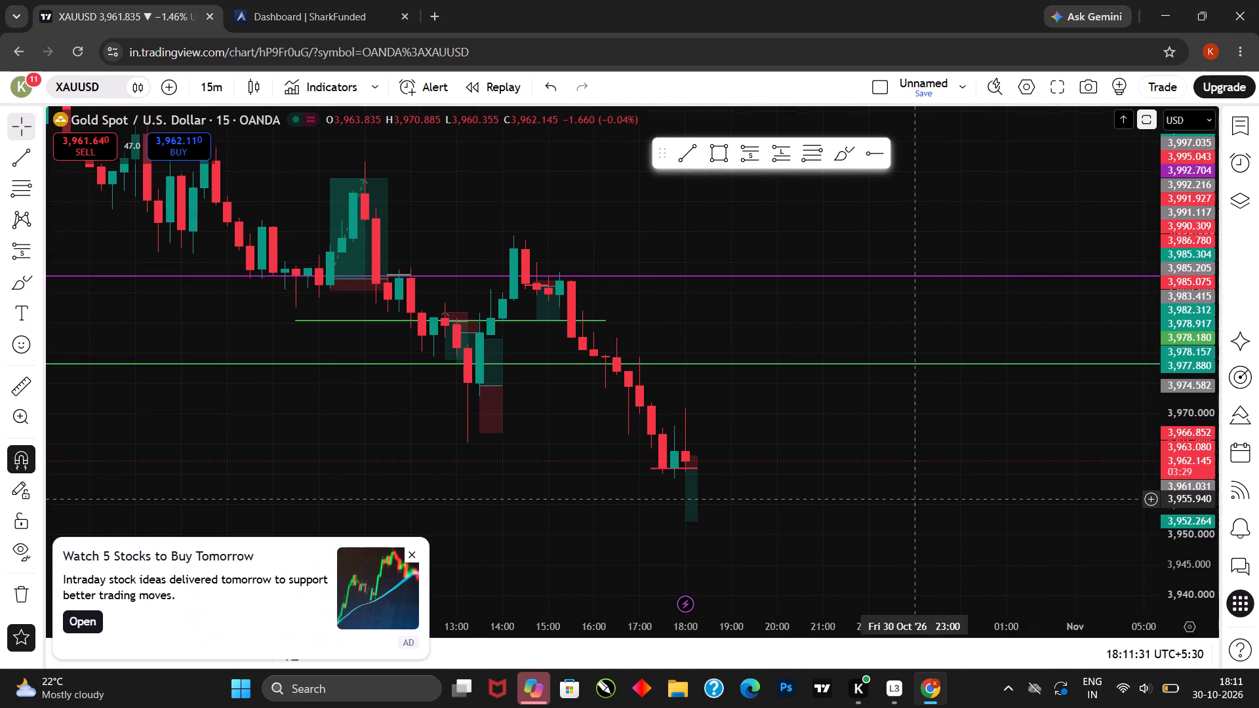
left_click_drag(918, 498, 942, 482)
Switch the chart to the 5-minute interval and examine price around the red support line and the short position.
key("5")
key("Return")
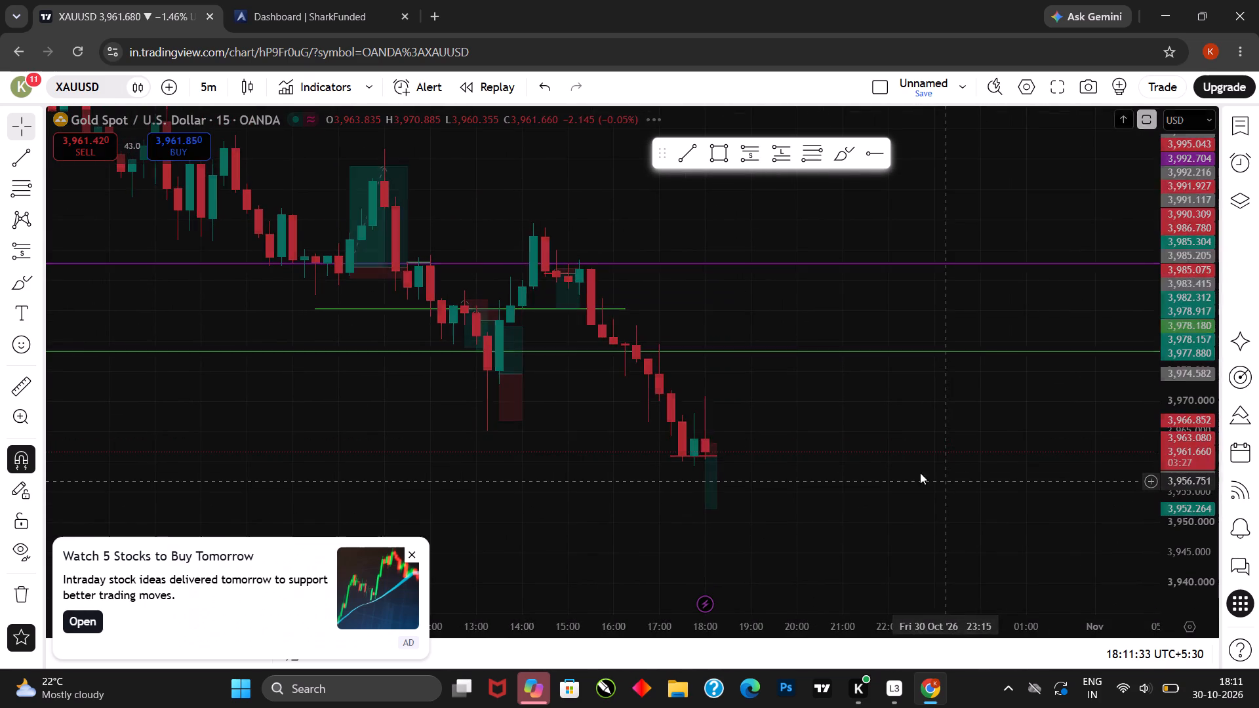
scroll(746, 492, "down", 3)
left_click(717, 499)
left_click_drag(711, 498, 651, 456)
scroll(1175, 458, "up", 2)
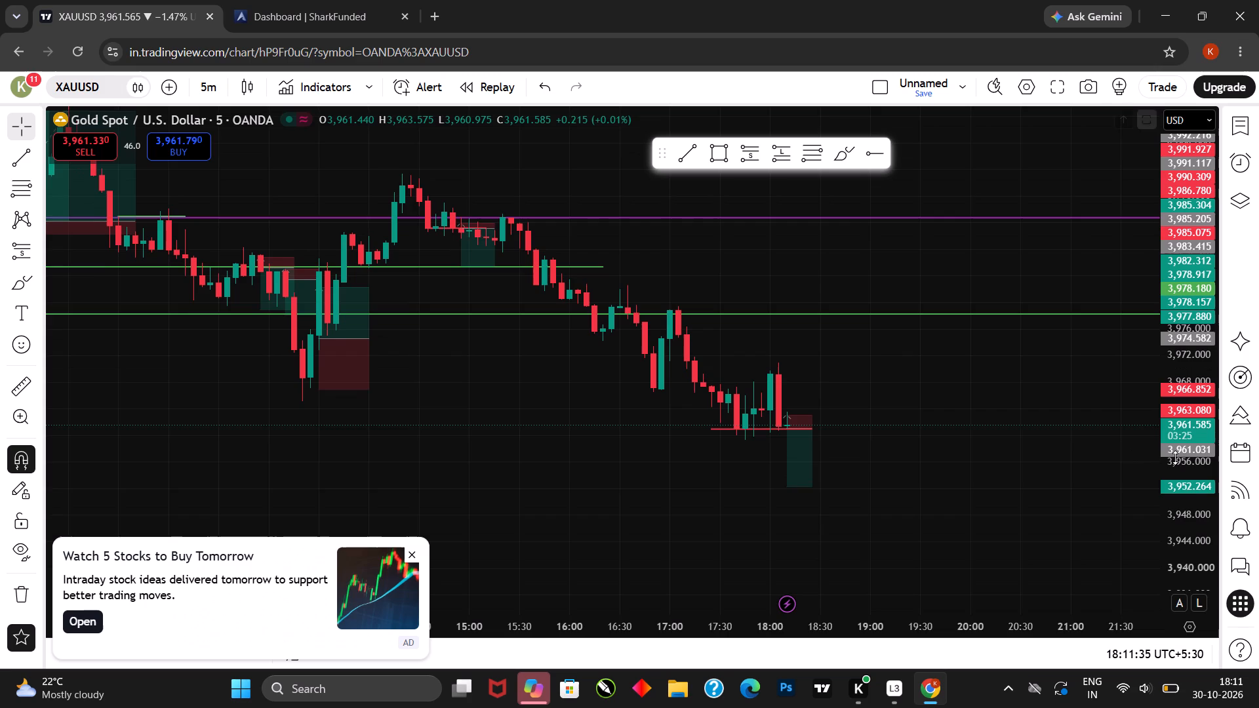
left_click_drag(1188, 500, 1177, 319)
scroll(879, 383, "up", 3)
left_click_drag(841, 453, 949, 290)
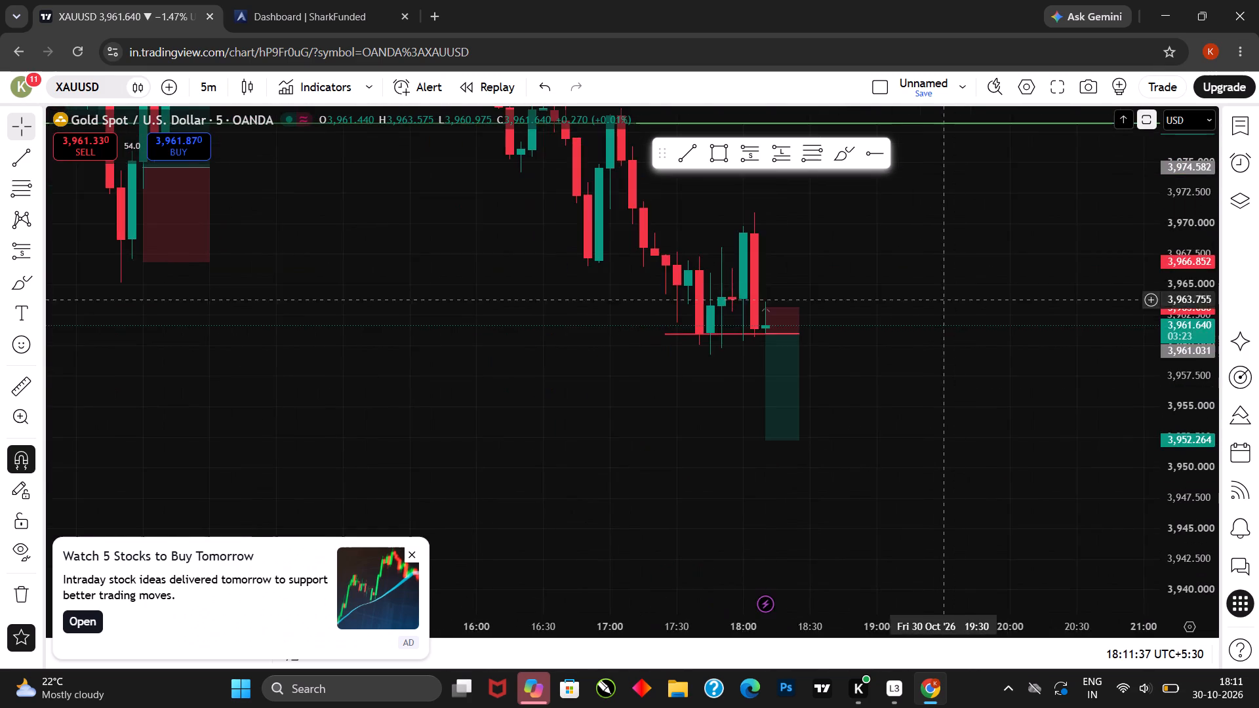
scroll(939, 322, "up", 2)
left_click_drag(1193, 485, 1186, 435)
Set the chart back to the 1-minute interval.
key("1")
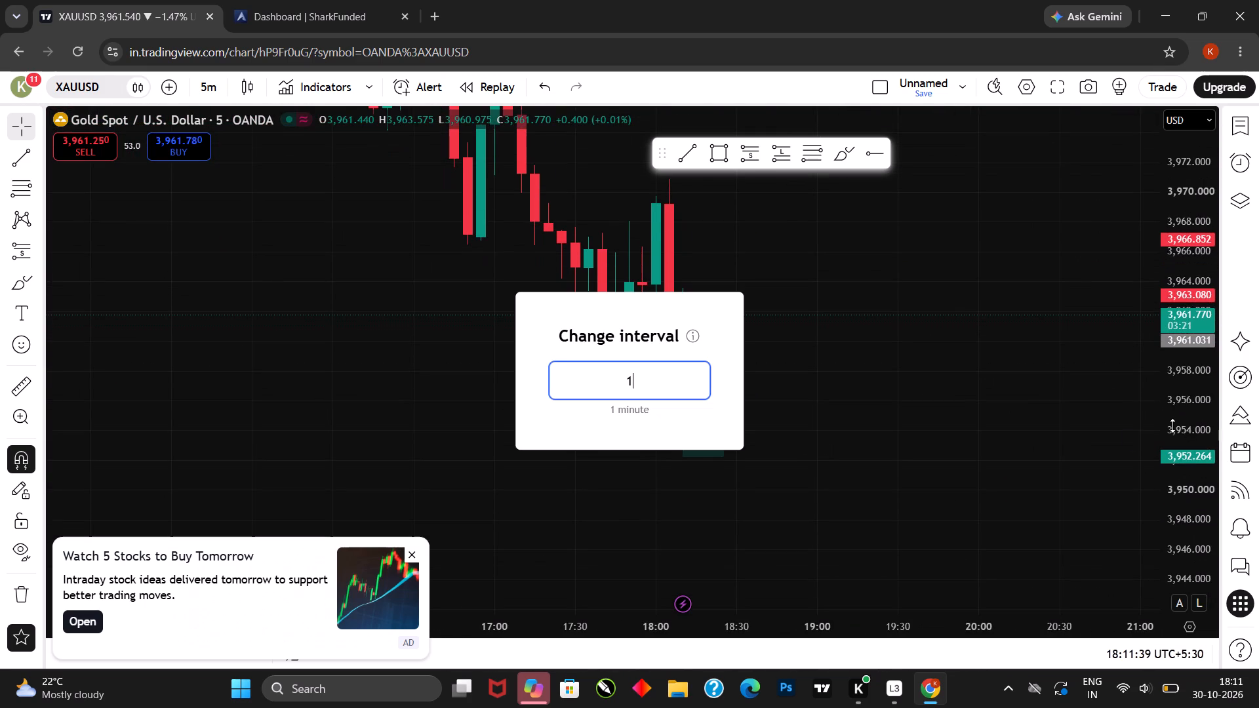
key("Return")
scroll(905, 394, "down", 1)
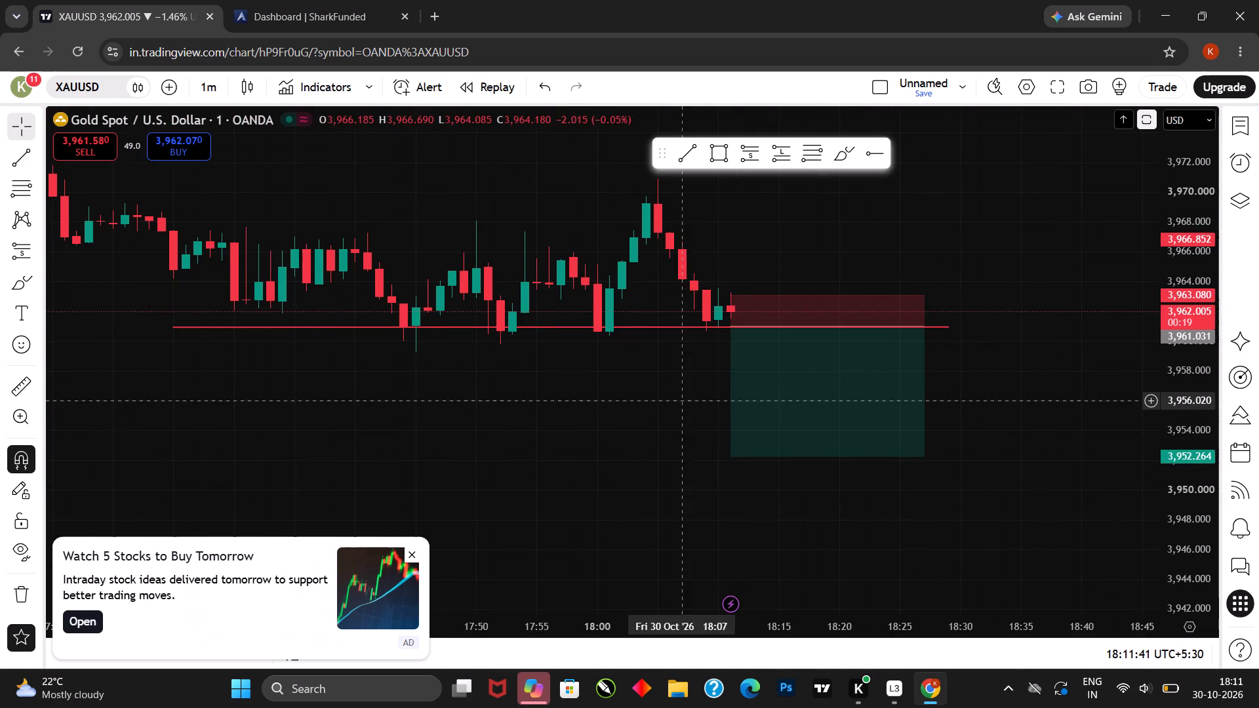
left_click(664, 397)
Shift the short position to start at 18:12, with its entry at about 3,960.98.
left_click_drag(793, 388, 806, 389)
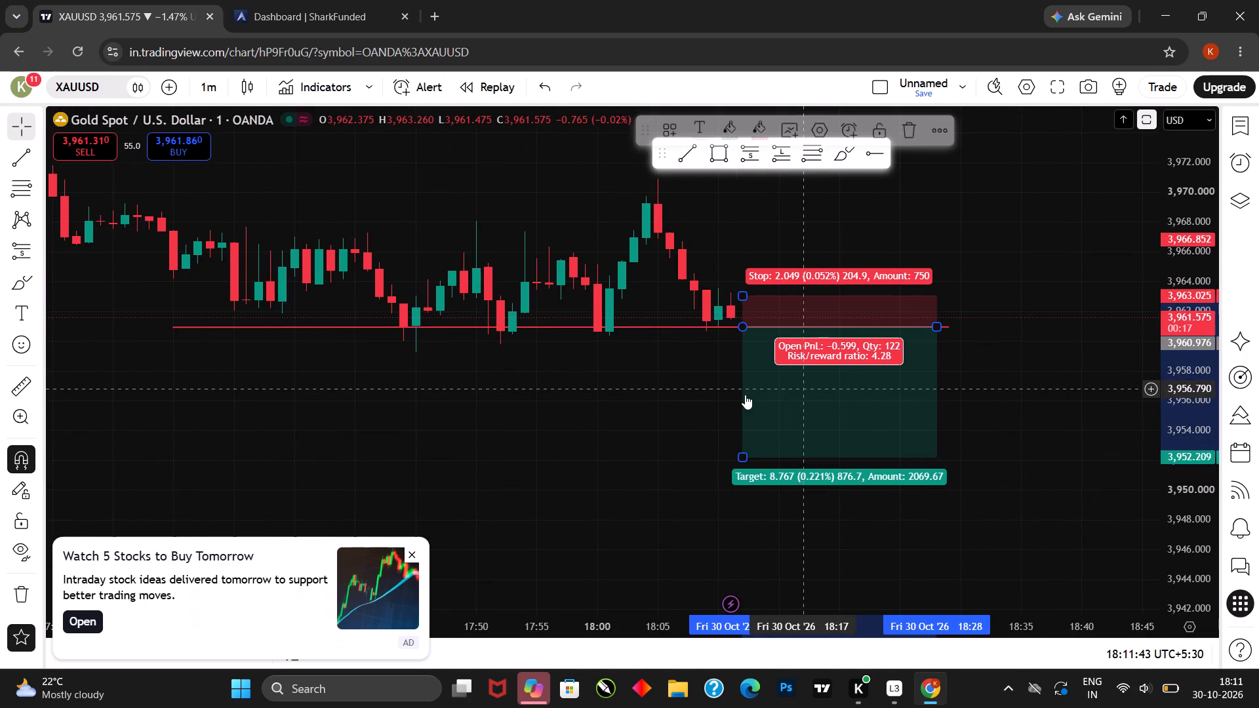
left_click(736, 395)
Examine the latest 1-minute candles against the red support line and the short position's stop and entry levels.
scroll(741, 391, "down", 2)
left_click_drag(741, 391, 687, 395)
scroll(690, 375, "up", 2)
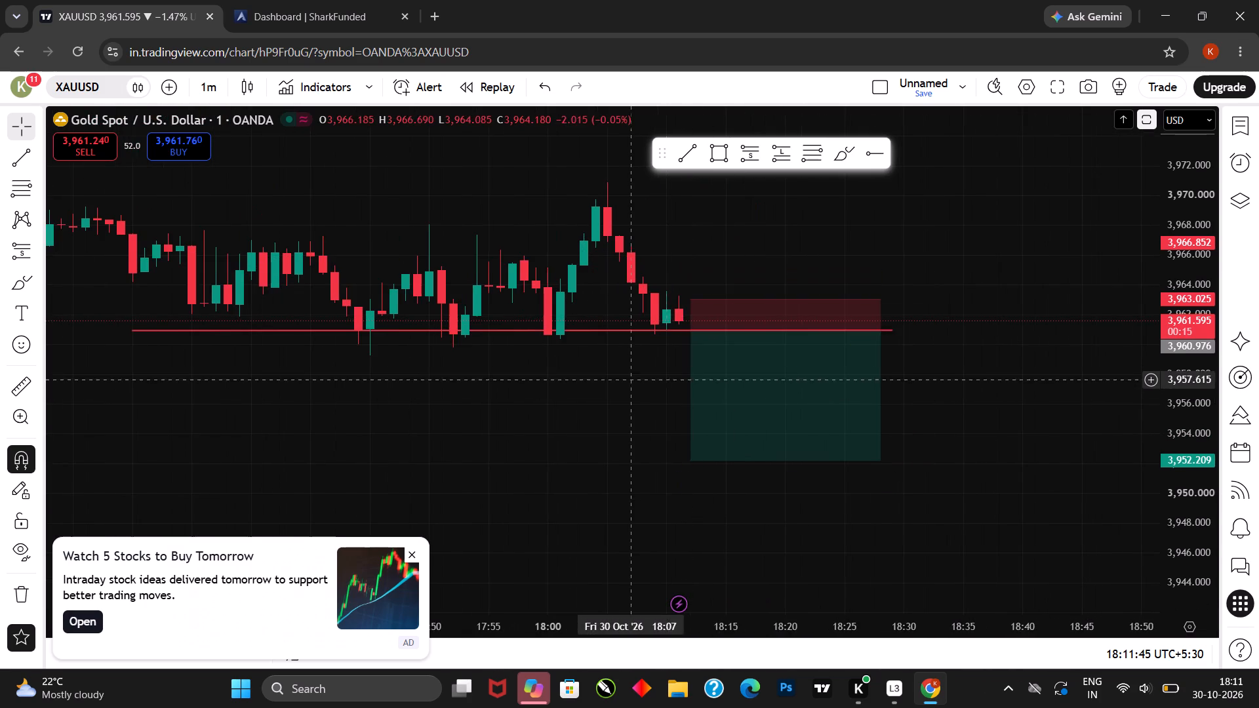
left_click_drag(624, 383, 610, 433)
left_click_drag(1175, 425, 1177, 272)
left_click_drag(1052, 372, 1060, 359)
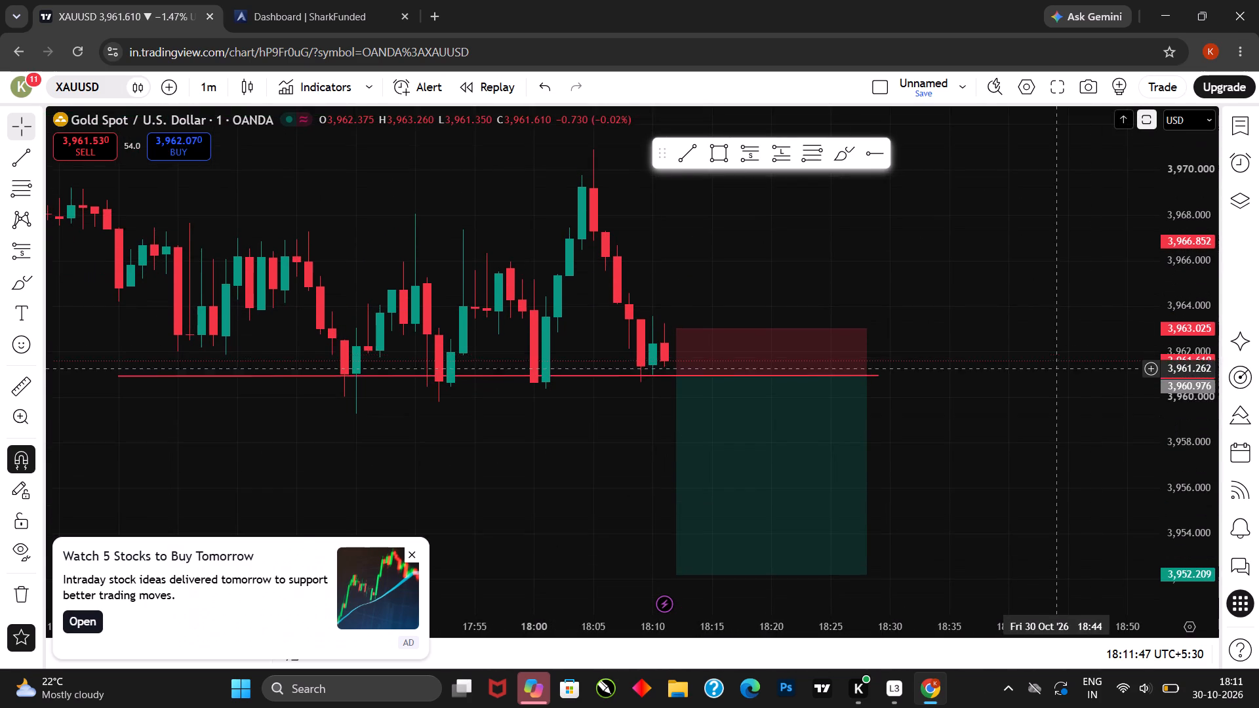
left_click_drag(1060, 359, 1062, 357)
left_click_drag(1039, 358, 1042, 341)
left_click_drag(1041, 355, 1024, 340)
left_click_drag(1030, 357, 1012, 341)
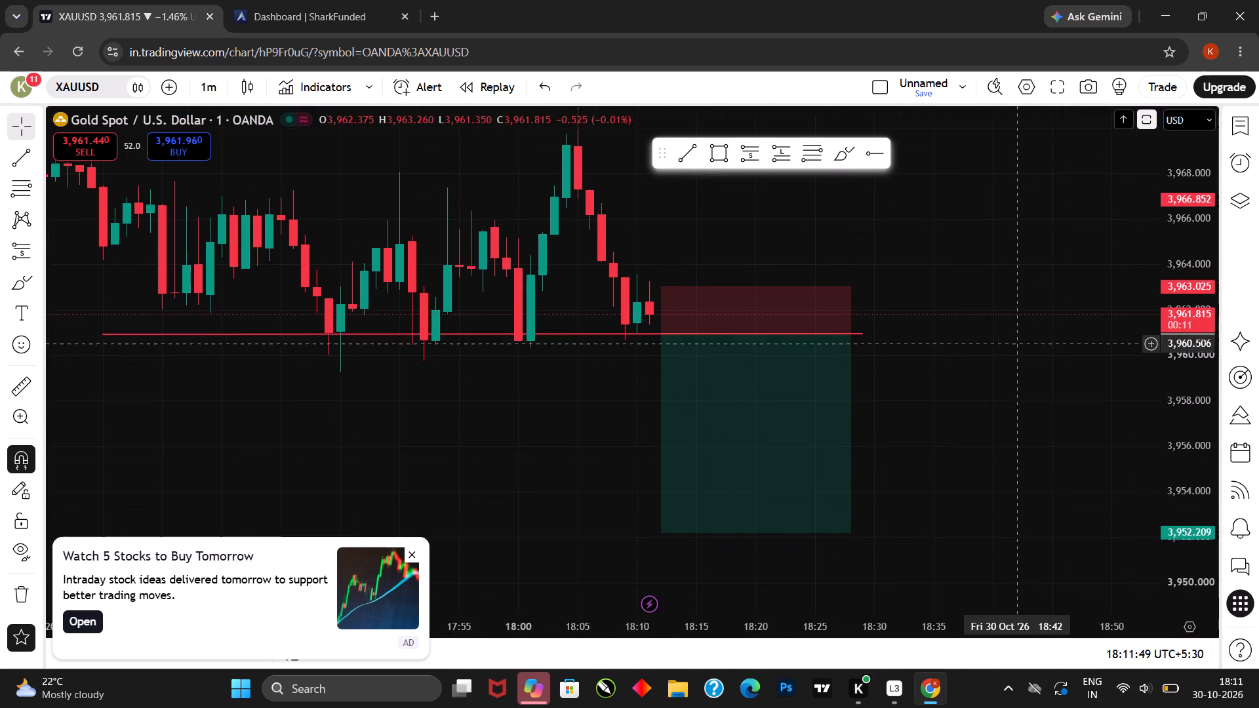
left_click_drag(1018, 349, 1002, 341)
left_click_drag(1009, 347, 987, 336)
left_click_drag(988, 336, 982, 334)
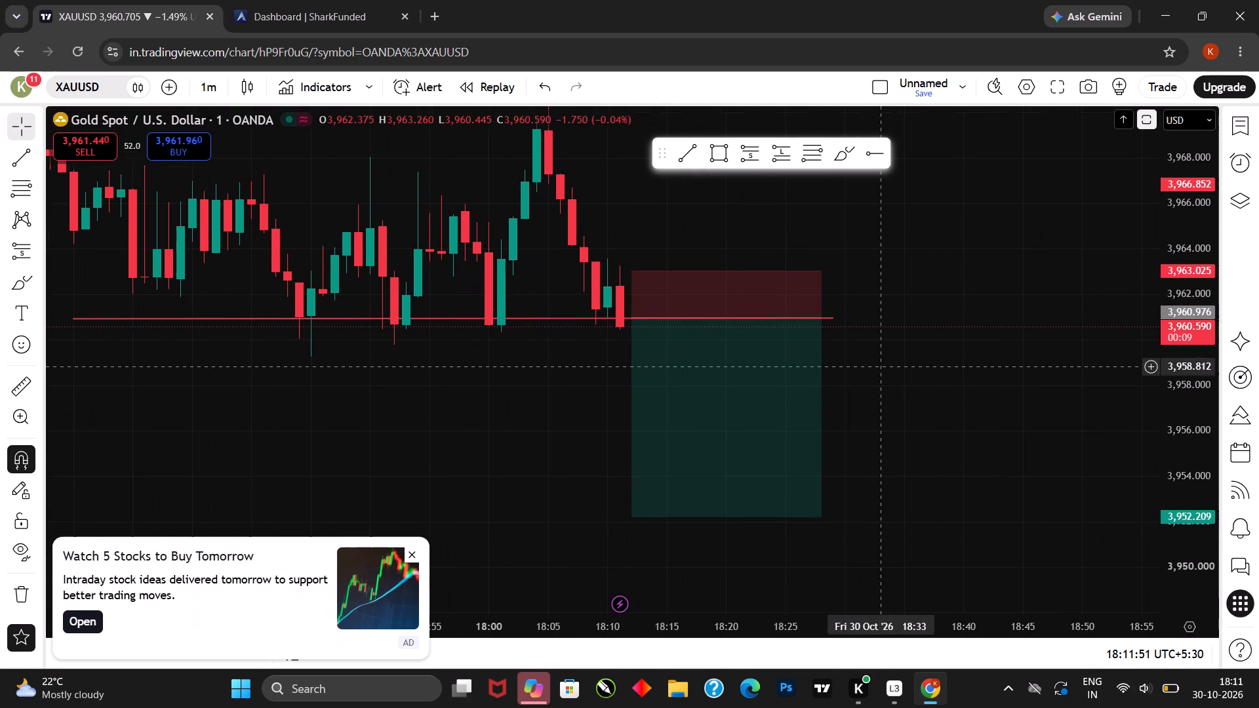
Move the short position to start at 18:11, with its entry at about 3,960.94 on the red support line.
left_click_drag(815, 370, 794, 371)
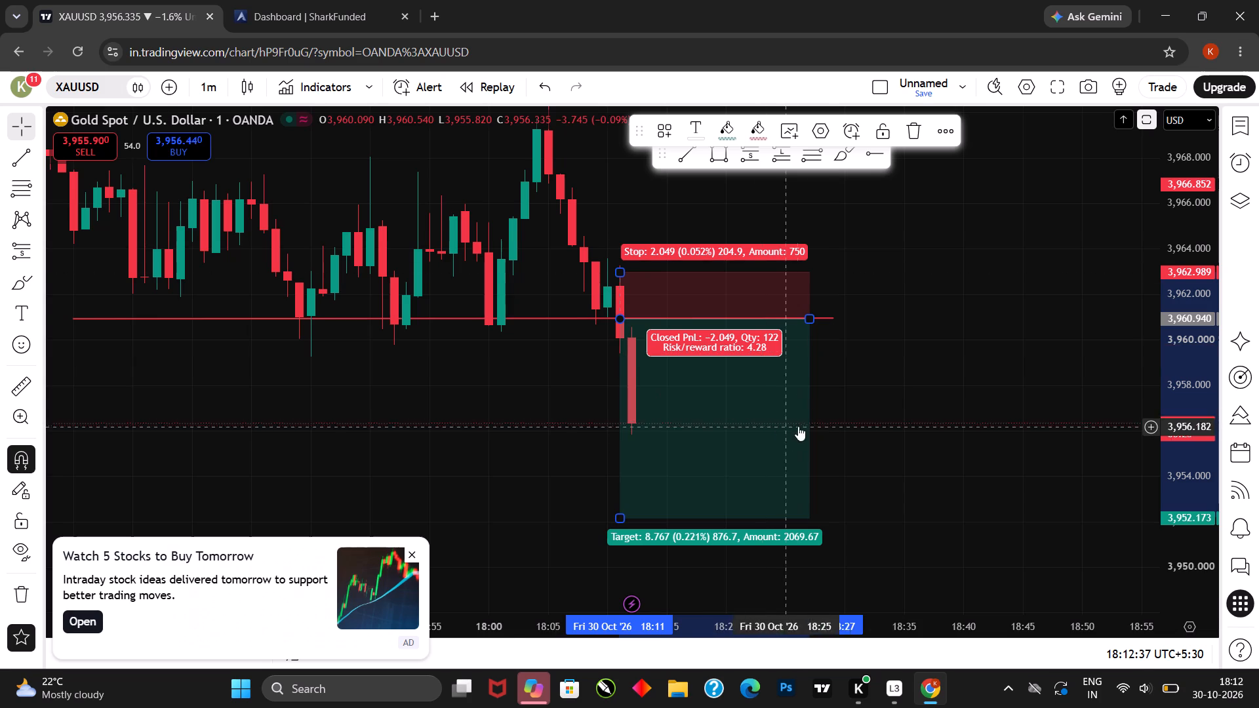
Follow the newest 1-minute candles against the short position's entry and target levels.
left_click_drag(905, 420, 921, 398)
left_click_drag(920, 404, 934, 395)
left_click_drag(937, 414, 938, 403)
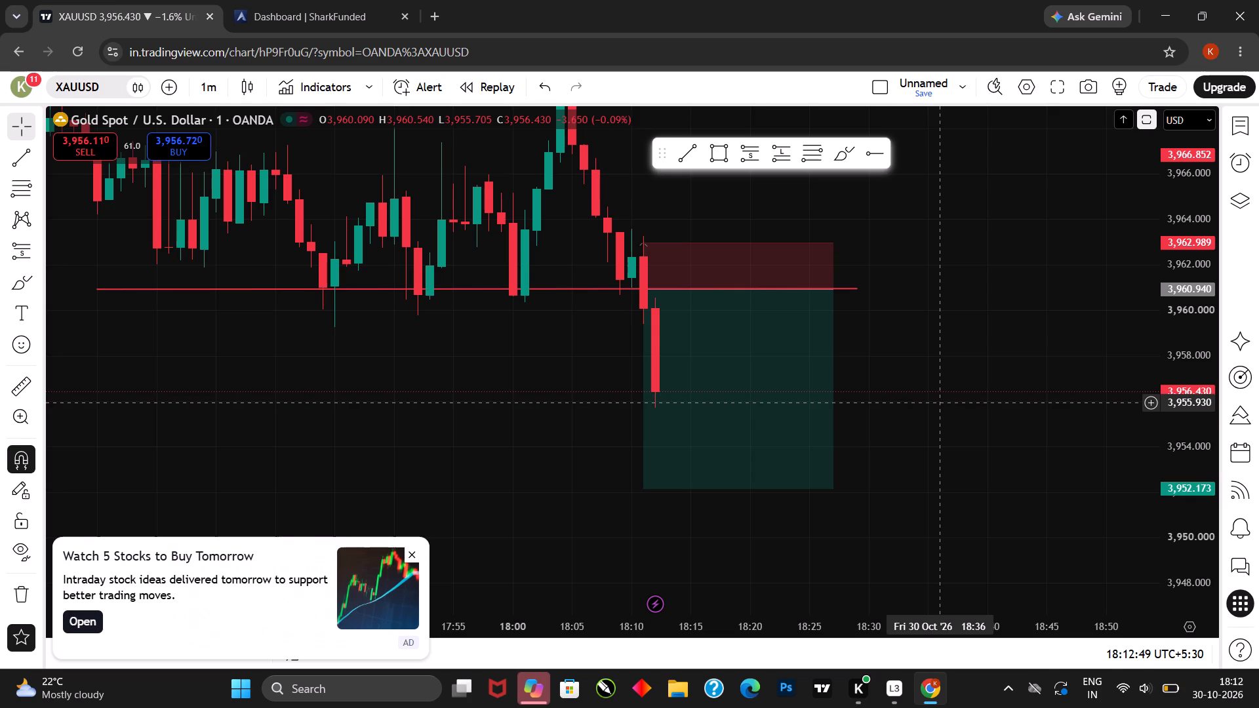
left_click_drag(944, 448, 991, 427)
scroll(862, 446, "down", 1)
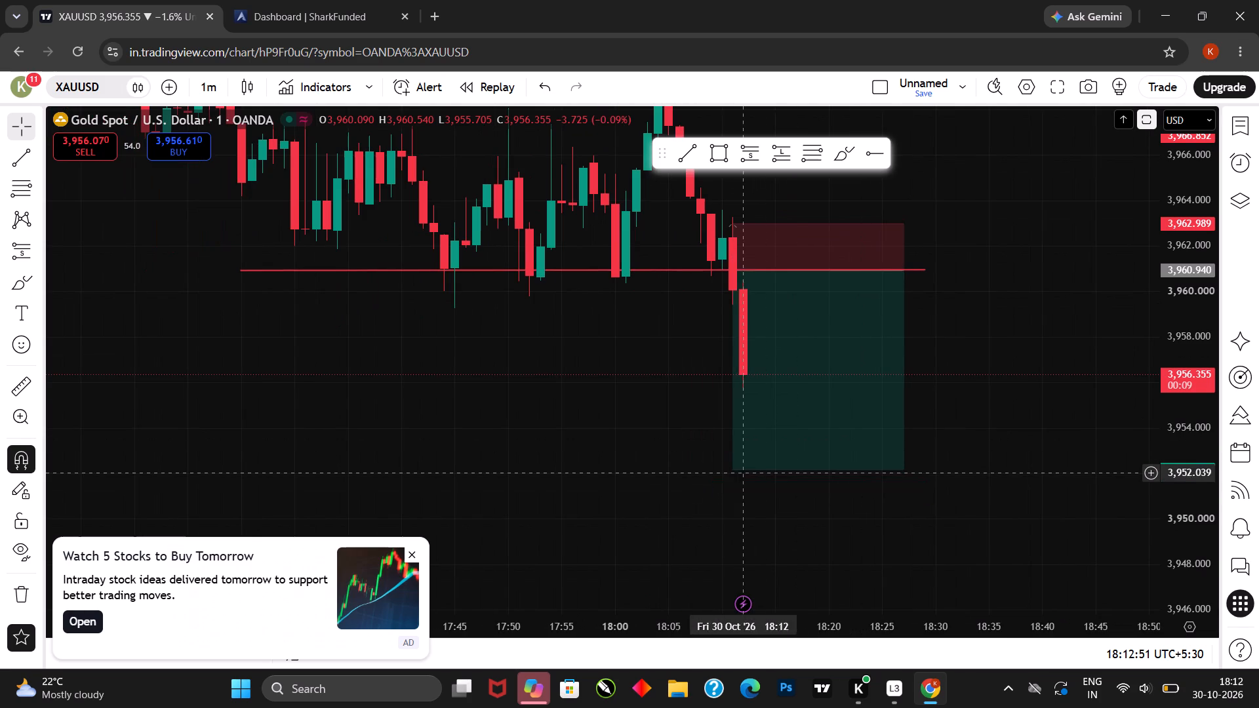
left_click_drag(888, 525, 858, 529)
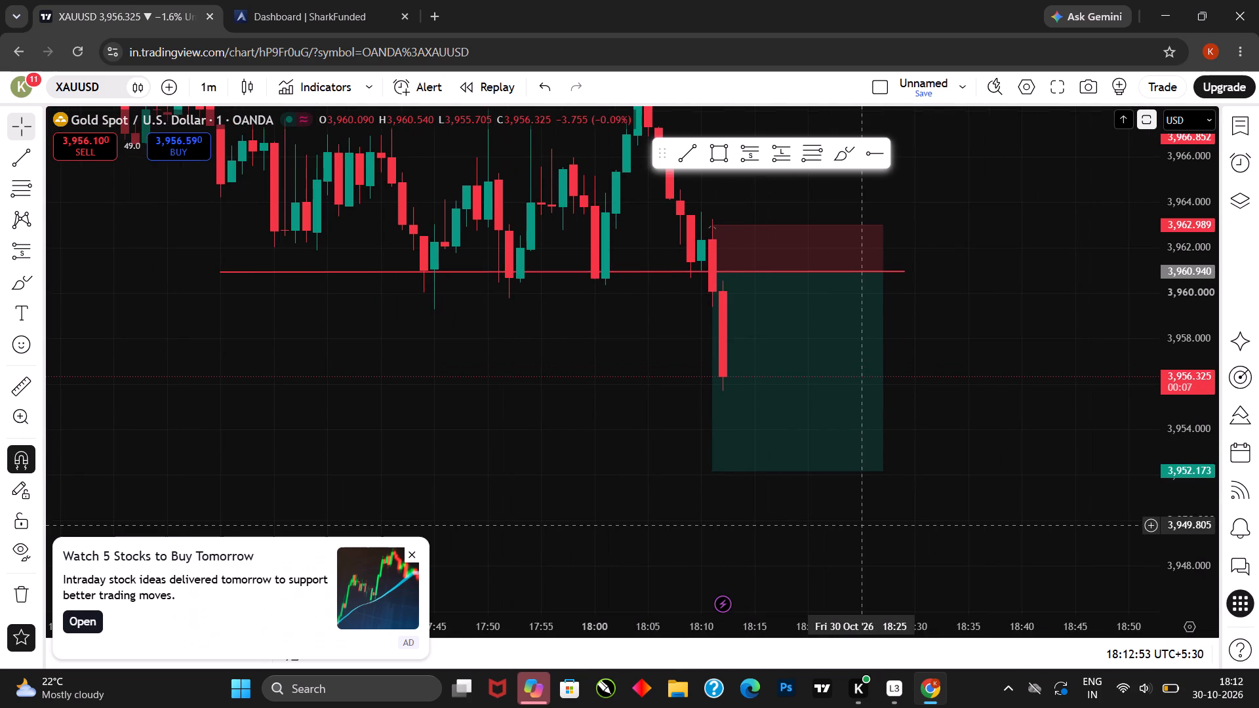
left_click_drag(859, 526, 823, 529)
left_click_drag(853, 543, 841, 547)
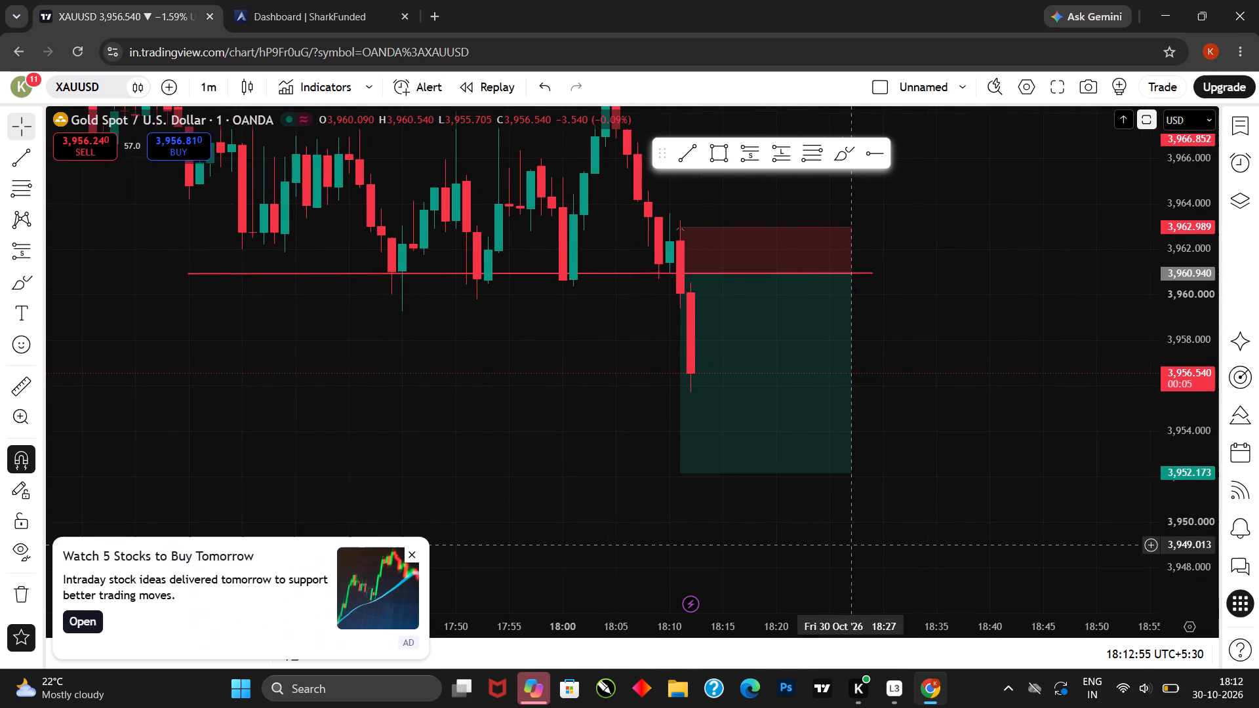
left_click_drag(841, 547, 834, 547)
left_click_drag(844, 549, 835, 542)
left_click_drag(889, 511, 912, 488)
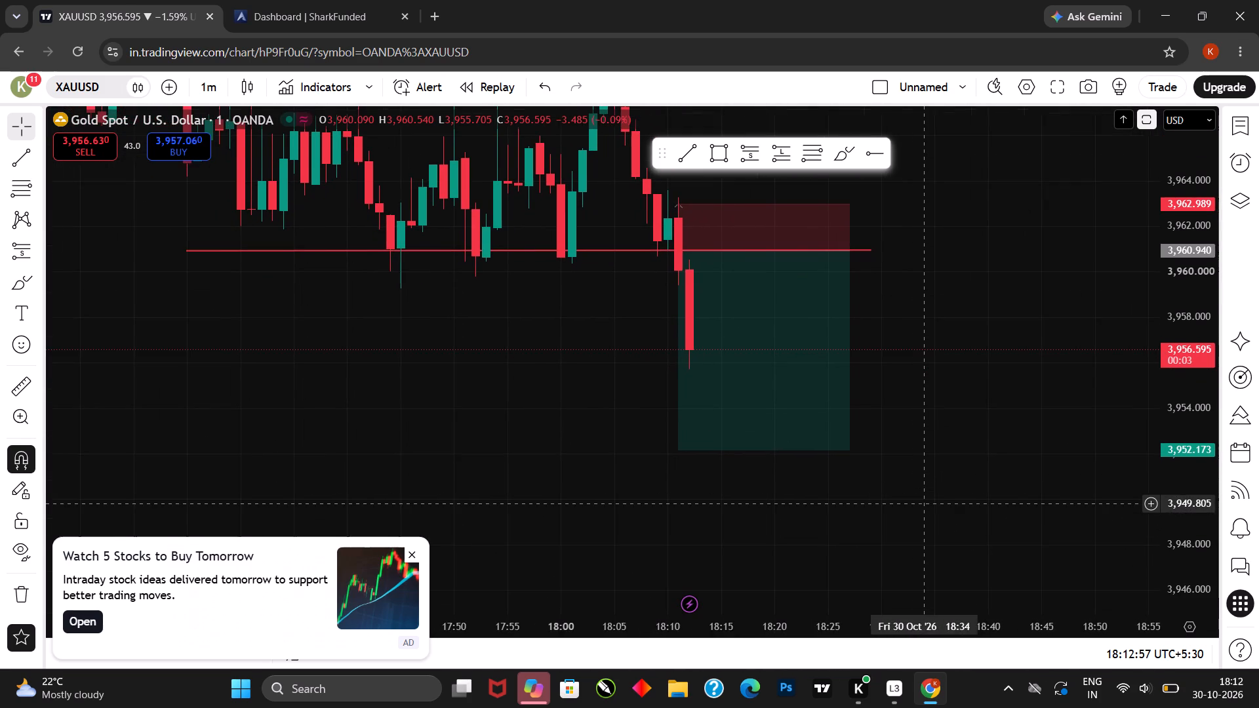
Track the newest 1-minute candles below the red support line against the short position's target level.
left_click_drag(920, 503, 925, 477)
left_click_drag(925, 479, 923, 470)
left_click_drag(926, 471, 921, 464)
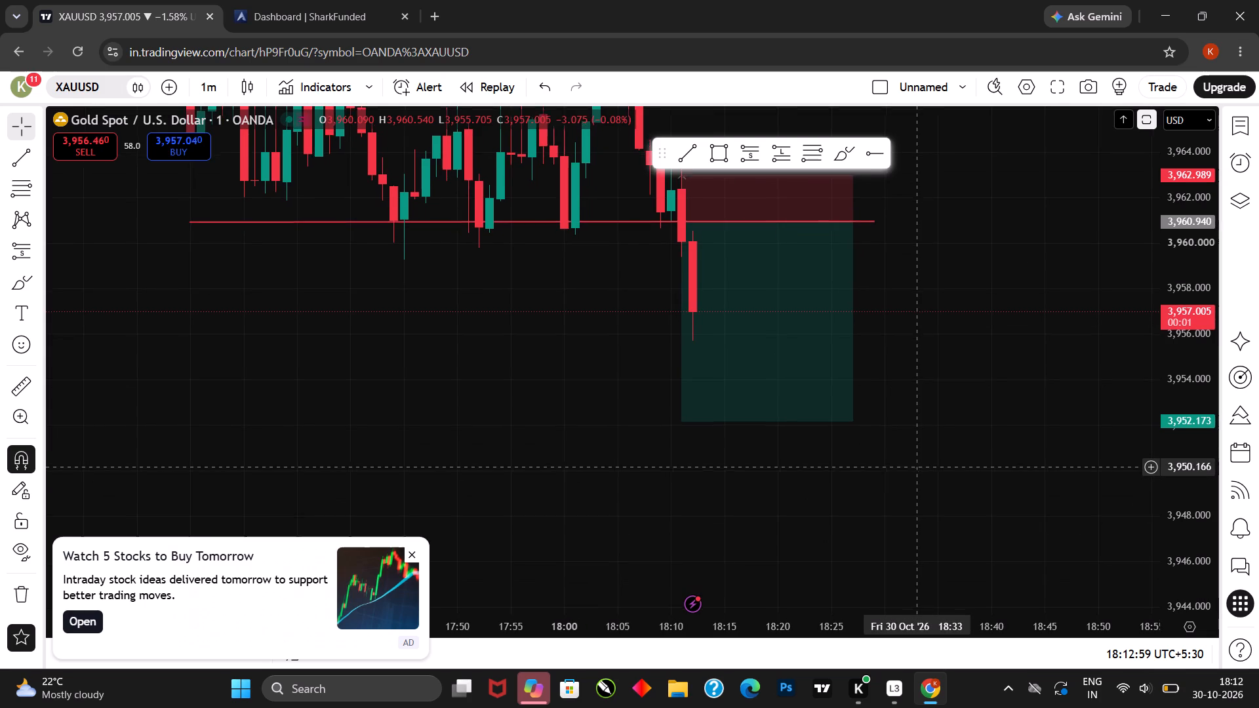
left_click_drag(921, 464, 919, 463)
left_click_drag(923, 467, 930, 441)
left_click_drag(933, 461, 939, 440)
left_click_drag(940, 454, 941, 439)
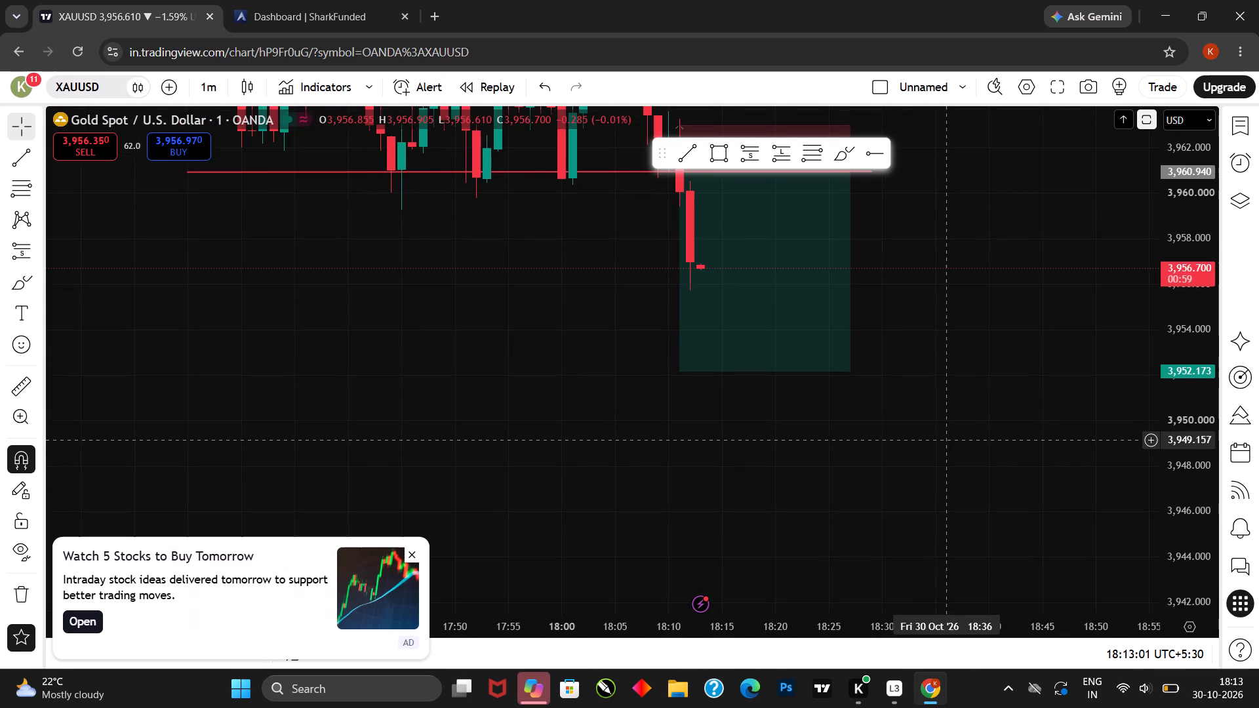
left_click(943, 444)
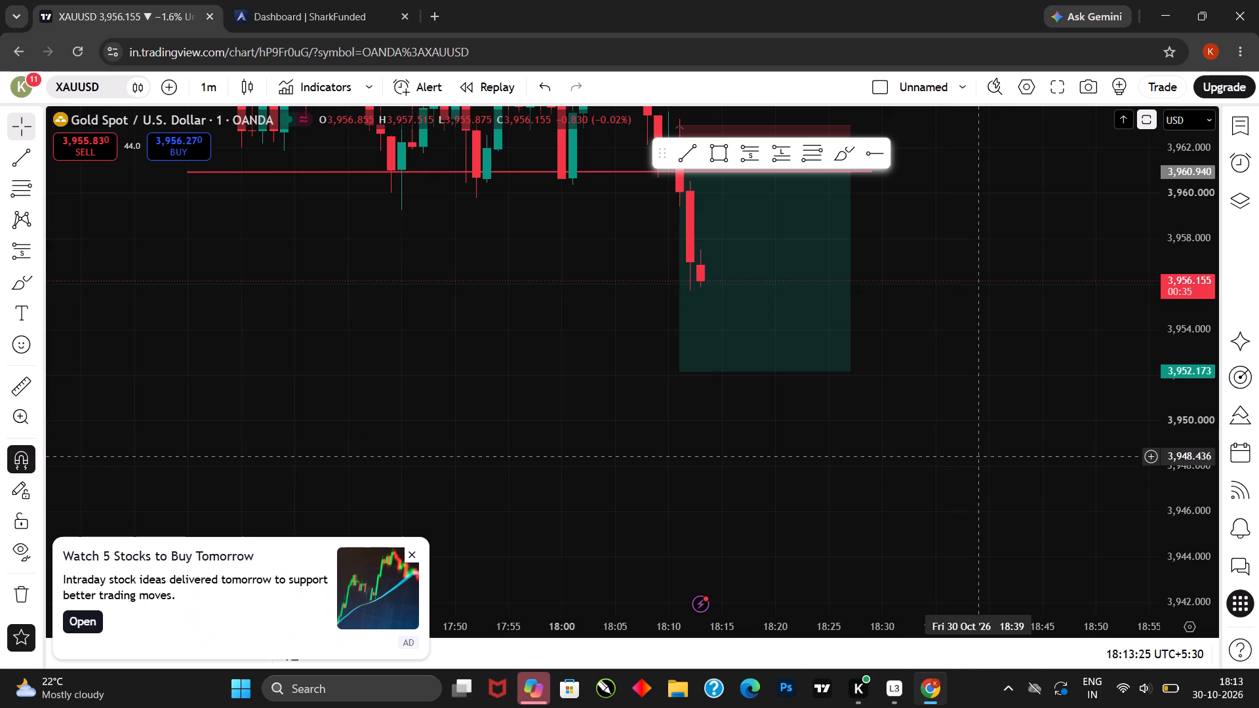
left_click_drag(1029, 507, 965, 500)
scroll(938, 487, "up", 1)
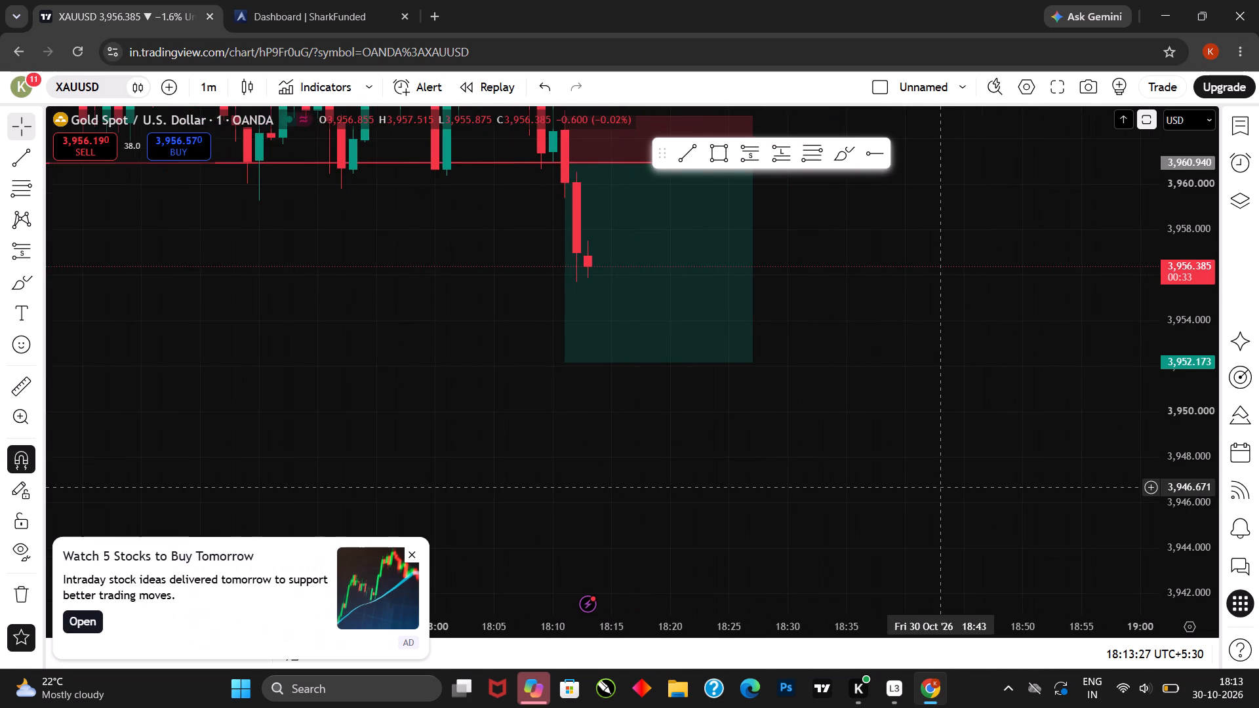
left_click_drag(927, 490, 904, 487)
left_click_drag(912, 487, 892, 484)
left_click_drag(900, 485, 877, 478)
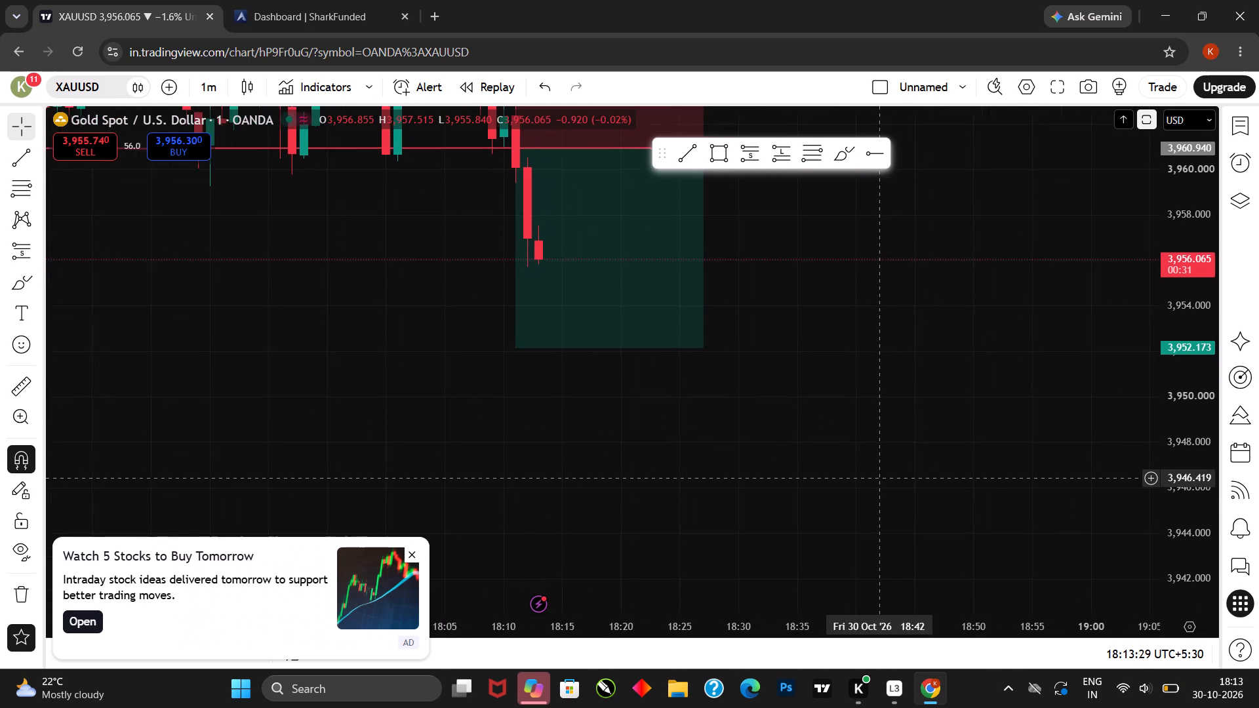
left_click_drag(886, 479, 867, 471)
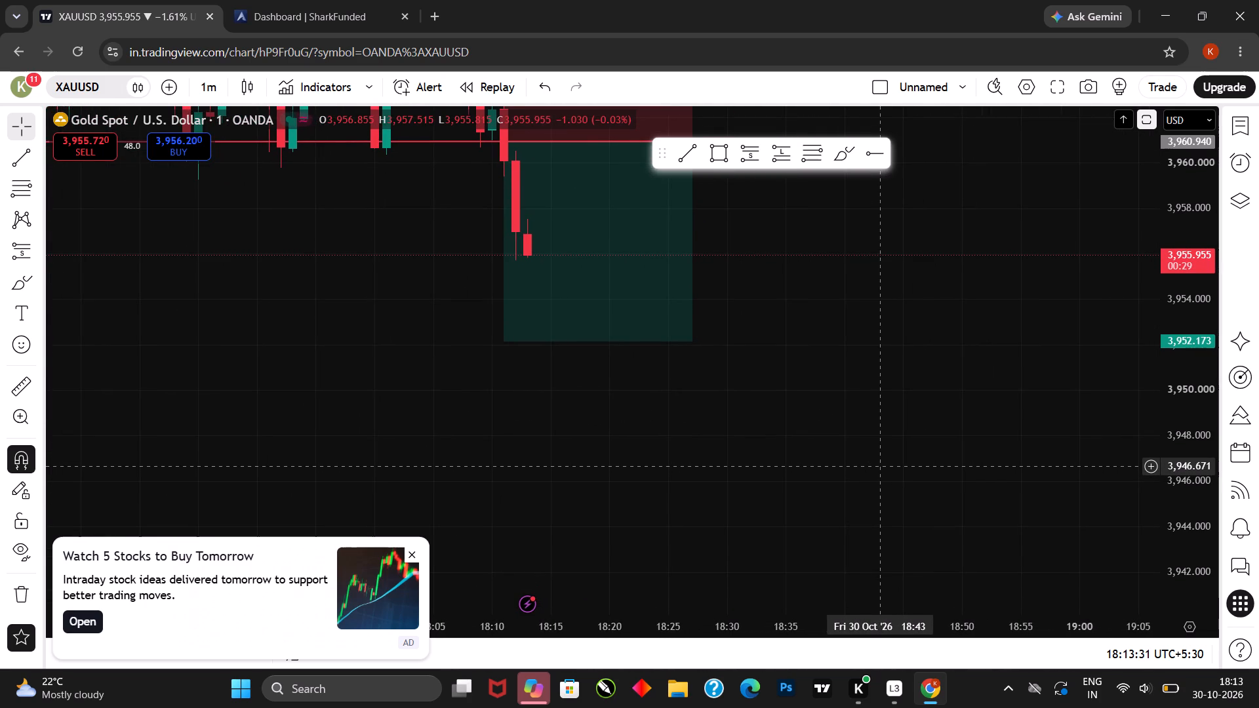
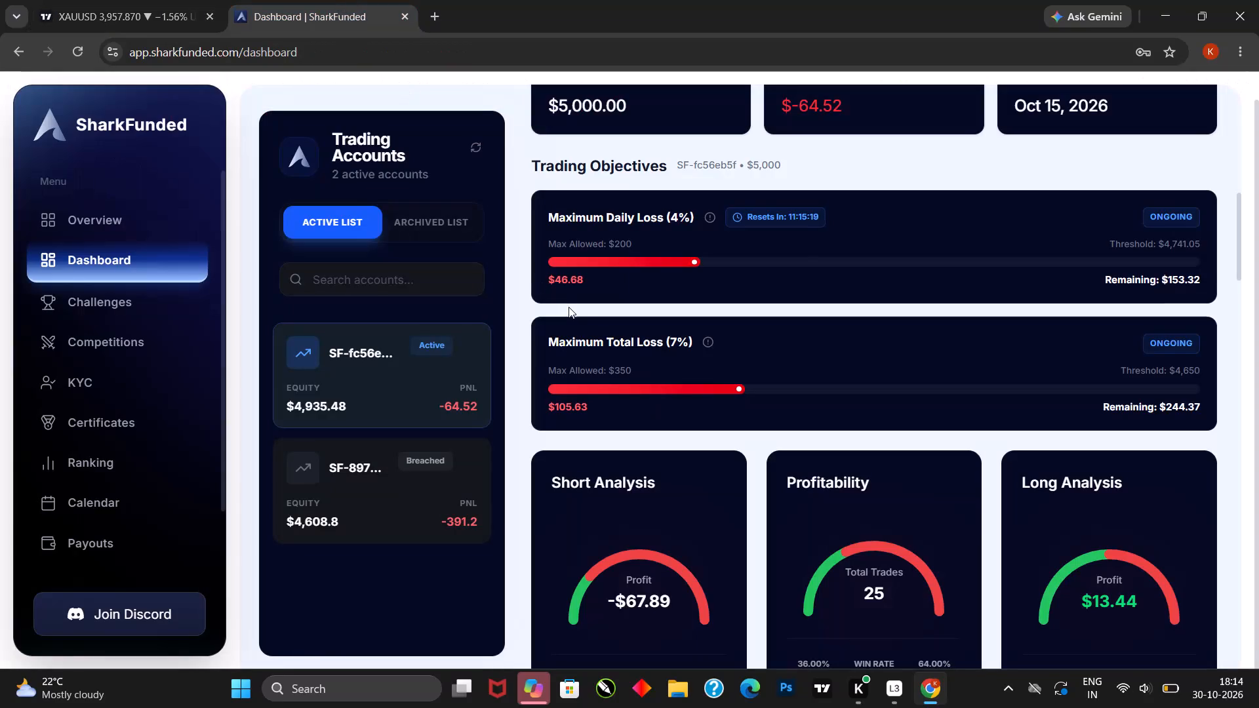
Review the $5,000 Prime Instant account's loss limits and trade analysis on the SharkFunded dashboard.
left_click(134, 310)
left_click(119, 264)
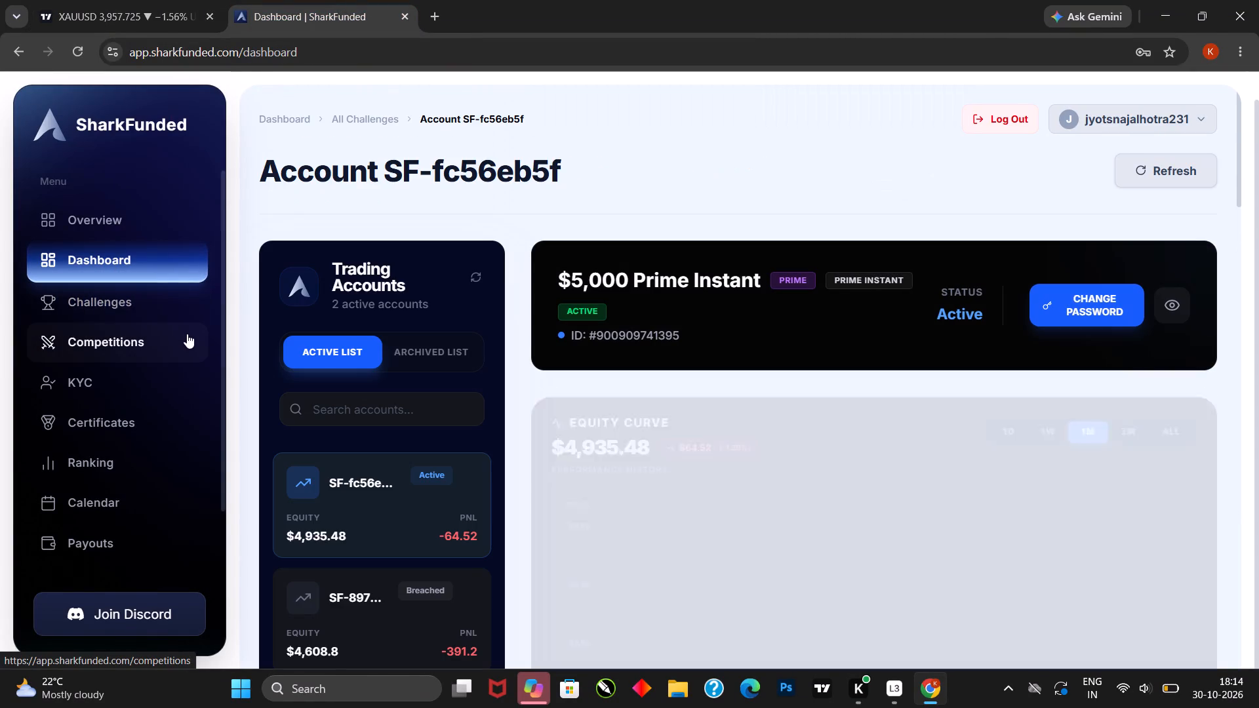
scroll(840, 484, "down", 6)
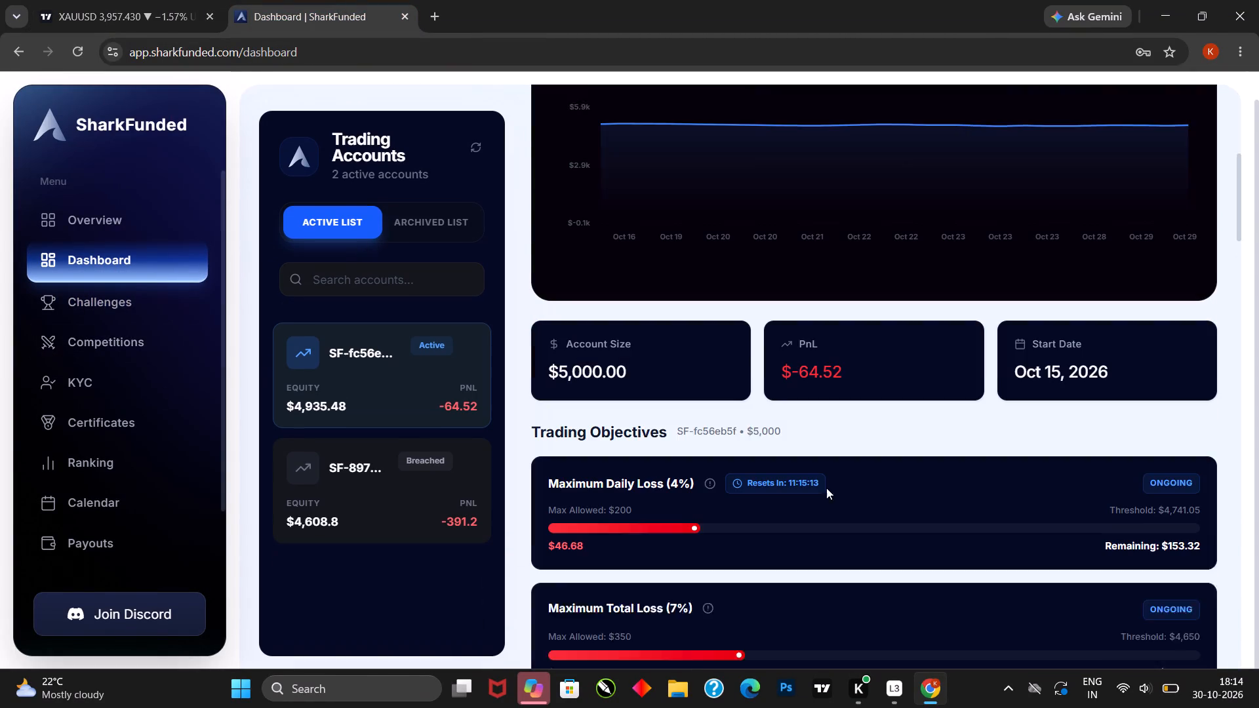
scroll(709, 463, "down", 4)
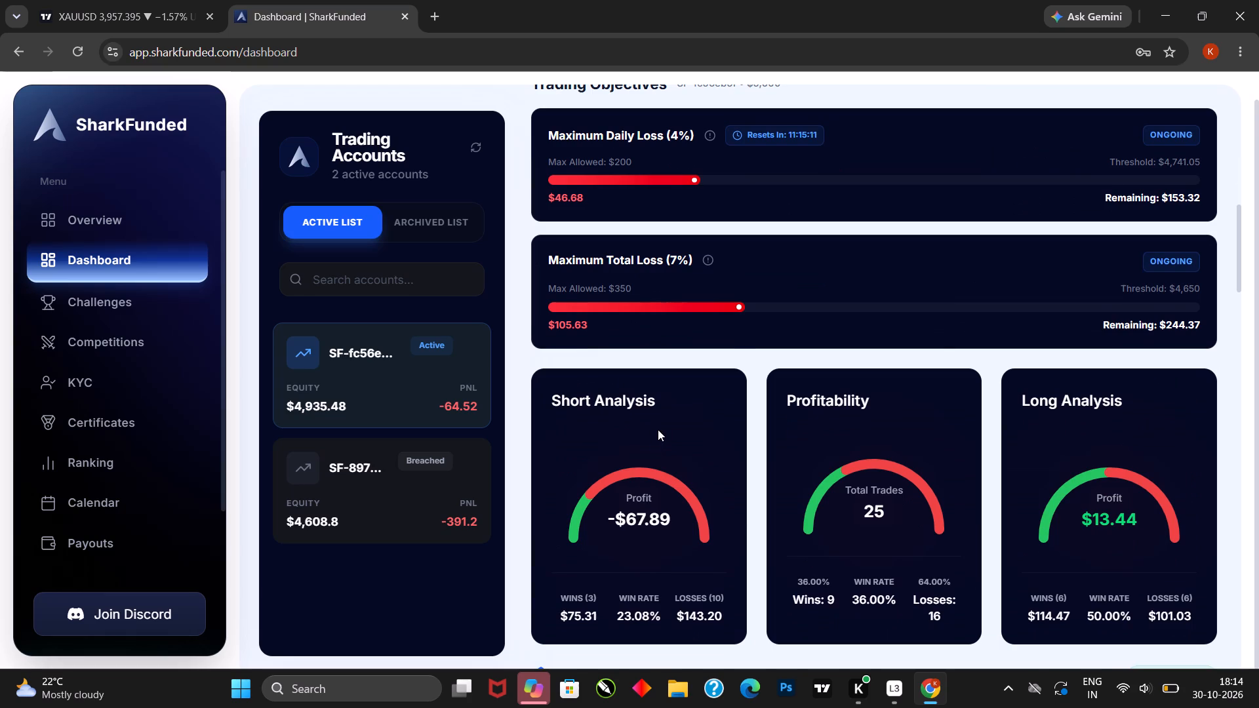
scroll(670, 437, "down", 1)
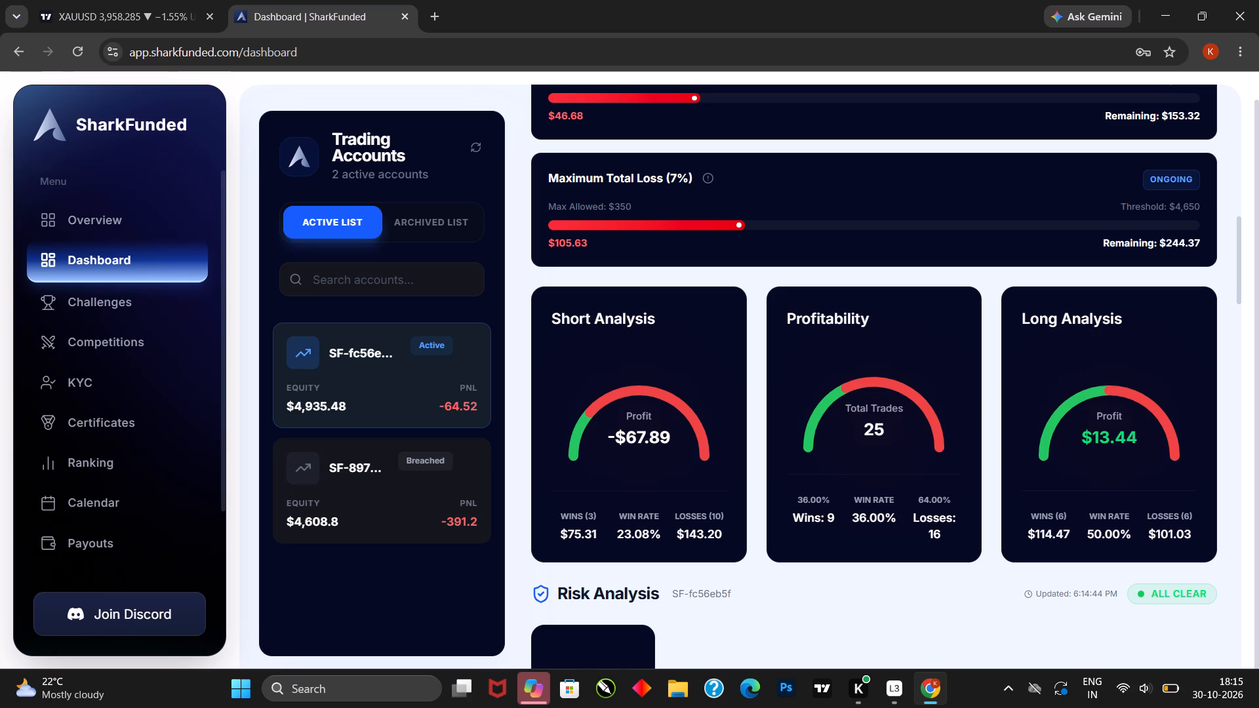
Return to the XAUUSD chart and follow the newest 1-minute candles against the short position's entry and target levels.
double_click(142, 9)
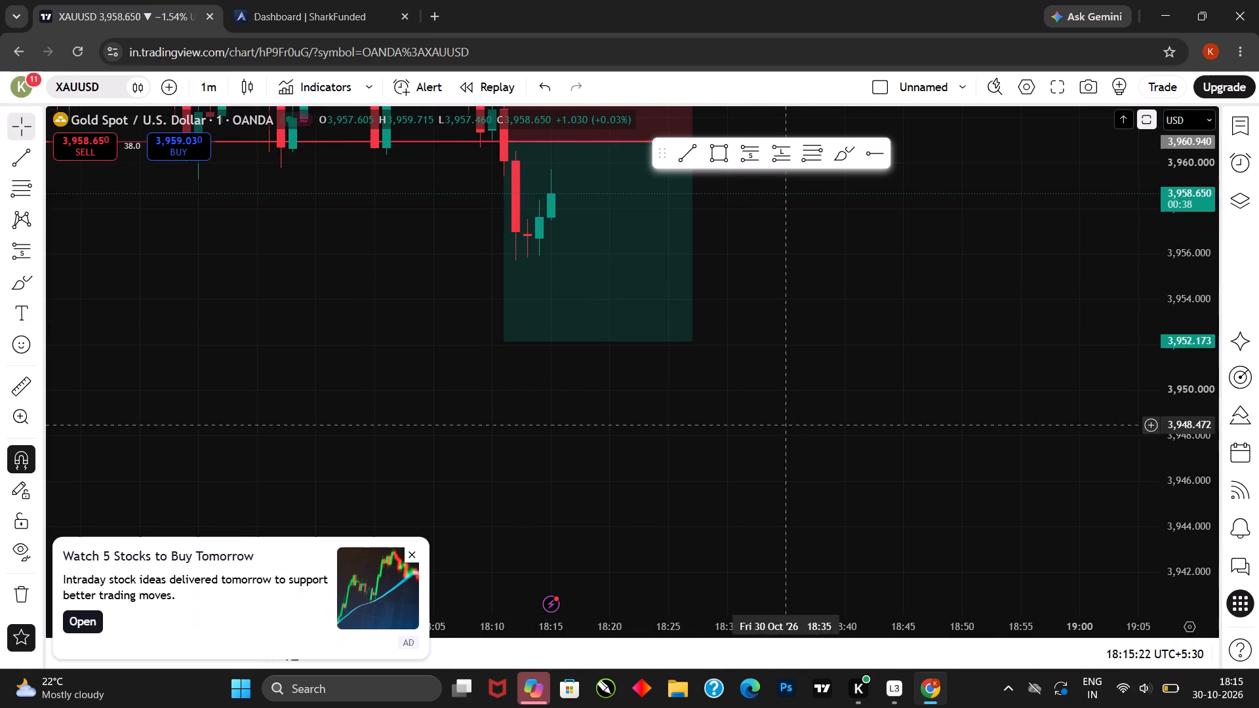
left_click_drag(789, 425, 816, 497)
scroll(812, 422, "up", 1)
left_click_drag(799, 417, 875, 416)
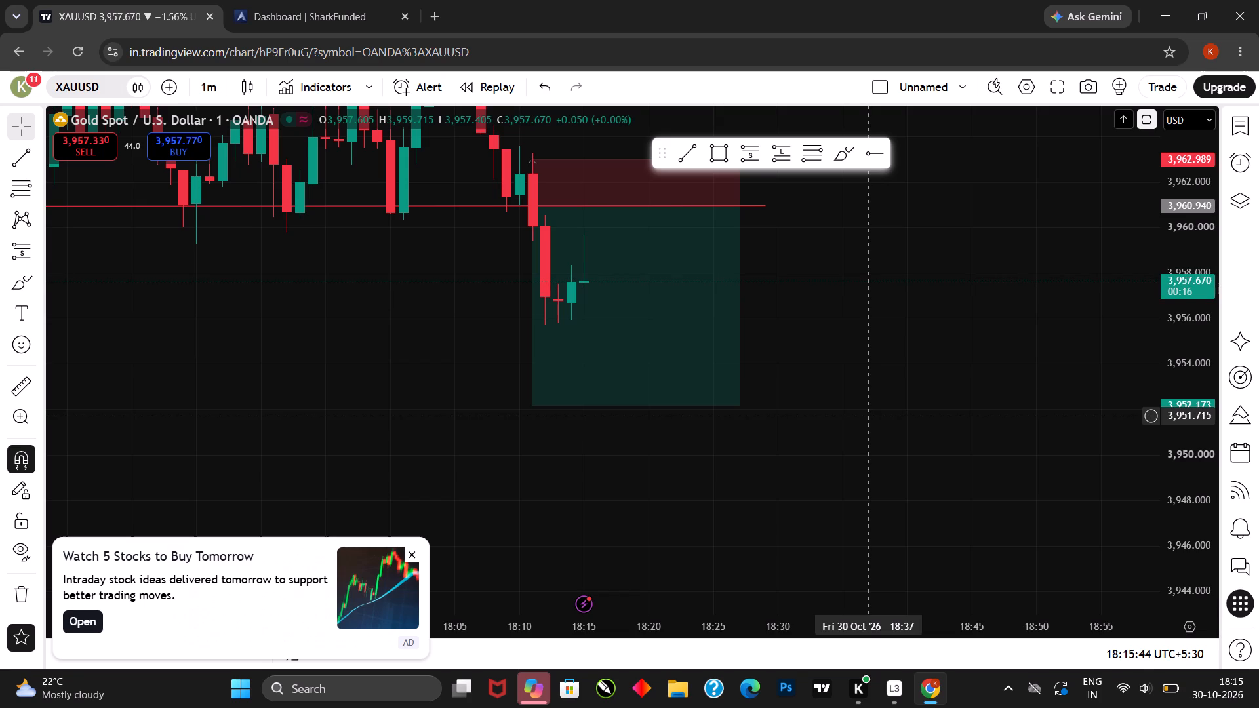
scroll(871, 417, "up", 1)
left_click_drag(770, 443, 772, 443)
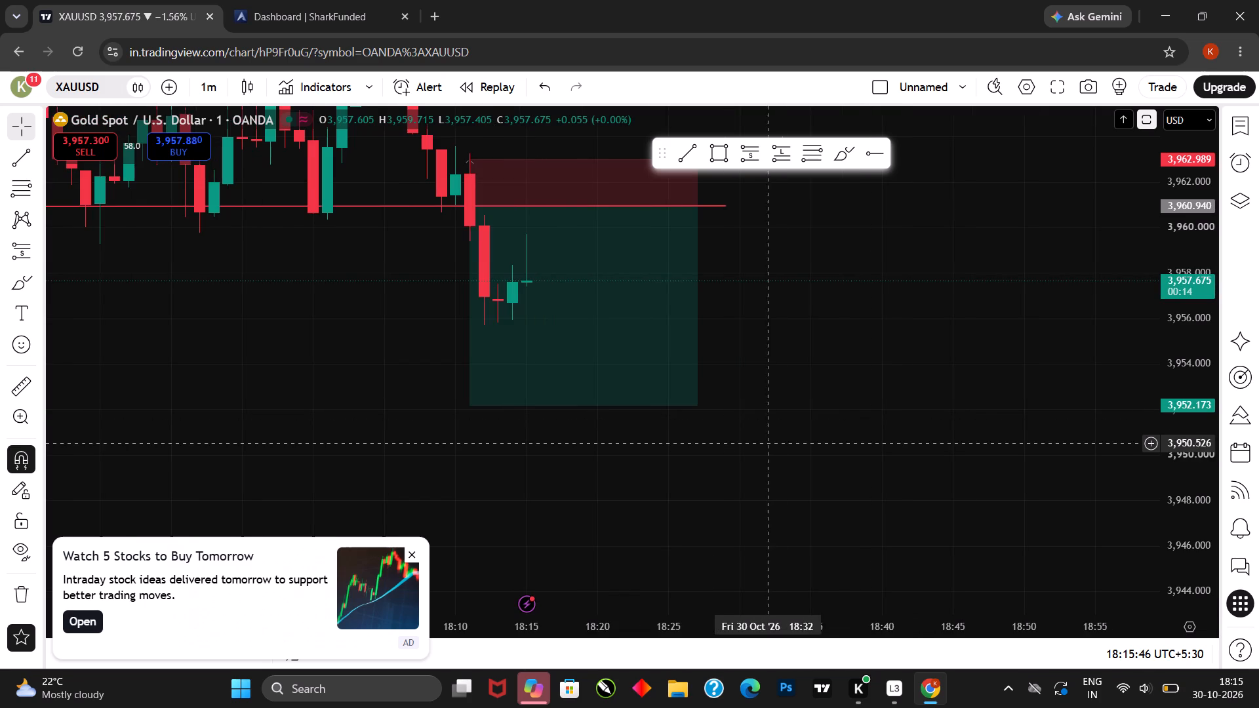
left_click_drag(772, 443, 847, 456)
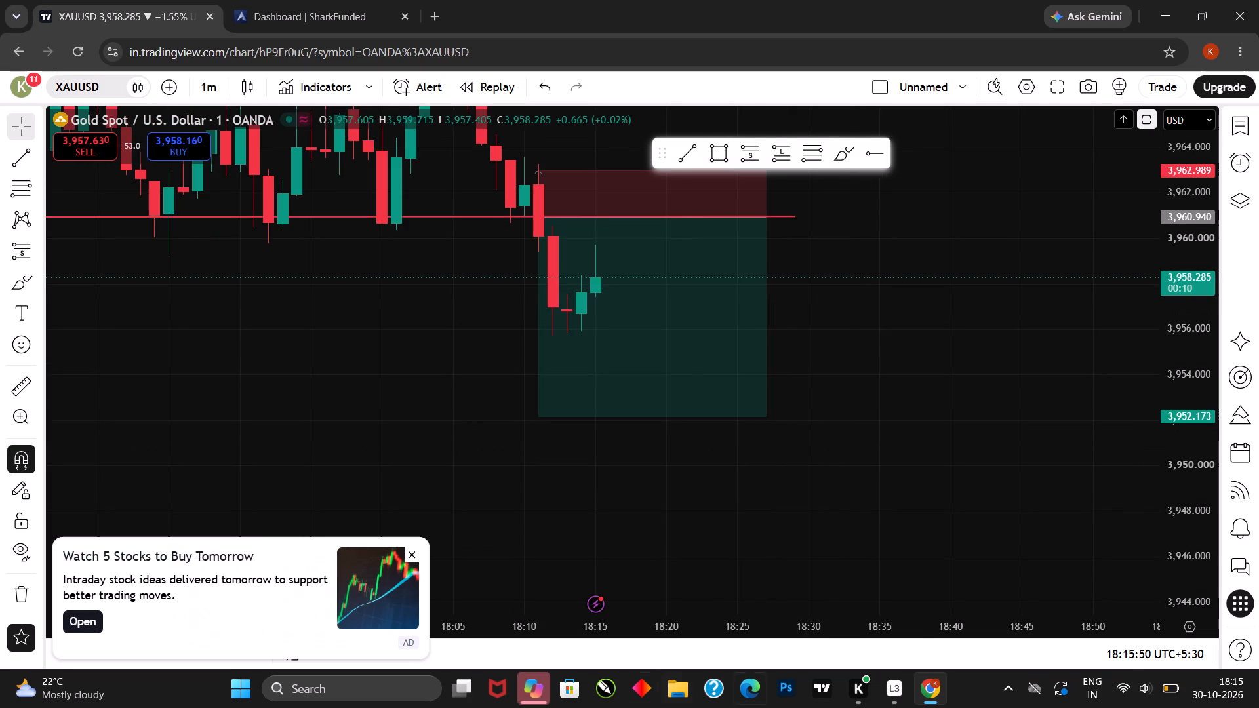
left_click_drag(753, 488, 761, 490)
left_click_drag(772, 490, 785, 490)
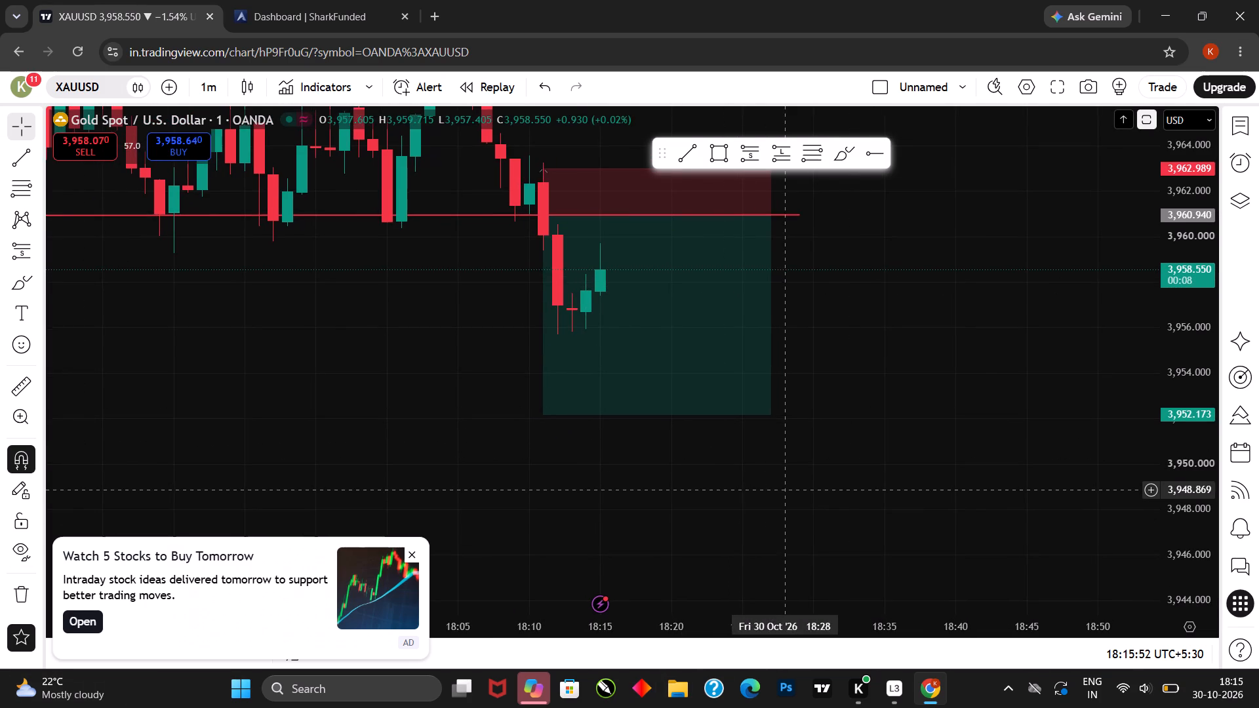
left_click_drag(570, 492, 606, 497)
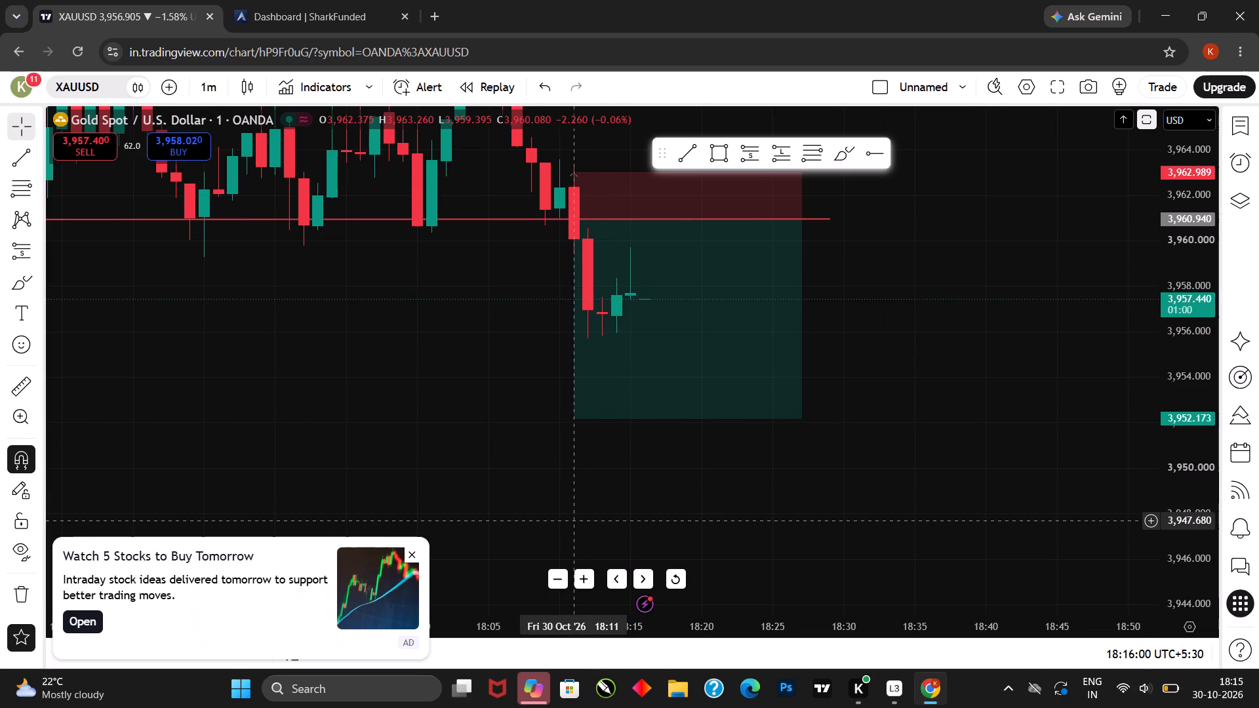
left_click_drag(774, 501, 862, 484)
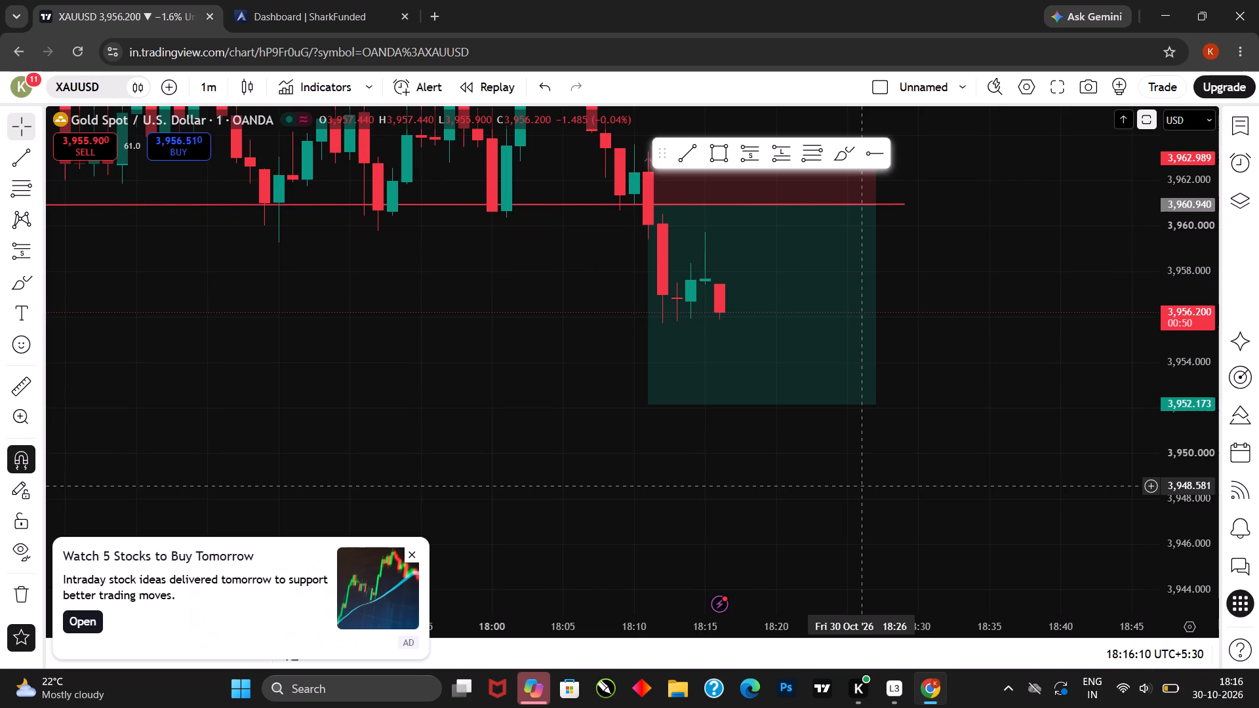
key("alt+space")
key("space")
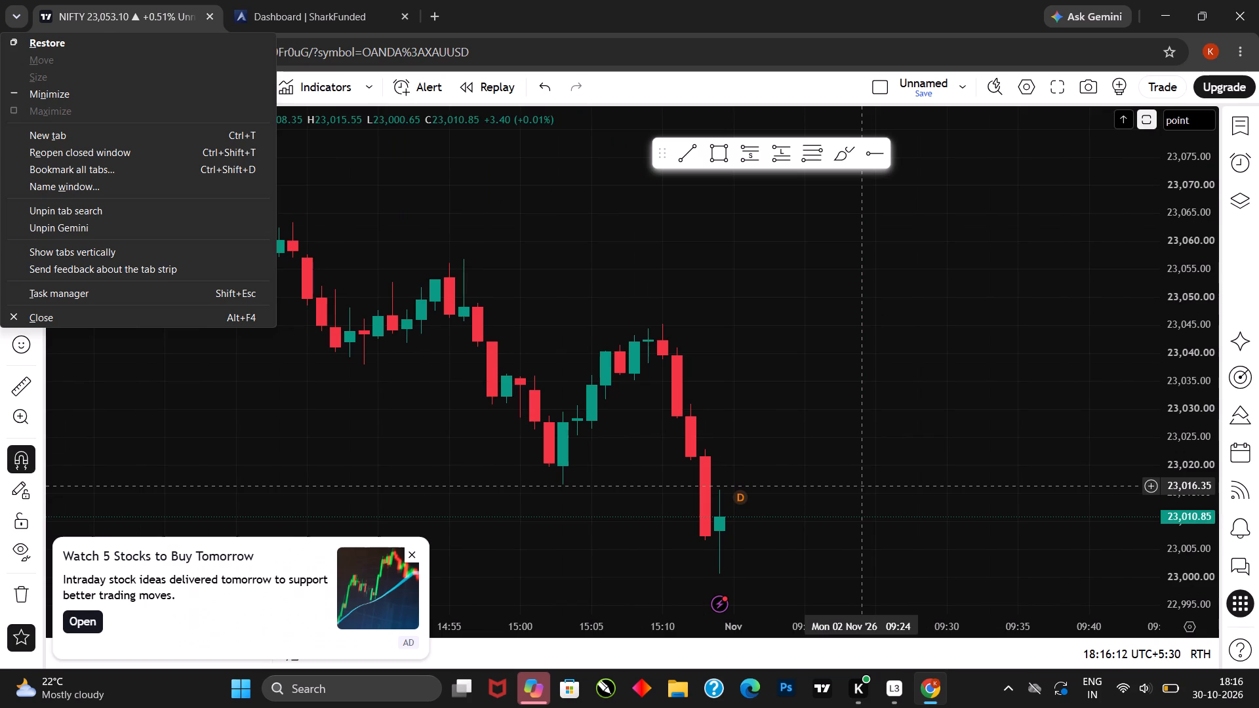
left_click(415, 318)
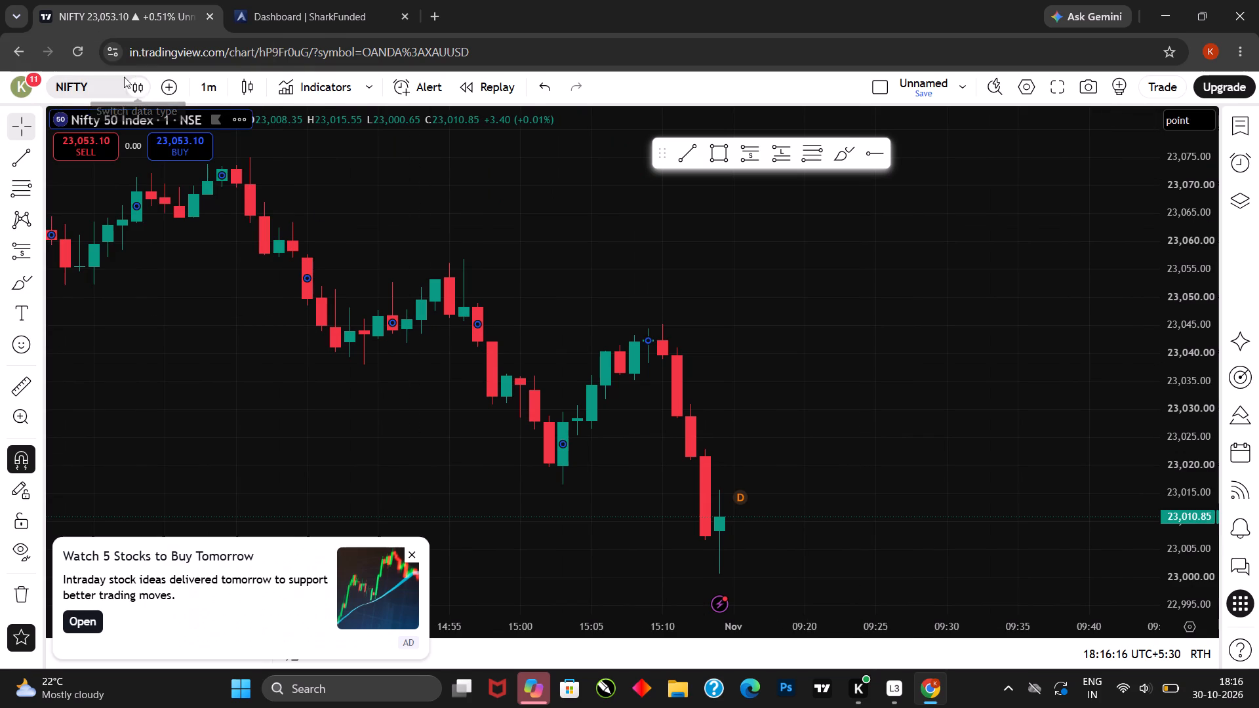
Switch the chart symbol from NIFTY back to XAUUSD, Gold Spot / U.S. Dollar.
left_click_drag(110, 83, 101, 83)
left_click_drag(85, 83, 91, 92)
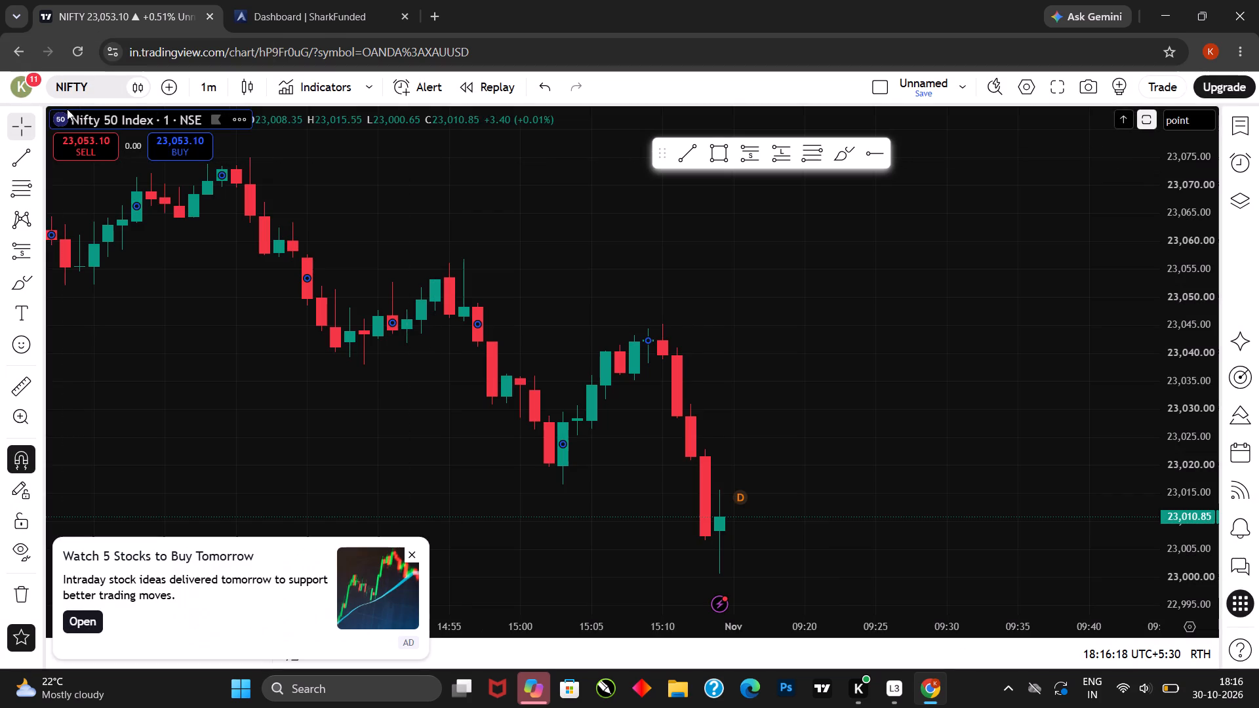
left_click(99, 88)
left_click(900, 127)
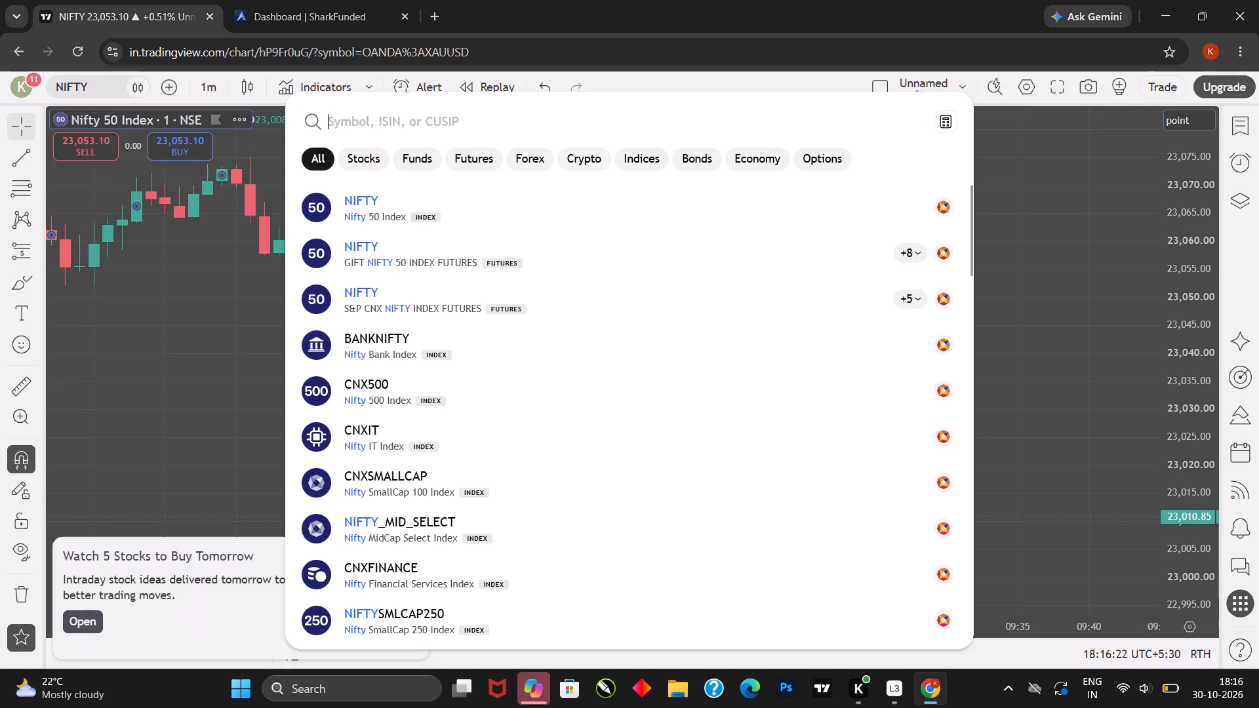
left_click(452, 207)
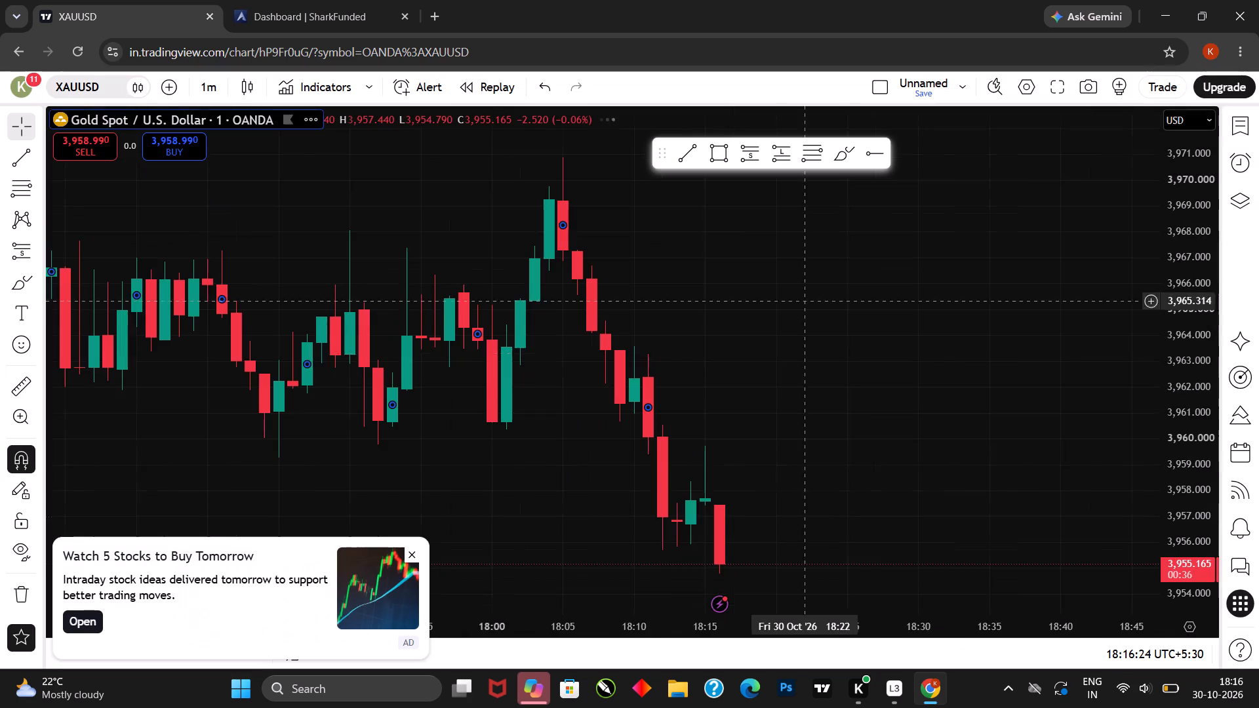
Examine the latest gold candles inside the short position, between its stop level and its target level.
left_click_drag(845, 413, 848, 307)
left_click_drag(1009, 504, 988, 366)
scroll(1006, 376, "down", 2)
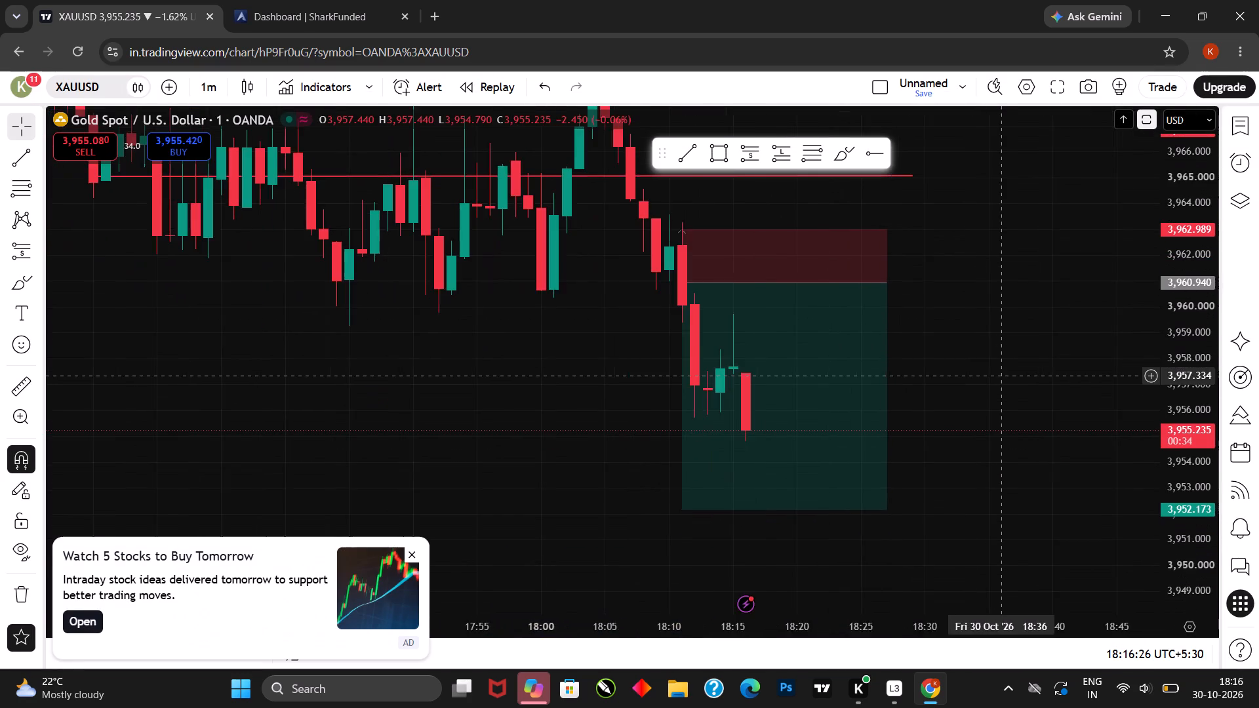
left_click_drag(1091, 371, 1091, 379)
left_click_drag(1089, 387, 1084, 399)
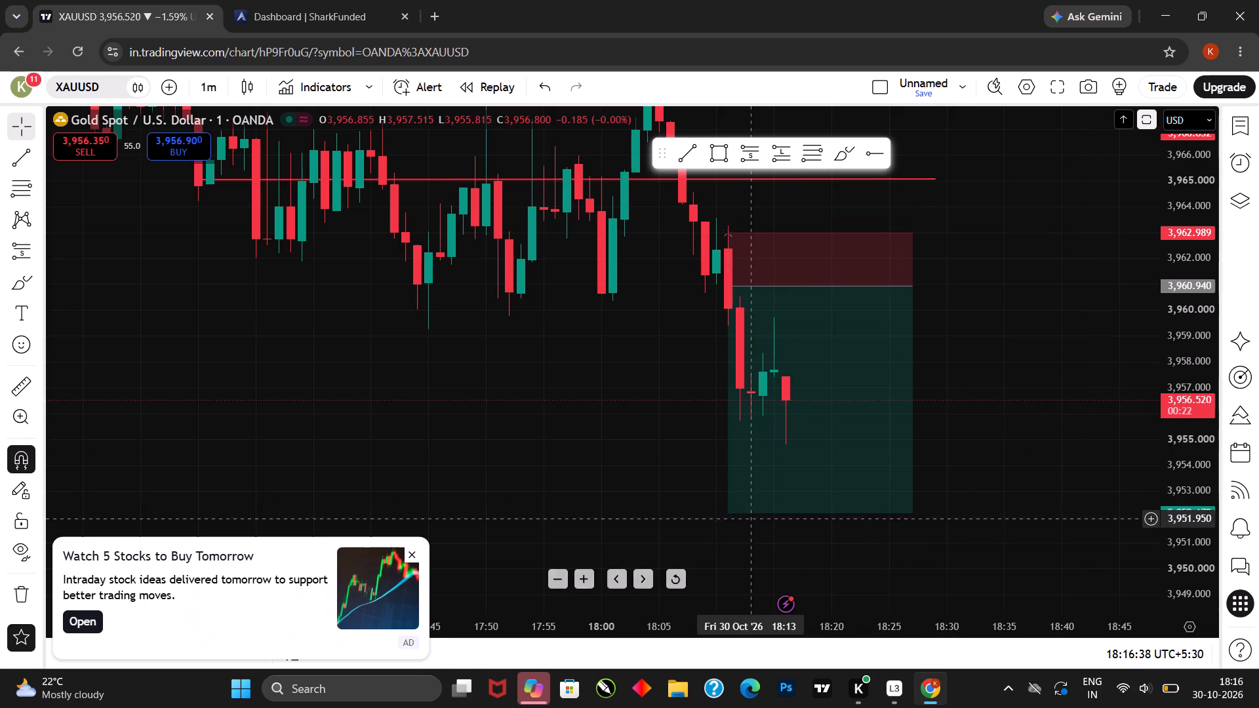
left_click_drag(639, 541, 600, 515)
scroll(606, 506, "up", 1)
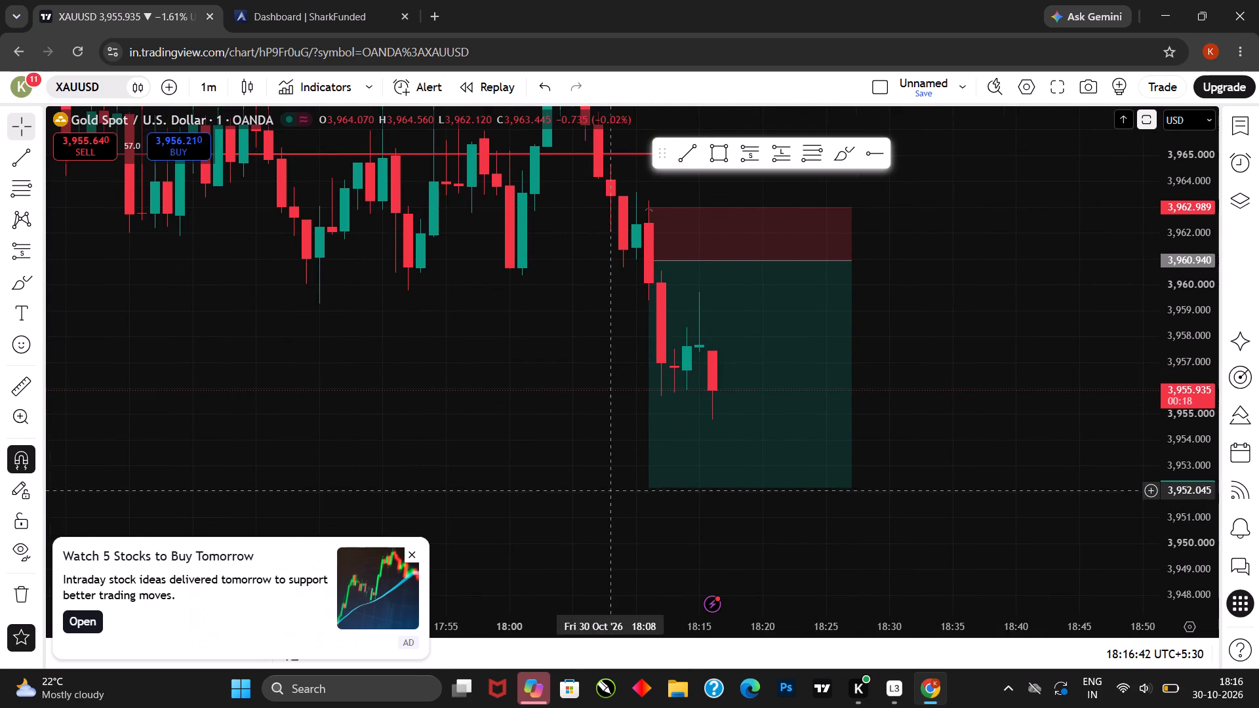
Track the current 1-minute candle's movement towards the short position's target level, comparing it with the preceding candles.
left_click_drag(589, 439, 550, 452)
scroll(559, 452, "up", 1)
left_click(502, 465)
left_click_drag(496, 471, 492, 475)
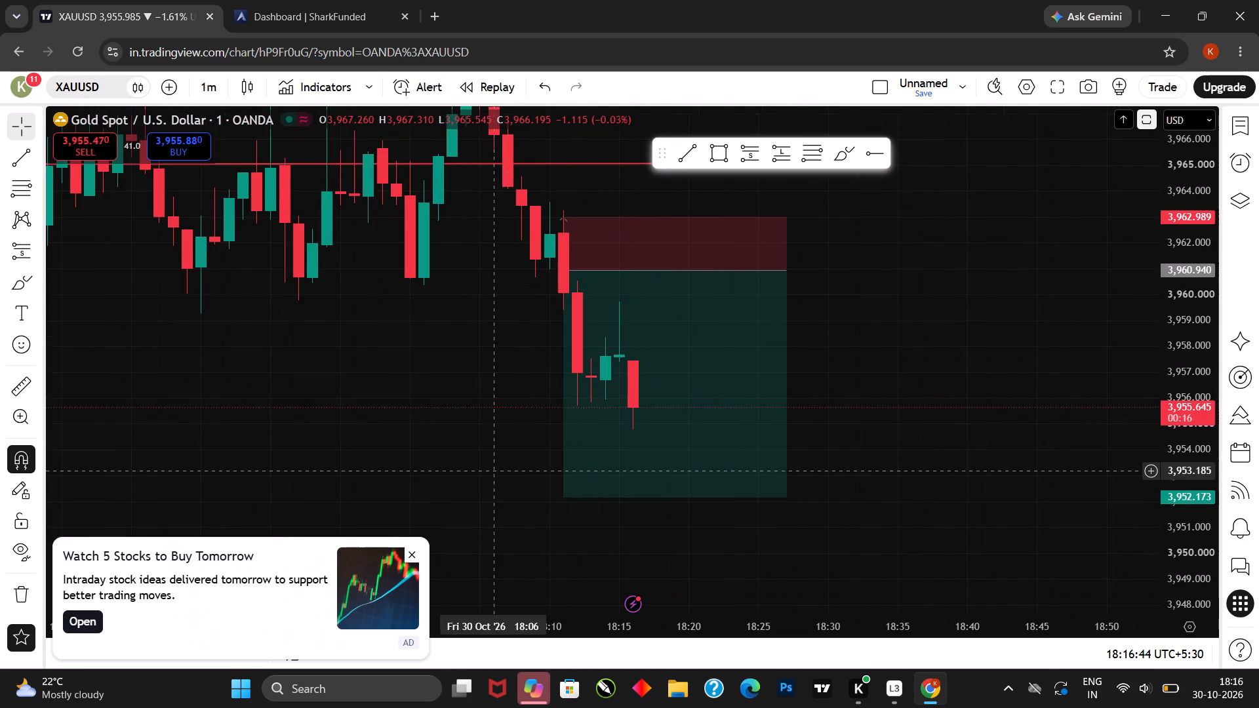
left_click_drag(492, 475, 493, 484)
left_click(494, 484)
left_click_drag(500, 485, 510, 482)
left_click_drag(510, 482, 550, 476)
left_click_drag(536, 475, 515, 475)
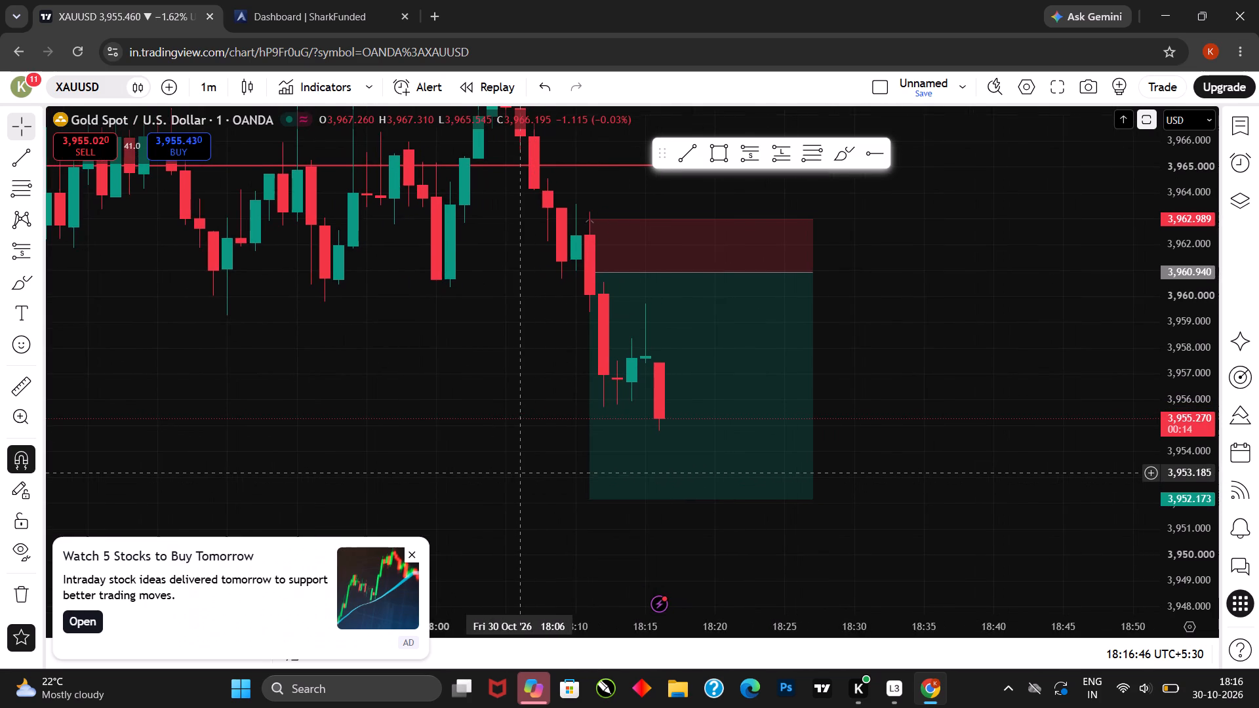
scroll(518, 473, "down", 1)
left_click_drag(534, 467, 510, 455)
Dismiss the stock ideas advertisement covering the chart.
left_click(406, 555)
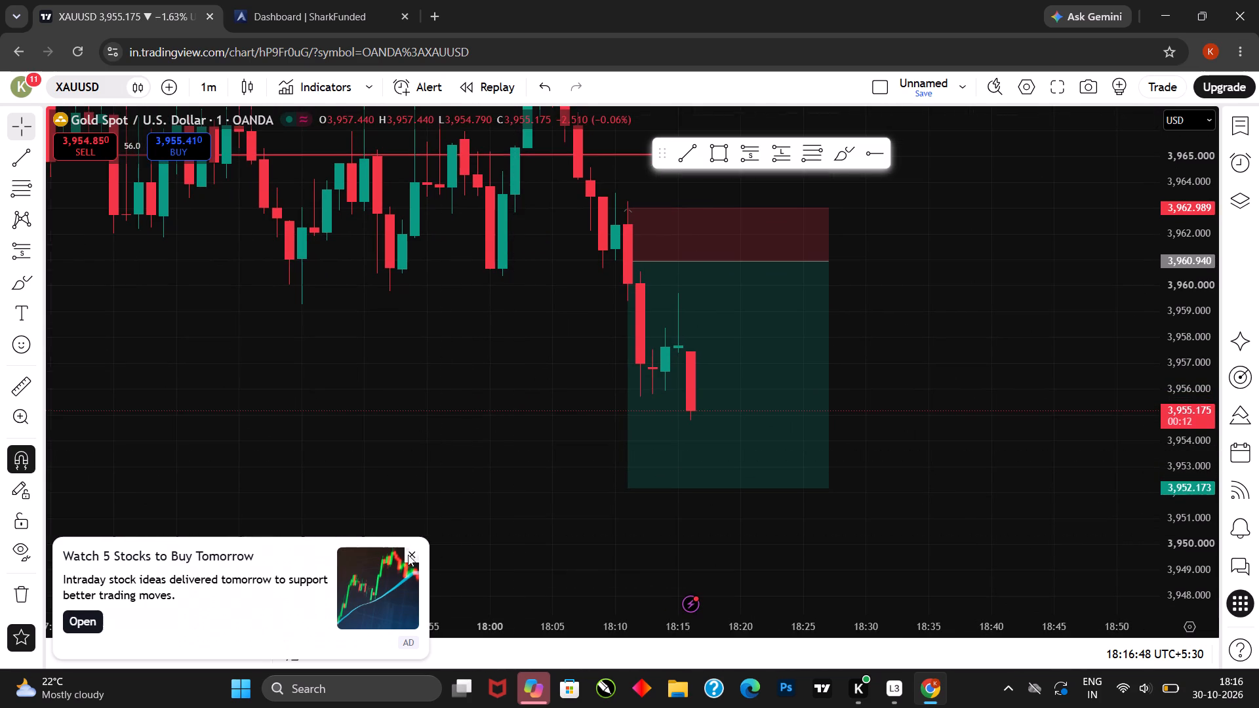
Watch the current 1-minute gold candle through its close against the short position's target zone.
left_click_drag(499, 475, 473, 452)
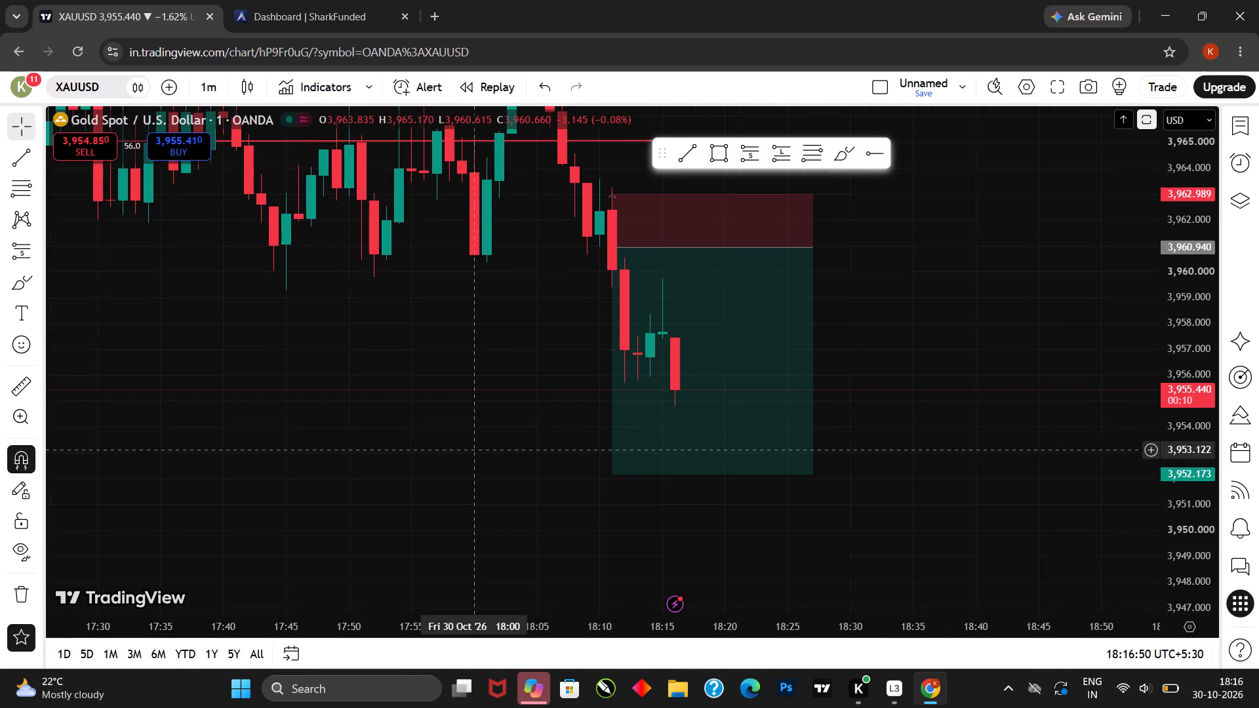
left_click_drag(477, 450, 498, 447)
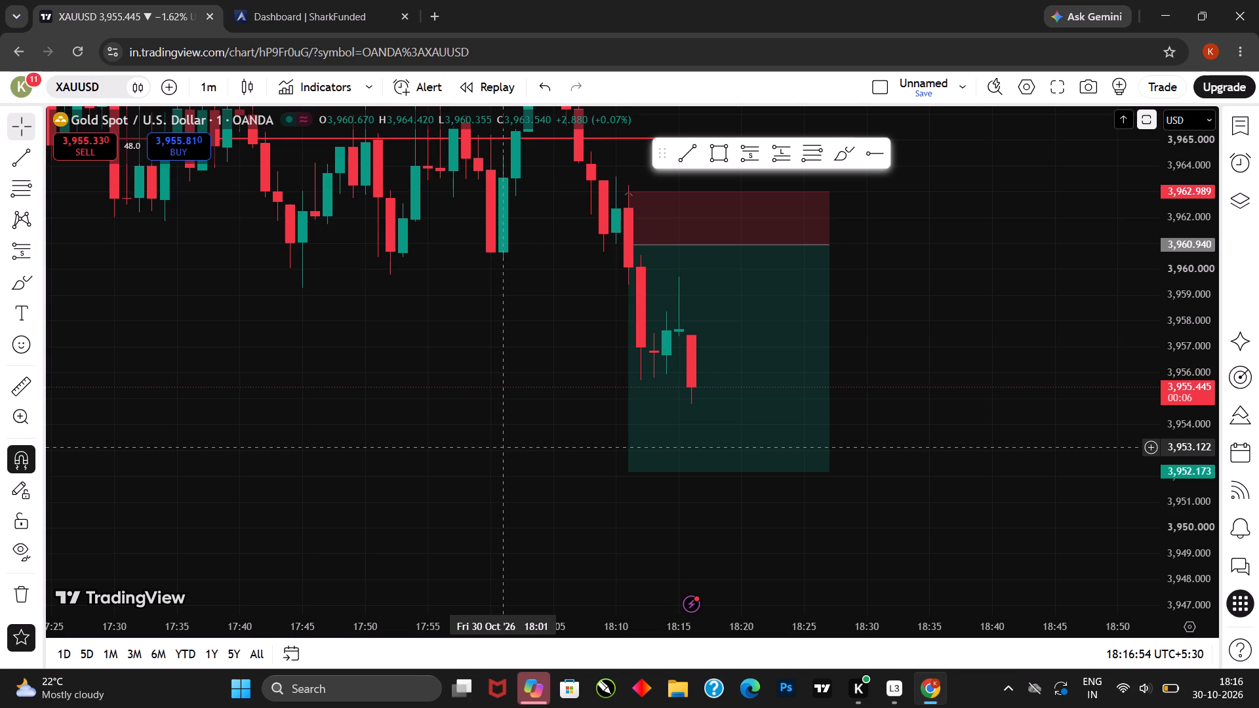
left_click_drag(500, 447, 517, 447)
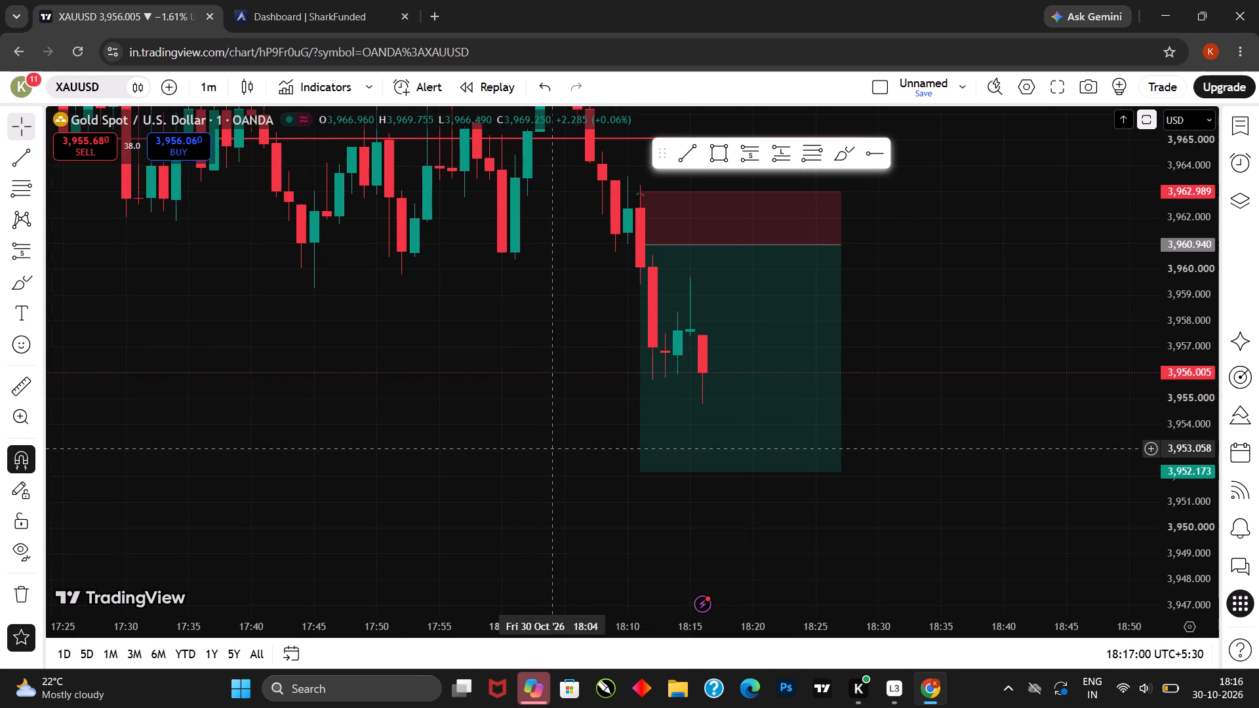
Check the updated daily and total loss limits and trade analysis on the SharkFunded dashboard.
left_click(323, 0)
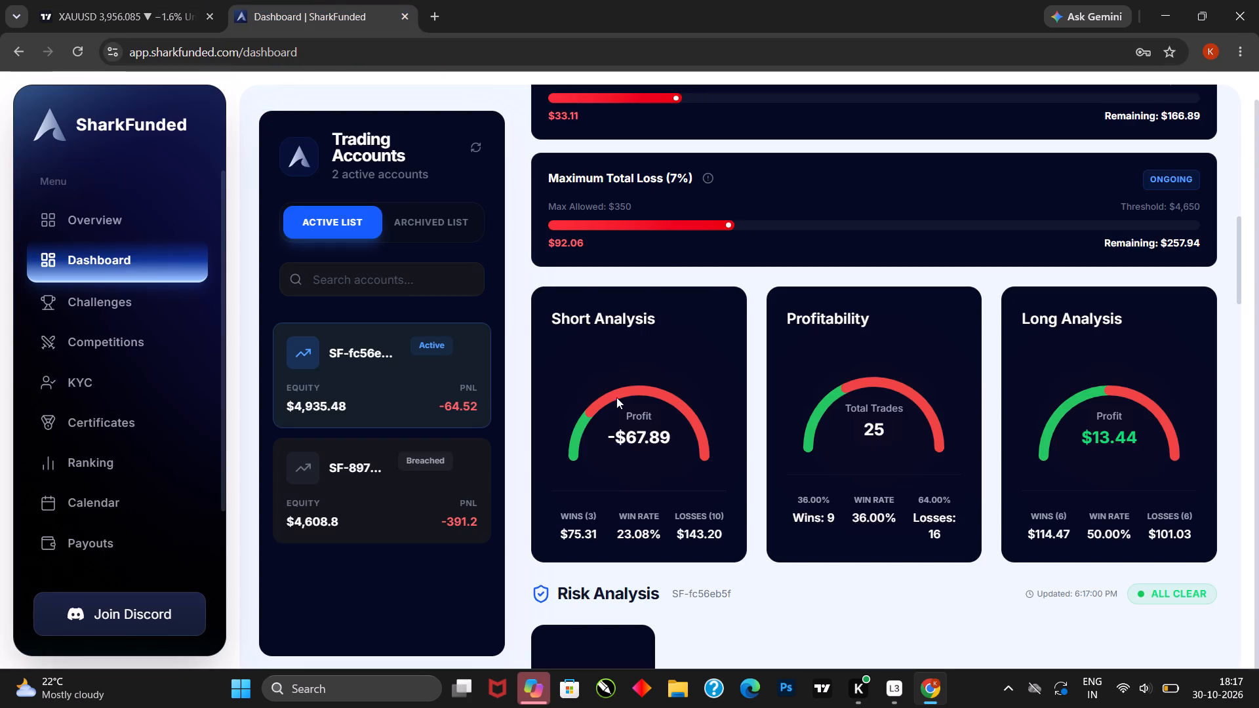
scroll(619, 393, "up", 2)
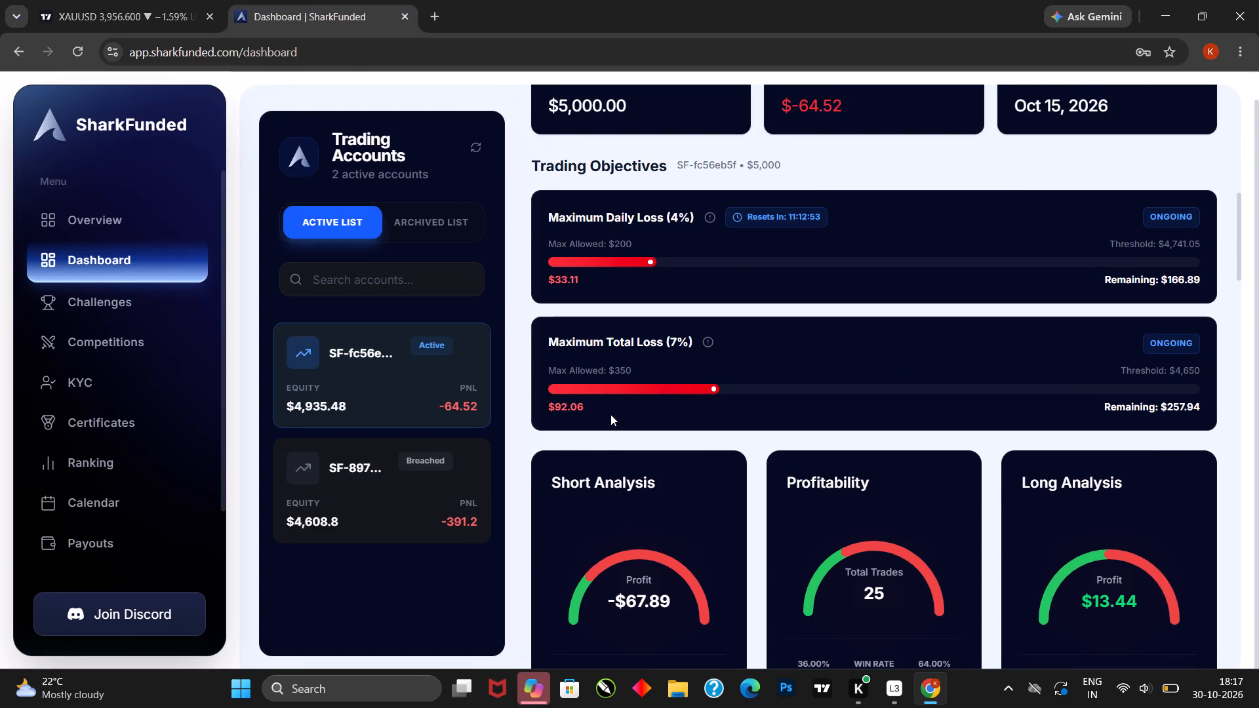
scroll(630, 418, "down", 1)
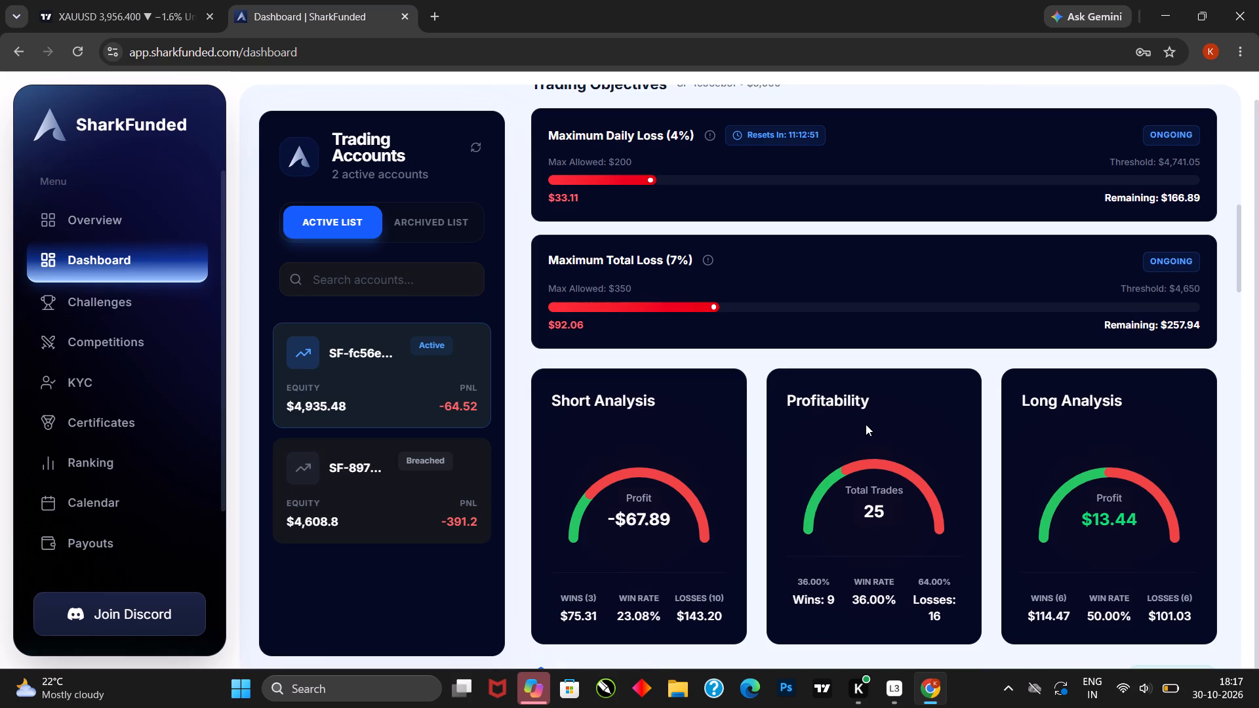
scroll(866, 424, "down", 3)
scroll(683, 426, "down", 2)
scroll(683, 426, "up", 4)
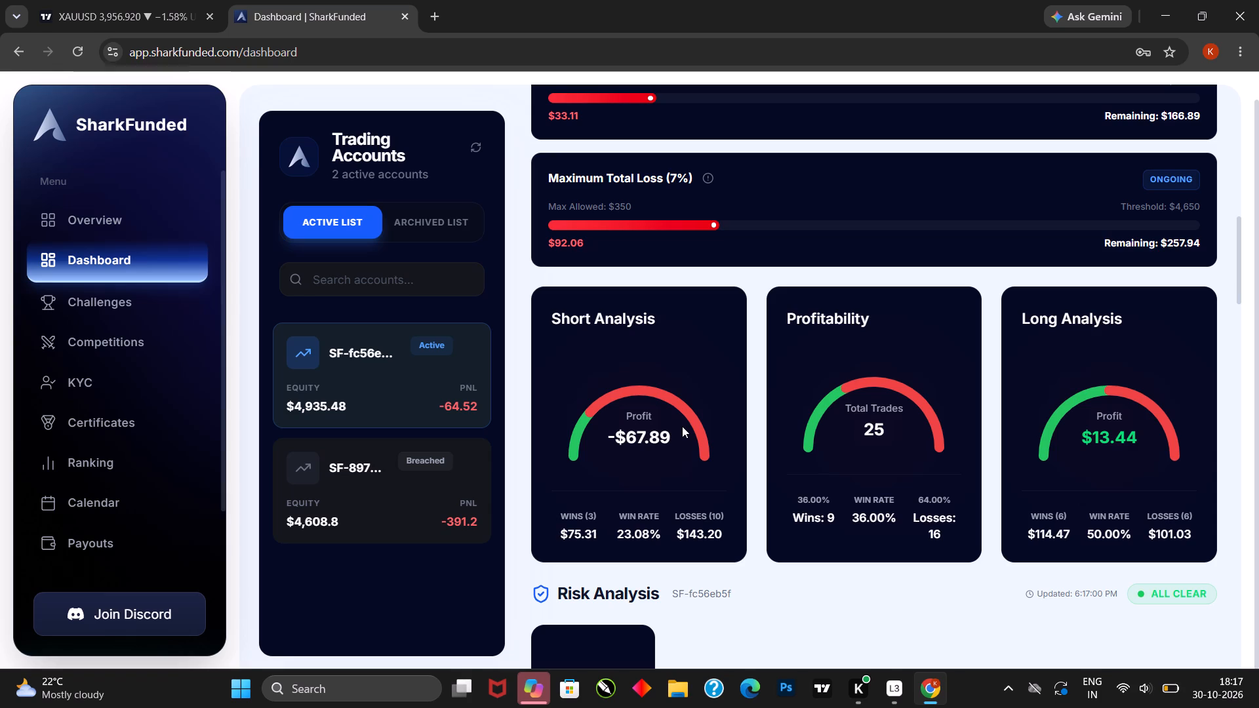
Return to the gold chart and compare the newest candles with the short position and the red line near 3,965.
left_click(99, 0)
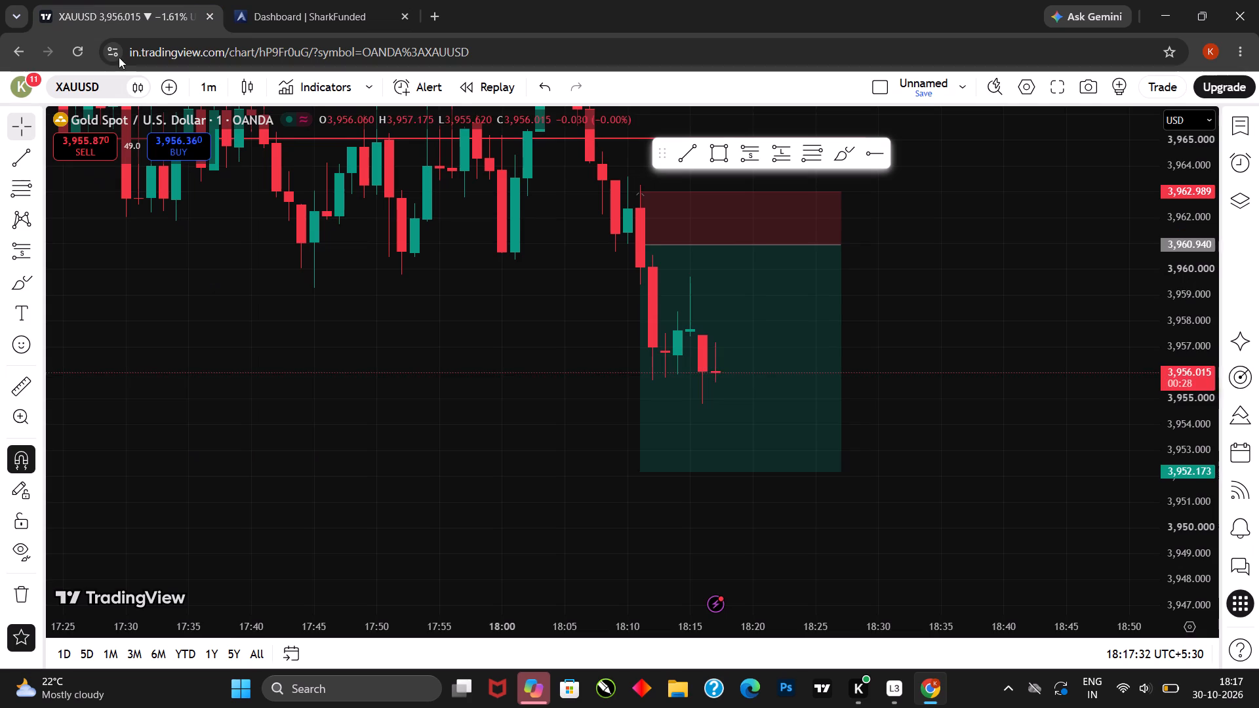
left_click_drag(519, 467, 492, 435)
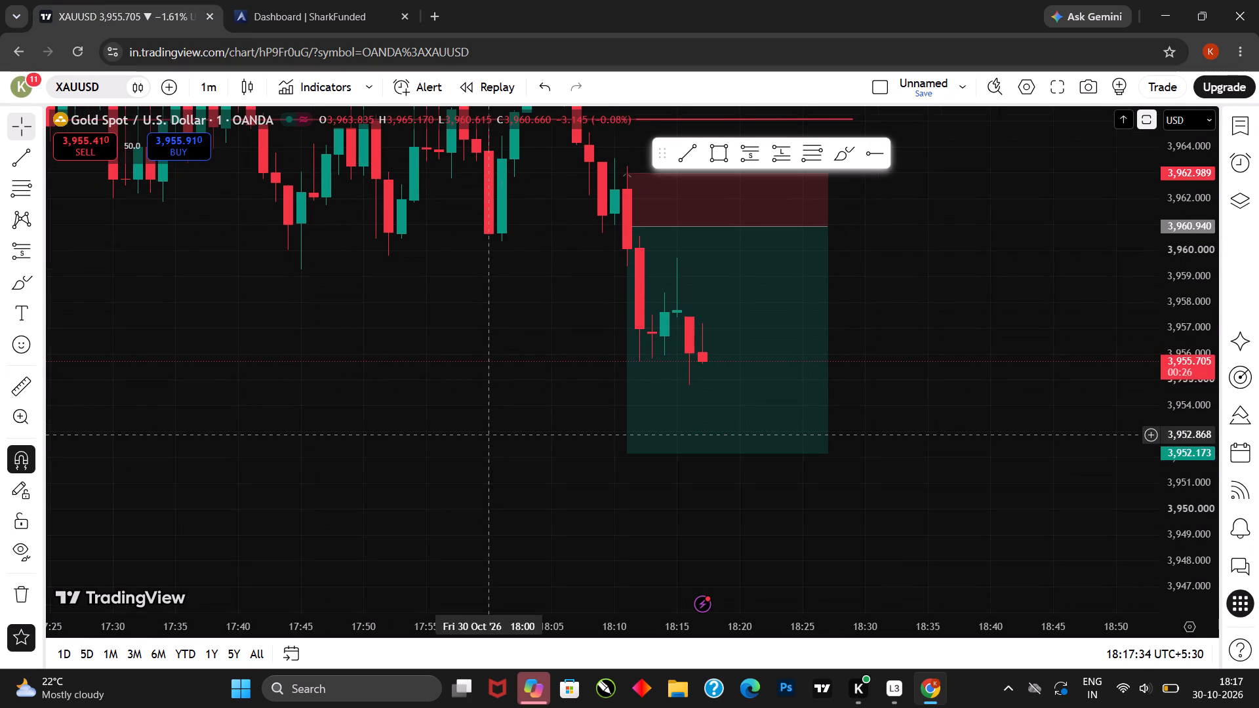
left_click_drag(498, 401, 504, 416)
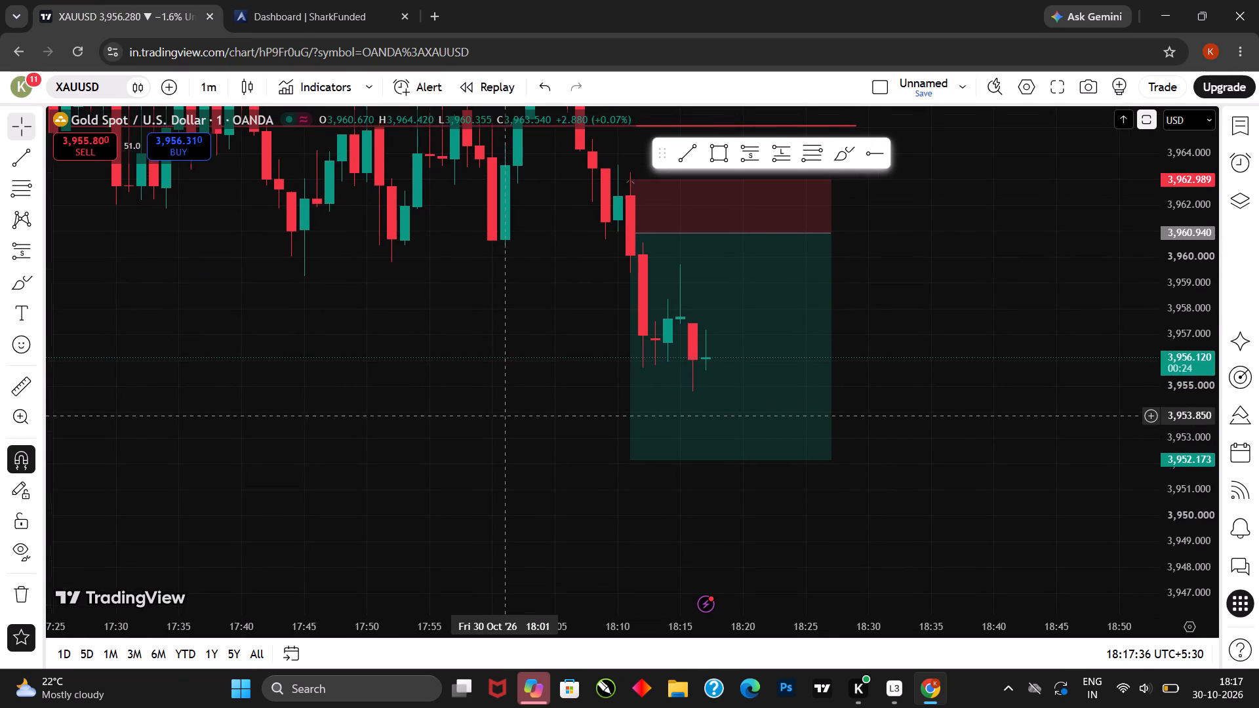
left_click_drag(506, 414, 508, 400)
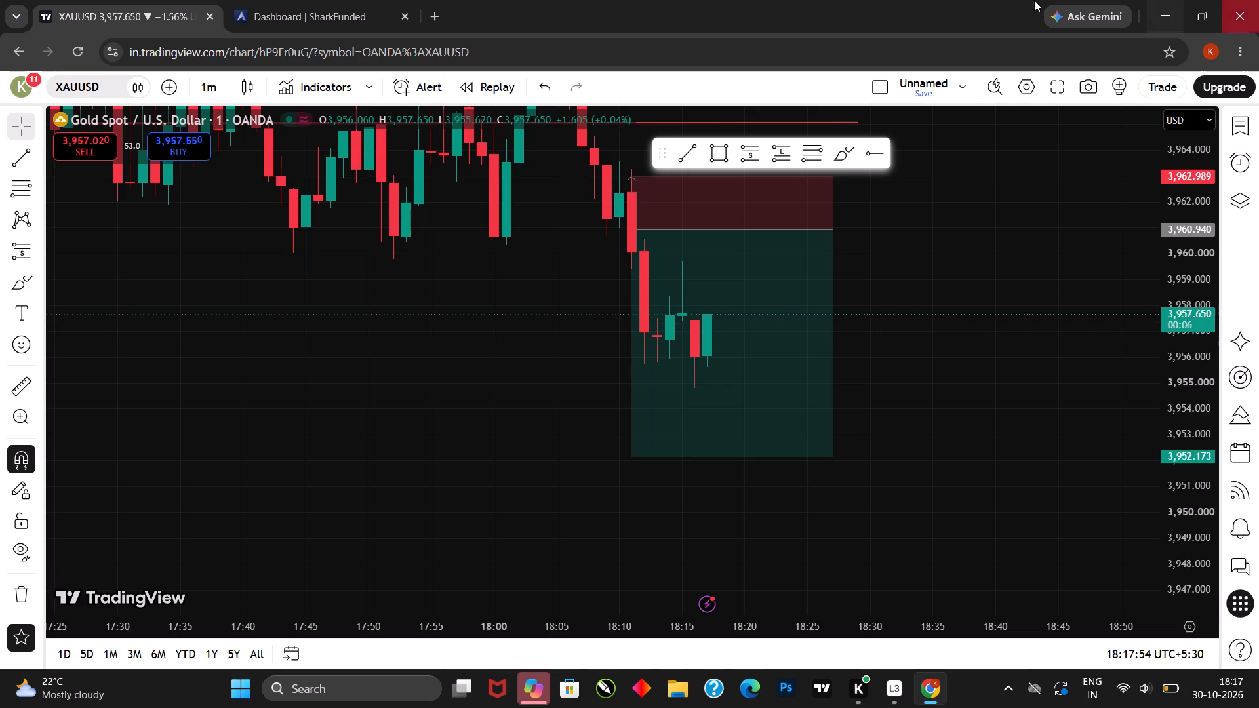
left_click_drag(381, 285, 498, 486)
left_click(498, 486)
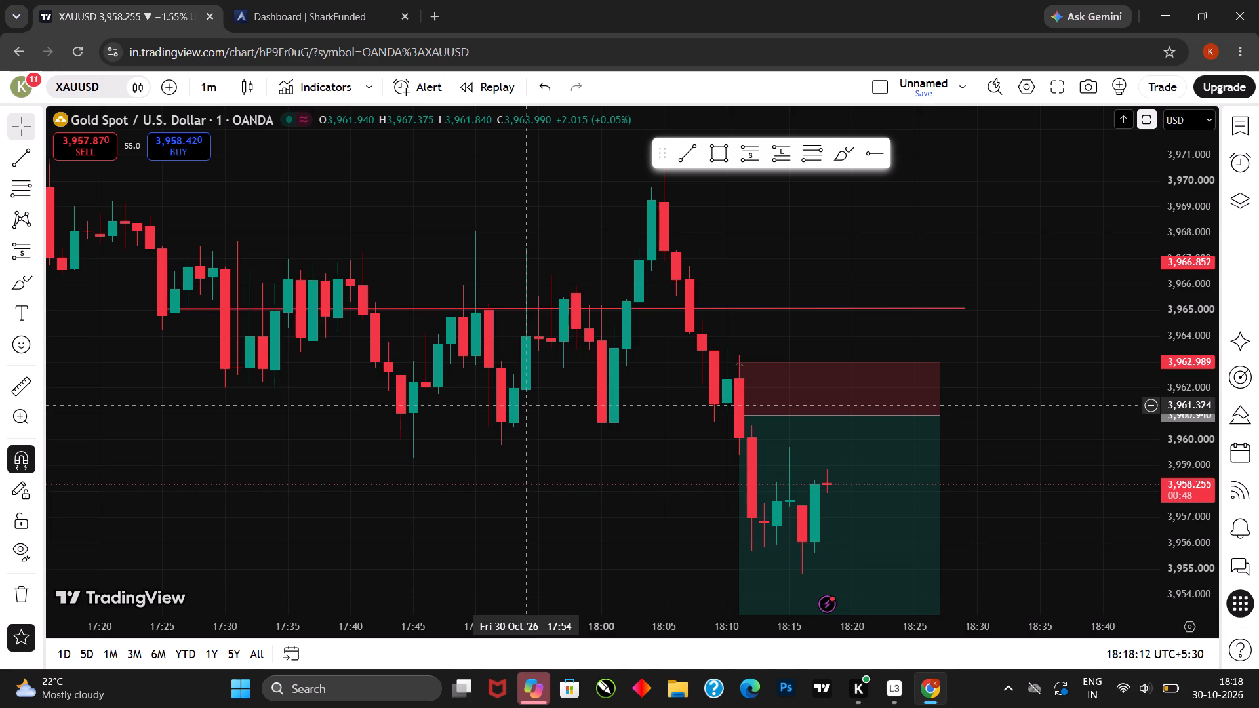
left_click_drag(1105, 281, 1098, 243)
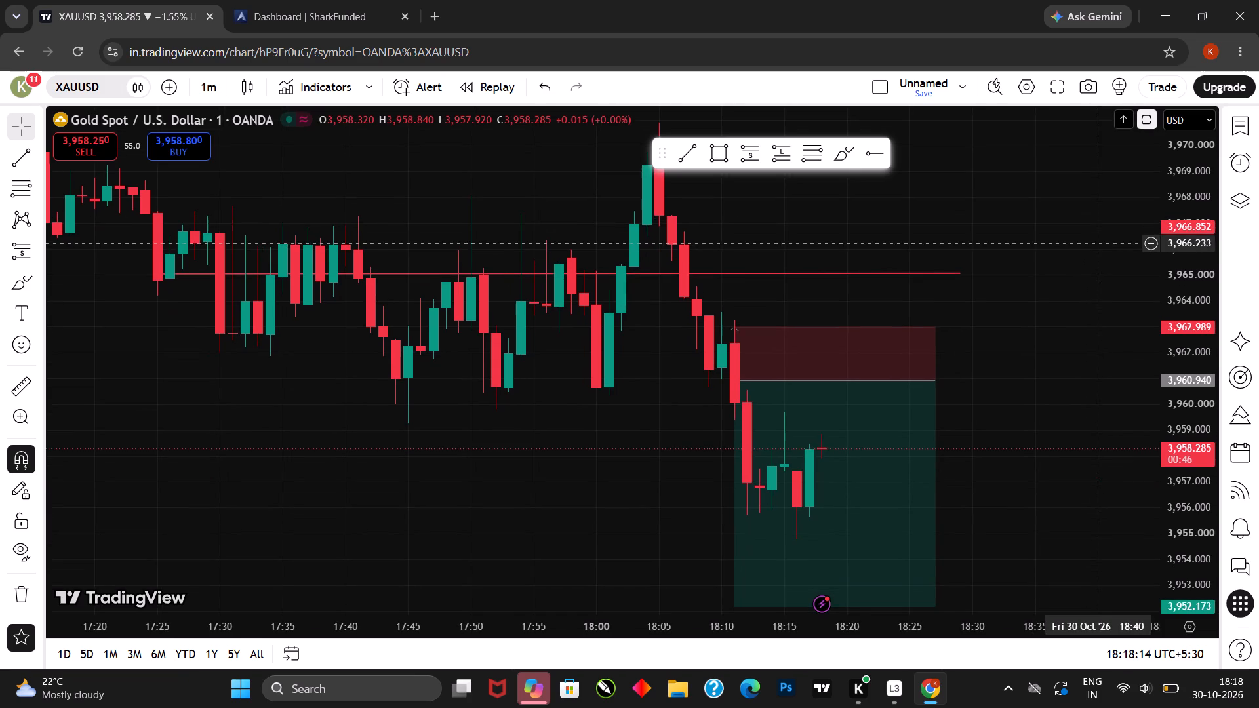
Examine the recent 1-minute gold candles against the short position's entry, stop and target zones.
left_click_drag(1096, 280, 1123, 292)
left_click(1125, 292)
scroll(1107, 353, "down", 3)
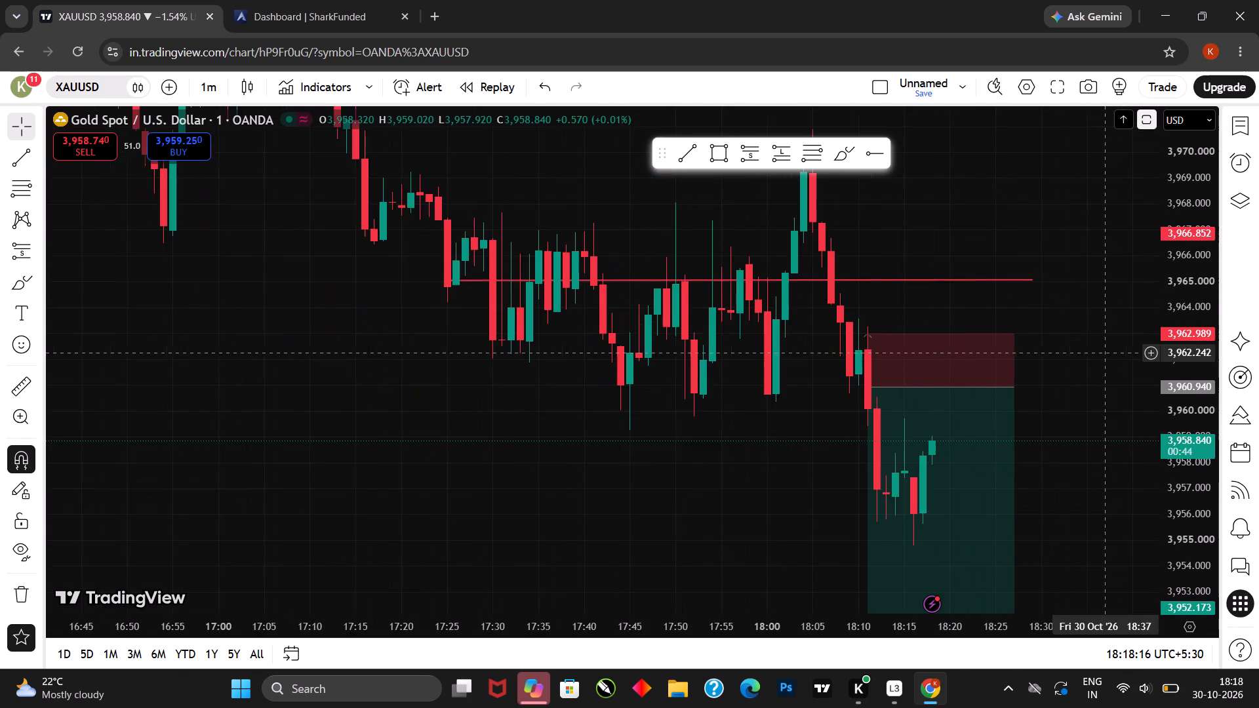
left_click_drag(1106, 374, 1130, 226)
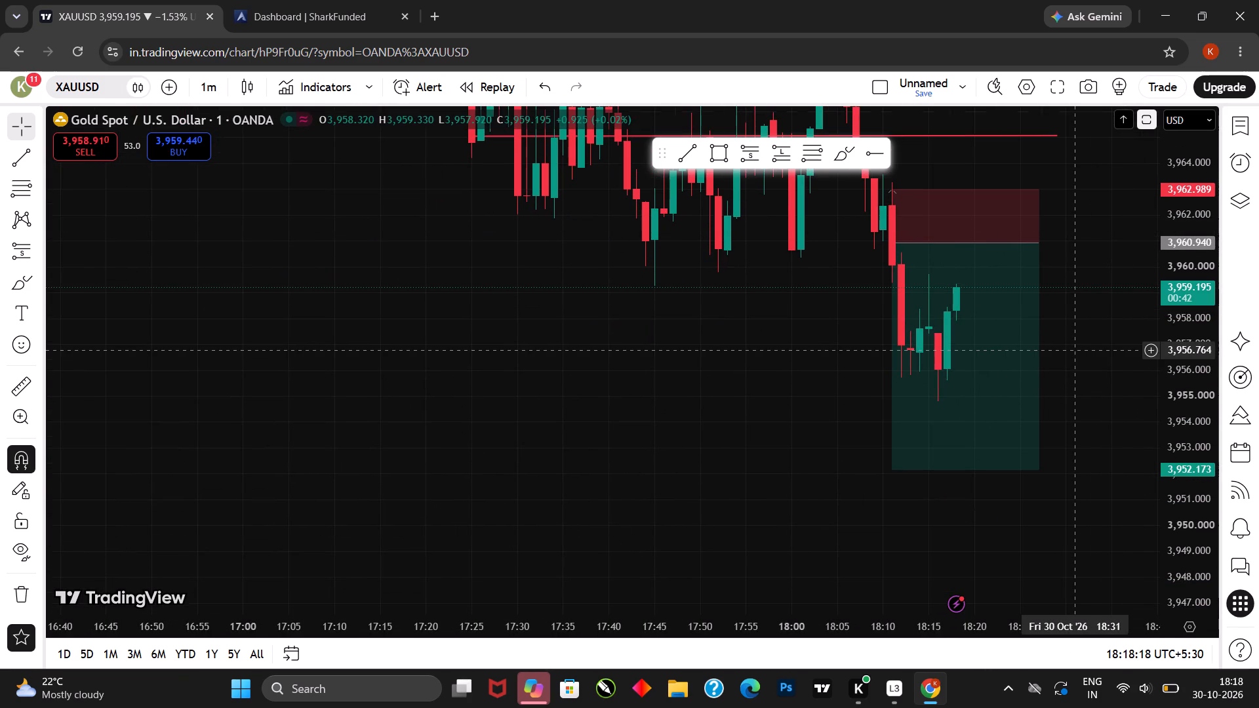
left_click_drag(1073, 349, 1086, 356)
left_click_drag(1087, 357, 1098, 367)
scroll(1066, 345, "up", 1)
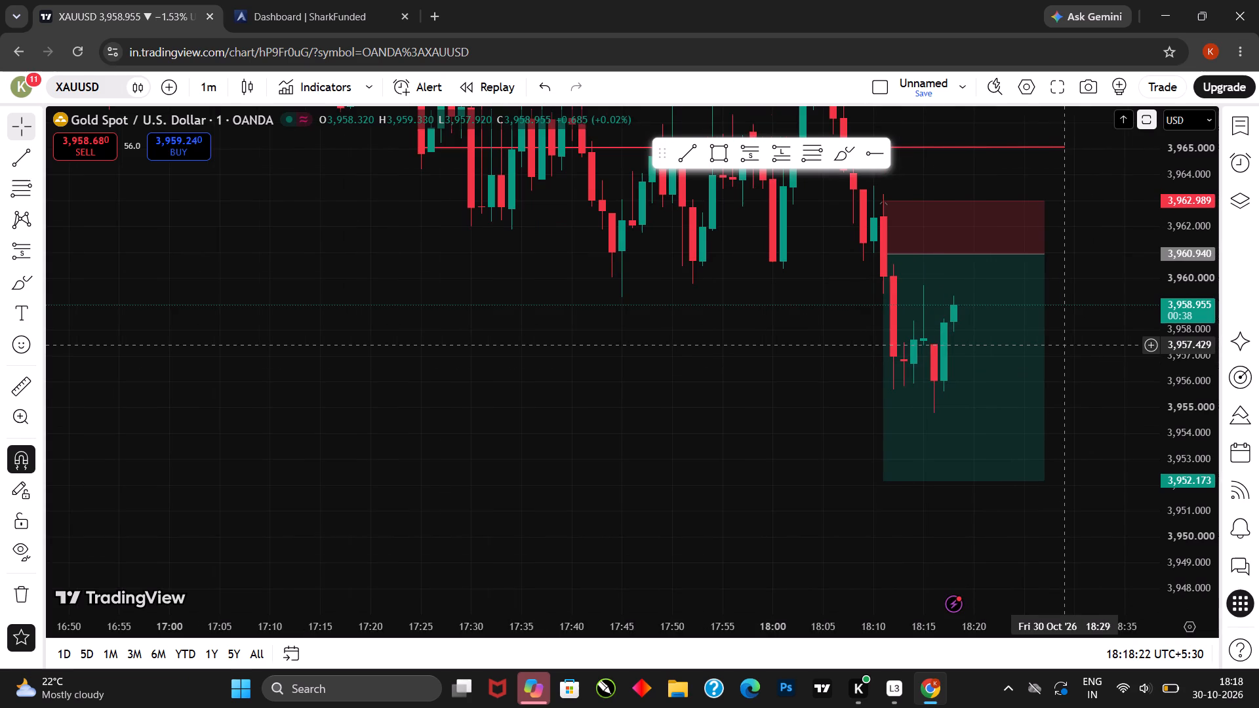
left_click_drag(1066, 347, 1081, 342)
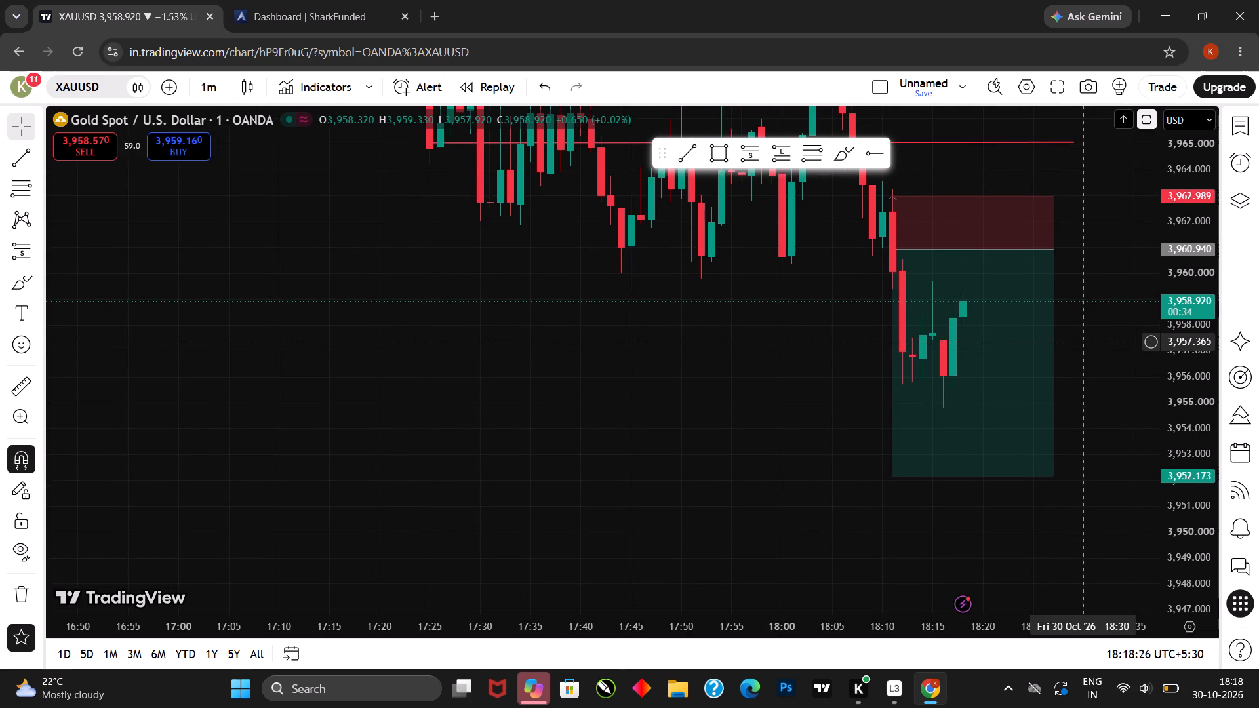
scroll(1077, 345, "down", 5)
left_click(951, 357)
left_click_drag(950, 361, 953, 490)
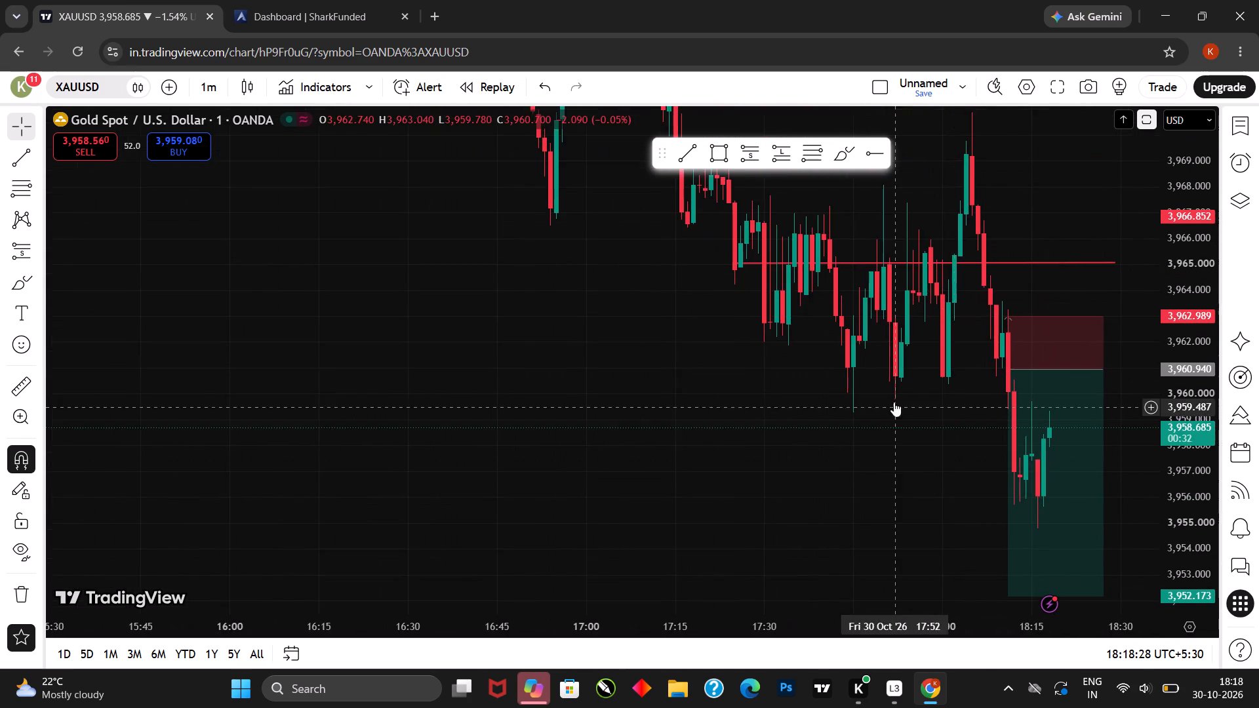
left_click_drag(892, 401, 760, 481)
Switch the gold chart to the 5-minute timeframe.
left_click(201, 96)
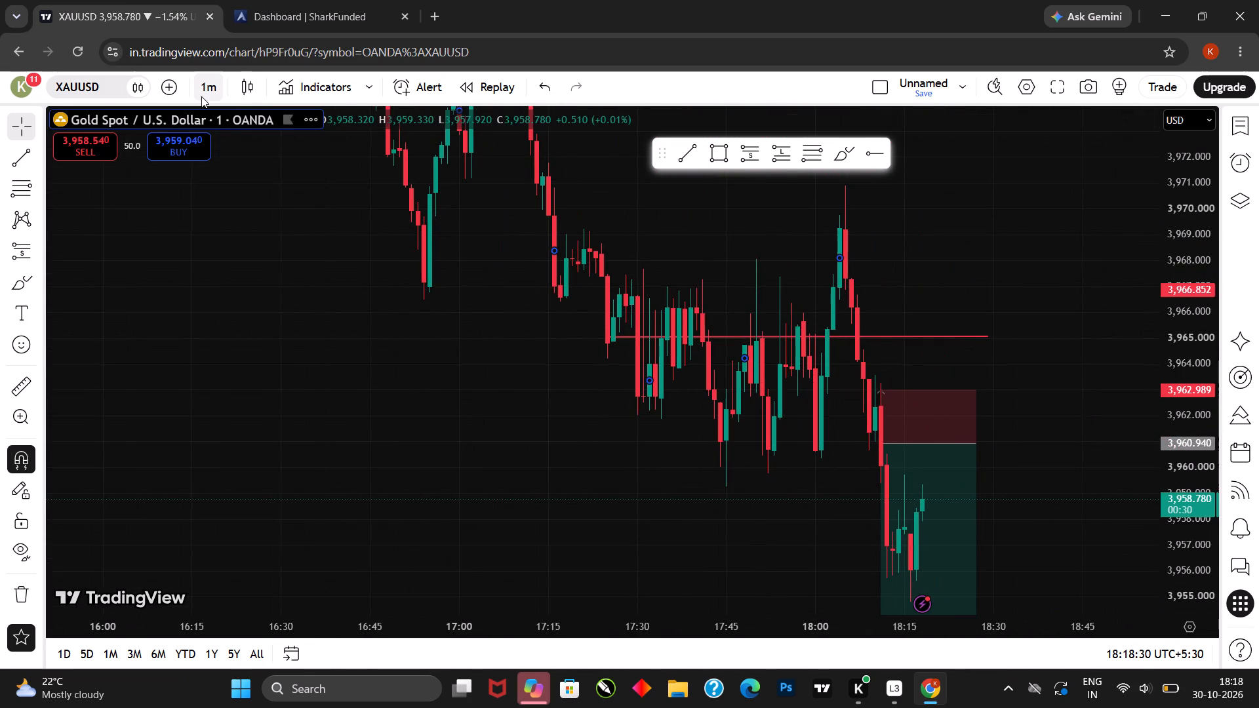
left_click(255, 551)
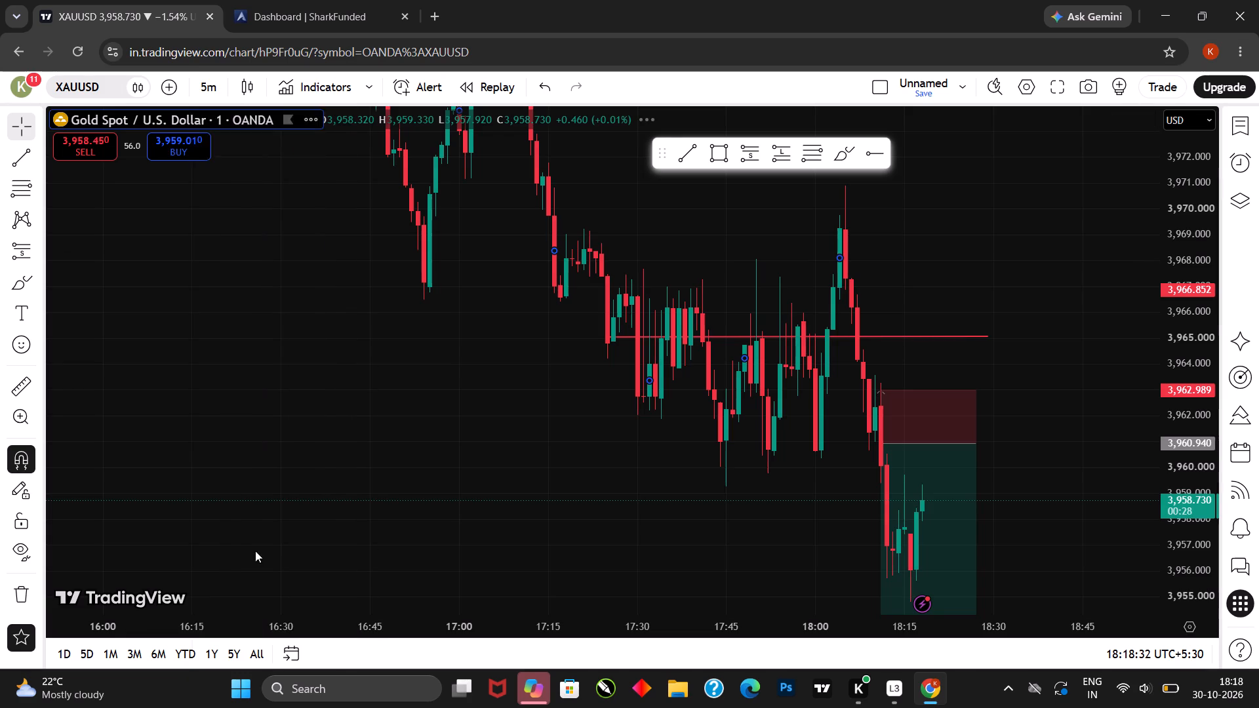
Draw a descending trend line above the candles from the 15:35 high near 3,992 to about 3,964 at 19:00.
scroll(692, 391, "up", 12)
left_click_drag(789, 418, 791, 418)
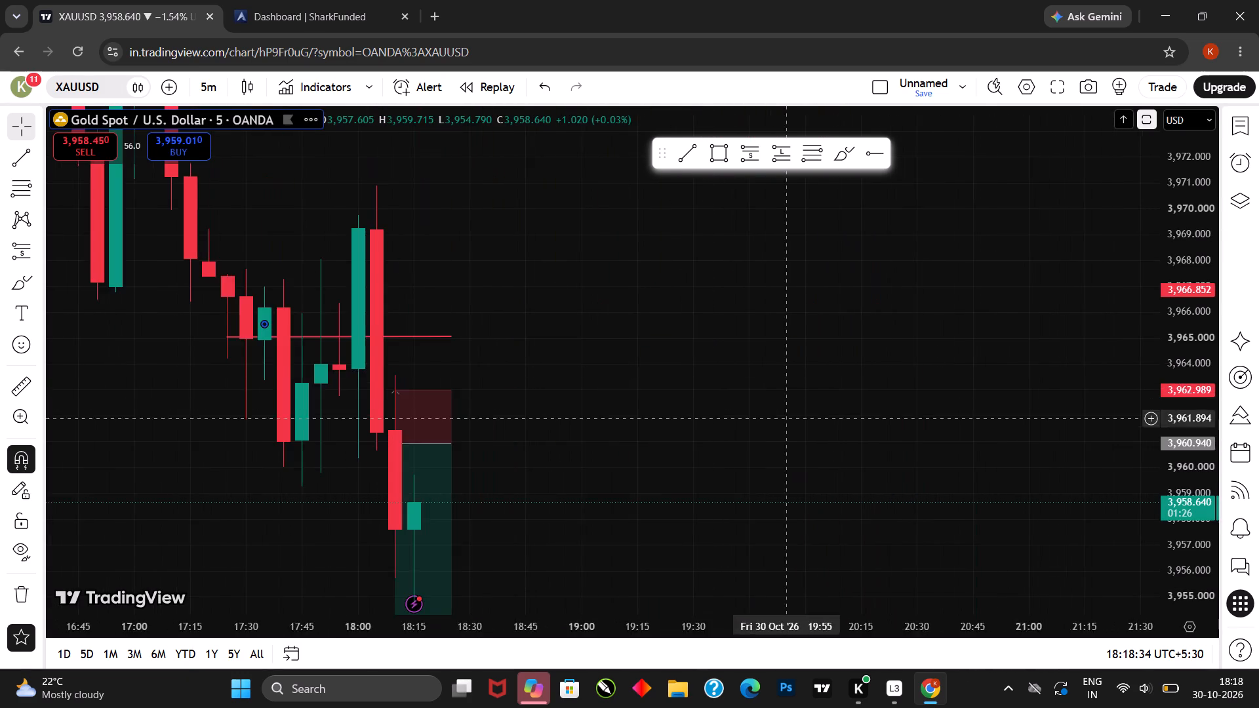
left_click_drag(791, 418, 1084, 314)
left_click_drag(1210, 205, 1210, 218)
left_click_drag(1210, 254, 1235, 618)
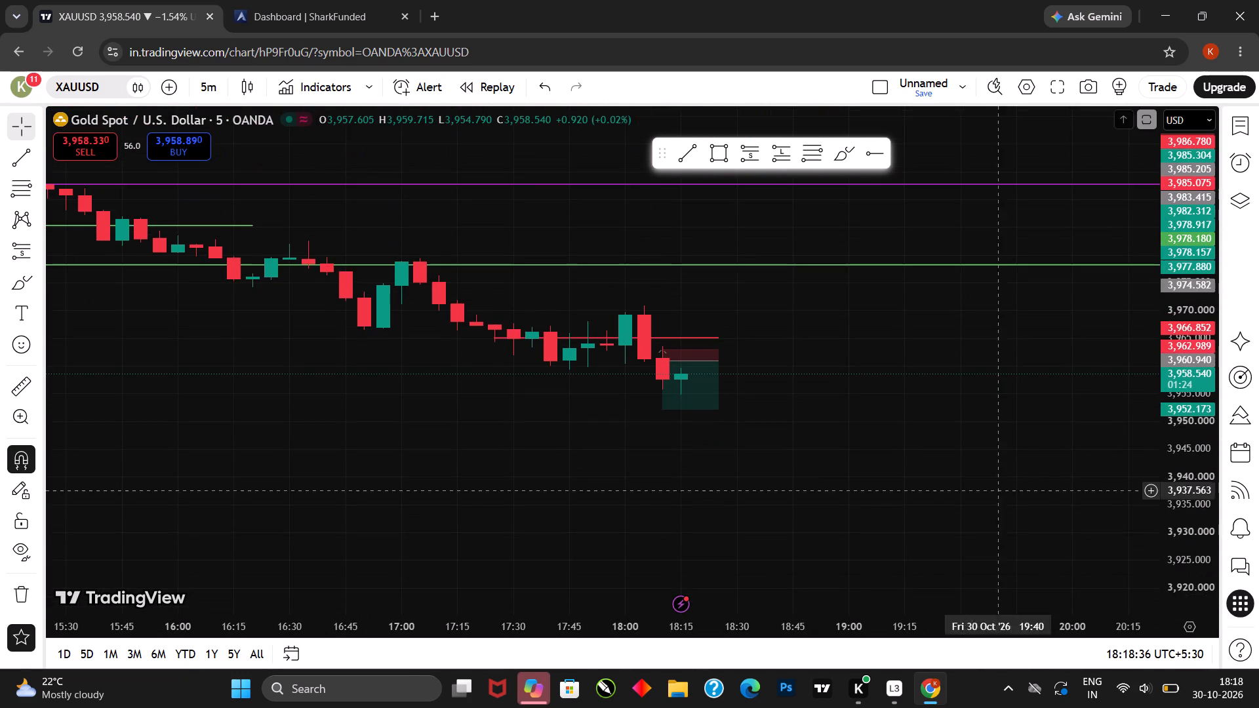
left_click_drag(959, 483, 1243, 528)
left_click_drag(1040, 490, 1000, 488)
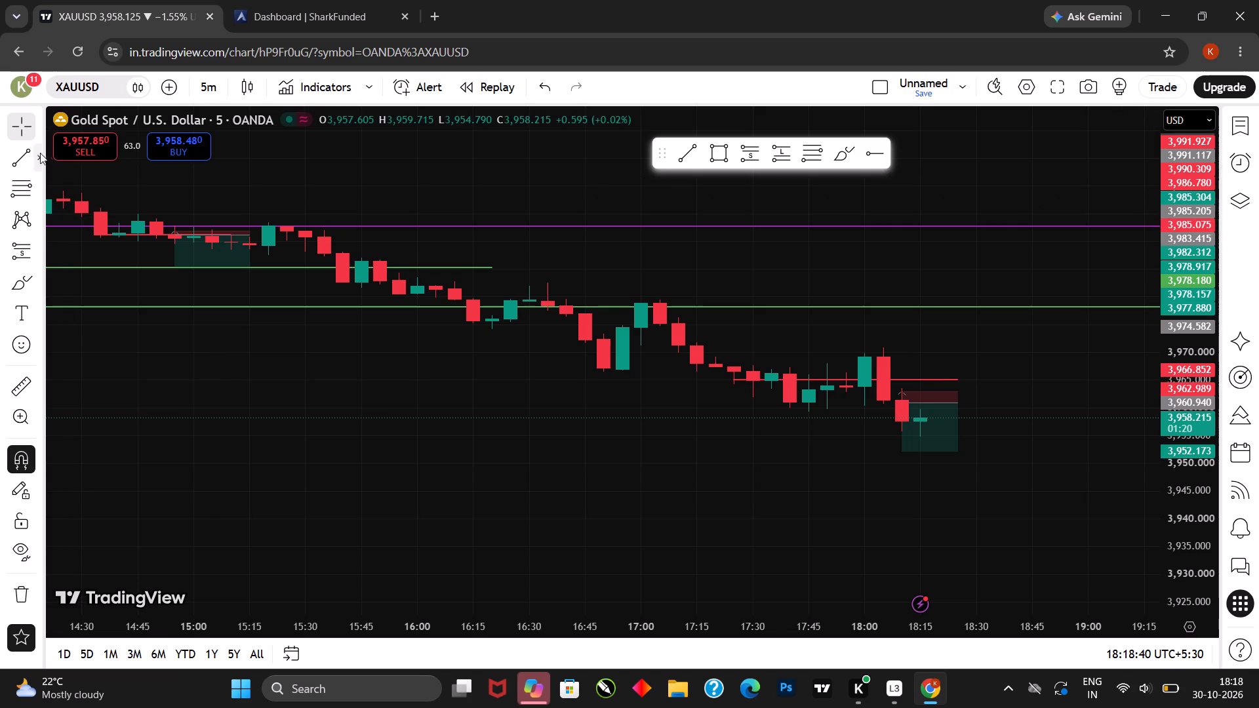
left_click(23, 155)
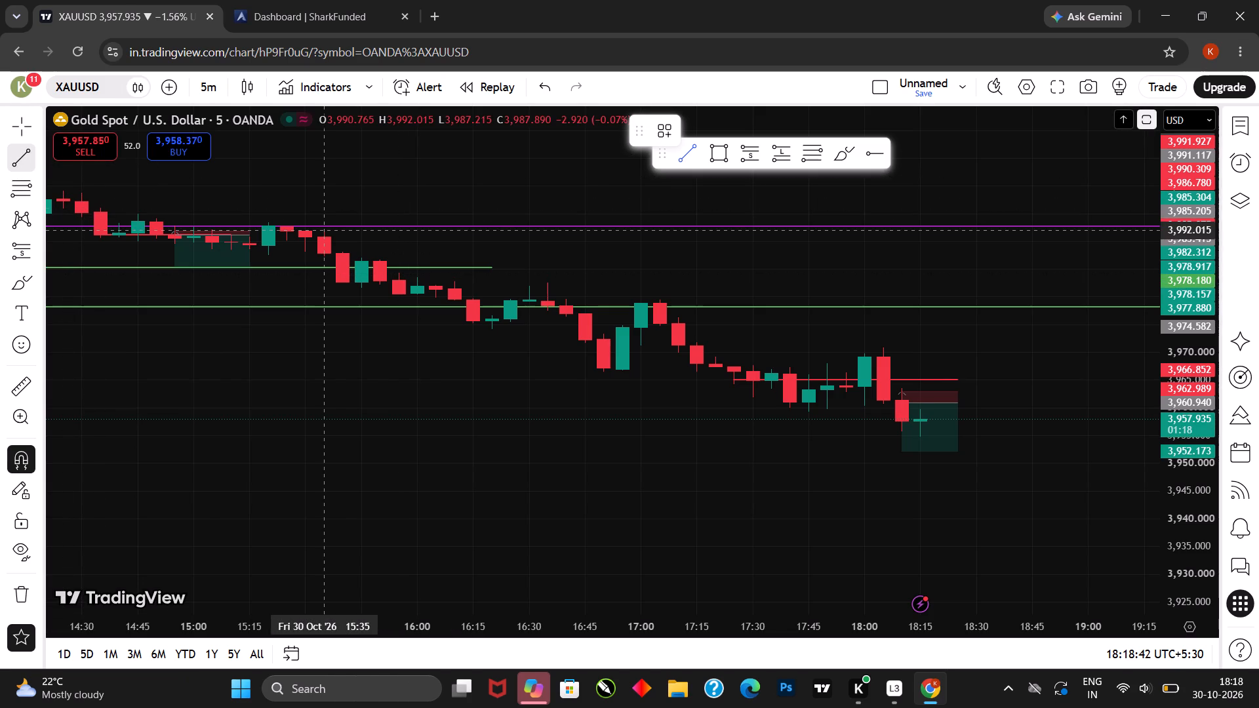
left_click(327, 226)
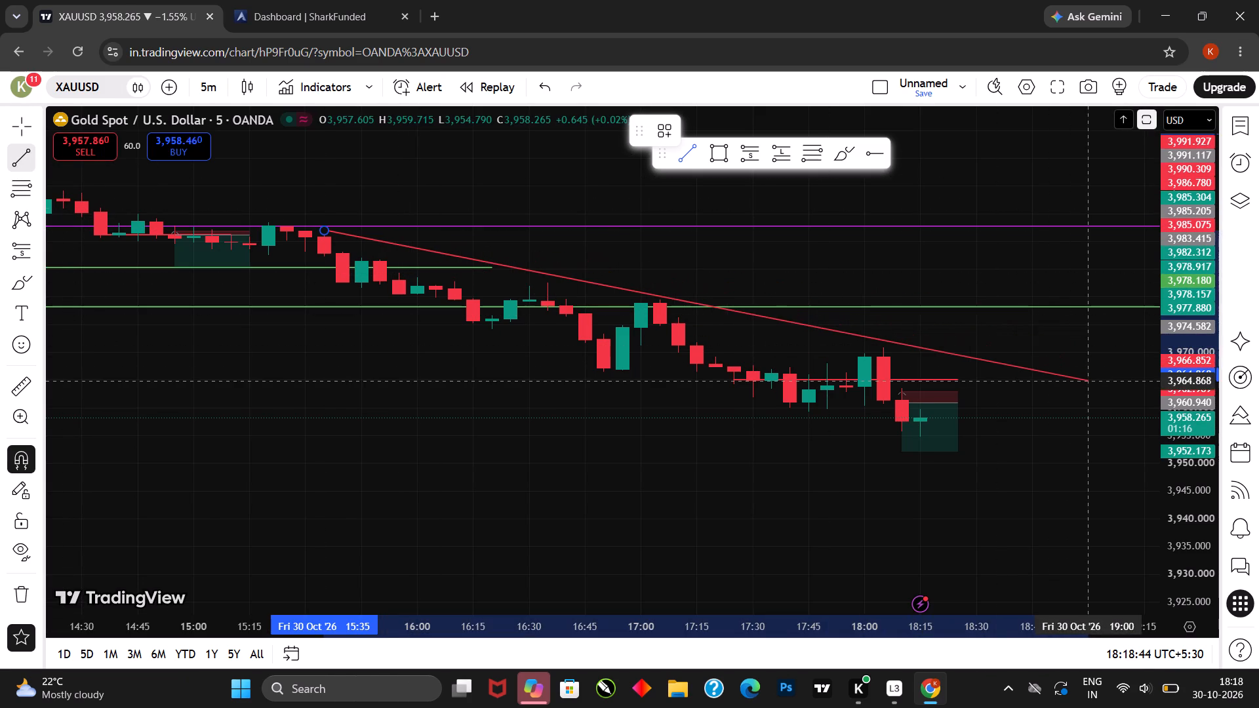
left_click(1079, 384)
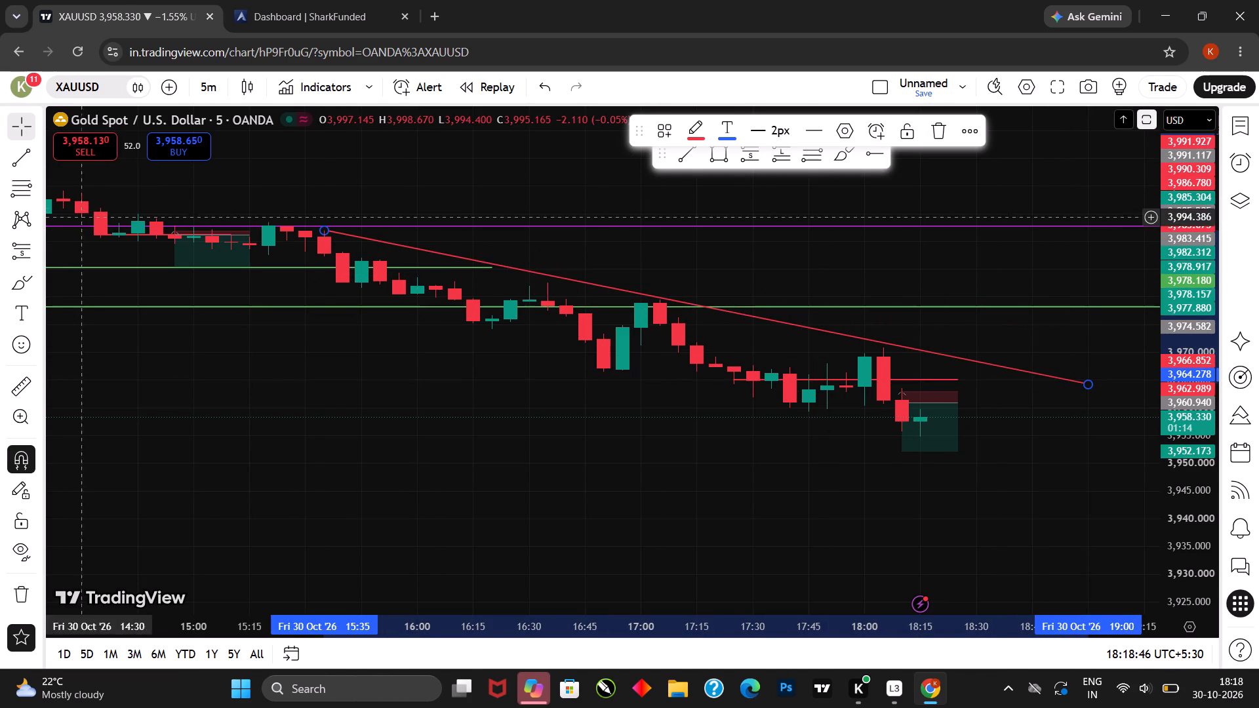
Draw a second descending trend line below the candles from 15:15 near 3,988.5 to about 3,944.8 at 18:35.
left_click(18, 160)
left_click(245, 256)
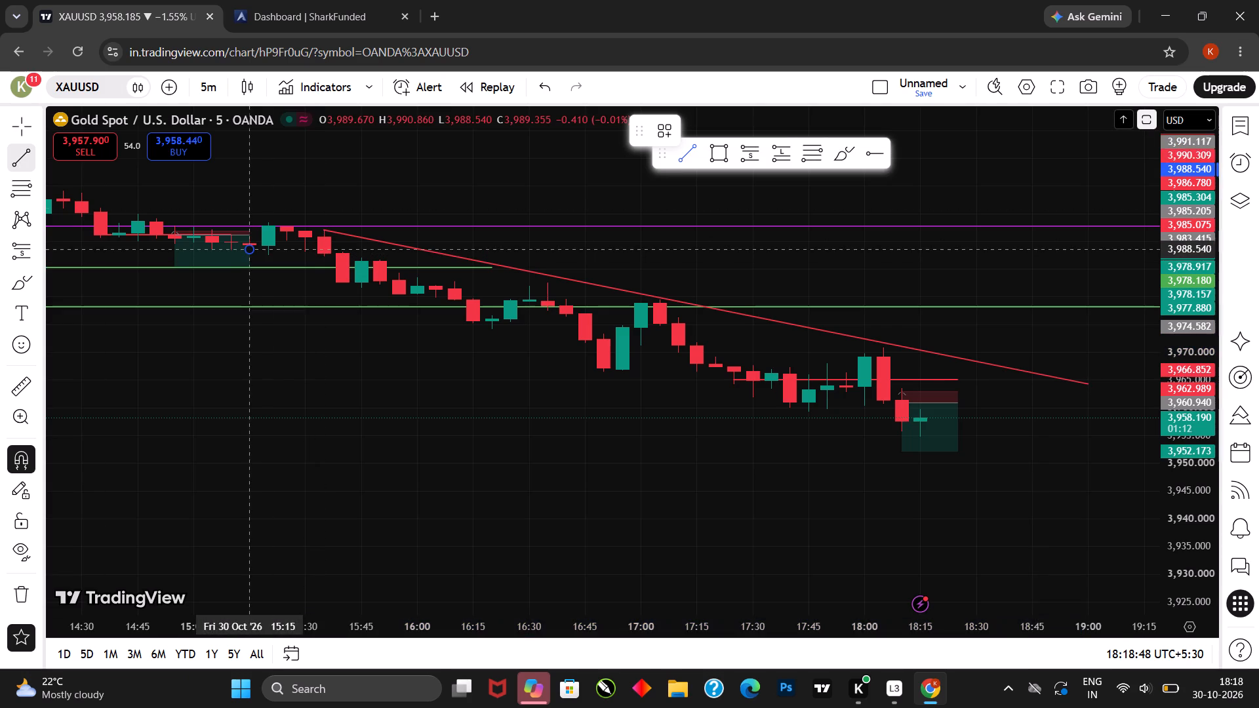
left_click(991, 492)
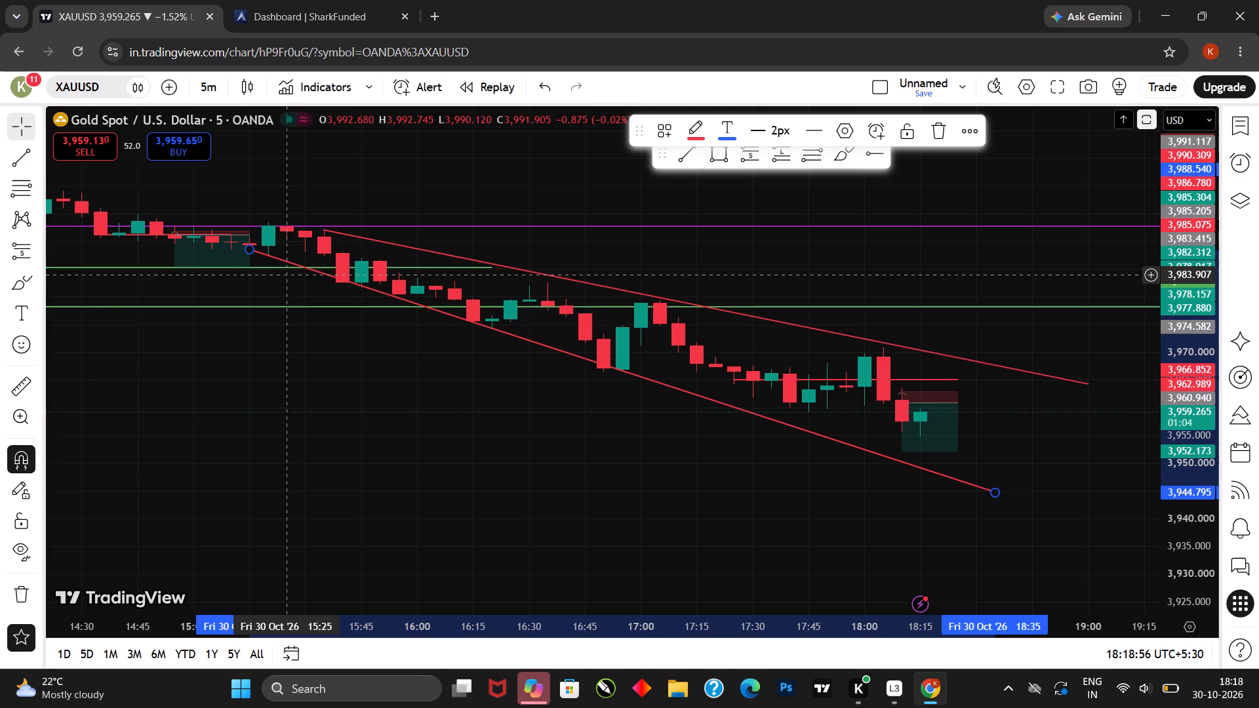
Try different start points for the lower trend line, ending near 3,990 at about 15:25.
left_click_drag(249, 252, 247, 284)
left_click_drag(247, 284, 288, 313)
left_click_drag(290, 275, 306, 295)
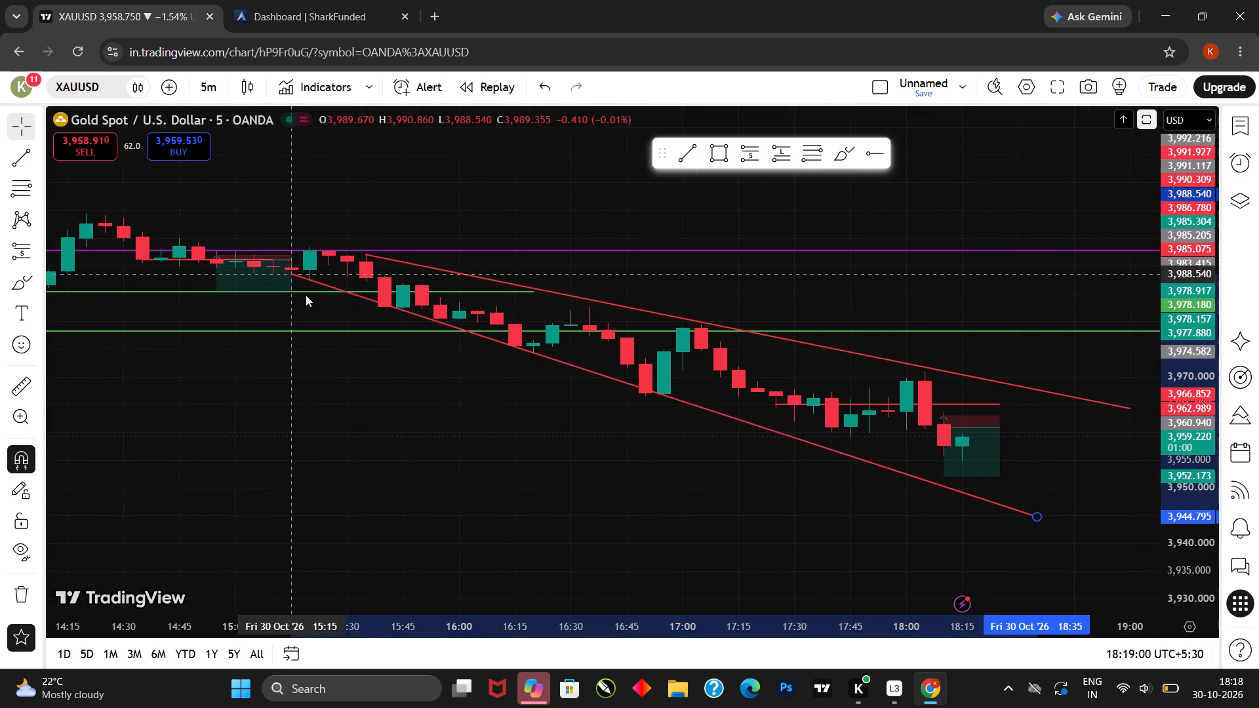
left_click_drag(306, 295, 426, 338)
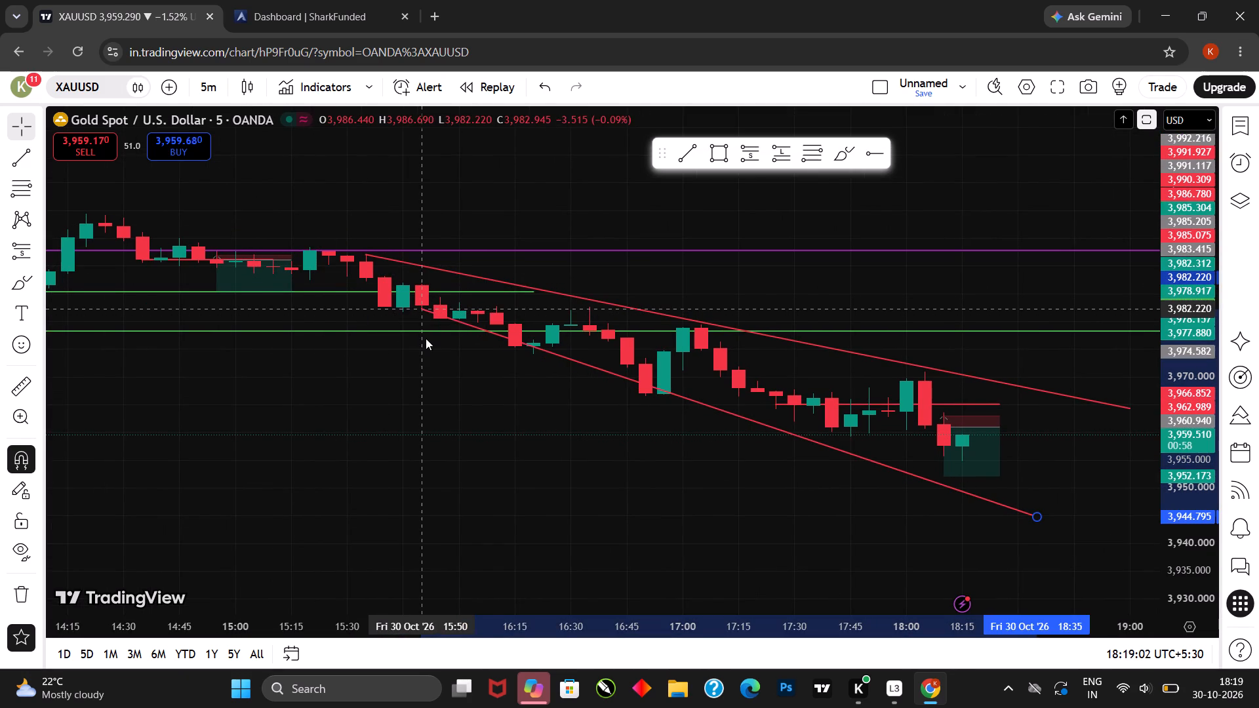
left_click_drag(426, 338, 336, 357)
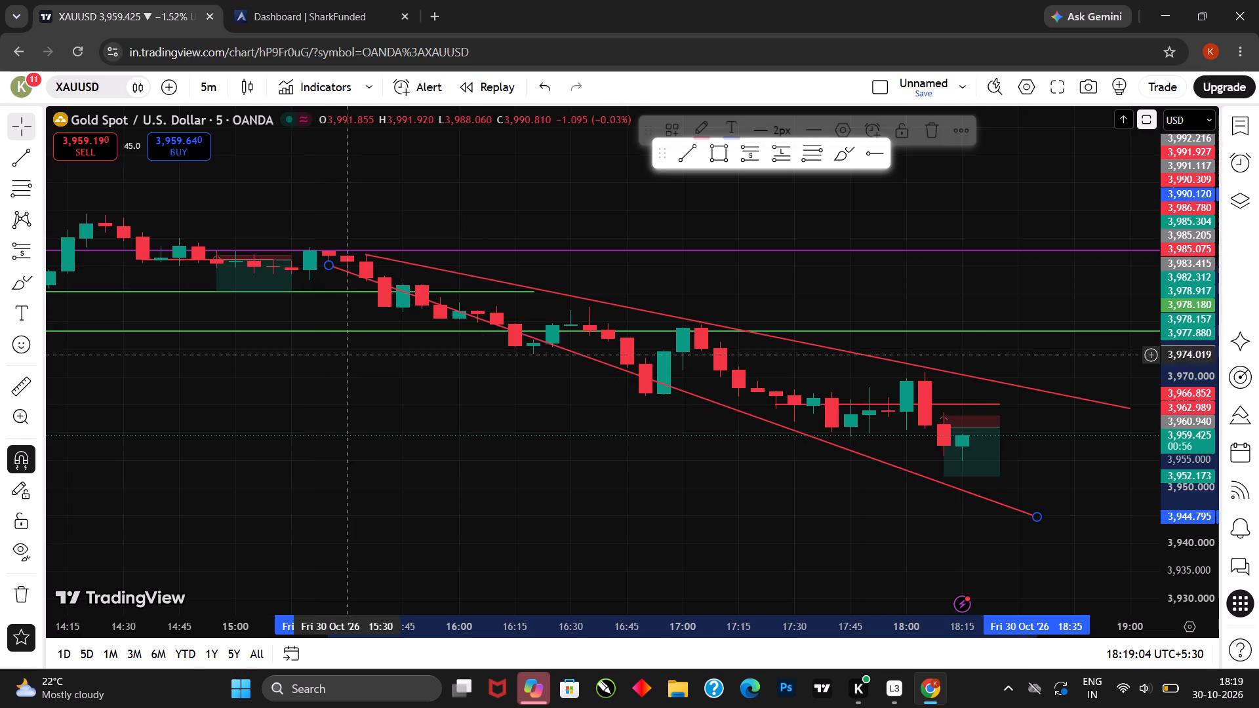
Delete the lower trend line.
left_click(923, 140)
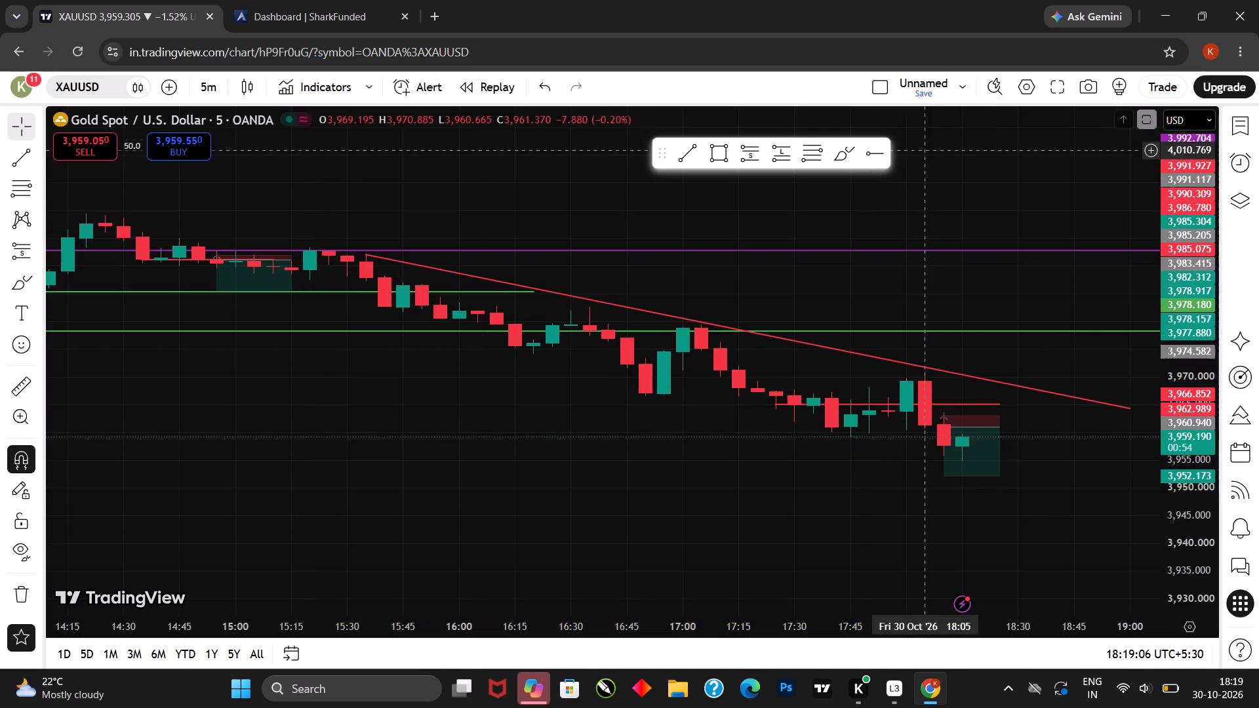
Move the upper trend line's right end to about 3,965 at 18:45 so it follows the descending highs.
left_click_drag(865, 460, 780, 405)
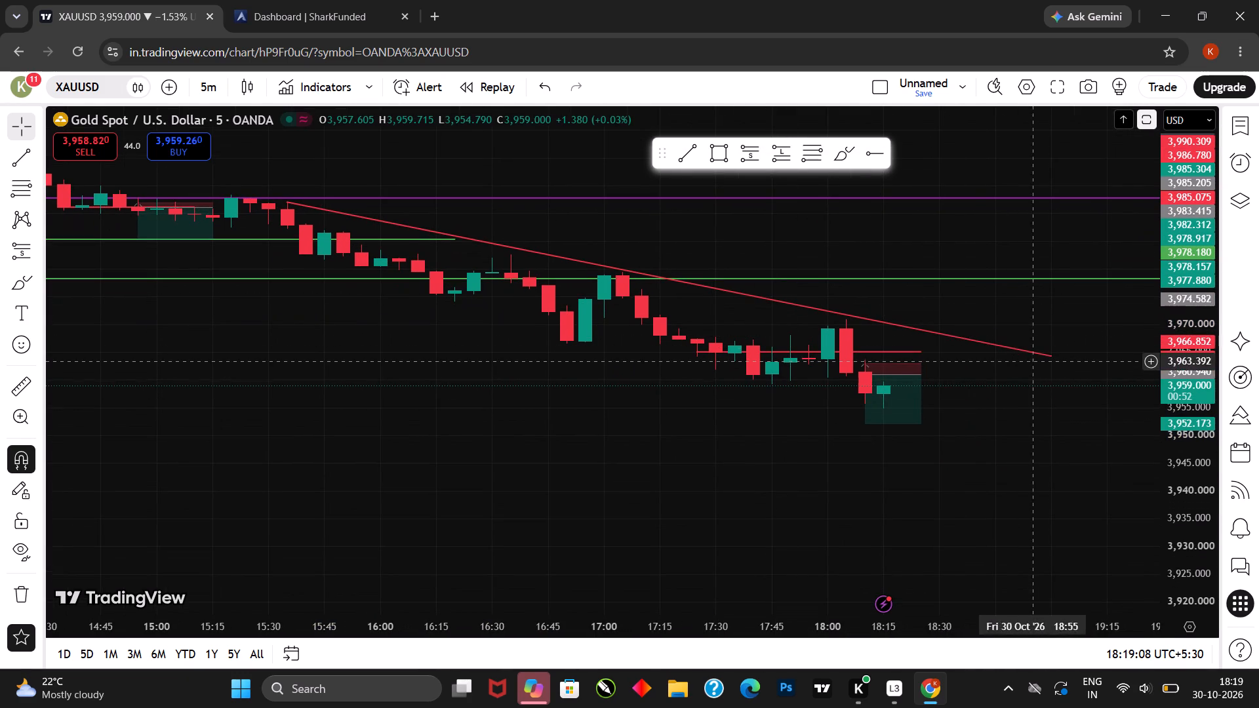
left_click_drag(1049, 359, 994, 352)
left_click(1045, 411)
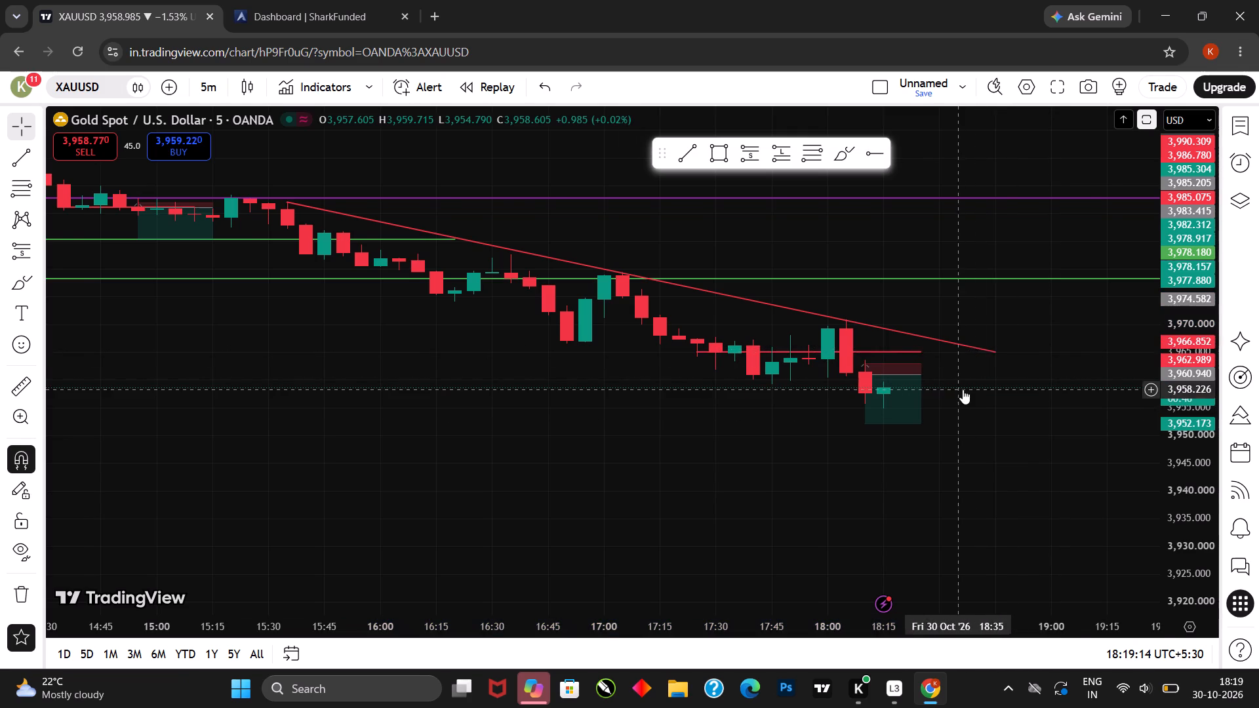
Watch the current 5-minute gold candle through its 18:20 close against the trend line and the short's target.
left_click_drag(963, 390, 1071, 391)
scroll(862, 378, "up", 2)
left_click_drag(1155, 475, 1157, 472)
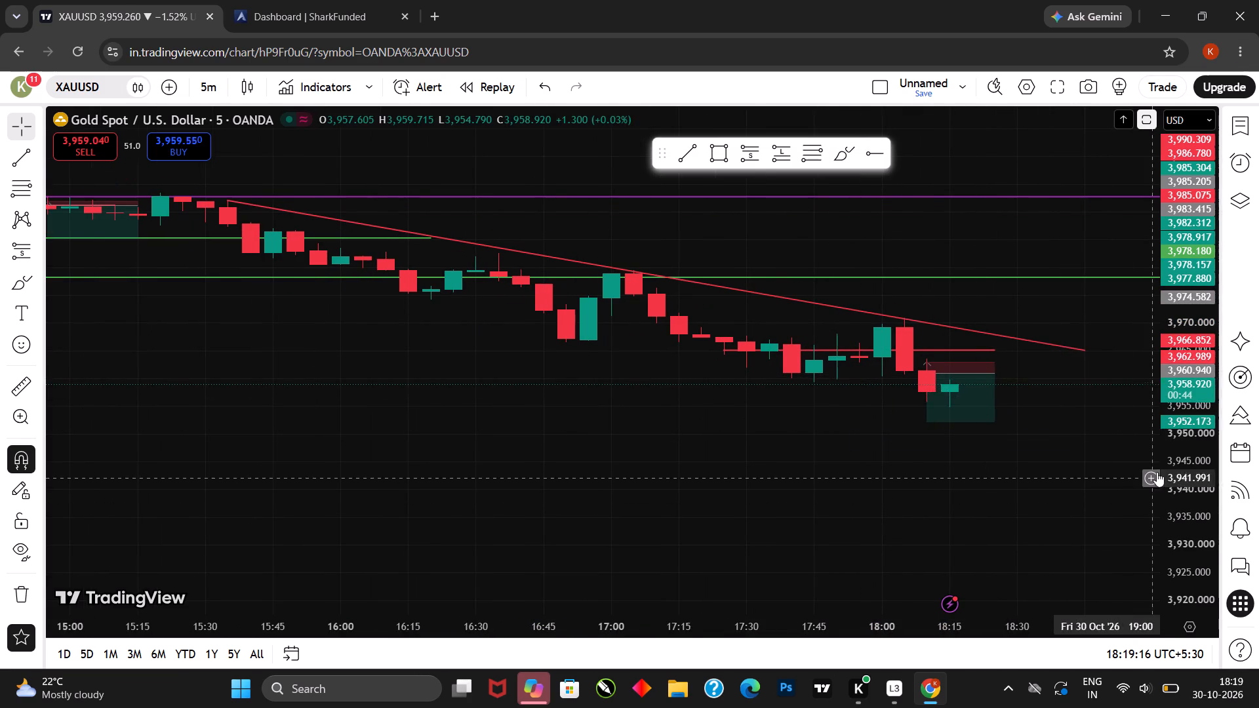
left_click_drag(1157, 472, 1162, 376)
left_click_drag(1209, 465, 1176, 316)
left_click_drag(1071, 332, 1068, 431)
scroll(995, 308, "down", 5)
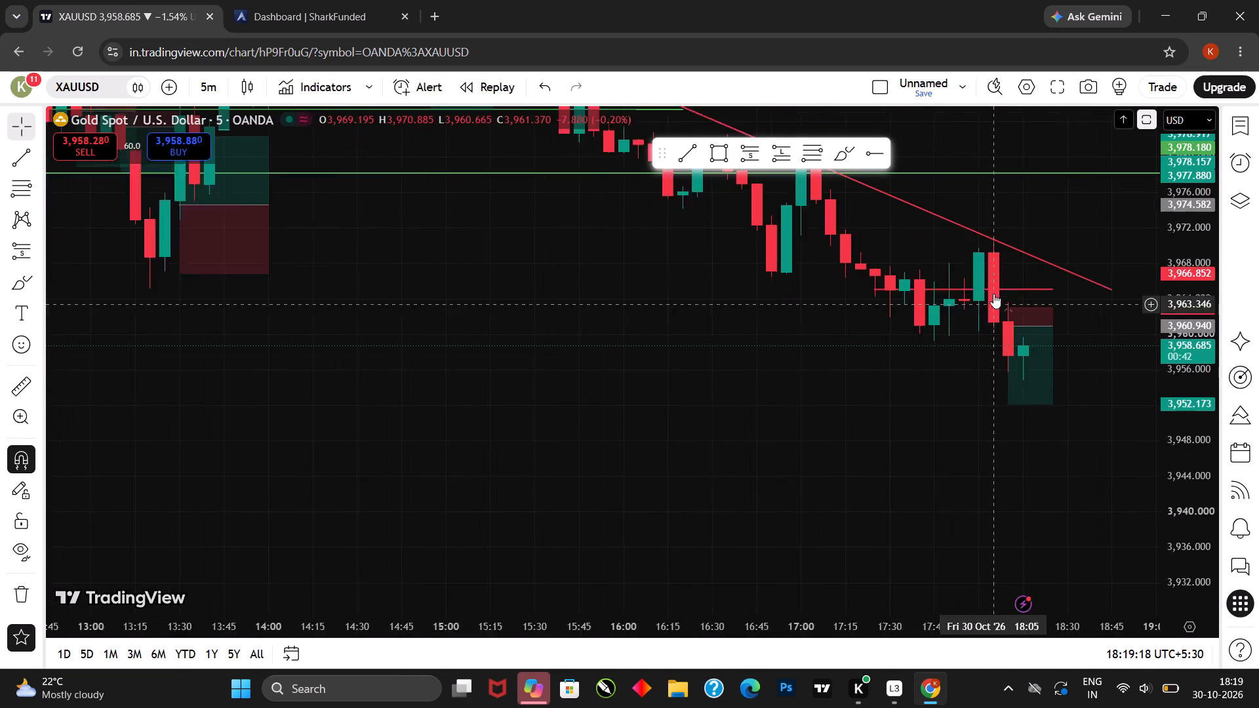
left_click_drag(905, 347, 809, 364)
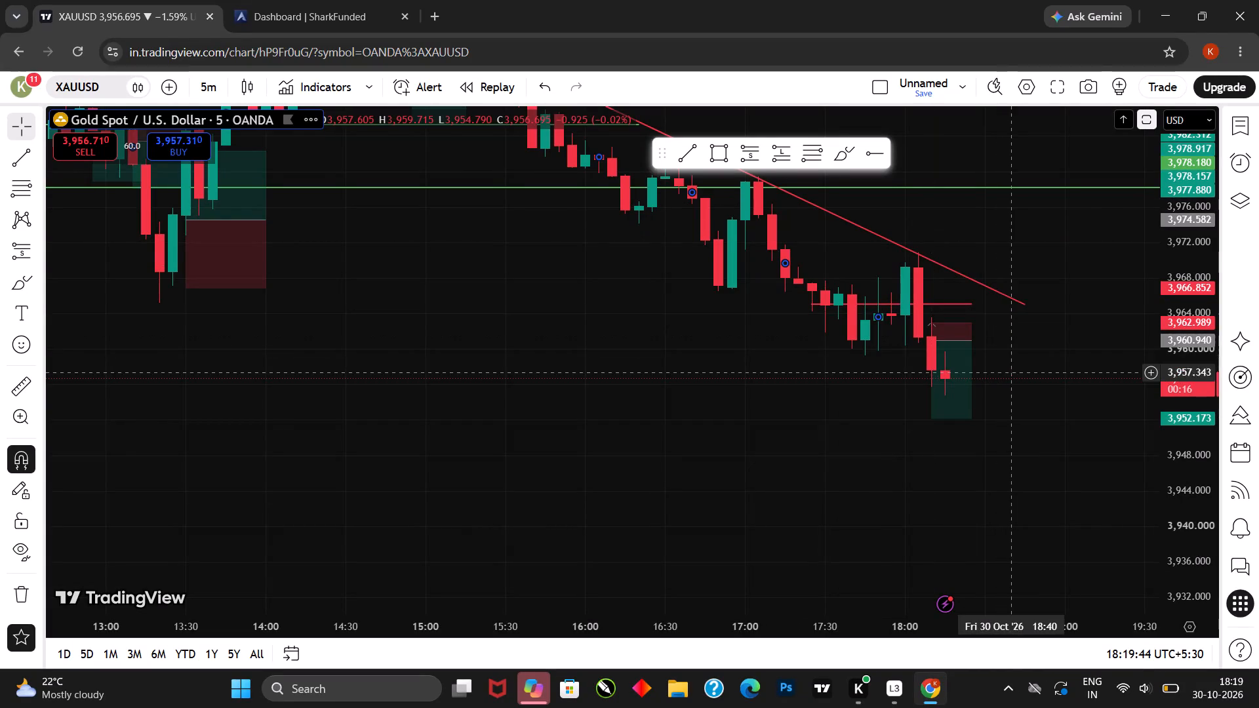
left_click_drag(1017, 363, 1030, 344)
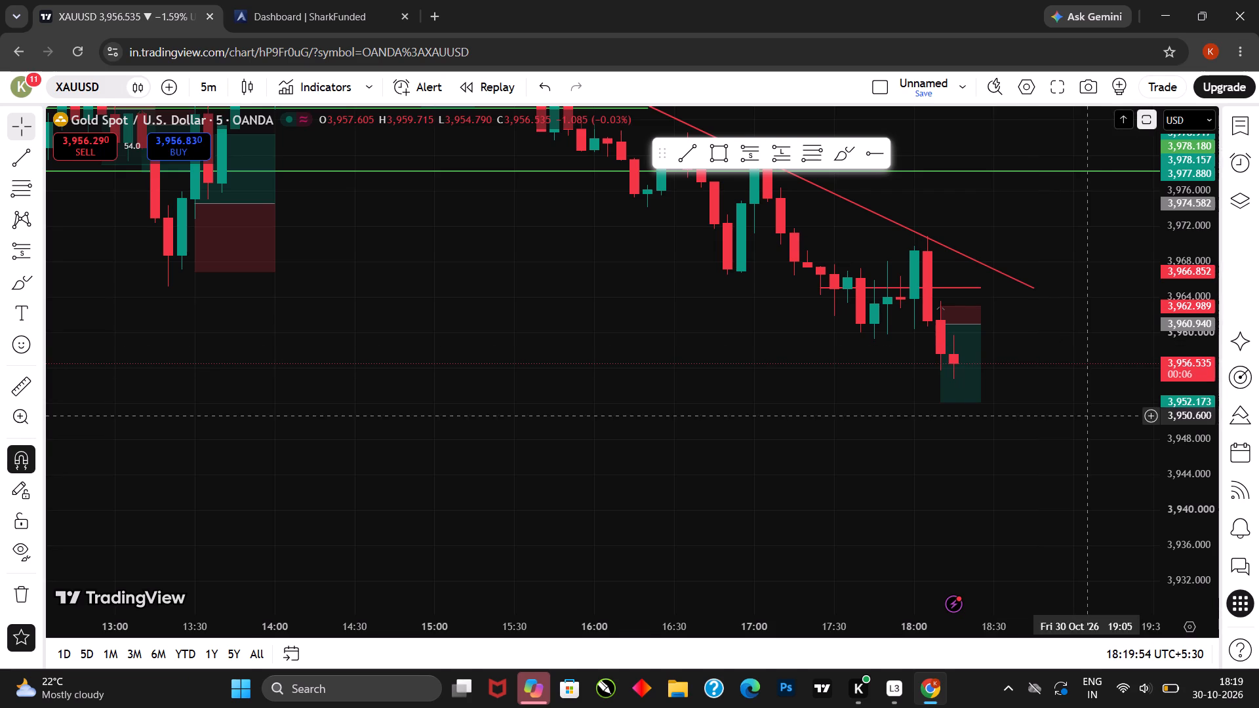
left_click_drag(1089, 419, 1096, 414)
left_click_drag(1104, 409, 1113, 404)
scroll(1007, 408, "up", 1)
left_click_drag(1018, 412, 967, 422)
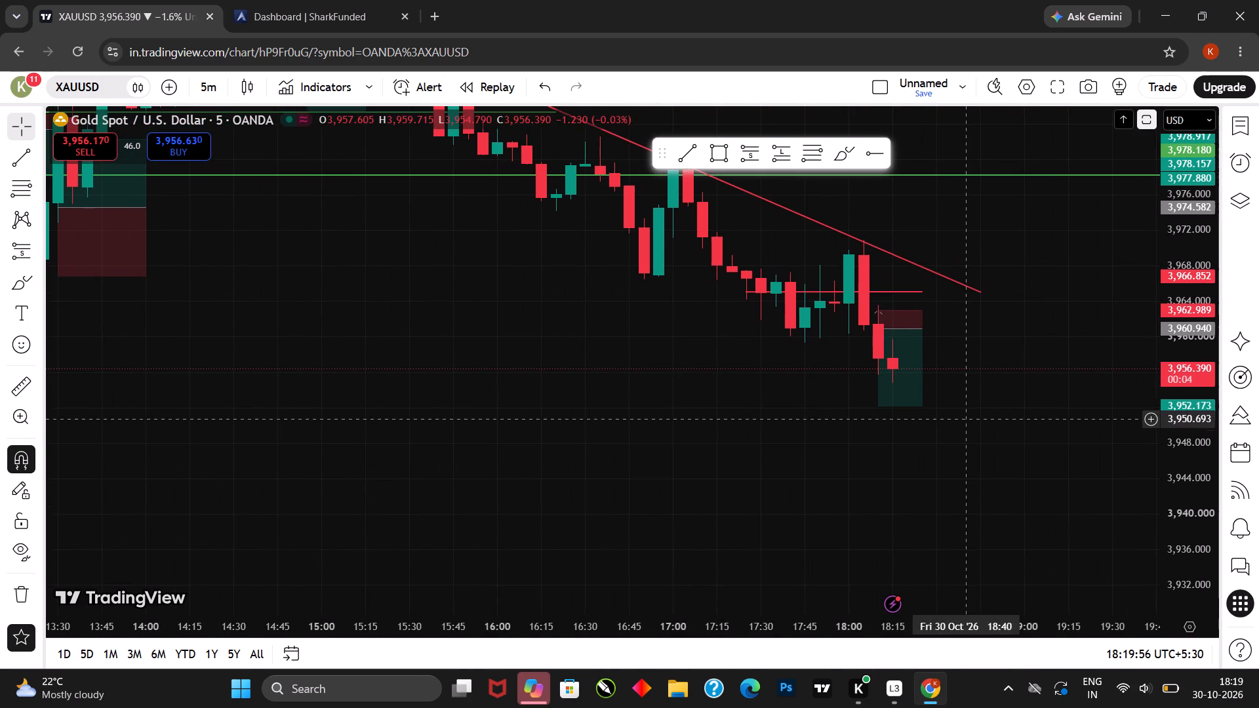
left_click_drag(1186, 451, 1184, 391)
left_click_drag(1109, 437, 1083, 462)
left_click_drag(1083, 462, 1064, 457)
left_click_drag(1075, 448, 1076, 441)
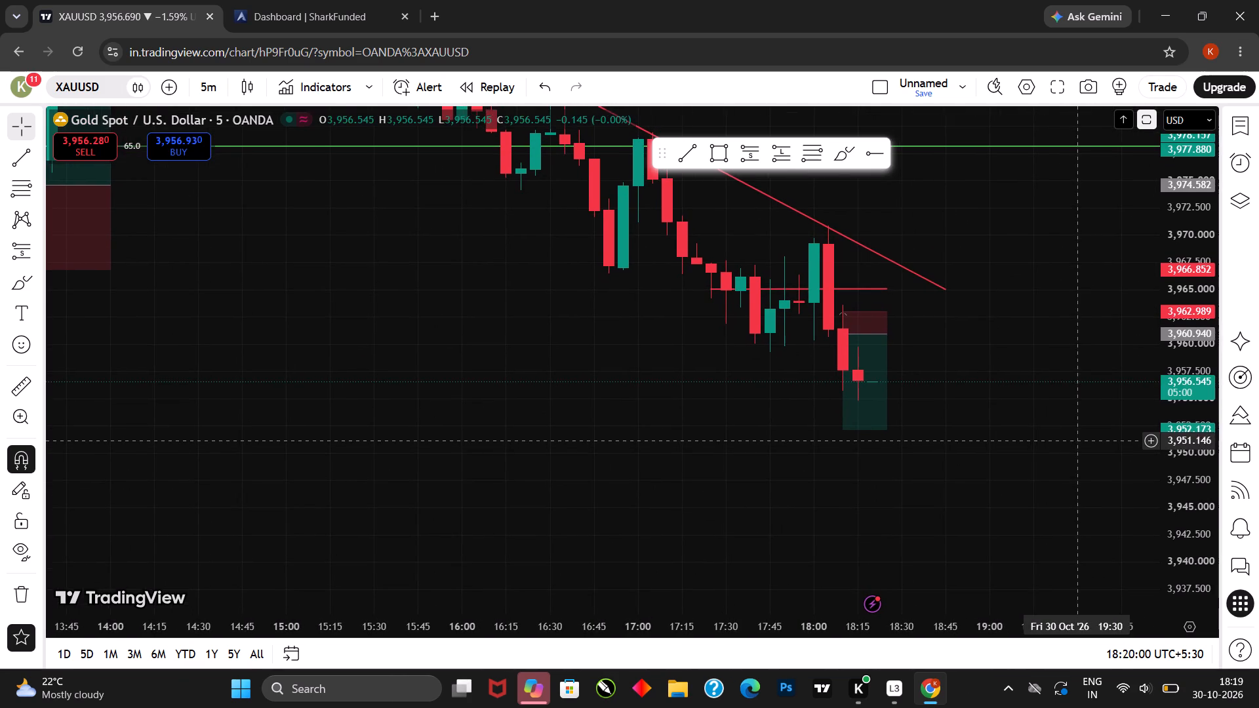
Follow the new 5-minute candle's movement relative to the short position's target near 3,952.
left_click_drag(1052, 441, 1069, 429)
left_click_drag(1067, 430, 1085, 418)
left_click_drag(1057, 433, 1071, 420)
left_click_drag(1071, 420, 1036, 411)
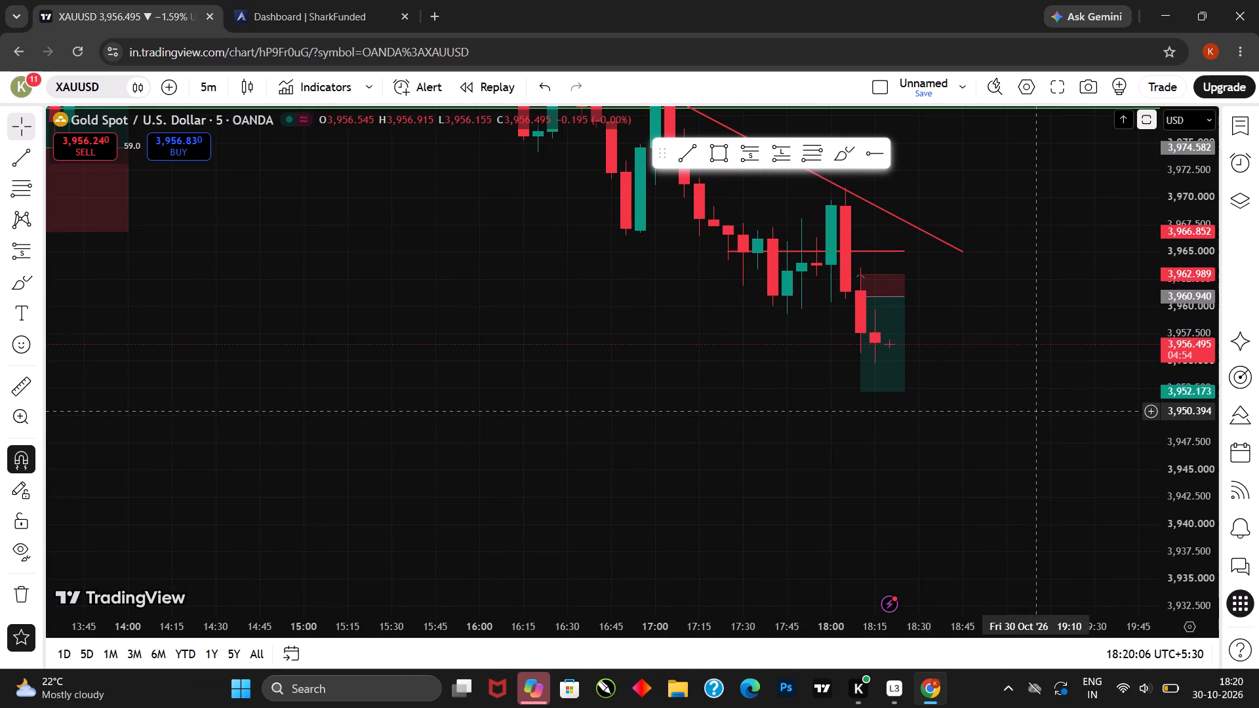
left_click(1041, 411)
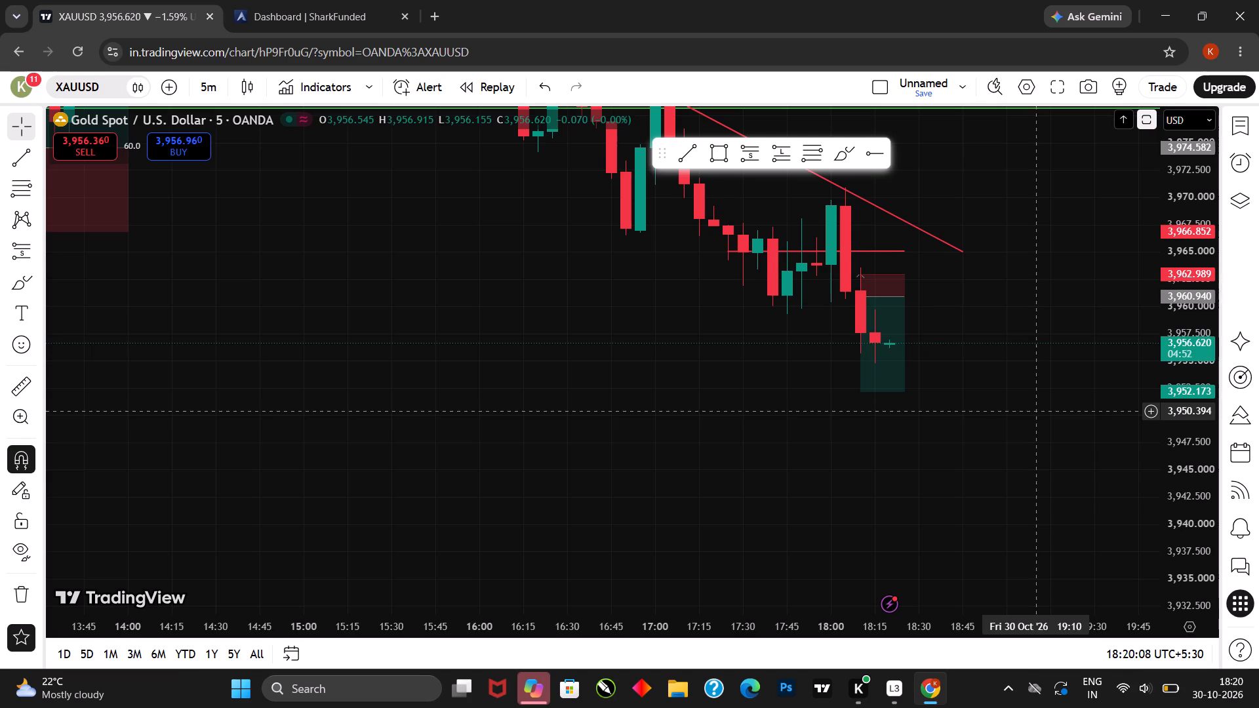
left_click_drag(1039, 410, 1018, 383)
left_click_drag(1026, 383, 1033, 387)
left_click_drag(1024, 383, 1041, 369)
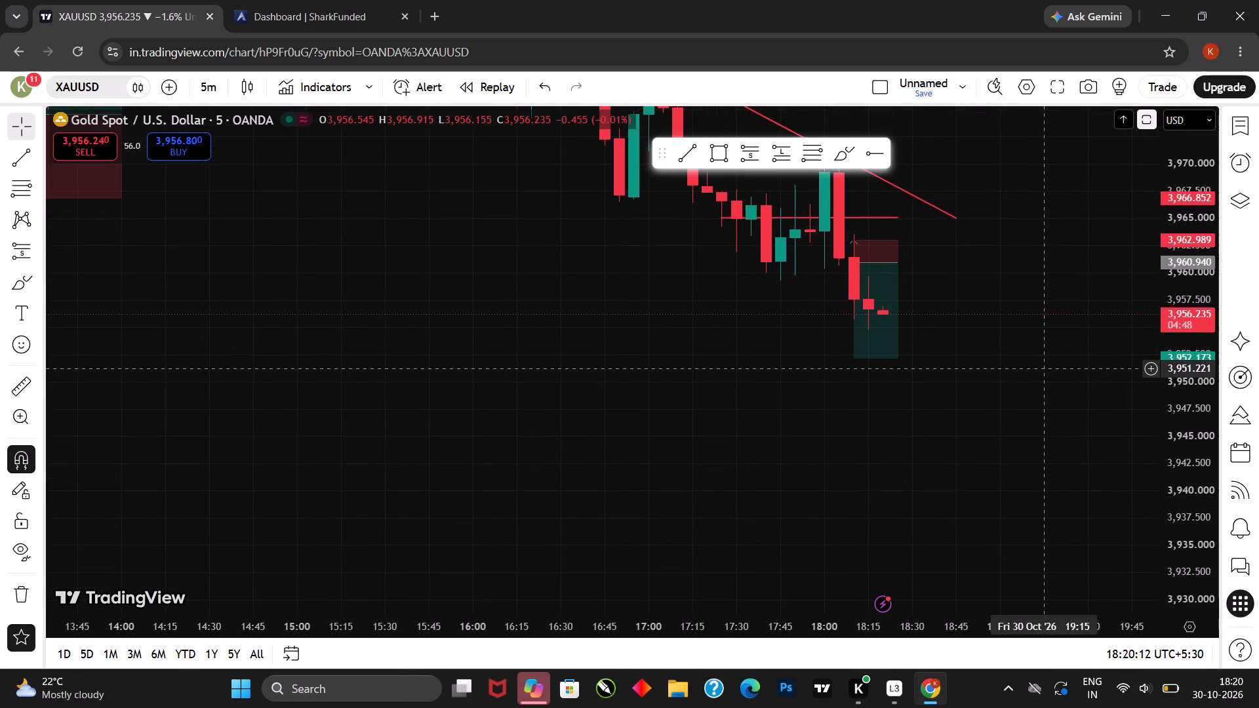
left_click_drag(1052, 368, 1069, 364)
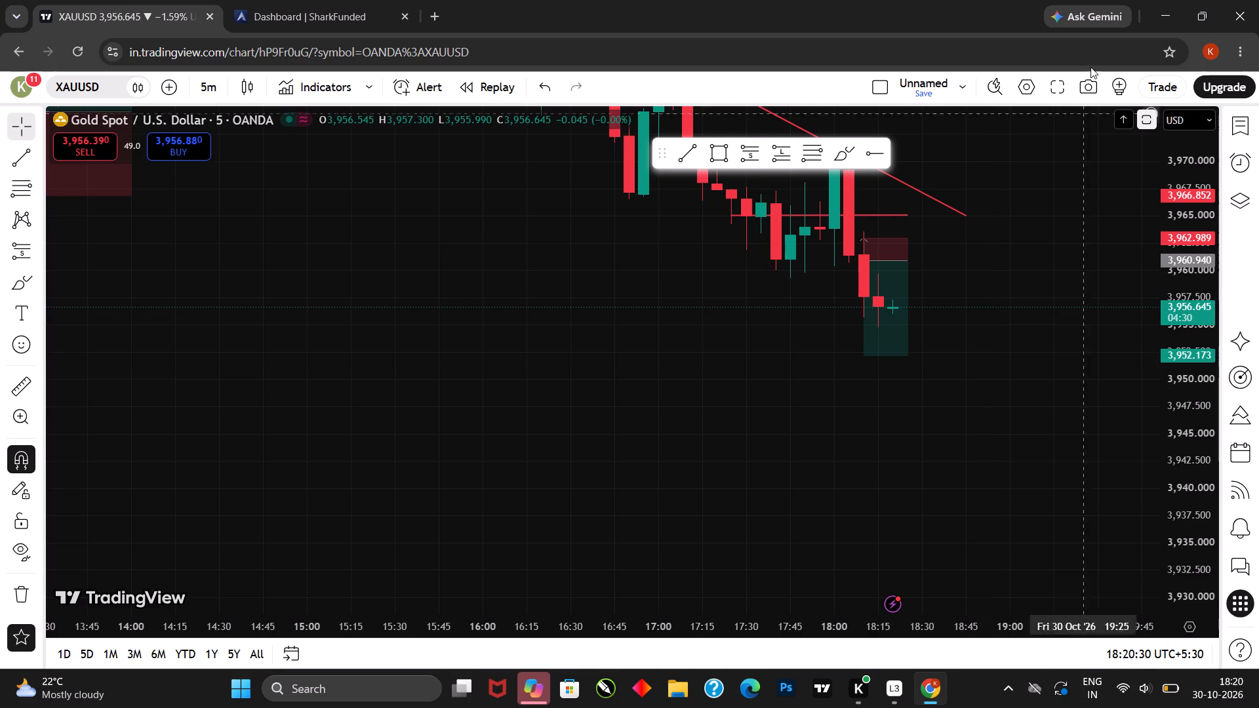
Check the loss limits and trade analysis on the SharkFunded dashboard.
left_click(327, 21)
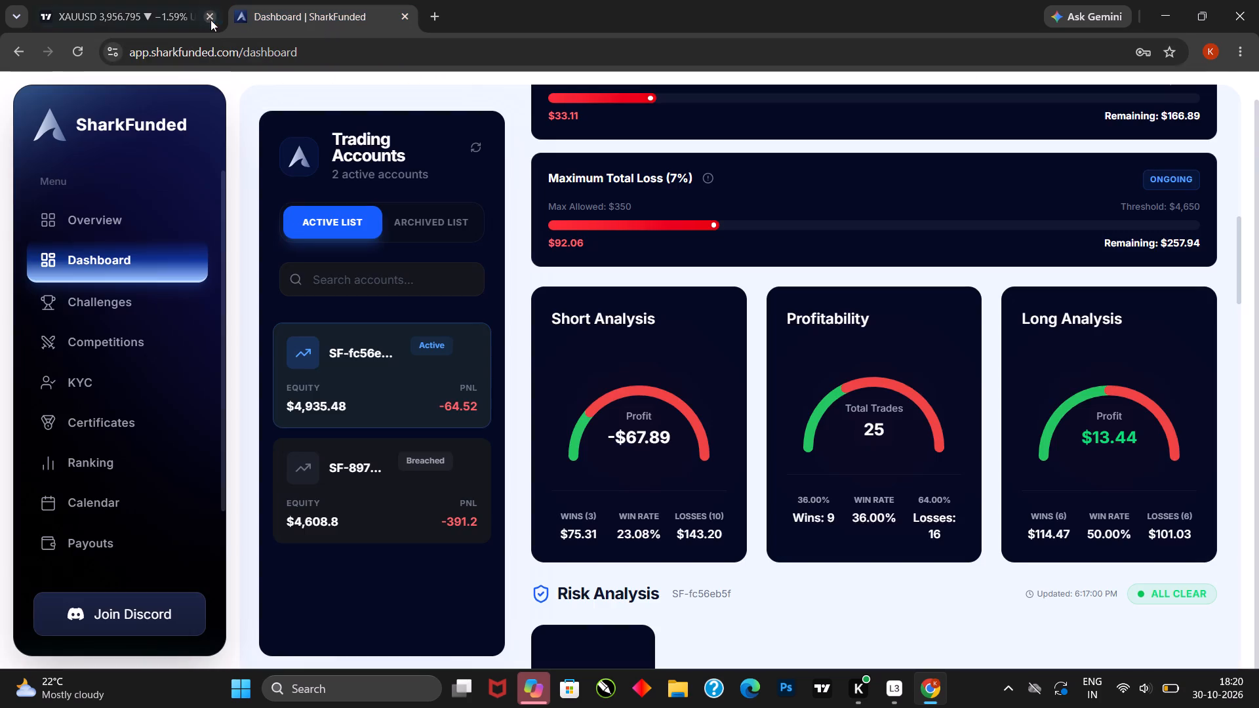
scroll(616, 232, "up", 2)
Return to the gold chart and examine the 5-minute candles against the descending trend line and short position.
left_click(178, 14)
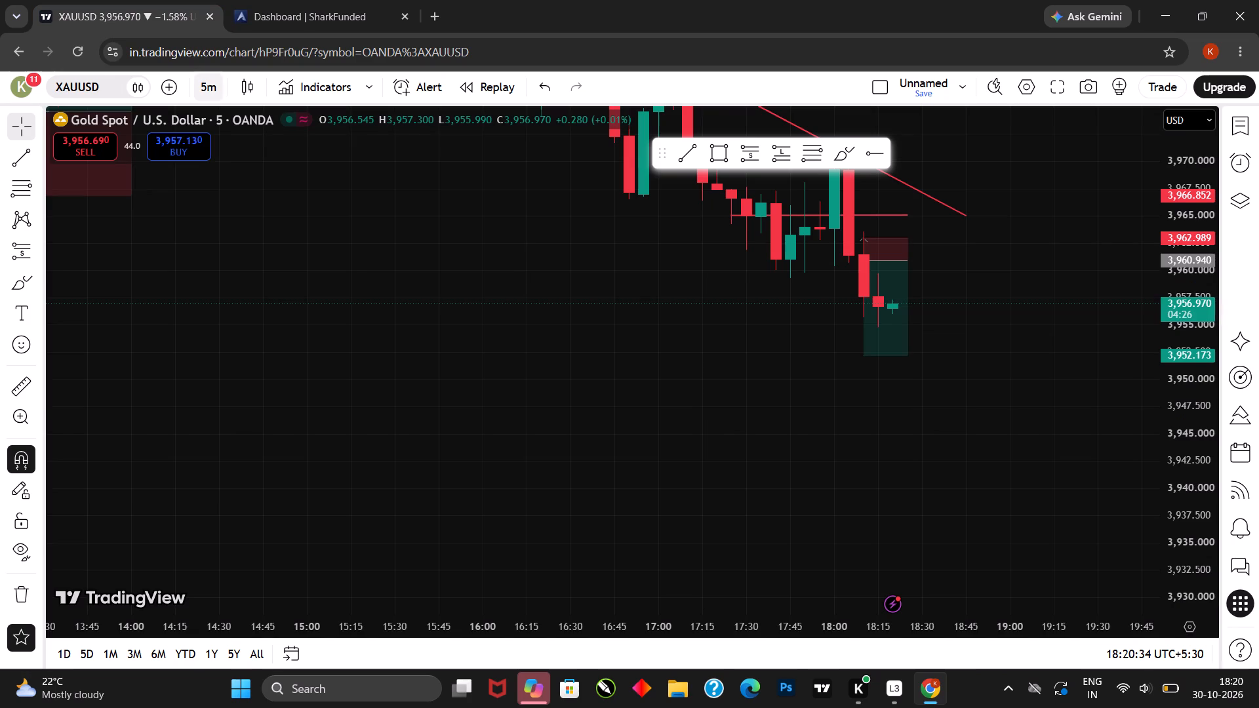
left_click_drag(725, 439, 690, 405)
scroll(753, 347, "up", 3)
left_click_drag(757, 351, 774, 374)
left_click_drag(786, 389, 808, 422)
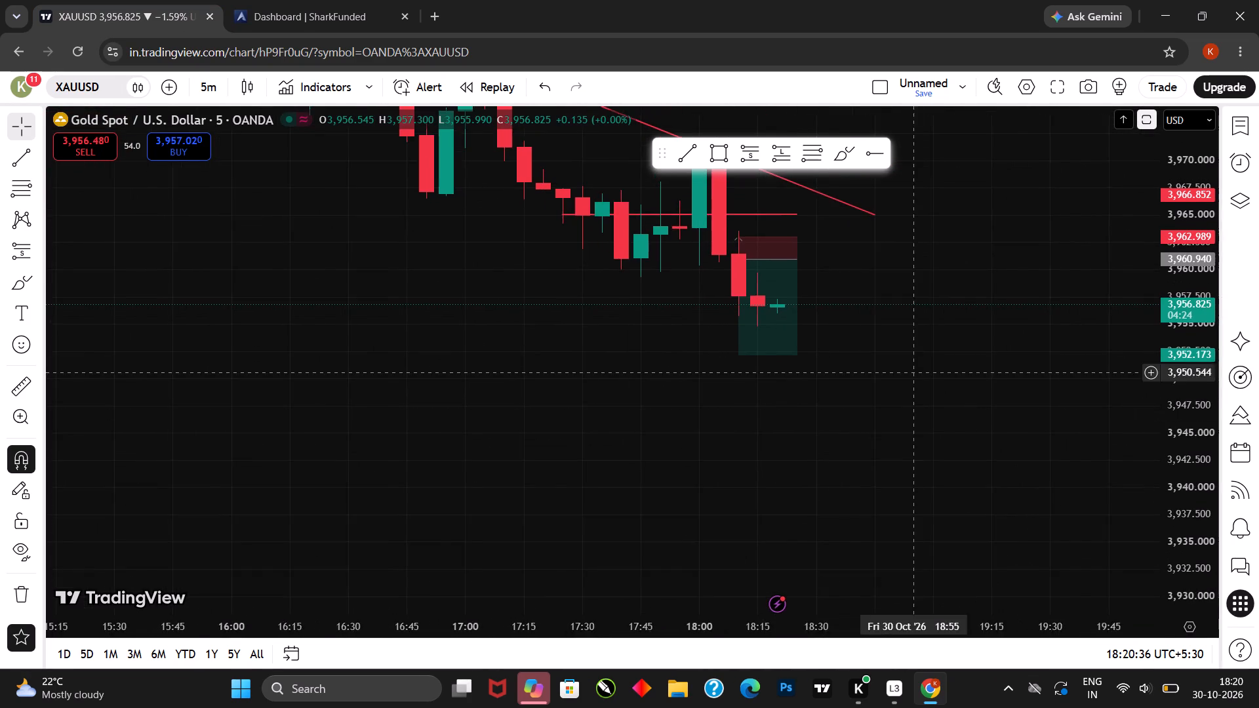
scroll(920, 370, "down", 4)
left_click_drag(720, 321, 690, 380)
left_click_drag(689, 364, 571, 374)
left_click_drag(586, 361, 578, 364)
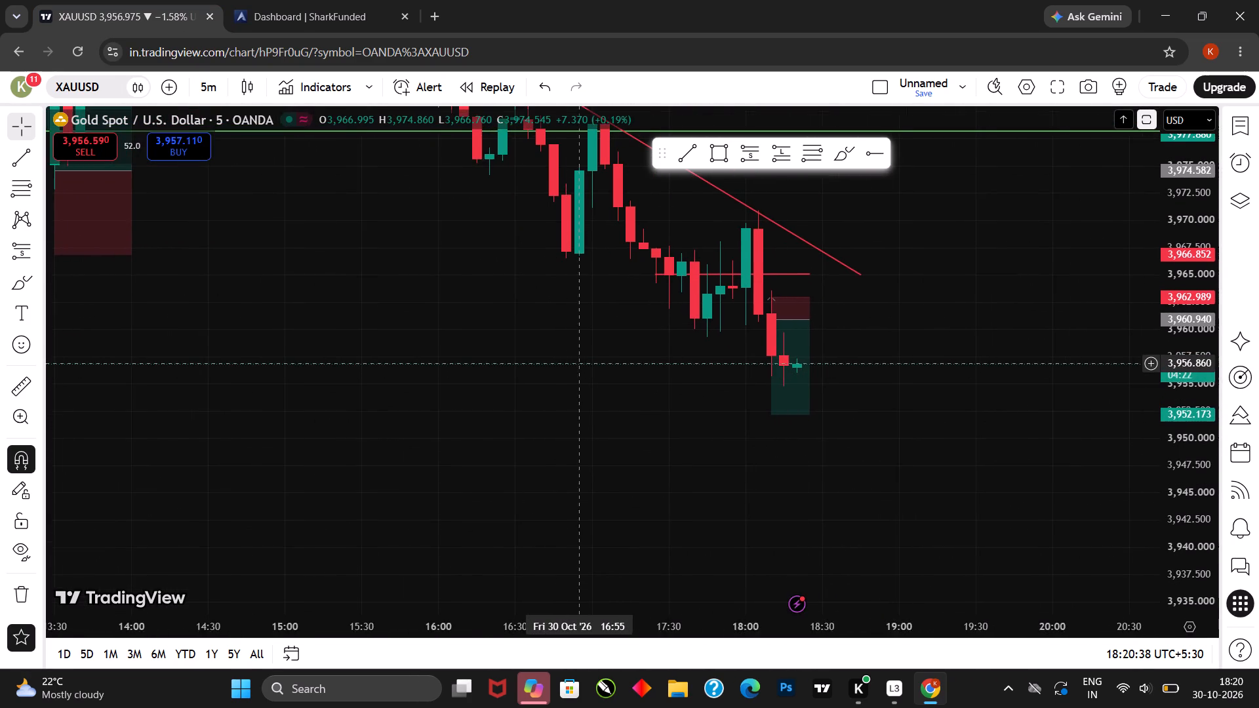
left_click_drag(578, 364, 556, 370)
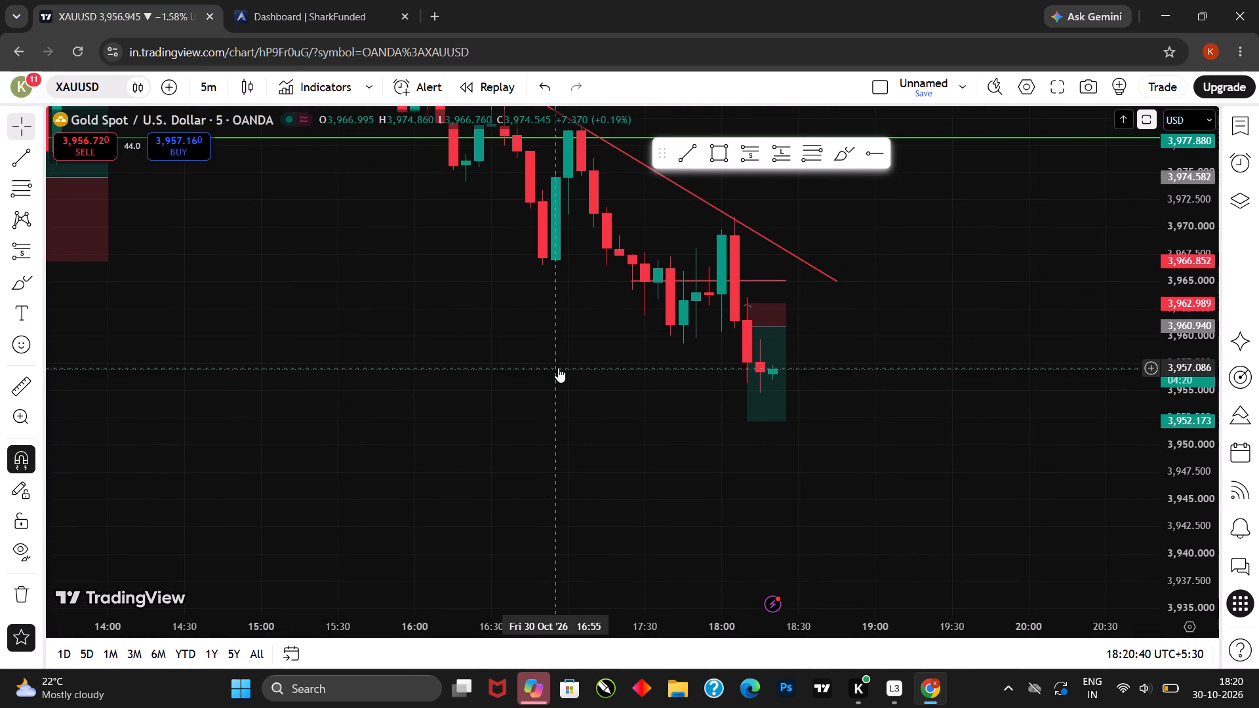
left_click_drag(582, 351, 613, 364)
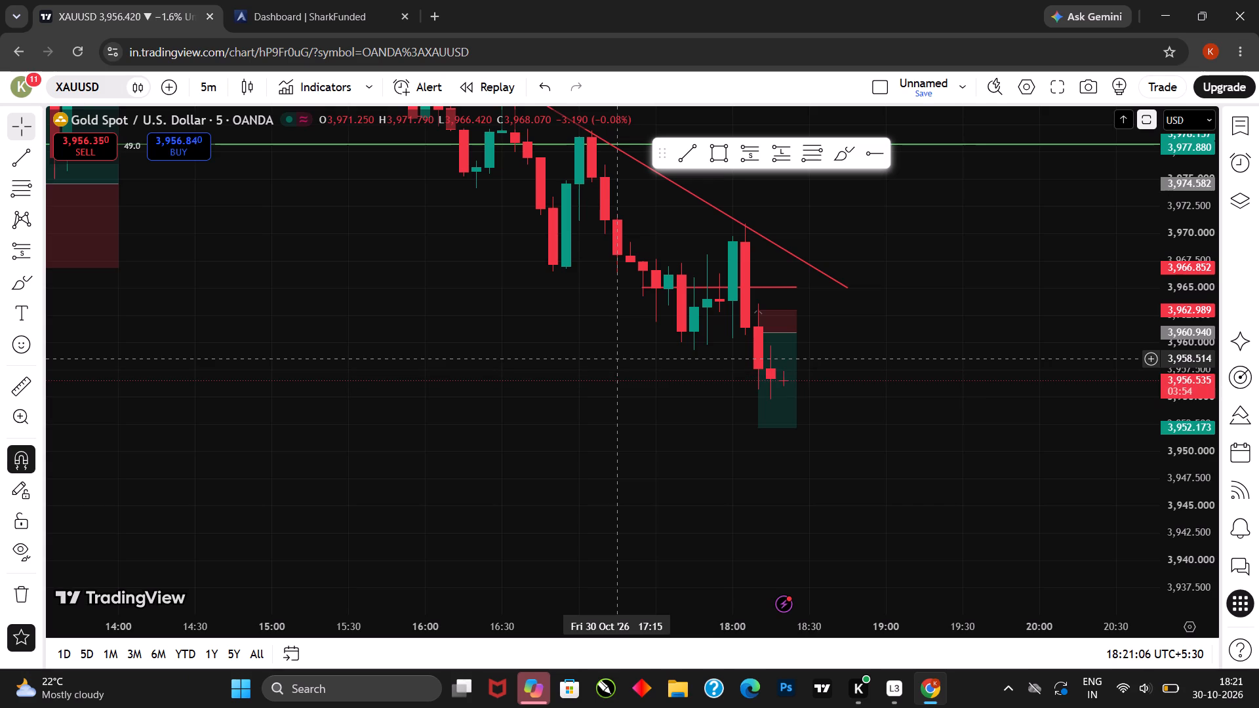
Open the SharkFunded payouts page and review the withdrawal request requirements and transaction history.
left_click(286, 0)
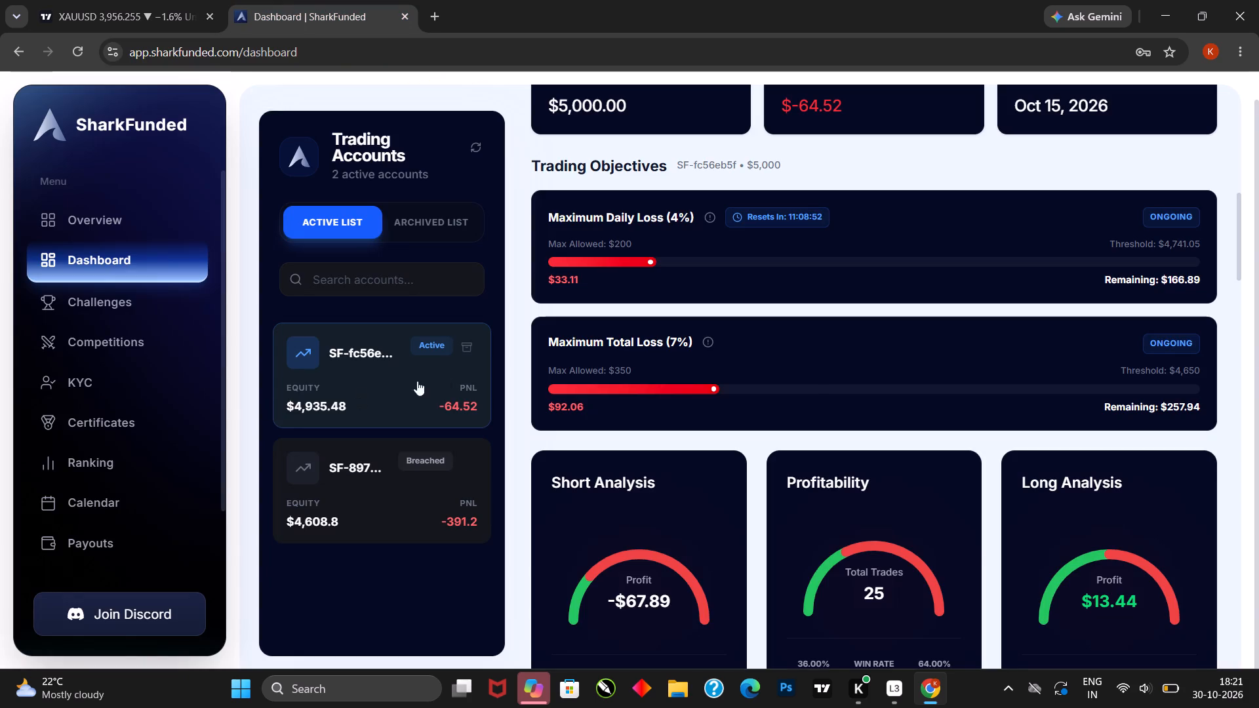
scroll(197, 456, "down", 5)
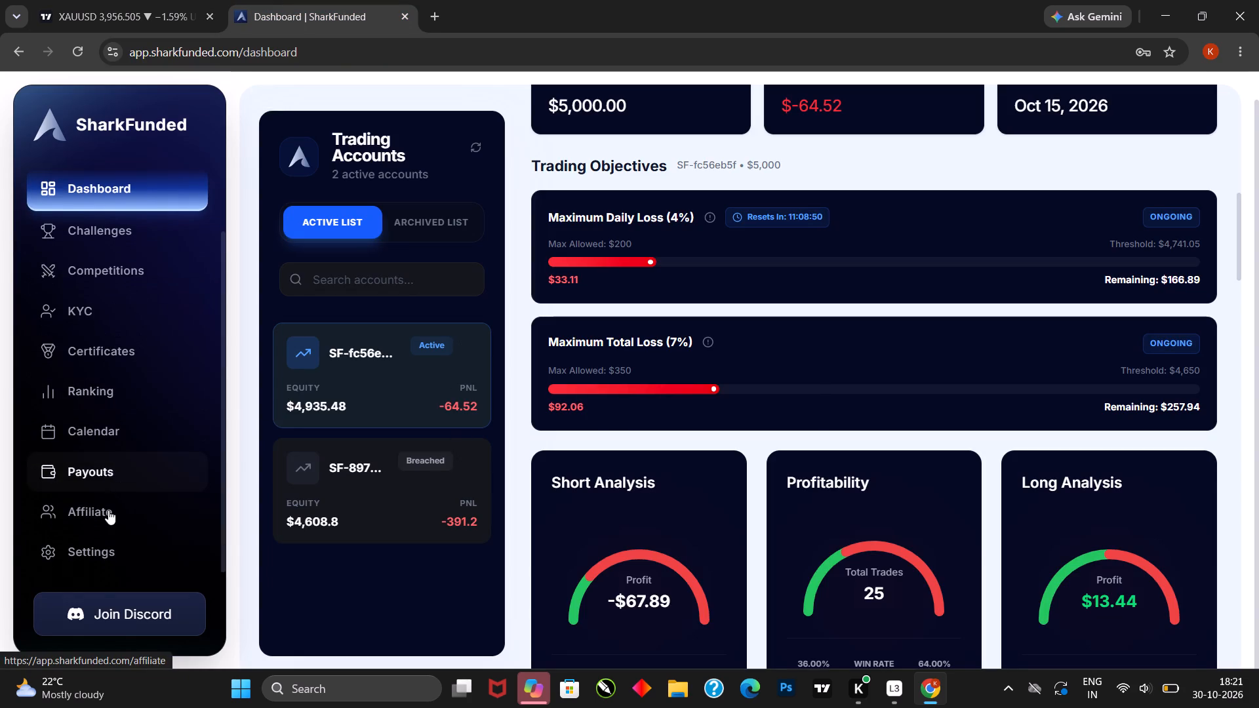
left_click(102, 432)
left_click(100, 482)
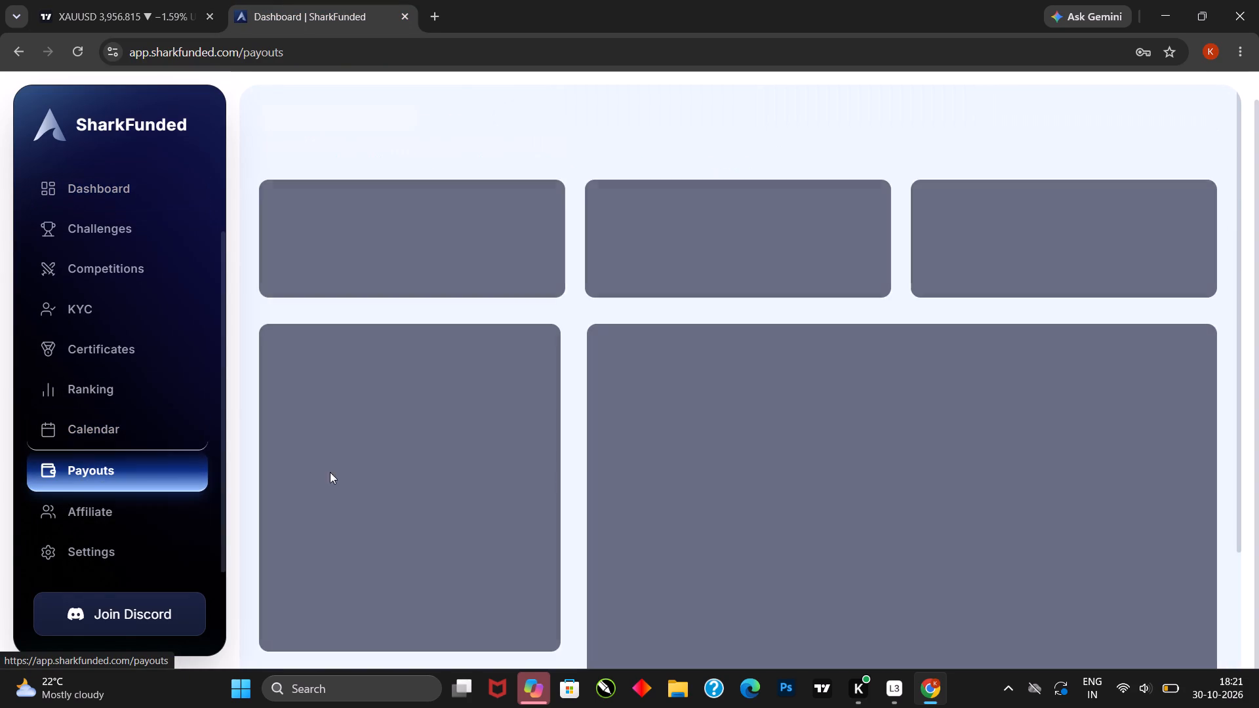
scroll(390, 465, "down", 3)
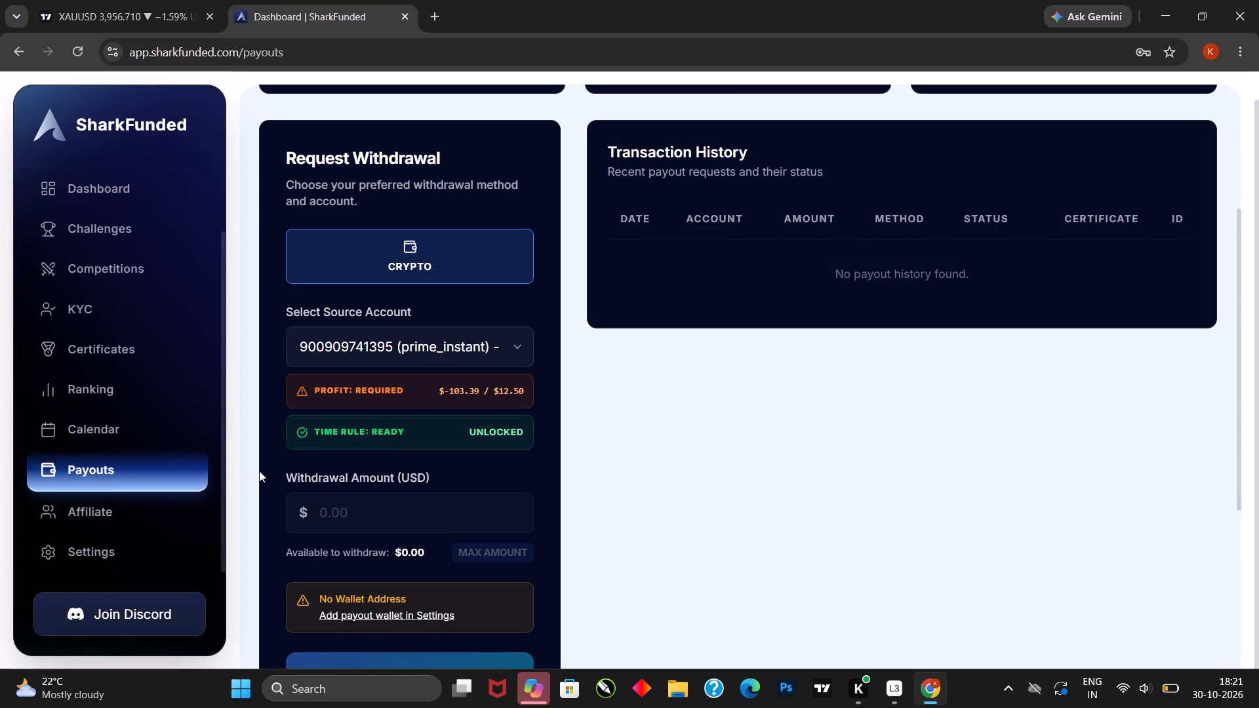
Open the SharkFunded economic calendar and examine the released and upcoming market events around the 18:30 session time.
left_click(102, 430)
scroll(473, 477, "down", 8)
scroll(539, 462, "down", 4)
scroll(541, 463, "up", 1)
scroll(542, 465, "down", 2)
scroll(508, 448, "up", 1)
scroll(342, 457, "up", 1)
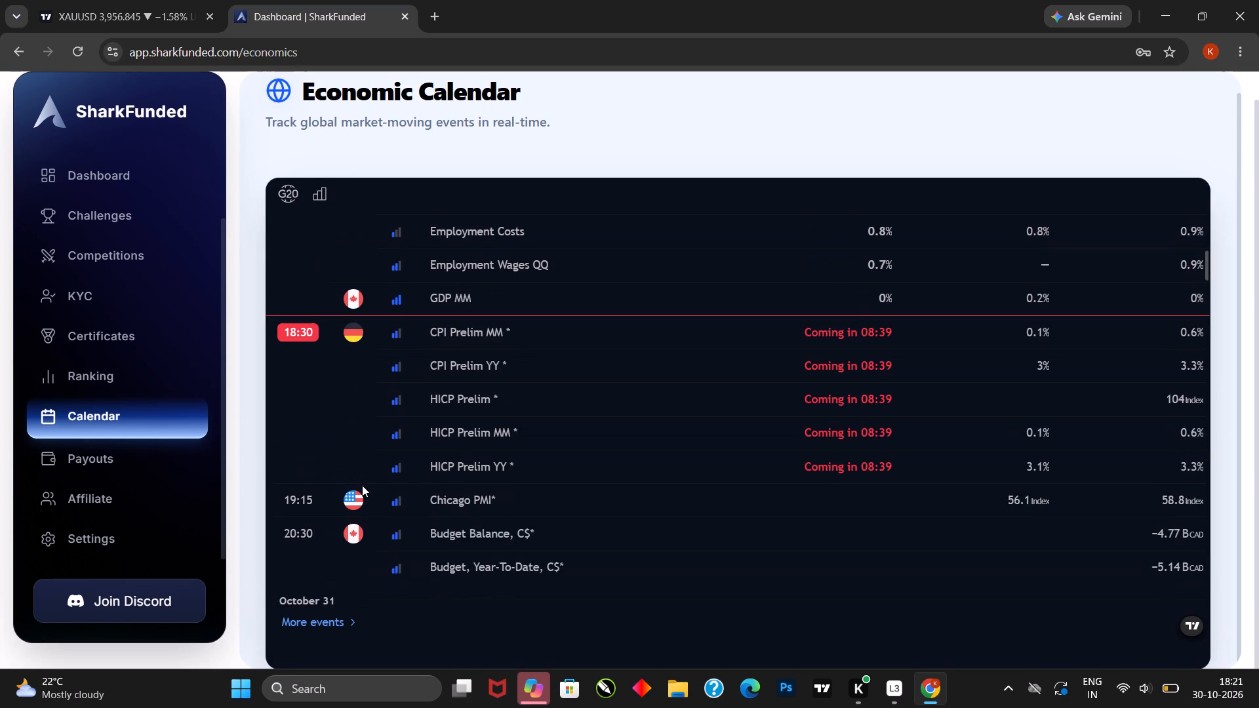
scroll(372, 543, "down", 2)
scroll(374, 532, "up", 2)
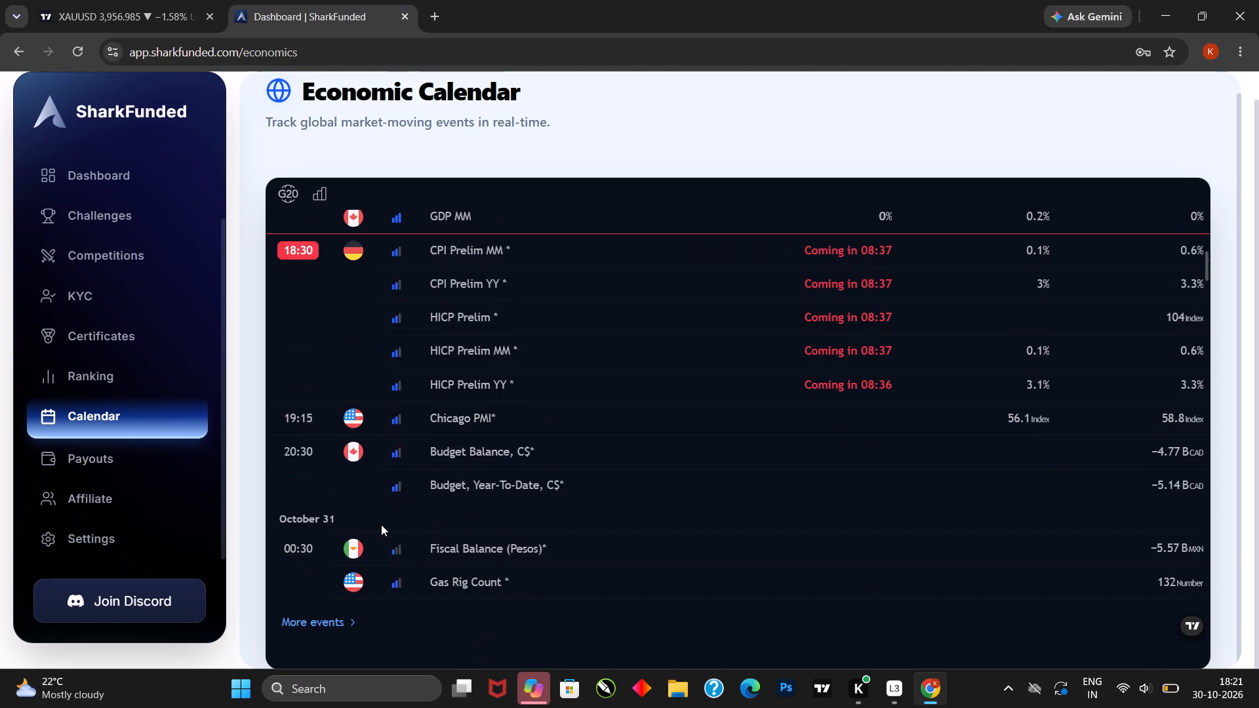
scroll(497, 436, "up", 2)
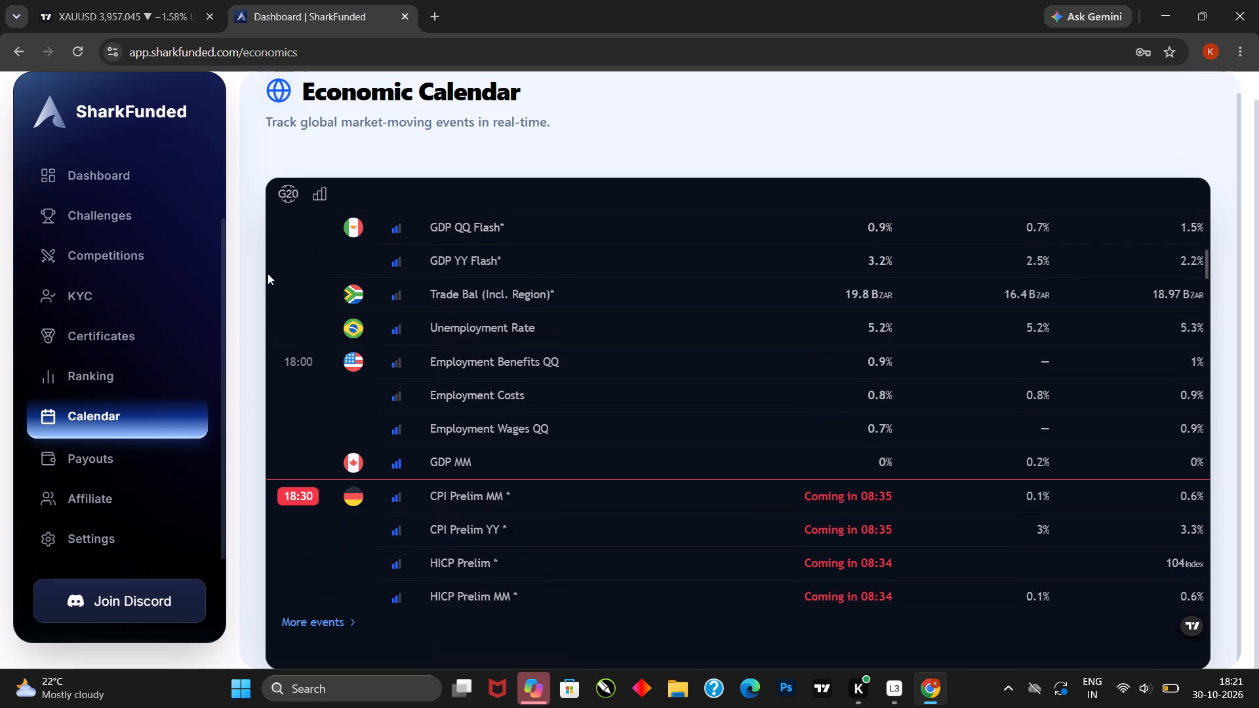
Return to the TradingView gold chart and check the current 5-minute candle against the short position.
left_click(140, 0)
left_click_drag(595, 349, 553, 359)
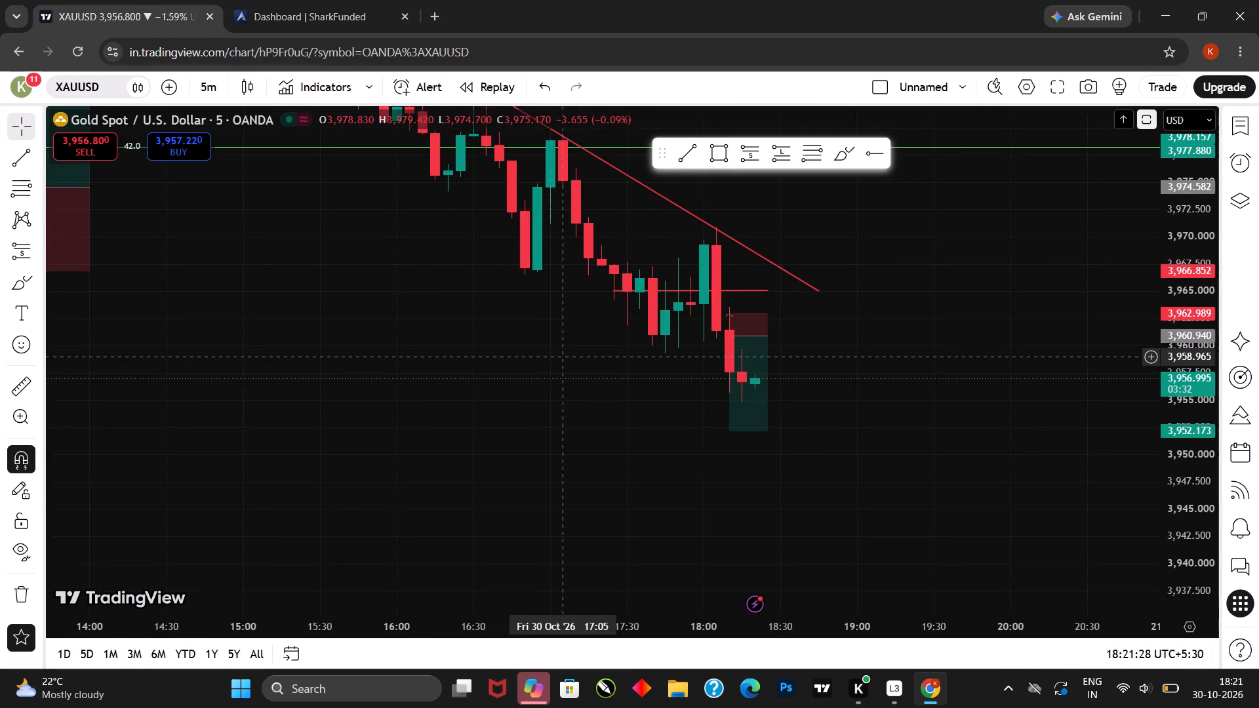
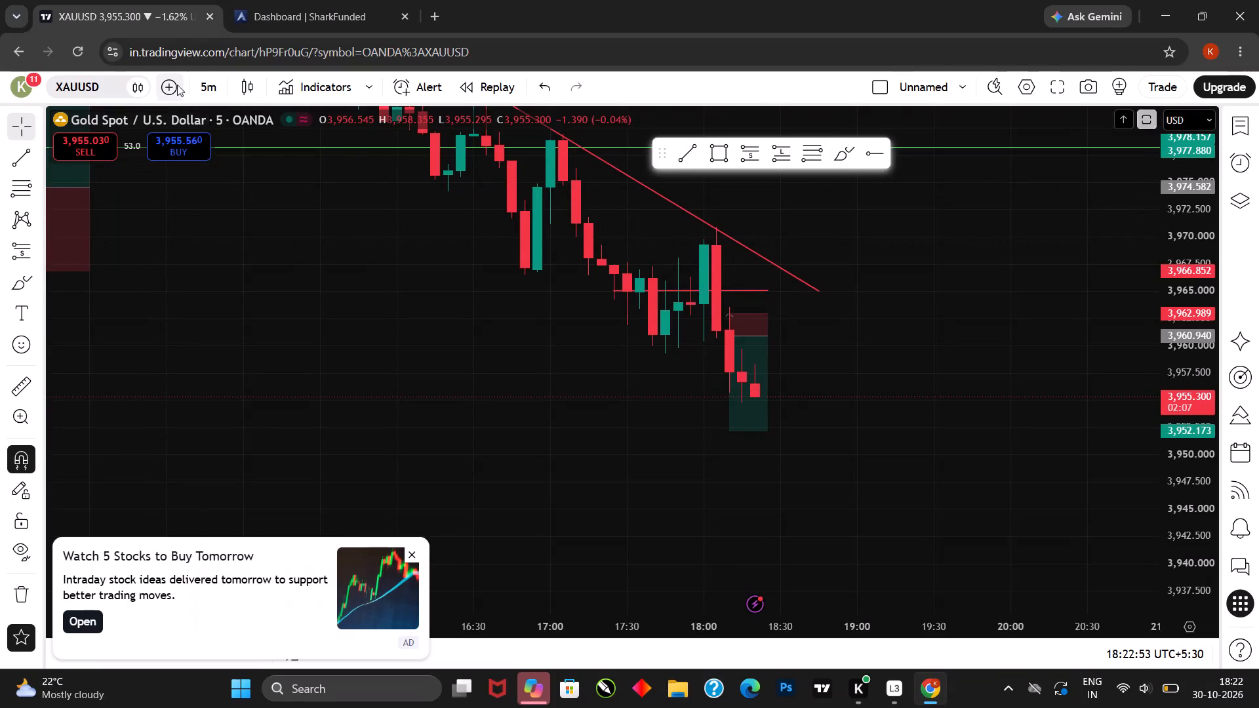
Switch the gold chart to the 1-minute timeframe and examine the recent candles against the short position and descending trend line.
left_click(206, 94)
left_click(243, 463)
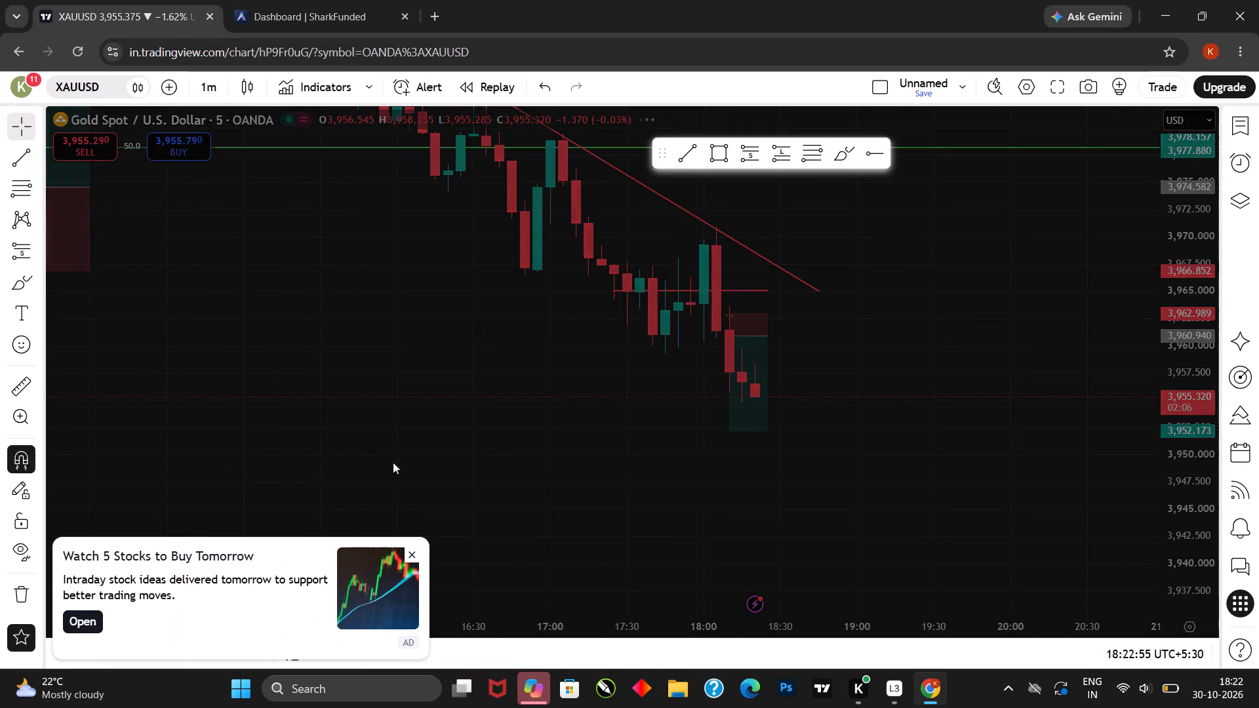
scroll(689, 435, "down", 5)
scroll(825, 425, "down", 3)
left_click_drag(818, 424, 721, 399)
left_click_drag(1191, 475, 1189, 374)
scroll(1008, 399, "up", 2)
left_click_drag(949, 401, 1009, 401)
scroll(951, 390, "up", 1)
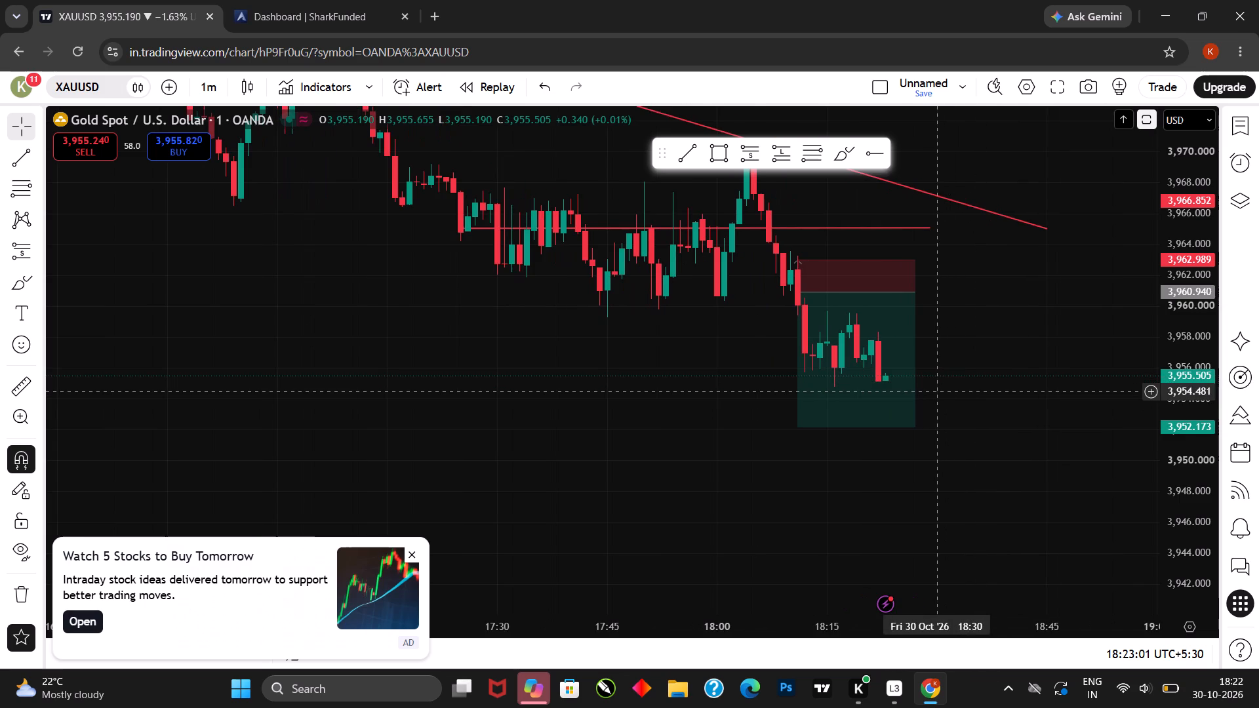
left_click_drag(942, 393, 963, 387)
left_click(961, 391)
left_click_drag(963, 393, 959, 376)
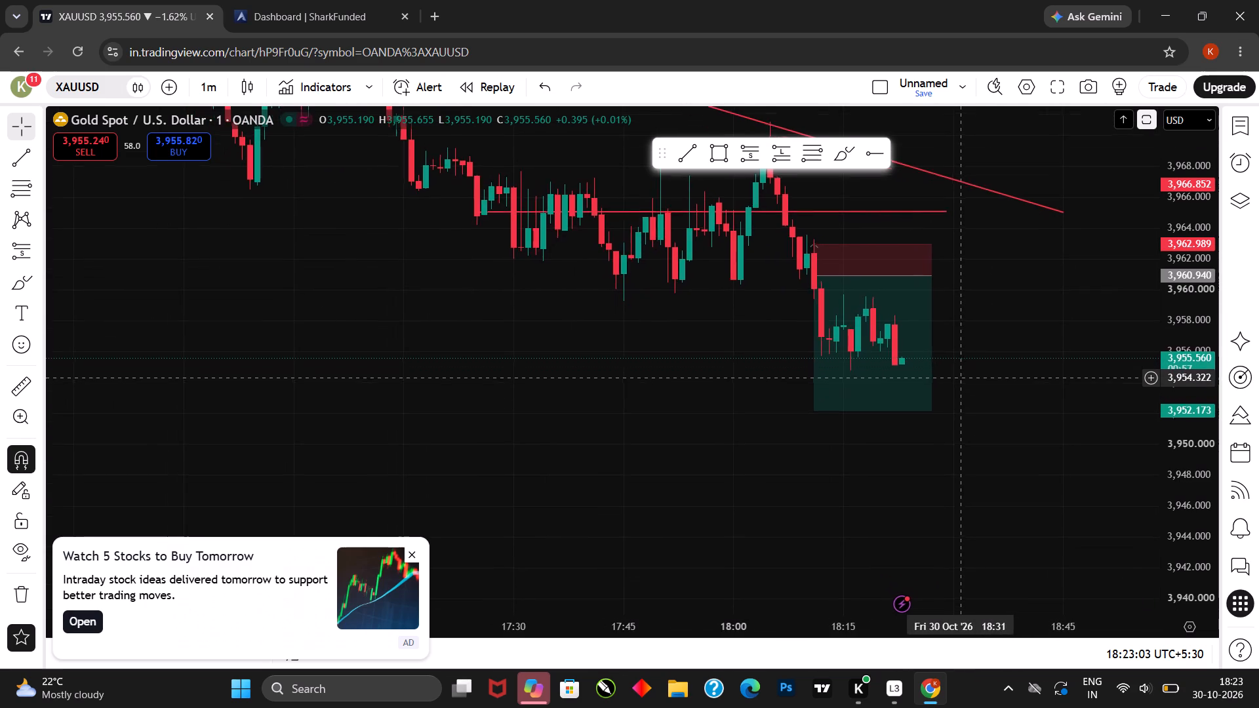
left_click_drag(959, 376, 959, 376)
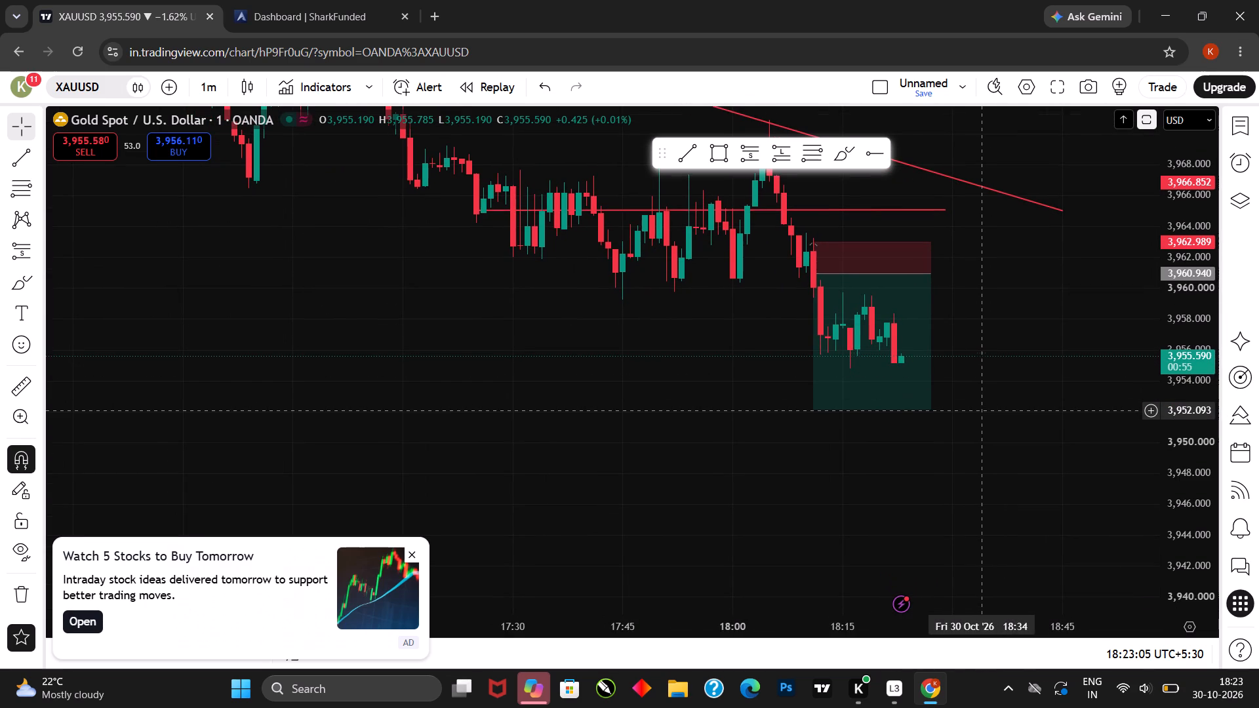
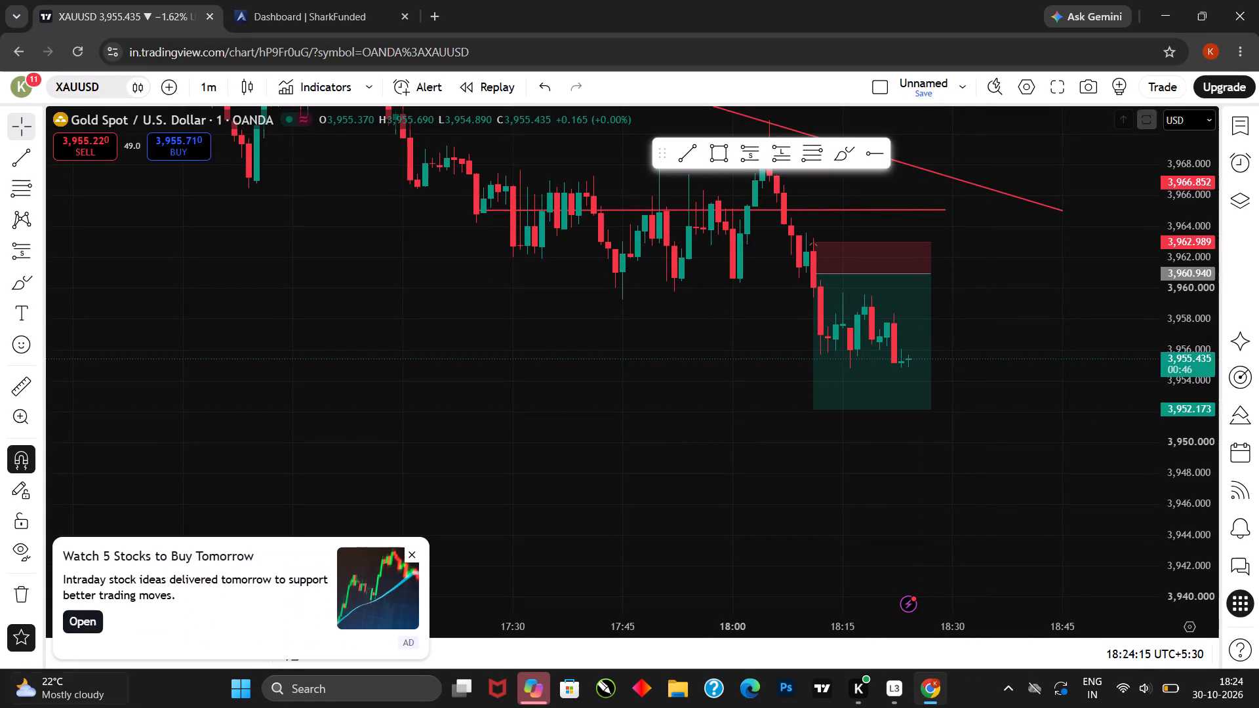
Raise the short position's profit target to 3,954.790 for a risk/reward ratio of 3.
left_click_drag(699, 363, 571, 363)
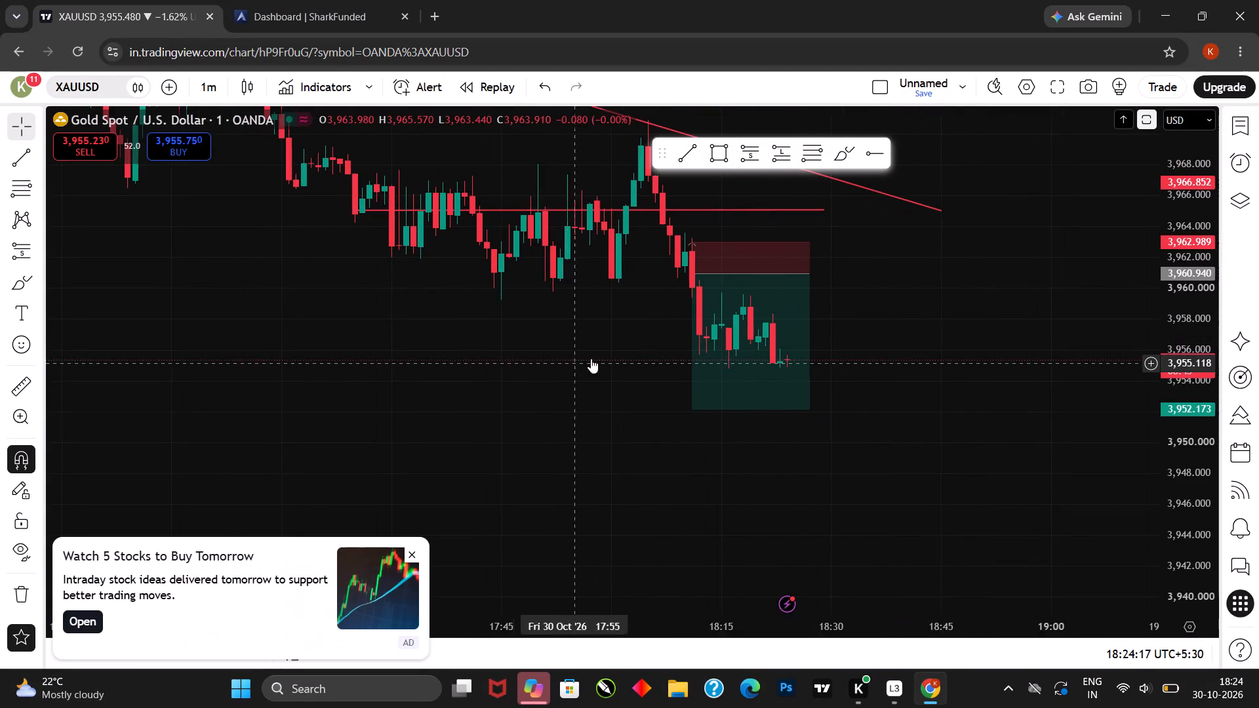
scroll(608, 359, "up", 2)
left_click_drag(832, 374, 897, 364)
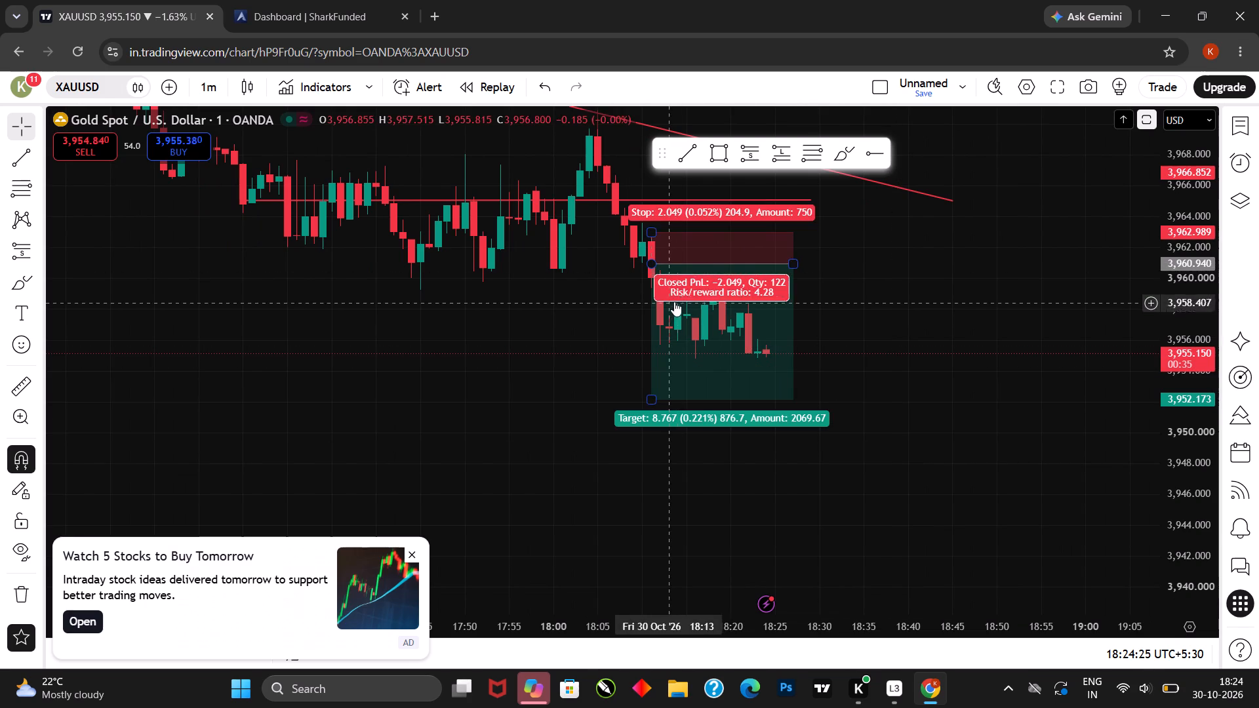
left_click(597, 332)
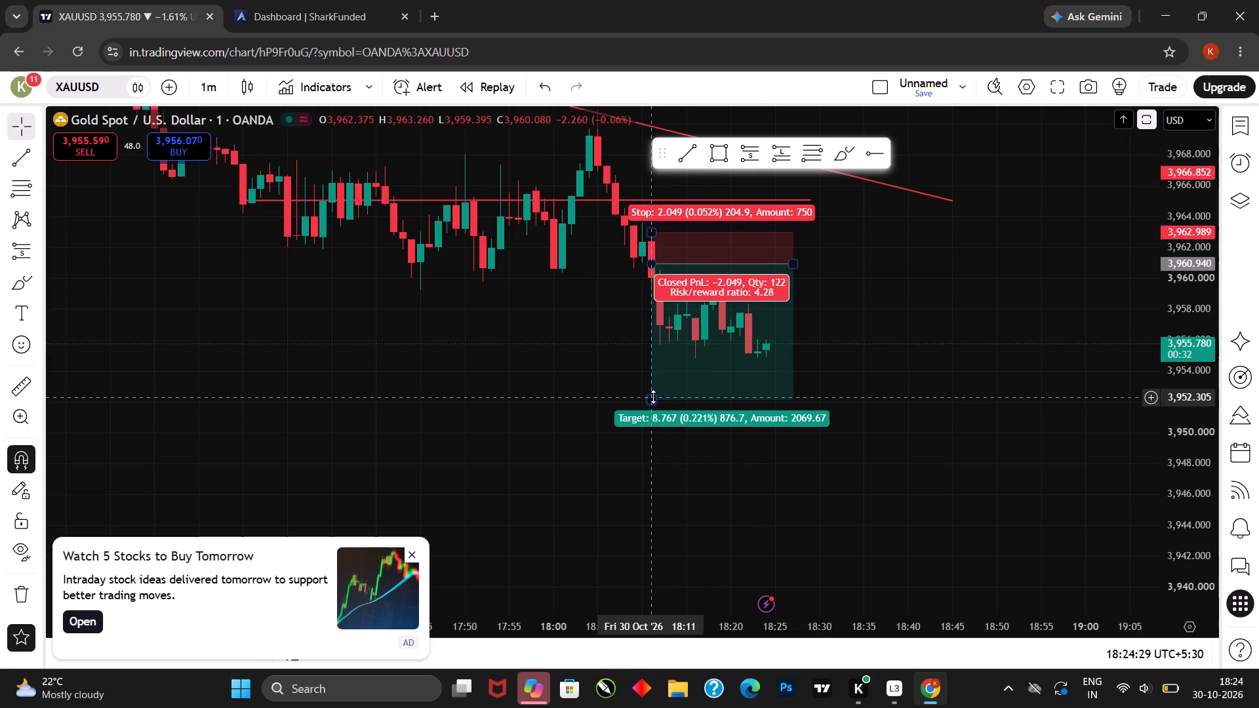
left_click_drag(653, 397, 726, 380)
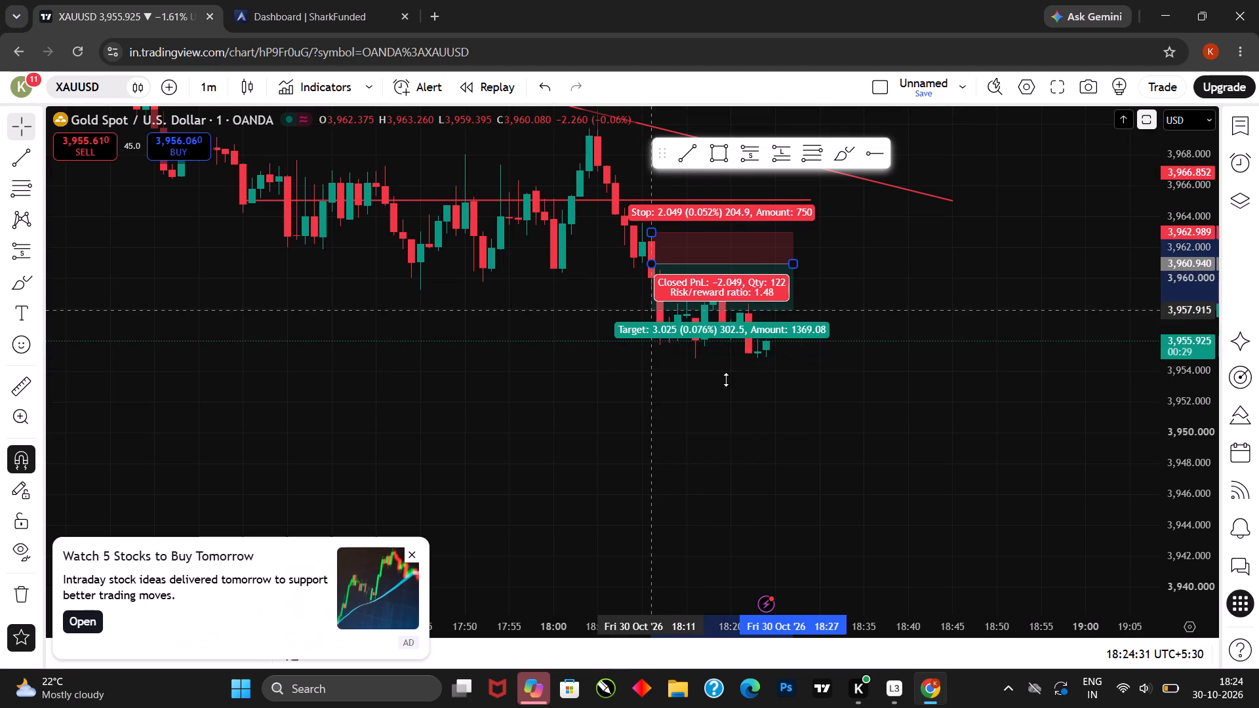
left_click_drag(726, 380, 697, 373)
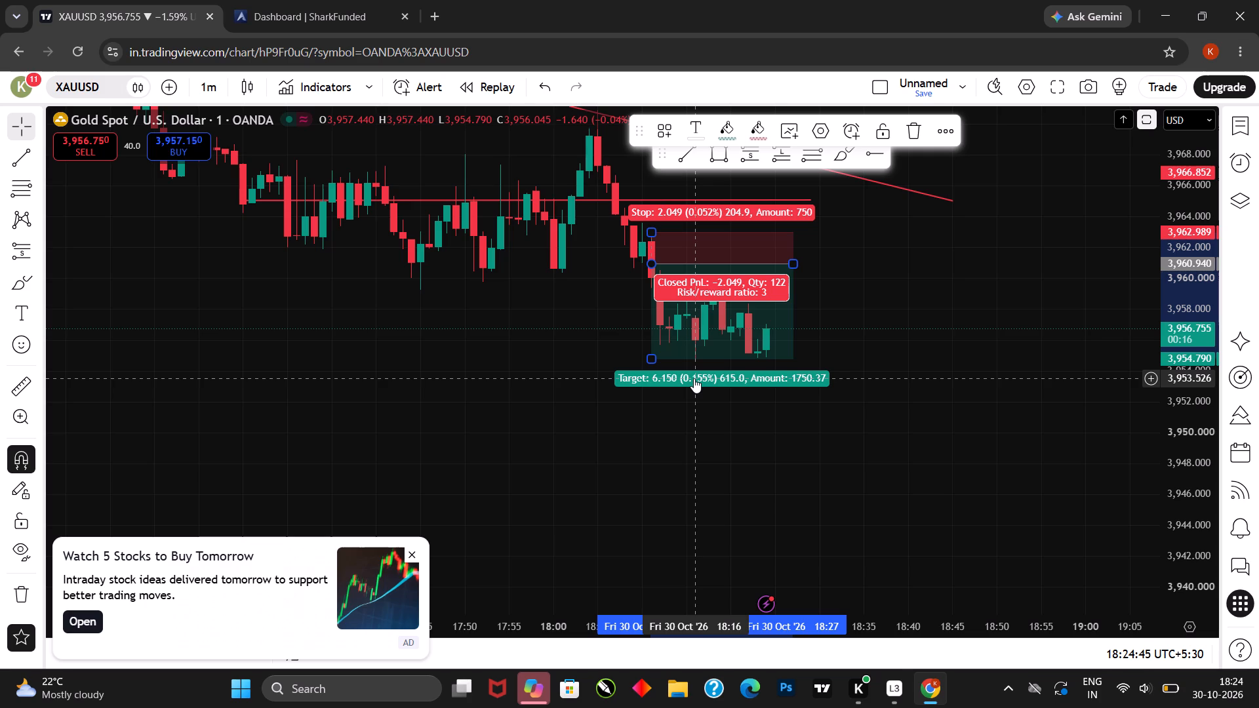
left_click(864, 353)
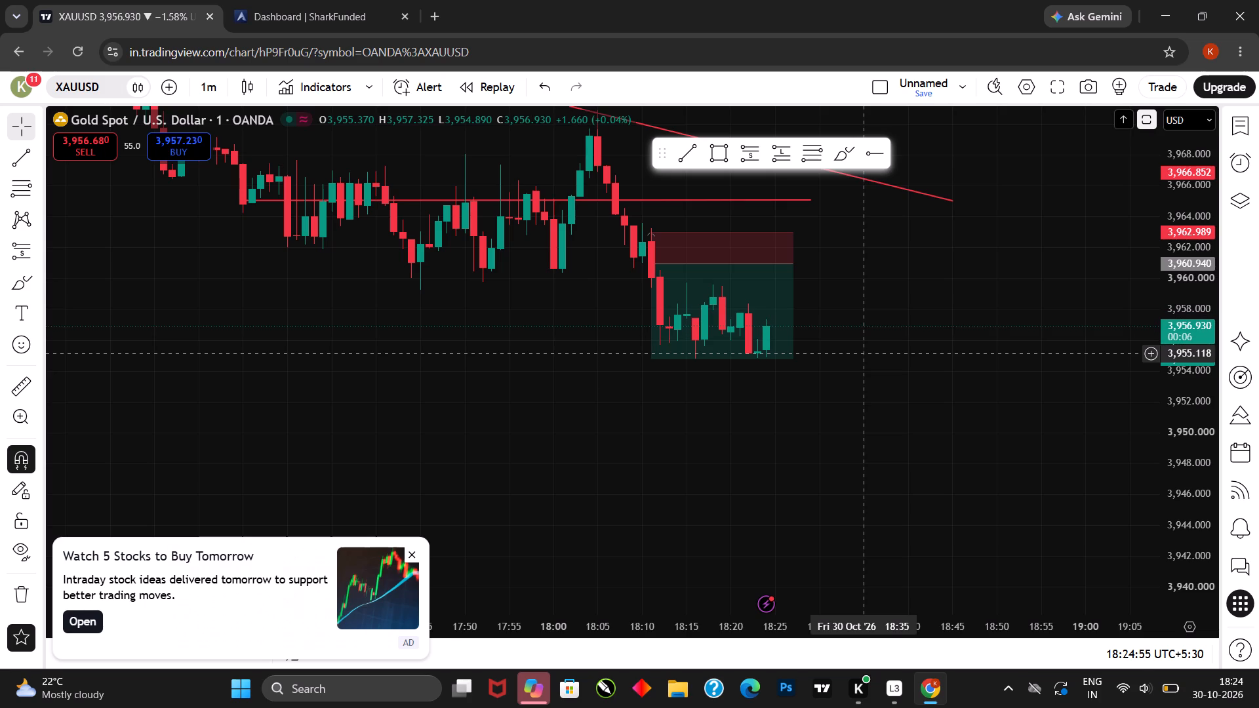
Examine the wider 1-minute price history leading into the short position and descending trend line.
scroll(853, 353, "down", 13)
left_click_drag(805, 352, 800, 371)
left_click(788, 385)
left_click_drag(768, 402, 745, 437)
left_click_drag(767, 402, 767, 406)
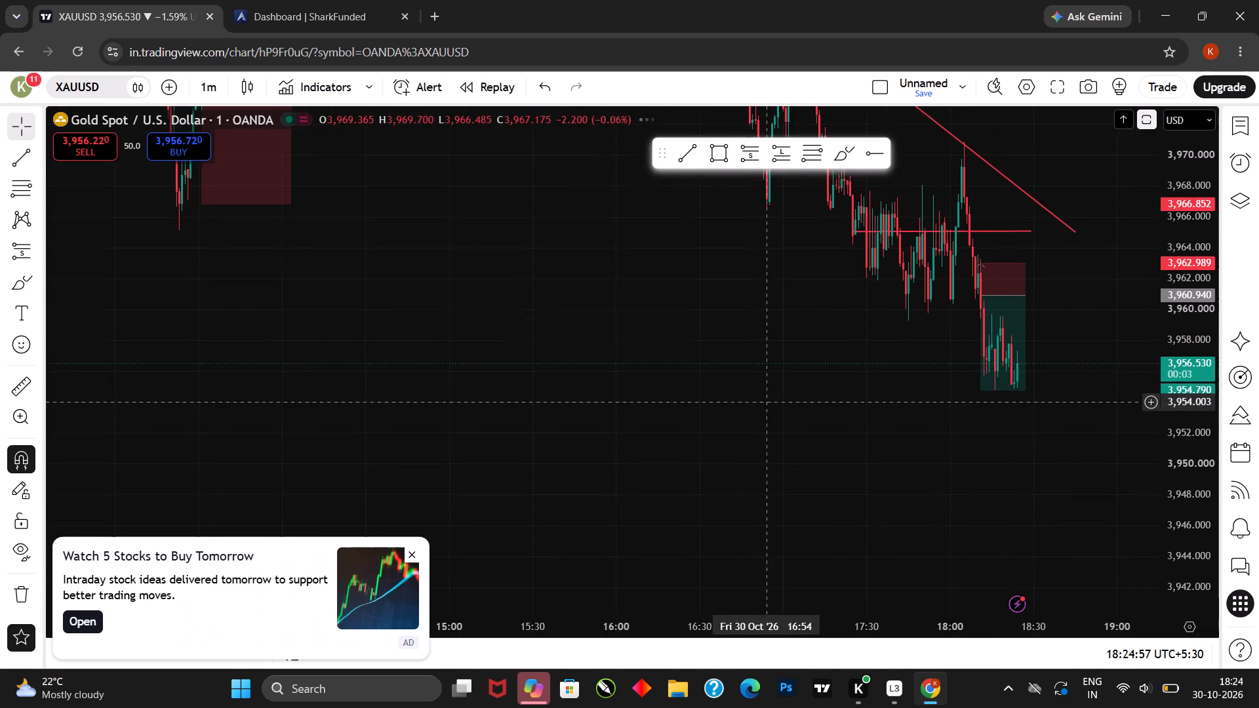
left_click_drag(767, 406, 775, 441)
scroll(582, 399, "up", 4)
left_click_drag(581, 399, 828, 368)
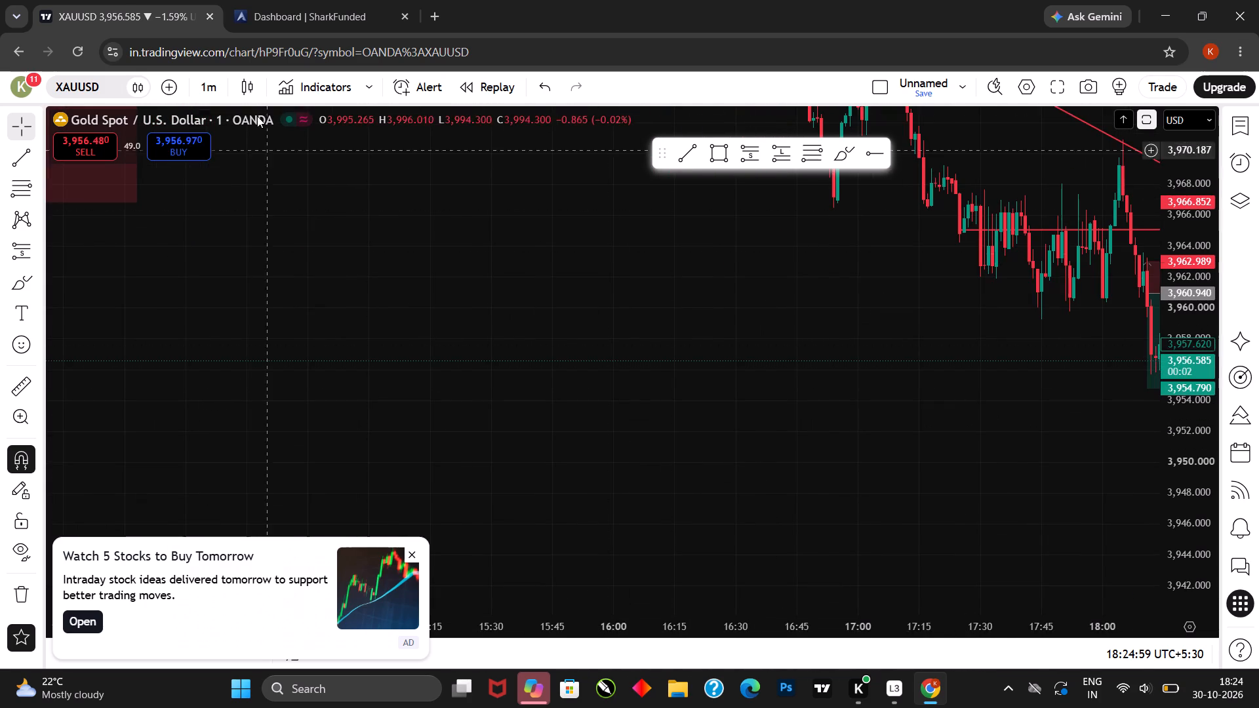
Switch the gold chart to the daily timeframe and compare the current candle with the June to August lows.
left_click(210, 84)
scroll(236, 604, "down", 3)
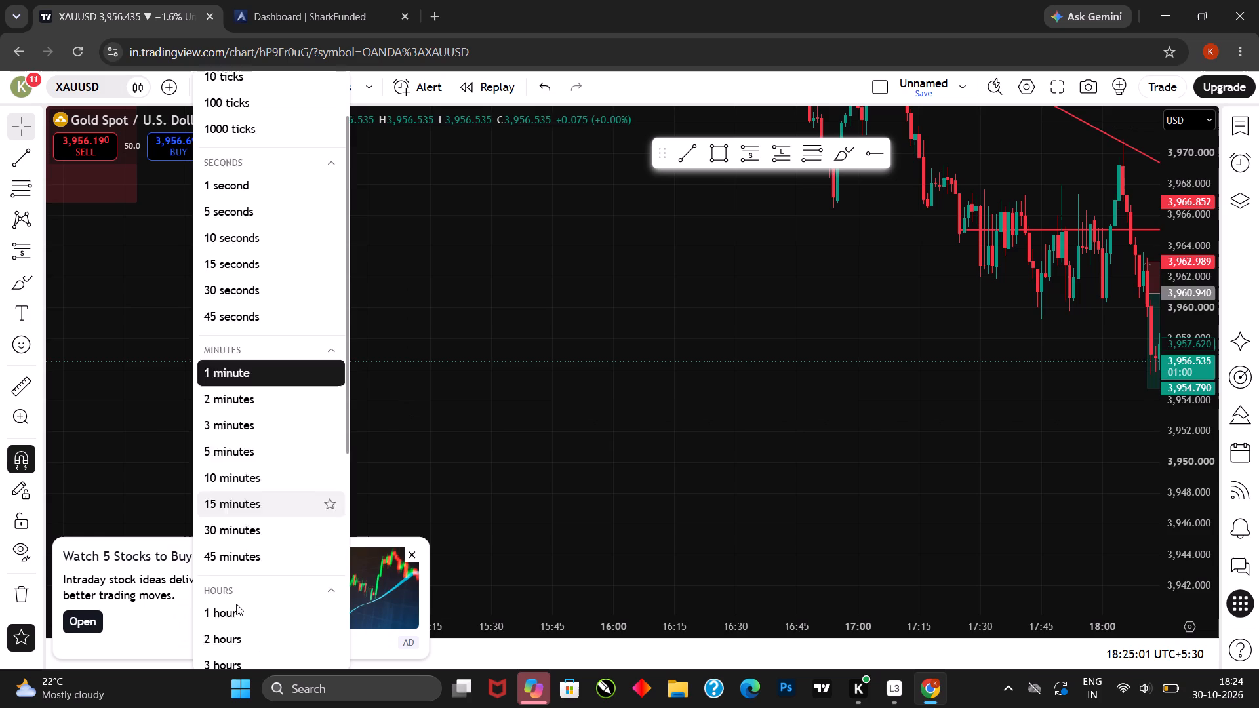
left_click(228, 595)
scroll(668, 484, "up", 3)
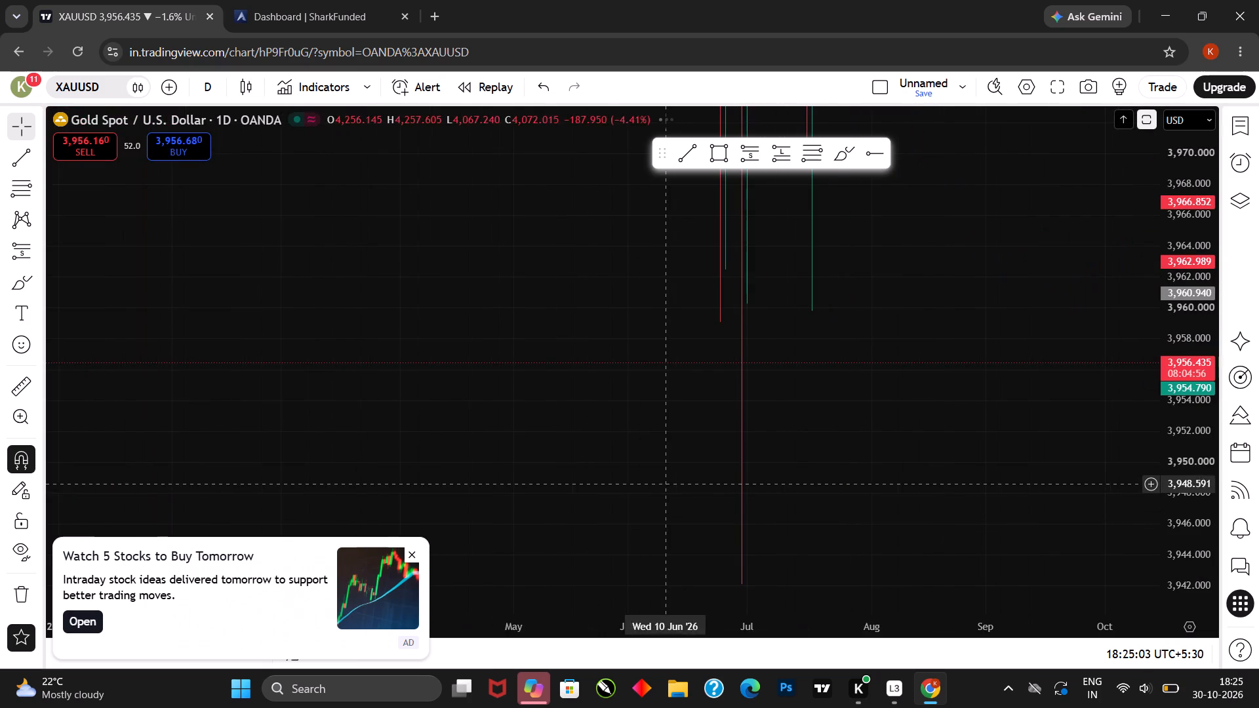
left_click_drag(1177, 276, 1186, 482)
left_click_drag(1135, 292, 1148, 357)
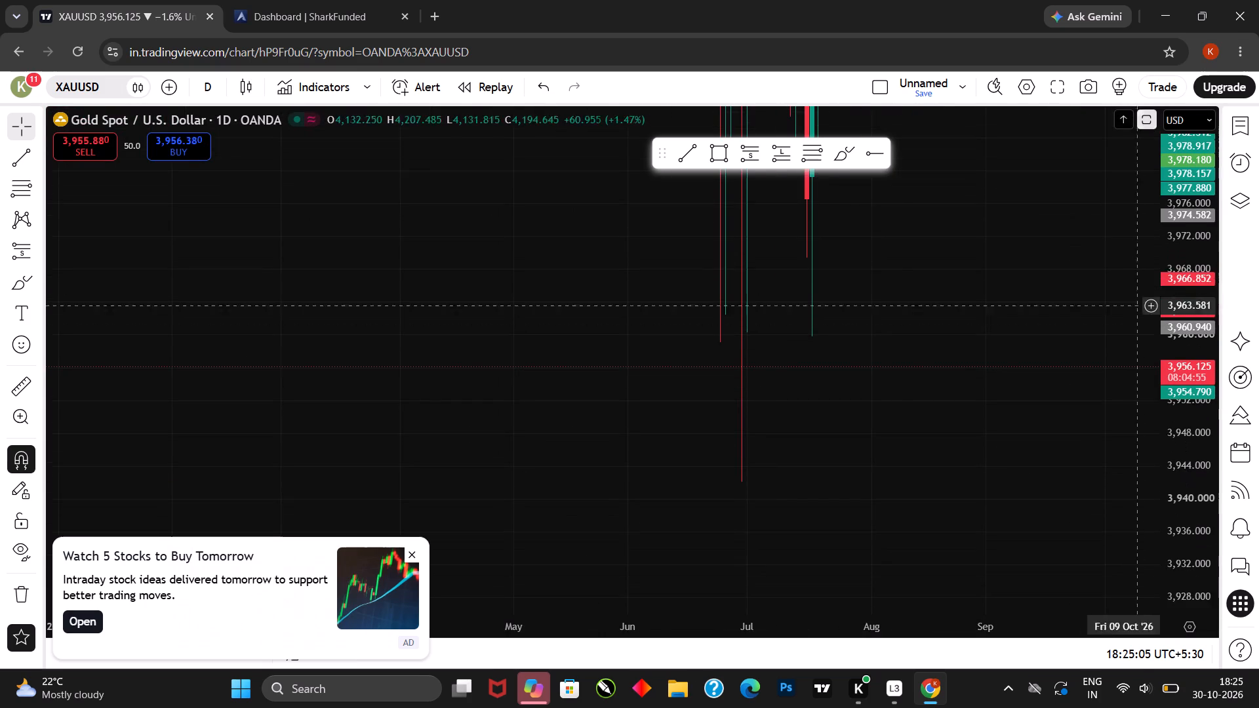
left_click_drag(1148, 357, 1172, 478)
left_click_drag(1167, 314, 1176, 550)
left_click_drag(1142, 340, 1164, 523)
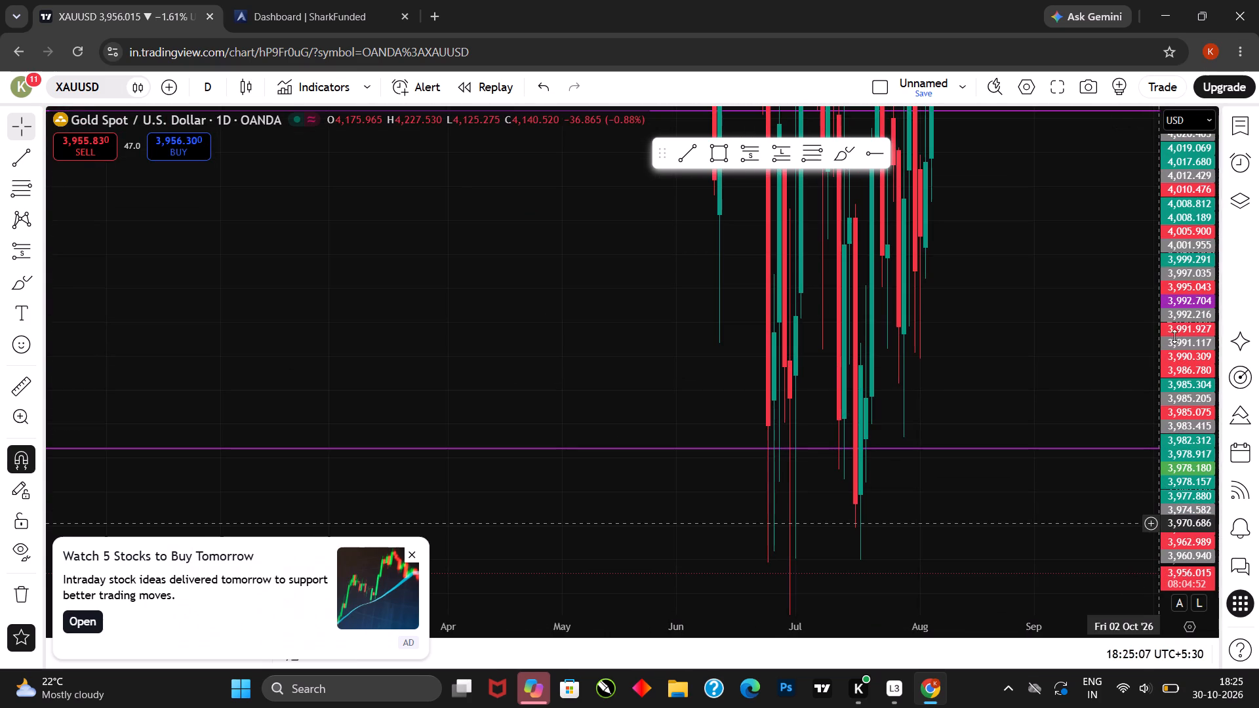
left_click_drag(1016, 538, 717, 528)
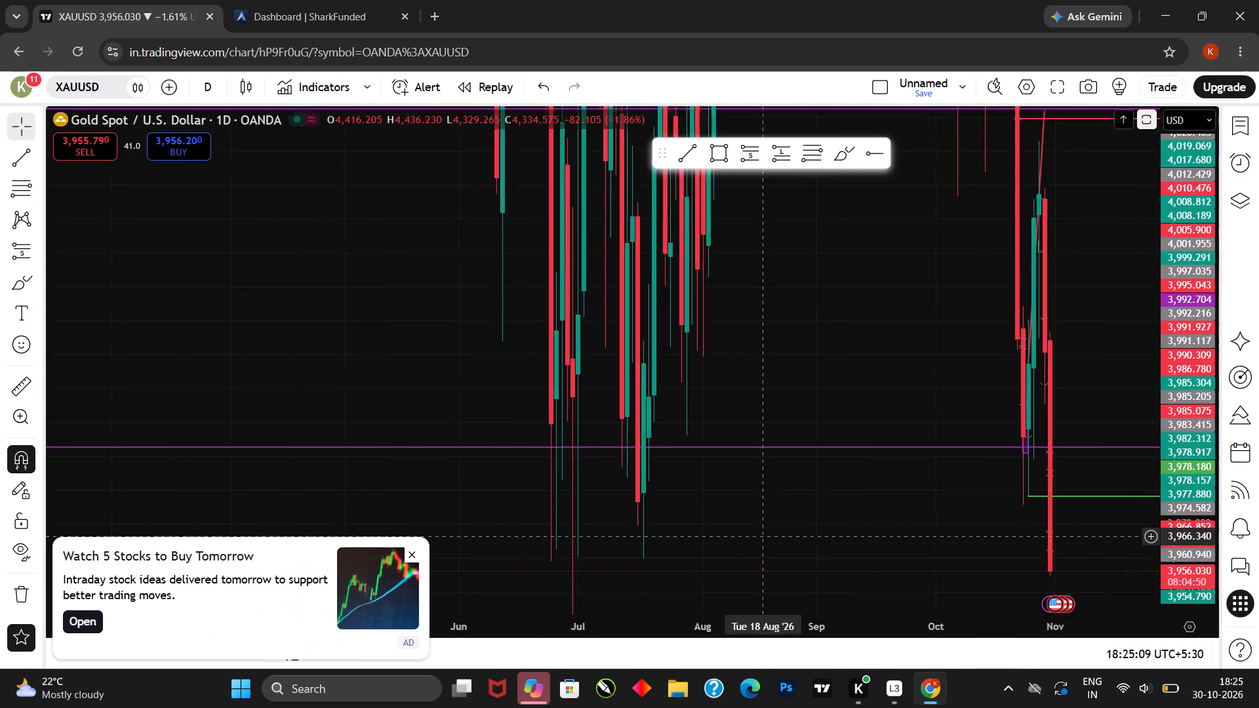
left_click_drag(717, 528, 692, 522)
left_click_drag(795, 503, 813, 399)
left_click_drag(829, 493, 815, 469)
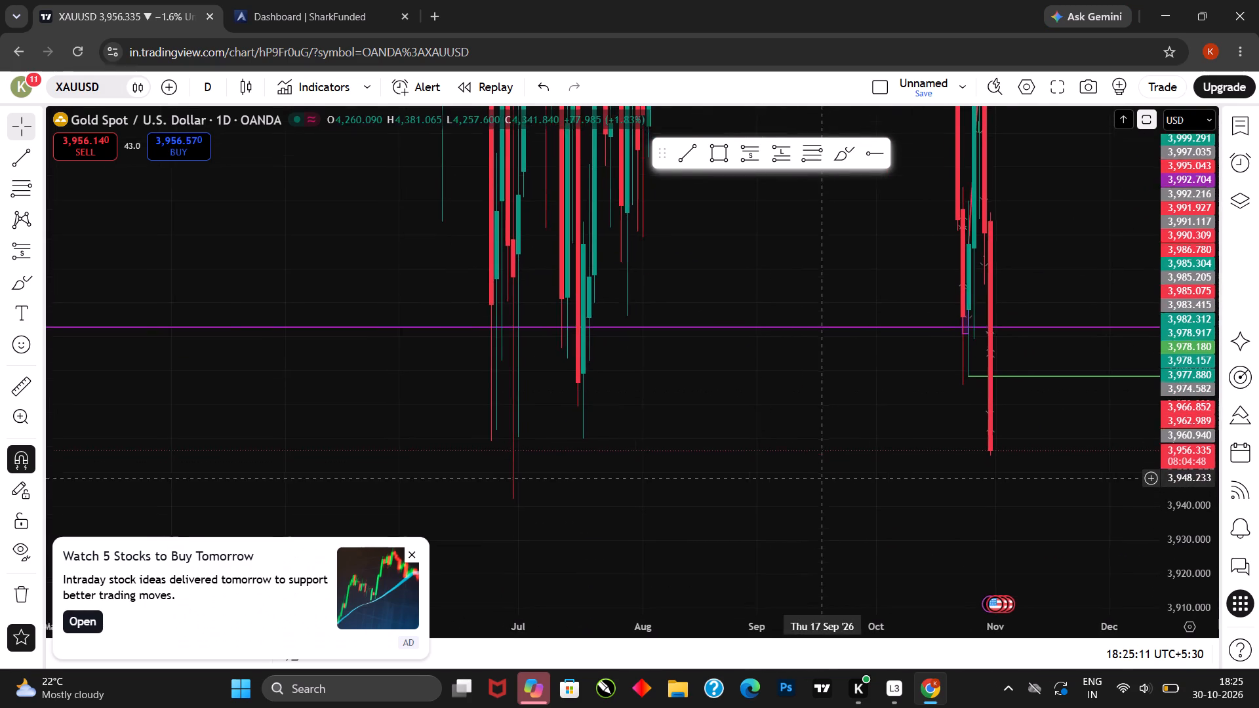
left_click_drag(815, 469, 810, 460)
left_click_drag(799, 473, 799, 452)
left_click_drag(1188, 229, 1191, 242)
left_click_drag(1195, 265, 1198, 483)
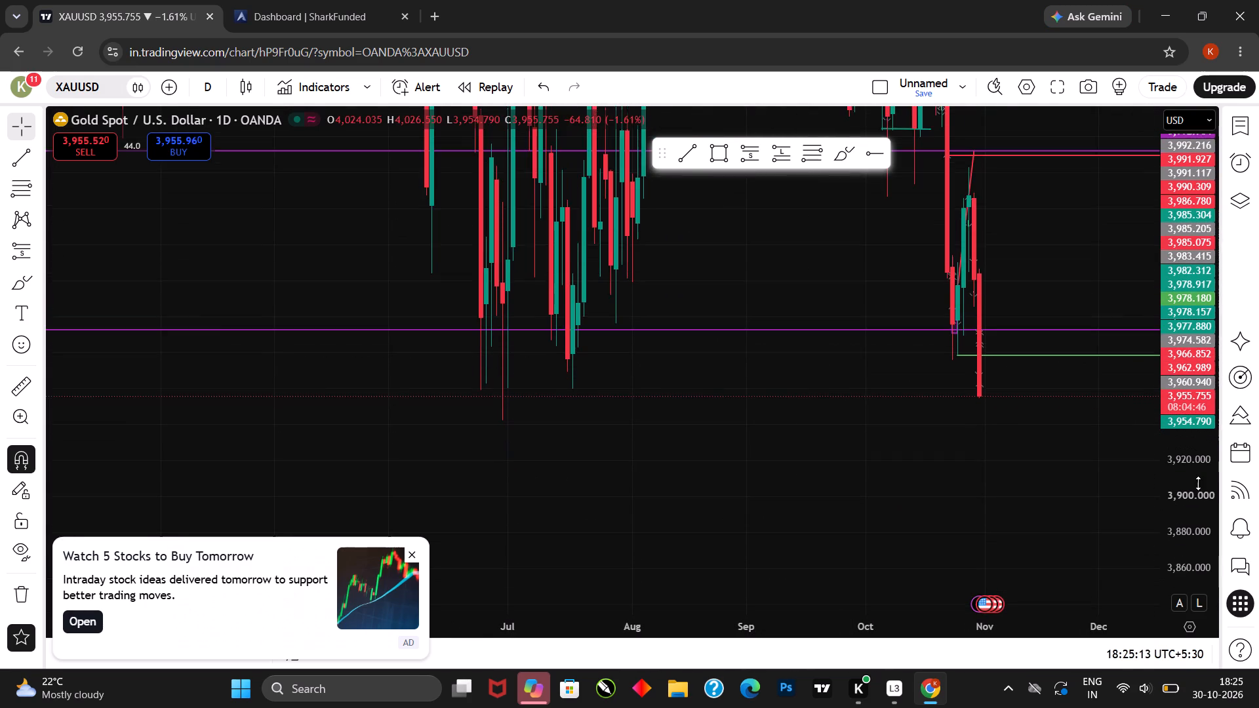
left_click_drag(1198, 483, 1198, 487)
Examine the daily price history back to late 2025 and the latest candles around the purple and green levels.
scroll(713, 499, "down", 9)
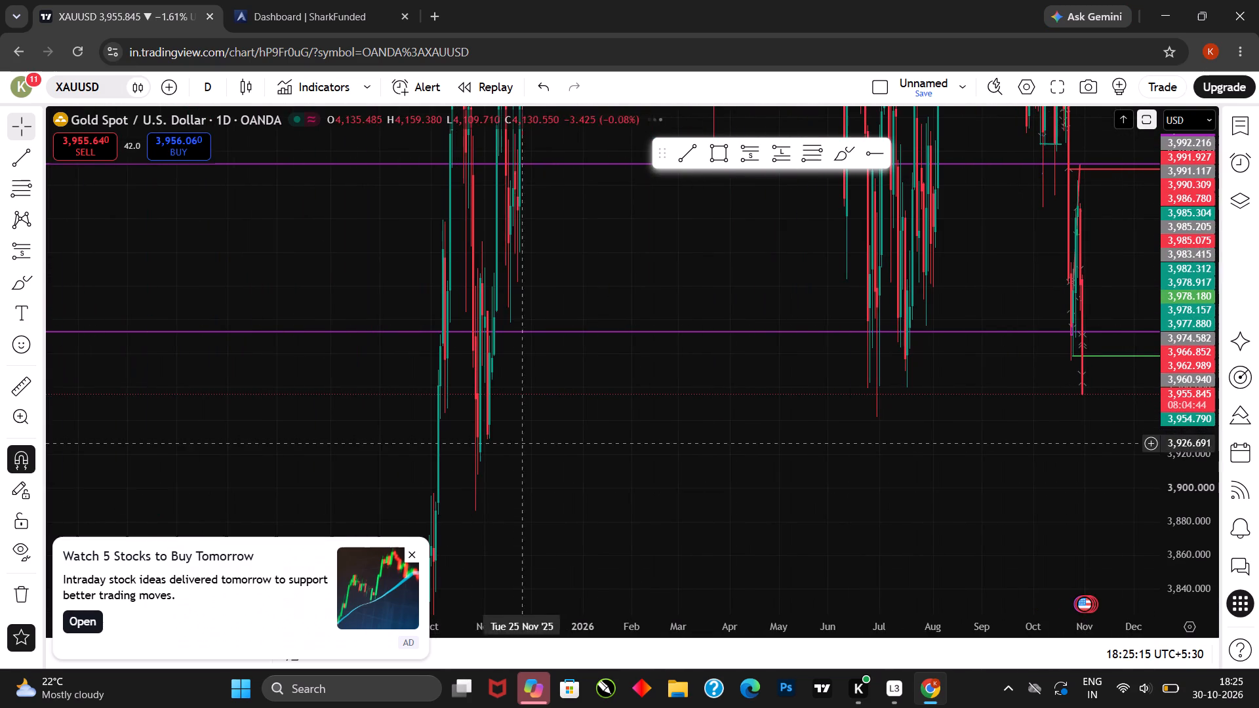
left_click_drag(762, 446, 618, 429)
scroll(806, 412, "up", 9)
left_click_drag(736, 422, 749, 422)
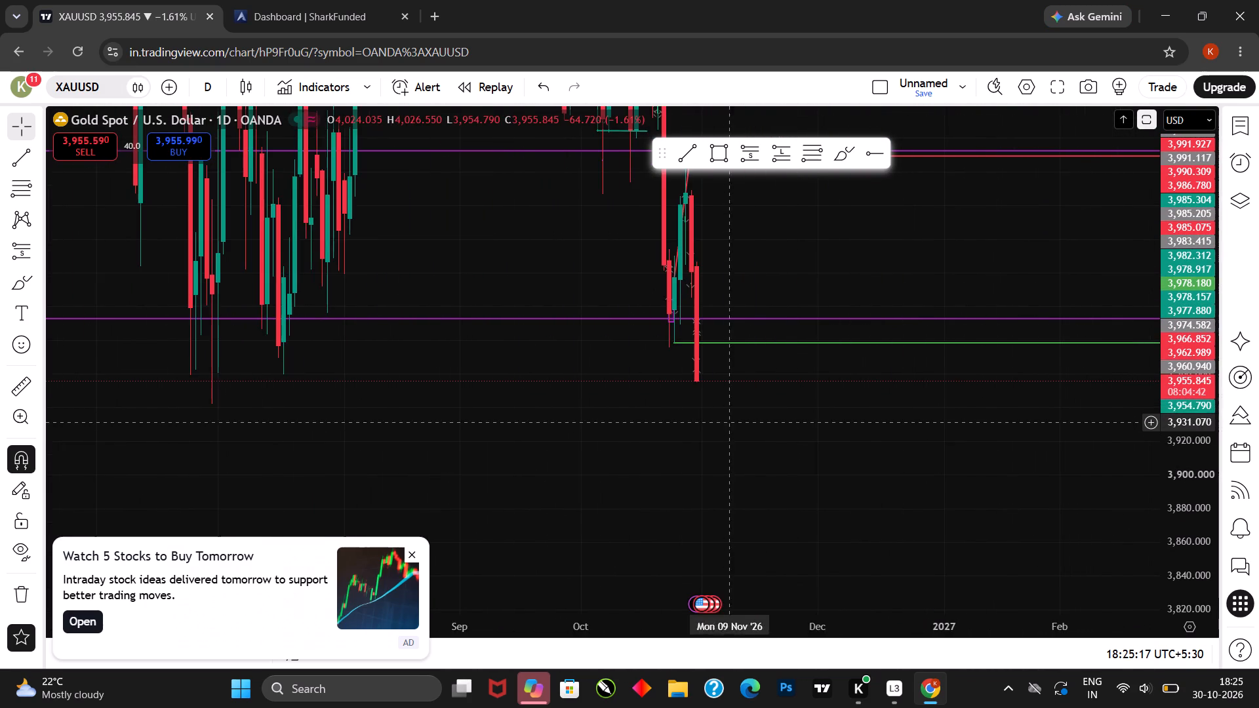
left_click_drag(749, 422, 947, 423)
scroll(769, 422, "up", 3)
left_click_drag(737, 424, 896, 432)
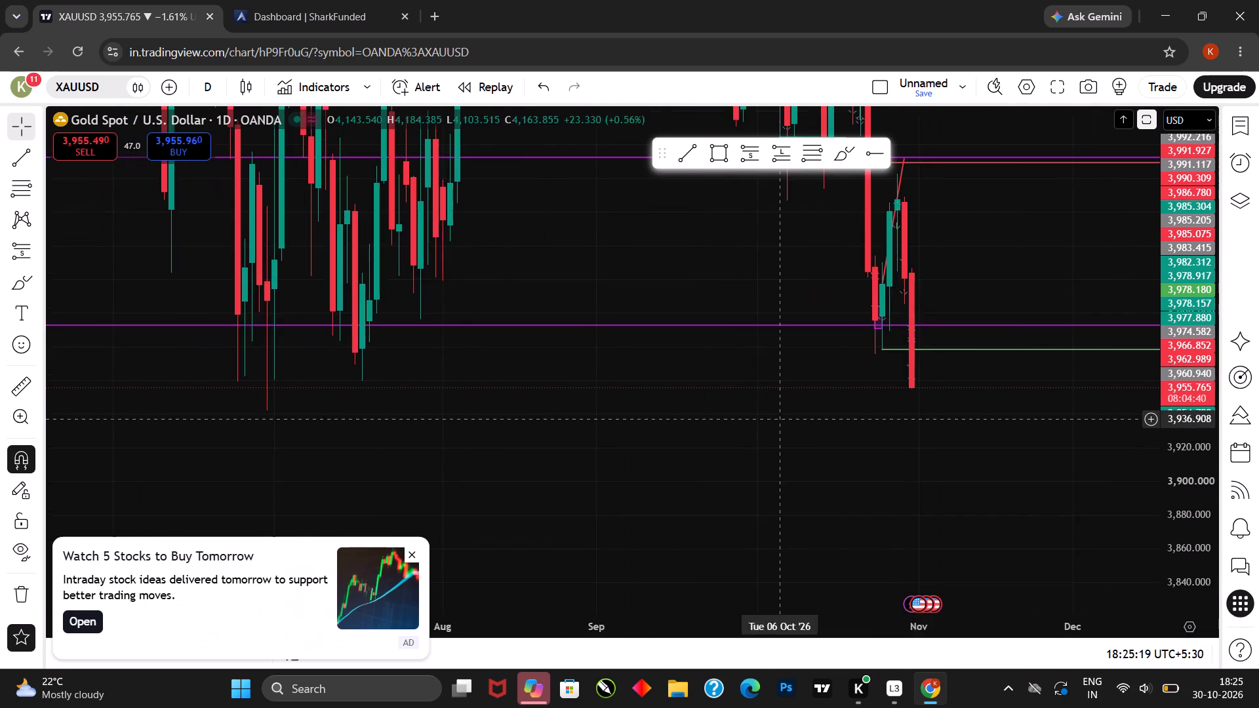
scroll(734, 409, "up", 4)
left_click_drag(727, 412, 898, 412)
left_click_drag(740, 420, 888, 414)
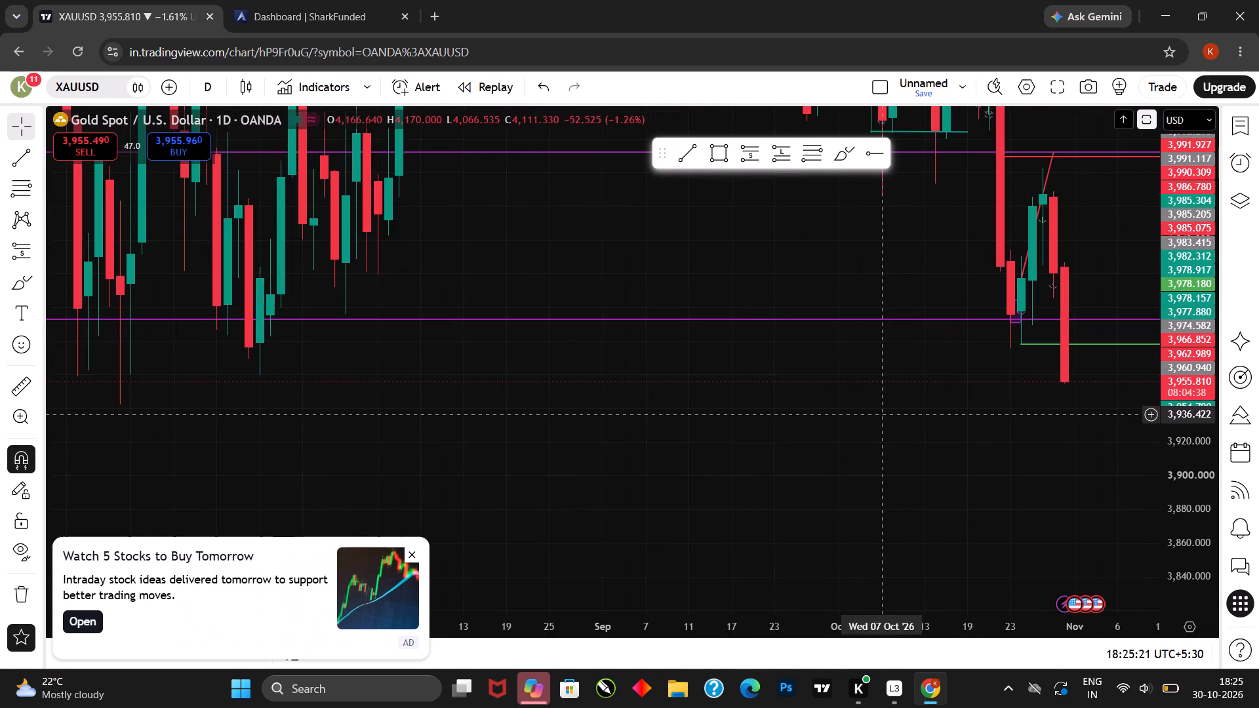
left_click_drag(658, 414, 745, 412)
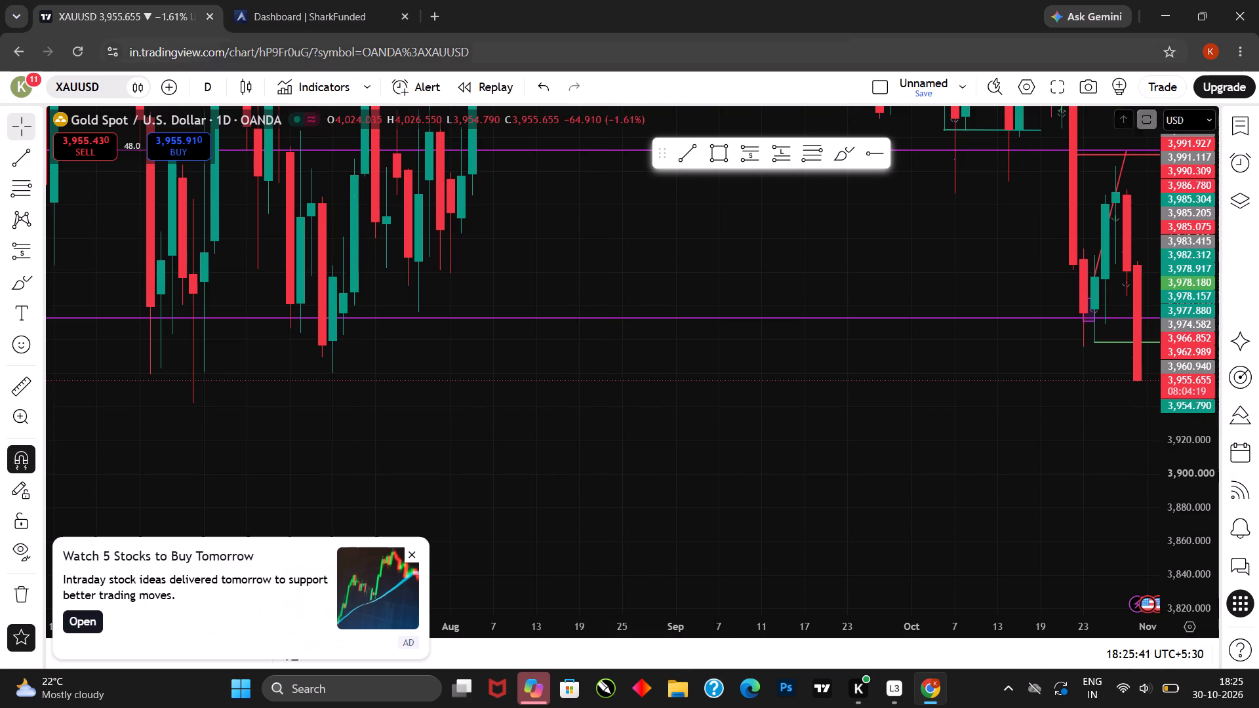
Set the gold chart to the 5-minute timeframe and examine the latest candles against the short position and trend line.
left_click(193, 83)
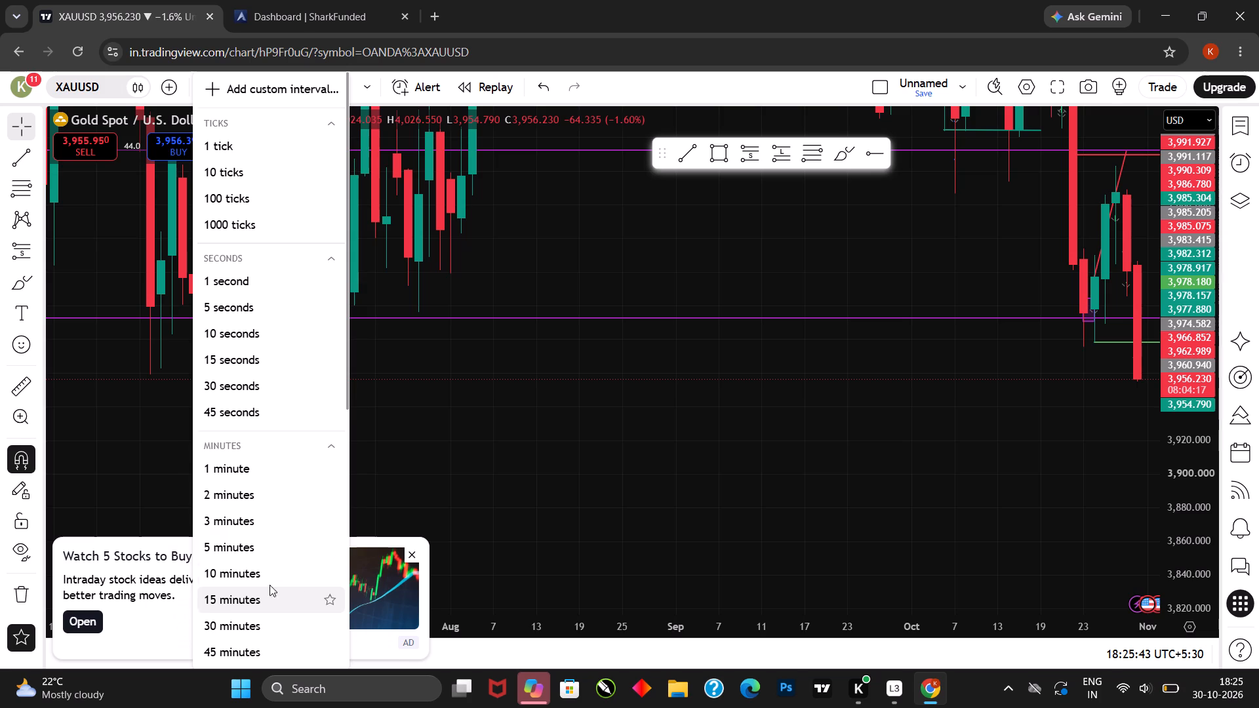
left_click(245, 544)
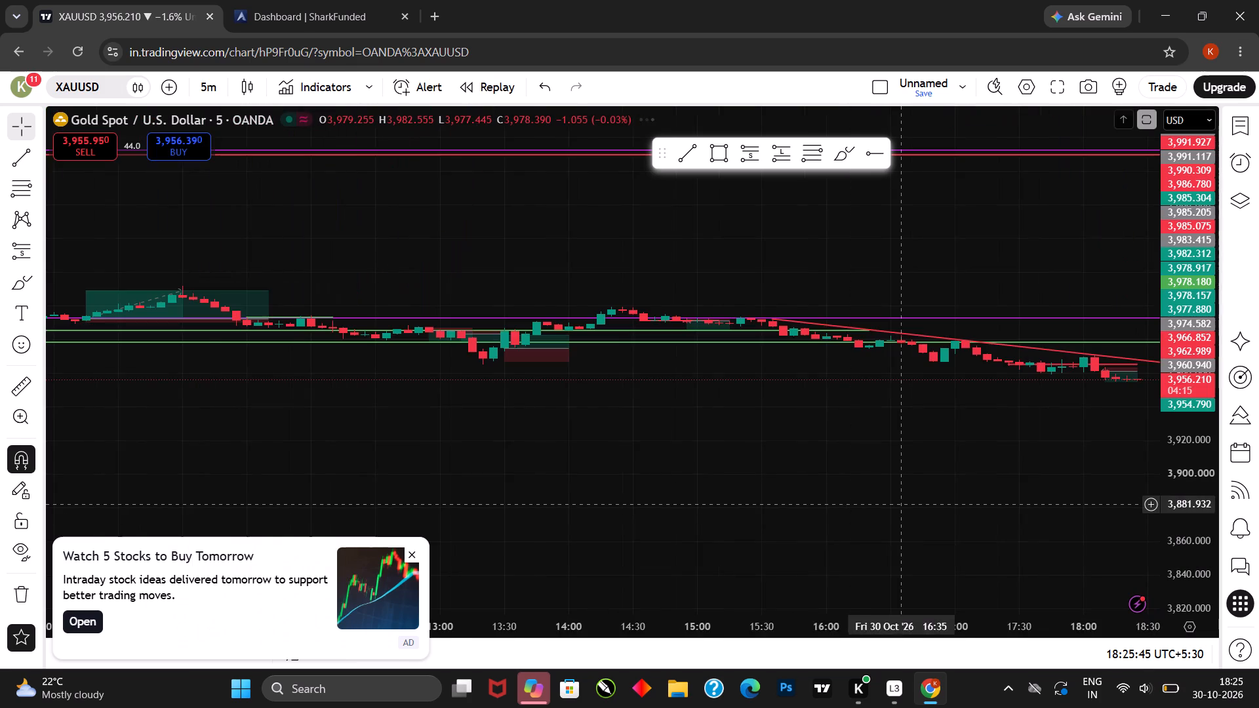
left_click_drag(900, 504, 615, 503)
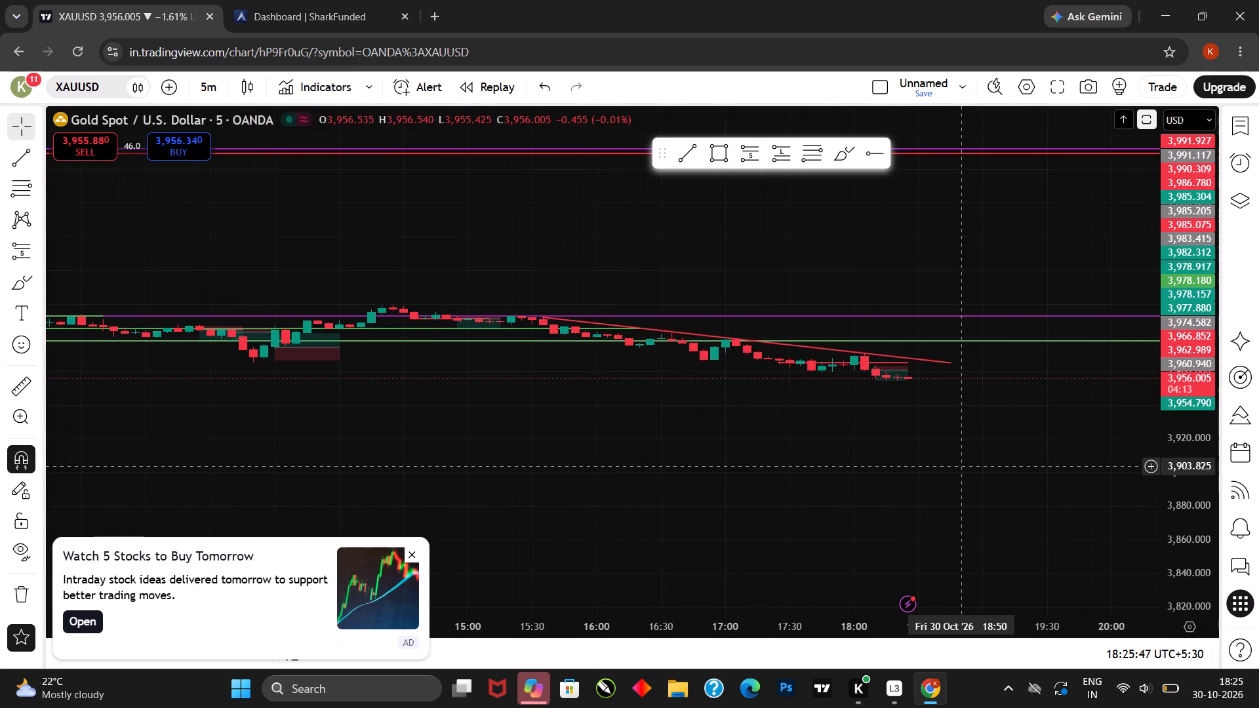
left_click_drag(1161, 544, 1161, 450)
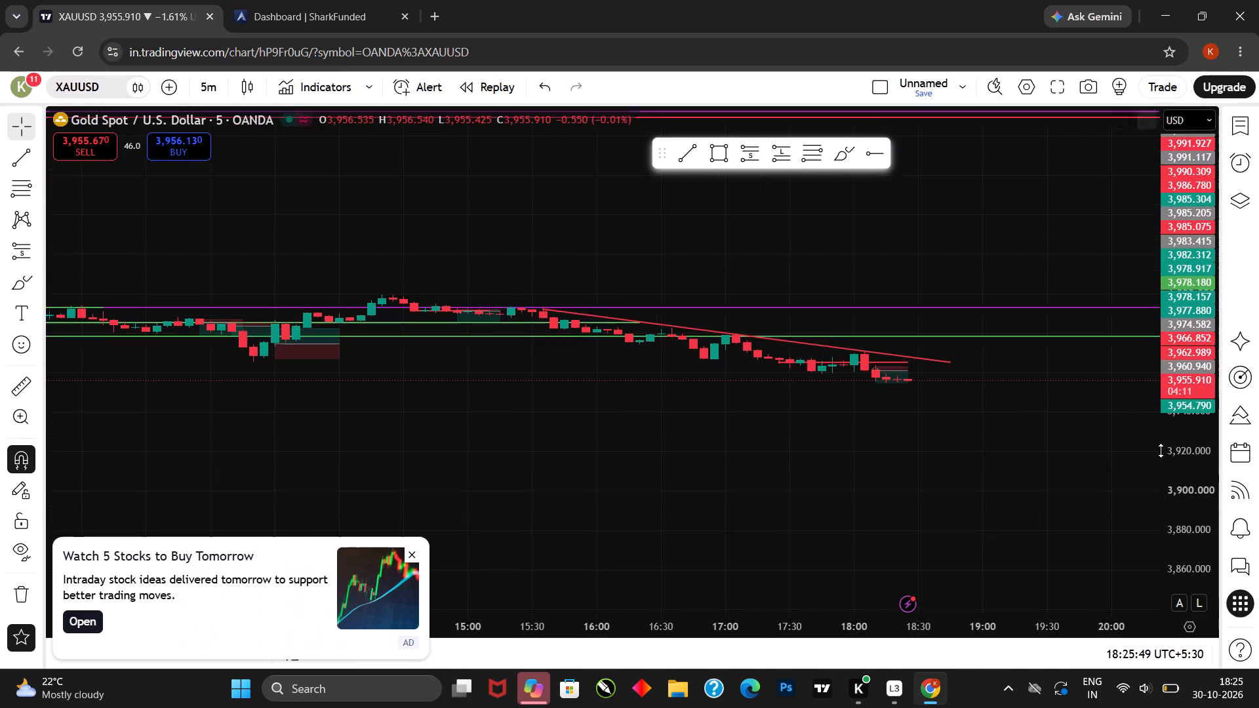
left_click_drag(1161, 450, 1161, 235)
left_click_drag(1214, 500, 1186, 273)
left_click_drag(1140, 433, 1140, 285)
left_click_drag(1185, 438, 1178, 315)
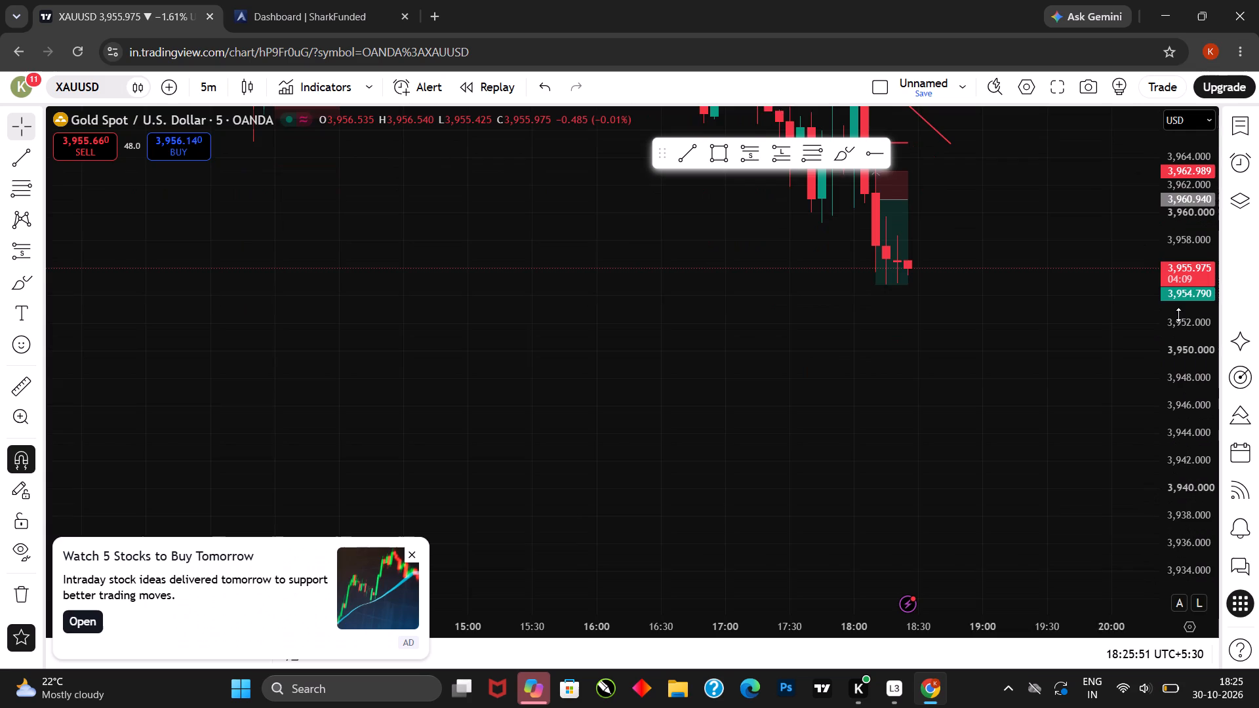
left_click_drag(1032, 402, 1015, 432)
left_click_drag(1003, 462, 1001, 490)
left_click(954, 418)
left_click_drag(954, 424, 942, 505)
scroll(889, 447, "up", 3)
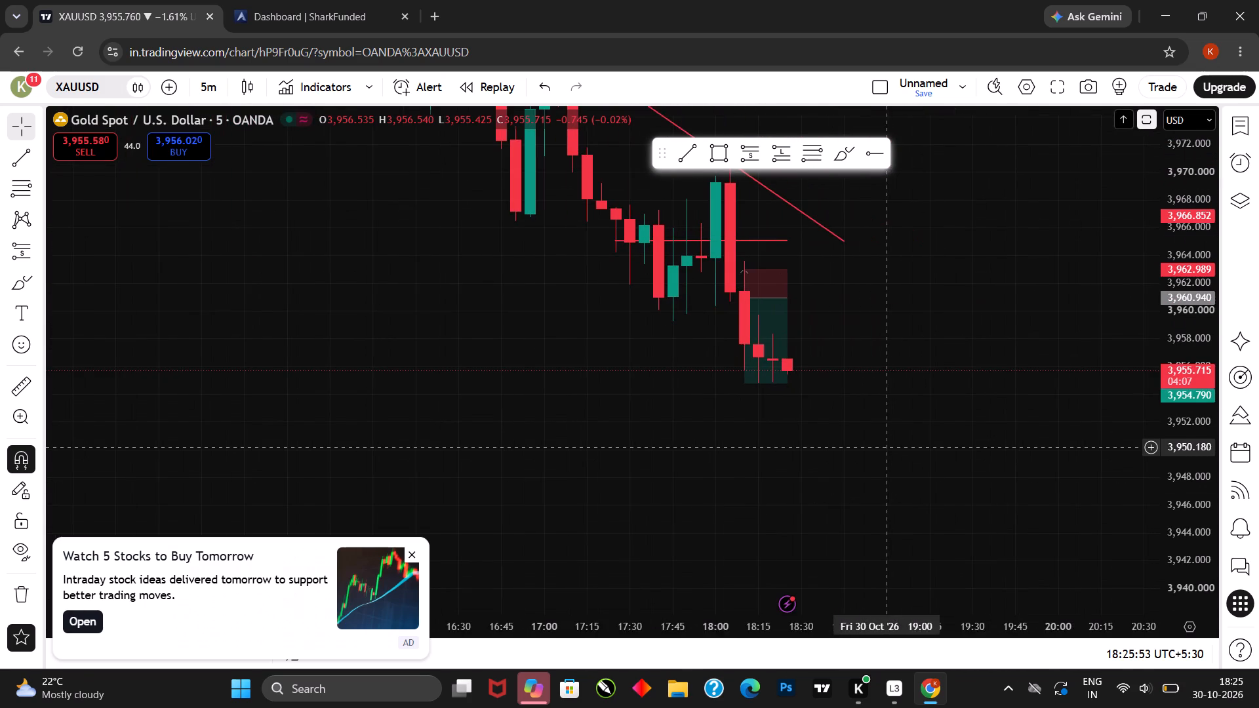
left_click_drag(814, 446, 838, 430)
scroll(825, 420, "up", 2)
scroll(764, 420, "up", 2)
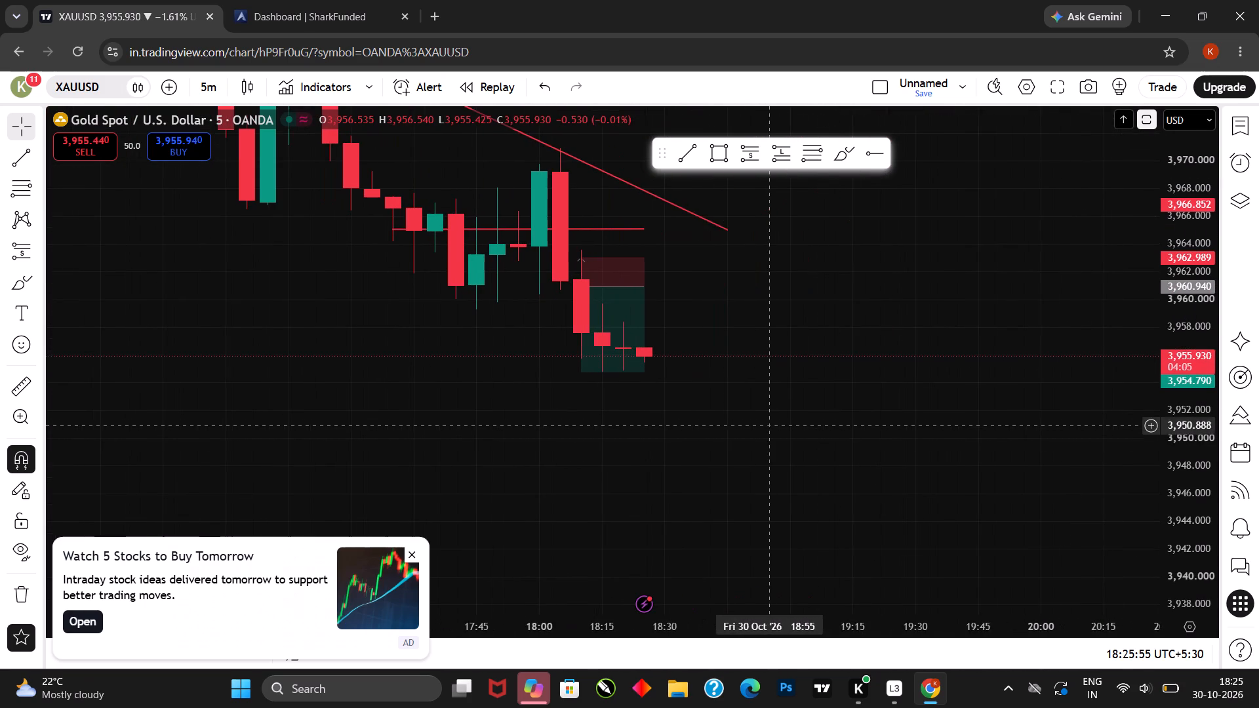
left_click_drag(1180, 486, 1169, 365)
left_click_drag(1010, 486, 1028, 483)
key("5")
key("Return")
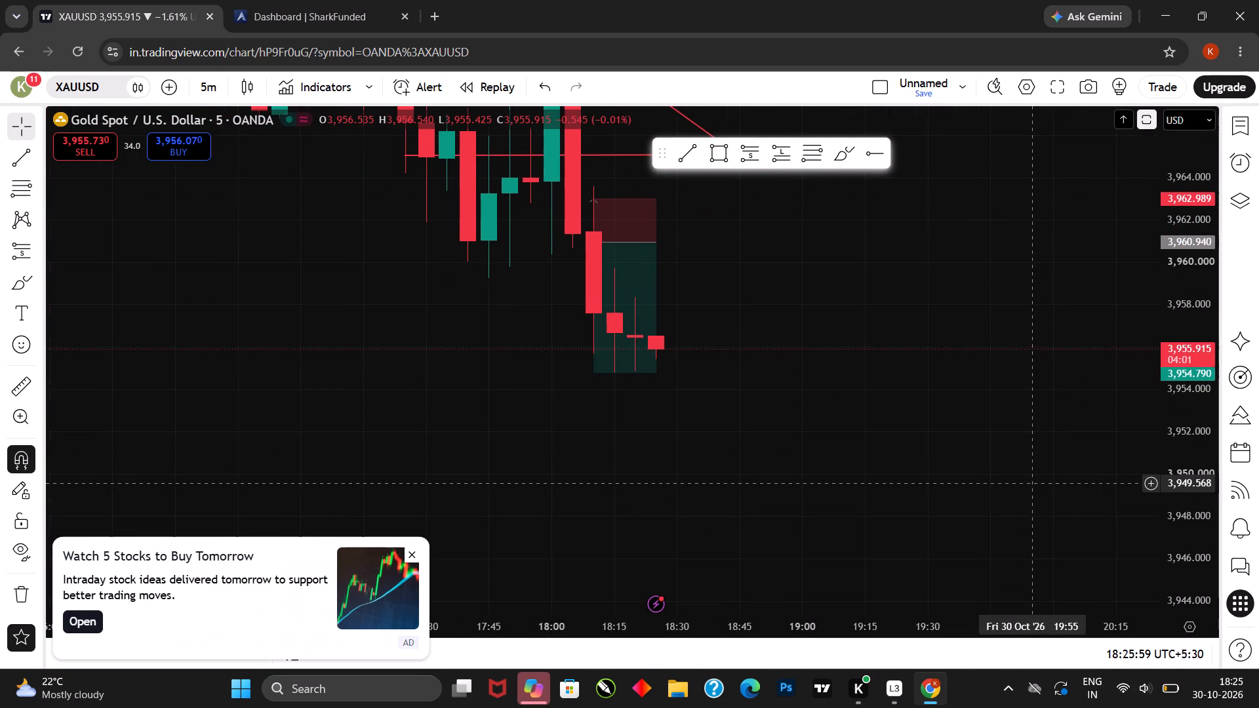
Set the chart interval to 1 minute and examine the newest candles near the short position's 3,954.790 target.
key("1")
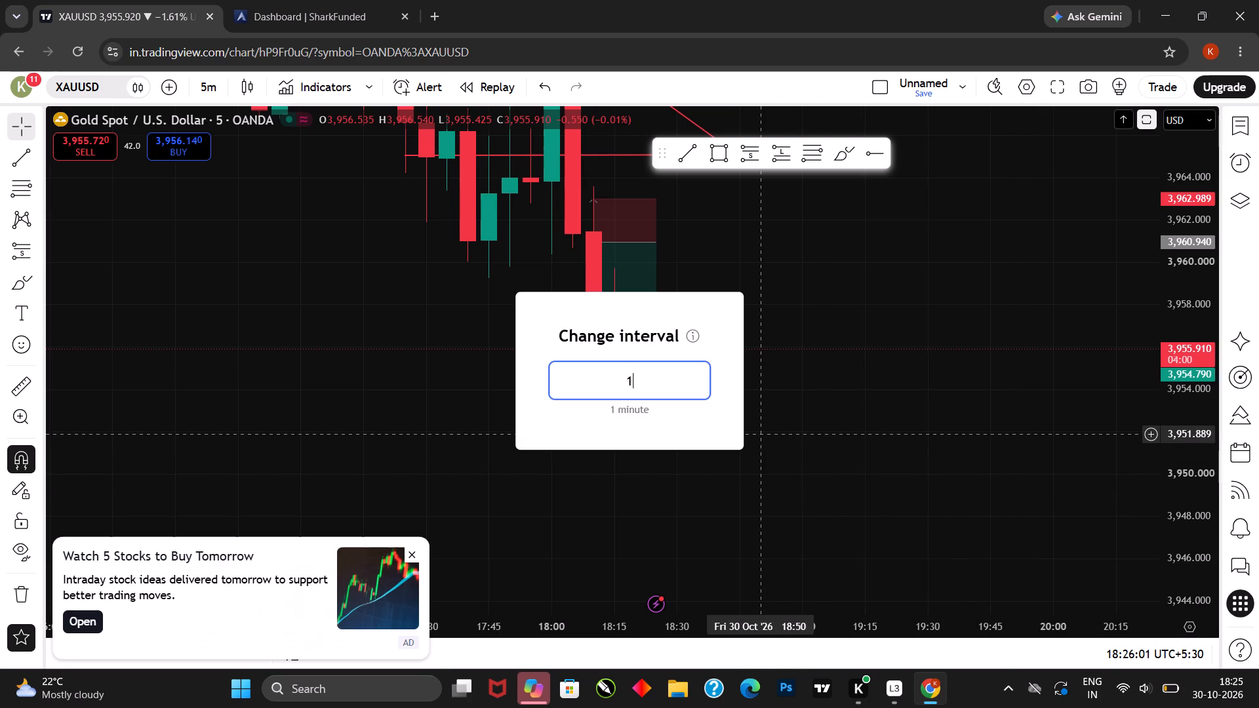
key("Return")
scroll(742, 435, "down", 8)
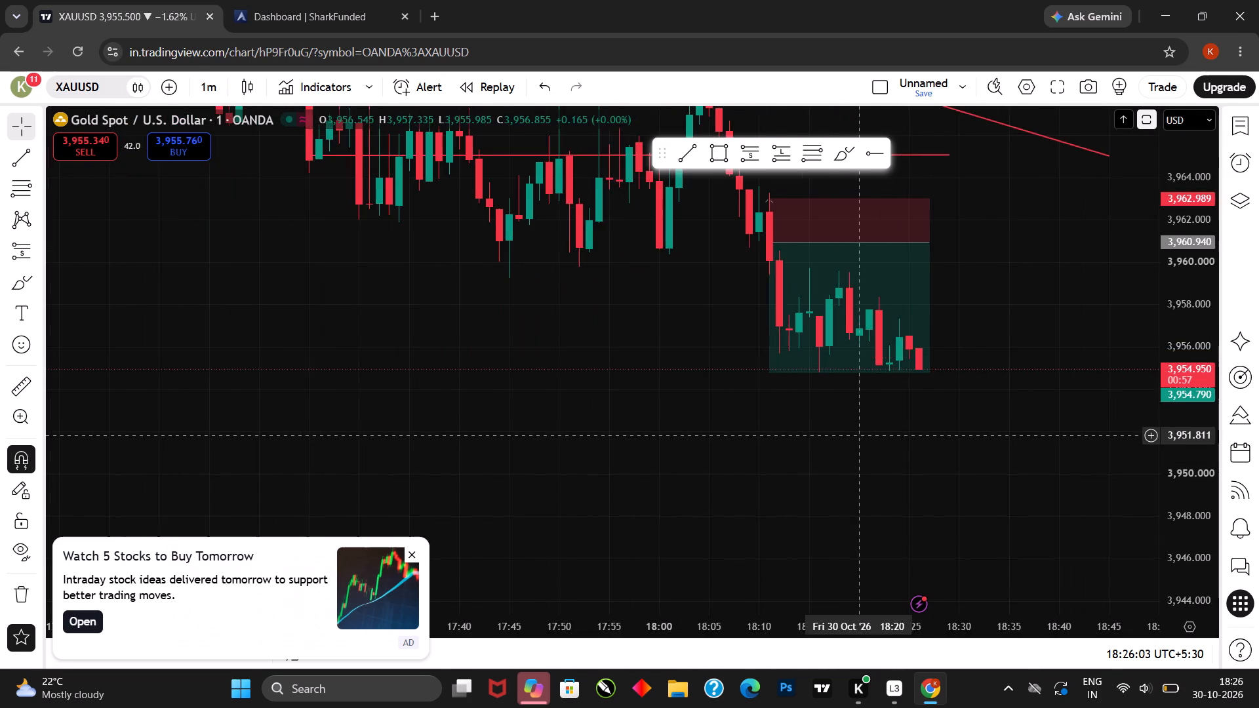
left_click_drag(855, 435, 746, 437)
left_click_drag(830, 422, 852, 422)
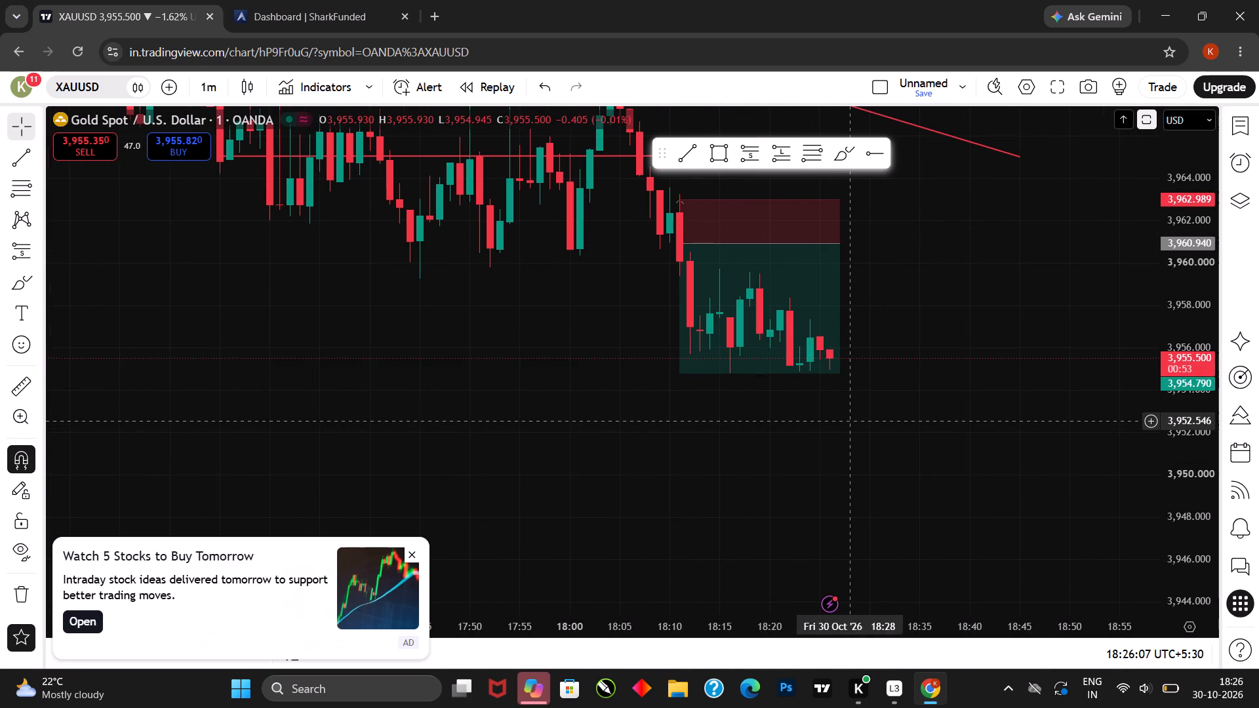
left_click_drag(852, 421, 864, 468)
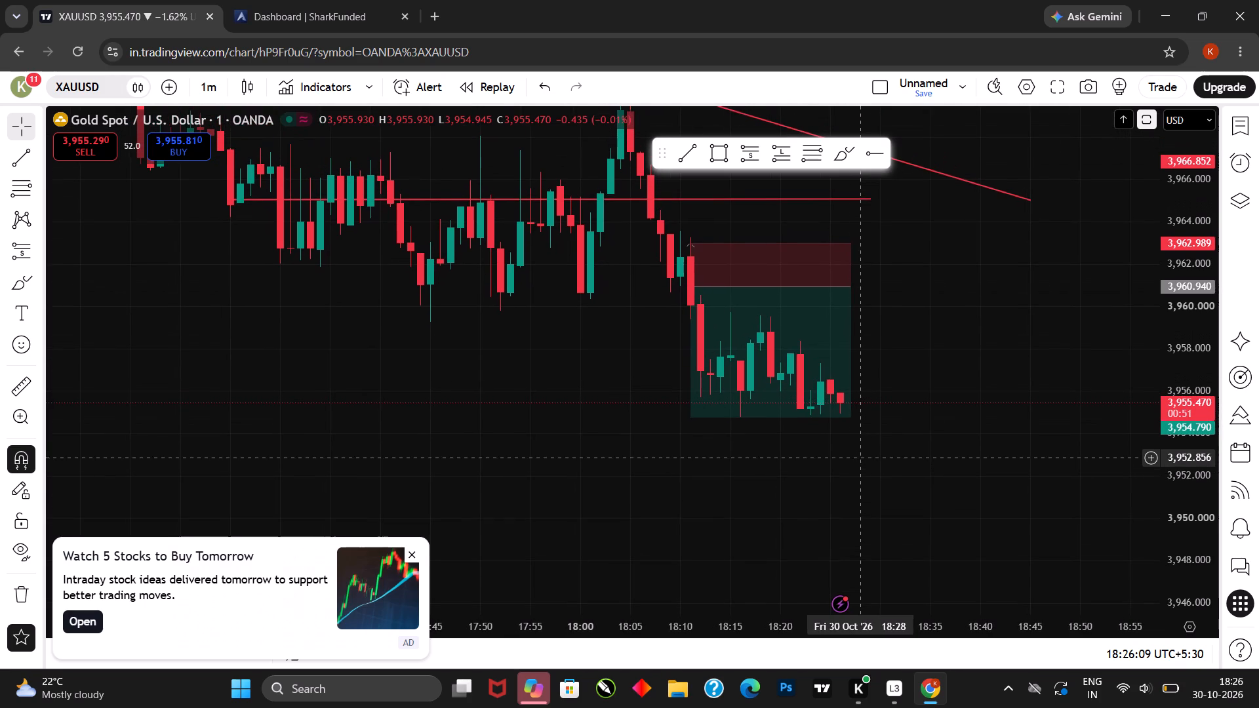
left_click_drag(861, 468, 866, 490)
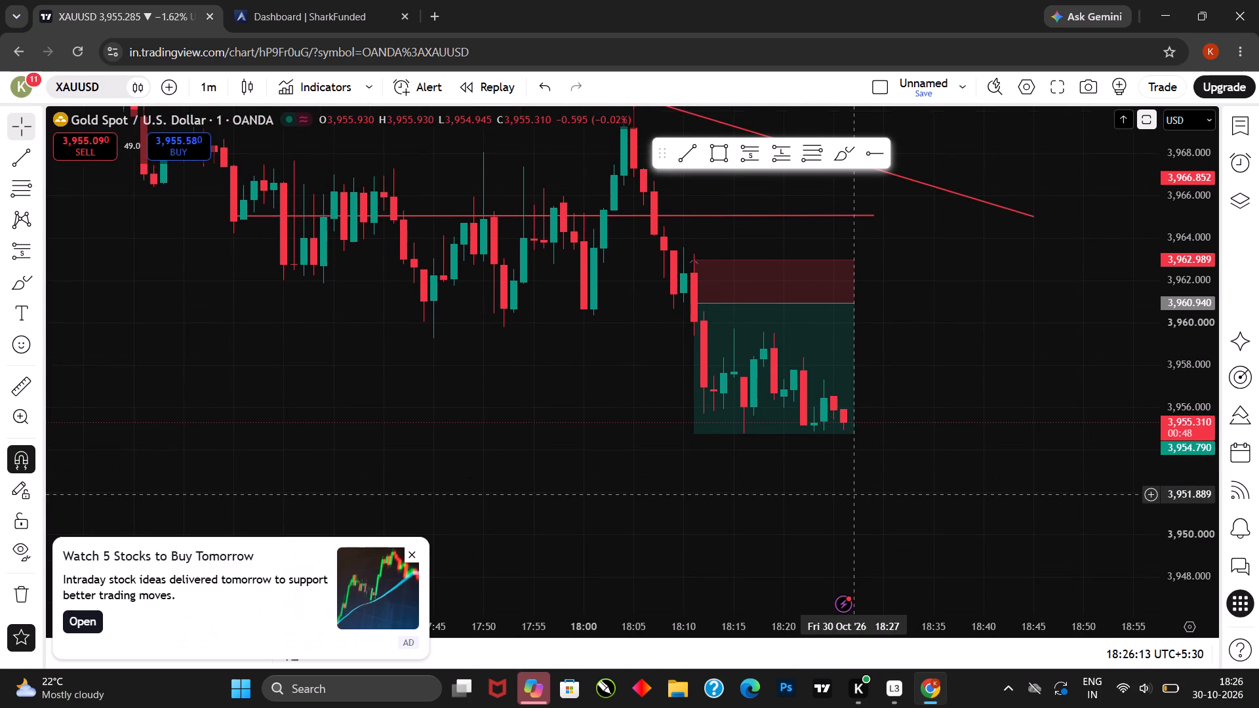
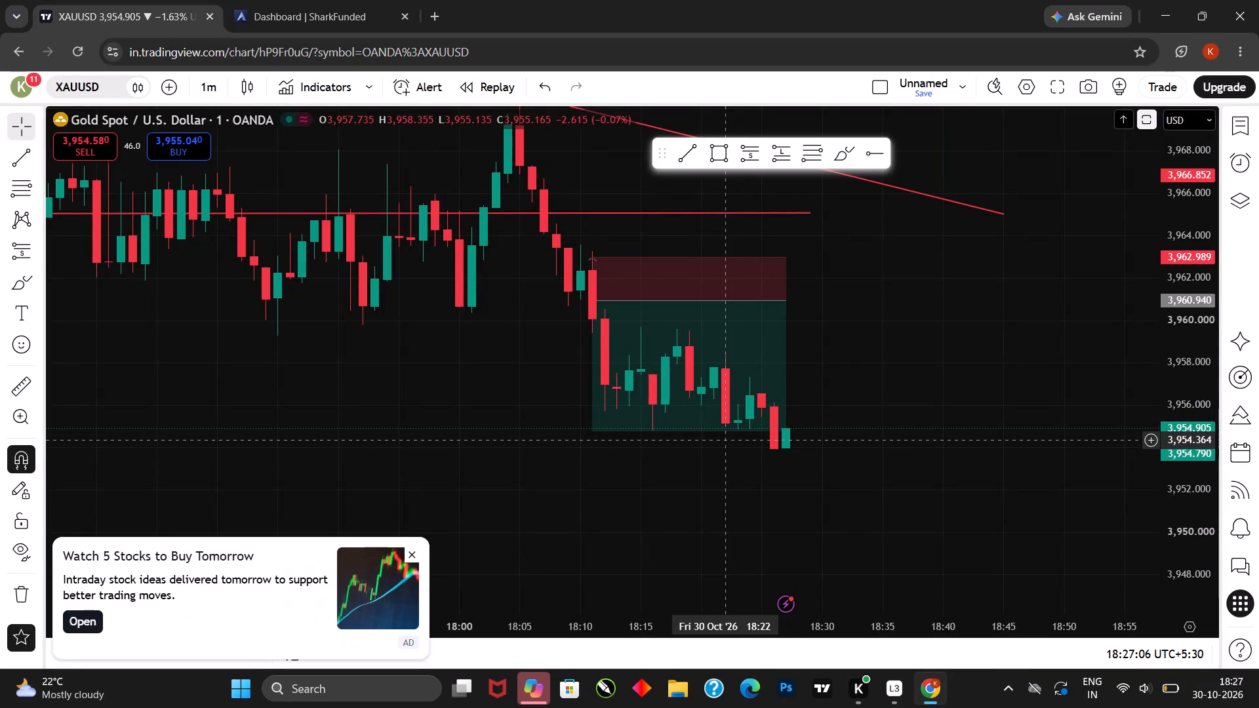
Examine the 1-minute gold candles around the short position's target and the earlier afternoon price action.
left_click_drag(828, 469, 837, 440)
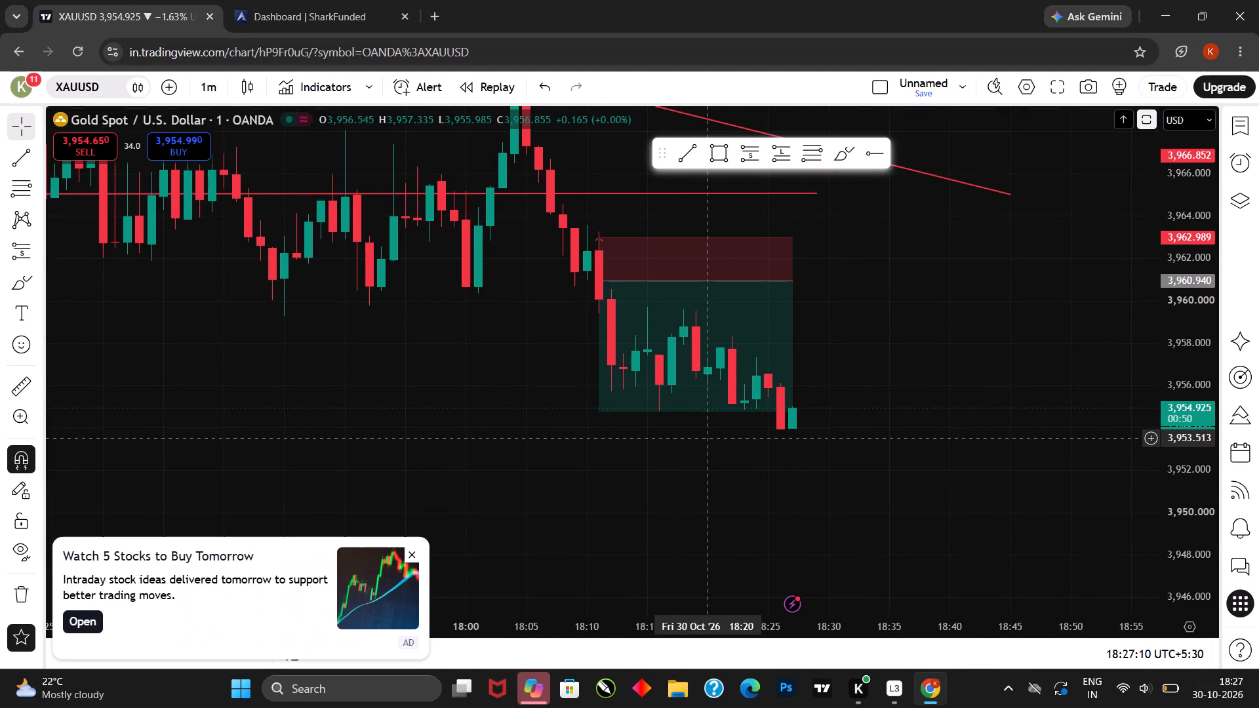
left_click(692, 453)
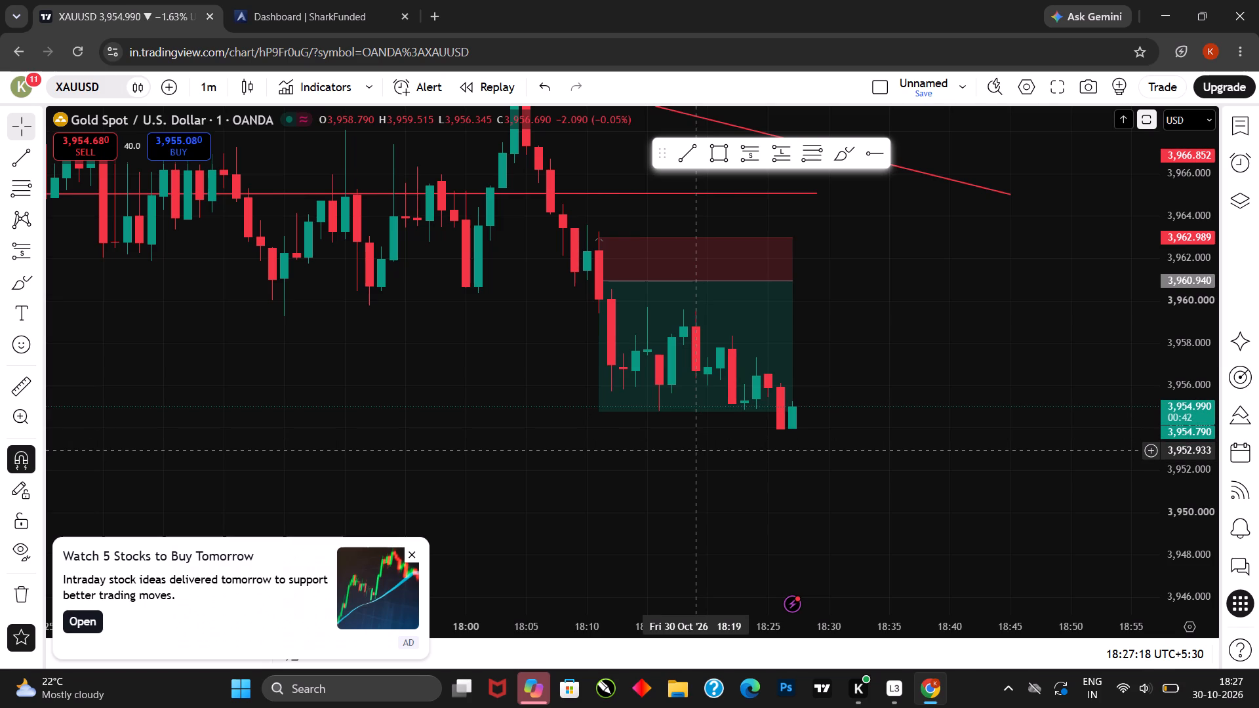
scroll(668, 338, "down", 11)
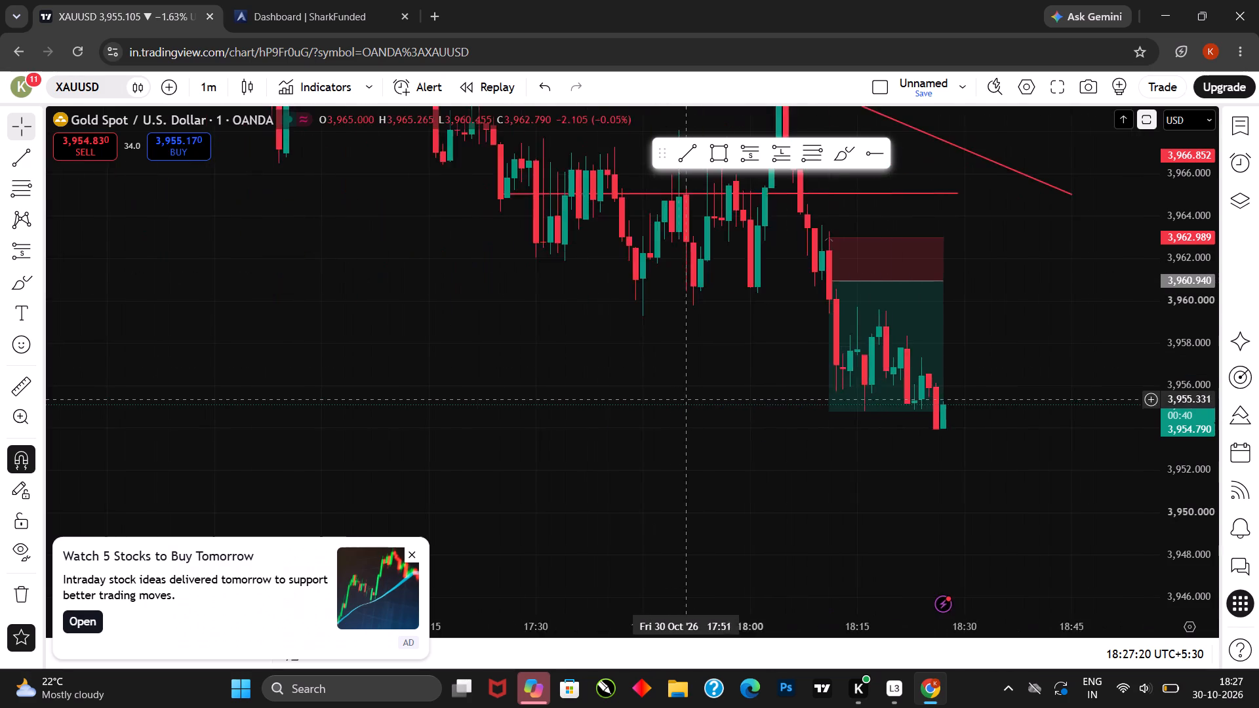
scroll(687, 400, "down", 3)
left_click_drag(716, 403, 534, 372)
scroll(488, 407, "down", 7)
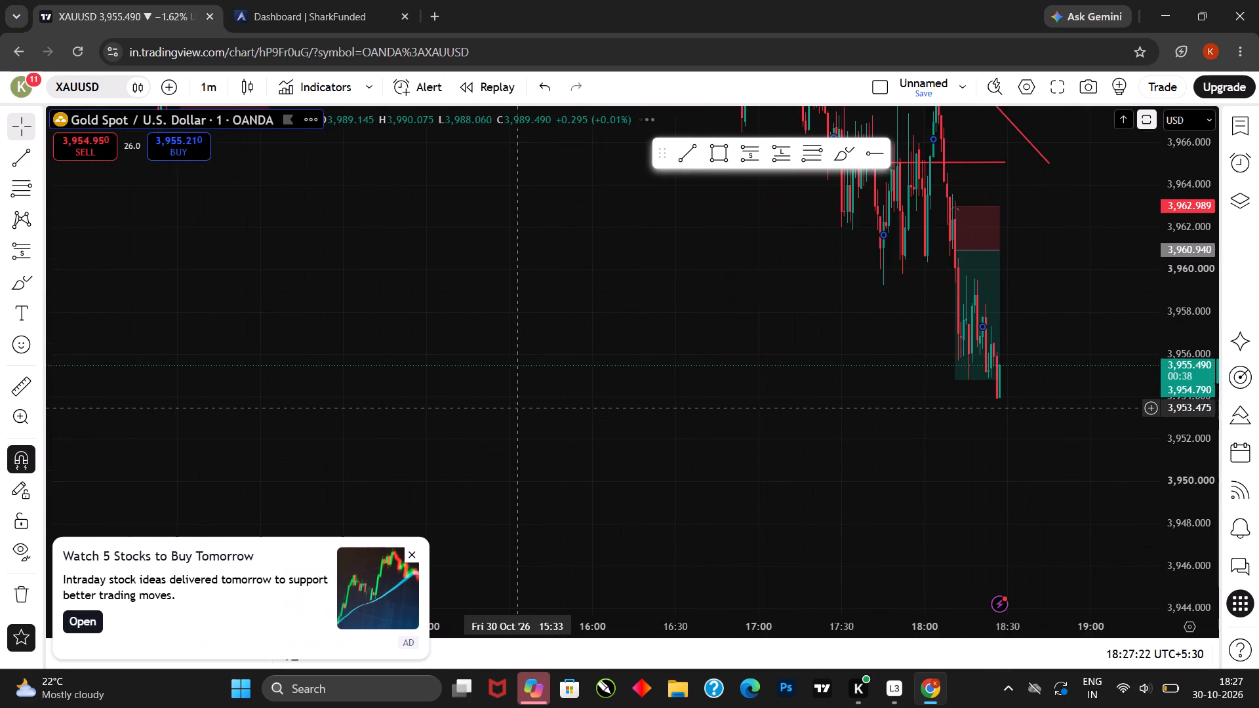
left_click_drag(519, 407, 885, 369)
left_click_drag(1207, 182, 1207, 189)
left_click_drag(1207, 207, 1209, 410)
left_click_drag(625, 388, 1118, 378)
Switch the gold chart to the daily timeframe and examine price history from late 2025 through the June to August lows.
type("1d")
key("Return")
scroll(824, 415, "up", 5)
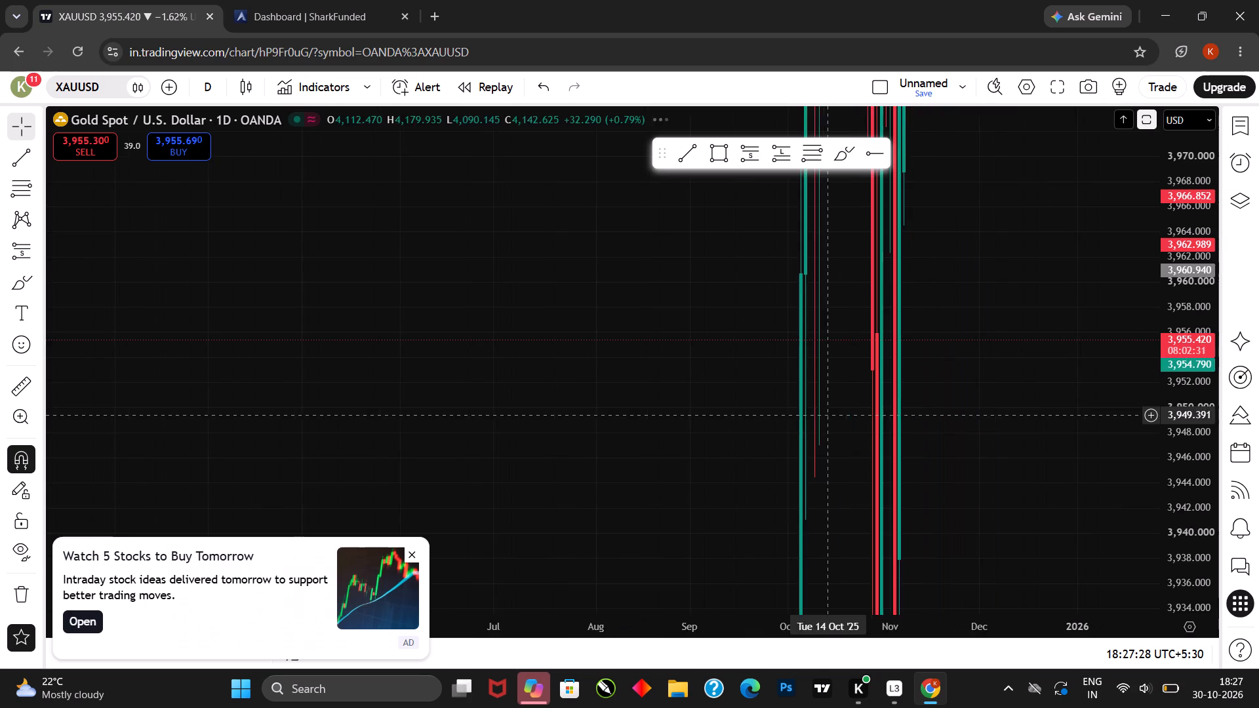
left_click_drag(834, 429, 818, 226)
scroll(862, 435, "up", 5)
left_click_drag(835, 454, 916, 255)
left_click_drag(853, 441, 863, 343)
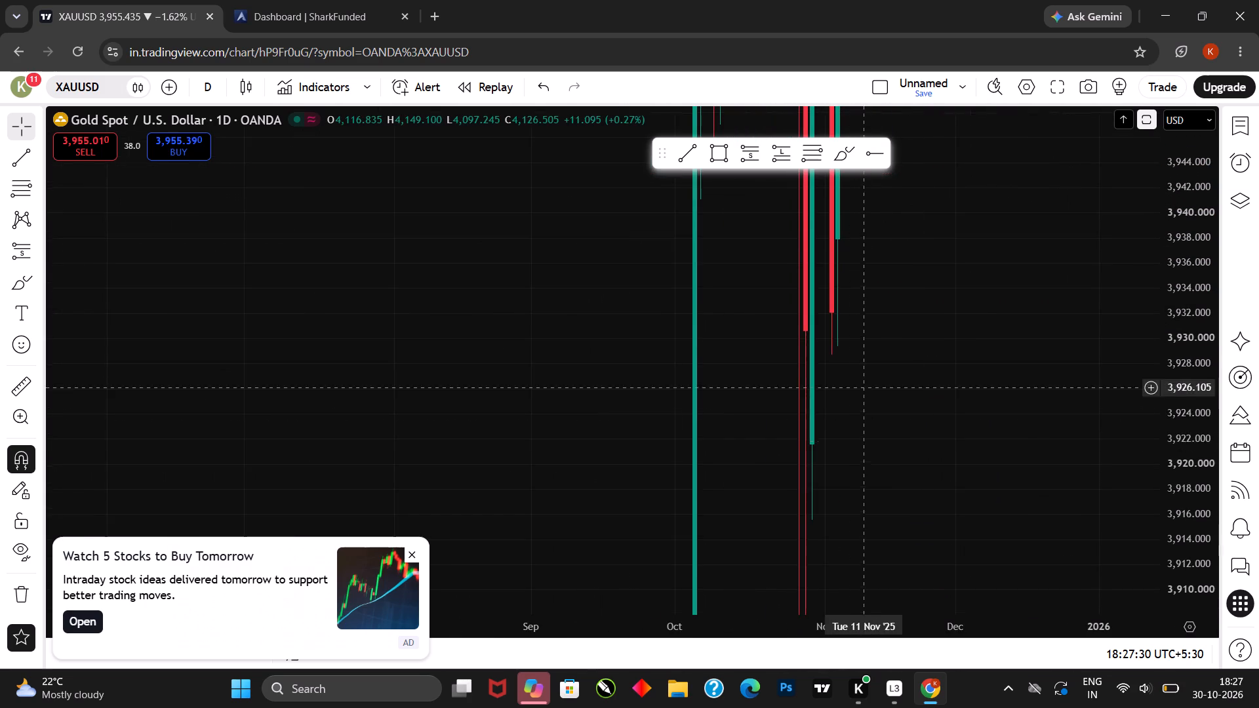
left_click_drag(863, 343, 864, 274)
left_click_drag(1173, 186, 1219, 500)
left_click_drag(1169, 254, 1188, 490)
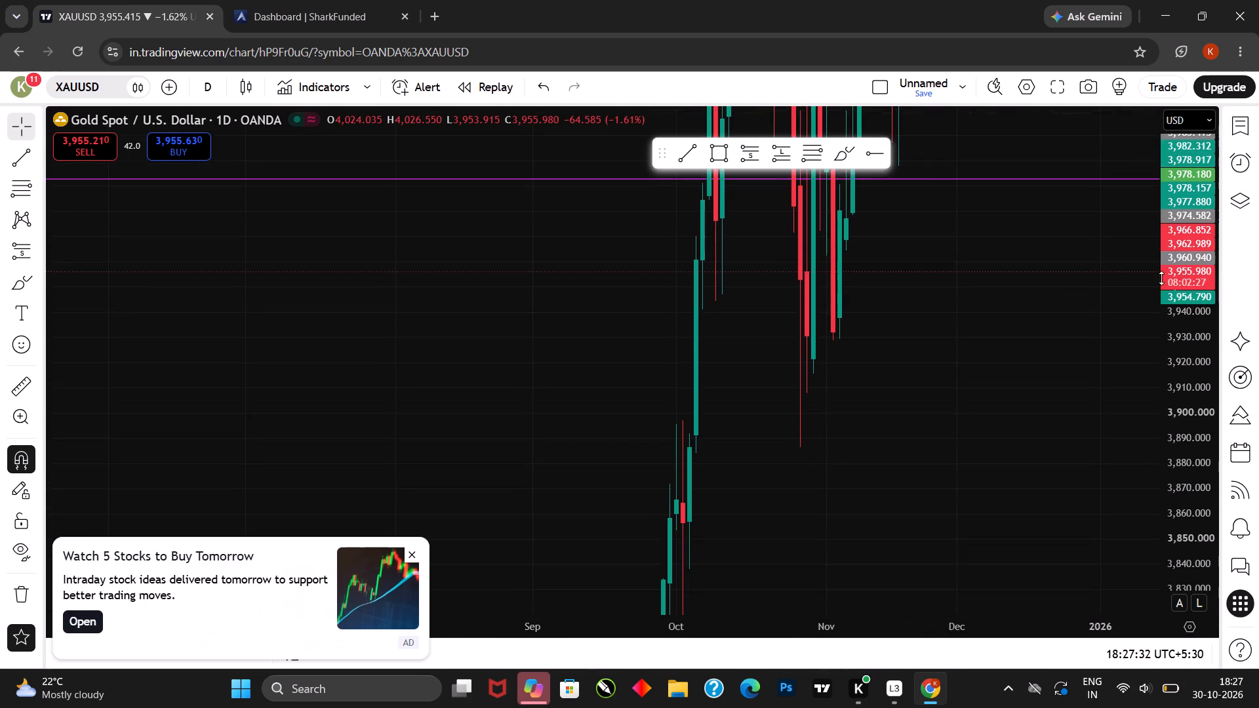
left_click_drag(1161, 281, 1170, 455)
left_click_drag(1173, 312, 1174, 351)
left_click_drag(1176, 391, 1178, 473)
left_click_drag(1051, 387, 364, 441)
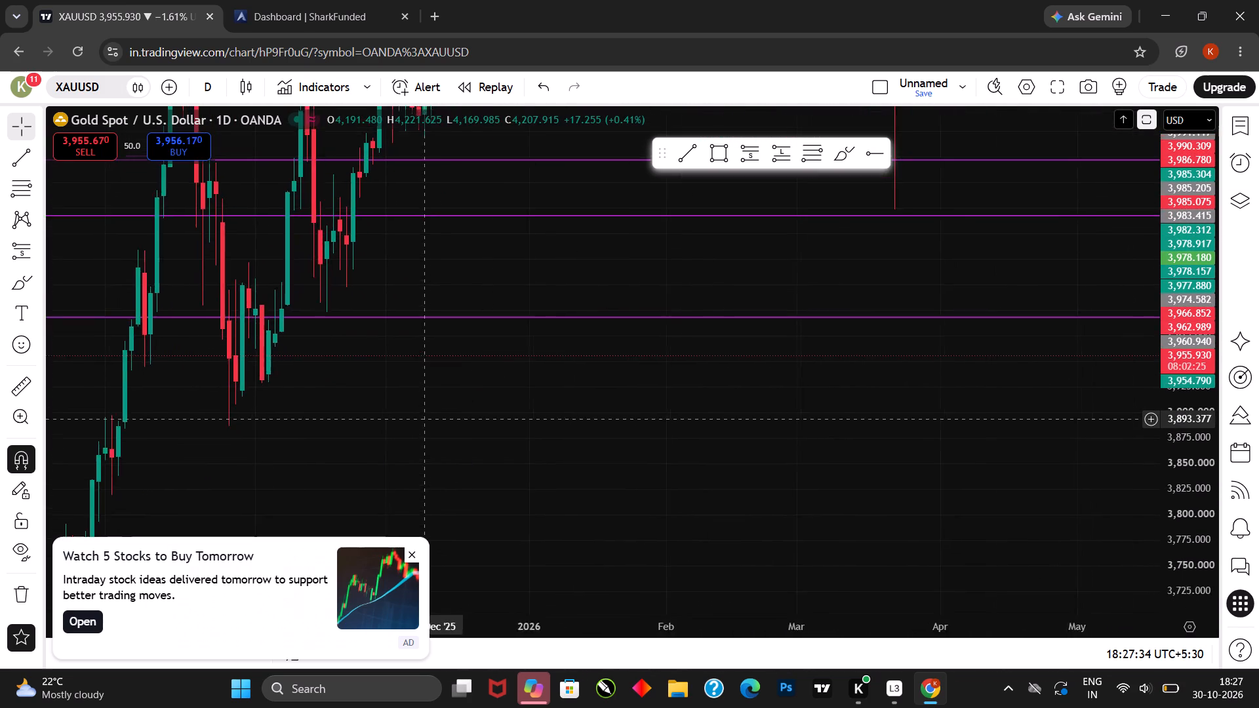
left_click_drag(364, 441, 302, 450)
left_click_drag(826, 375, 388, 363)
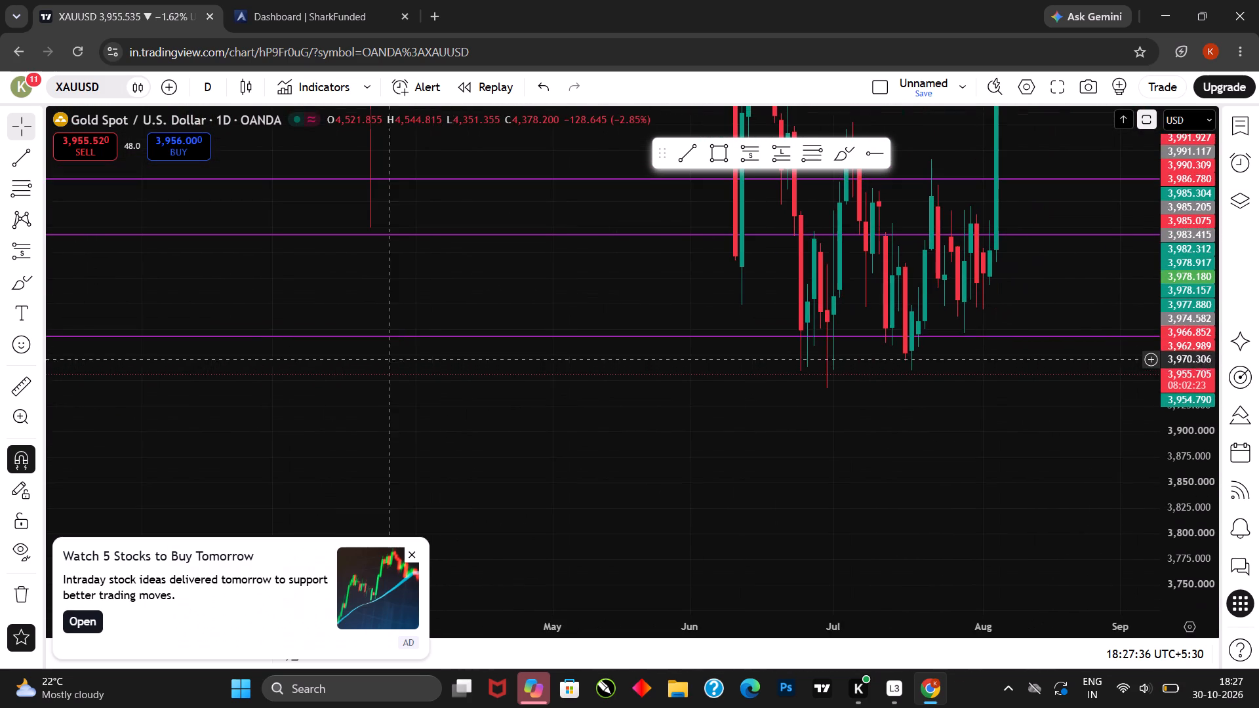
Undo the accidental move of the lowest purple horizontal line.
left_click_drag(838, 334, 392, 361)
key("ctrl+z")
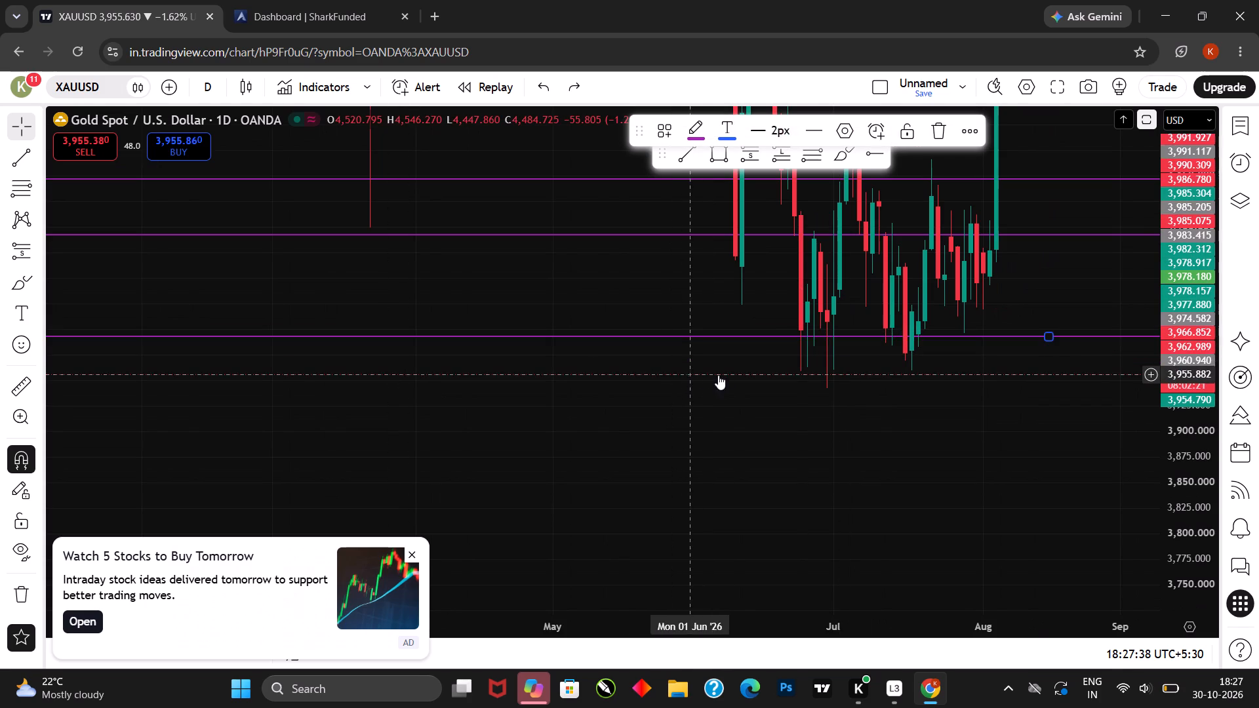
Draw a green horizontal ray from the lowest daily wick at the end of June, at 3,942.100.
left_click_drag(825, 408, 475, 422)
left_click_drag(725, 423, 420, 437)
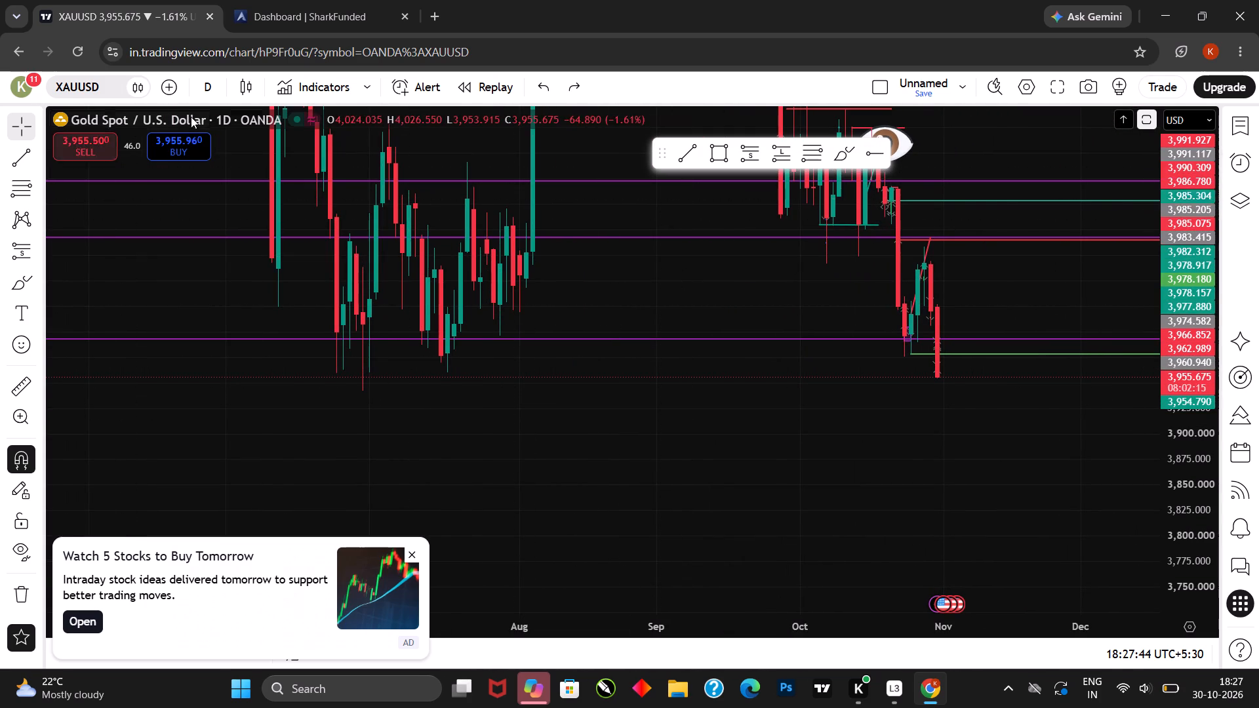
left_click(864, 159)
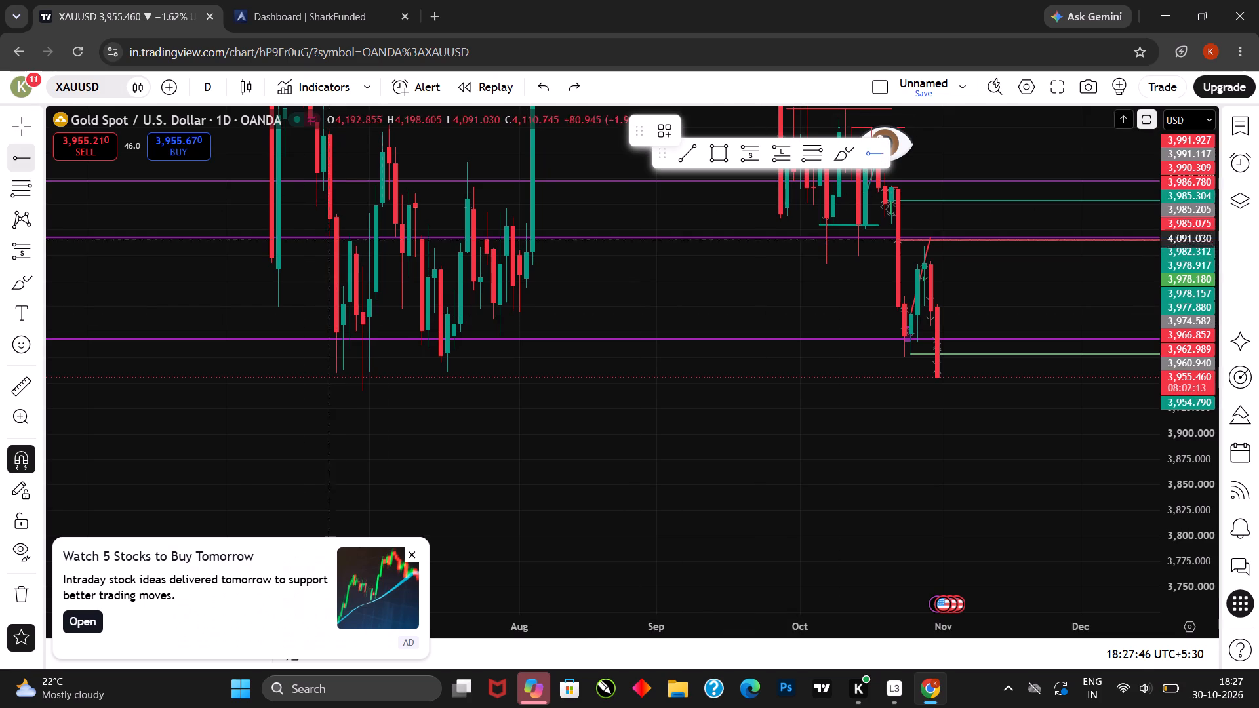
left_click(362, 393)
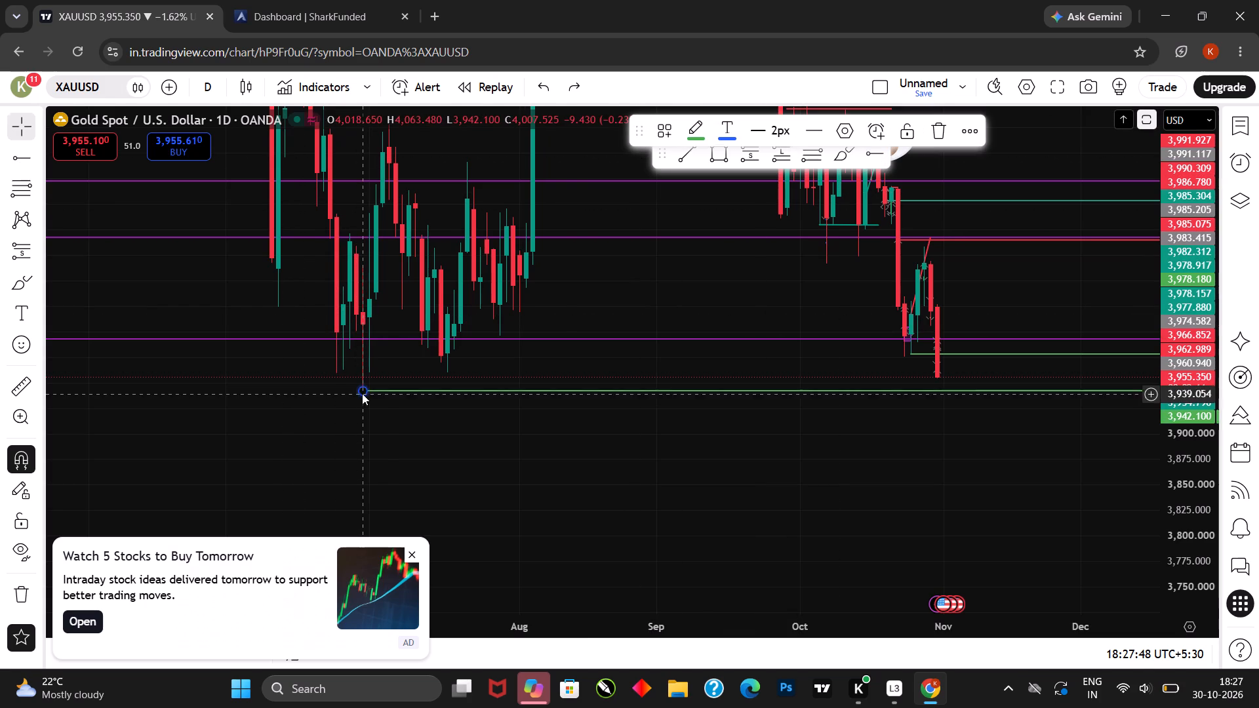
left_click(582, 437)
Examine the latest daily candles against the green 3,942.100 ray and the purple levels.
left_click_drag(437, 441, 439, 442)
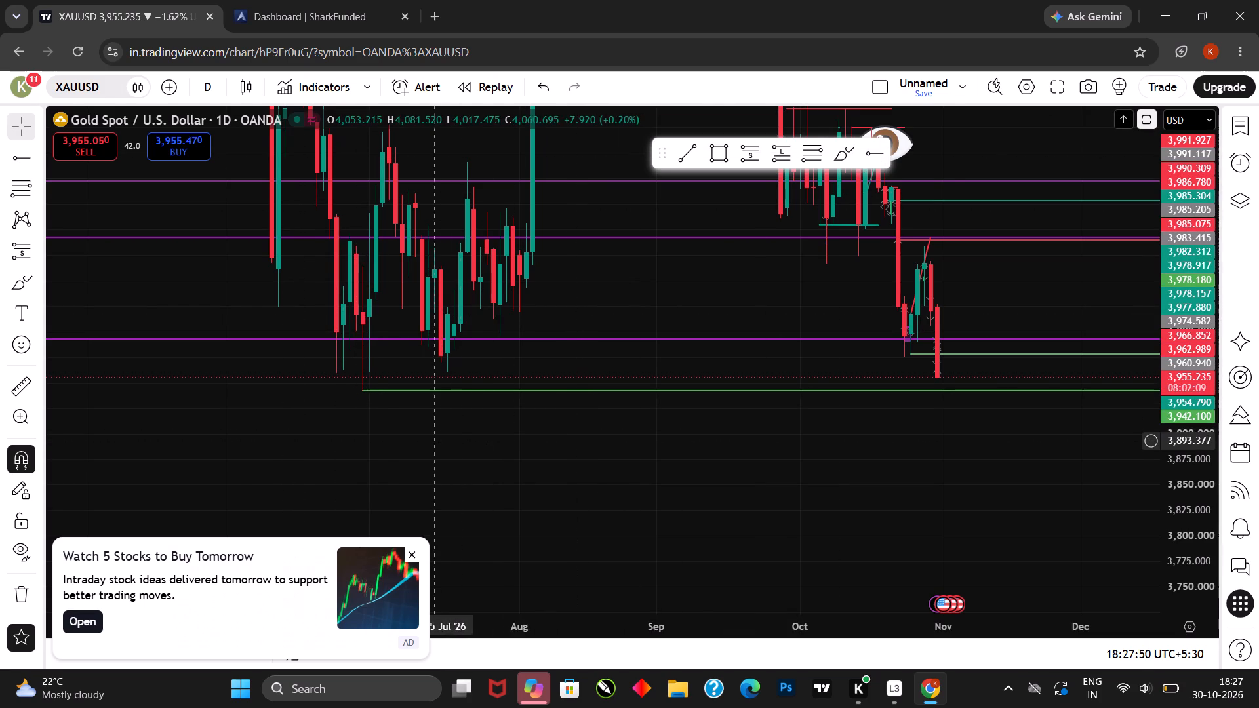
left_click_drag(439, 442, 562, 450)
left_click_drag(756, 462, 548, 453)
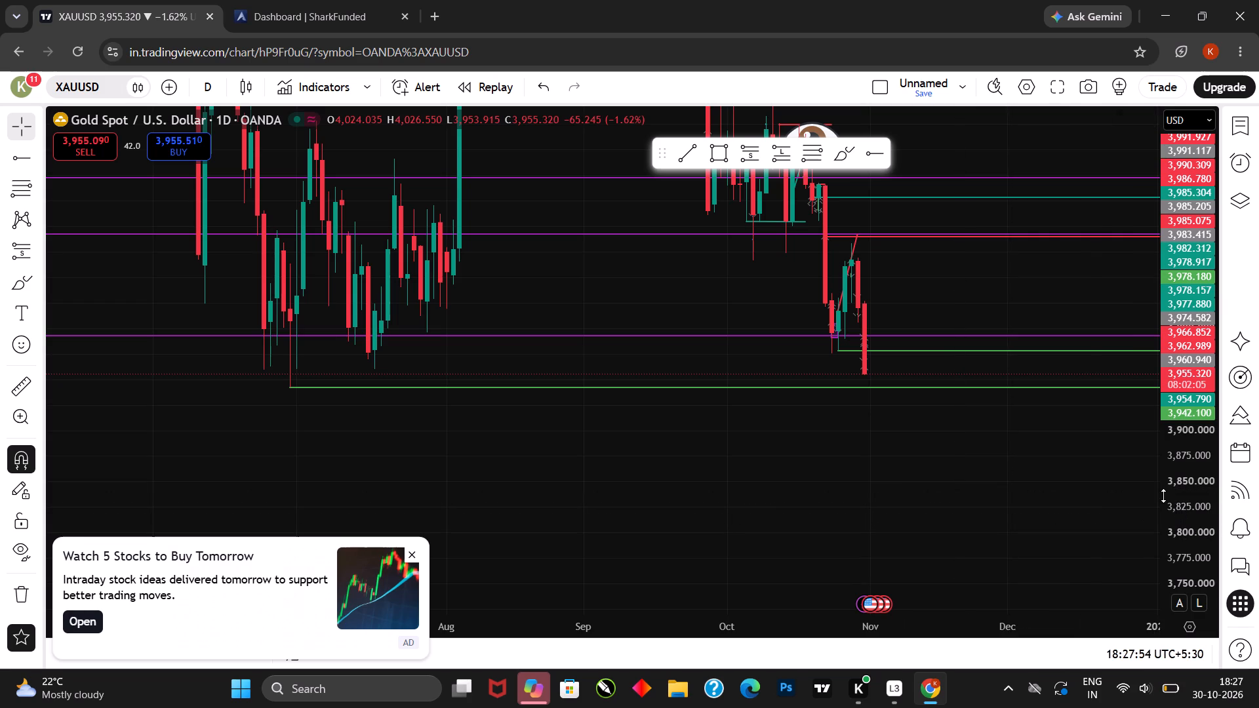
left_click_drag(1163, 496, 1163, 301)
left_click_drag(1187, 462, 1187, 363)
scroll(885, 448, "up", 3)
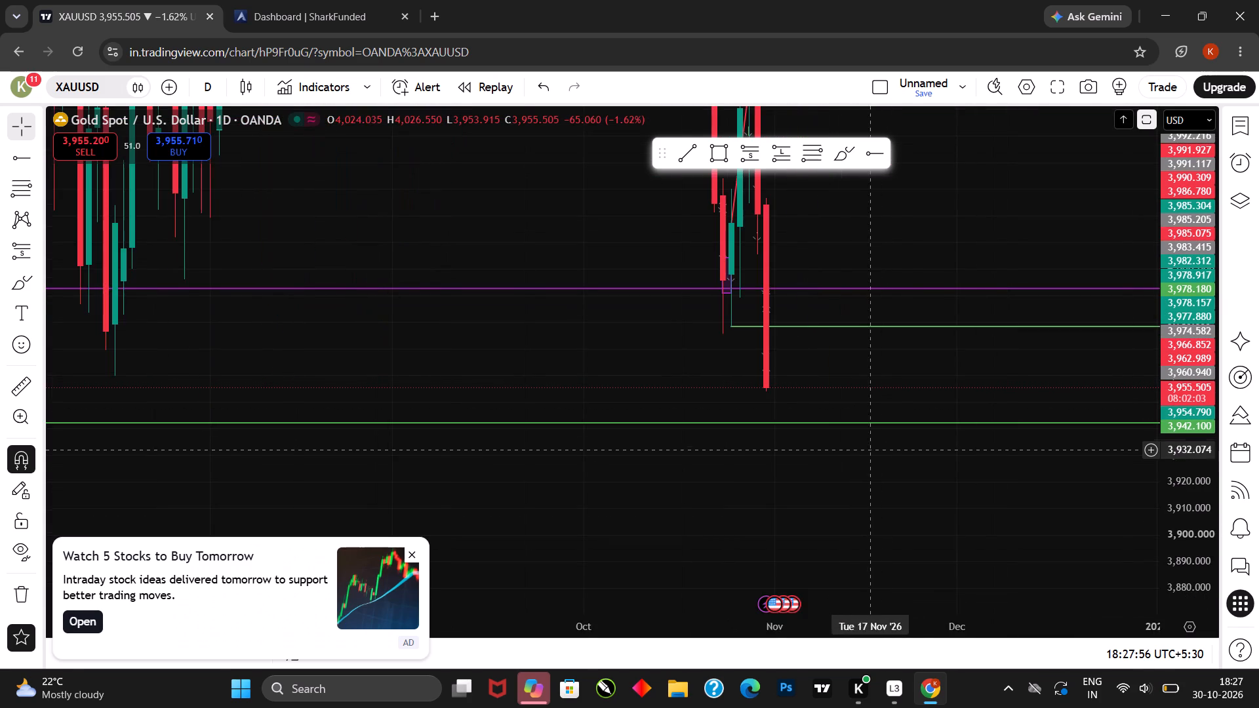
left_click_drag(789, 460, 902, 457)
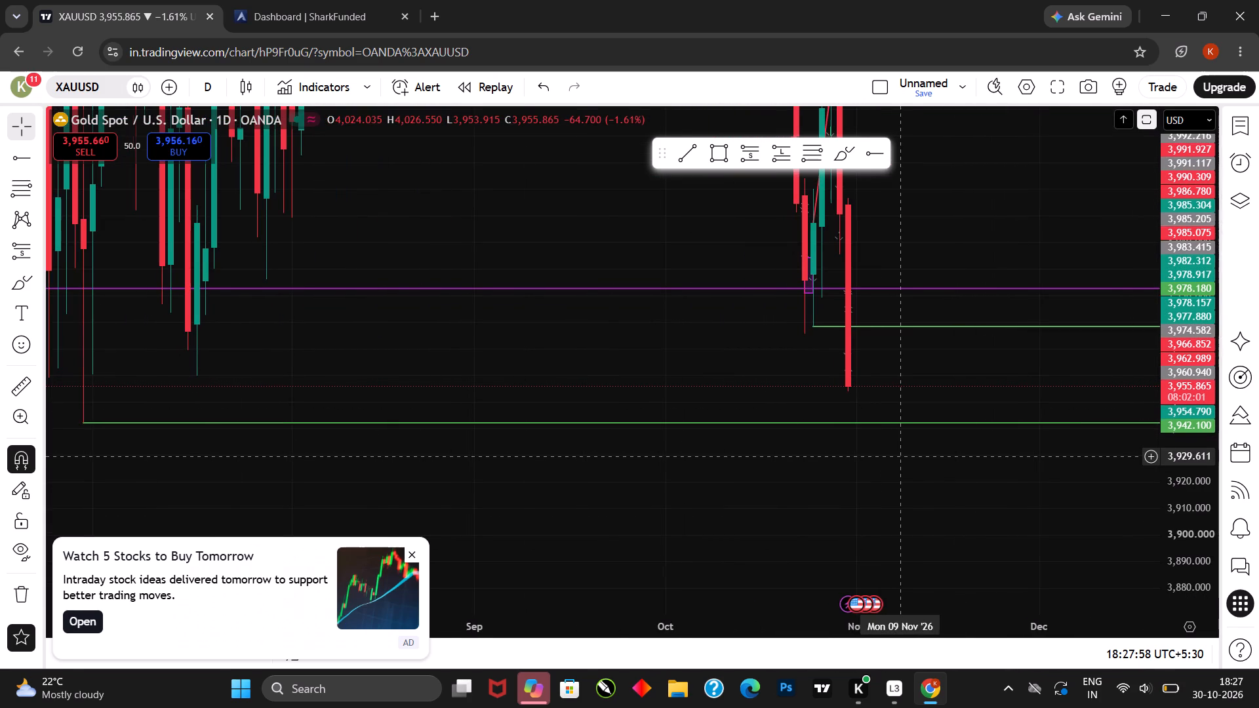
left_click_drag(902, 457, 877, 463)
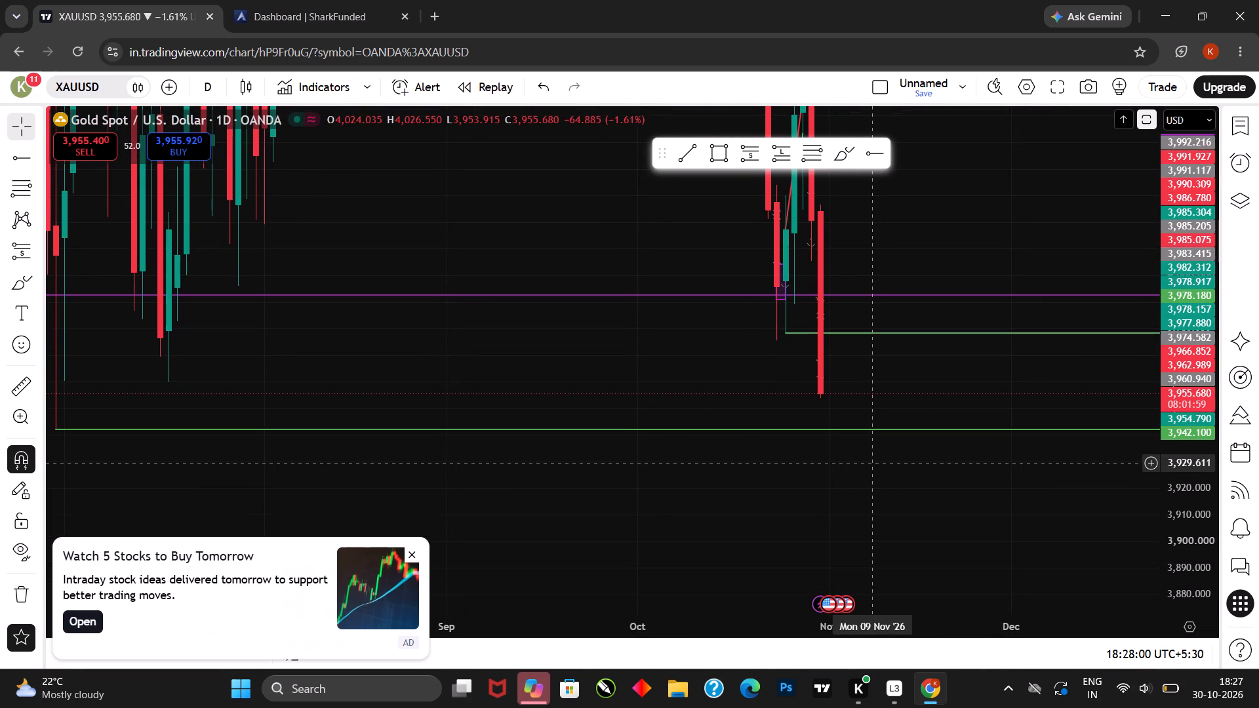
Set the gold chart to the 1-minute timeframe and examine the downtrend between the trend line and the 3,942.100 level.
key("1")
key("Return")
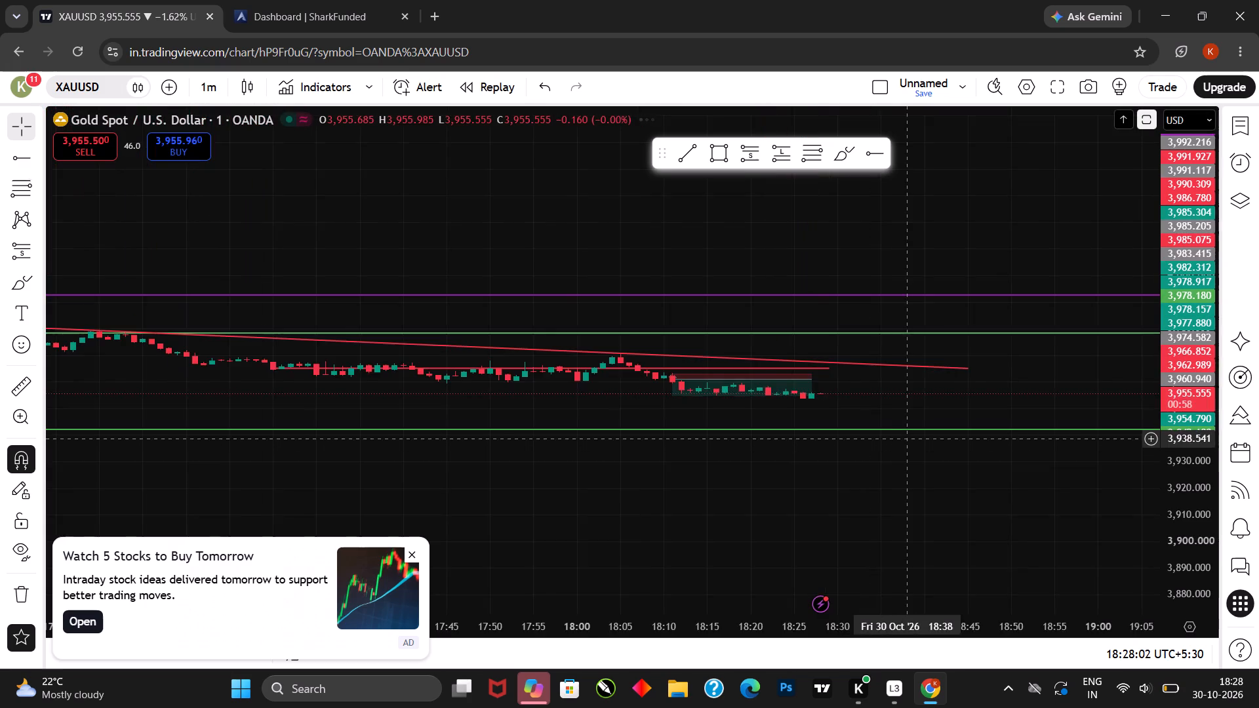
scroll(895, 441, "down", 6)
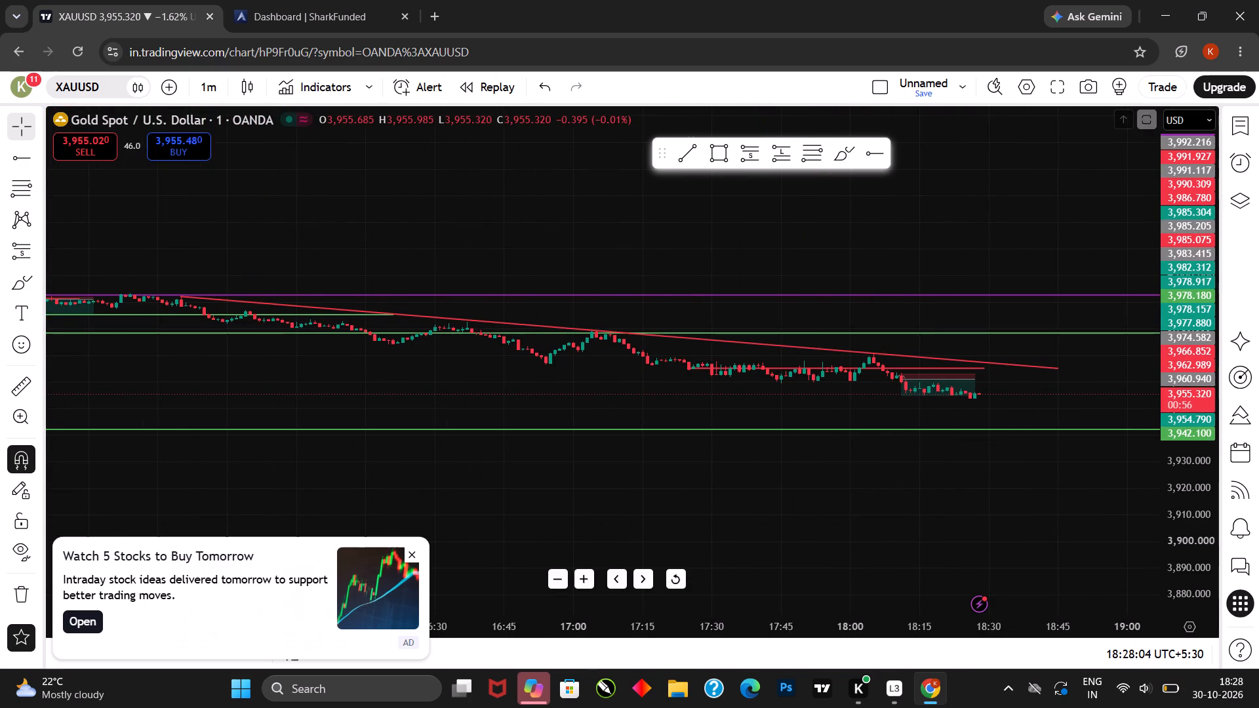
left_click(681, 587)
left_click_drag(949, 538, 759, 409)
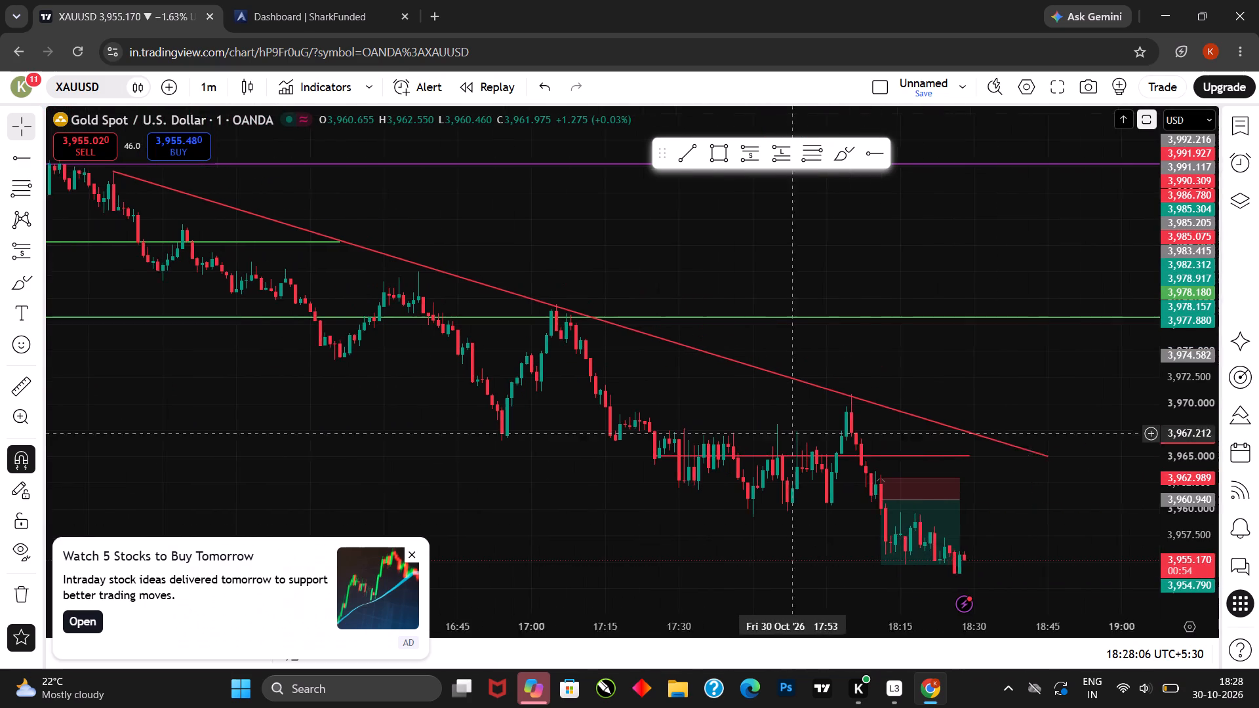
left_click_drag(759, 409, 711, 382)
left_click_drag(1202, 293, 1202, 302)
left_click_drag(1202, 334, 1201, 457)
left_click_drag(1001, 488, 904, 360)
left_click(904, 360)
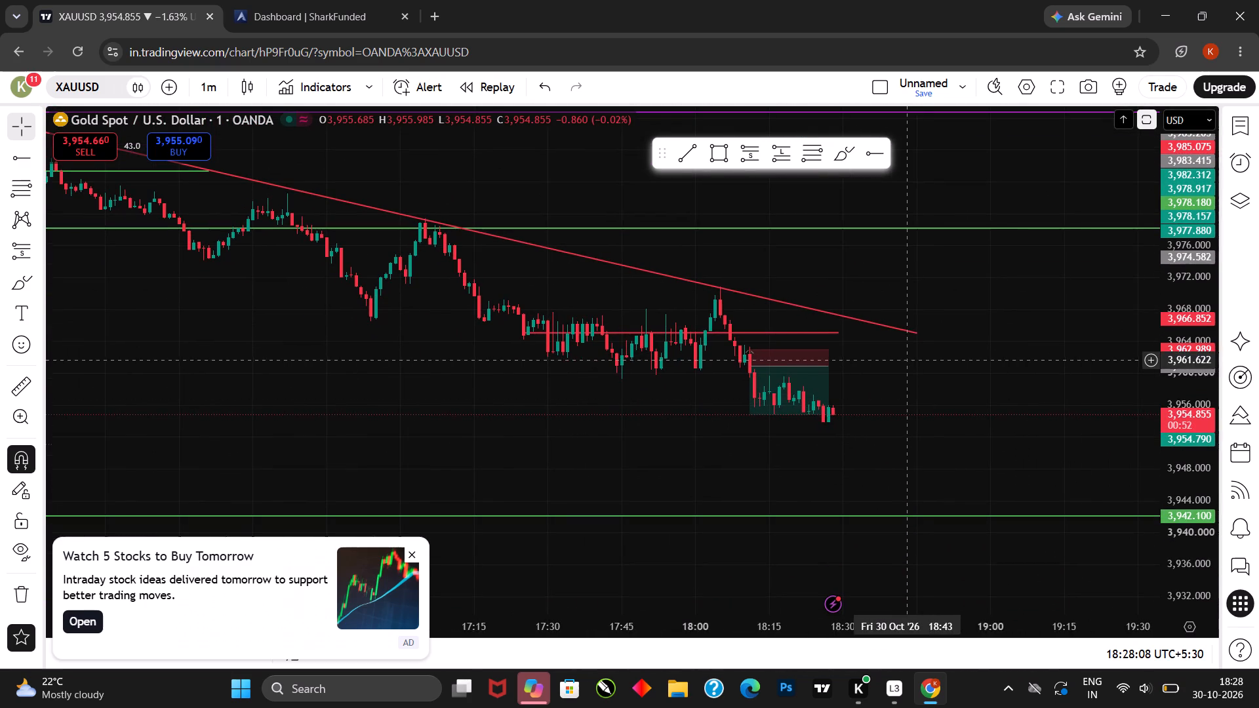
left_click_drag(1195, 491, 1165, 325)
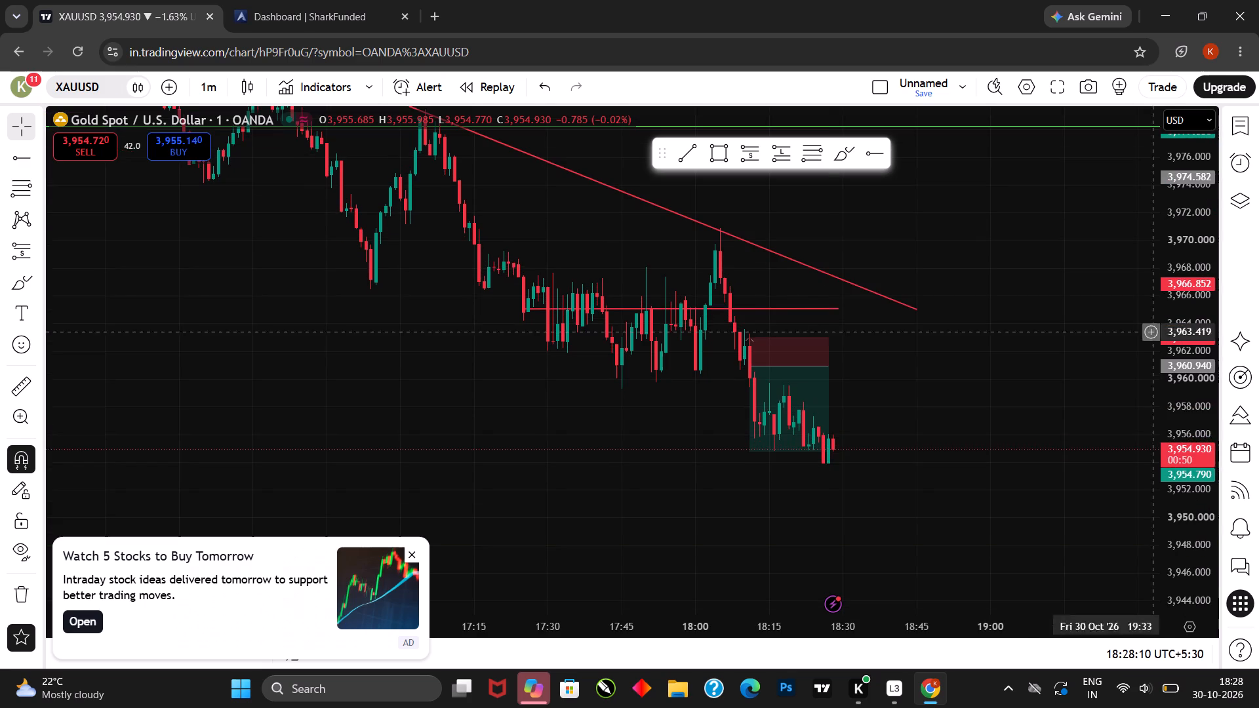
Extend the short position's time span on the 1-minute chart to about 18:39.
left_click_drag(828, 367, 885, 368)
left_click(997, 481)
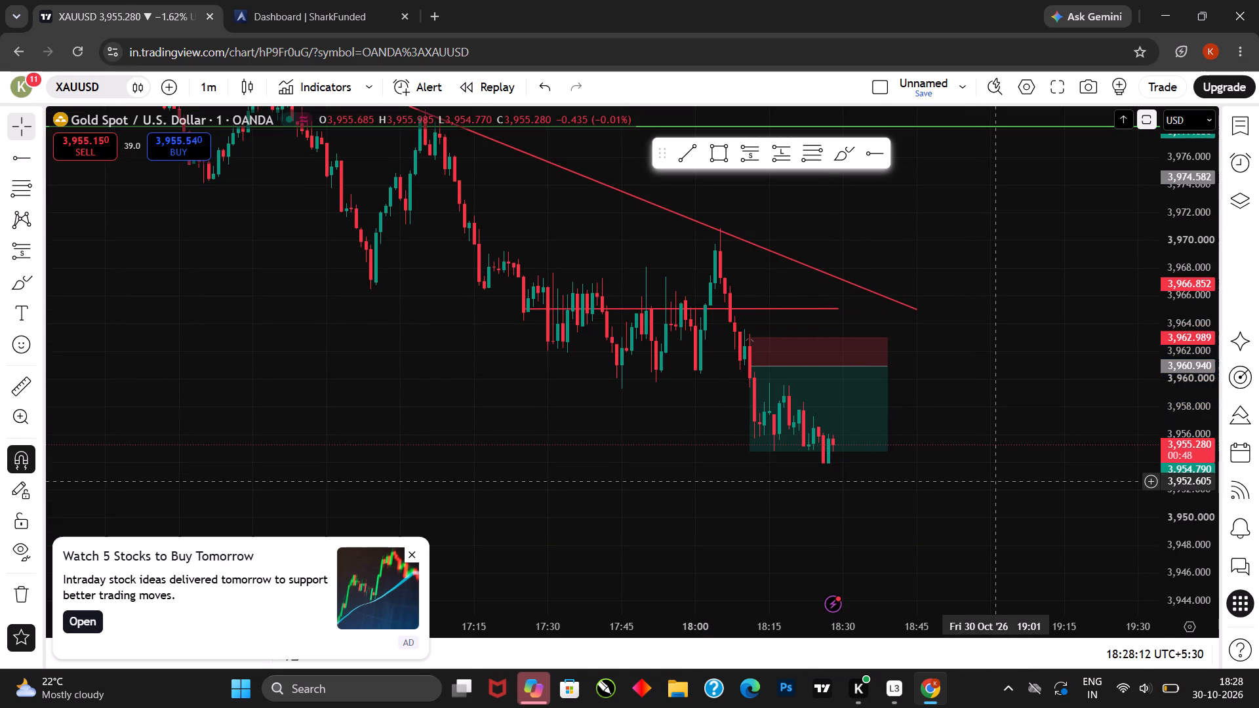
Examine the newest 1-minute candles against the short position's 3,954.790 target and the green 3,942.100 level.
left_click_drag(978, 482, 976, 416)
left_click_drag(980, 436, 976, 419)
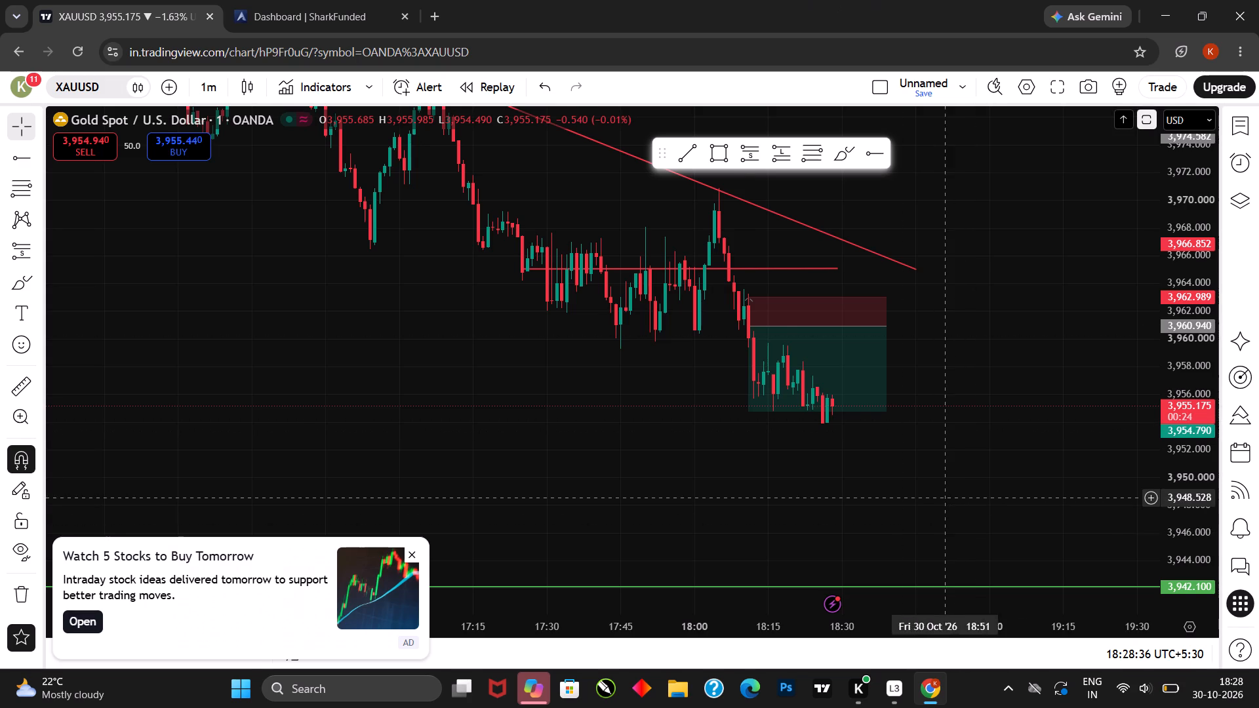
left_click_drag(947, 498, 1000, 484)
left_click_drag(891, 527, 852, 503)
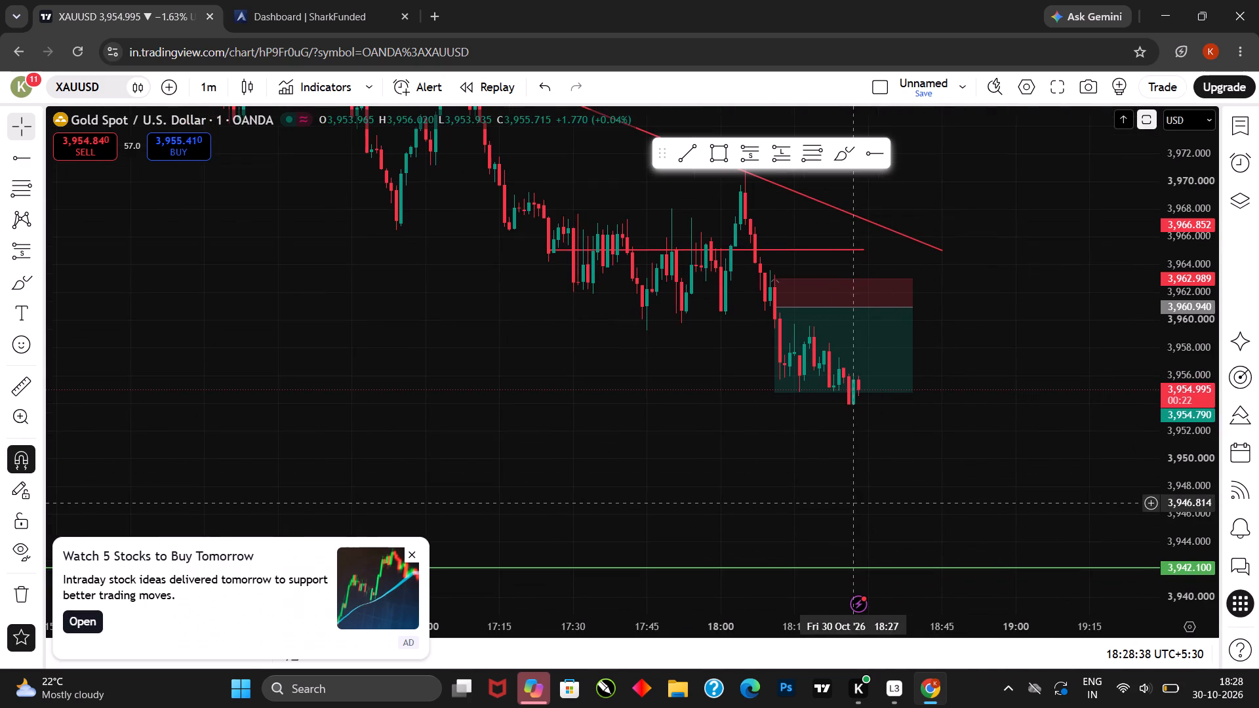
left_click_drag(842, 498, 825, 488)
left_click_drag(841, 492, 869, 494)
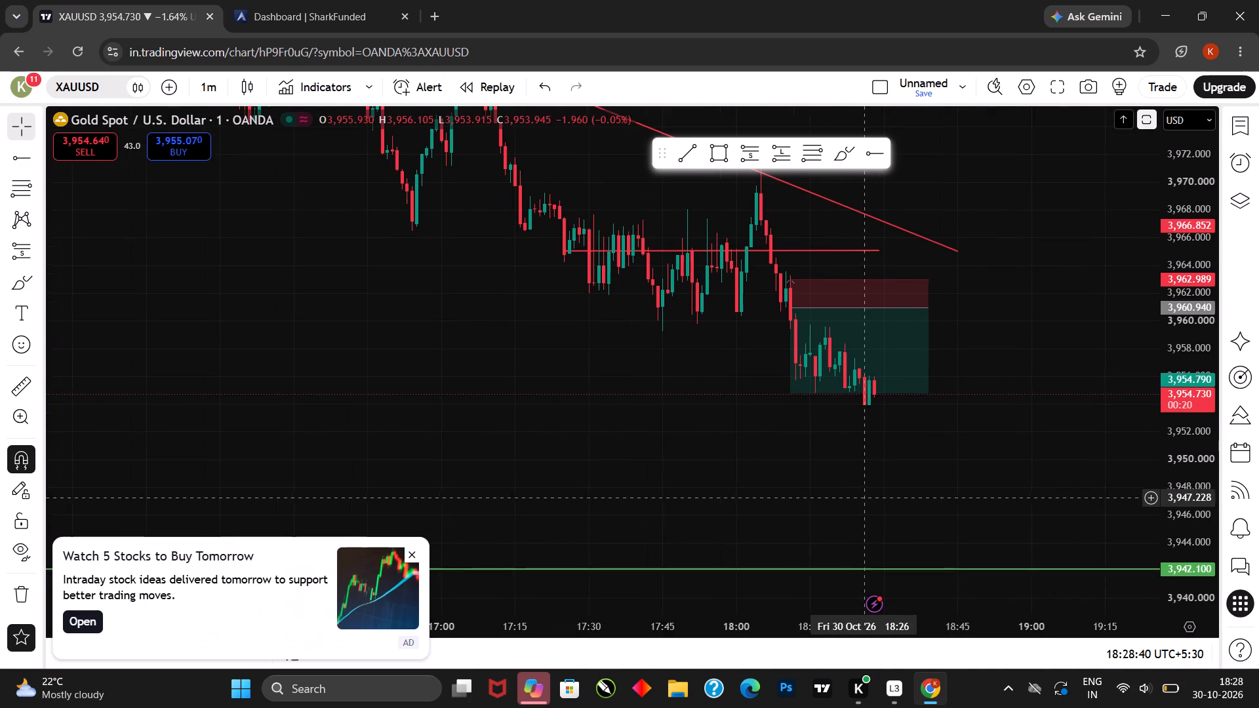
Dismiss the stock ideas advertisement covering the chart.
left_click(416, 554)
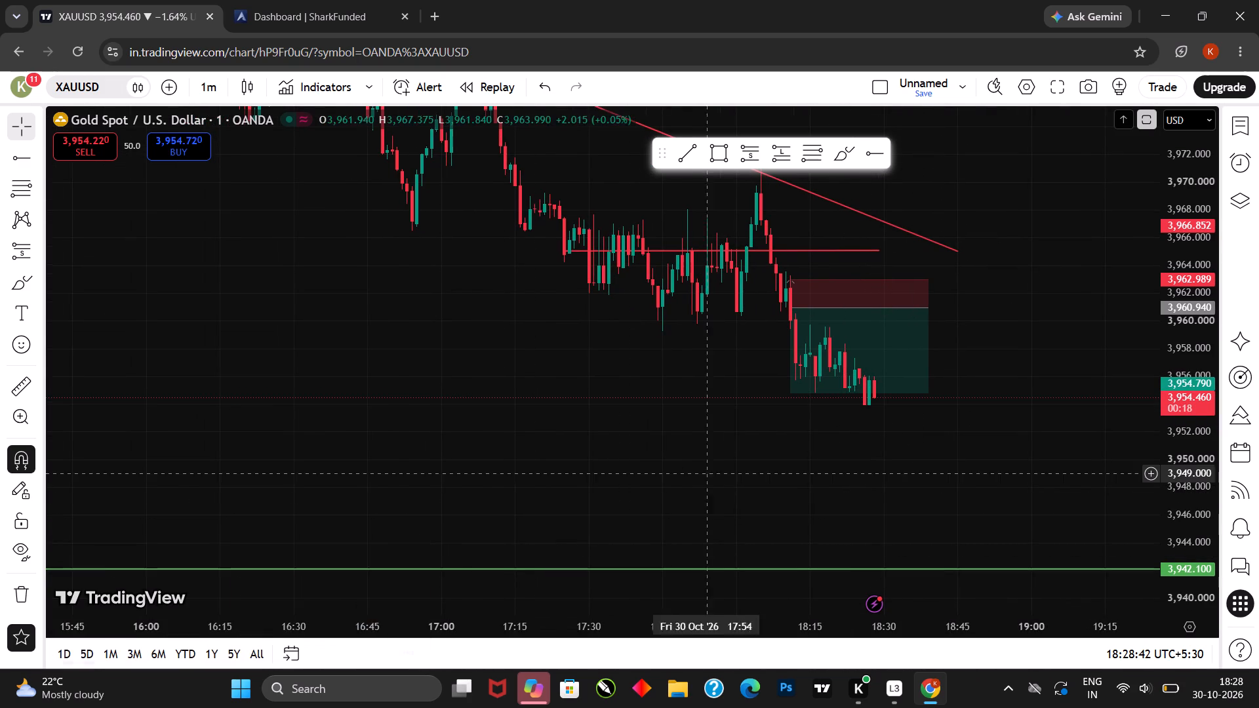
Examine the 1-minute price action since early afternoon and the current candle near the short position's target.
left_click_drag(729, 468, 696, 474)
left_click_drag(687, 492, 734, 491)
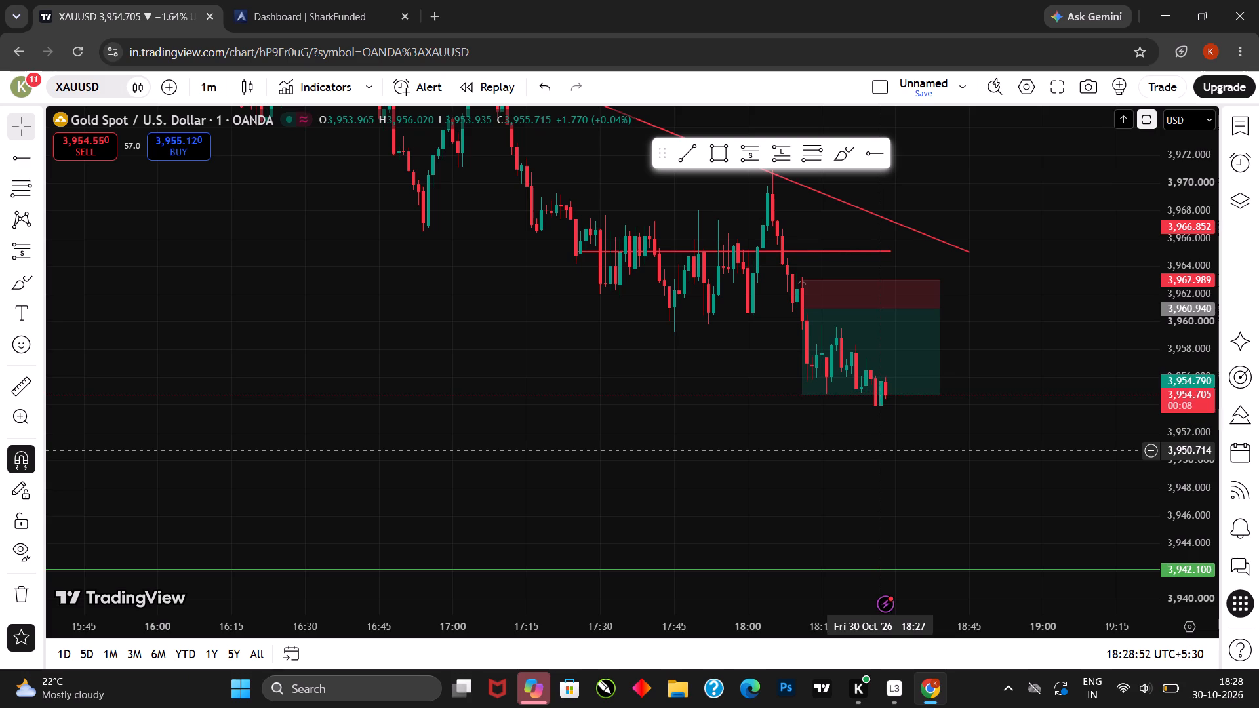
scroll(883, 450, "up", 1)
left_click_drag(877, 450, 877, 460)
left_click_drag(877, 469, 972, 540)
scroll(571, 437, "down", 7)
left_click_drag(657, 391, 663, 406)
left_click_drag(666, 423, 843, 595)
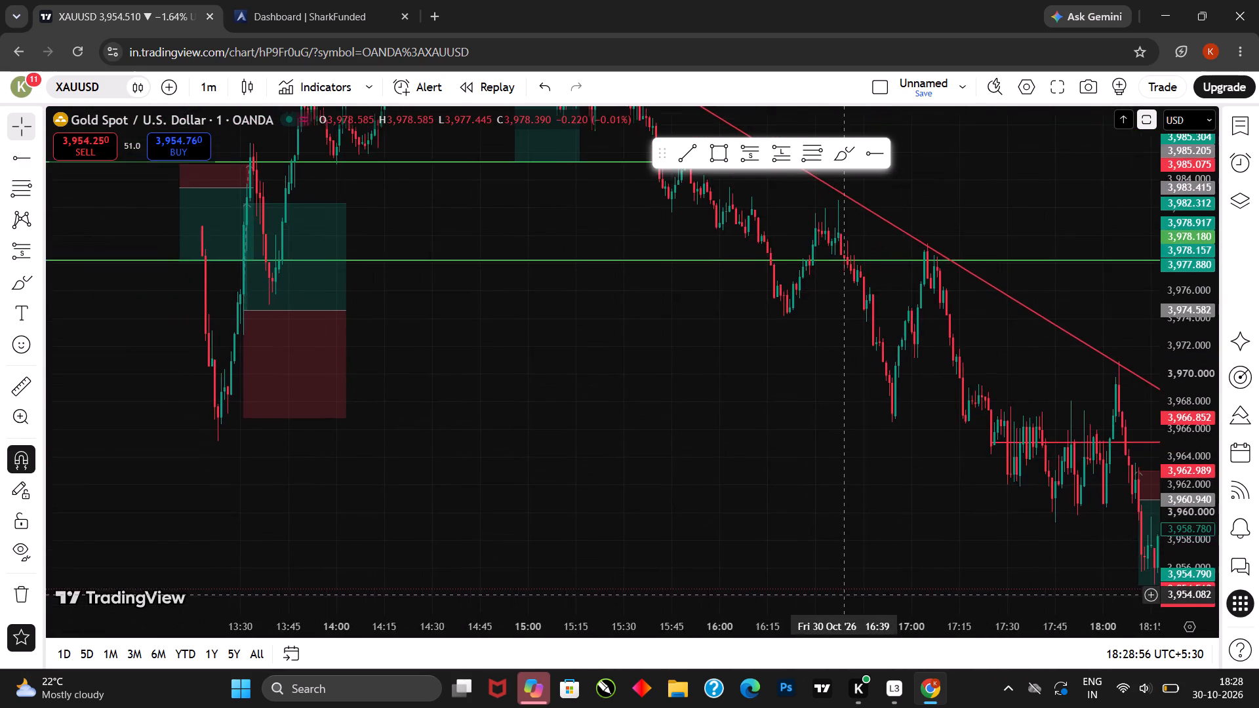
left_click_drag(843, 595, 586, 381)
left_click_drag(778, 454, 769, 454)
left_click_drag(757, 454, 665, 428)
scroll(733, 416, "up", 3)
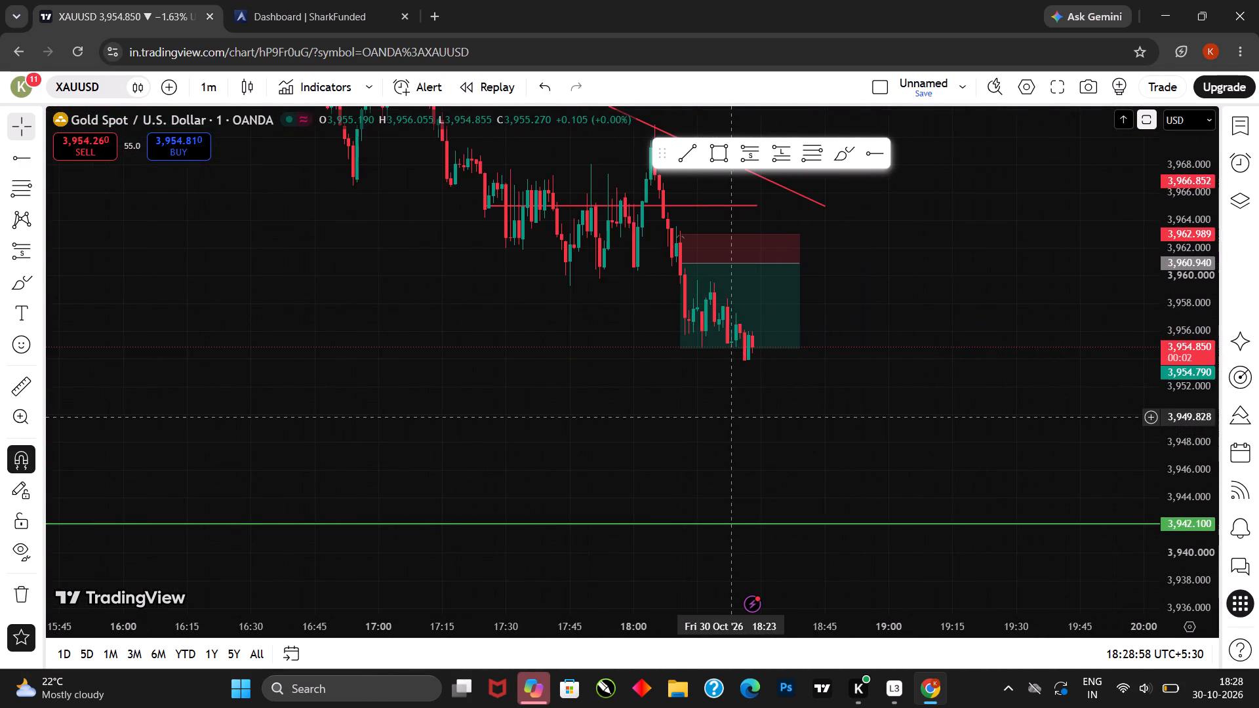
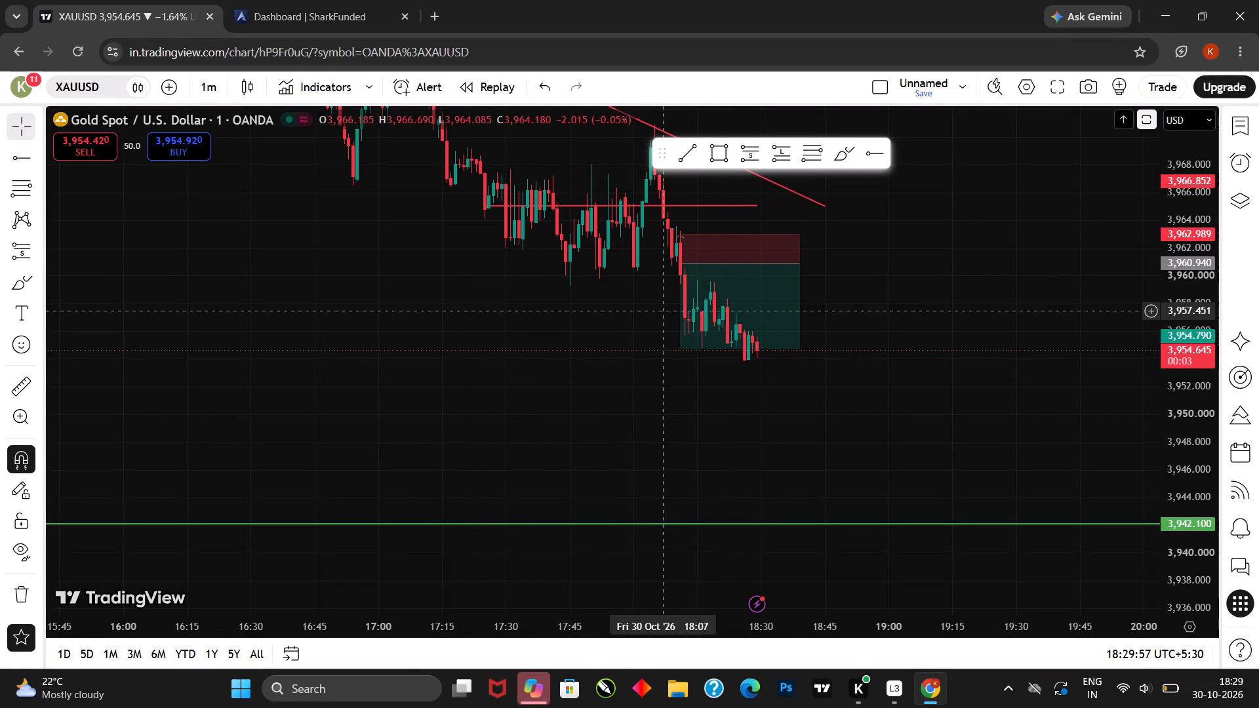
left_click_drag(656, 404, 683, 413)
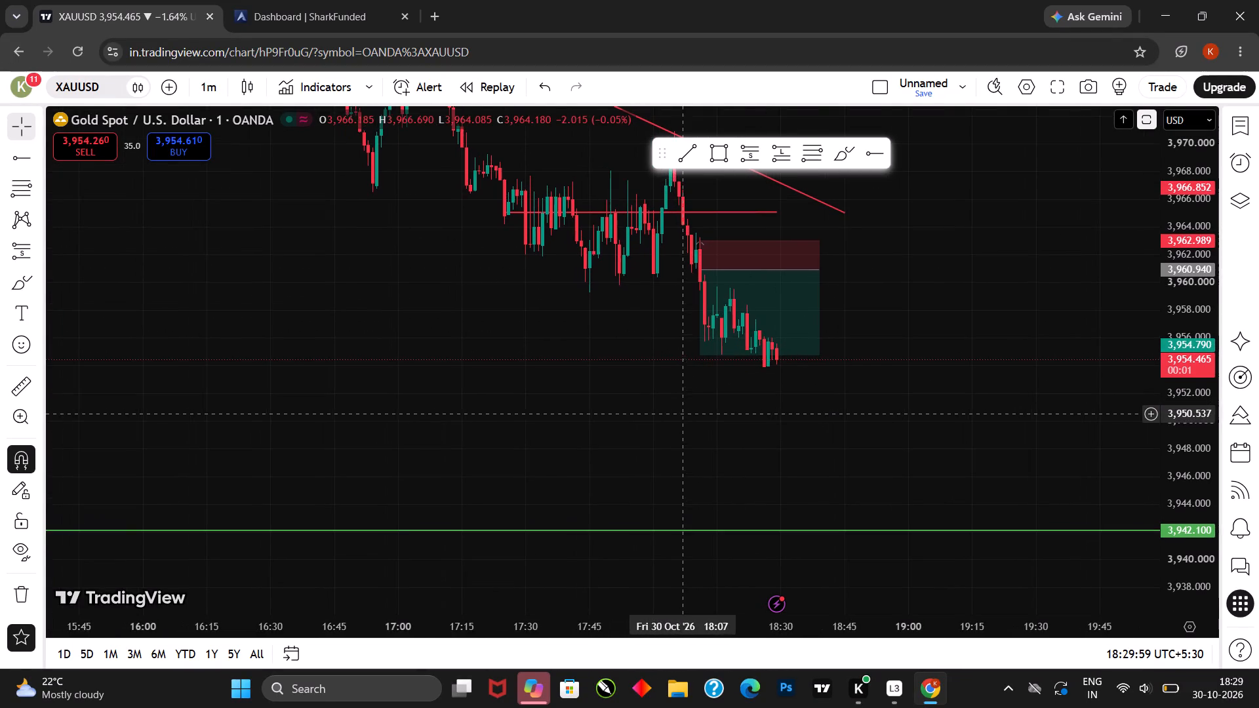
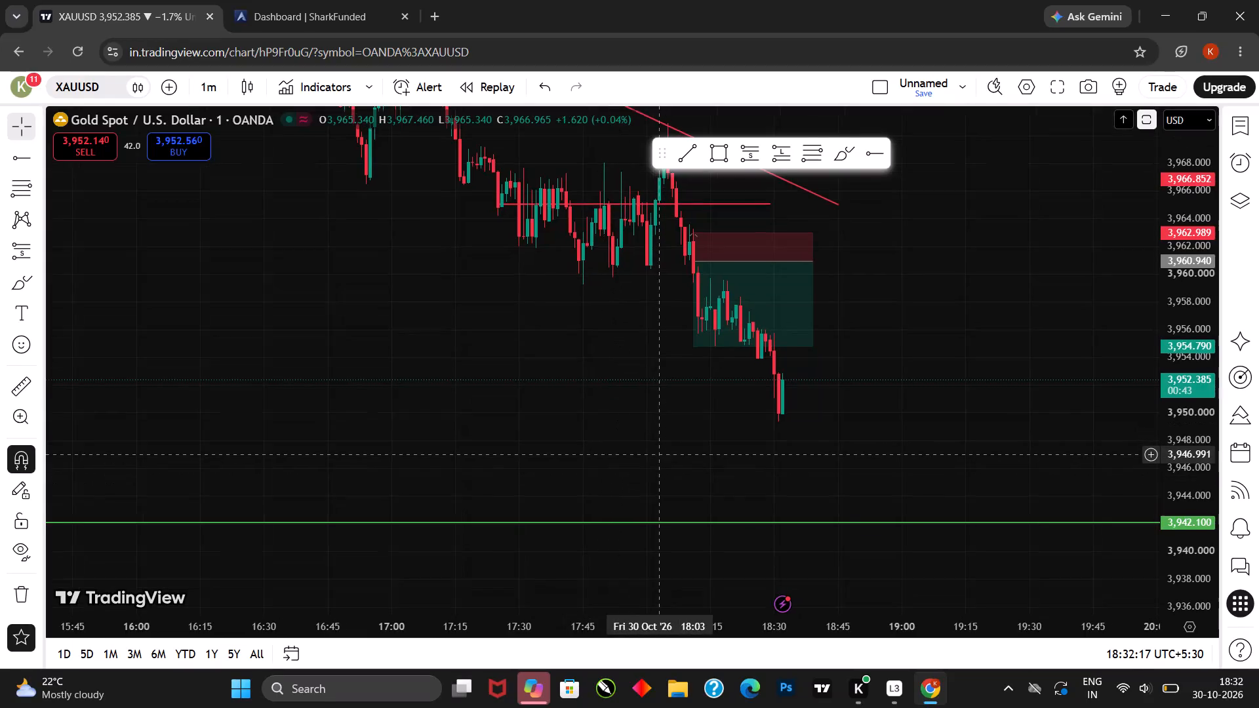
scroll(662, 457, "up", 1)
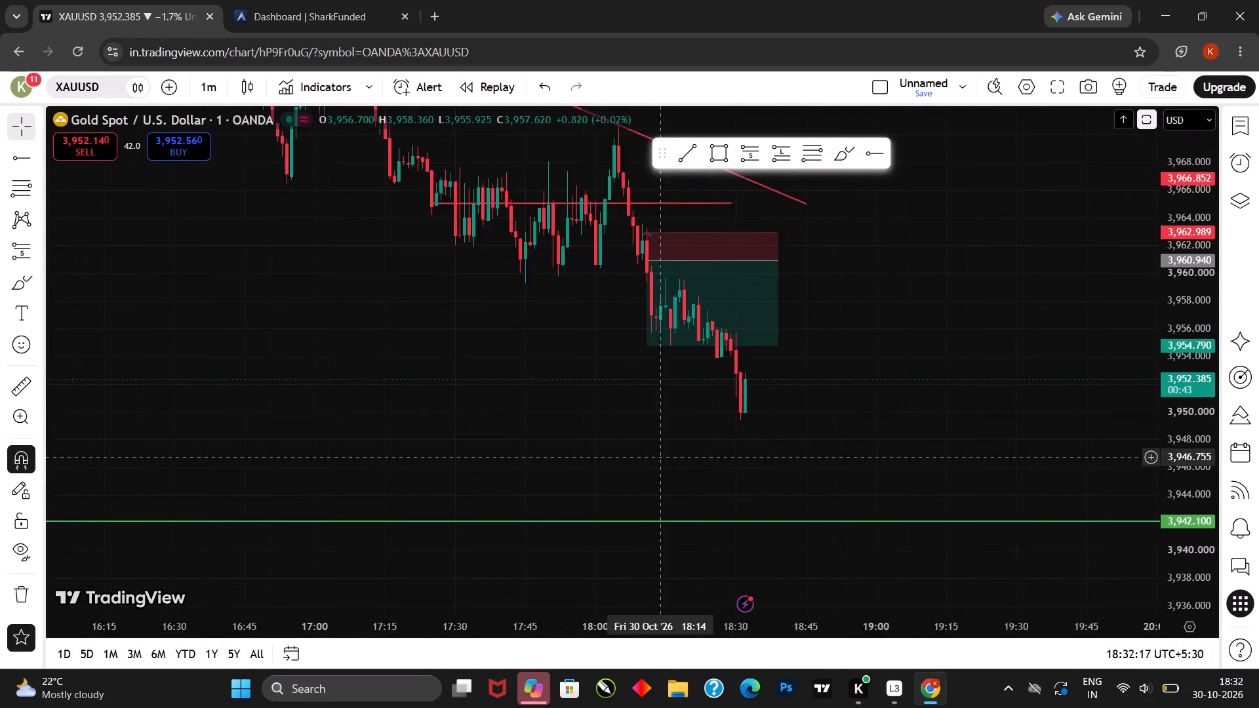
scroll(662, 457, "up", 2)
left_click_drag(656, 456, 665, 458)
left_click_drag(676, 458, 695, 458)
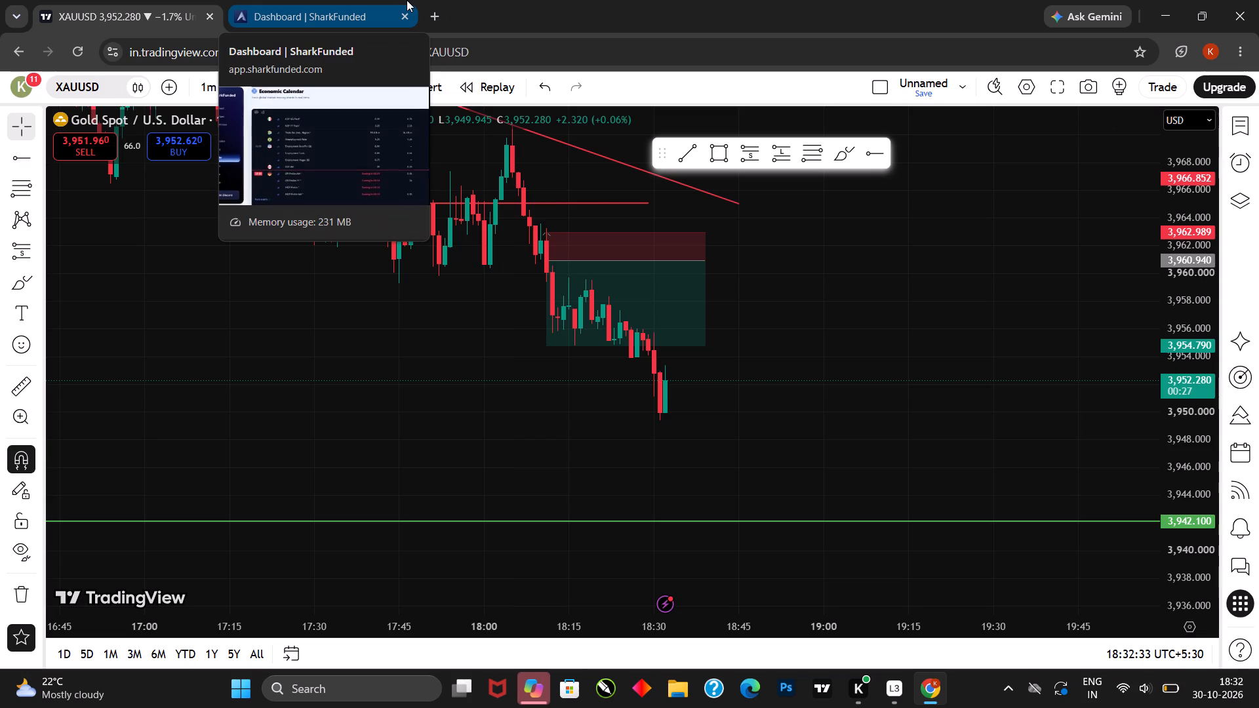
Switch to SharkFunded and review the active $5,000 account's PnL and daily and total loss limits on its dashboard.
left_click(311, 0)
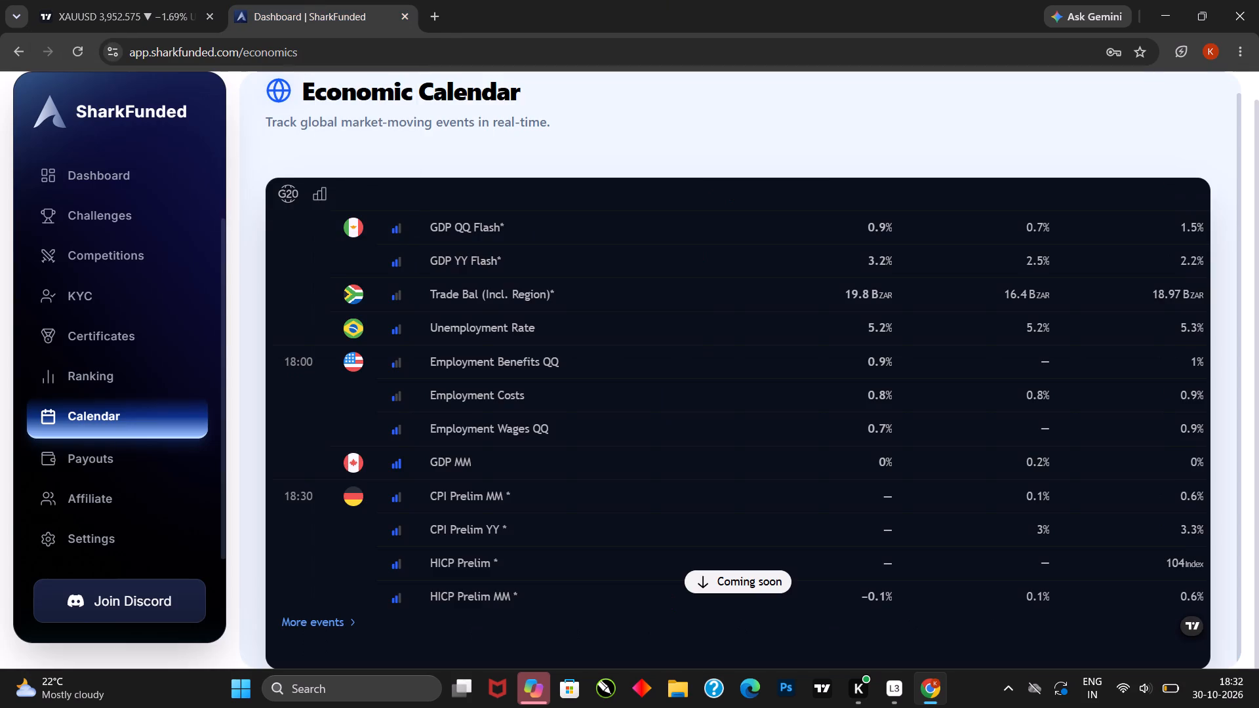
left_click(110, 230)
left_click(122, 164)
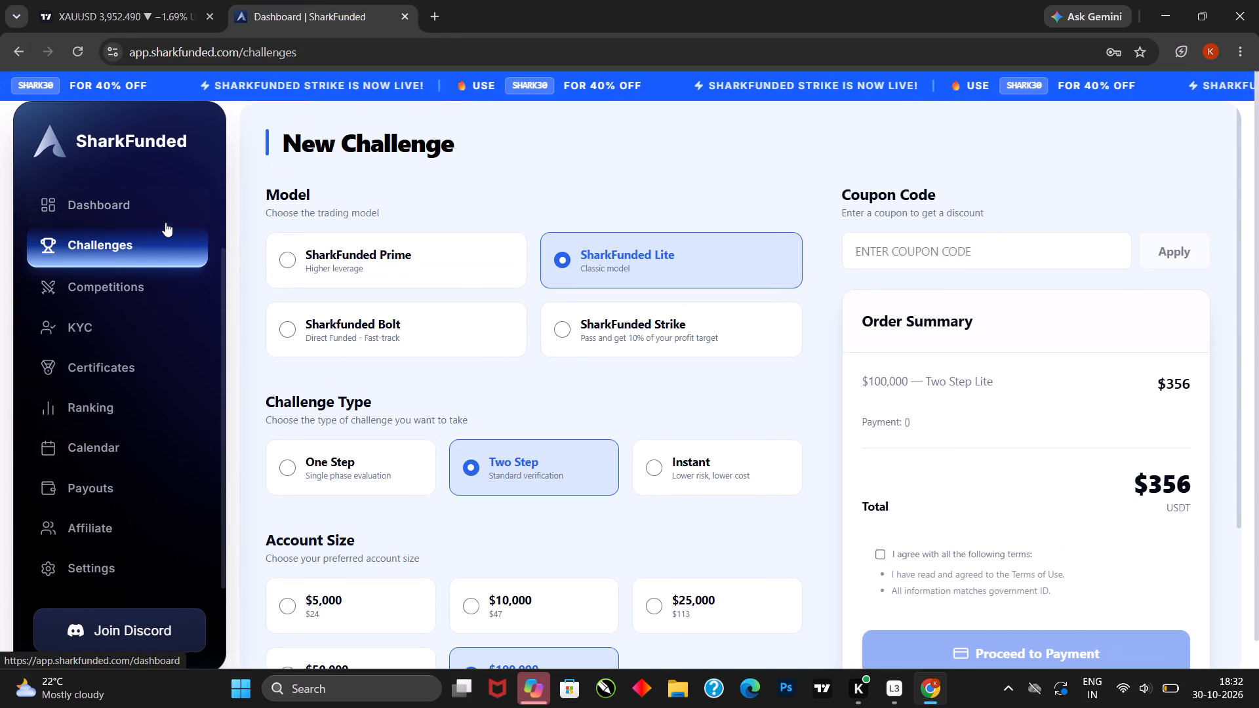
left_click(138, 218)
scroll(412, 322, "down", 4)
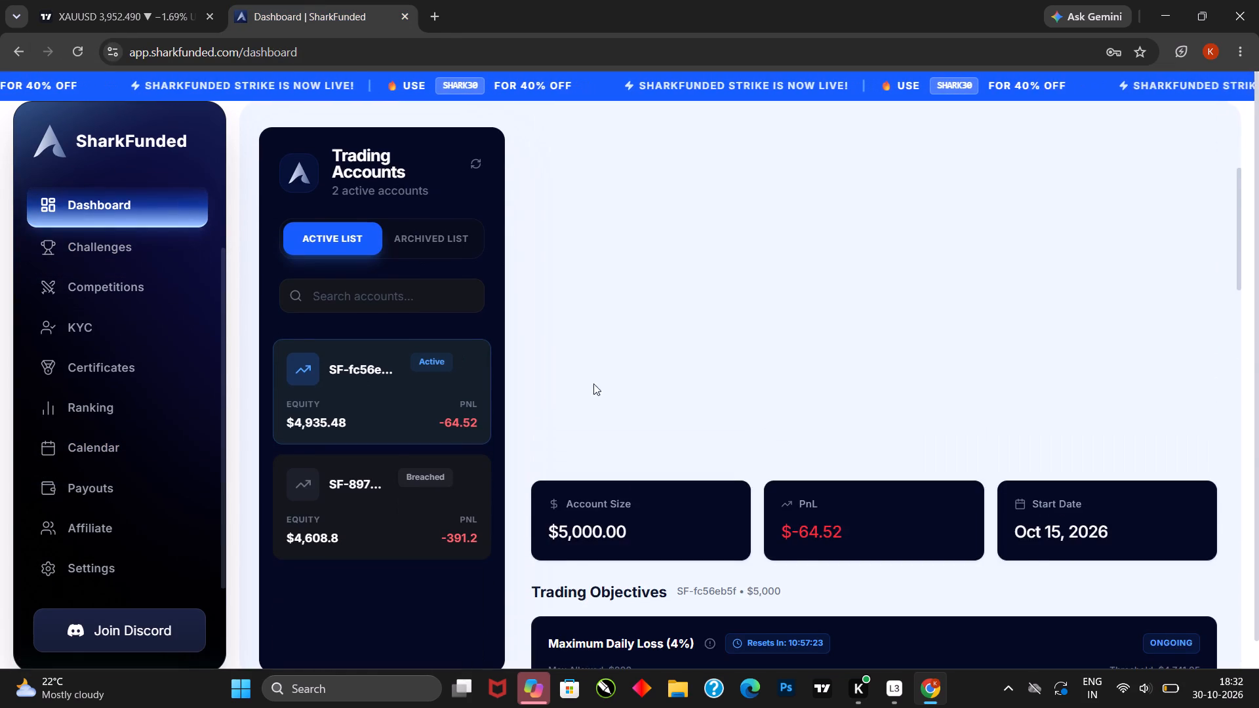
scroll(597, 383, "down", 1)
scroll(598, 383, "up", 2)
scroll(601, 384, "down", 5)
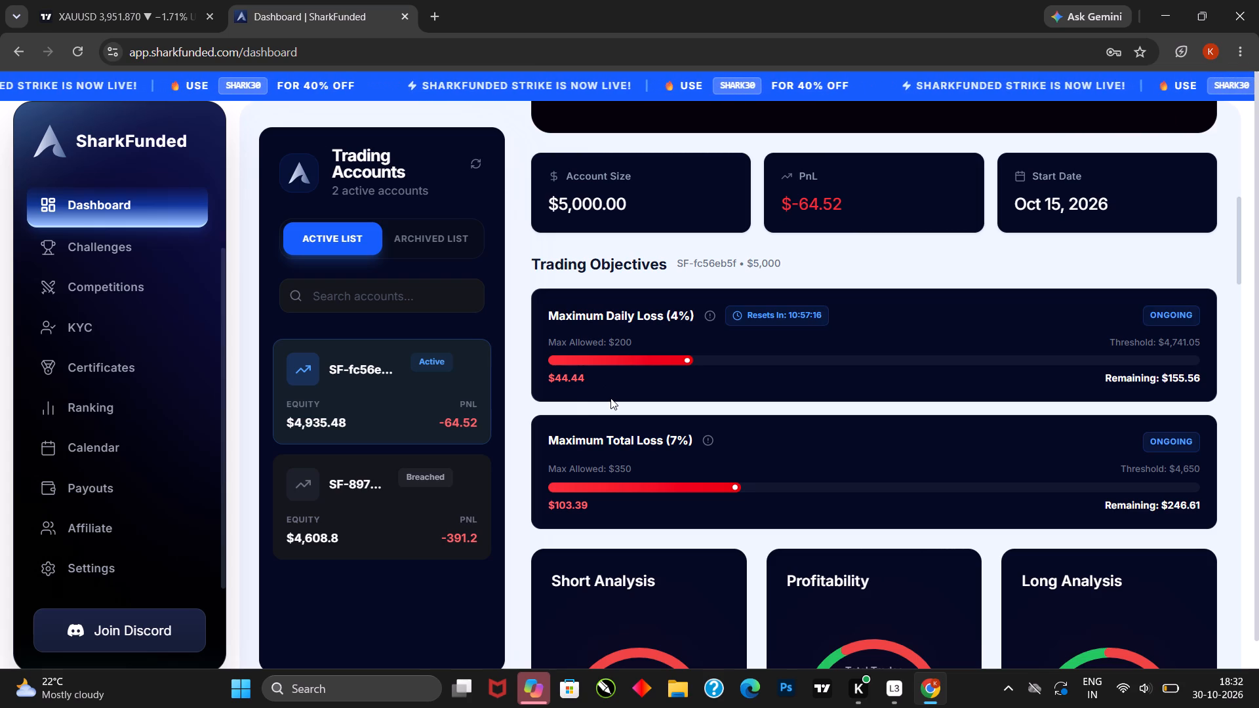
Return to the XAUUSD one-minute chart and examine the latest candles between the short position and the 3,942.100 line.
left_click(142, 0)
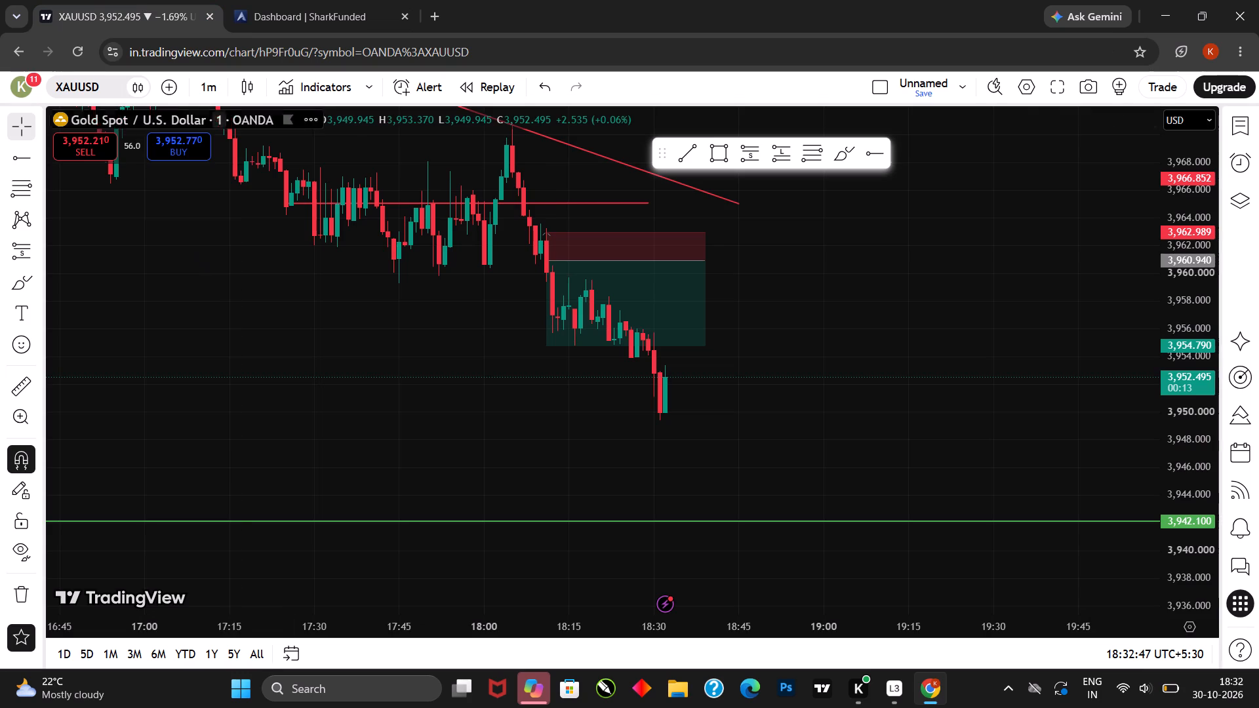
left_click_drag(403, 320, 360, 296)
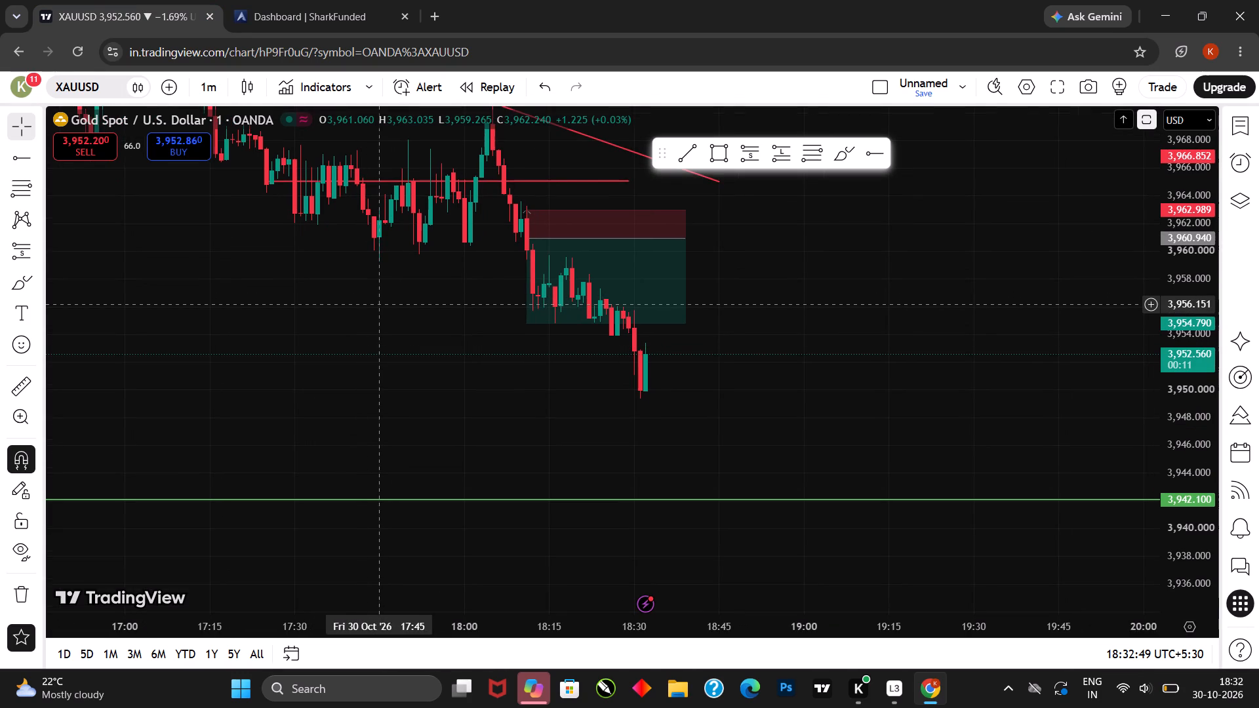
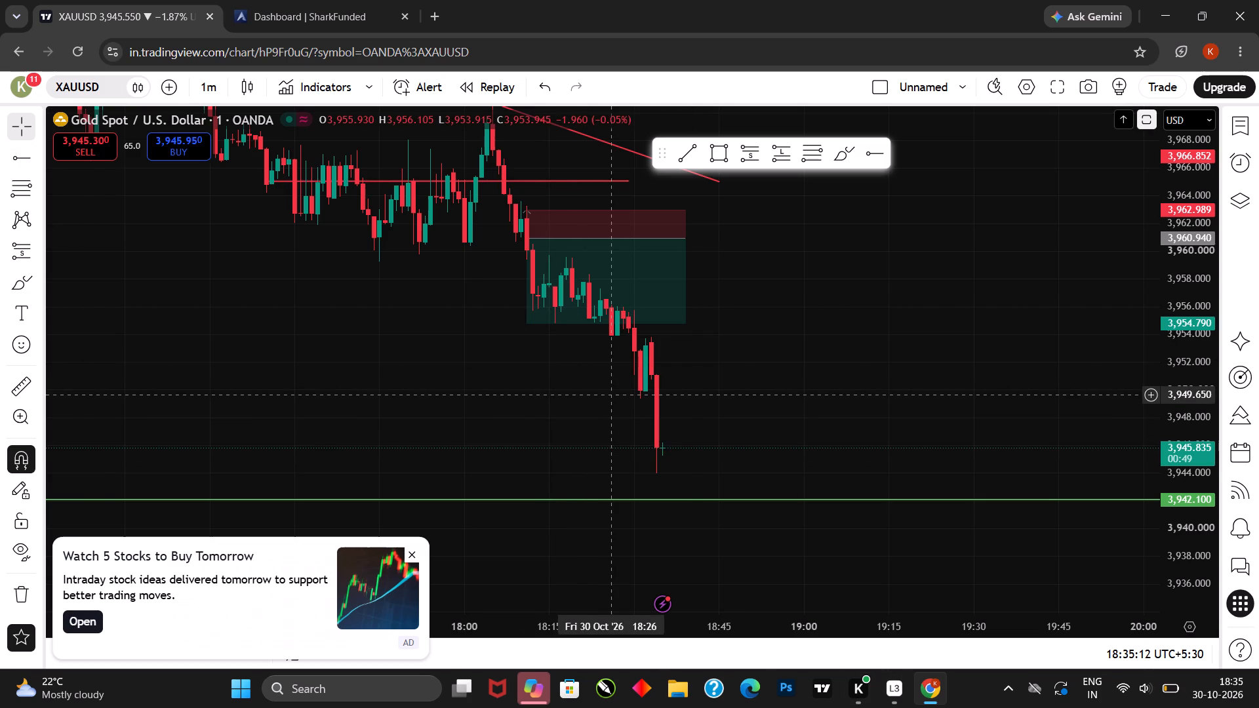
Switch to SharkFunded and review the upcoming events around 19:15 in its economic calendar.
left_click(308, 1)
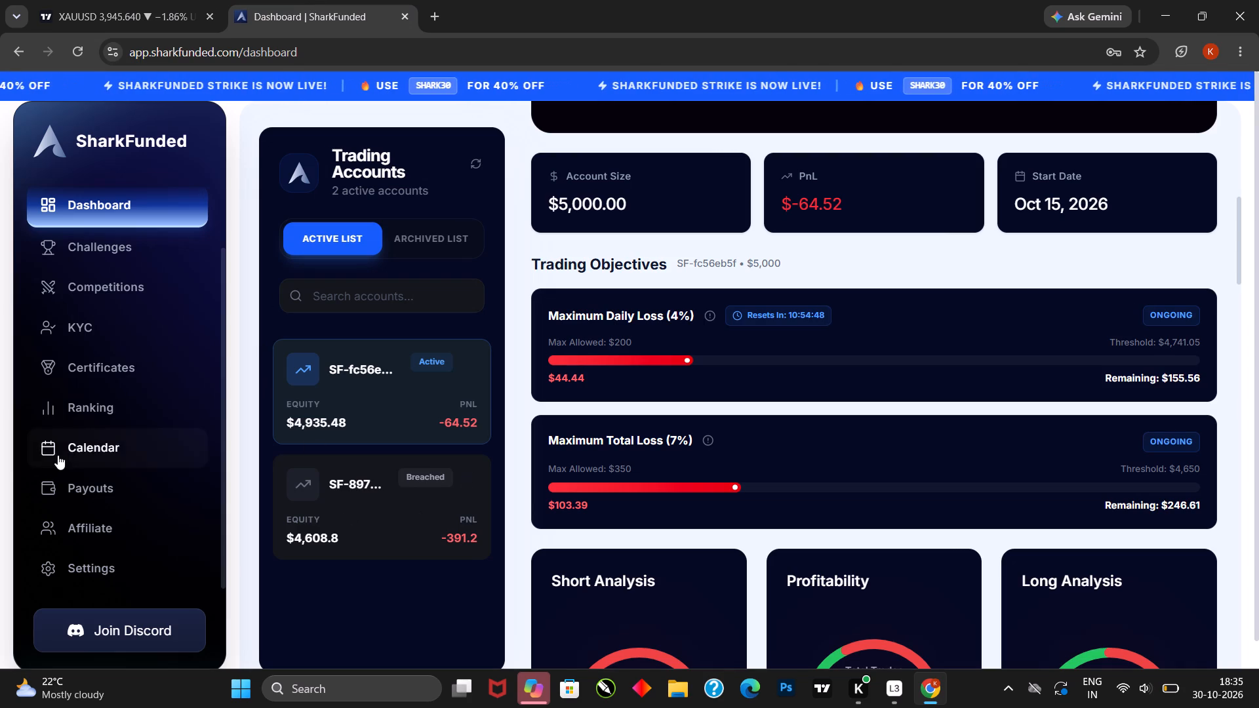
left_click(58, 455)
scroll(588, 516, "down", 10)
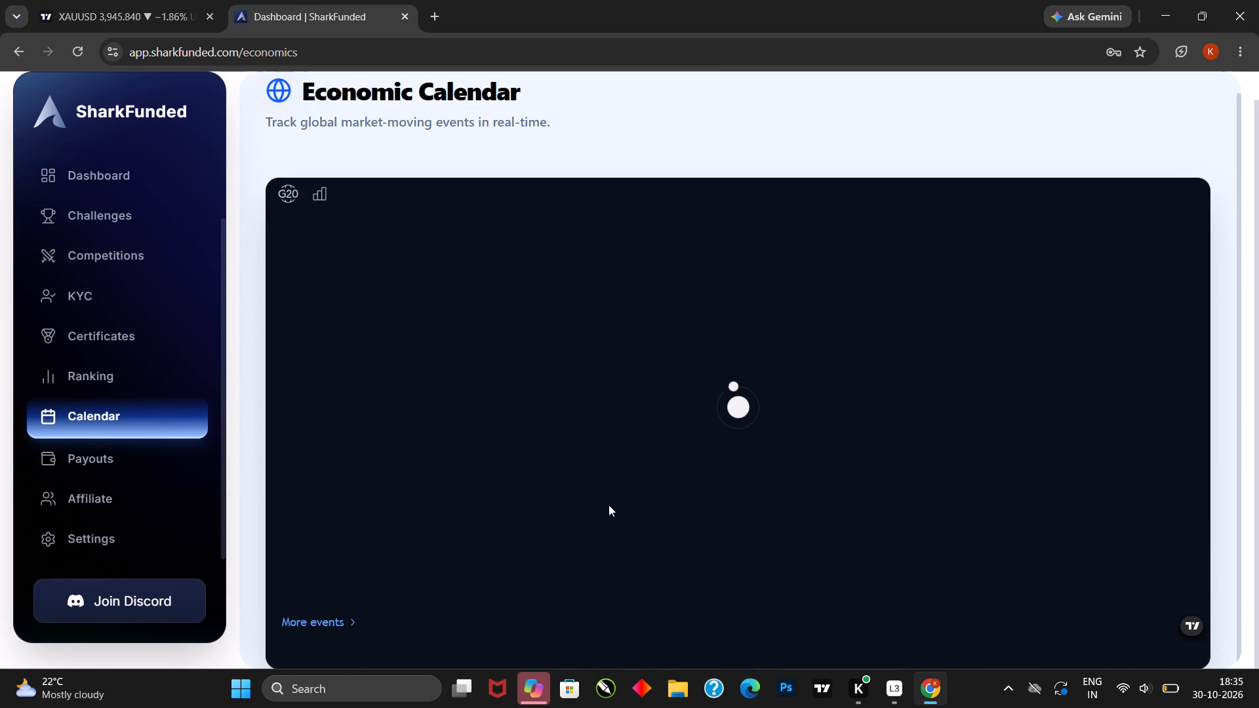
scroll(609, 505, "down", 1)
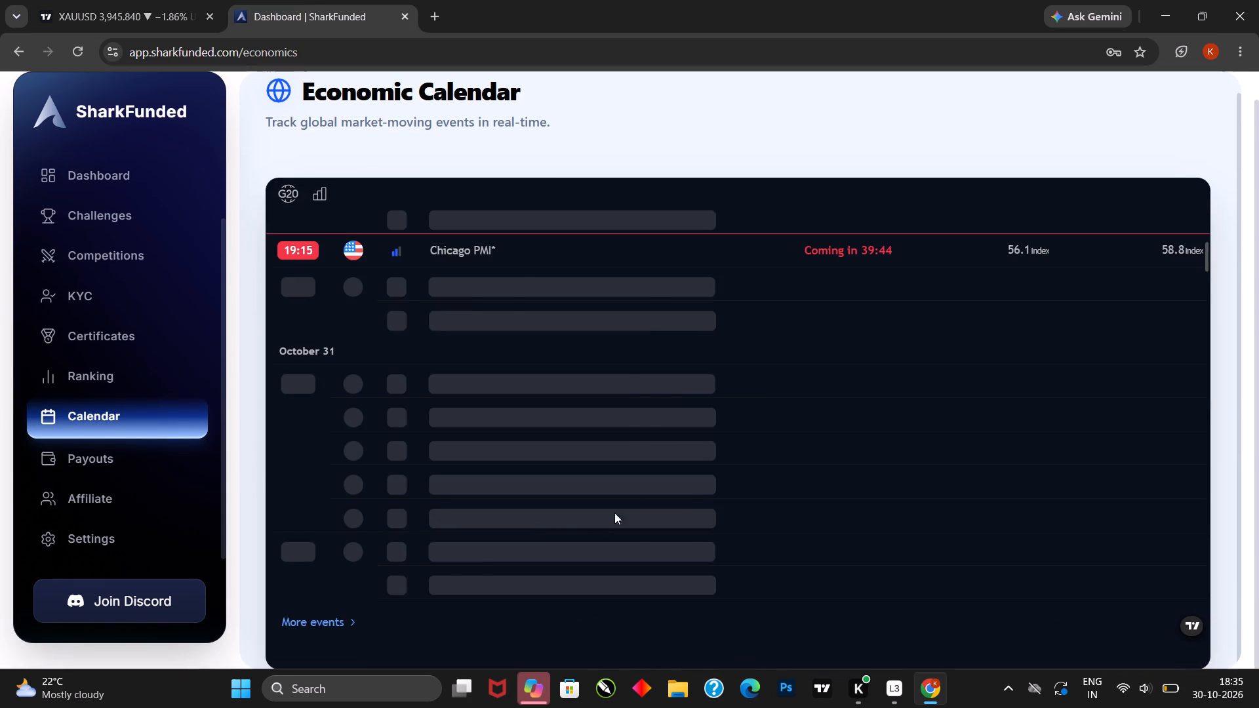
scroll(466, 400, "up", 2)
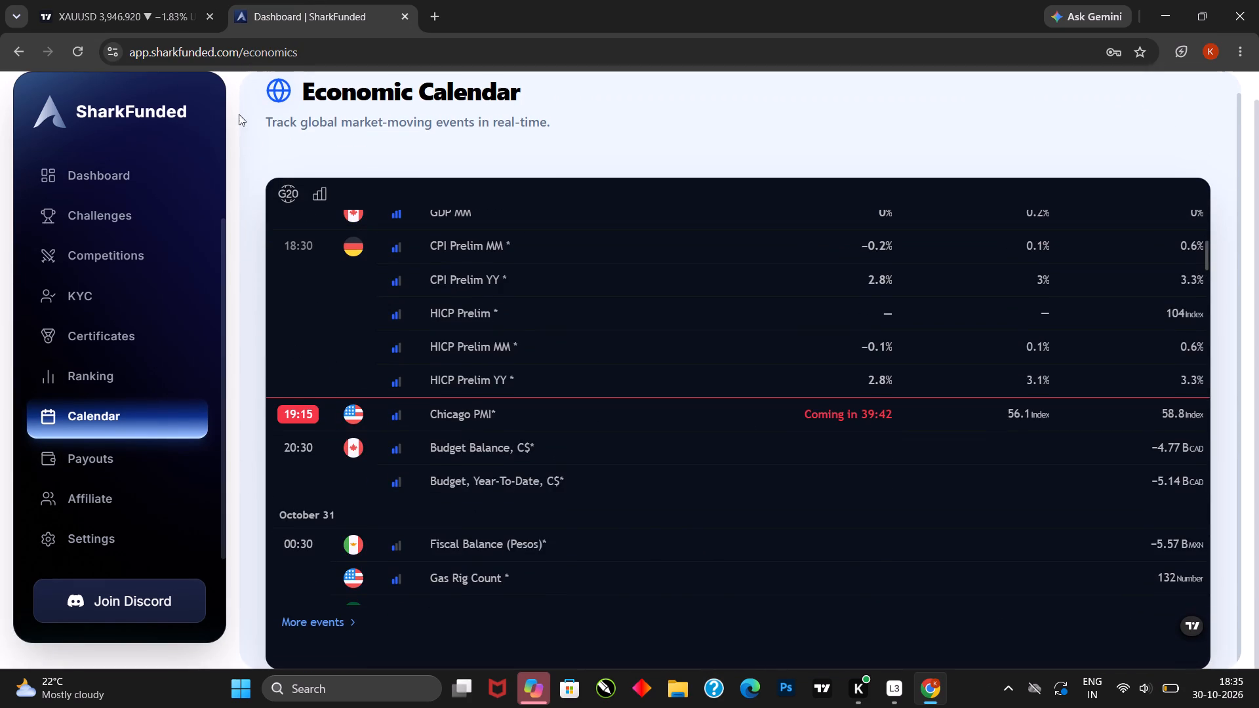
Return to the XAUUSD one-minute chart and follow the latest candles down to the 3,942.100 line.
left_click(107, 7)
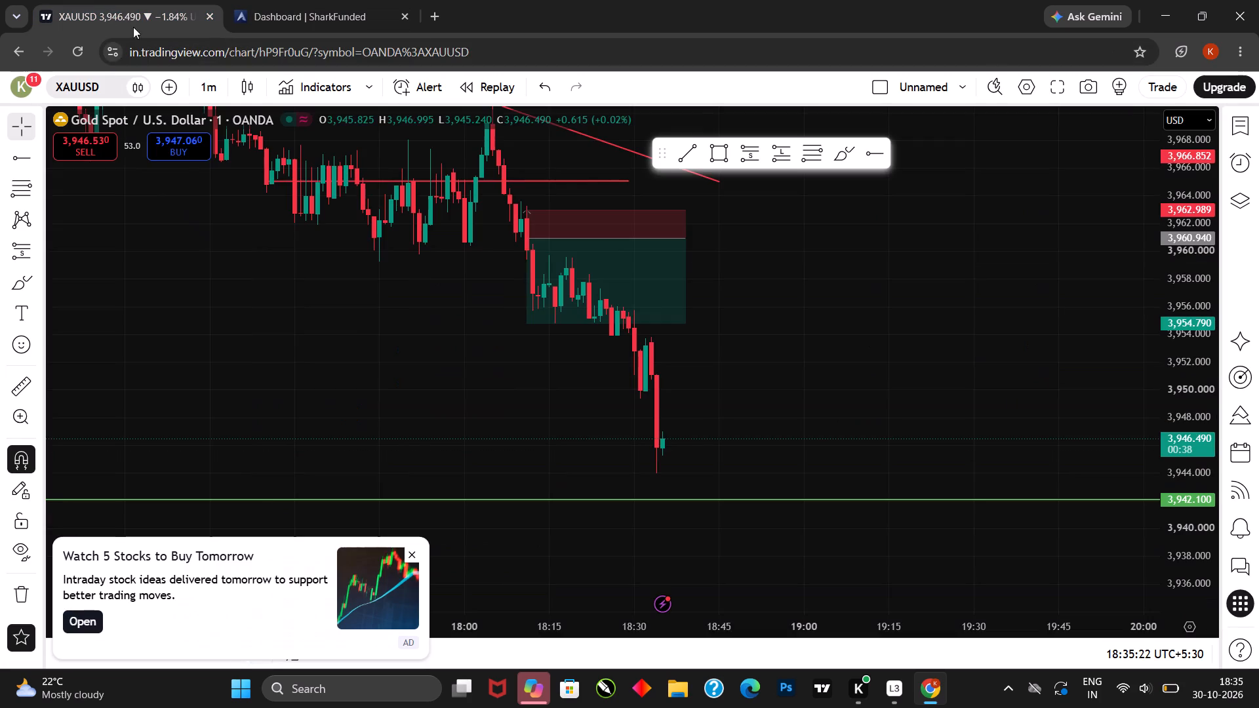
left_click_drag(706, 494, 725, 455)
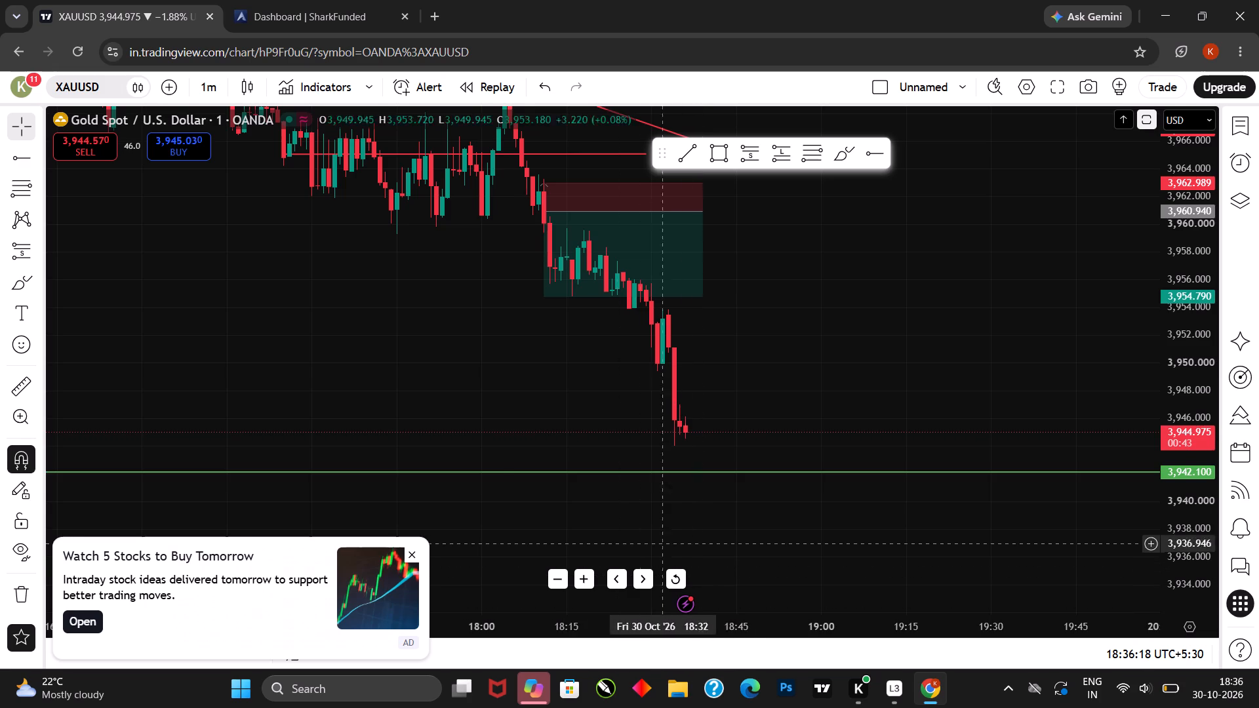
left_click(708, 545)
left_click_drag(714, 547, 744, 555)
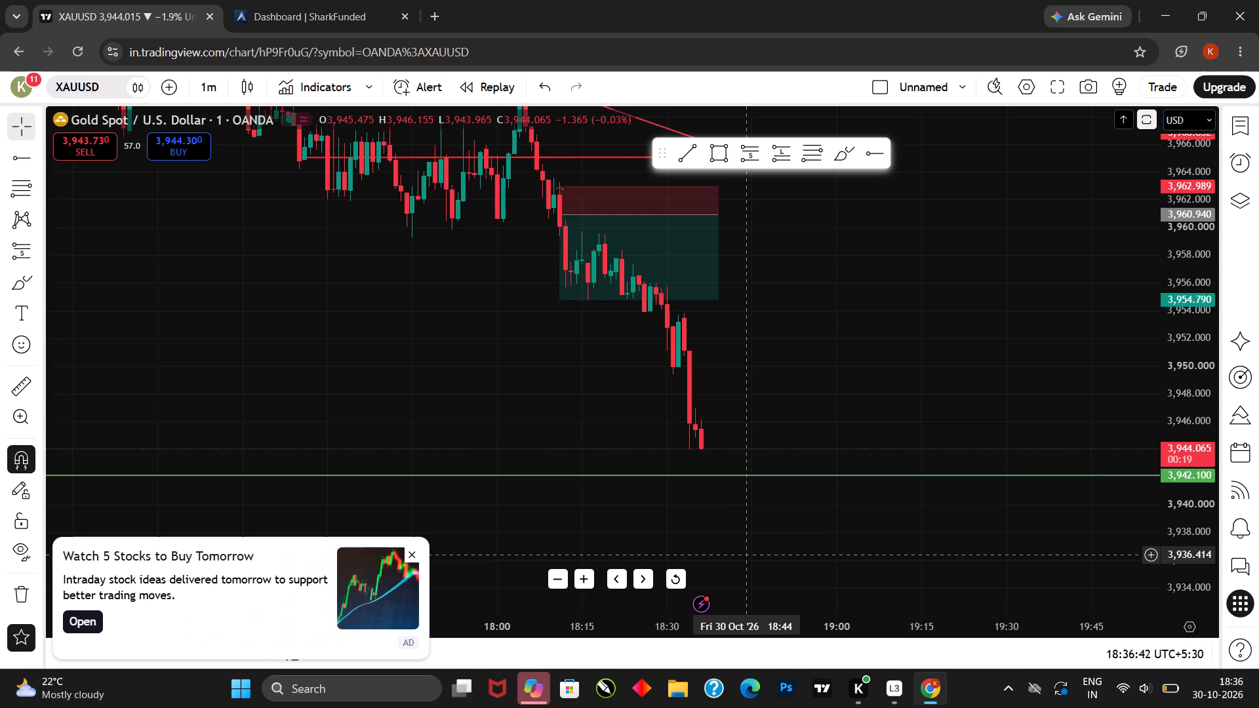
left_click_drag(761, 558, 799, 534)
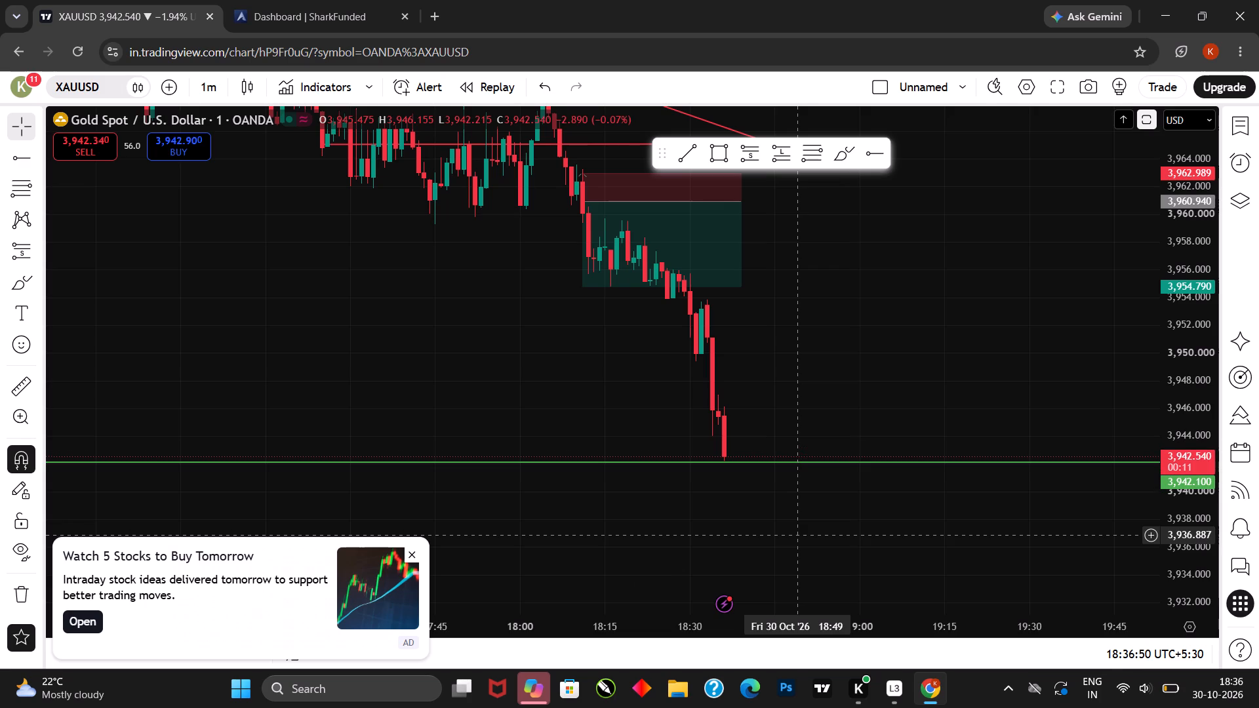
left_click(800, 508)
left_click_drag(801, 506, 864, 486)
scroll(862, 486, "down", 10)
left_click_drag(946, 499, 929, 473)
scroll(993, 456, "up", 2)
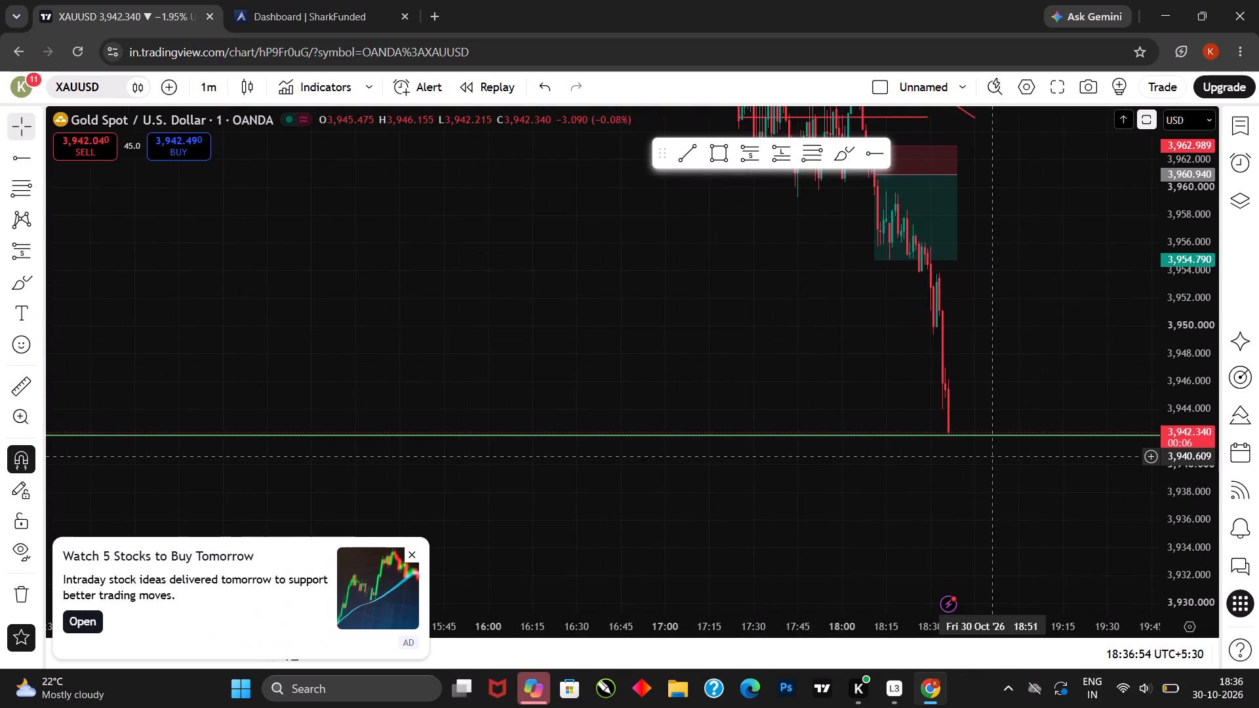
scroll(993, 456, "up", 6)
left_click_drag(829, 469, 861, 458)
scroll(859, 457, "up", 3)
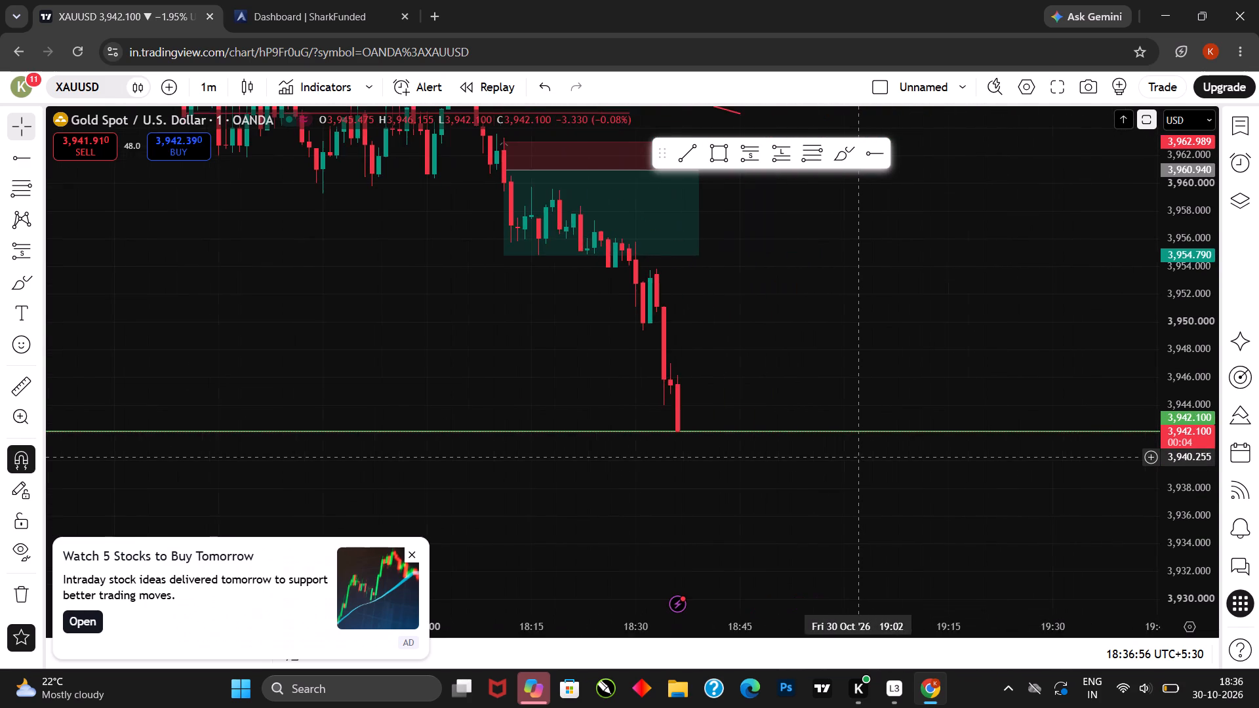
left_click_drag(800, 457, 829, 452)
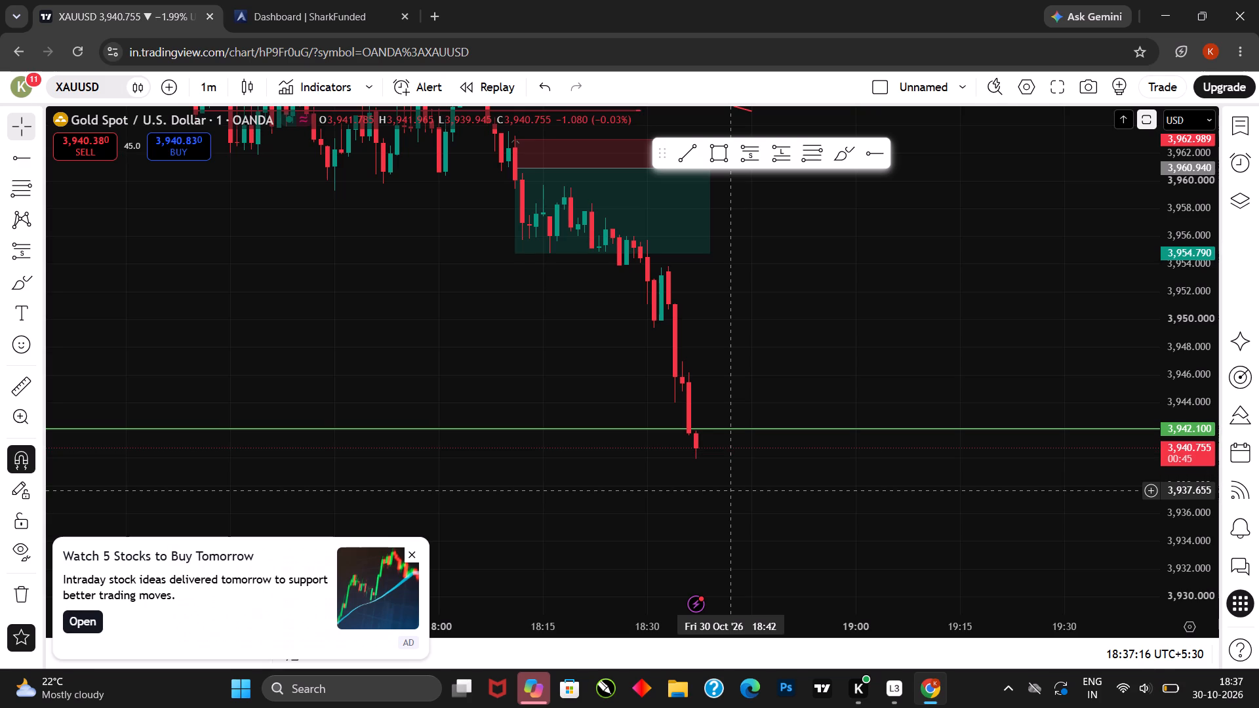
left_click_drag(740, 496, 801, 481)
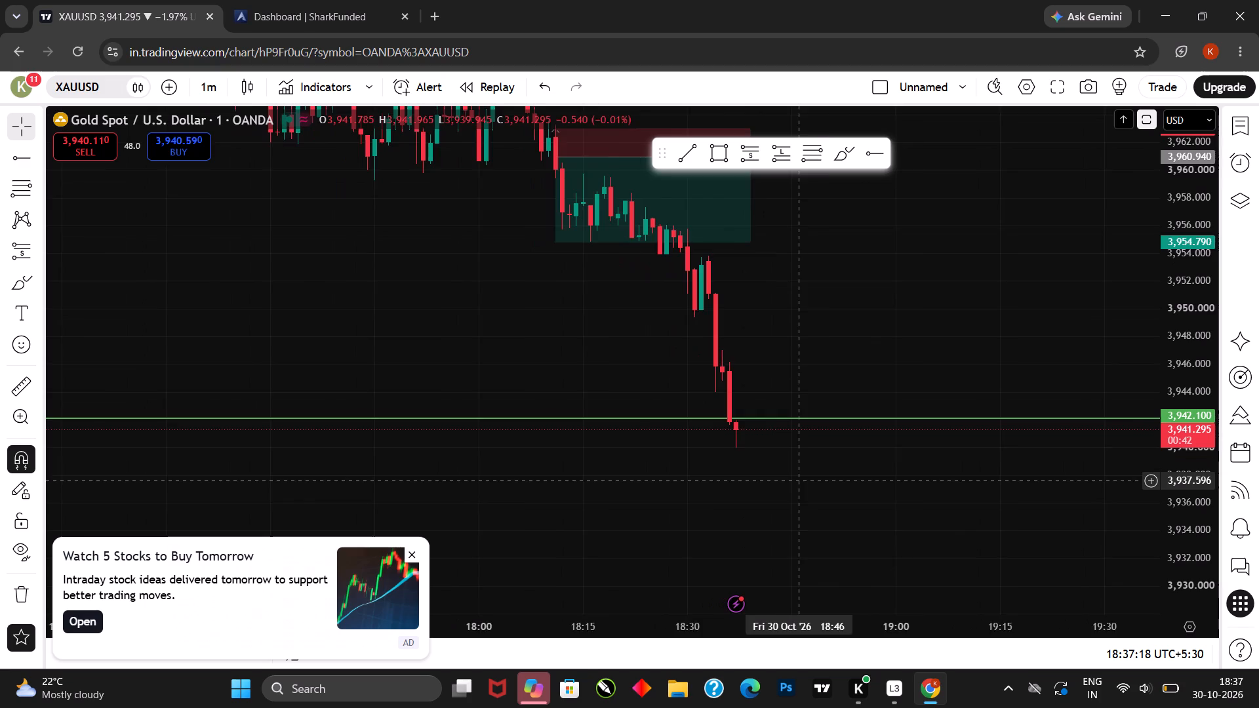
Examine the one-minute decline from the descending trendline and short position to the 3,942.100 line at wider and closer scales.
scroll(801, 481, "down", 12)
scroll(876, 483, "down", 3)
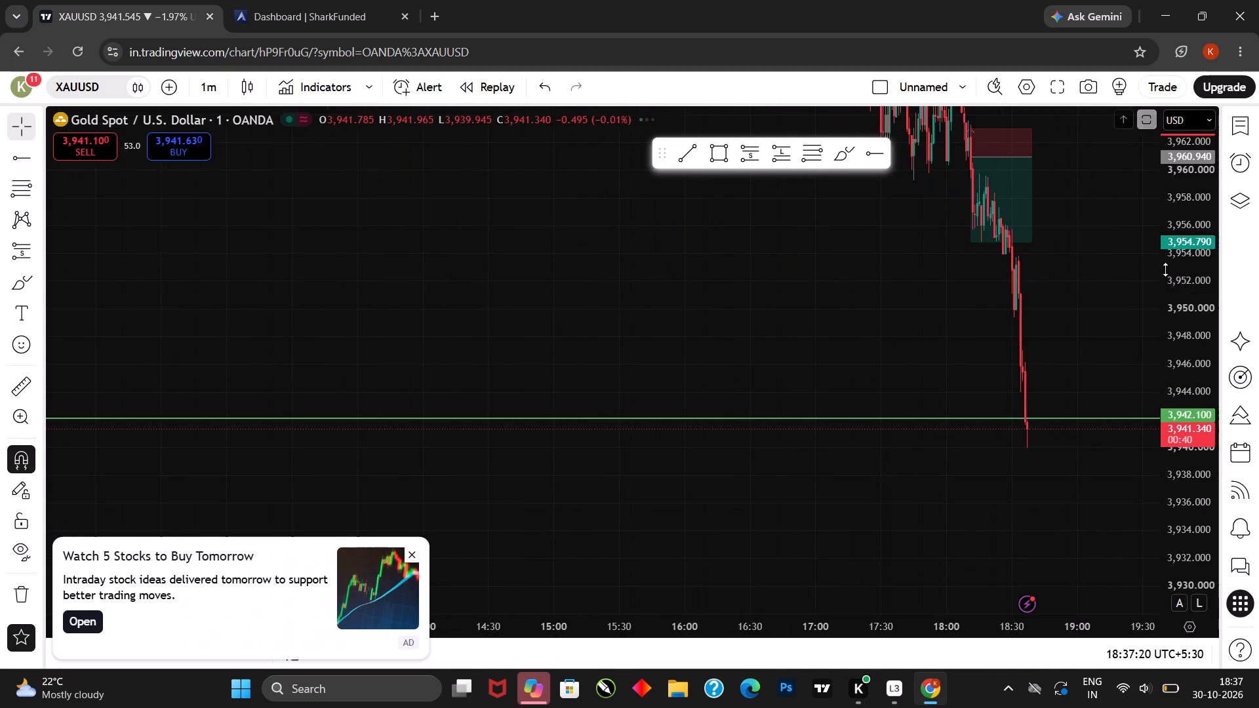
left_click_drag(1168, 267, 1173, 279)
left_click_drag(1175, 313, 1164, 475)
left_click_drag(1165, 321, 1166, 339)
left_click_drag(1167, 354, 1167, 360)
left_click_drag(1167, 383, 1167, 414)
scroll(955, 413, "up", 11)
scroll(828, 382, "up", 1)
left_click_drag(1178, 503, 1178, 430)
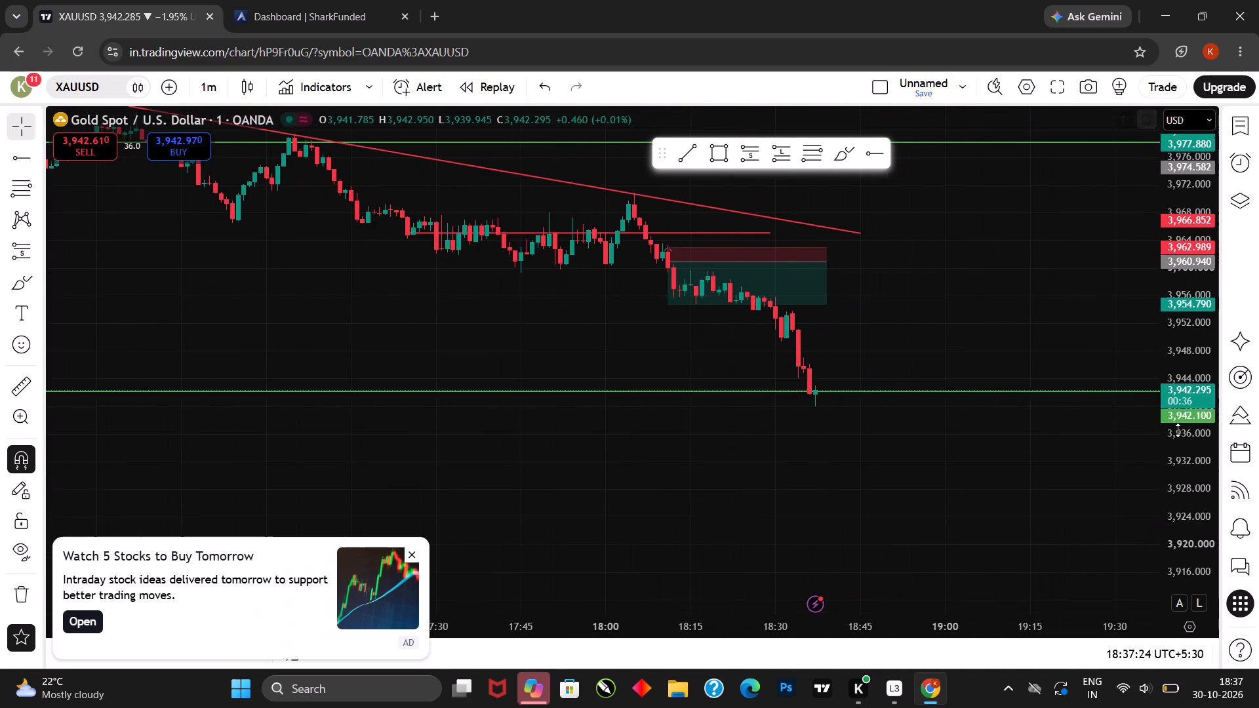
left_click_drag(1178, 430, 1186, 284)
left_click_drag(1176, 452, 1177, 382)
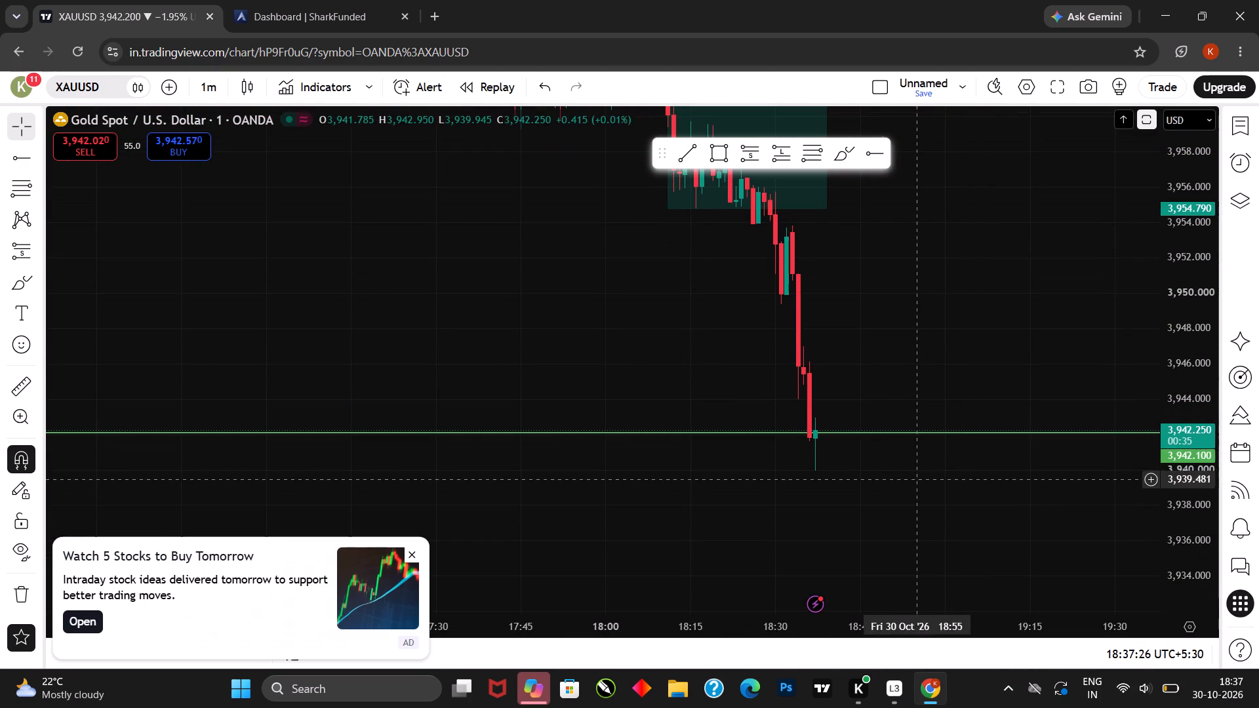
left_click_drag(853, 478, 886, 475)
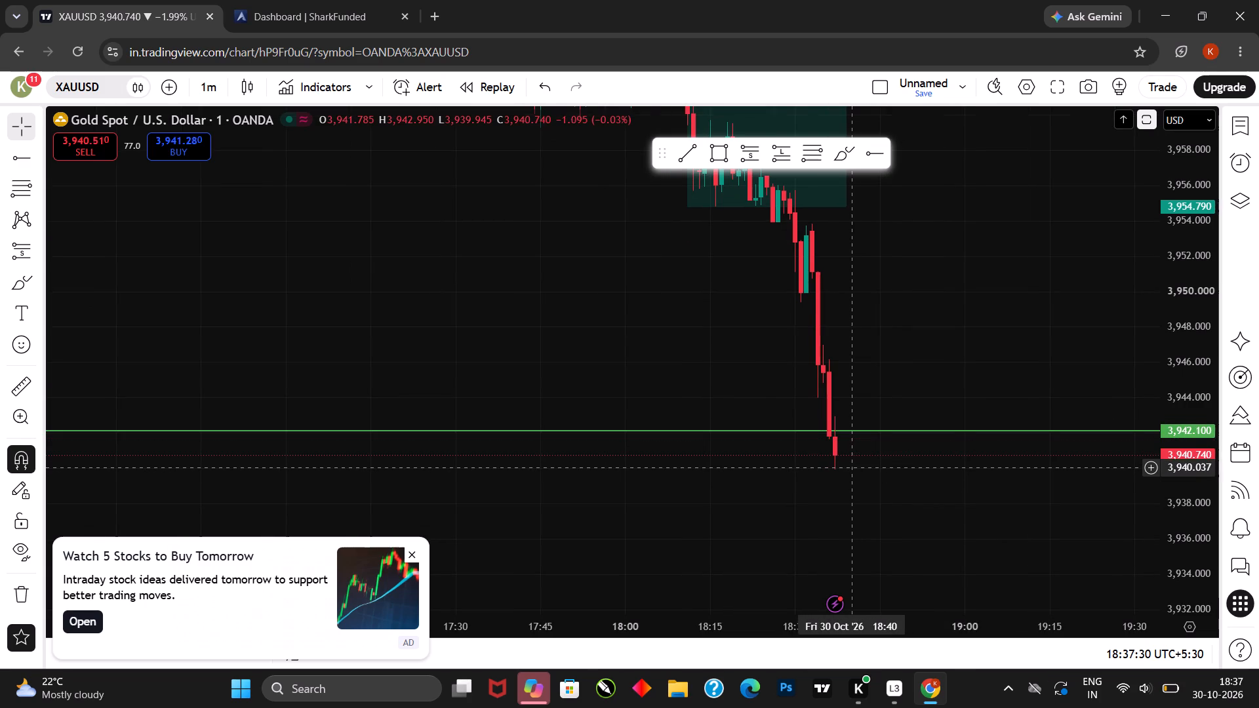
Change the chart interval to 1 day and examine the 3,942.100 level against the earlier daily lows.
key("1")
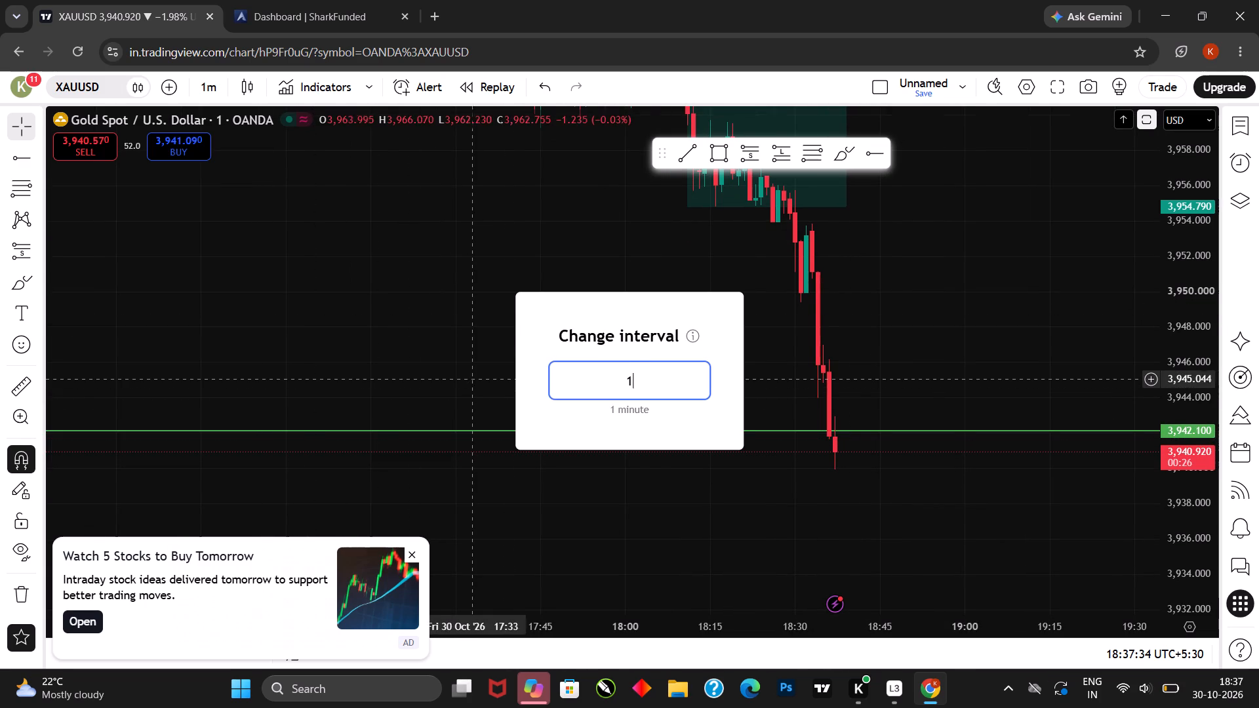
key("d")
key("Return")
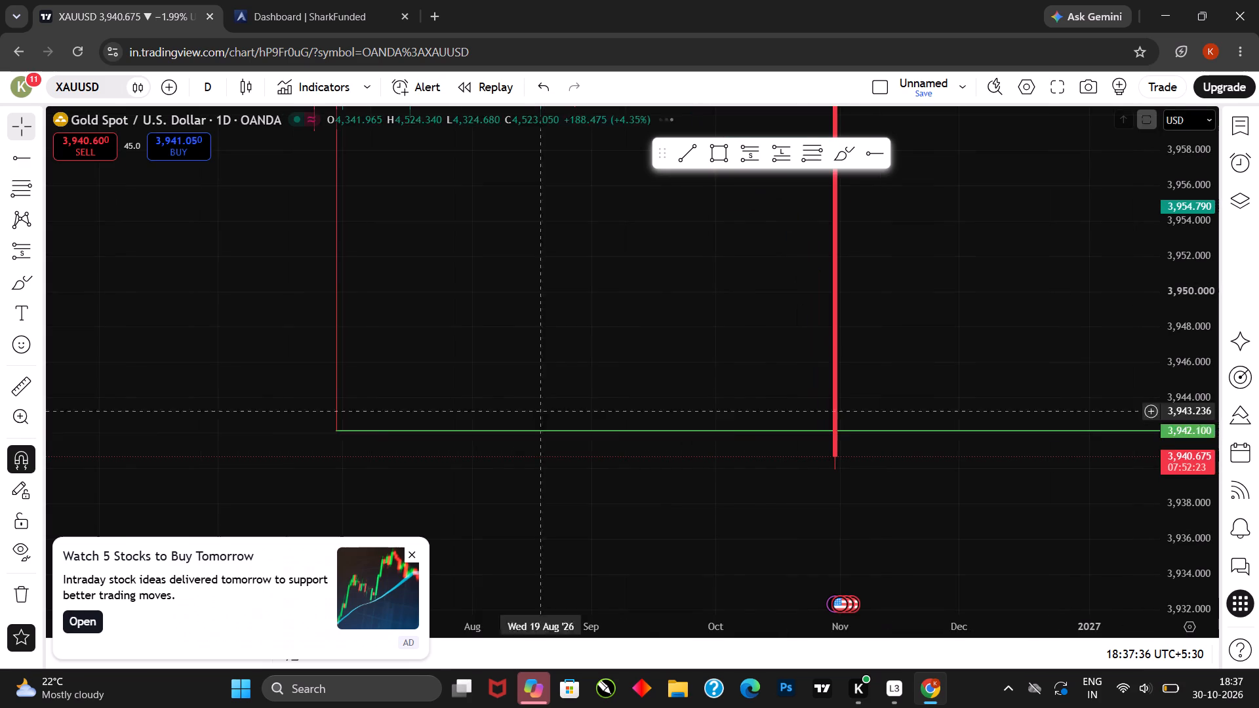
left_click_drag(1186, 274, 1184, 608)
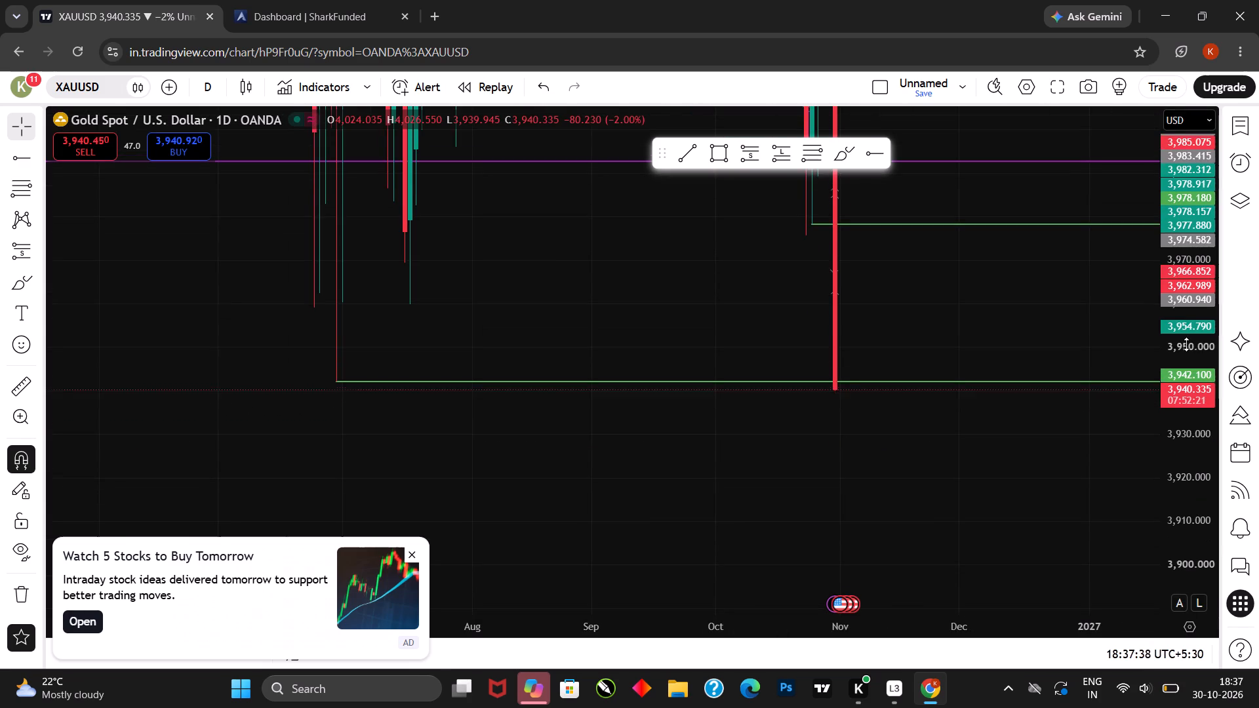
left_click_drag(1186, 345, 1186, 550)
left_click_drag(1202, 304, 1201, 456)
scroll(770, 410, "down", 12)
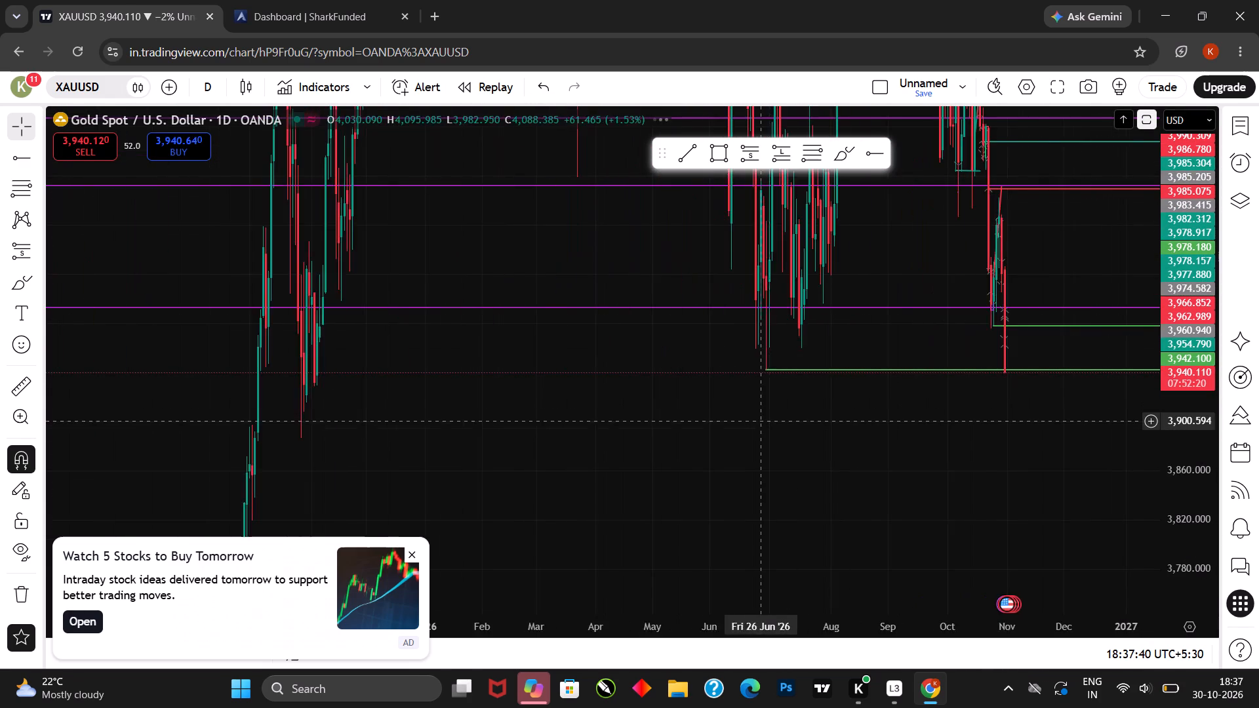
scroll(758, 423, "down", 3)
left_click_drag(702, 443, 704, 414)
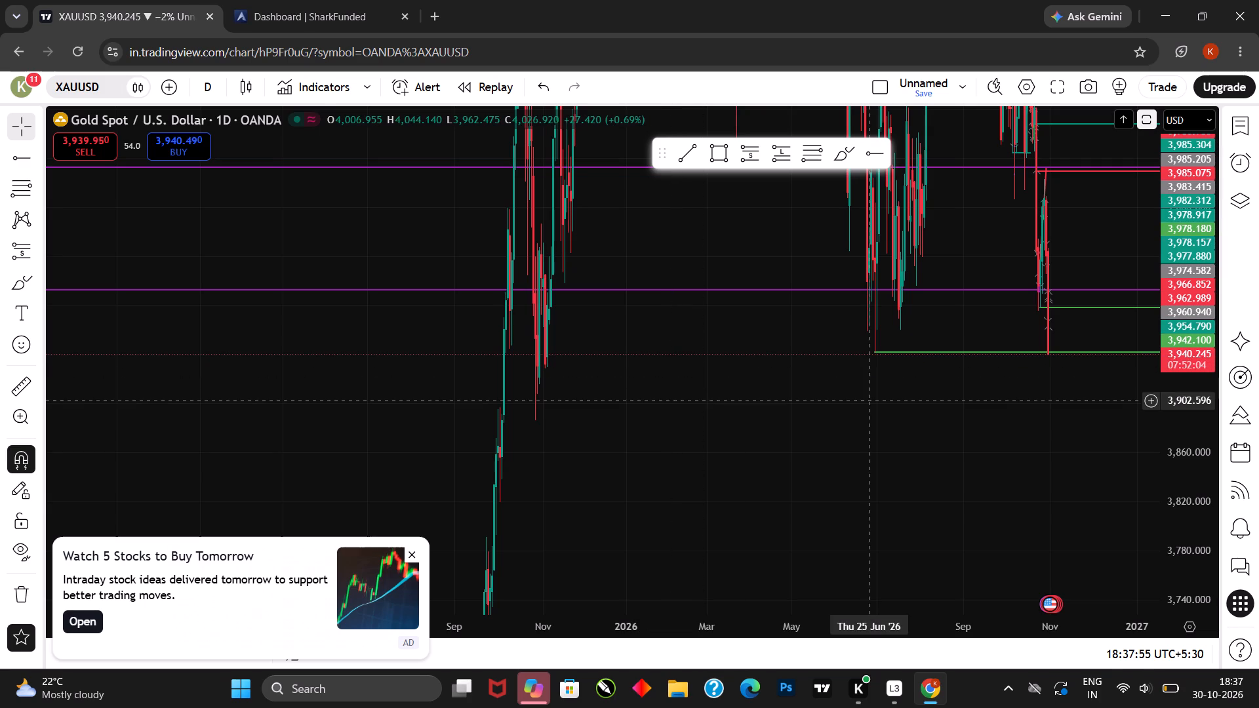
Change the chart interval back to 1 minute and examine the latest candles around the 3,942.100 line.
key("1")
key("Return")
scroll(932, 409, "up", 3)
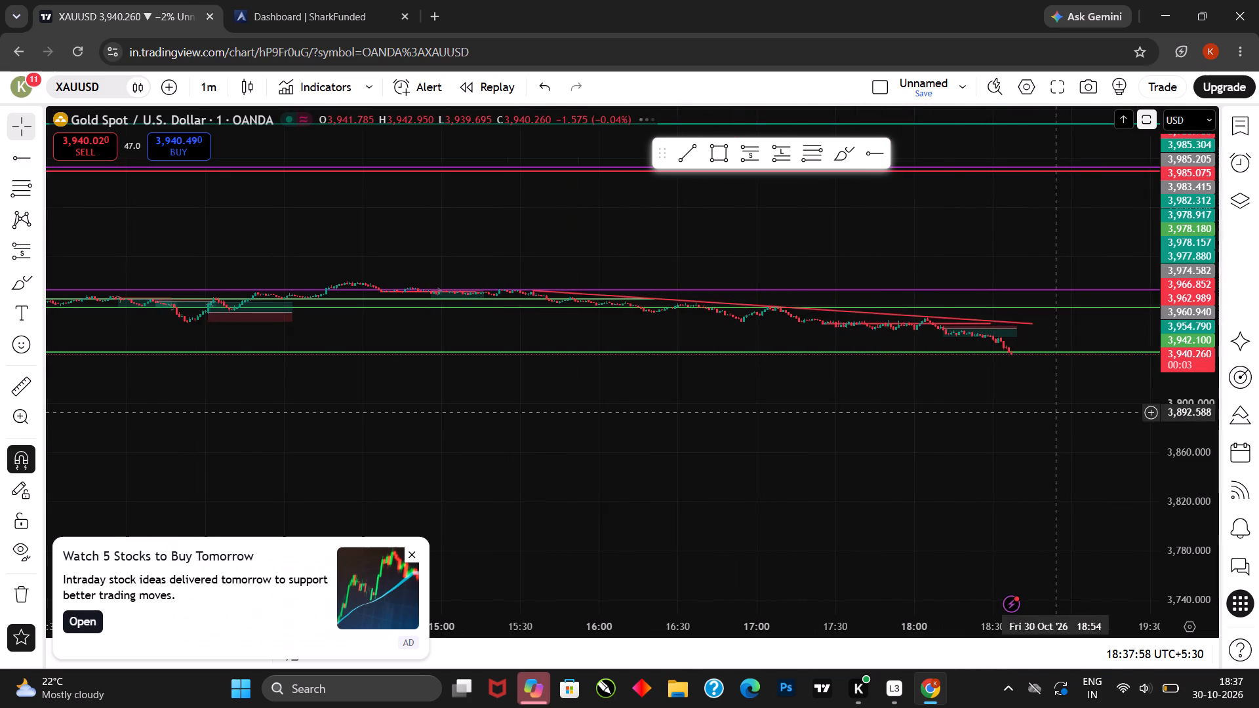
left_click_drag(1186, 490, 1245, 212)
left_click_drag(1231, 397, 1239, 253)
left_click_drag(1198, 380, 1198, 241)
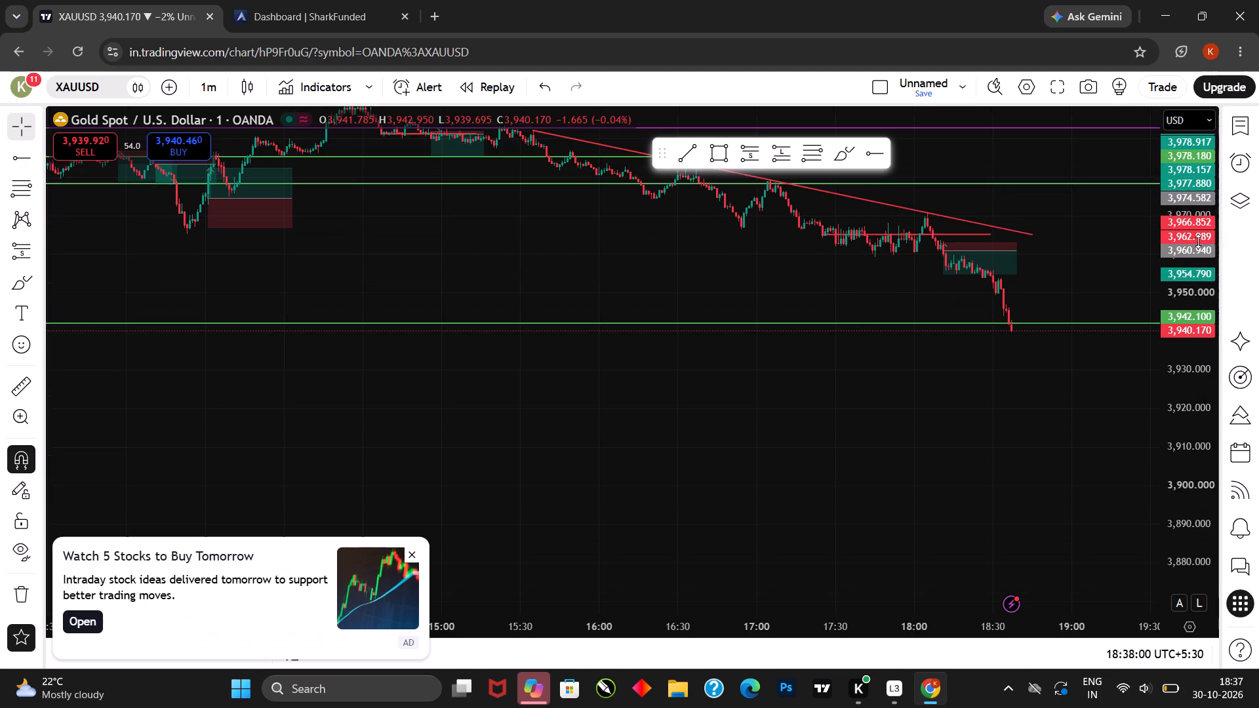
left_click_drag(1184, 345, 1185, 187)
scroll(1099, 313, "up", 6)
left_click_drag(959, 334, 920, 413)
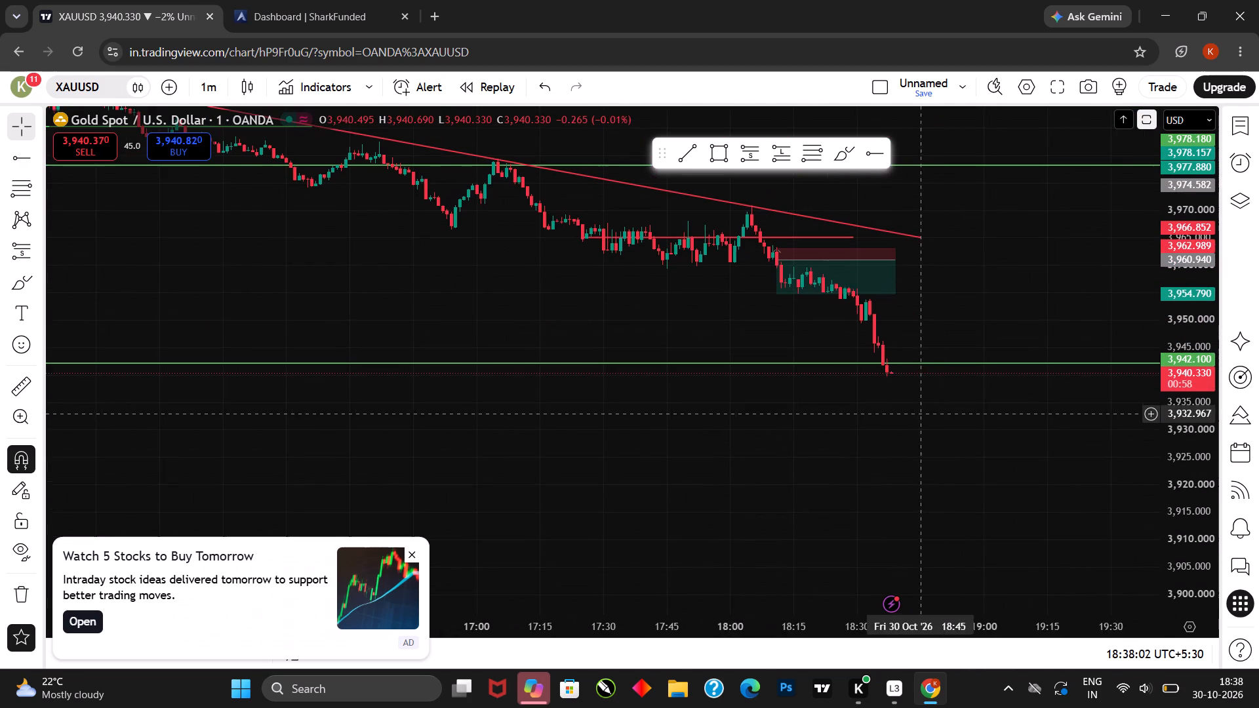
left_click_drag(1167, 466, 1170, 330)
left_click_drag(1167, 454, 1172, 395)
left_click_drag(1176, 426, 1176, 361)
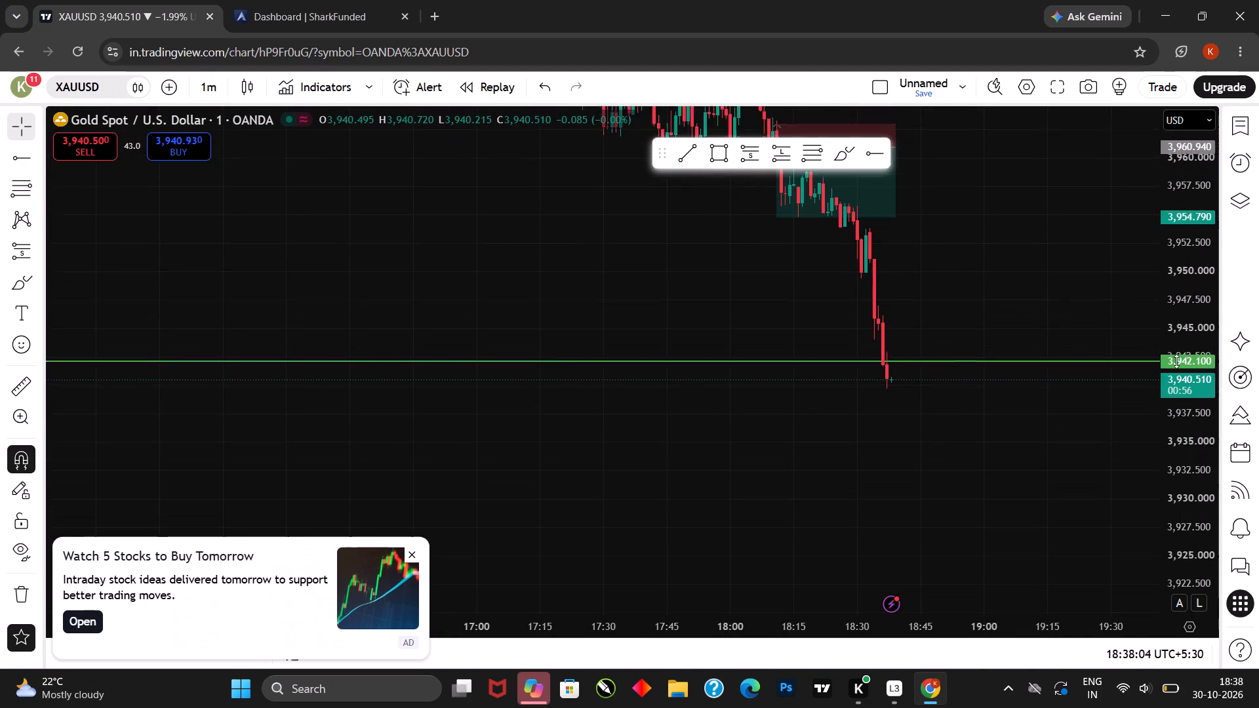
left_click_drag(1176, 361, 1176, 366)
scroll(953, 409, "down", 3)
left_click_drag(969, 408, 947, 422)
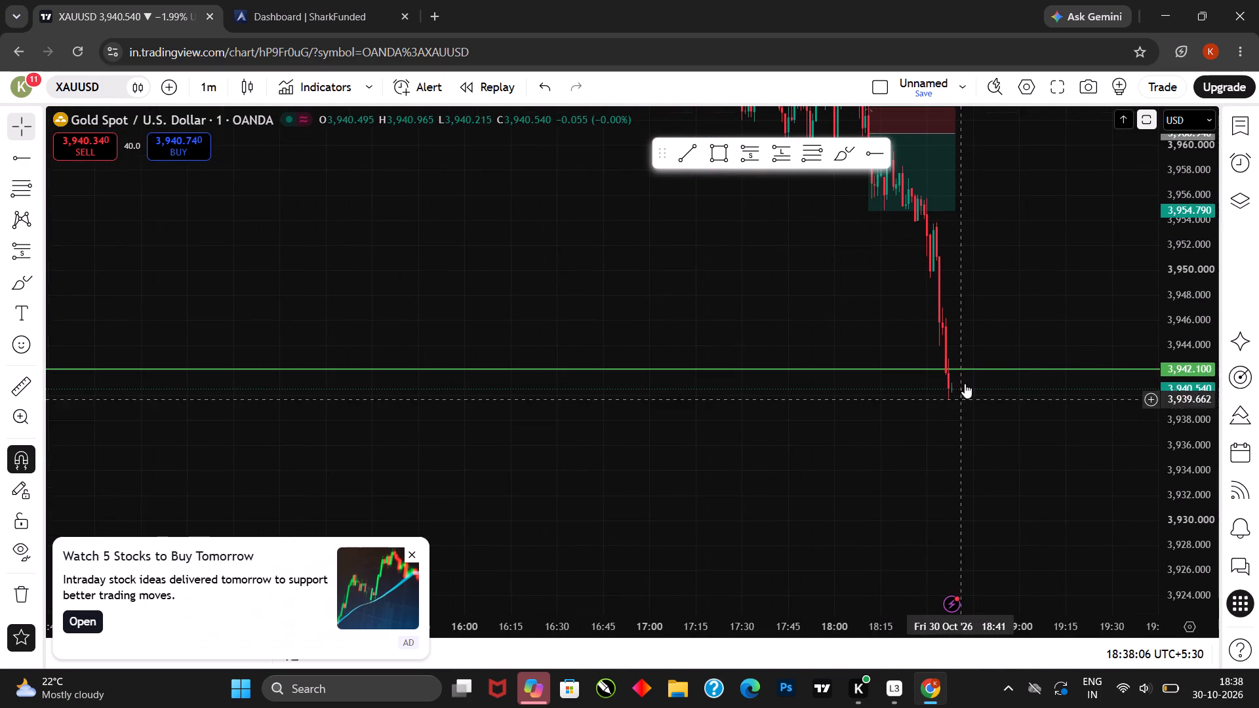
Measure the price range from just below the 3,942.100 line up to about 3,948.8, then clear the measurement.
left_click(18, 377)
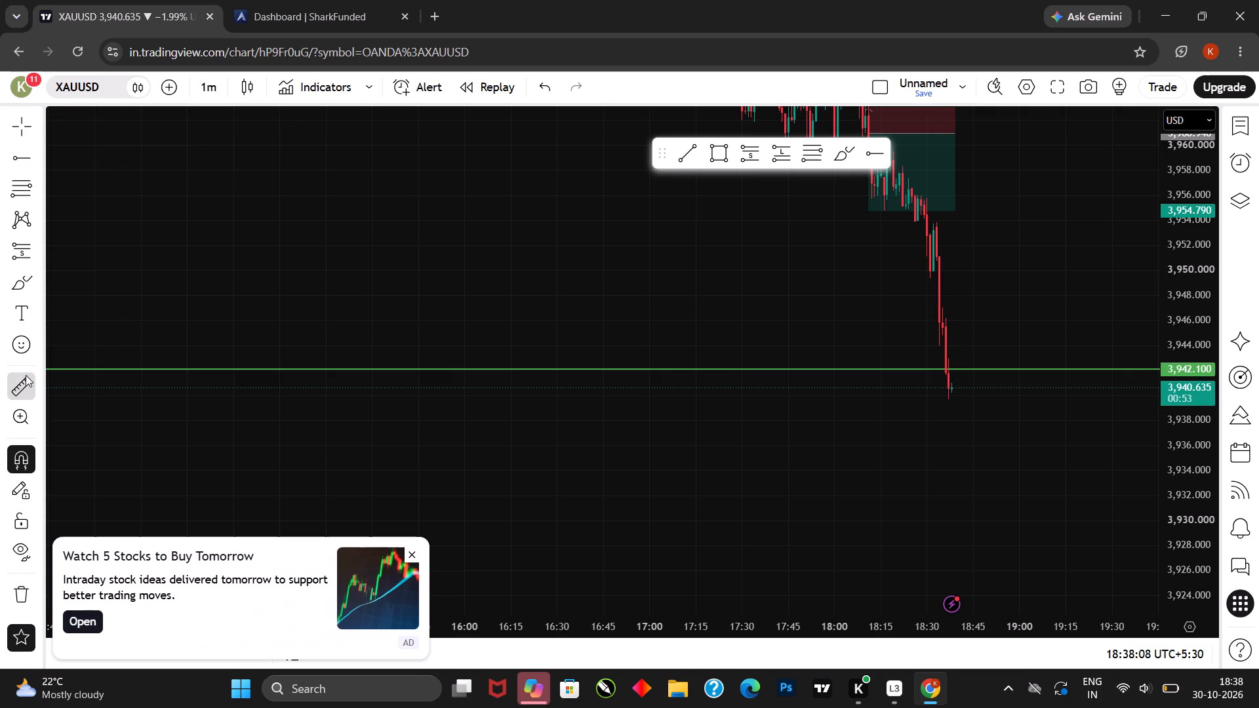
left_click(954, 372)
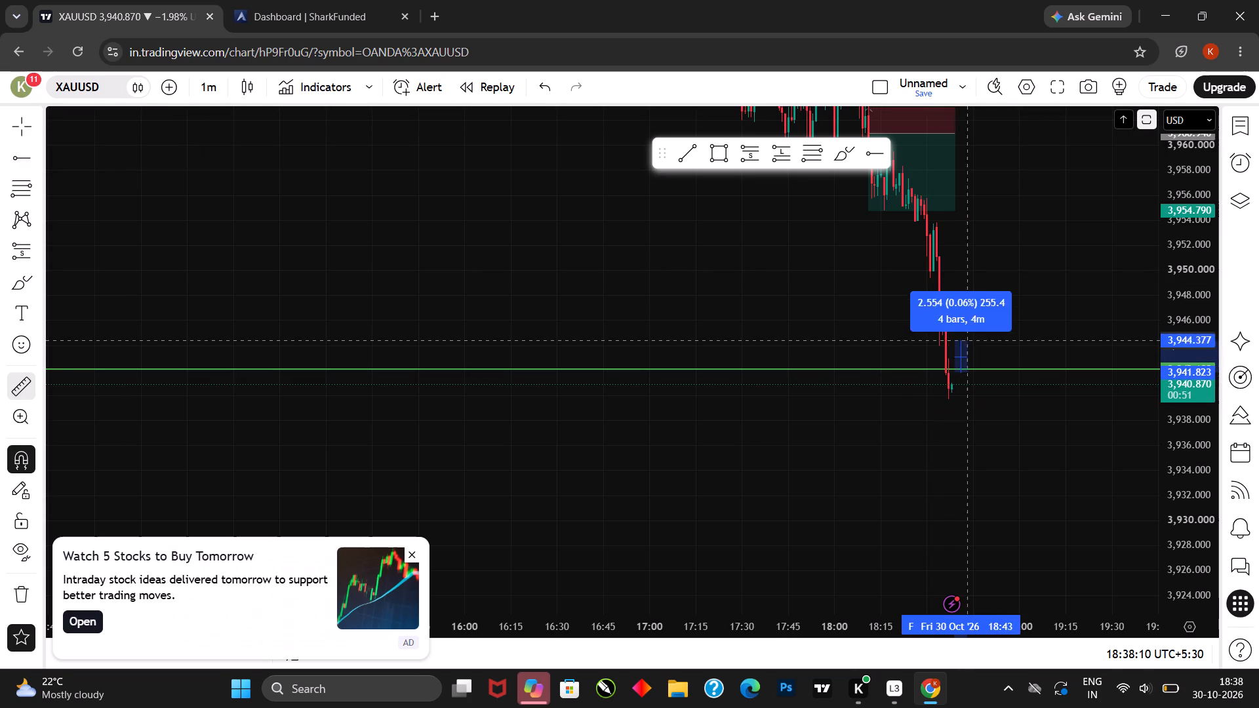
left_click(982, 286)
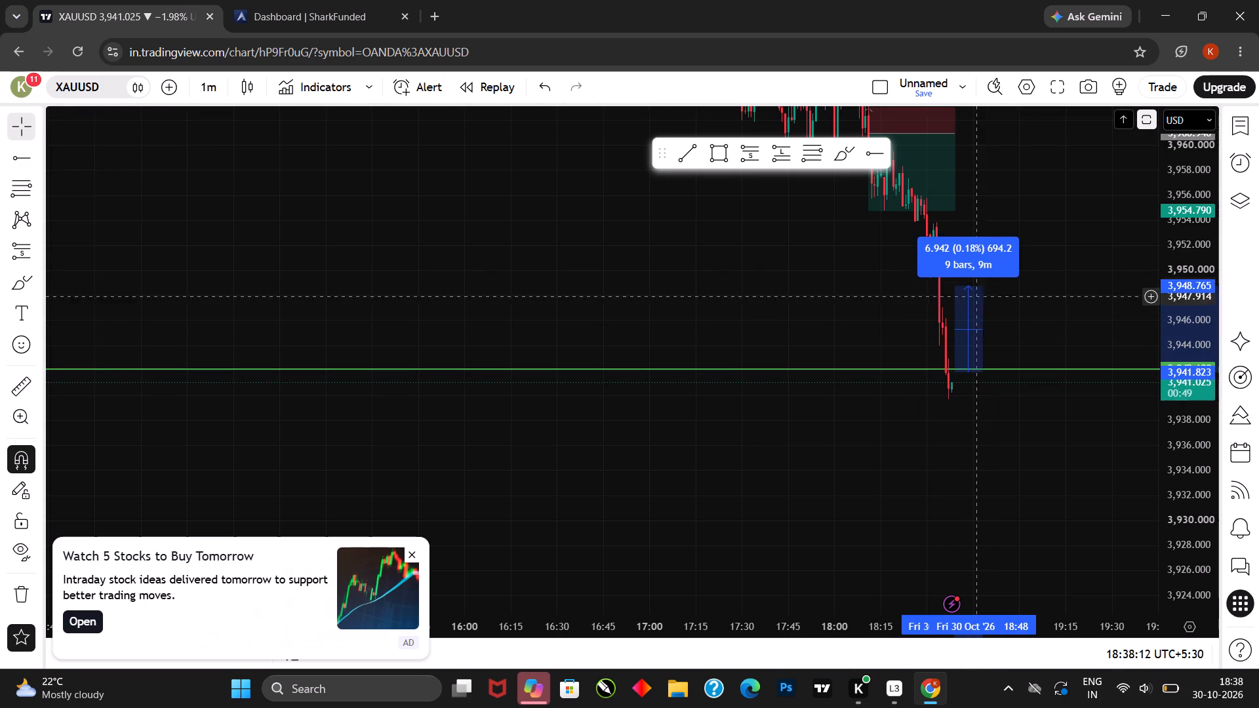
left_click(972, 302)
Examine the latest one-minute candles just below the 3,942.100 line and the space beneath them.
left_click_drag(989, 418, 988, 402)
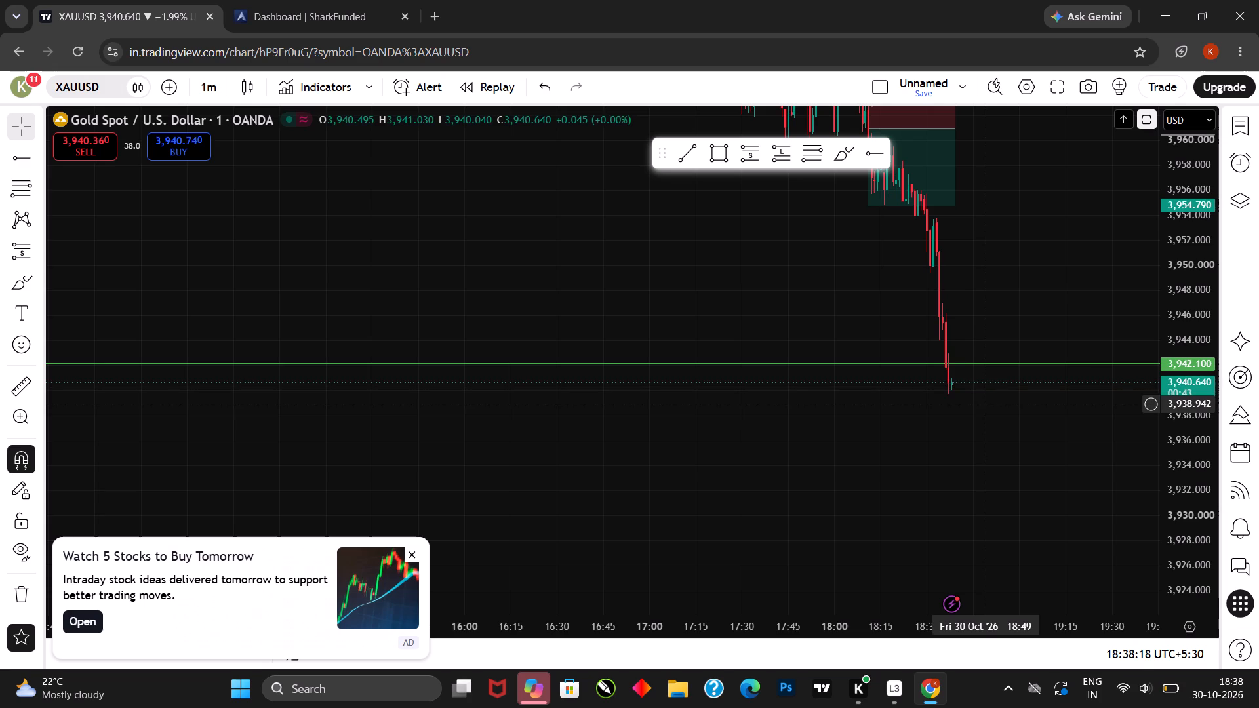
left_click_drag(951, 433, 951, 432)
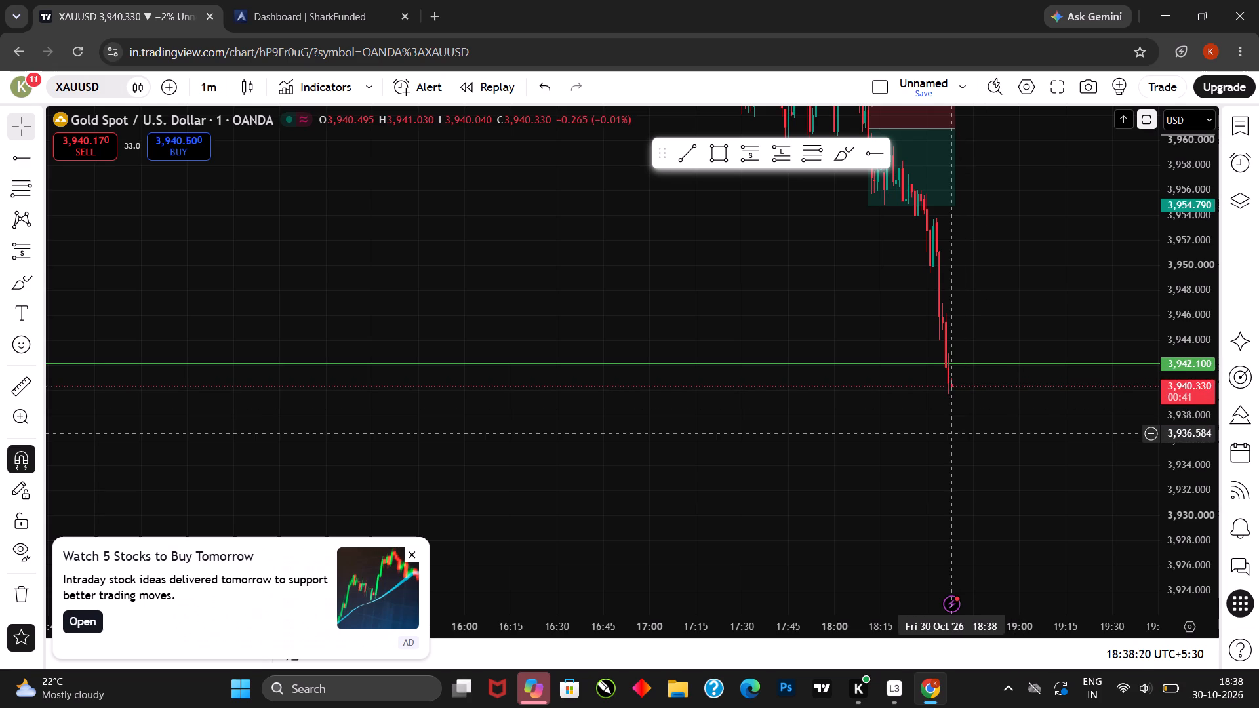
left_click_drag(951, 432, 959, 418)
left_click_drag(959, 423, 948, 408)
left_click_drag(949, 408, 946, 393)
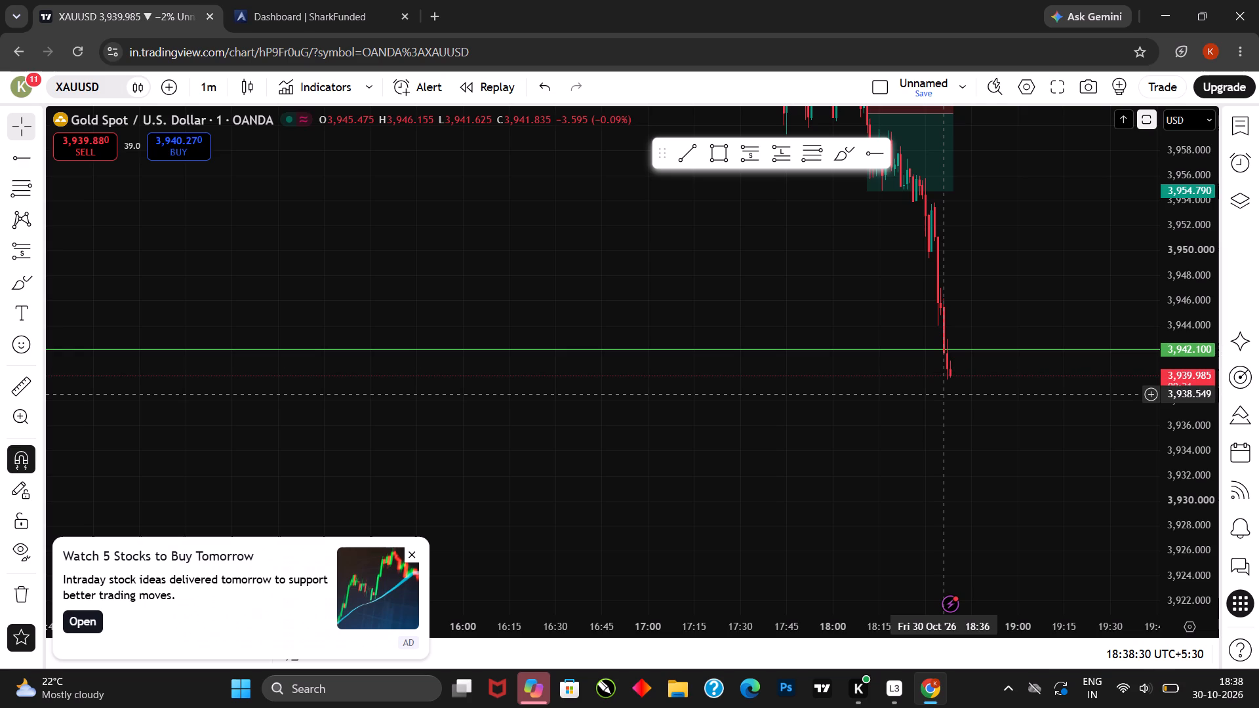
left_click_drag(916, 415, 896, 403)
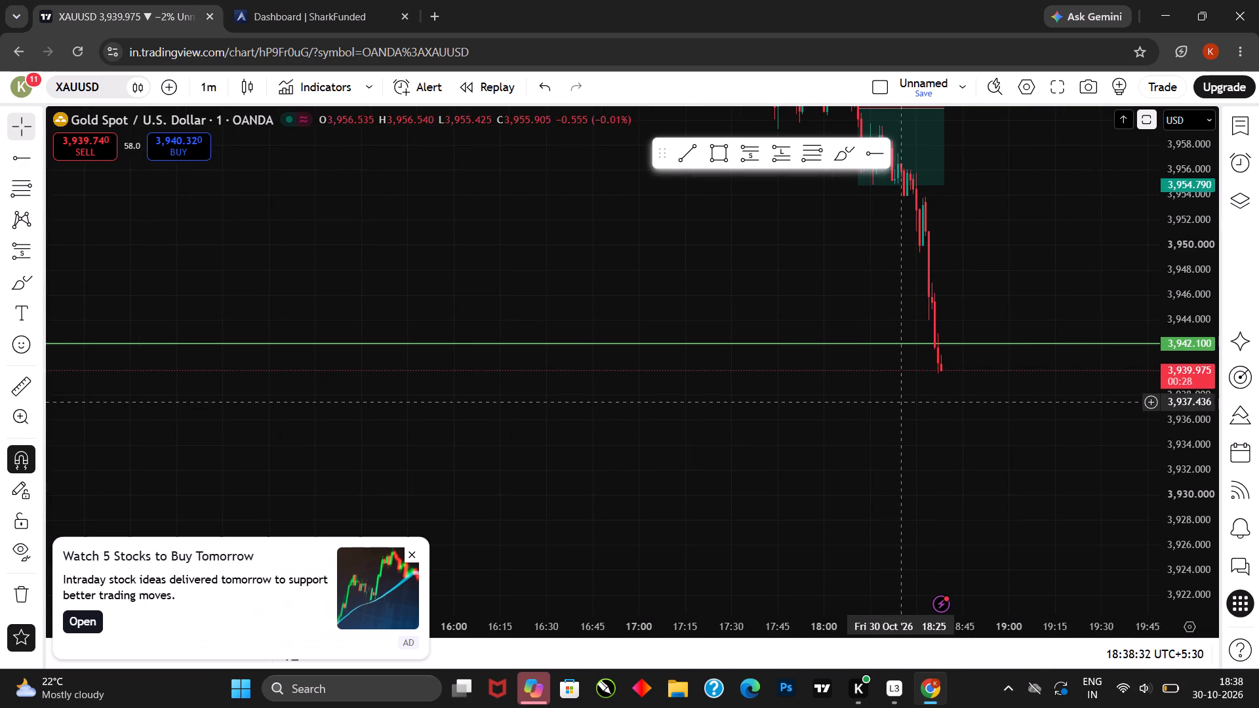
scroll(908, 414, "up", 1)
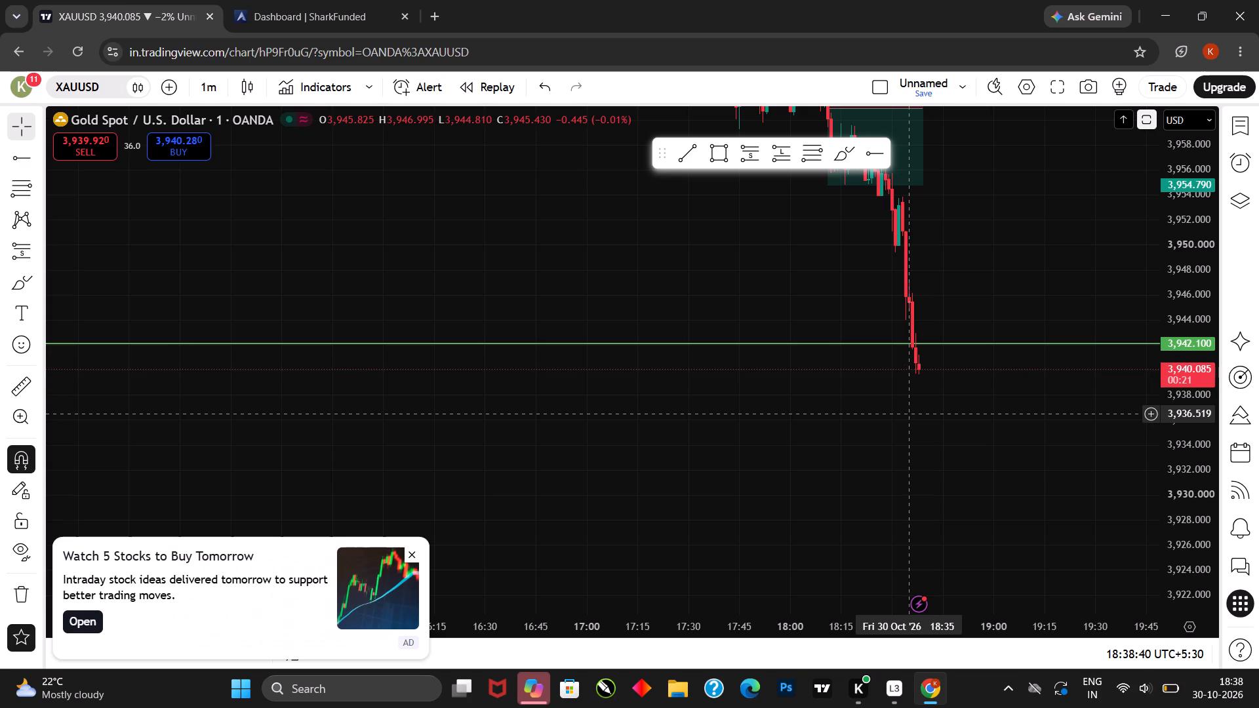
scroll(921, 393, "down", 2)
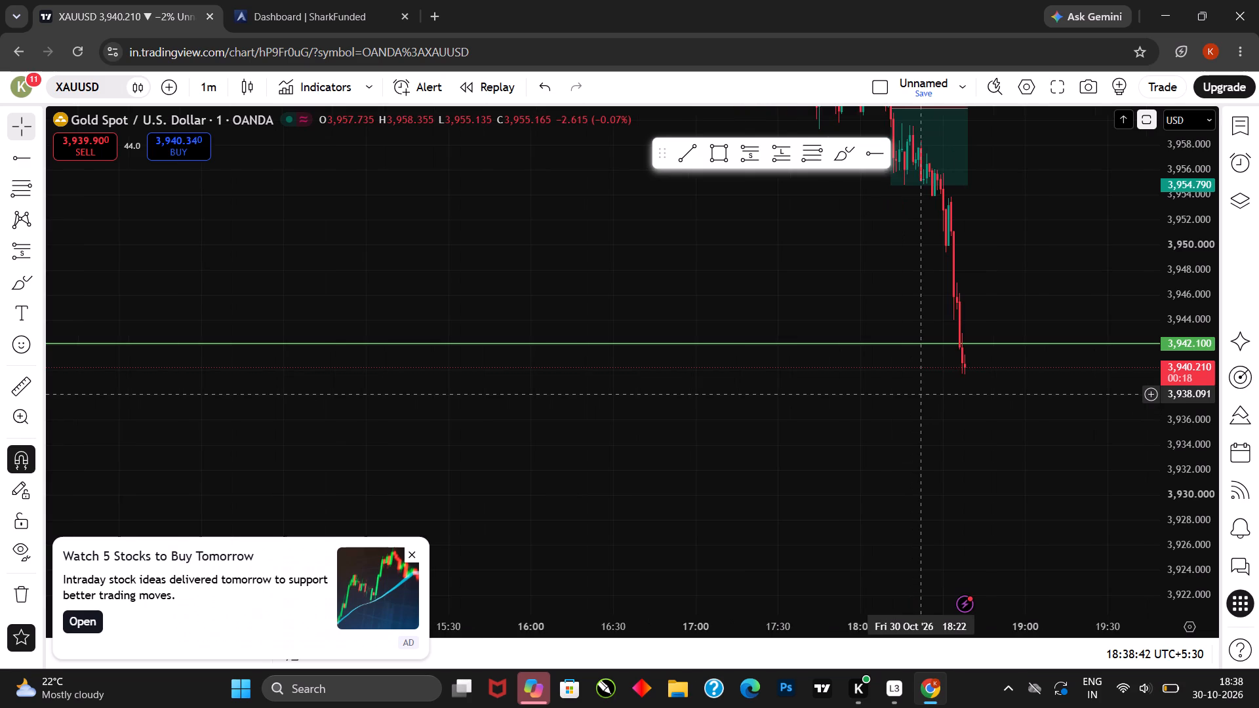
Examine the latest one-minute candles falling below the 3,942.100 line and the price space beneath them.
scroll(935, 390, "up", 3)
left_click(936, 389)
left_click_drag(934, 391, 915, 424)
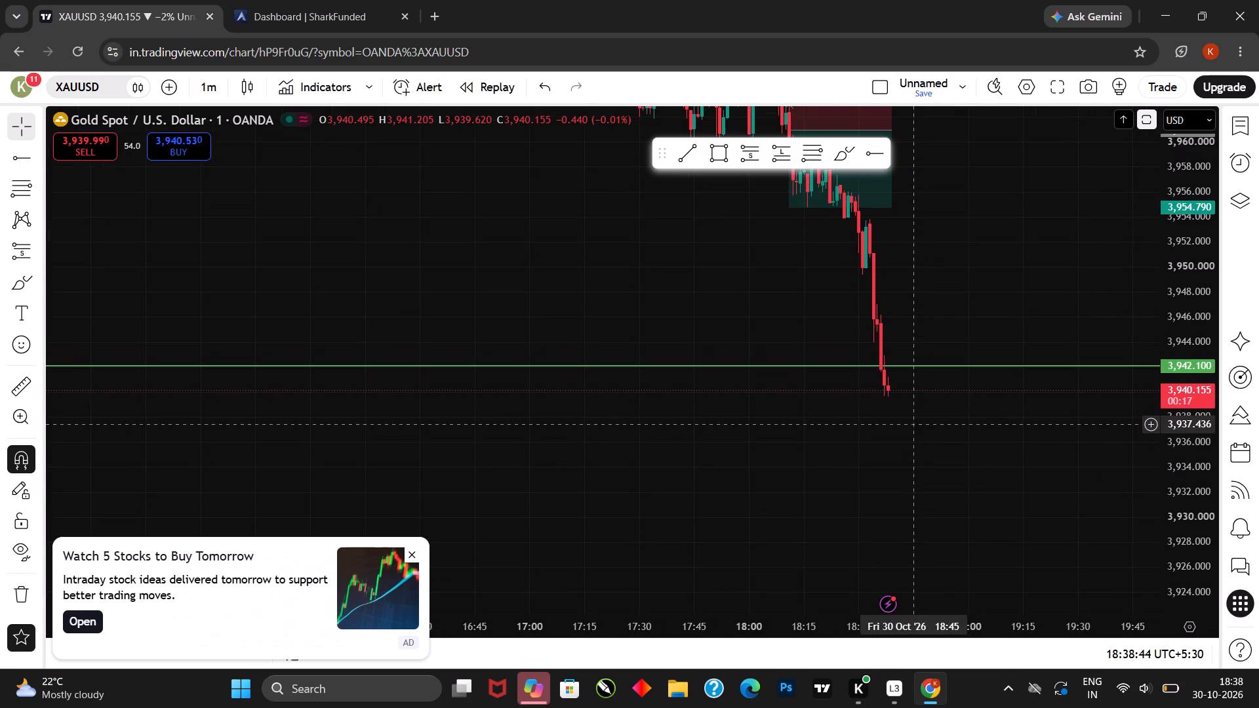
left_click_drag(919, 410, 917, 423)
left_click_drag(915, 431, 912, 439)
left_click_drag(914, 418, 912, 429)
left_click_drag(910, 439, 909, 446)
left_click_drag(892, 404, 887, 413)
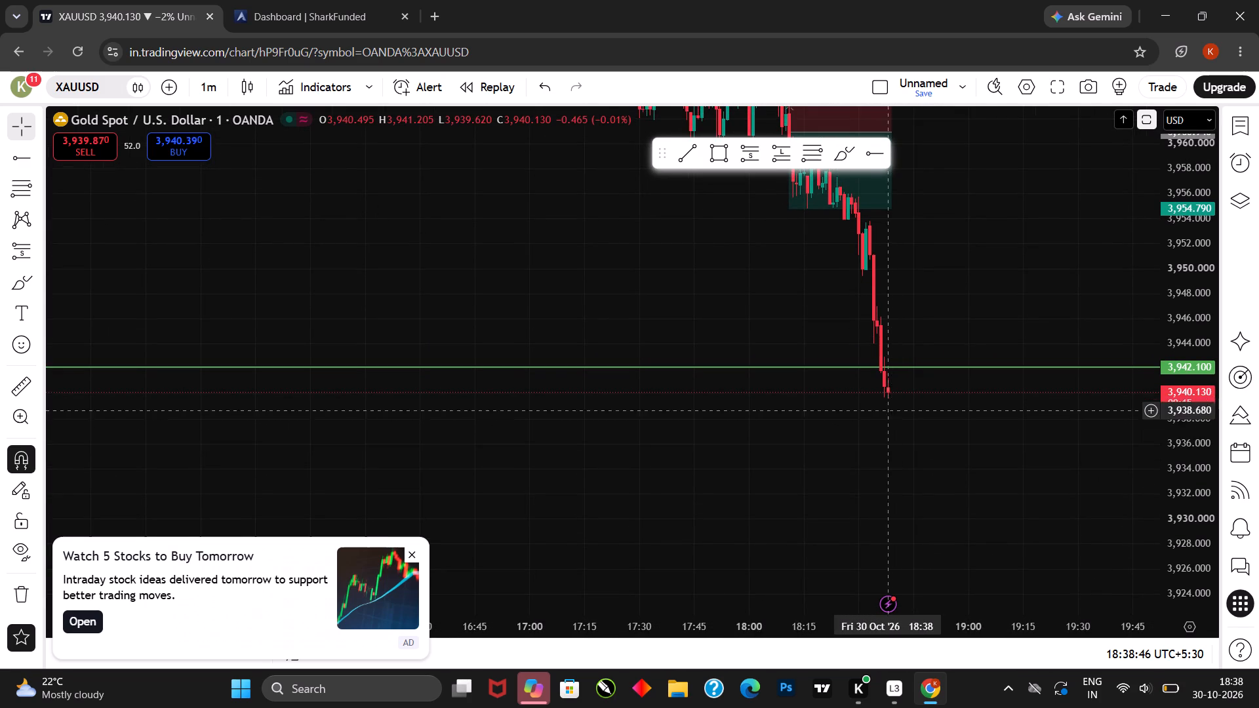
left_click_drag(887, 413, 862, 431)
left_click(852, 439)
left_click_drag(847, 442, 843, 449)
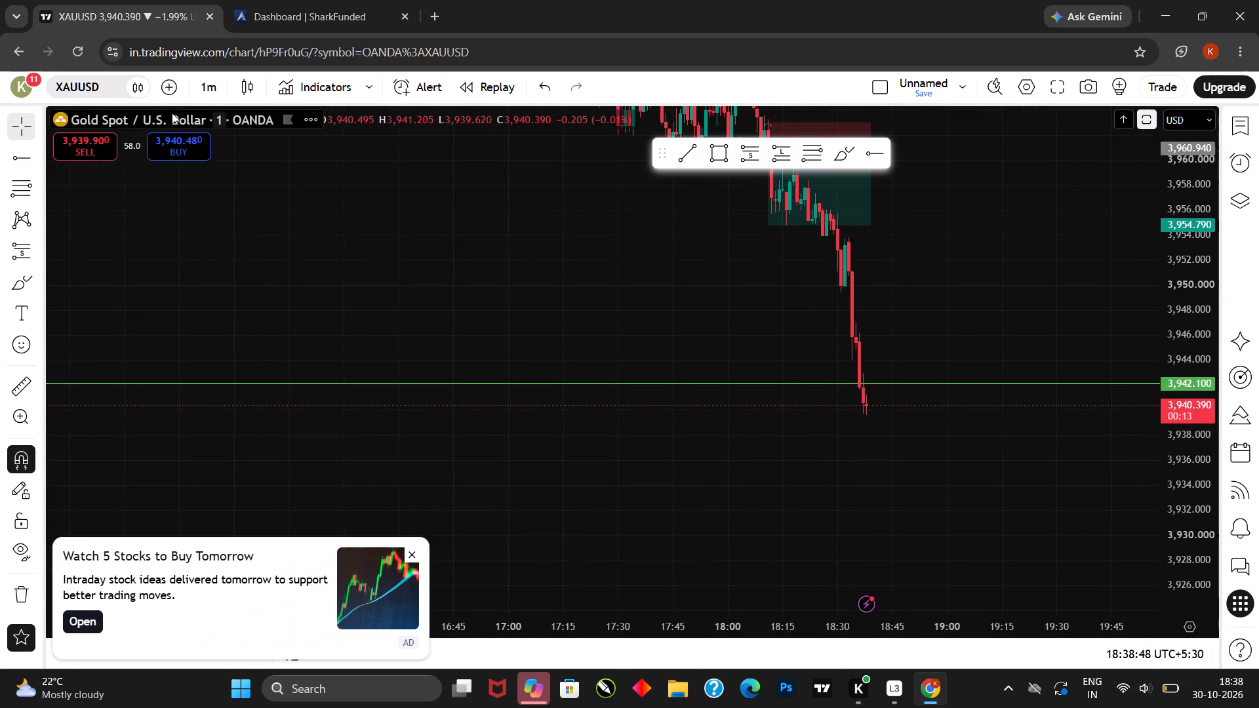
left_click(140, 92)
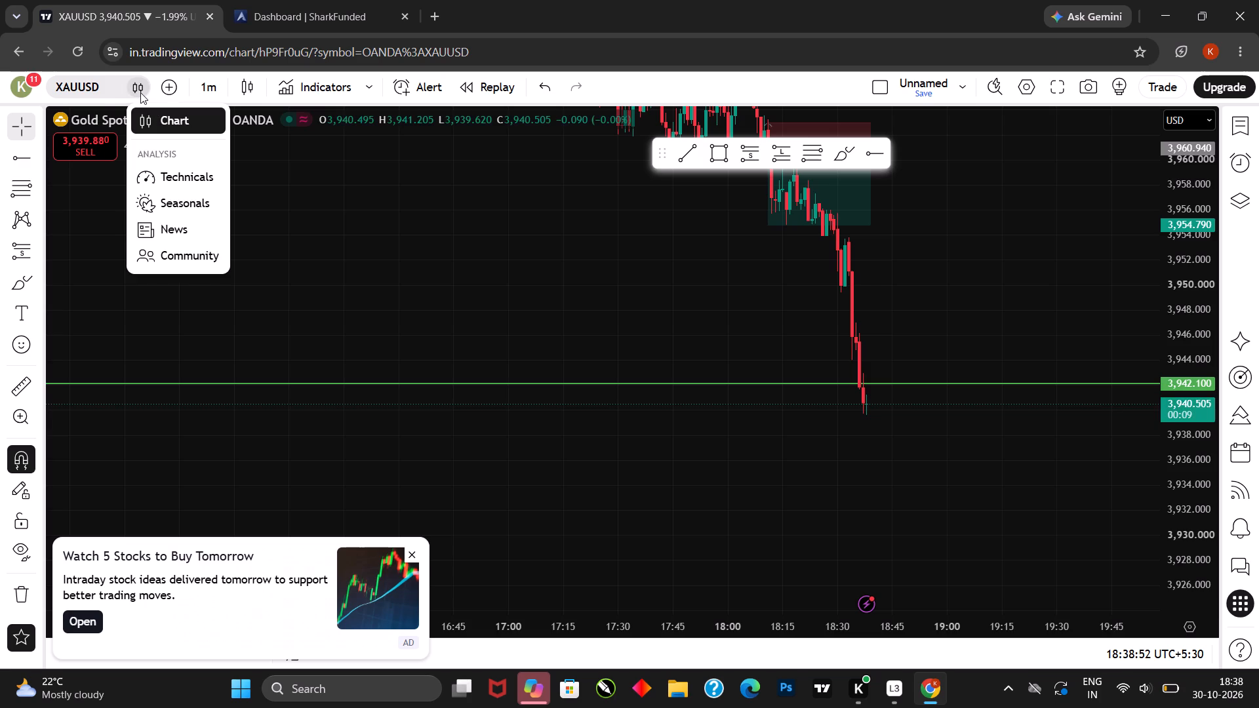
left_click(359, 279)
left_click_drag(549, 420, 528, 421)
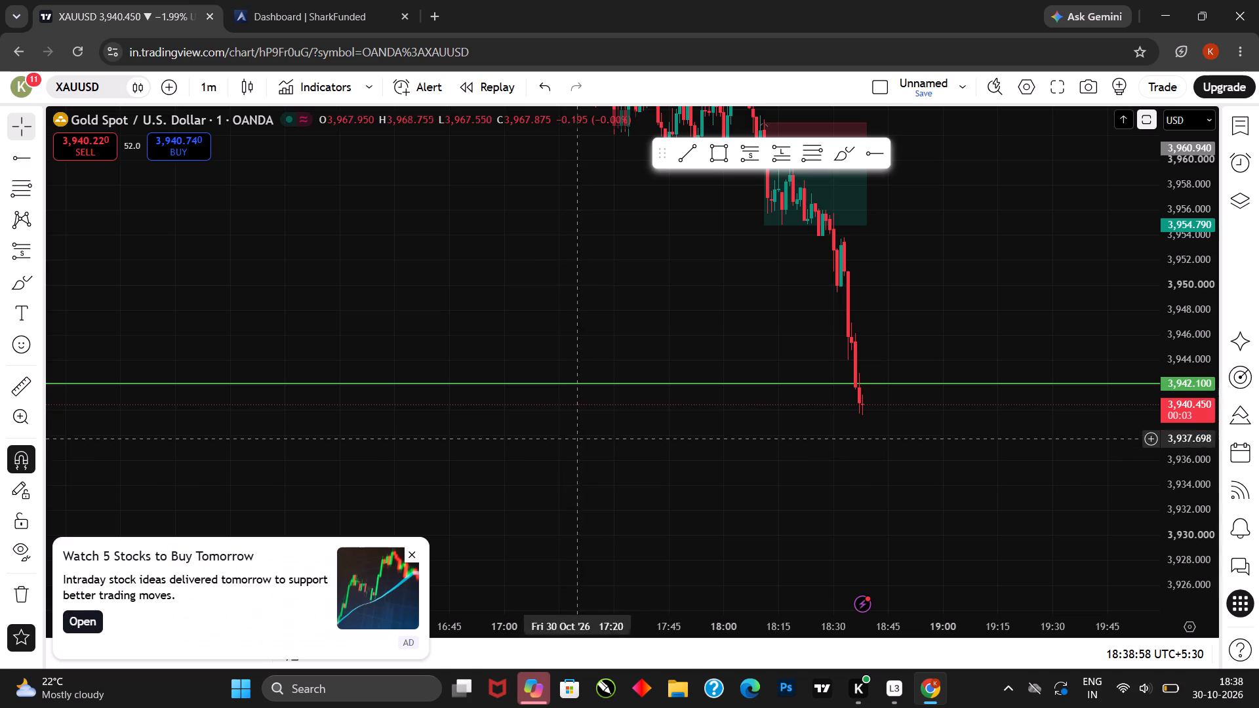
left_click_drag(773, 488, 752, 475)
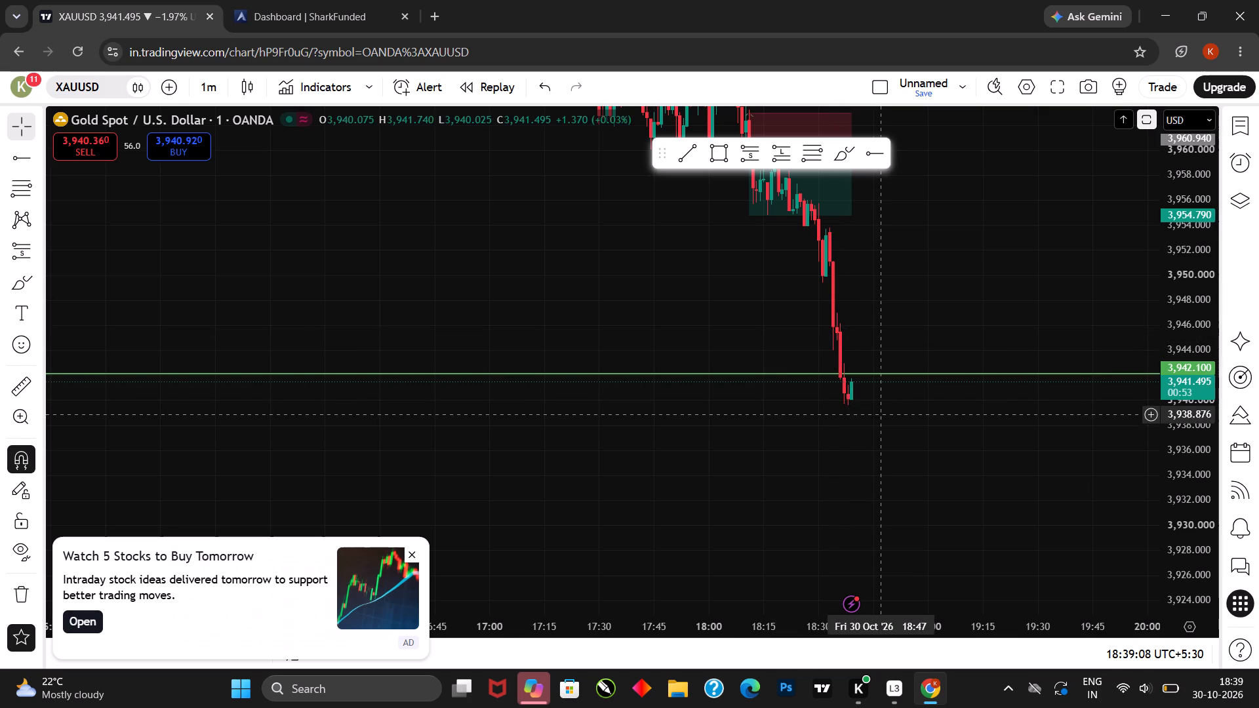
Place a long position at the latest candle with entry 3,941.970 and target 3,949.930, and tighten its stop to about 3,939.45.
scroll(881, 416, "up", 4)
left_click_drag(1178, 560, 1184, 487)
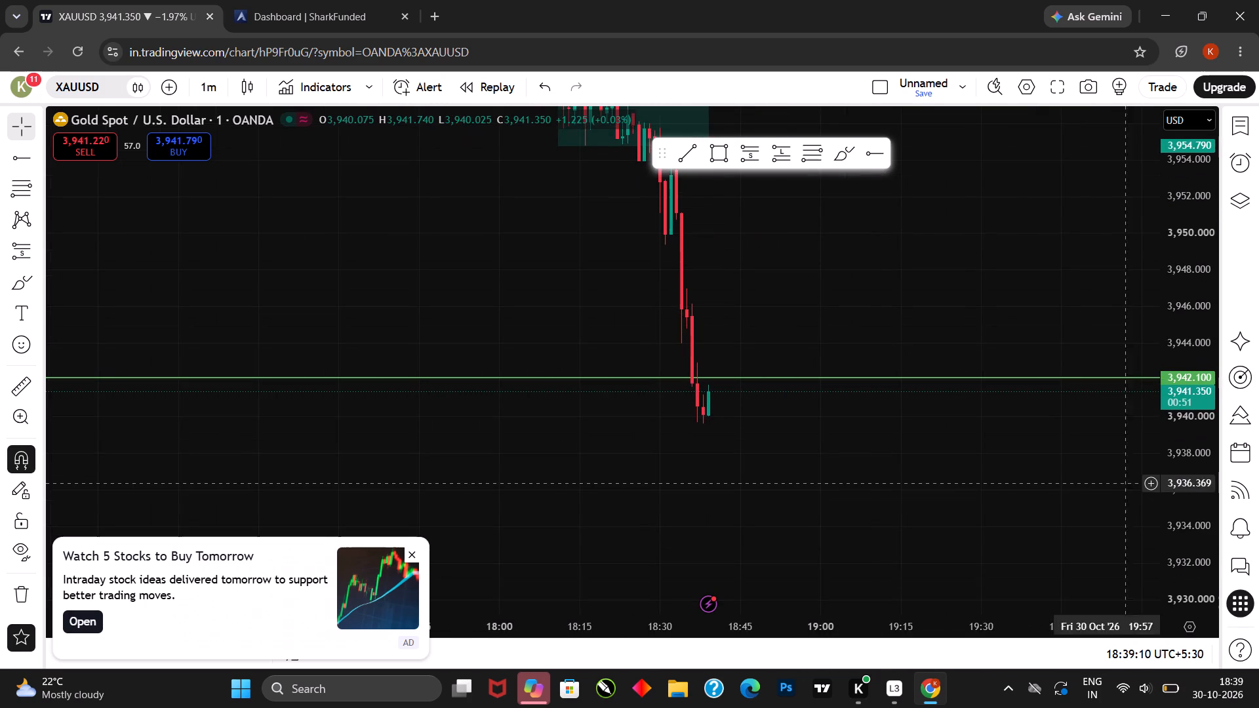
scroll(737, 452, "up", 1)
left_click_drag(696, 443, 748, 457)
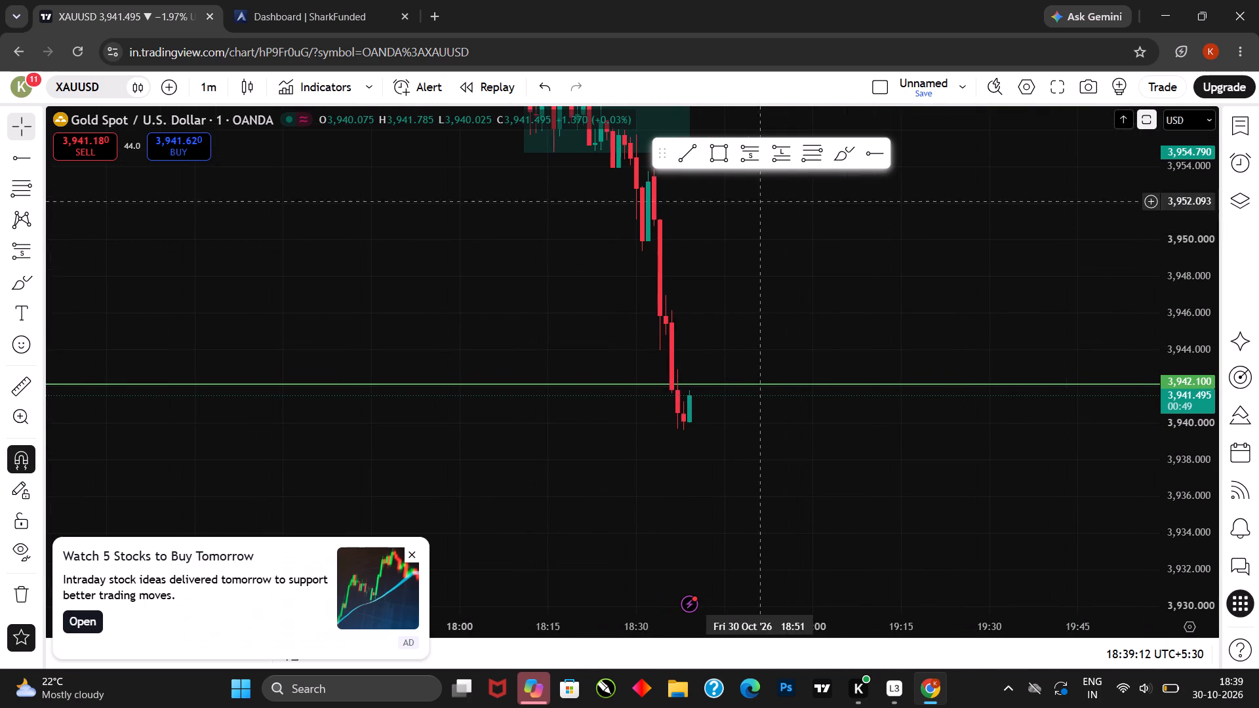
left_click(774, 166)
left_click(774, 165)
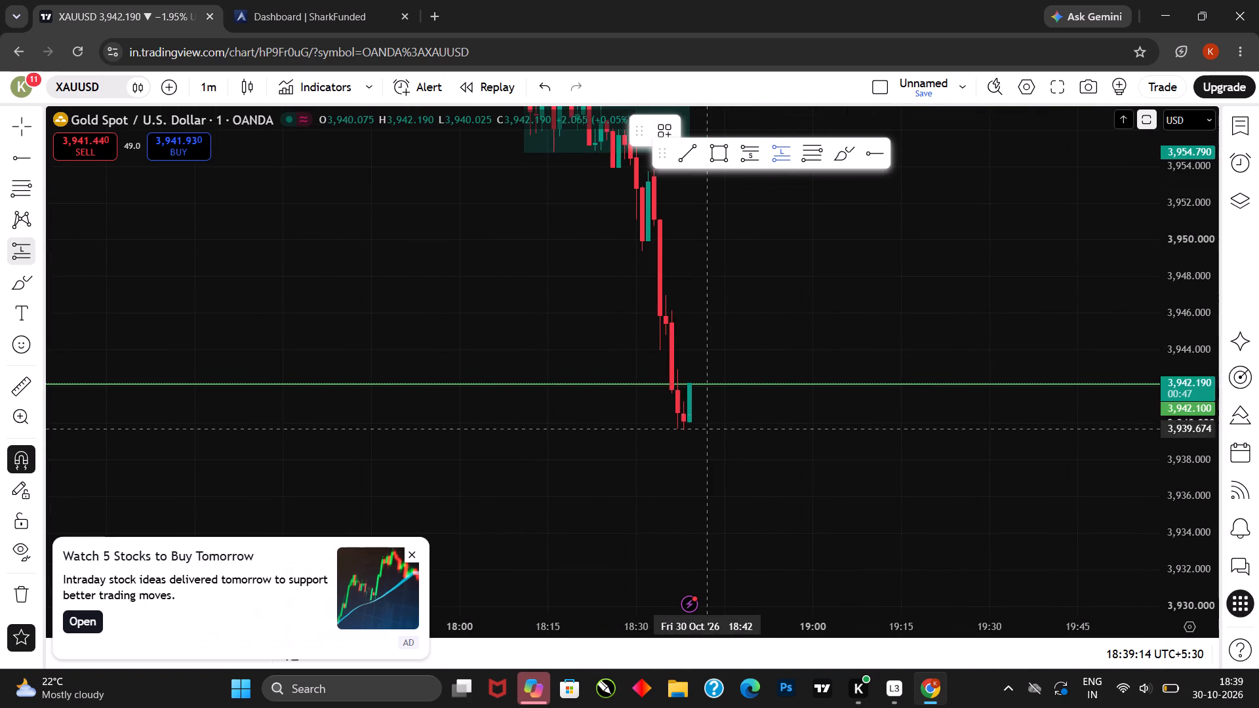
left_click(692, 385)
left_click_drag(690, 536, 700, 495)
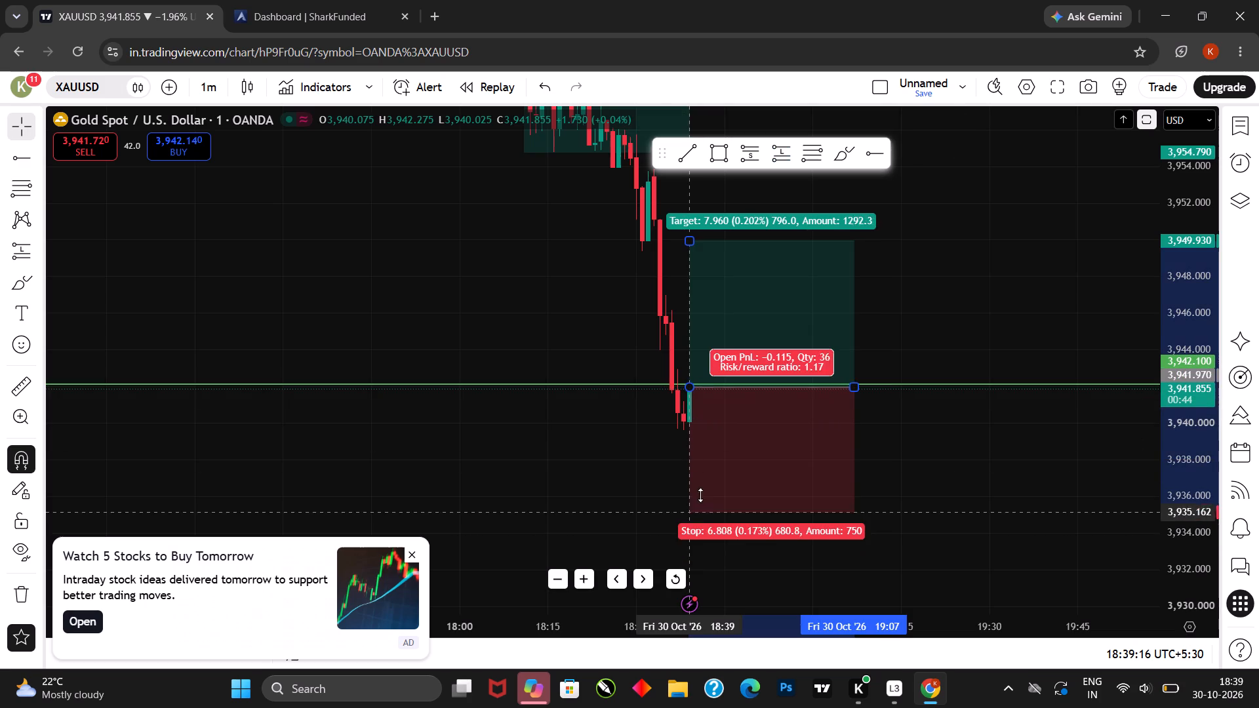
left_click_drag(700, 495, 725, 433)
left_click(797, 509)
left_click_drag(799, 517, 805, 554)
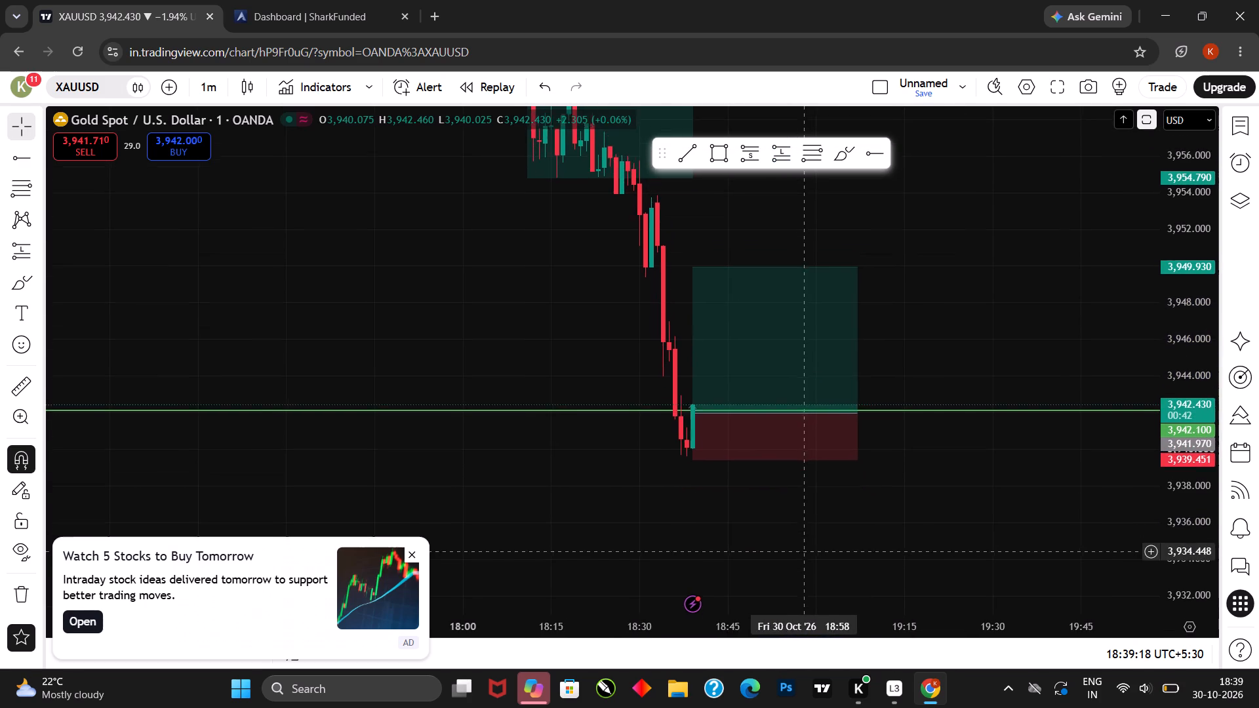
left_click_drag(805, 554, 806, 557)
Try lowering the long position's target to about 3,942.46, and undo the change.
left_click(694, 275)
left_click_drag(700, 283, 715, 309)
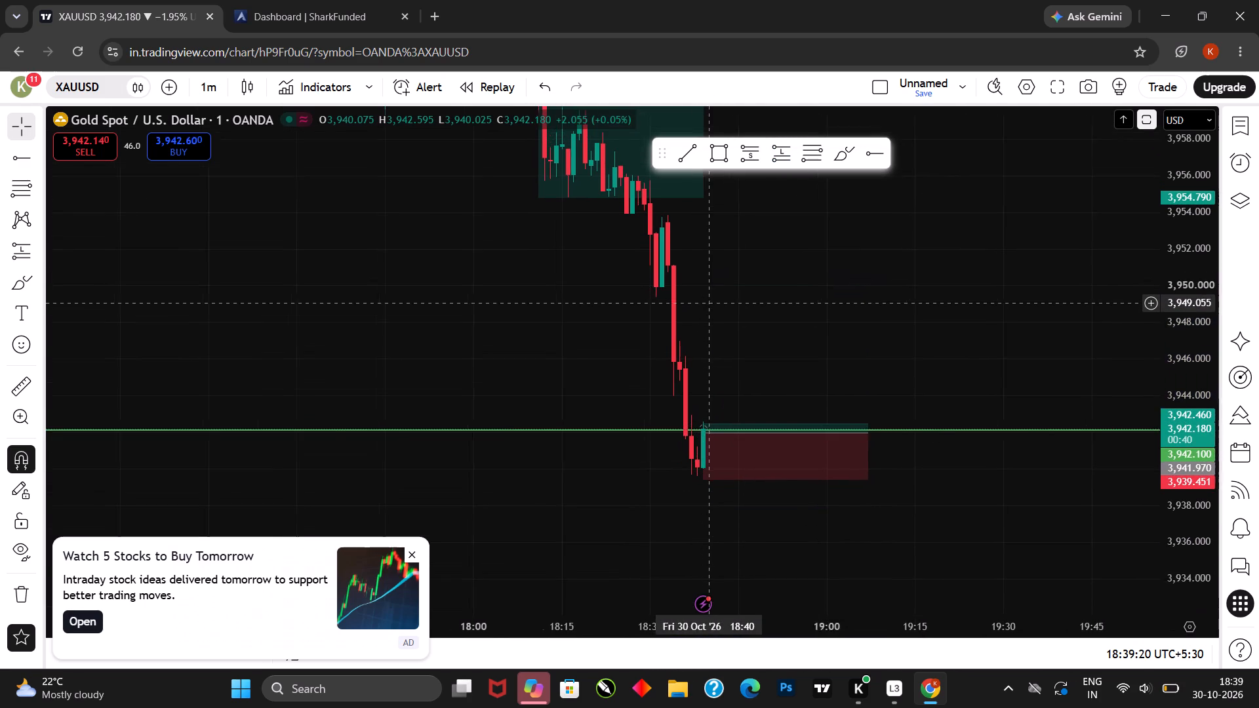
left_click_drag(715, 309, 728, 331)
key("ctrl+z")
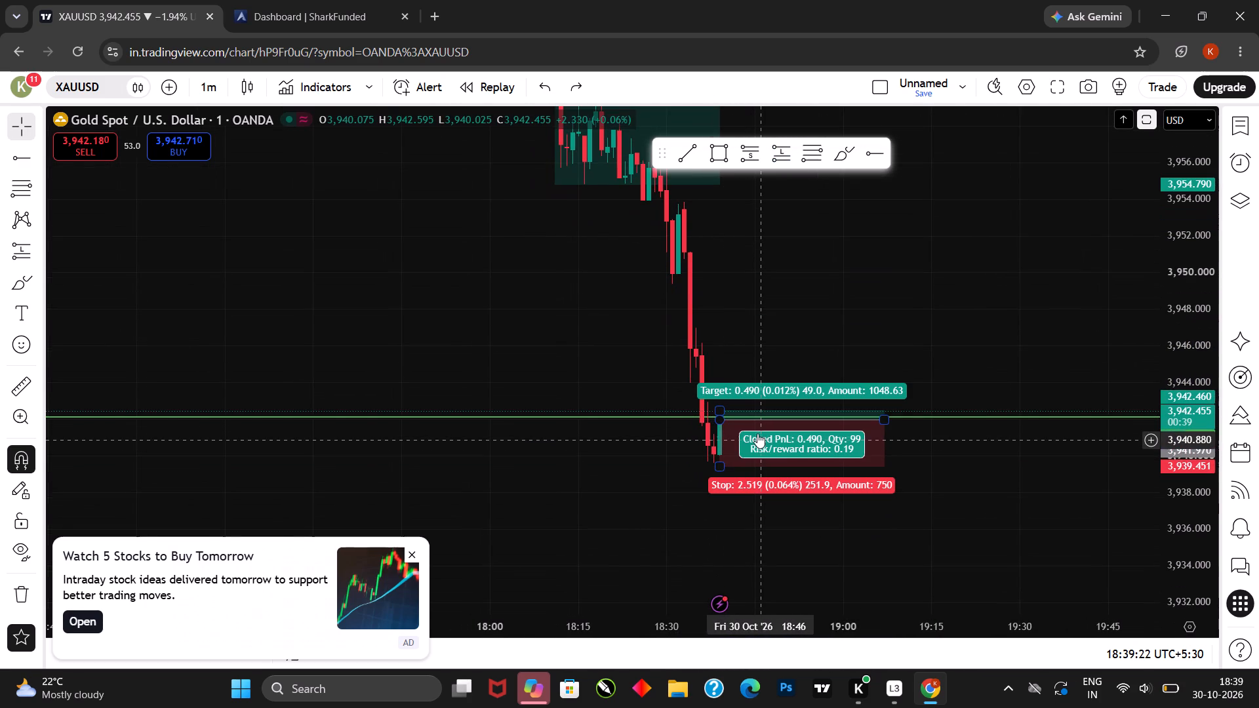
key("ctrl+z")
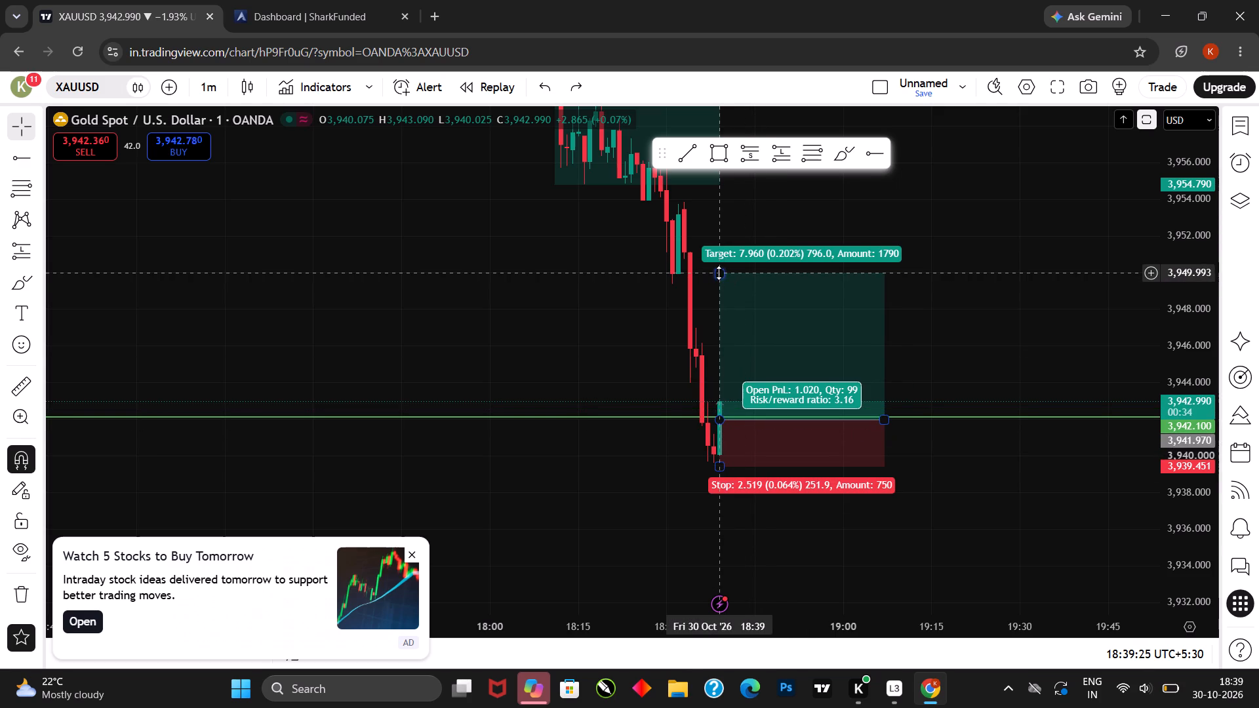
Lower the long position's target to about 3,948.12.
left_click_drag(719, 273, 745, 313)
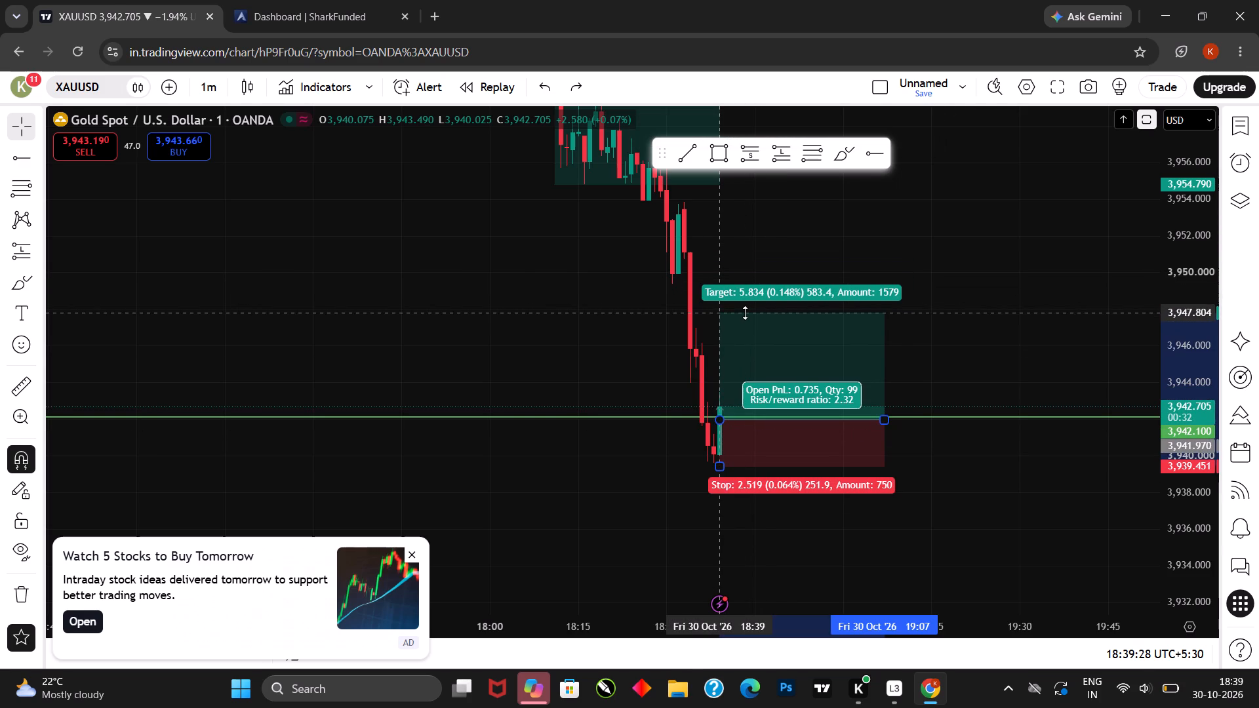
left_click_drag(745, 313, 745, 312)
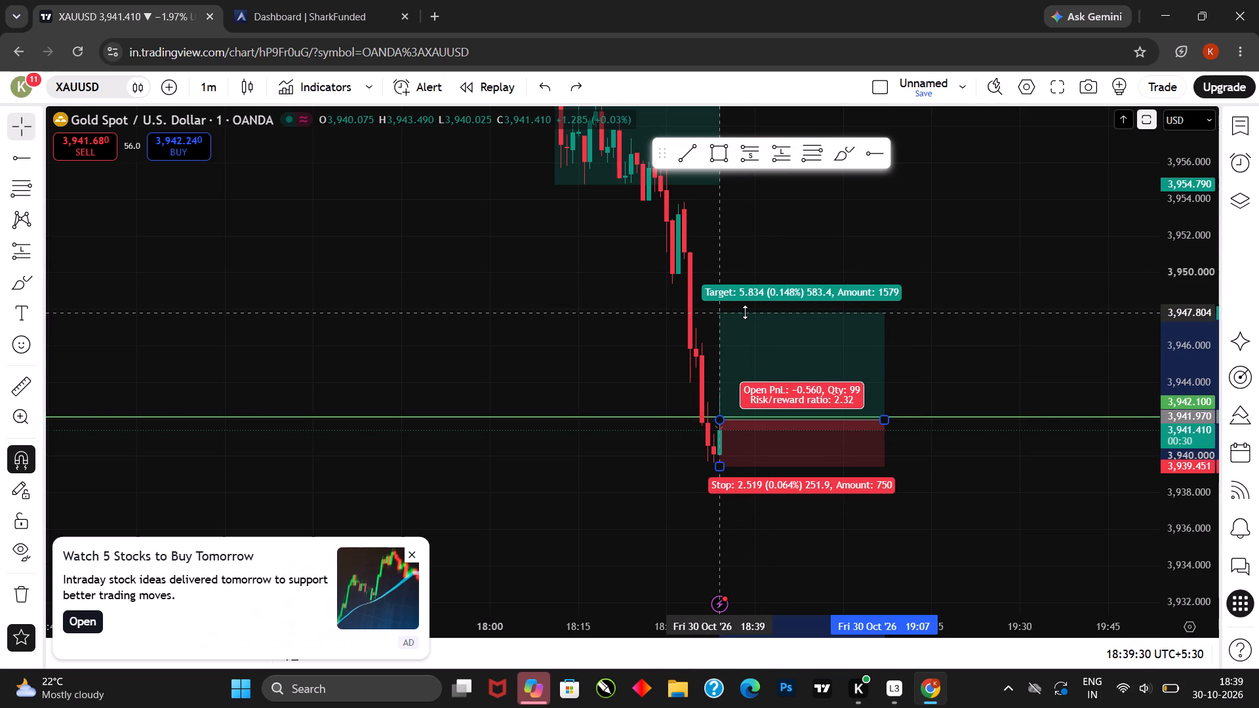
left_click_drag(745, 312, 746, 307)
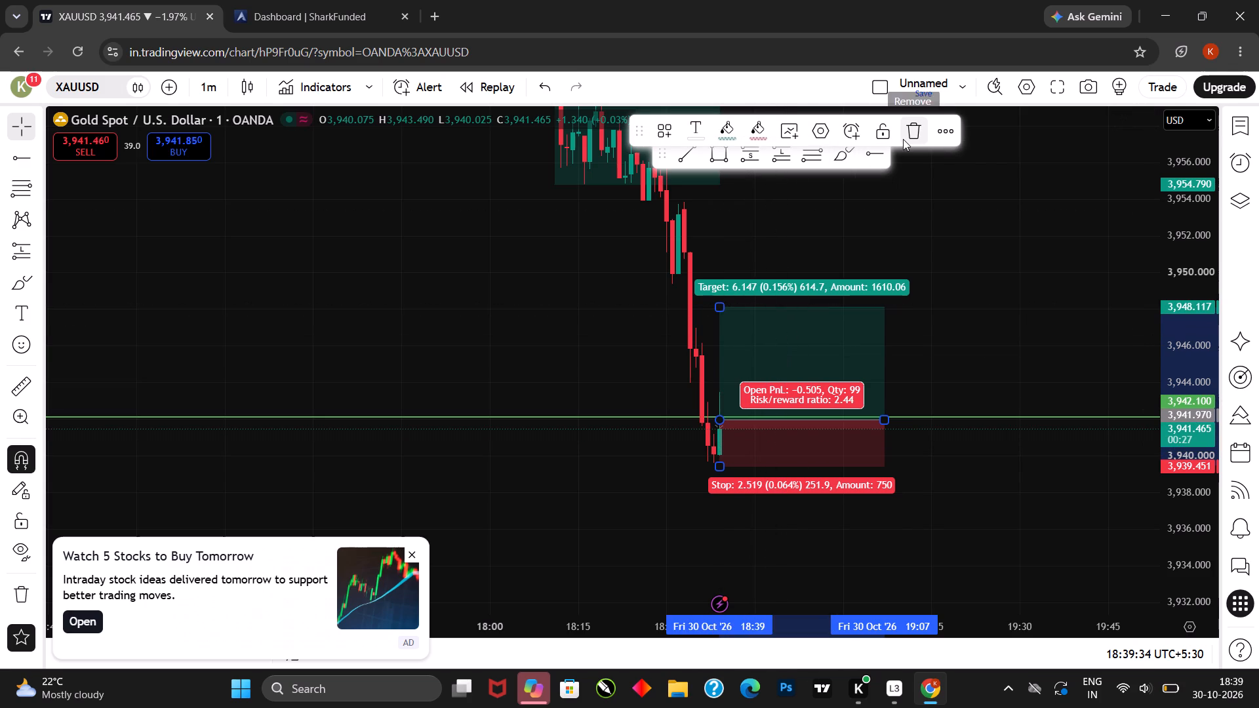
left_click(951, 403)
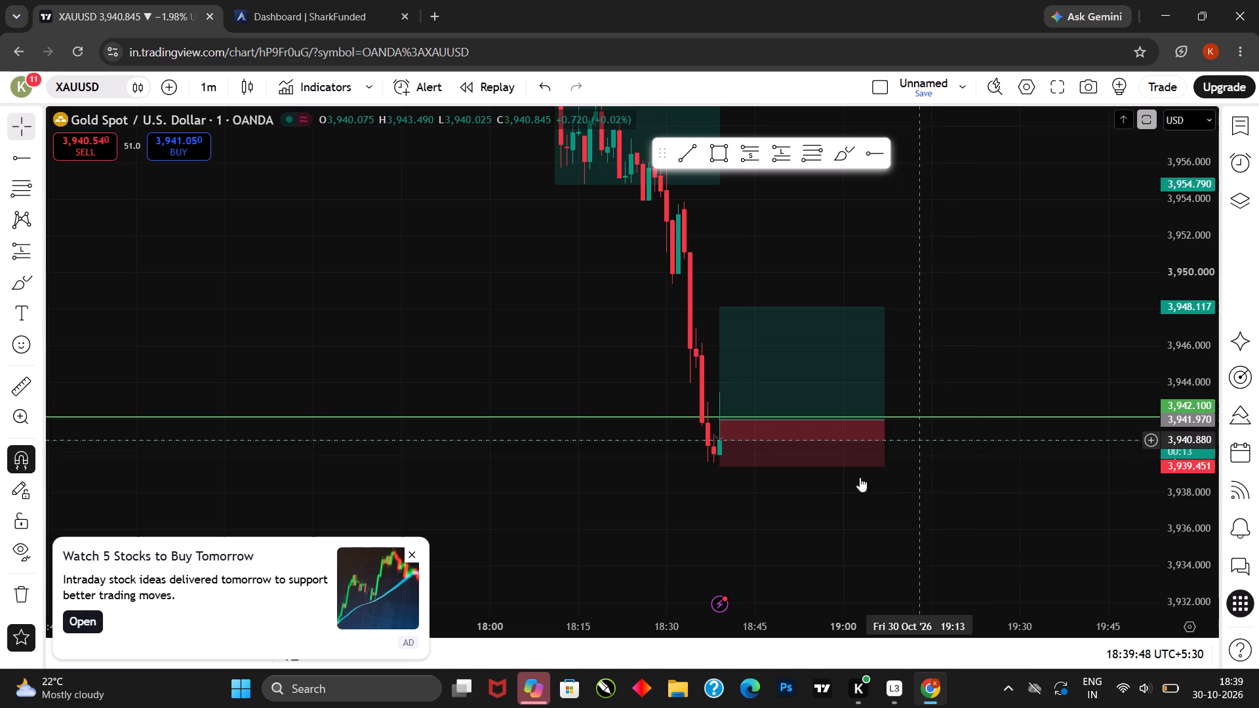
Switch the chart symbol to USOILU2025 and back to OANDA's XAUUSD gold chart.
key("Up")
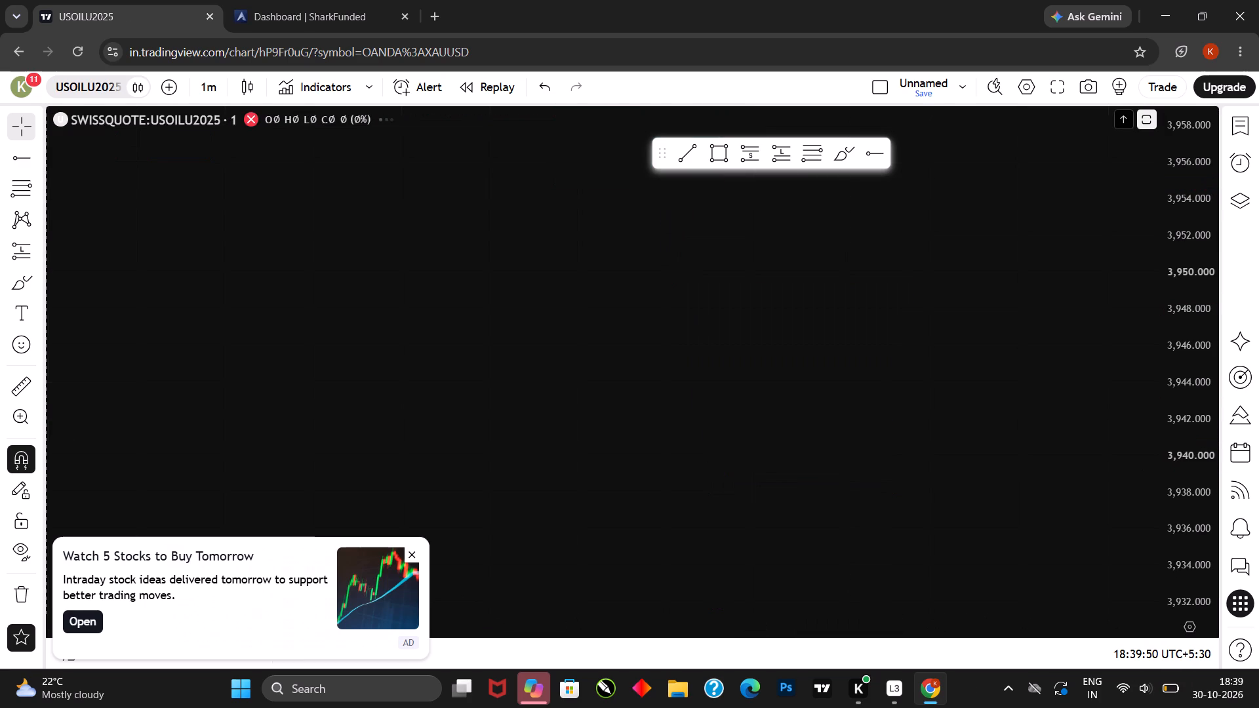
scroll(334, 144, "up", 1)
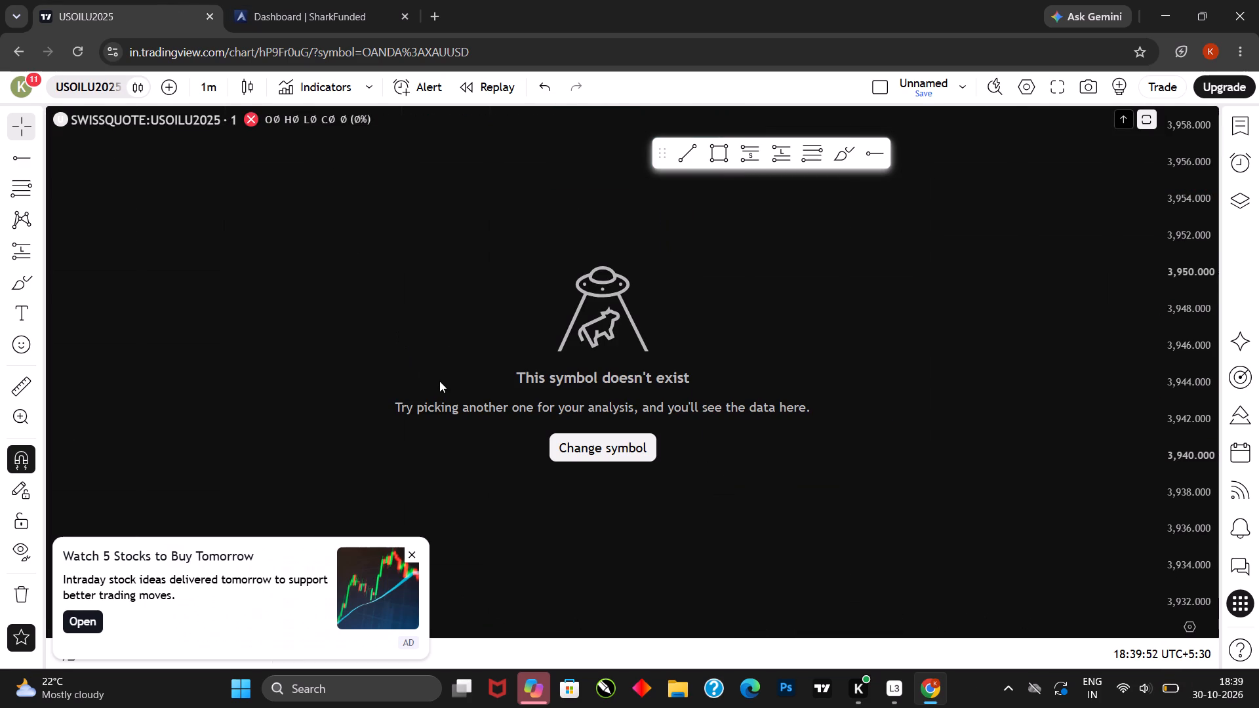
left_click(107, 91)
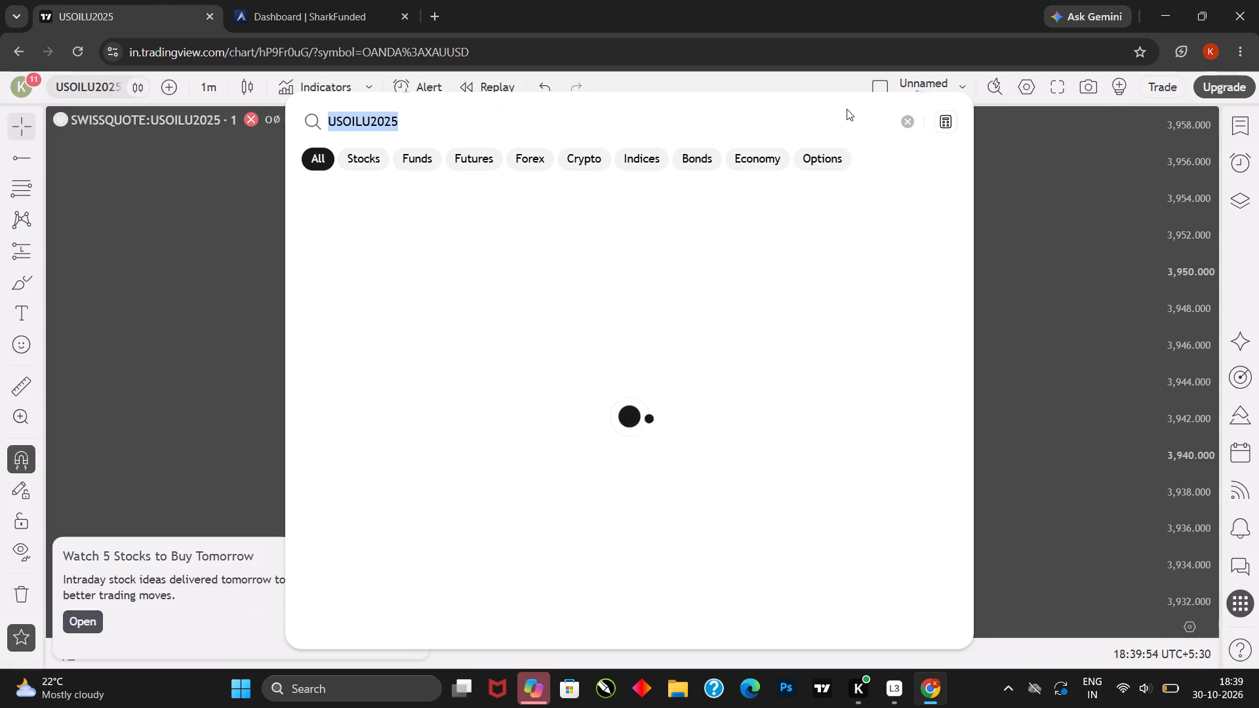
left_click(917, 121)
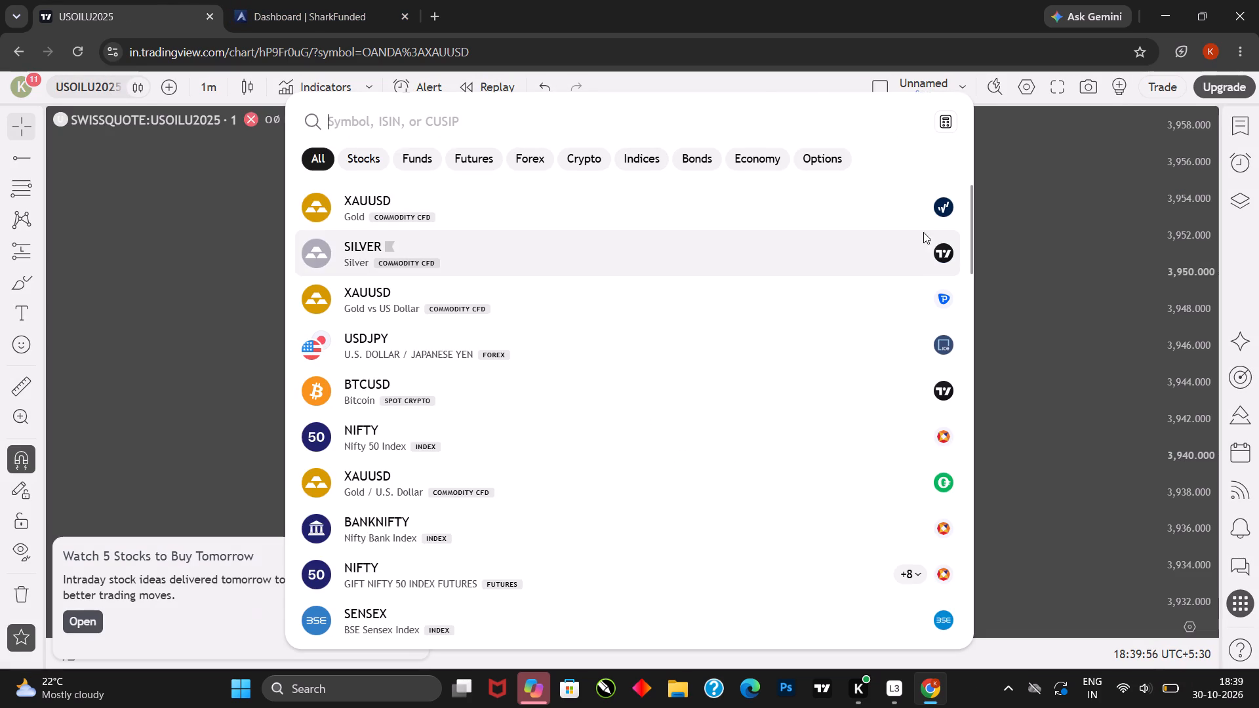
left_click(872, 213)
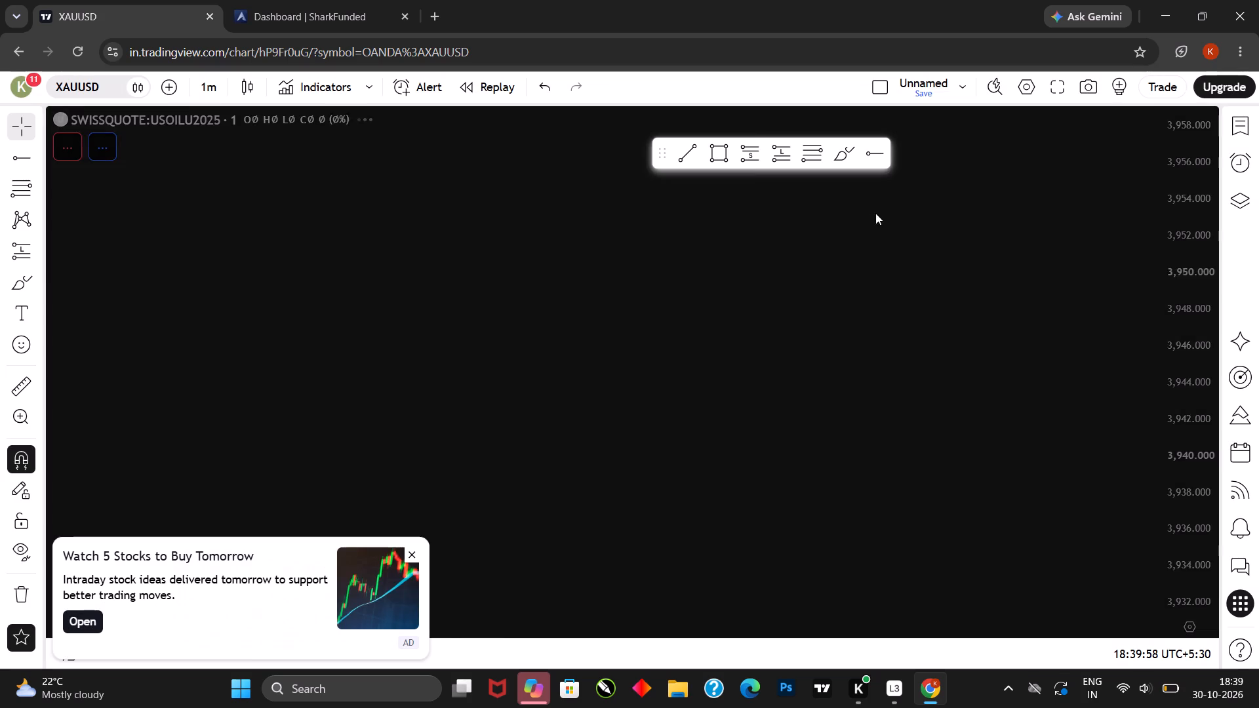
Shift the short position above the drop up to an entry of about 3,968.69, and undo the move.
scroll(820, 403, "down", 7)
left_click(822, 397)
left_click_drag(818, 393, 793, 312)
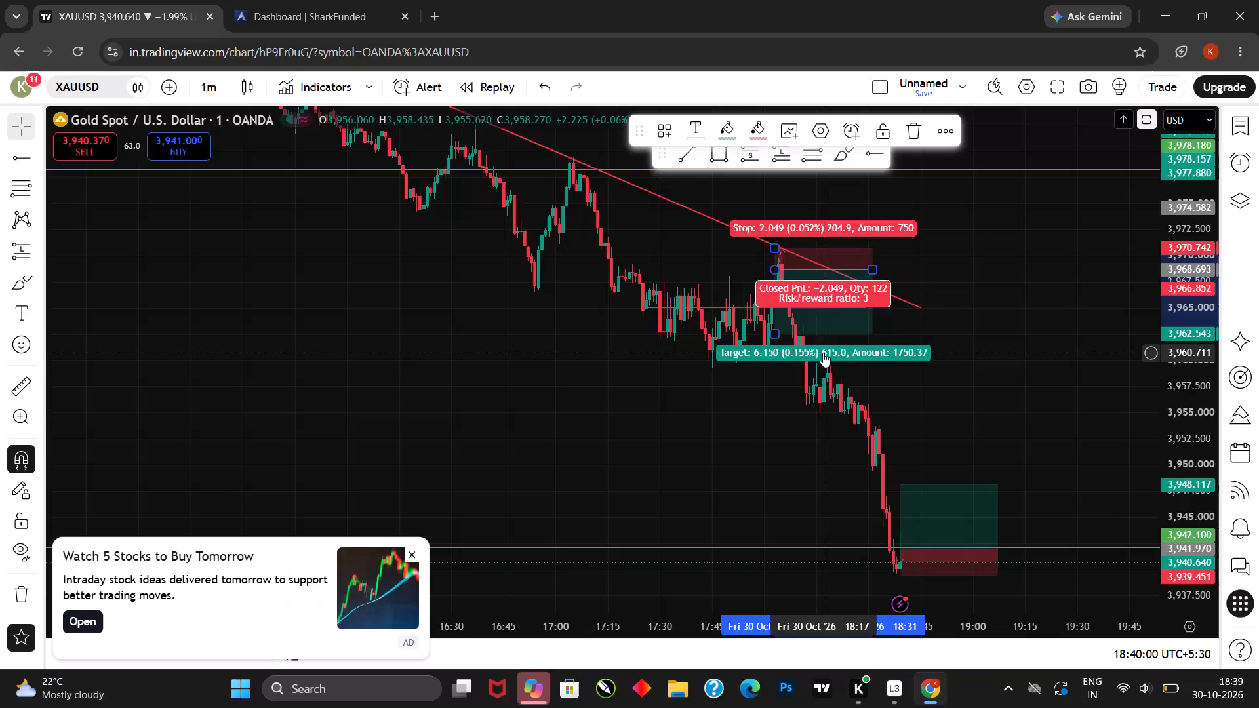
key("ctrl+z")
Examine the newest candles around the 3,942.100 line against the long position's entry and stop zone.
left_click_drag(789, 494, 700, 401)
scroll(775, 417, "up", 4)
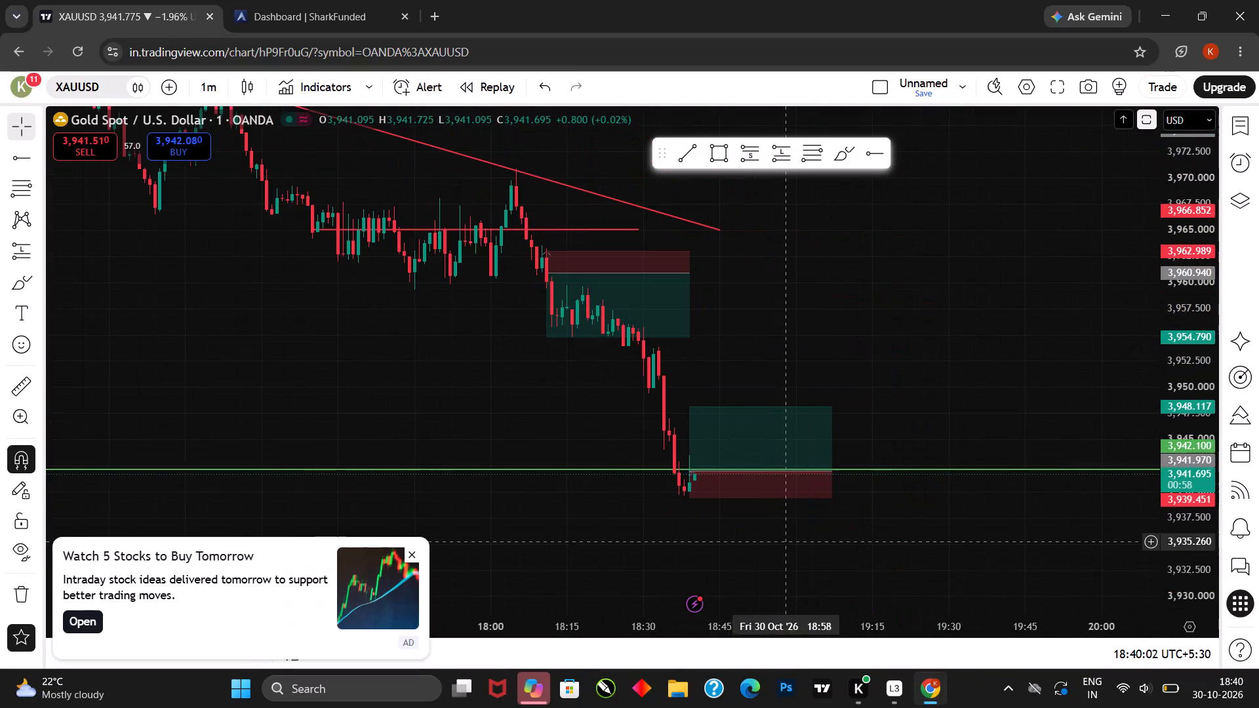
left_click_drag(788, 541, 839, 486)
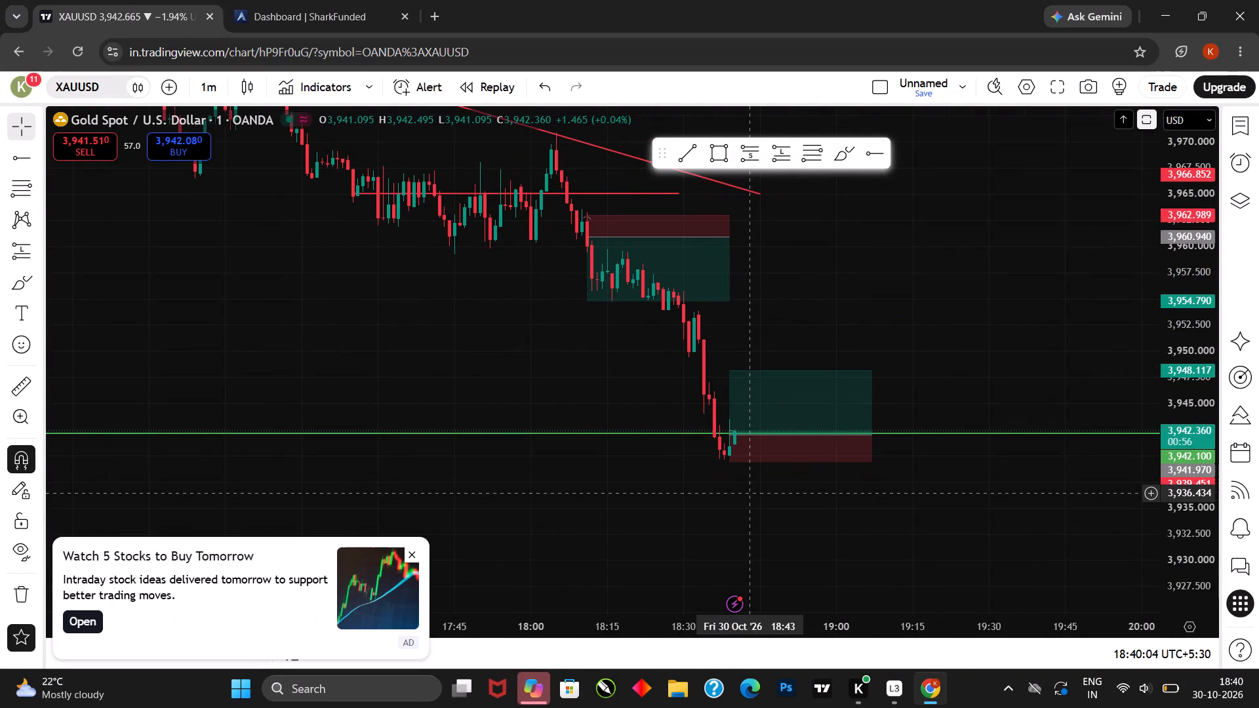
scroll(753, 495, "up", 2)
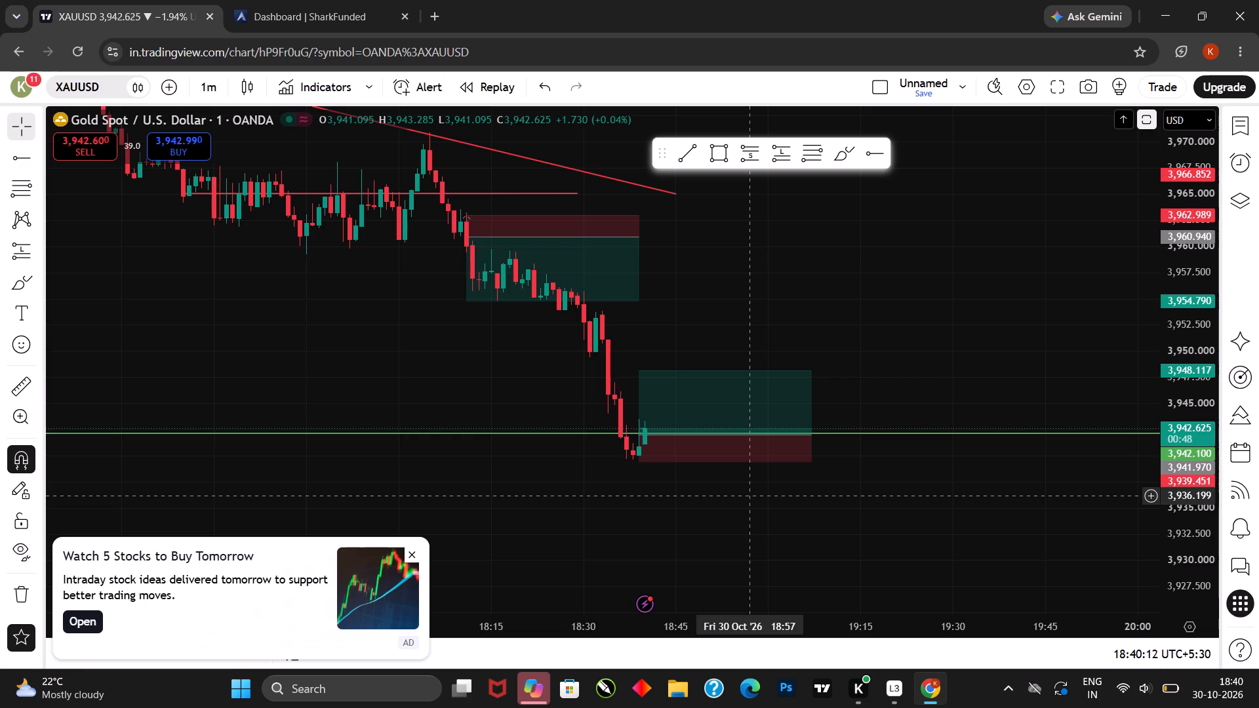
left_click_drag(646, 560, 593, 536)
left_click_drag(605, 526, 574, 510)
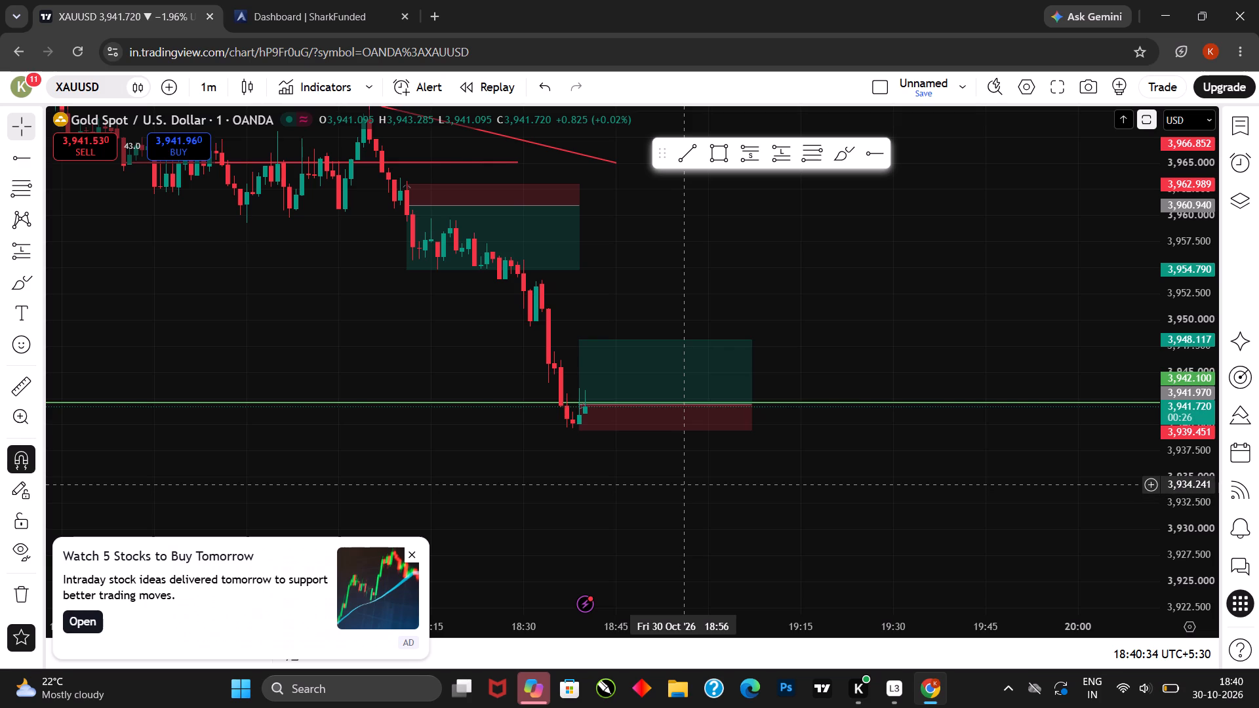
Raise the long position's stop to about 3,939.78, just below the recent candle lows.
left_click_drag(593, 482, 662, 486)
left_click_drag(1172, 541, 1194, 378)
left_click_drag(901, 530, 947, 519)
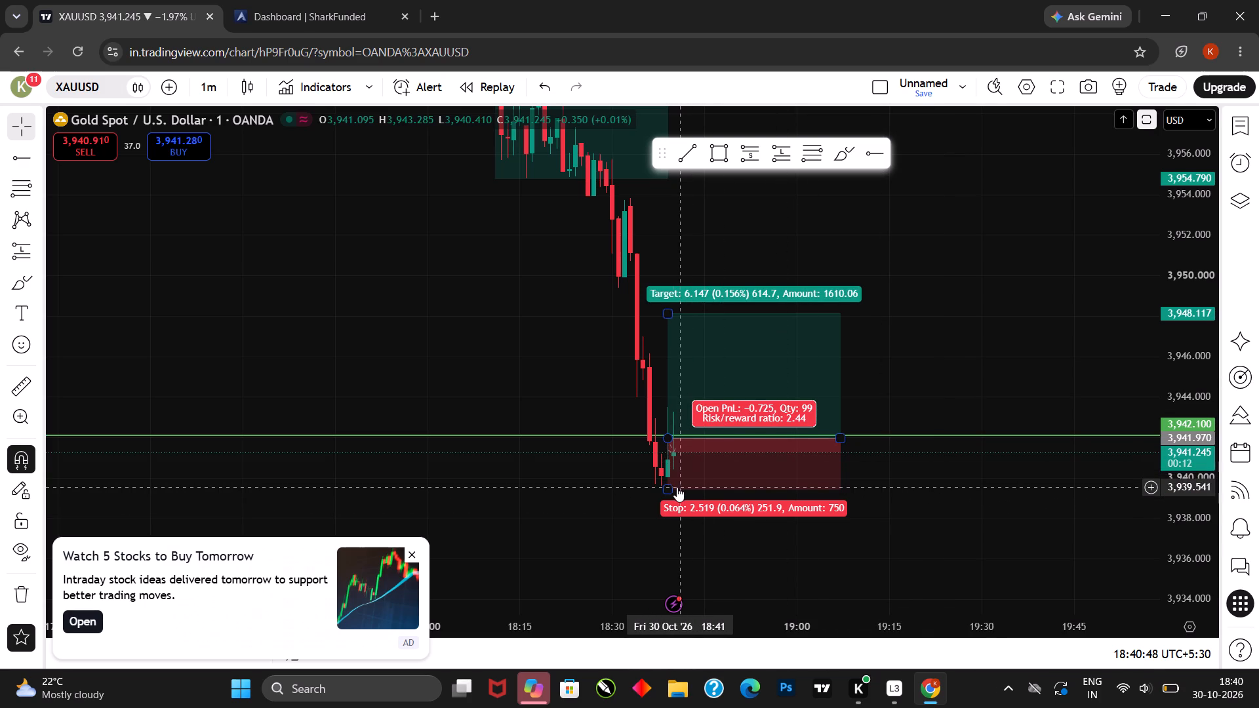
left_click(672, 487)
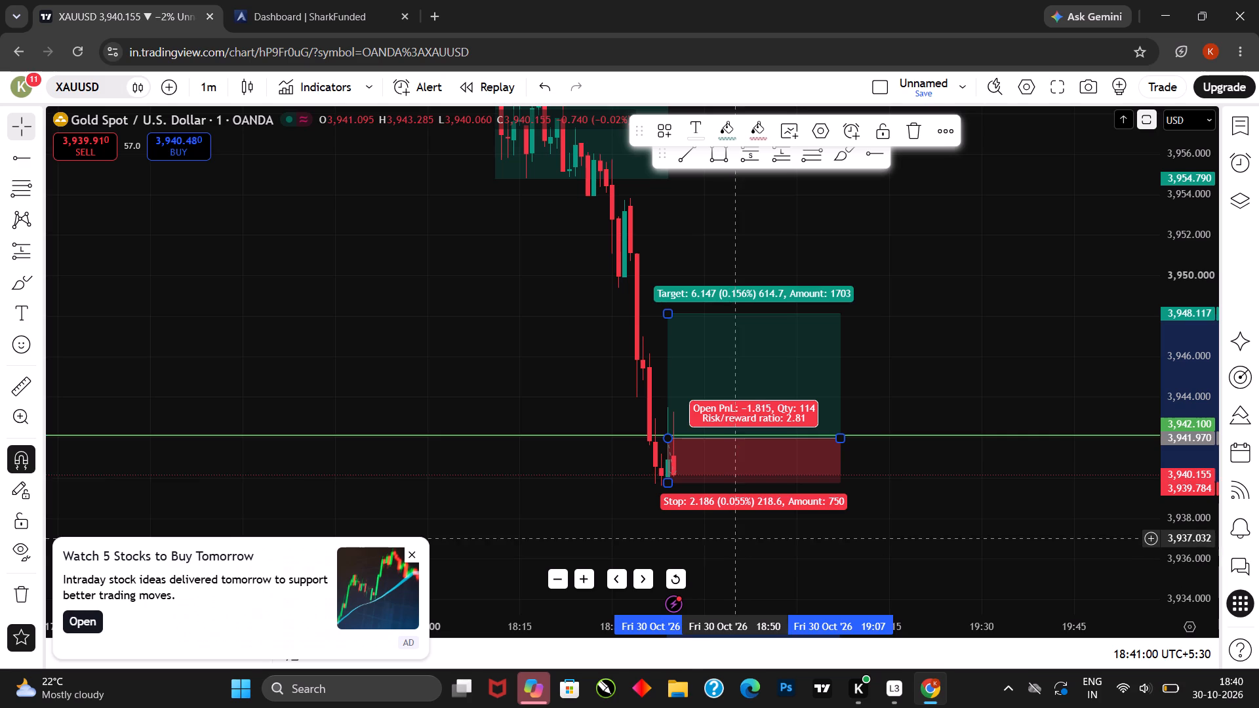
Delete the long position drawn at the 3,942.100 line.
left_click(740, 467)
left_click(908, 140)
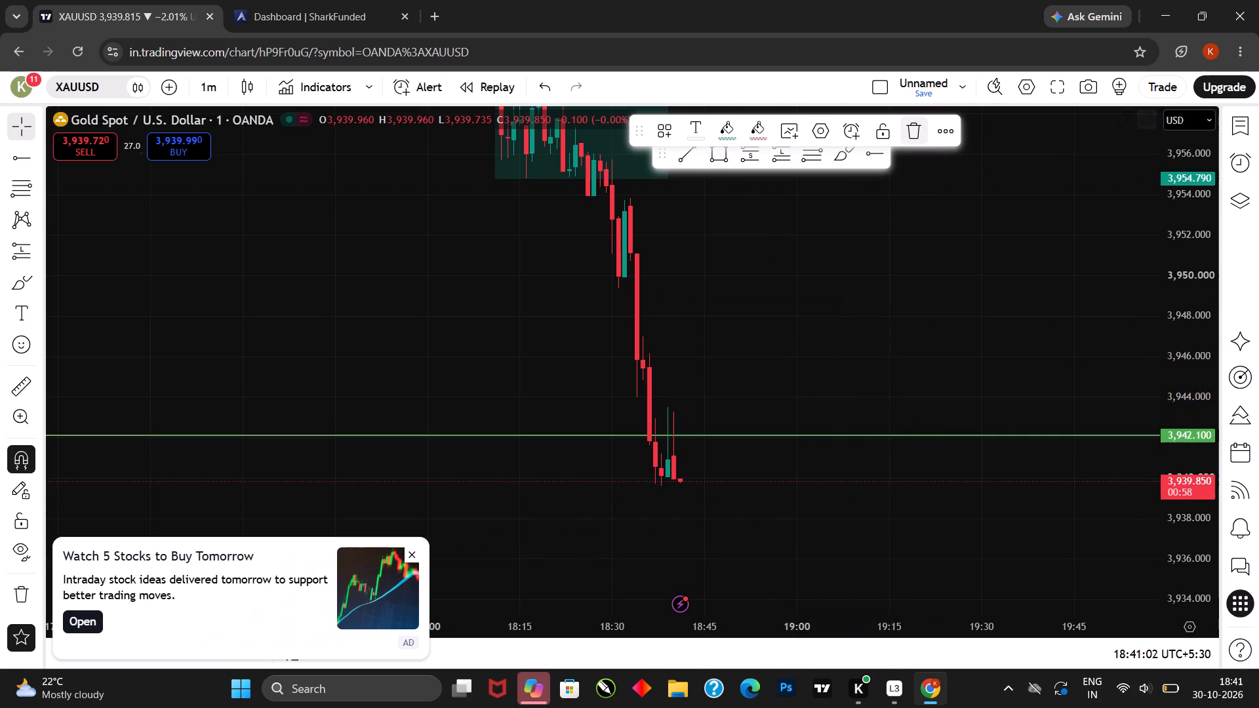
Measure the price distance from the newest candle's open at 3,939.960 down to about 3,932.70.
left_click_drag(881, 518, 892, 453)
scroll(685, 473, "down", 2)
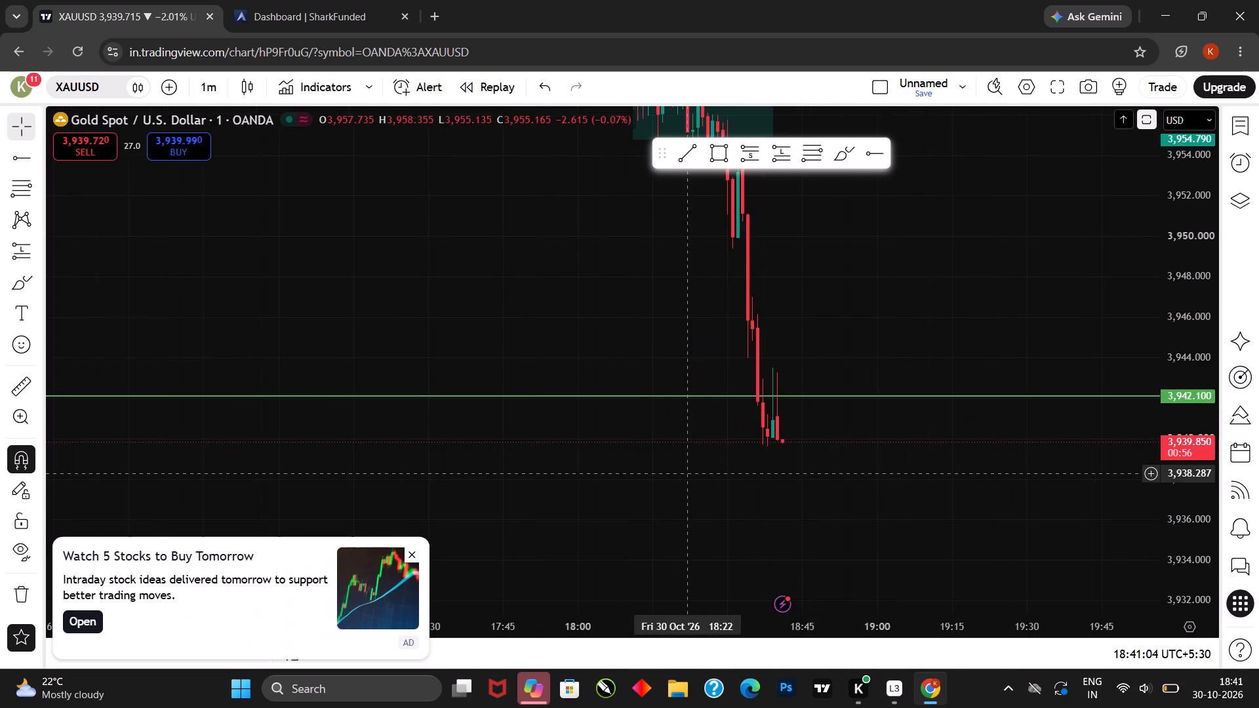
left_click_drag(831, 473, 814, 446)
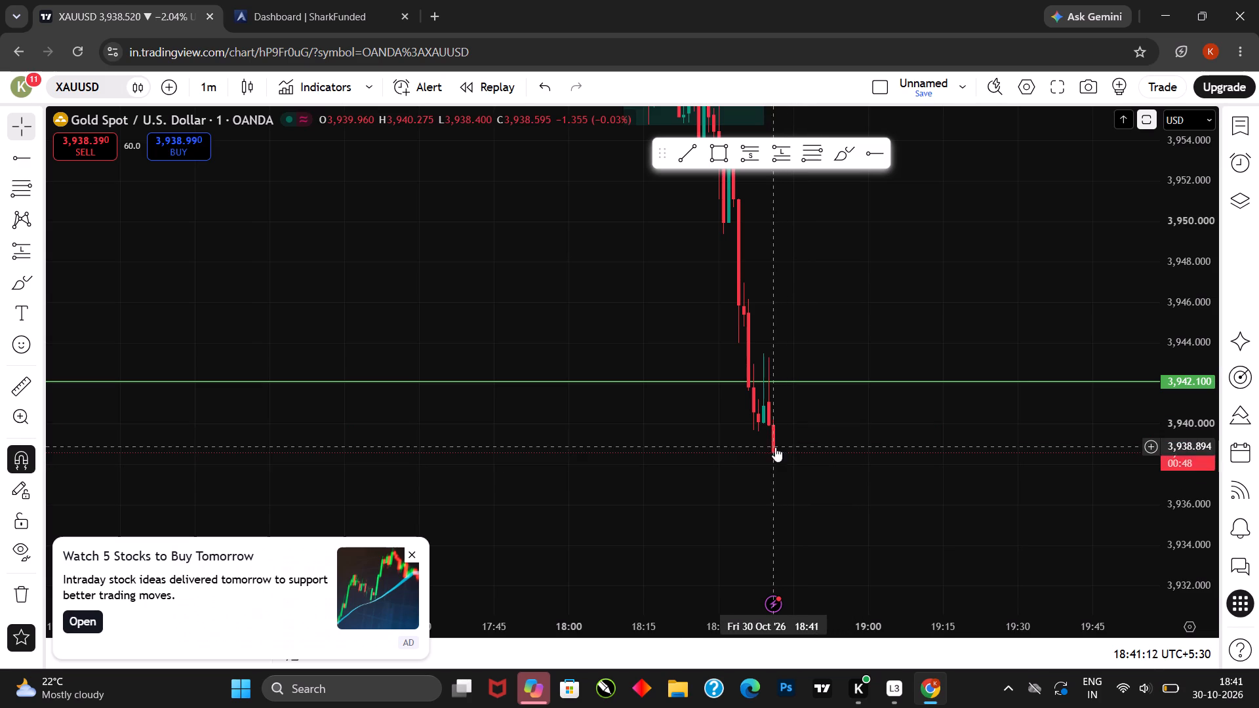
left_click(14, 392)
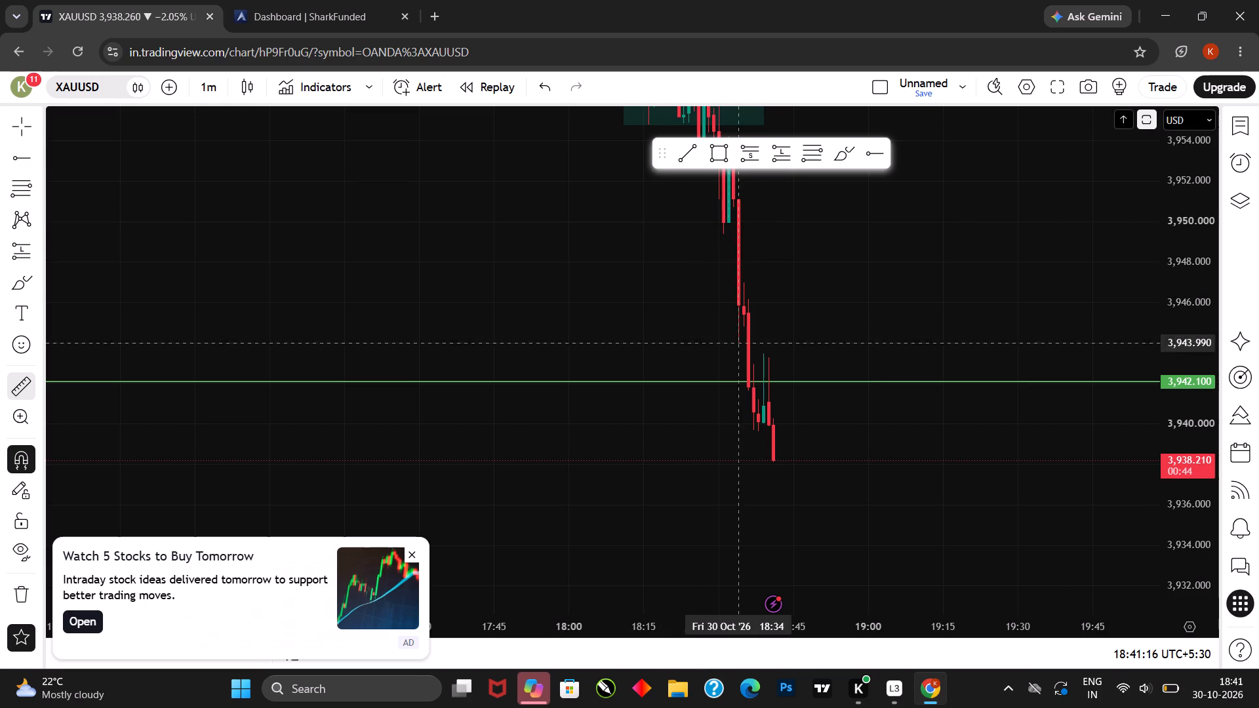
left_click(772, 426)
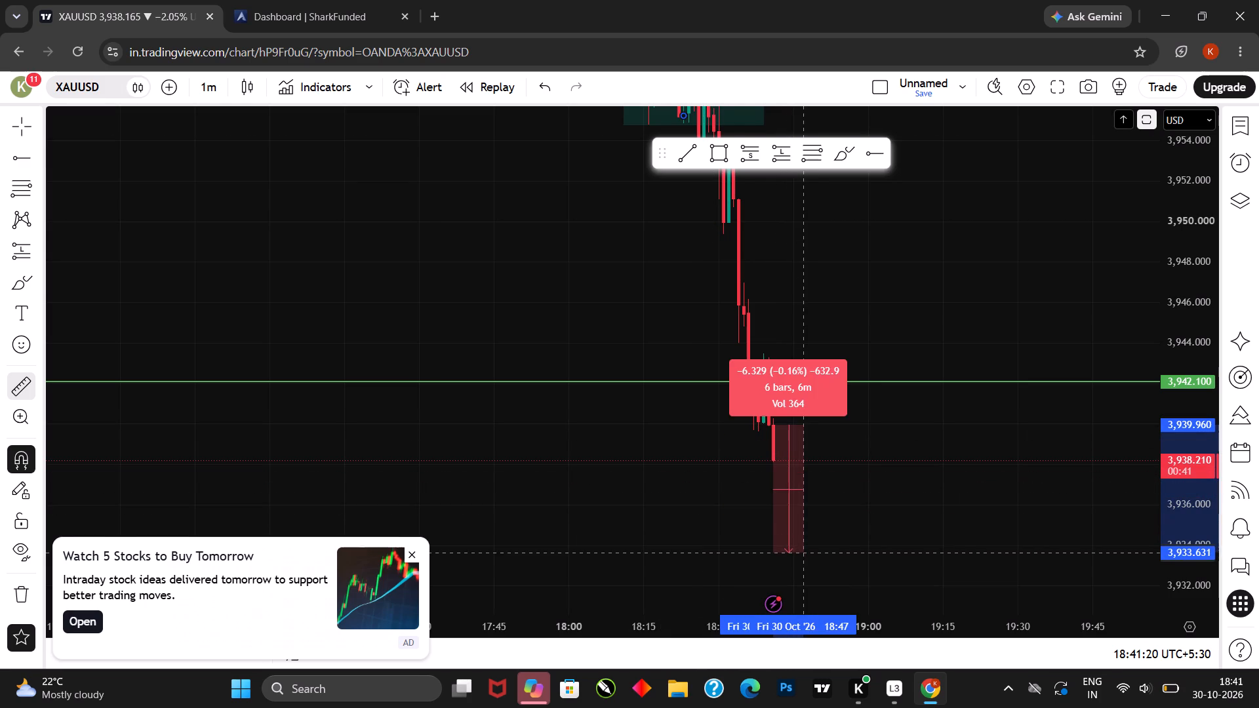
left_click(807, 572)
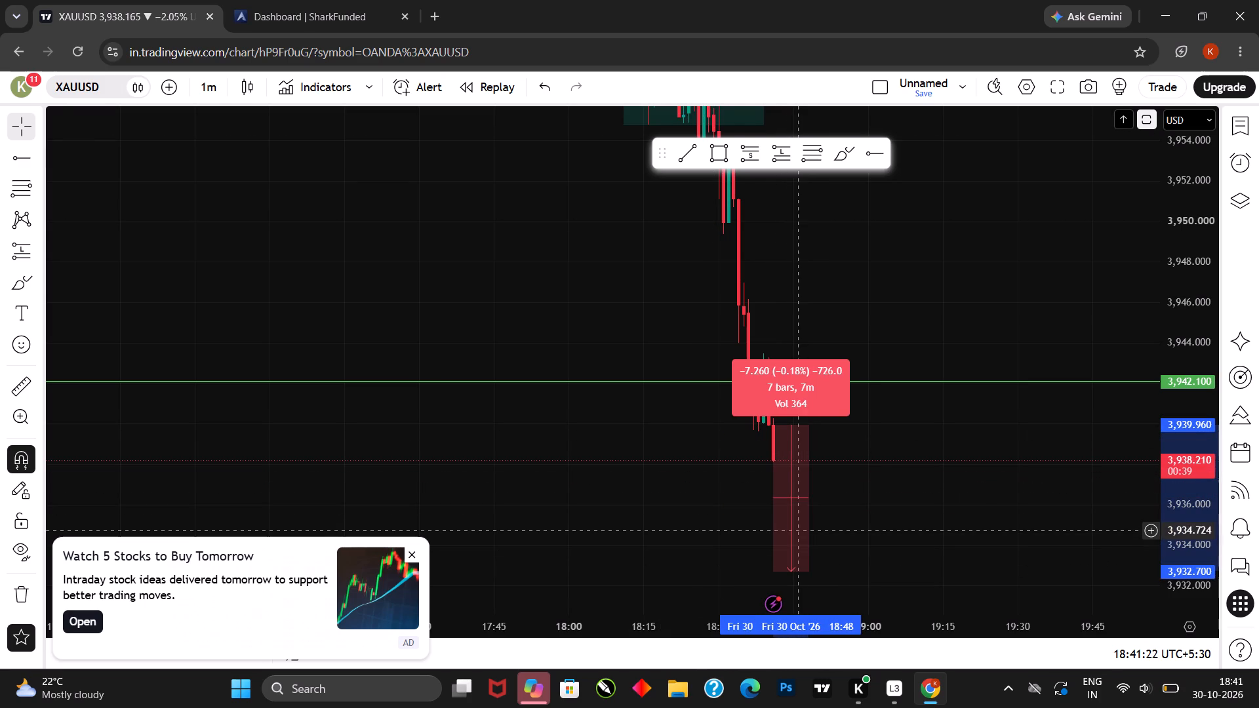
left_click(799, 530)
Switch the gold chart to the 1-day interval.
left_click_drag(1199, 293, 1167, 506)
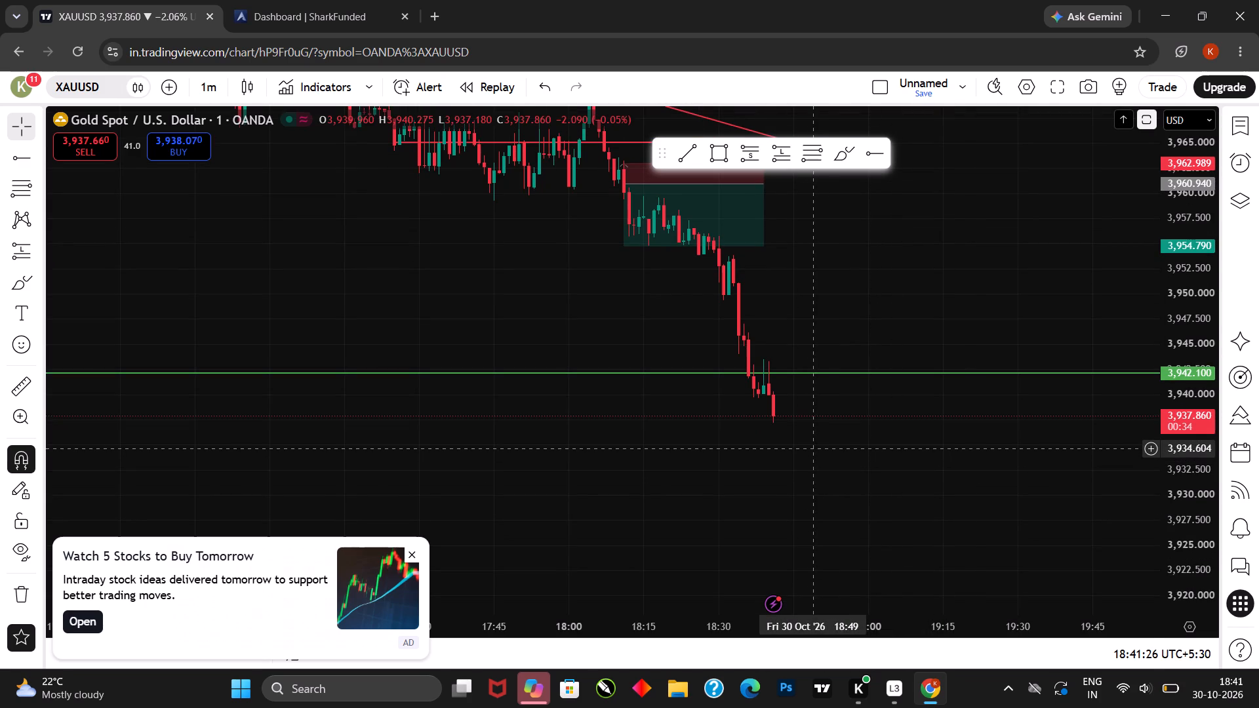
key("1")
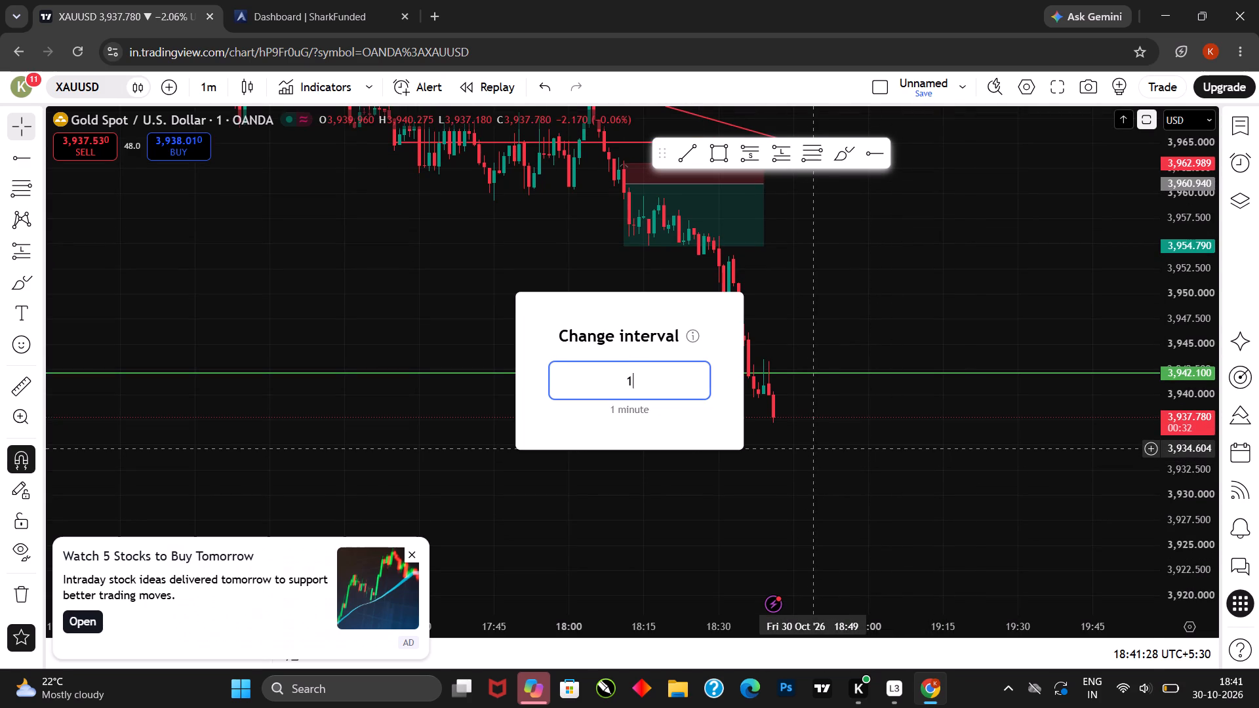
key("BackSpace")
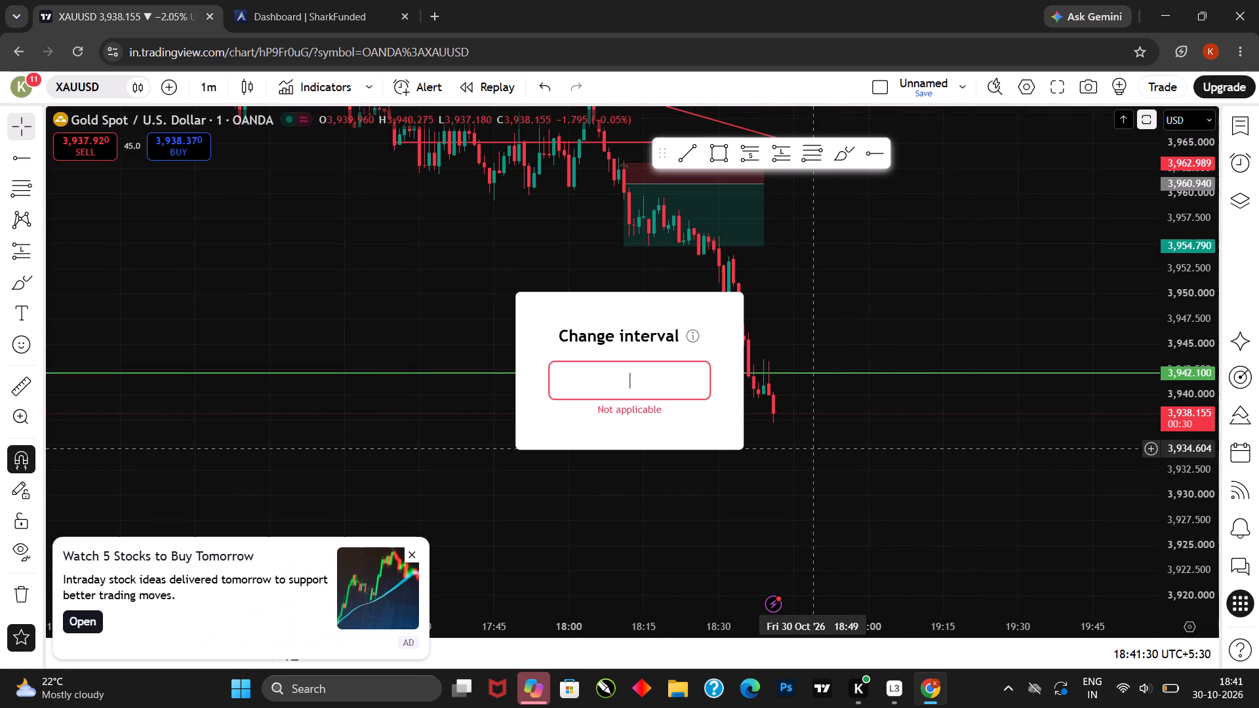
left_click(646, 470)
left_click_drag(656, 484, 729, 483)
left_click_drag(743, 471, 717, 471)
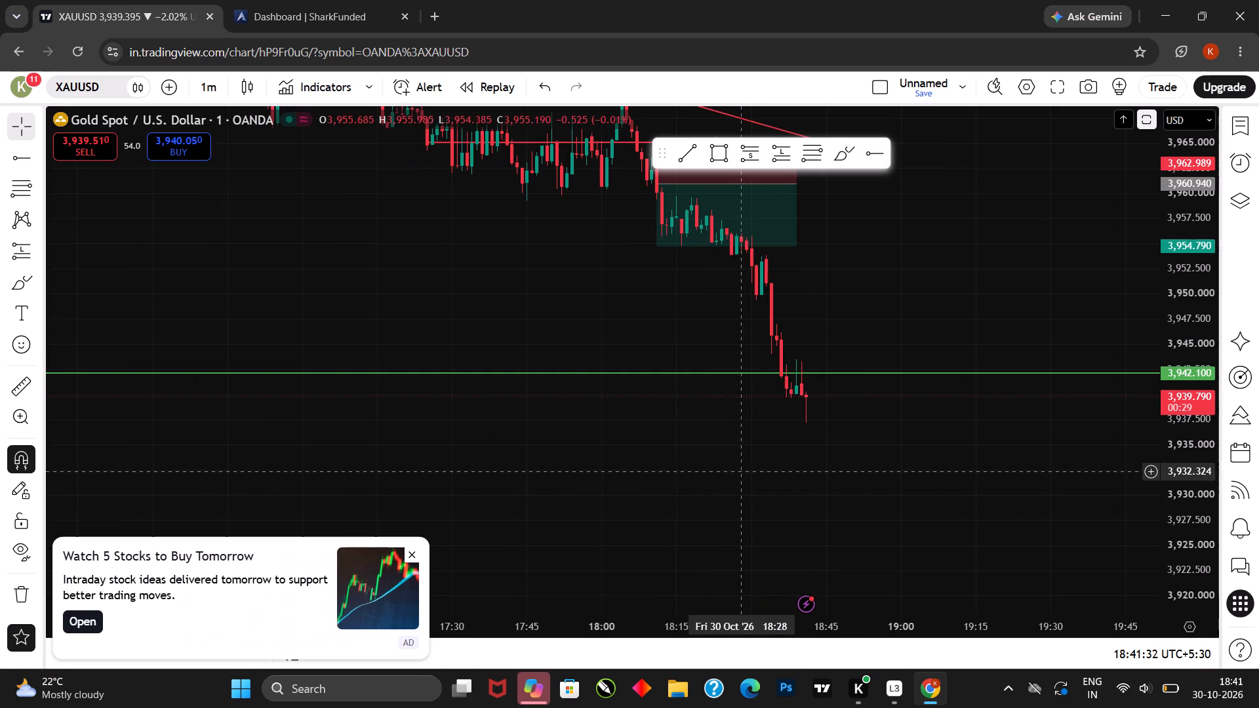
left_click_drag(717, 471, 706, 469)
type("1d")
key("Return")
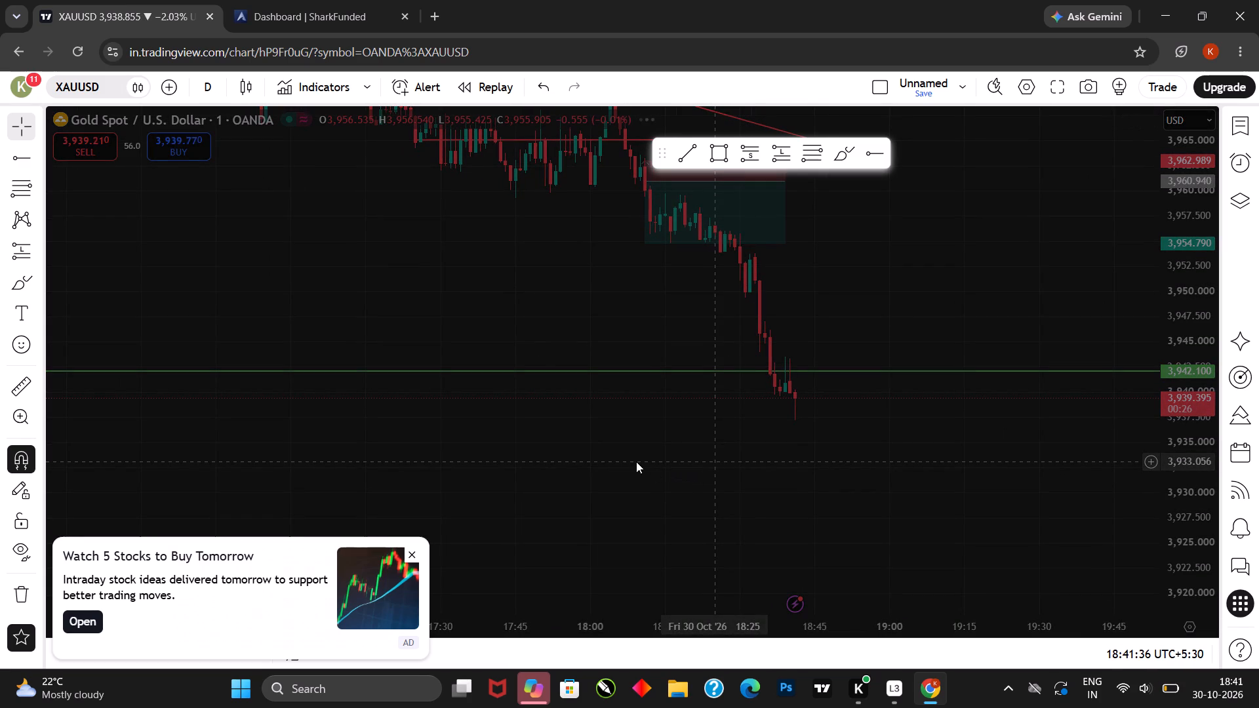
Examine the daily candle lows from October 2025 onward for support levels around and below the 3,942.100 line.
scroll(636, 462, "down", 4)
left_click_drag(753, 442, 817, 444)
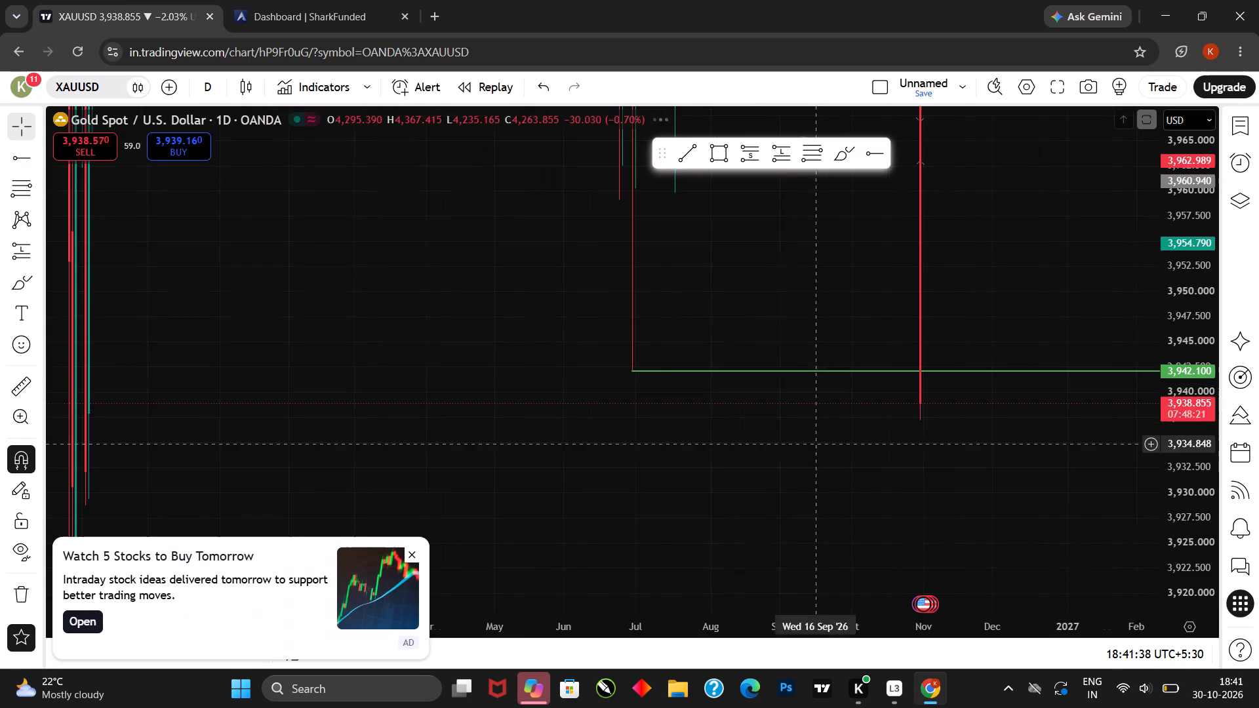
left_click_drag(578, 416, 646, 417)
left_click_drag(564, 437, 1178, 431)
scroll(769, 450, "up", 1)
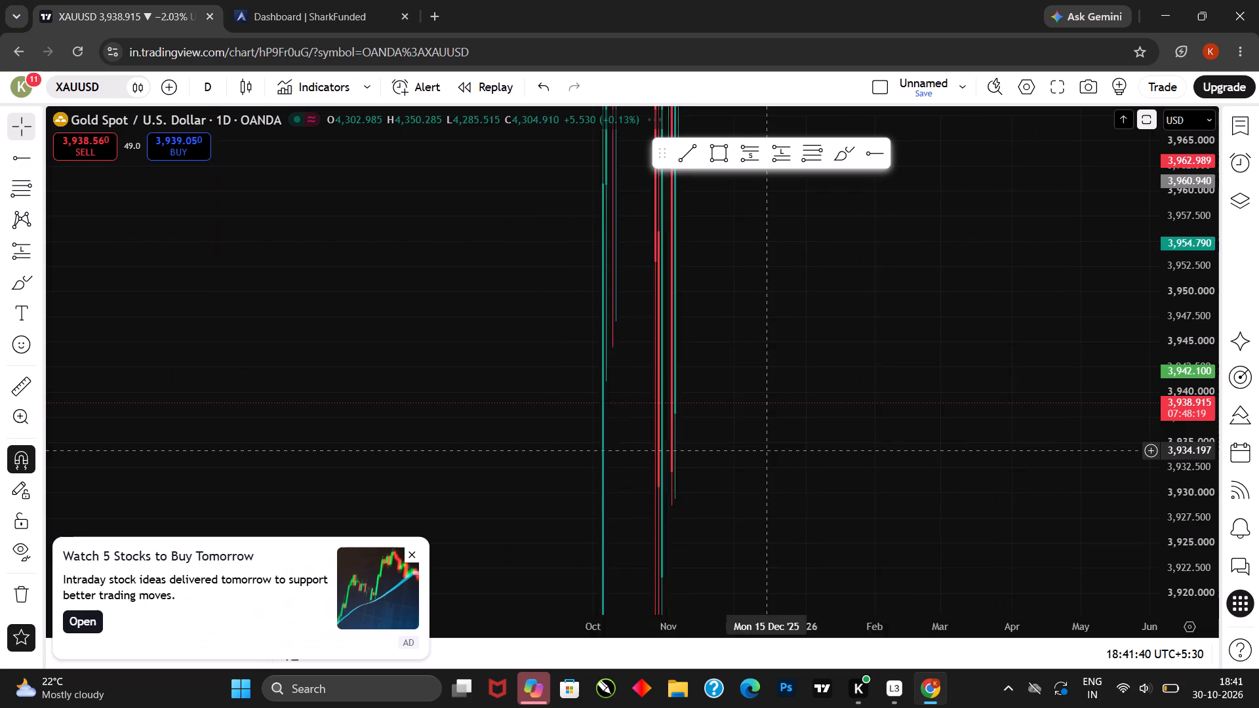
left_click_drag(759, 454, 710, 420)
left_click_drag(703, 410, 683, 394)
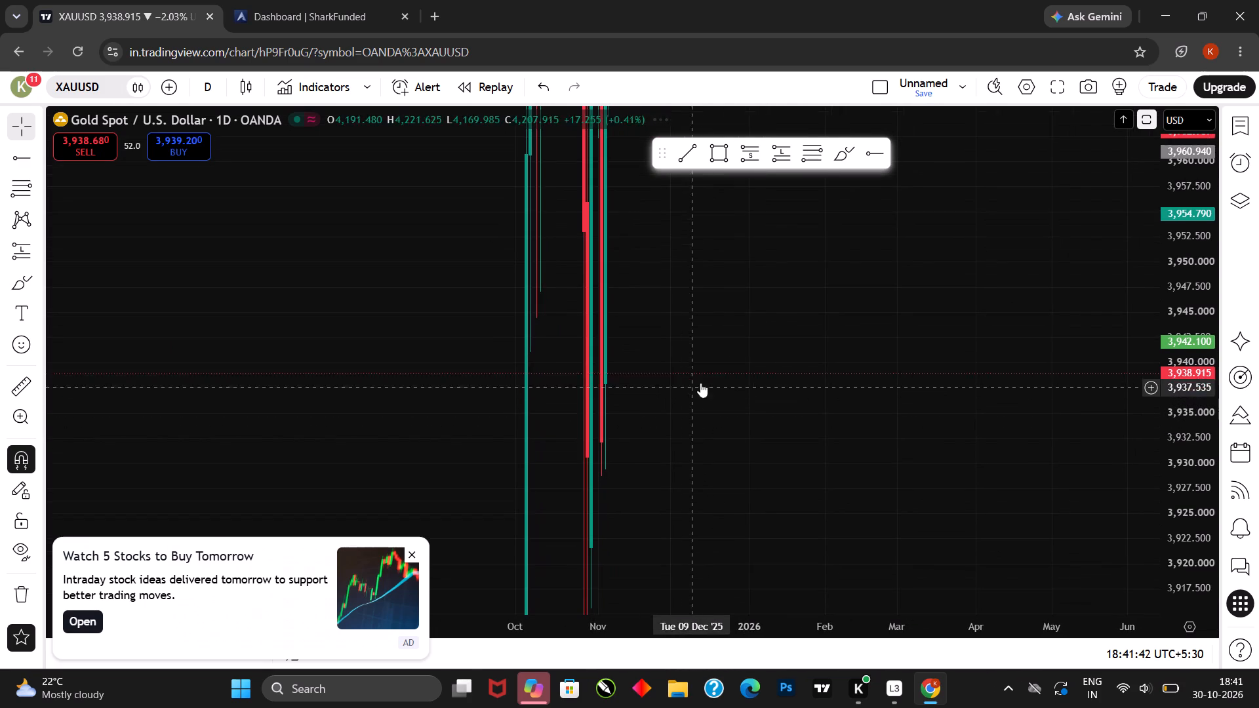
left_click(1172, 266)
left_click_drag(1172, 283, 1168, 547)
left_click_drag(1184, 343, 1185, 357)
left_click_drag(1185, 380, 1181, 519)
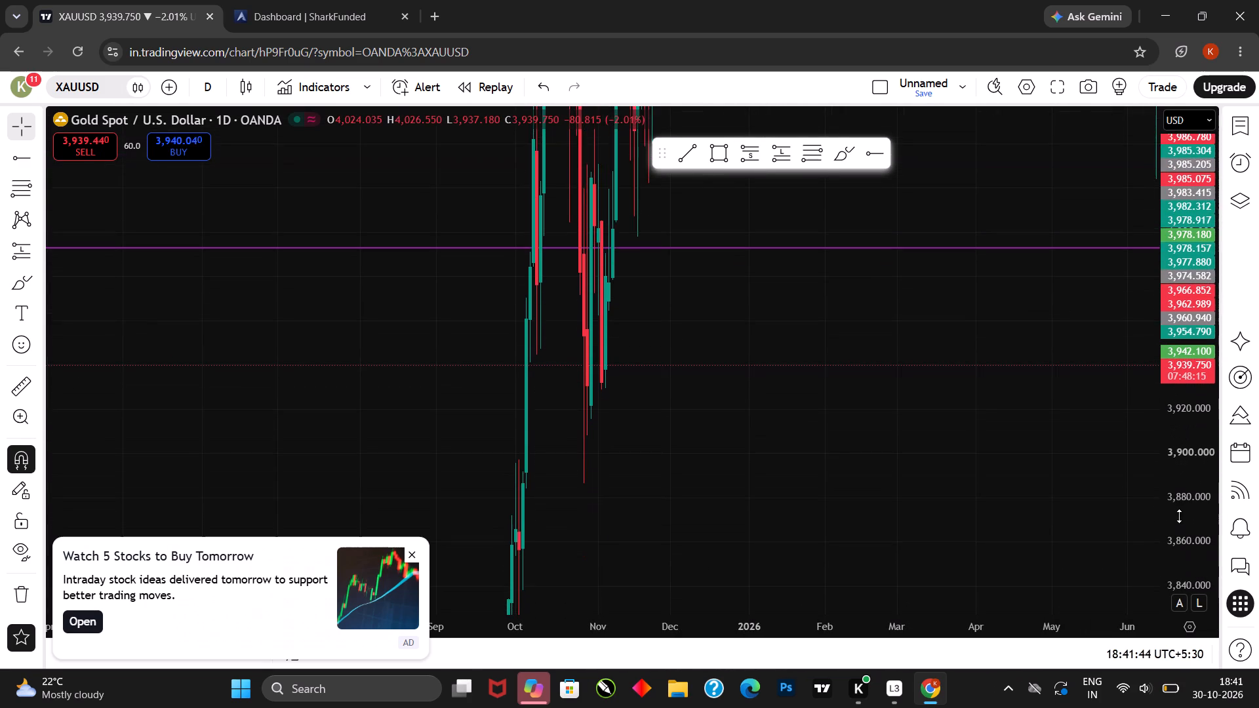
left_click_drag(1171, 440, 1170, 499)
left_click_drag(888, 414, 640, 416)
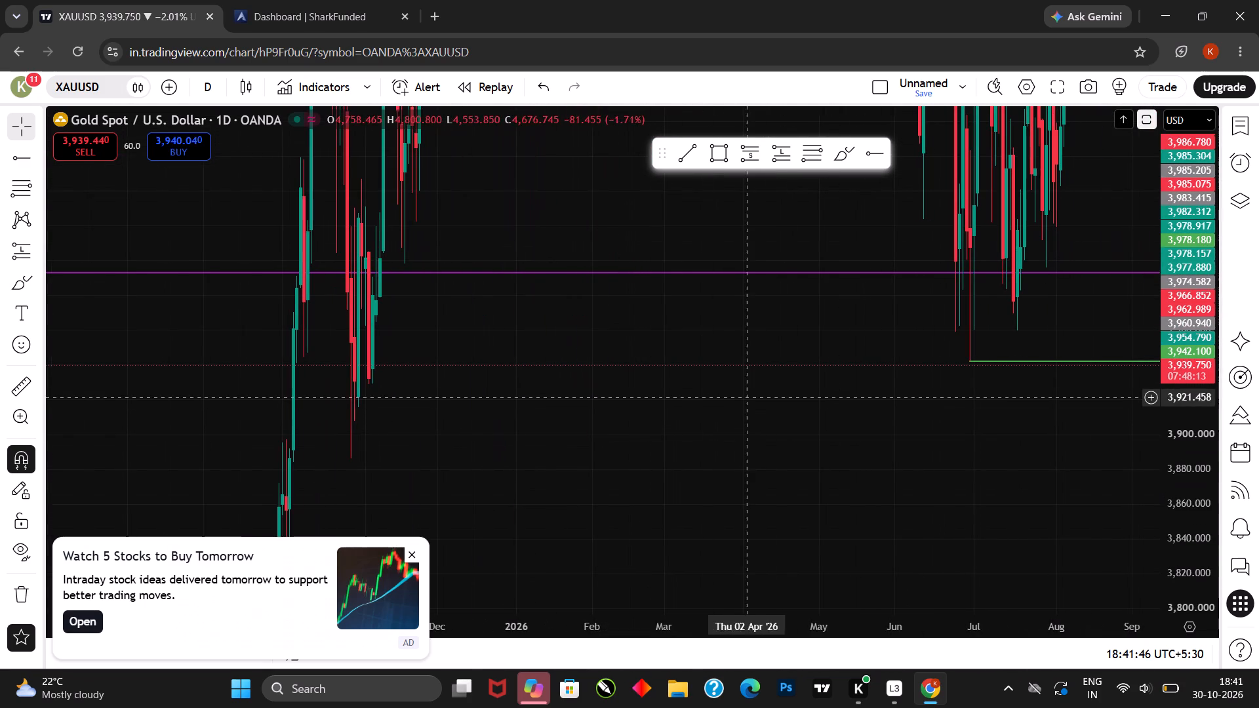
left_click_drag(958, 413, 666, 418)
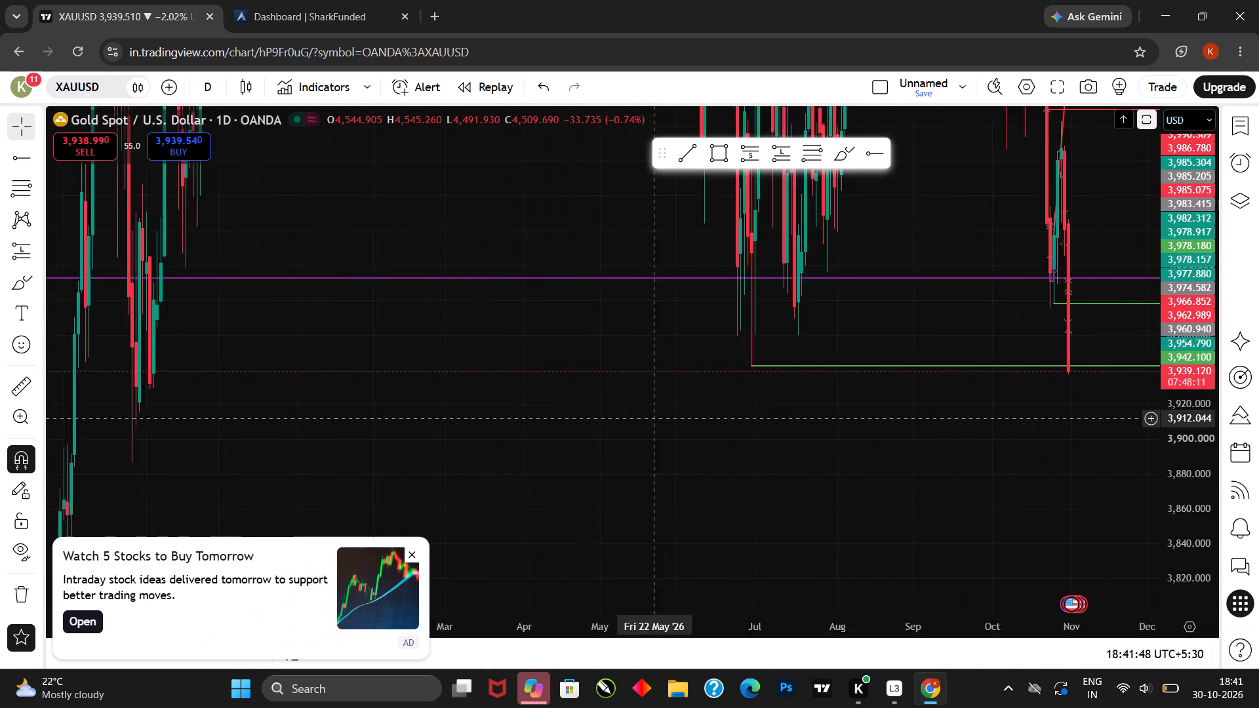
left_click_drag(666, 418, 724, 418)
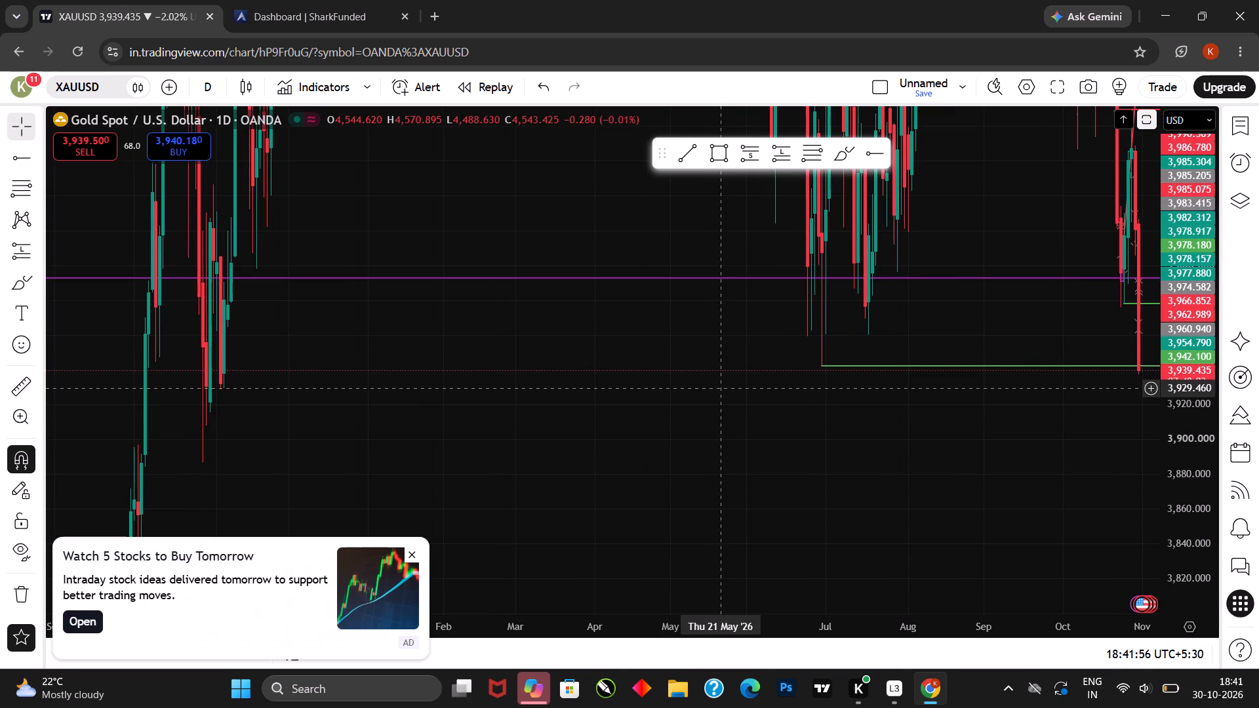
Draw a horizontal trend line from the early November 2025 candle at 3,928.685, extended past the current candle to about 18 December 2026.
left_click(688, 168)
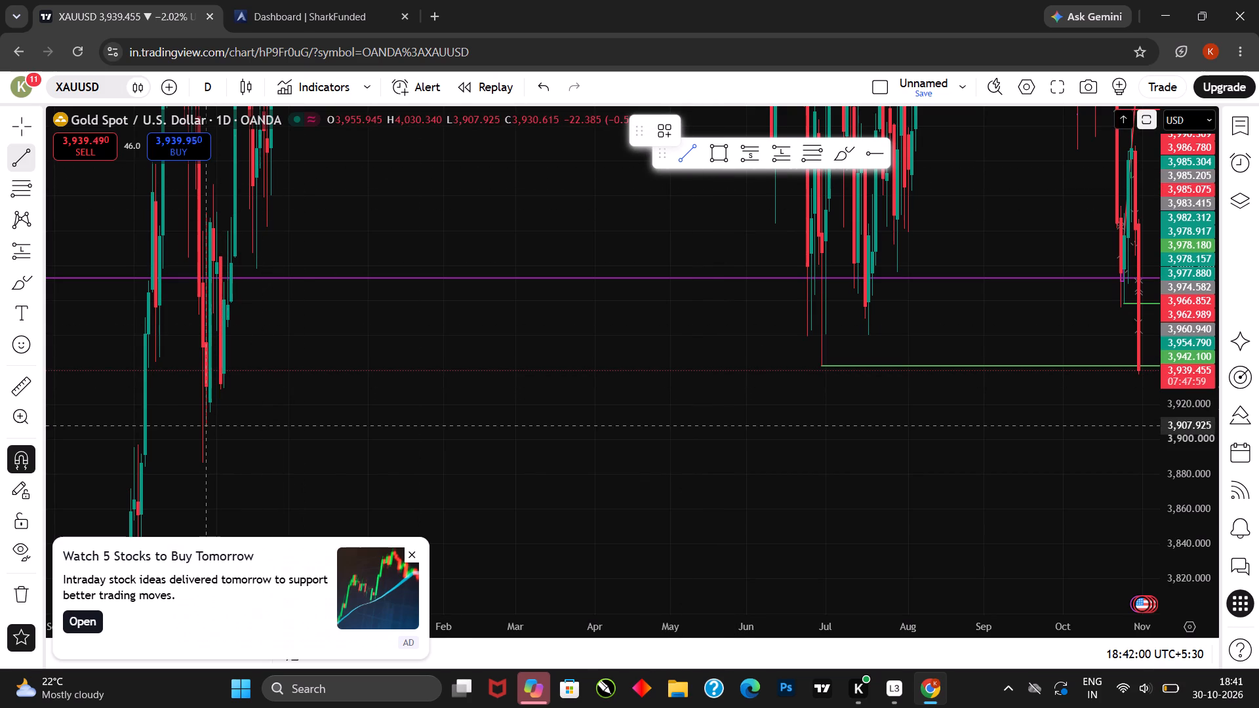
left_click(221, 390)
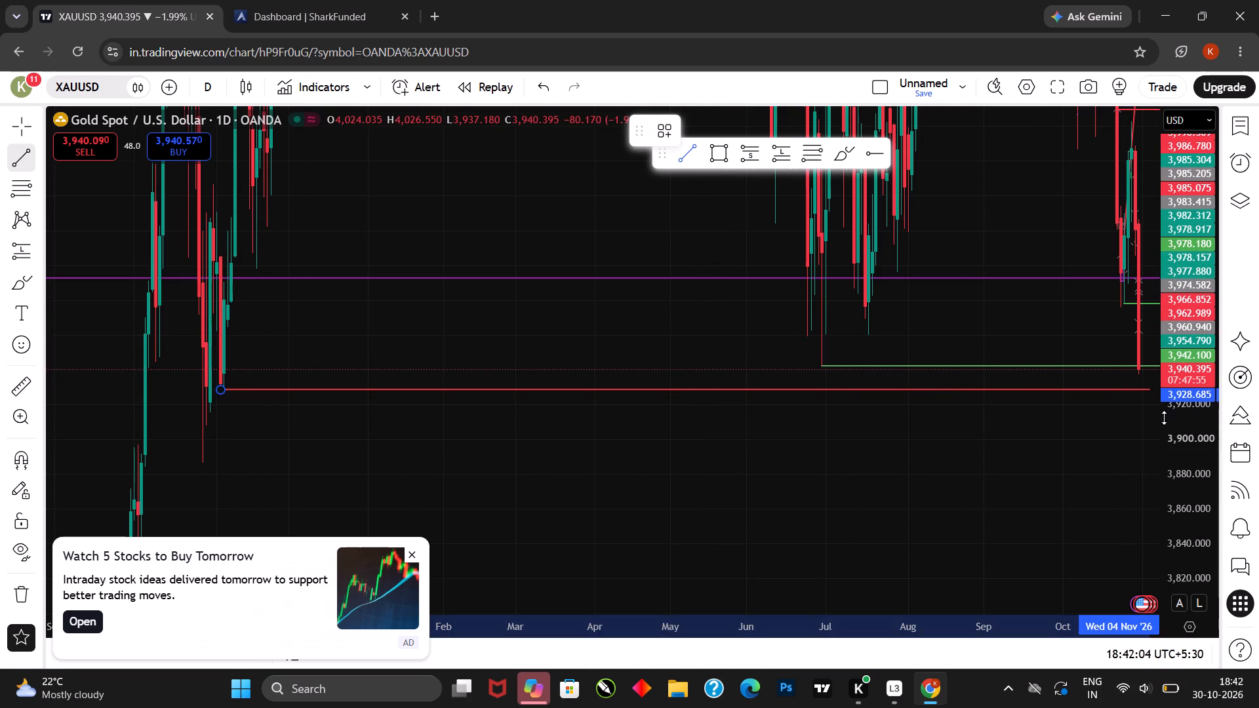
left_click(1117, 422, "shift")
left_click_drag(1121, 430, 988, 446)
left_click_drag(994, 446, 934, 439)
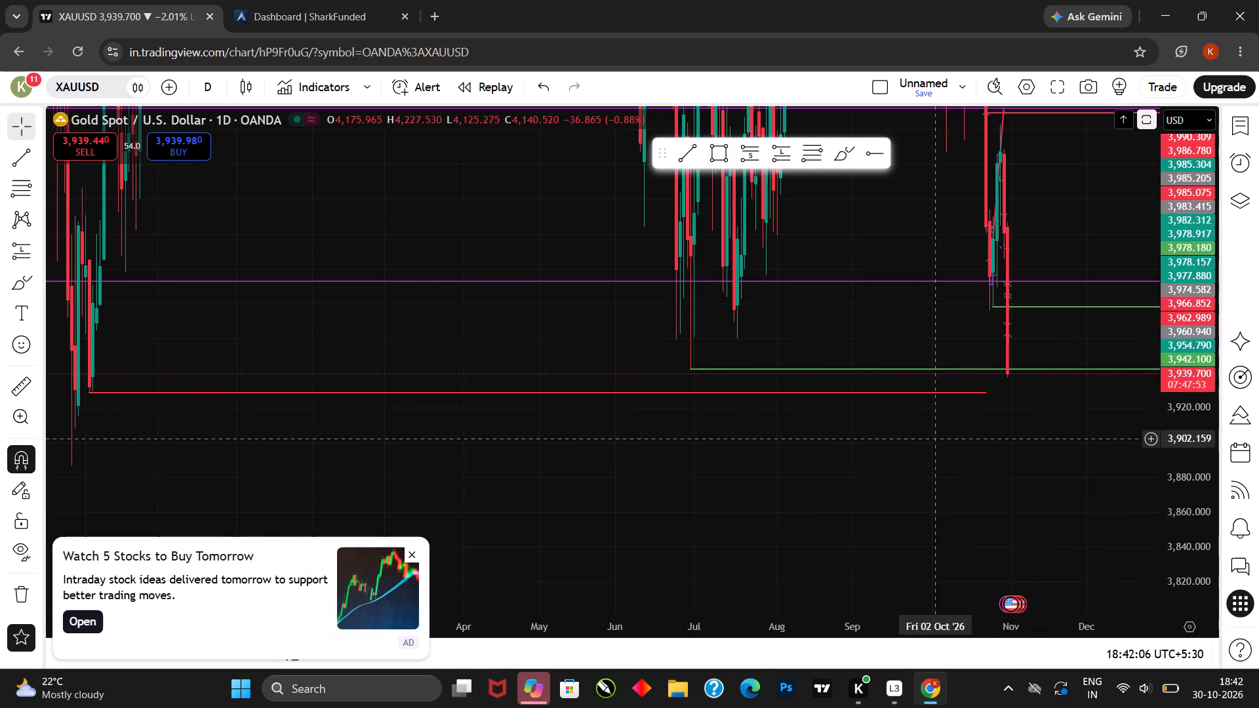
left_click_drag(1178, 471, 1179, 311)
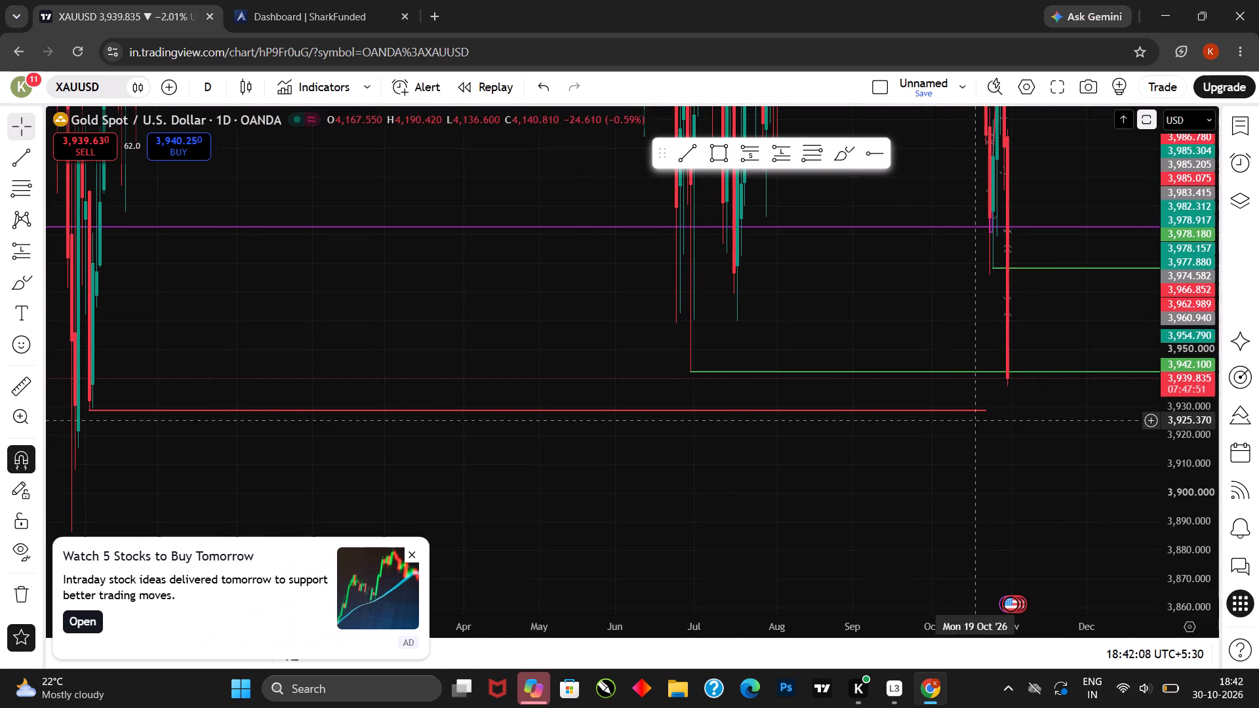
left_click_drag(985, 412, 1134, 416)
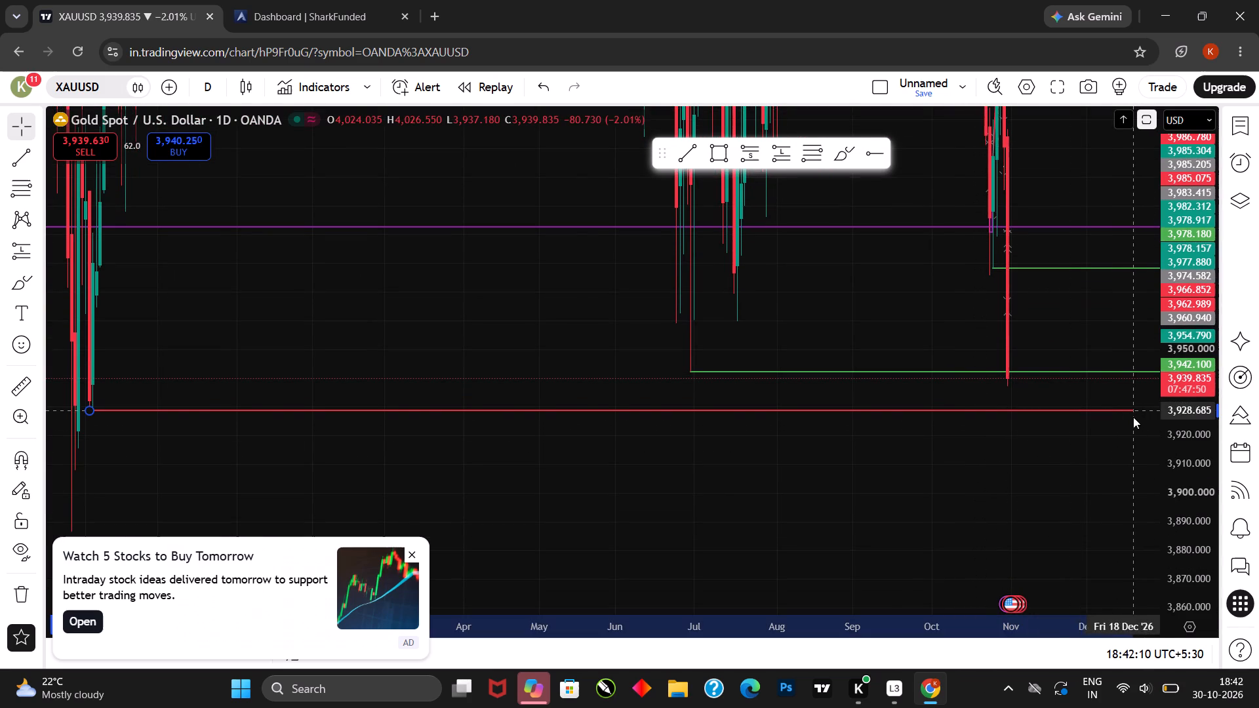
left_click(1031, 456)
Ready the Long position tool and return the chart to the 1-minute interval.
scroll(1033, 453, "up", 5)
left_click_drag(1178, 492, 1205, 321)
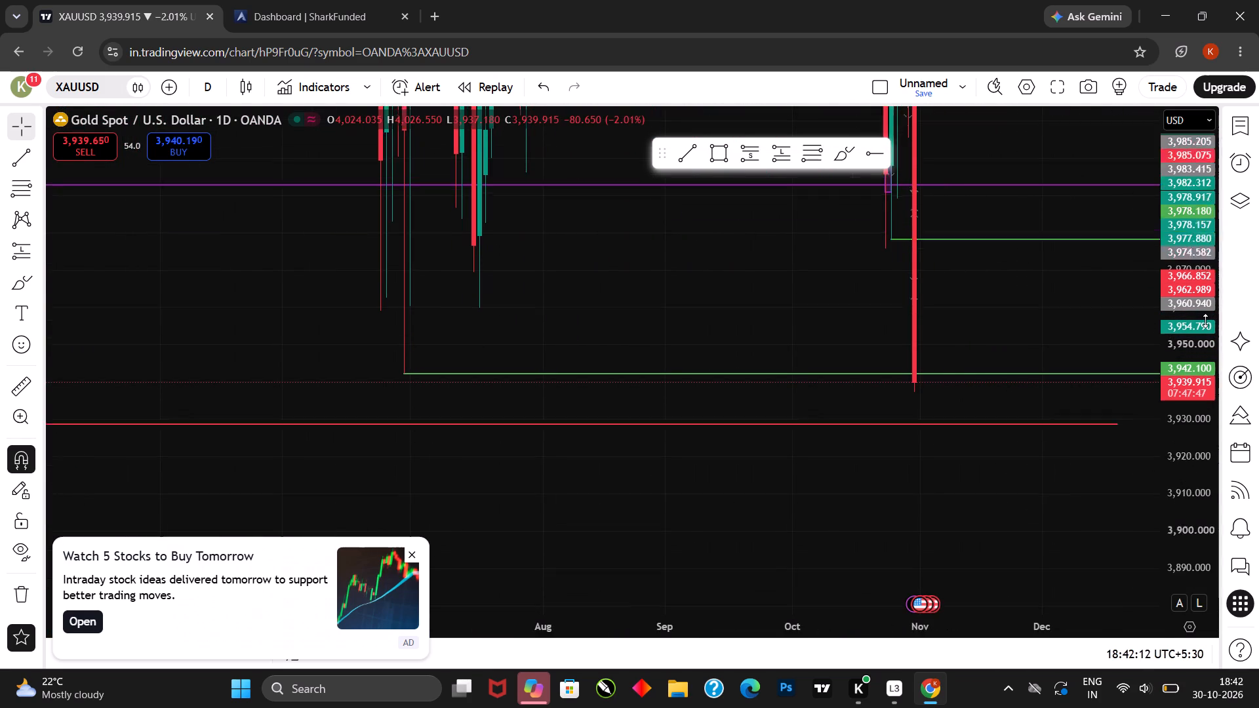
left_click_drag(1205, 321, 1205, 320)
scroll(990, 378, "up", 2)
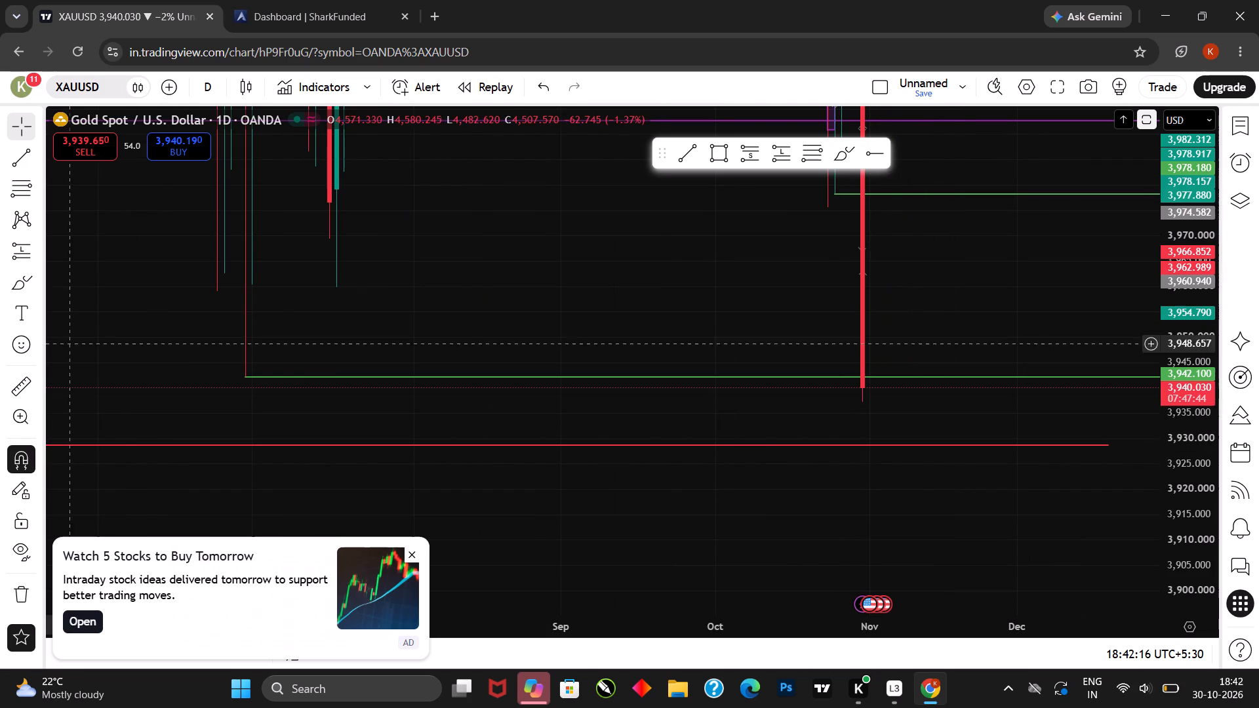
left_click(30, 252)
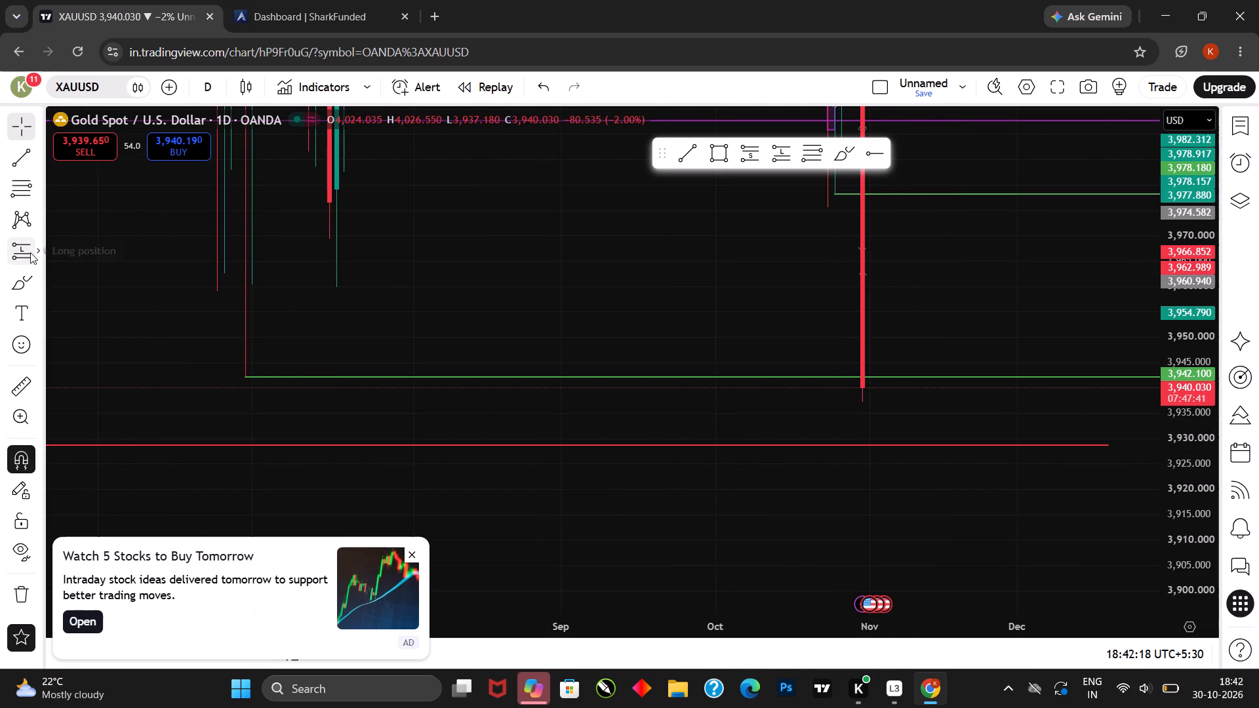
key("1")
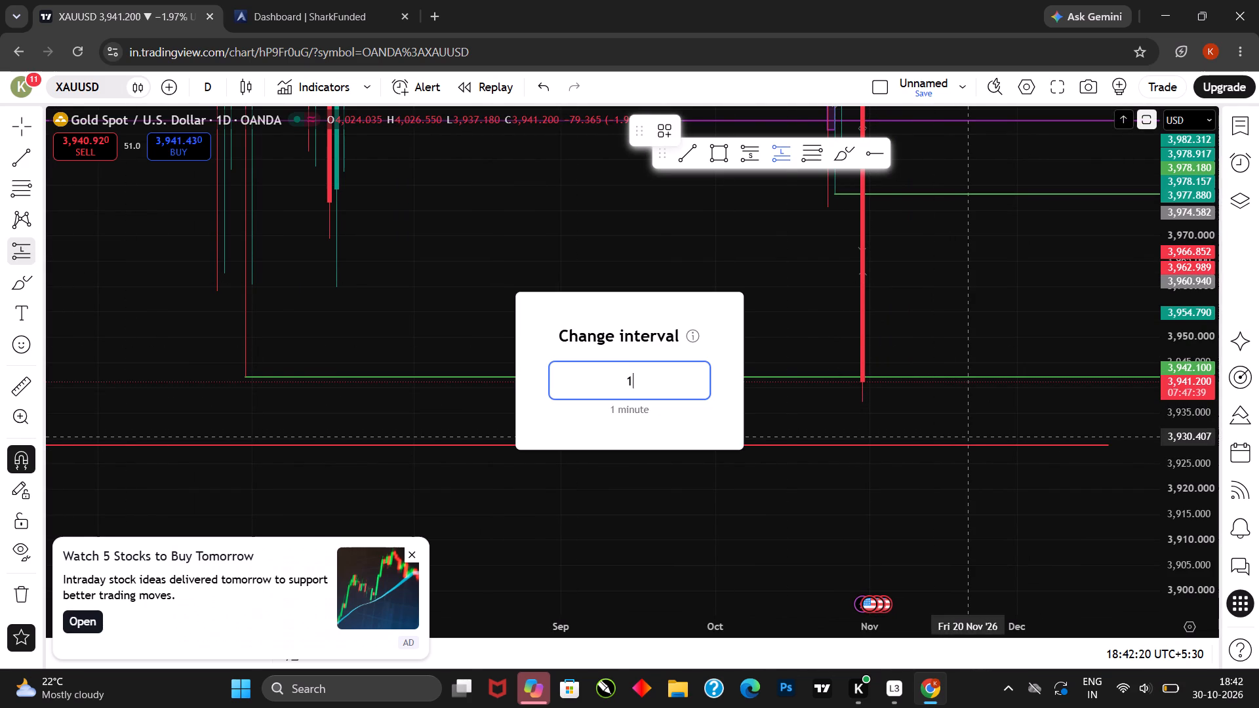
key("Return")
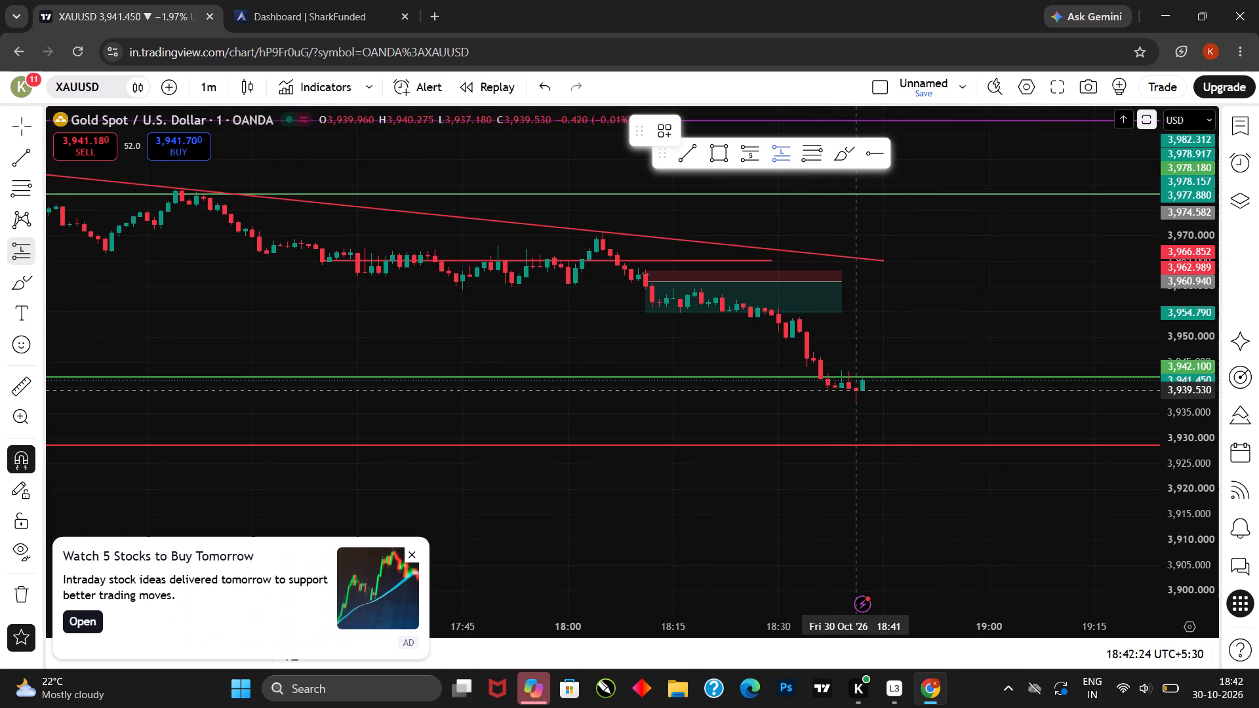
Place a long position on the newest candle with its entry at 3,942.135 and its stop at about 3,938.22.
scroll(873, 396, "up", 3)
left_click_drag(1199, 521, 1209, 280)
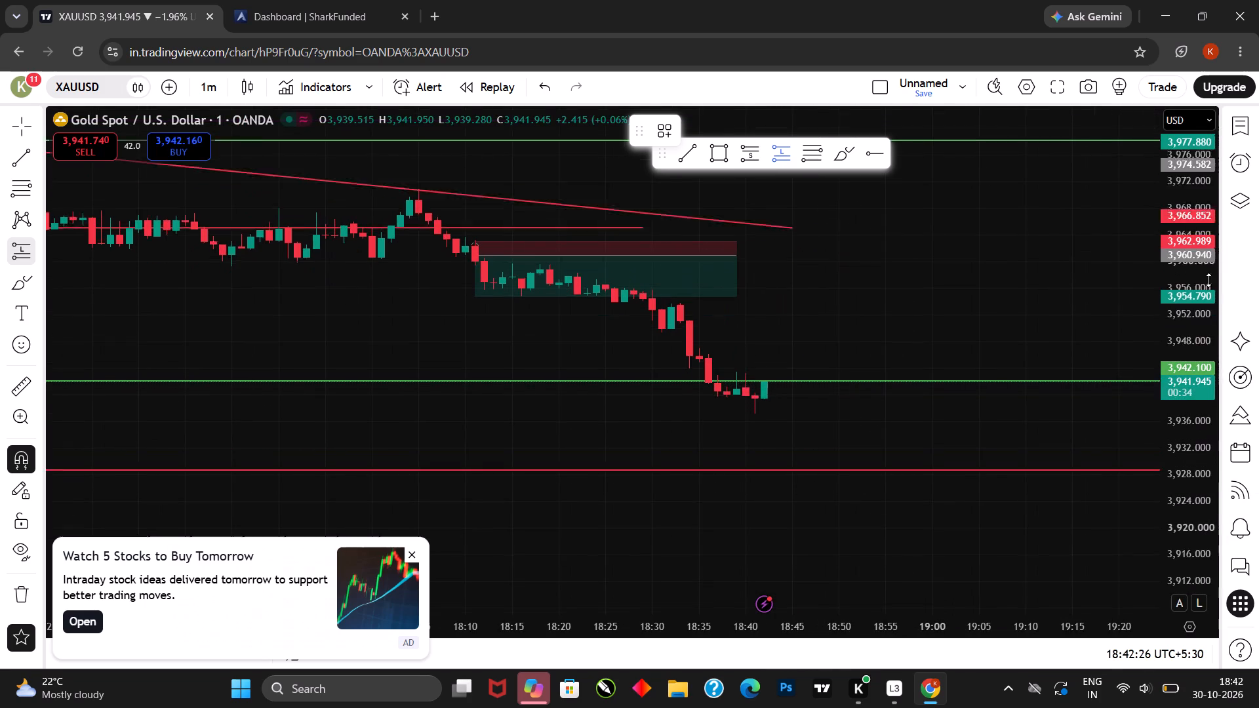
left_click_drag(1209, 280, 1209, 279)
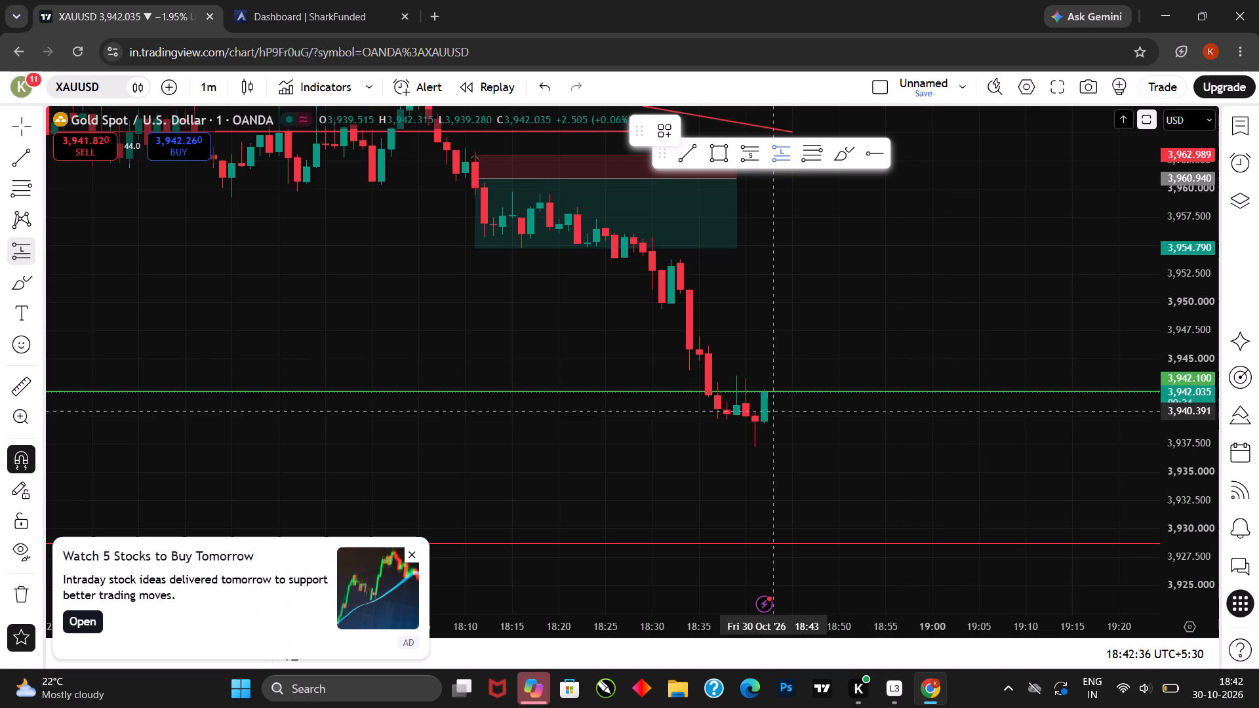
scroll(774, 410, "down", 3)
scroll(814, 392, "up", 3)
left_click(779, 393)
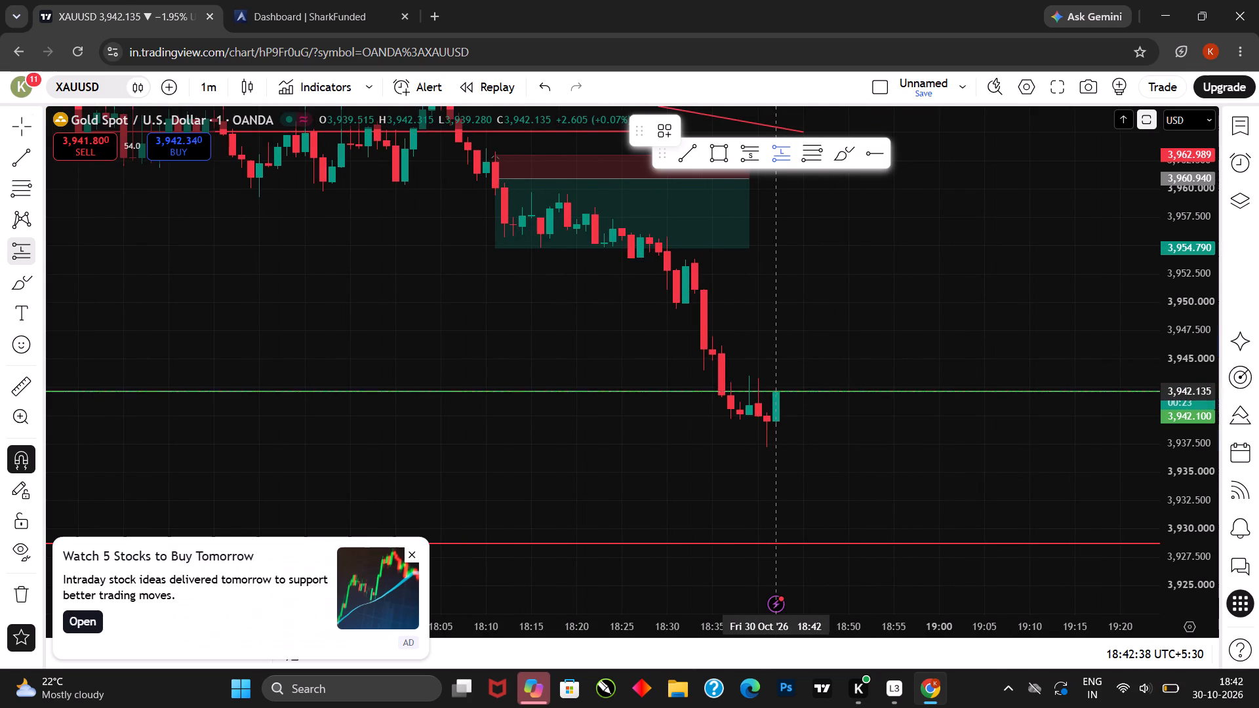
left_click_drag(778, 465, 793, 437)
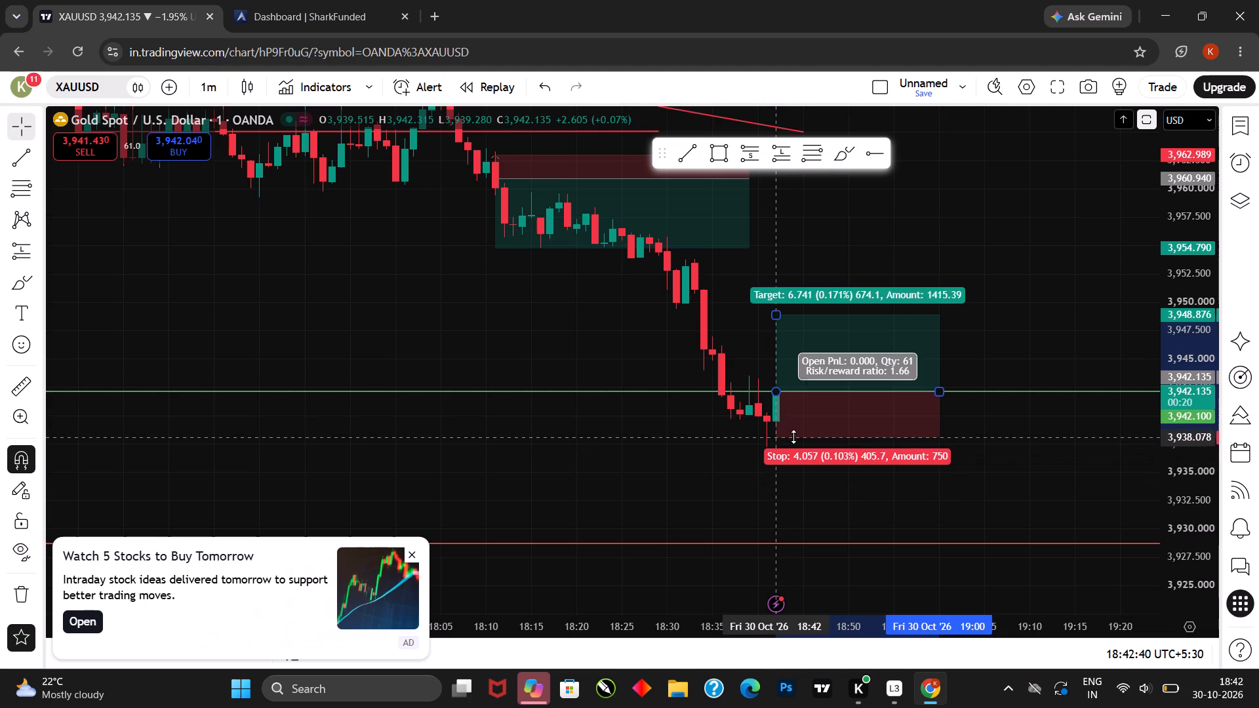
left_click_drag(793, 437, 793, 435)
left_click(824, 487)
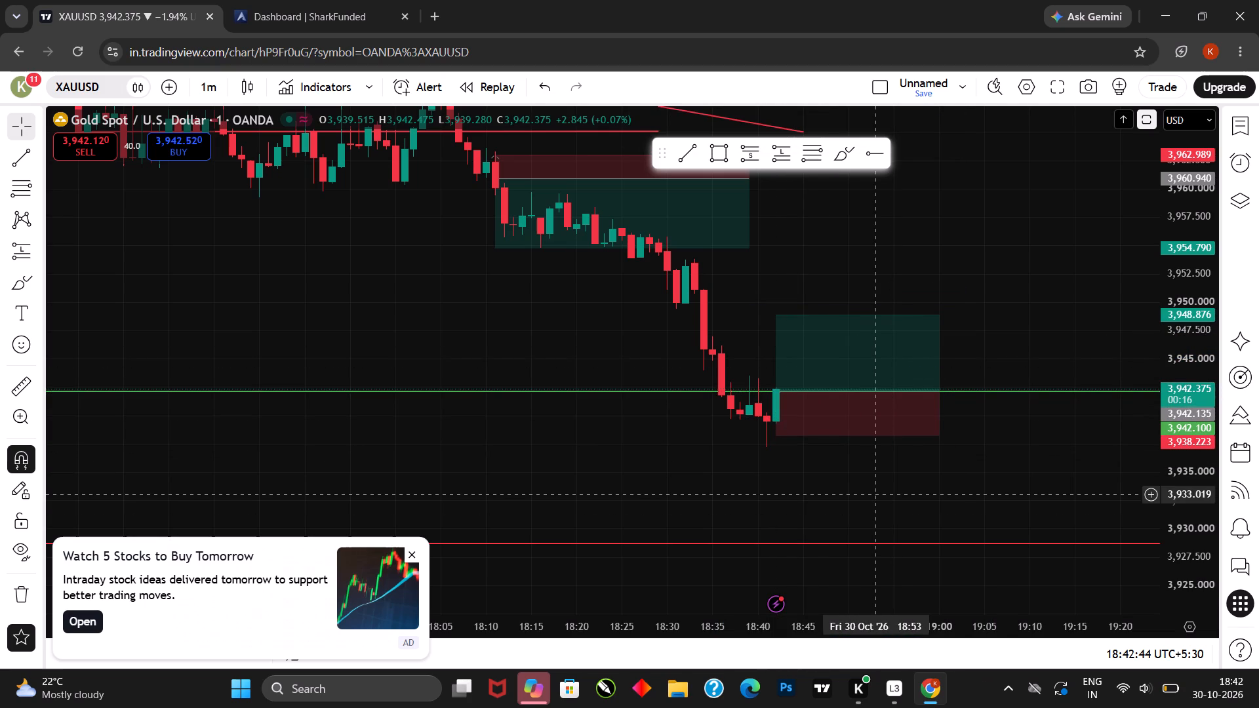
Adjust the target of the long position on the 1-minute chart to 3,948.921.
left_click_drag(874, 494, 852, 505)
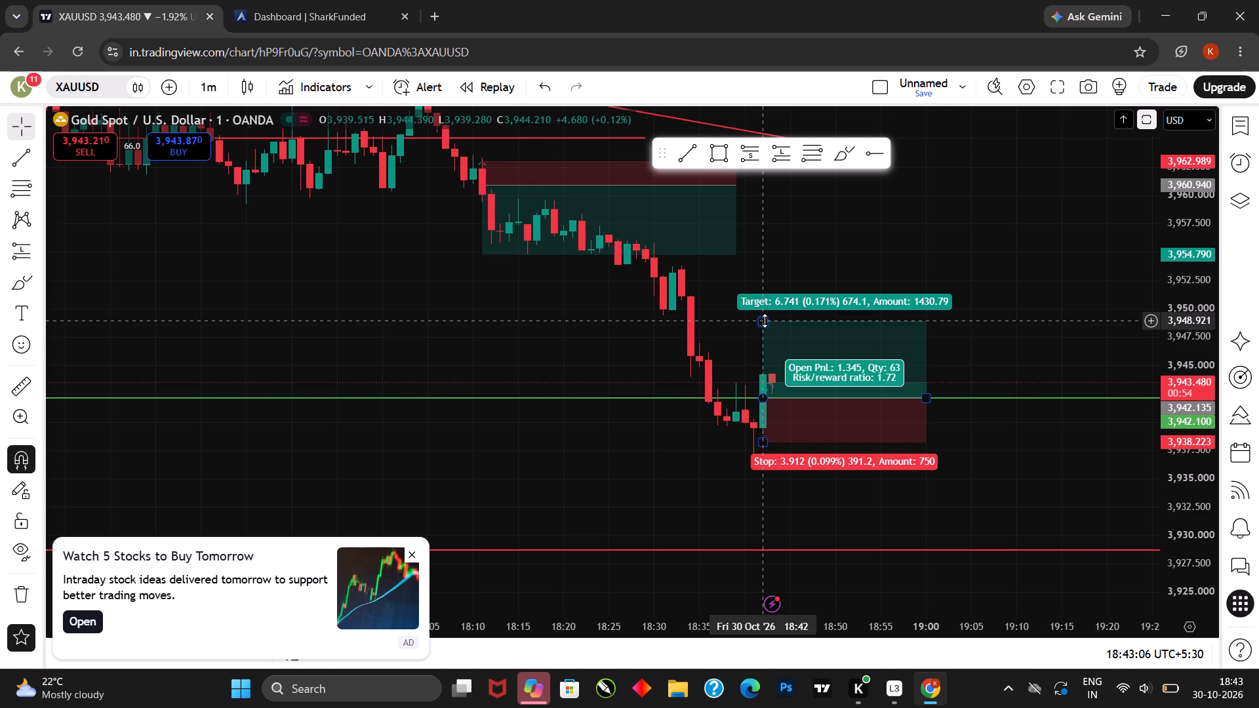
left_click_drag(765, 321, 812, 320)
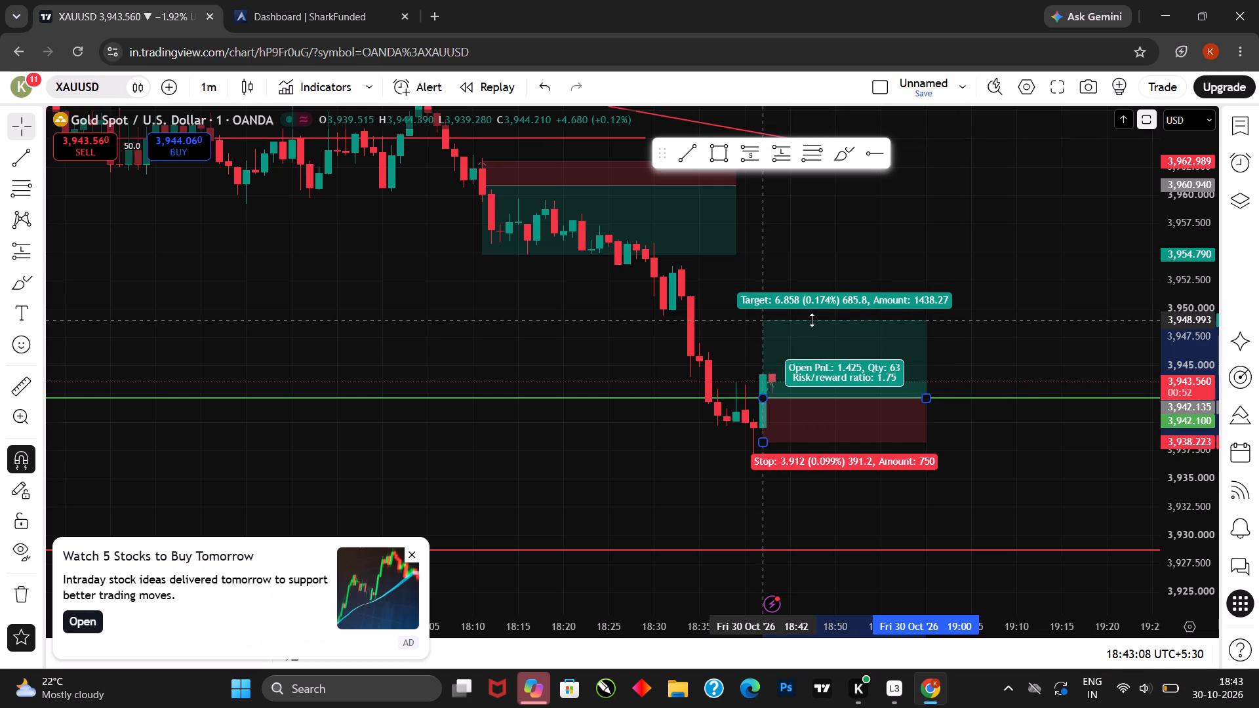
left_click_drag(812, 320, 816, 320)
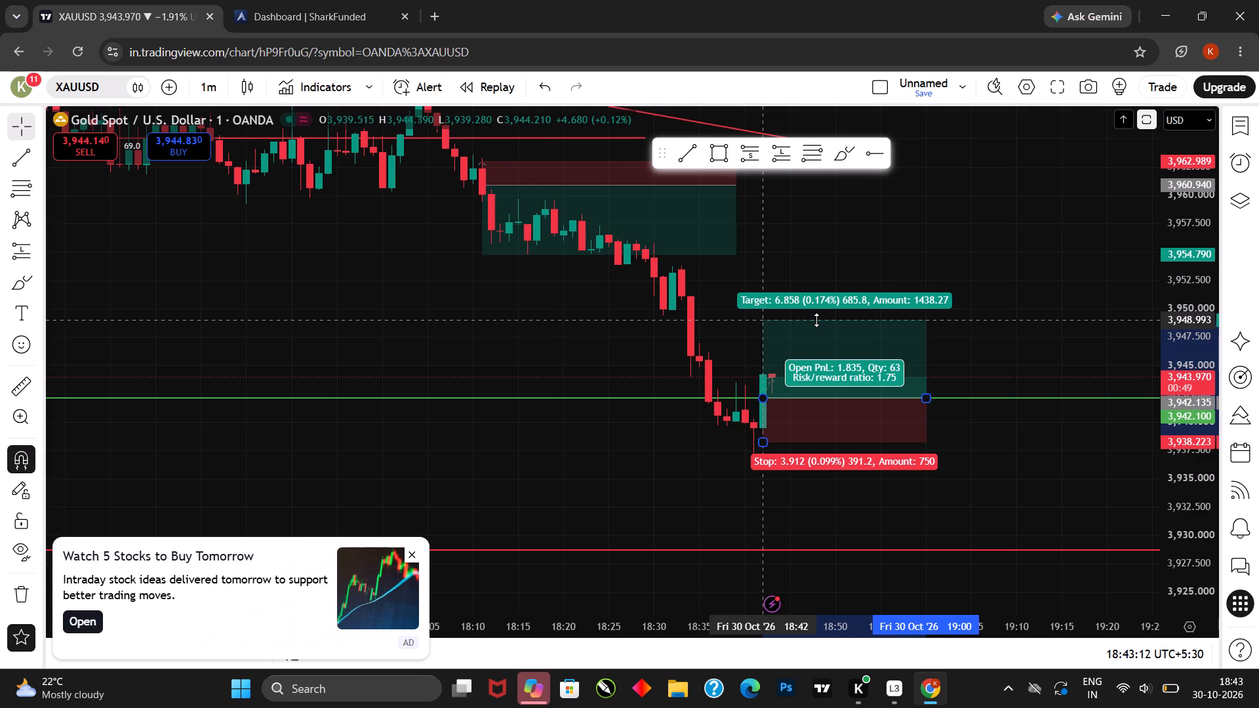
left_click_drag(816, 320, 820, 316)
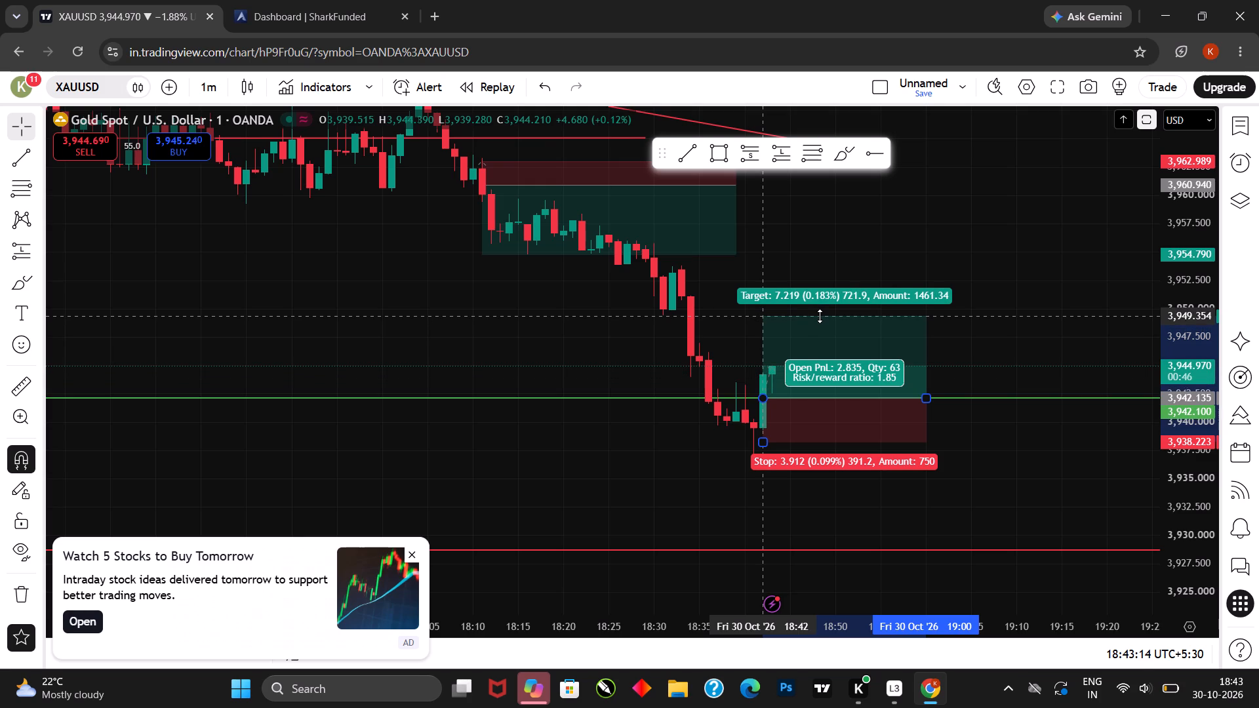
left_click_drag(820, 316, 822, 315)
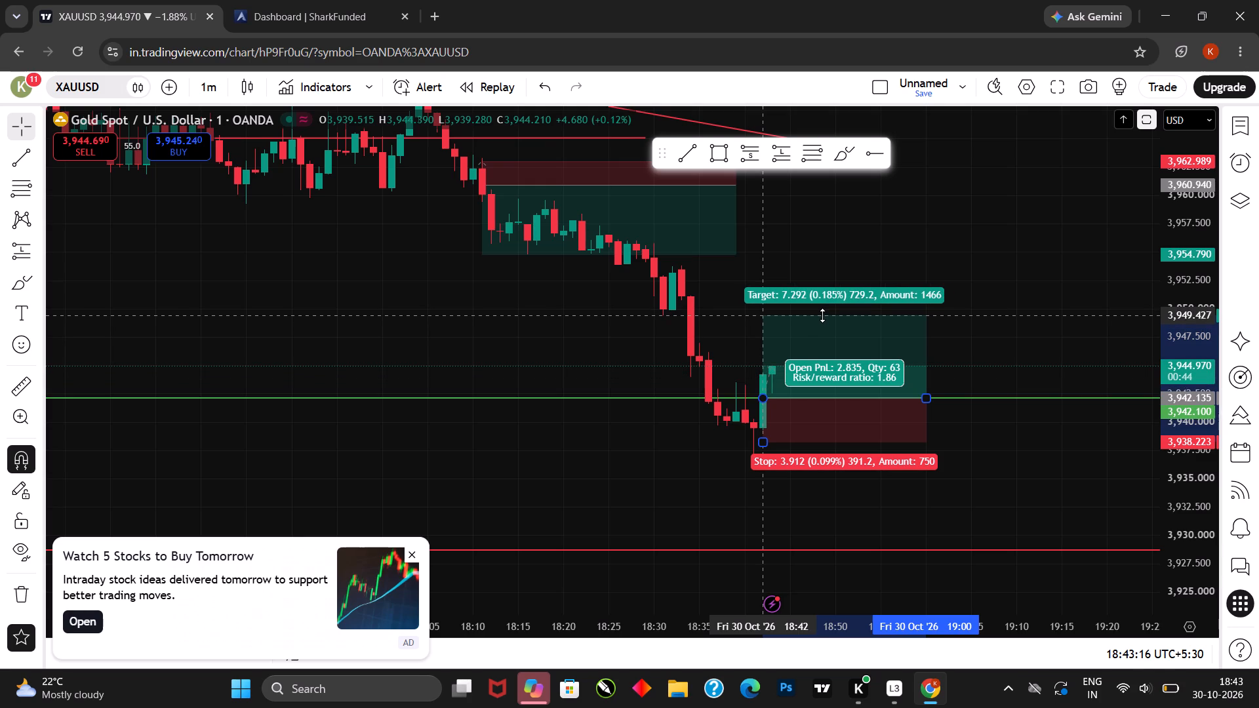
left_click_drag(822, 315, 829, 321)
left_click(982, 522)
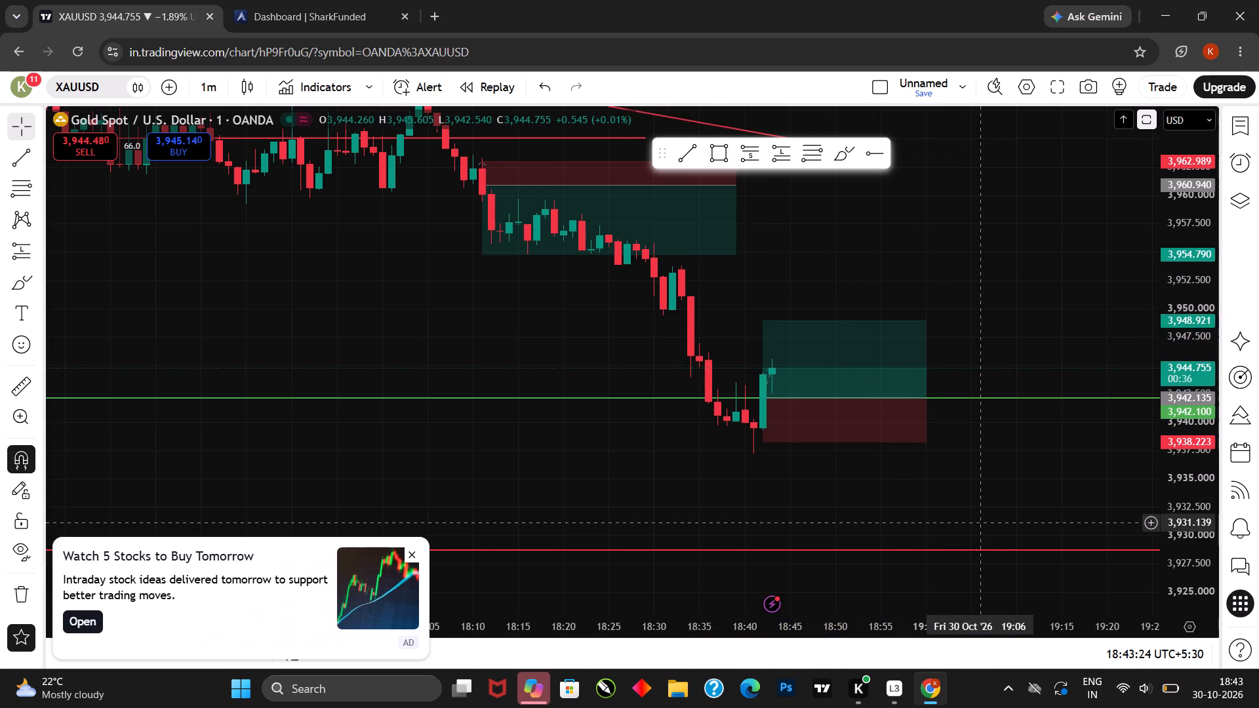
Examine the latest 1-minute candles around the long position and the earlier short position with its entry at 3,960.940.
scroll(900, 463, "down", 3)
left_click(973, 474)
scroll(973, 474, "up", 1)
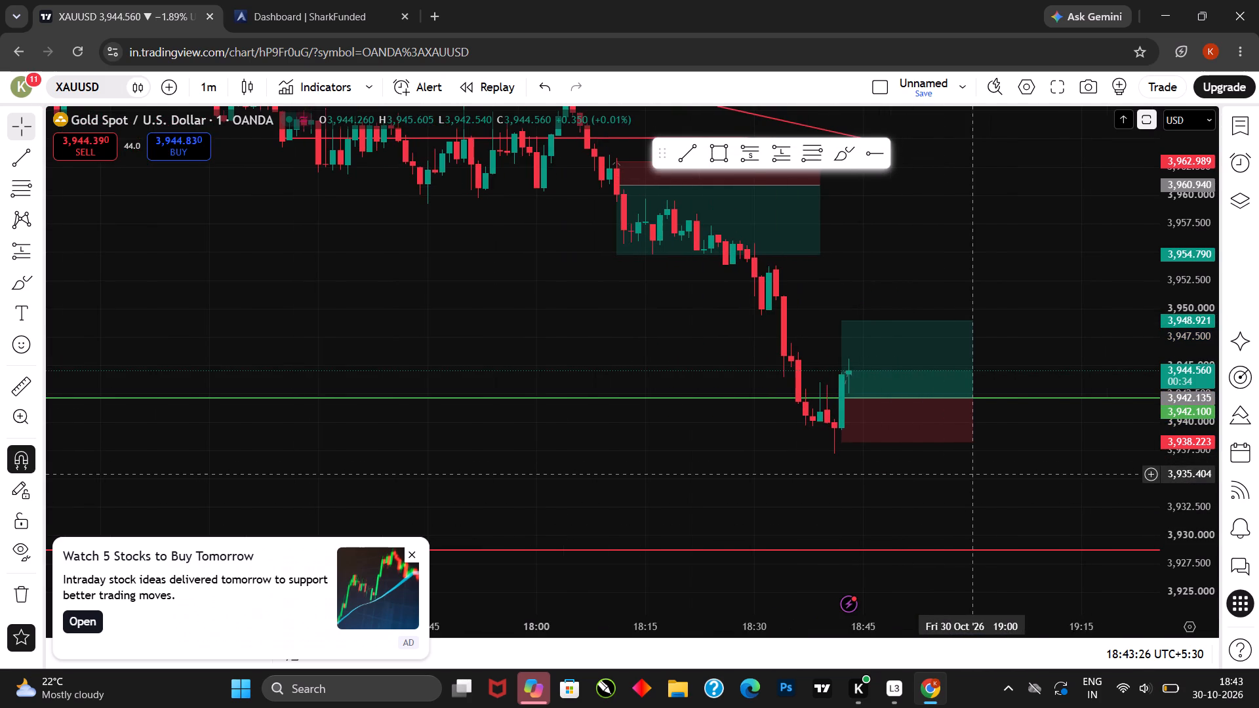
left_click_drag(1033, 483, 993, 522)
left_click_drag(991, 501, 973, 525)
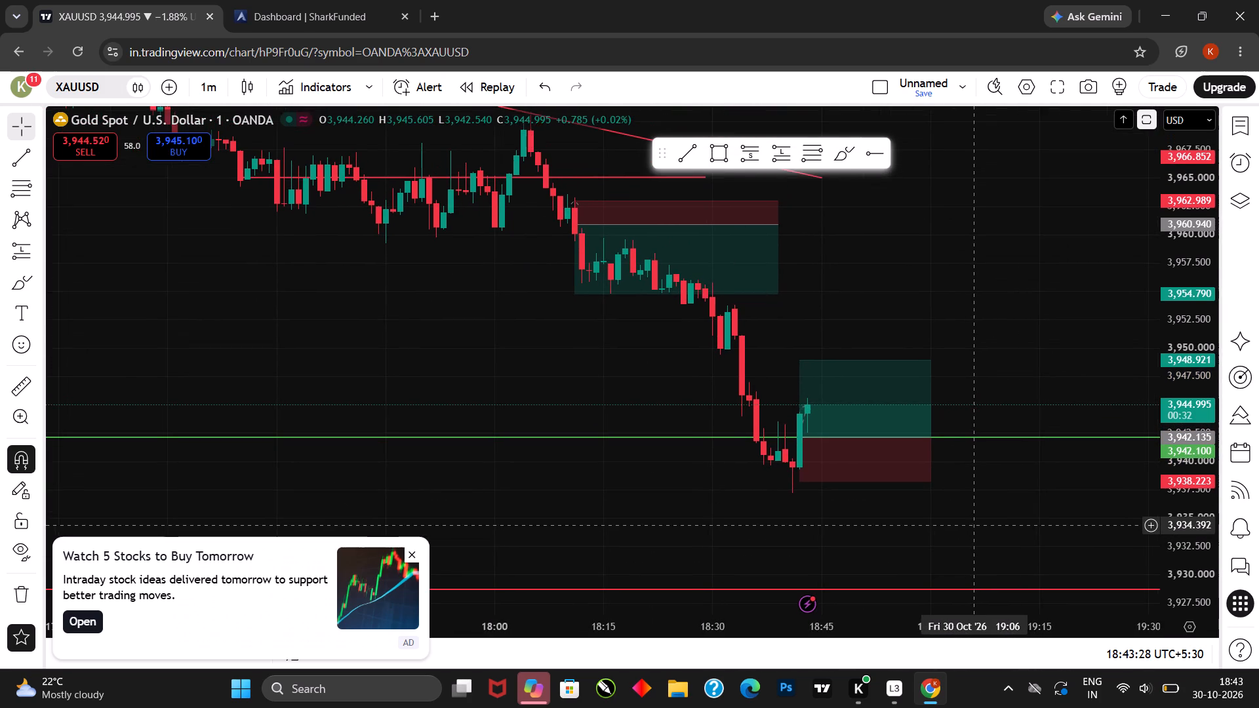
scroll(675, 360, "down", 1)
left_click_drag(709, 359, 705, 401)
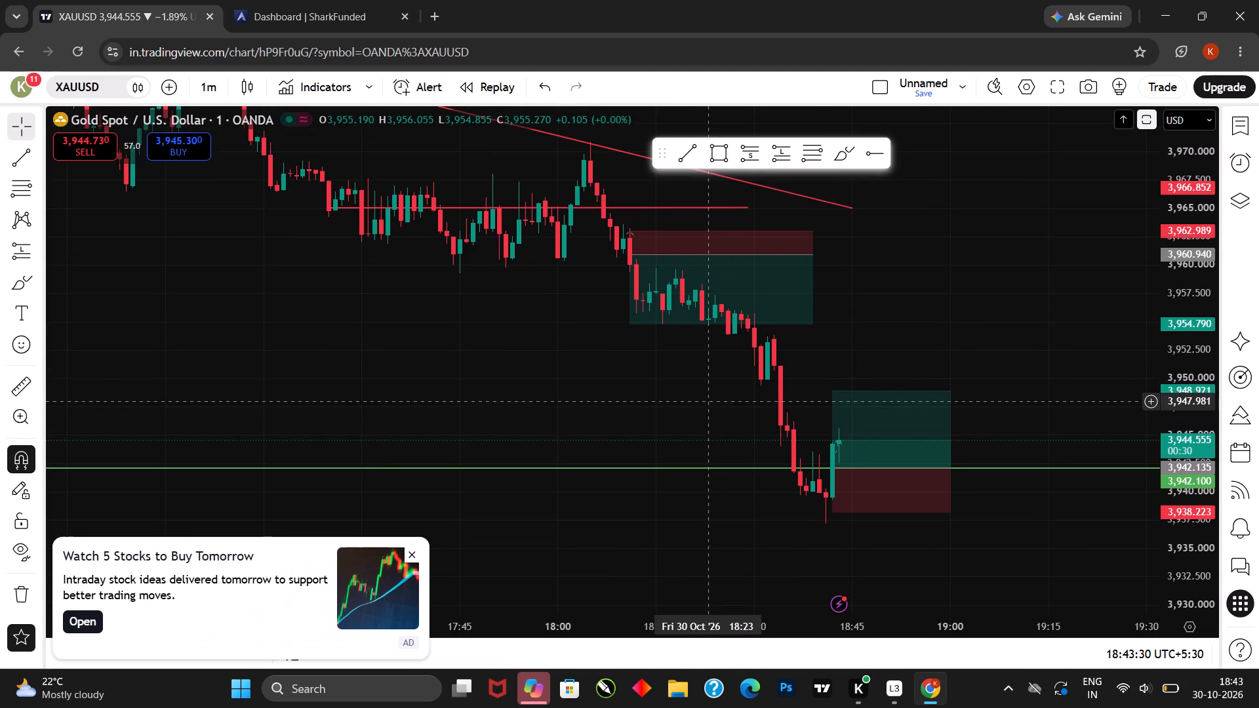
left_click_drag(735, 389, 719, 407)
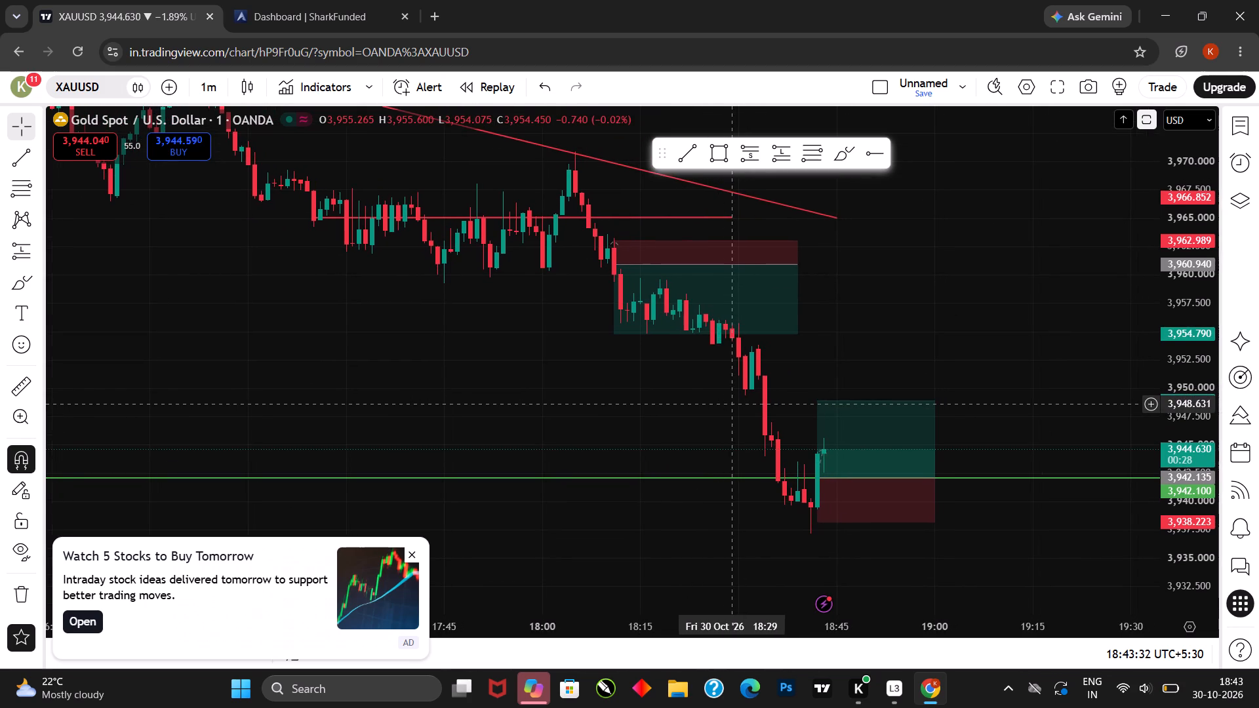
left_click_drag(730, 403, 713, 395)
left_click_drag(715, 393, 697, 390)
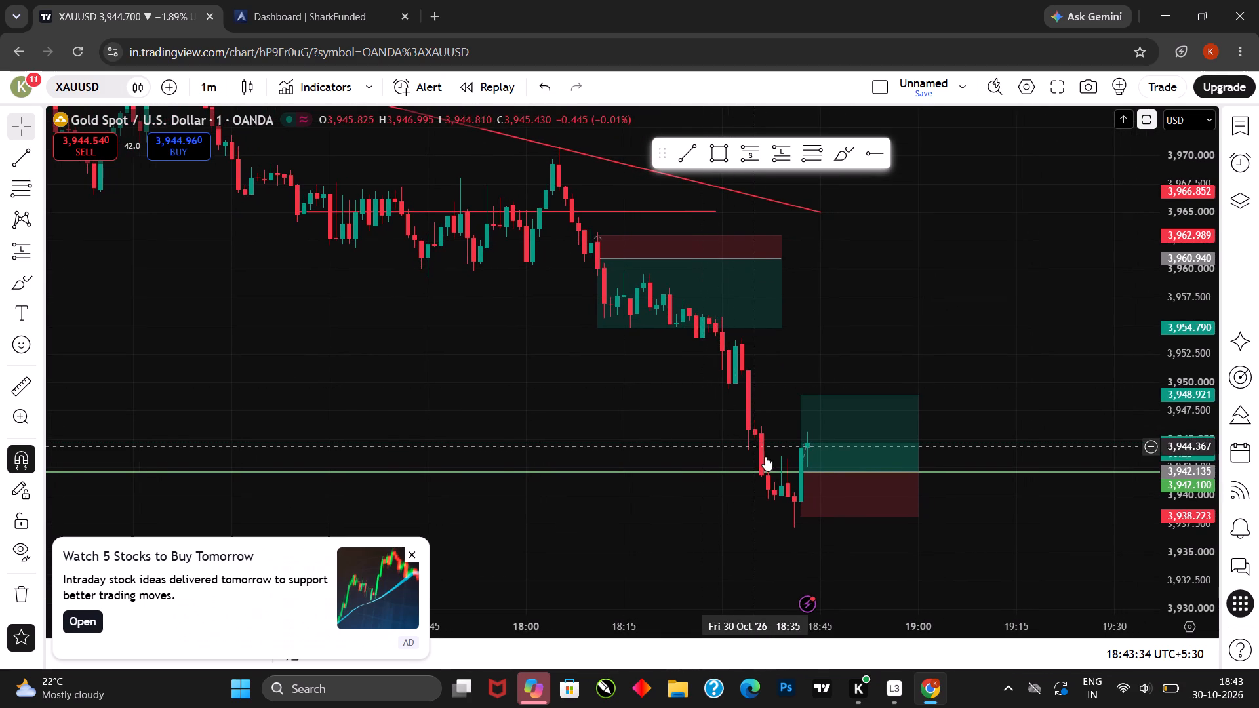
left_click_drag(829, 586, 786, 578)
scroll(777, 545, "up", 2)
left_click_drag(787, 545, 831, 545)
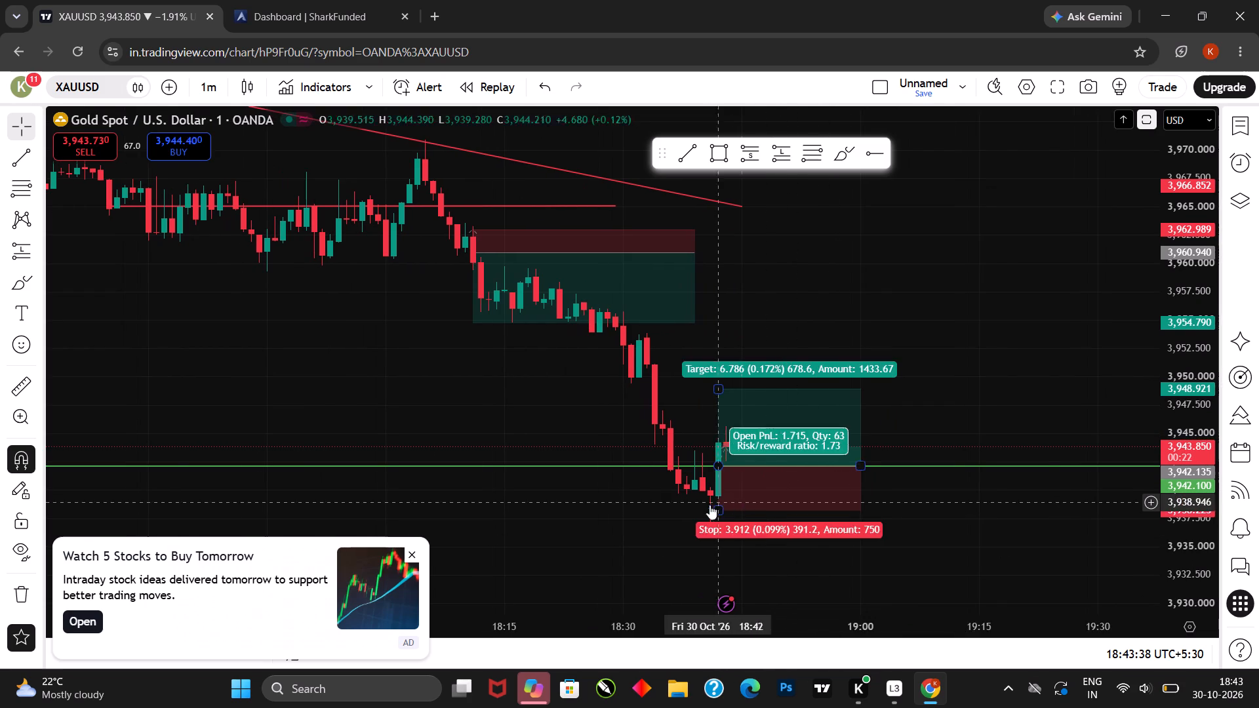
scroll(708, 505, "up", 1)
left_click_drag(908, 564, 918, 541)
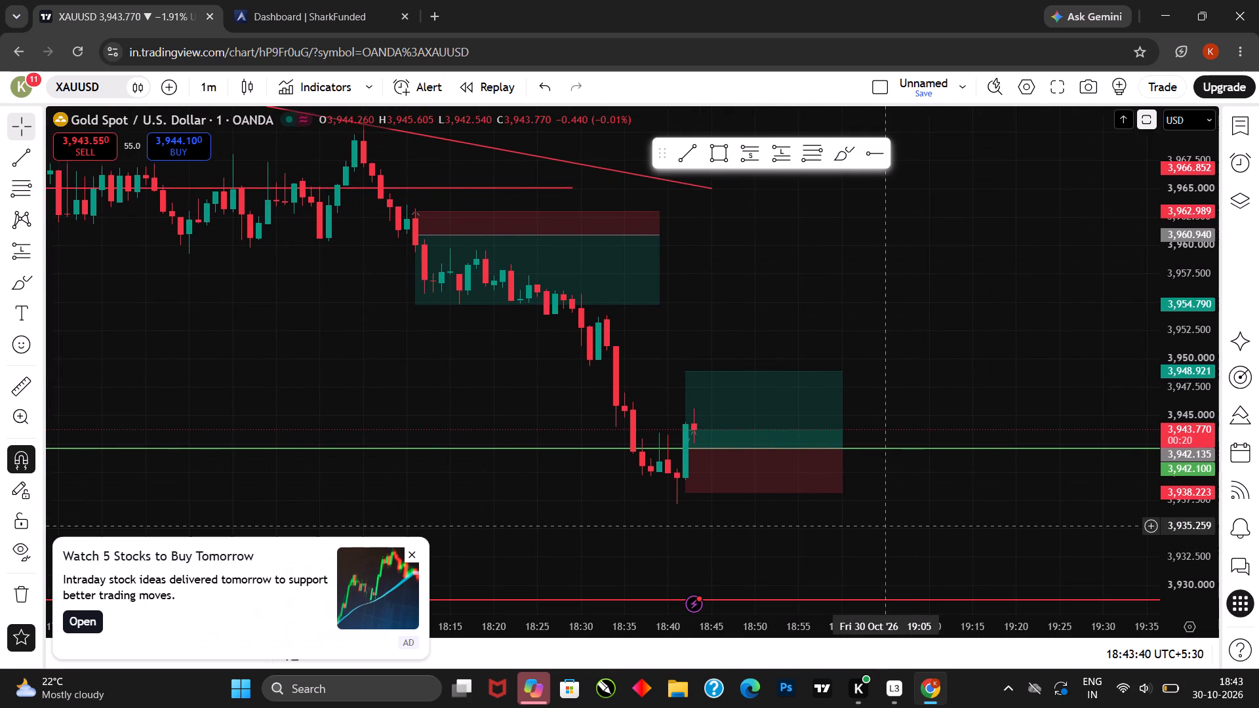
scroll(883, 526, "down", 5)
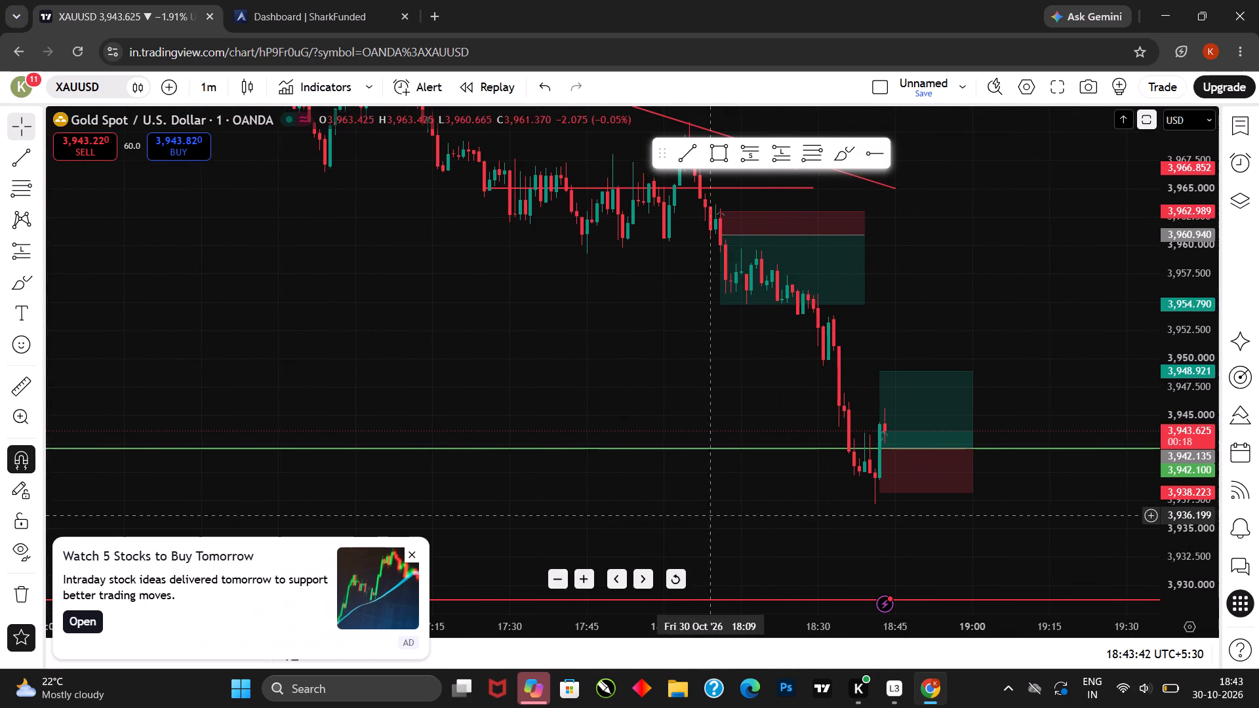
Switch the chart to the daily interval and examine the early November 2025 candle where the lower red support line starts.
left_click_drag(675, 515, 852, 509)
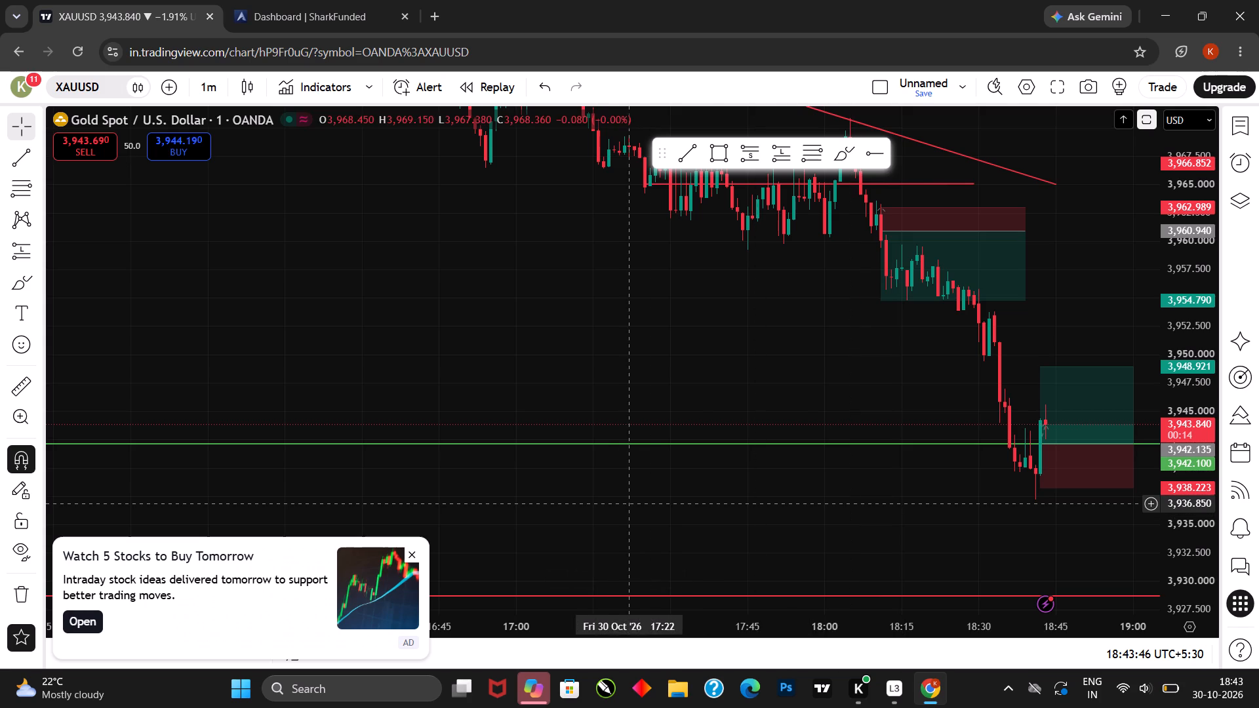
left_click_drag(656, 503, 1220, 501)
left_click_drag(716, 527, 1008, 470)
left_click_drag(724, 496, 733, 494)
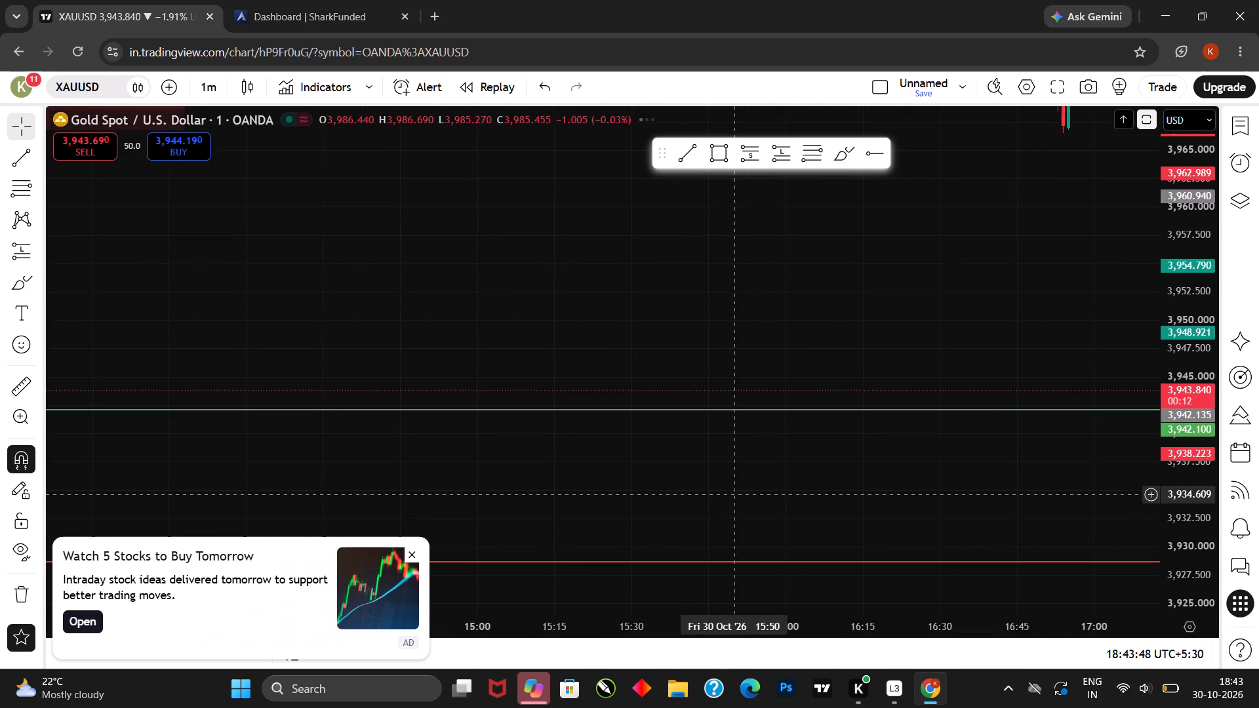
type("1d")
key("Return")
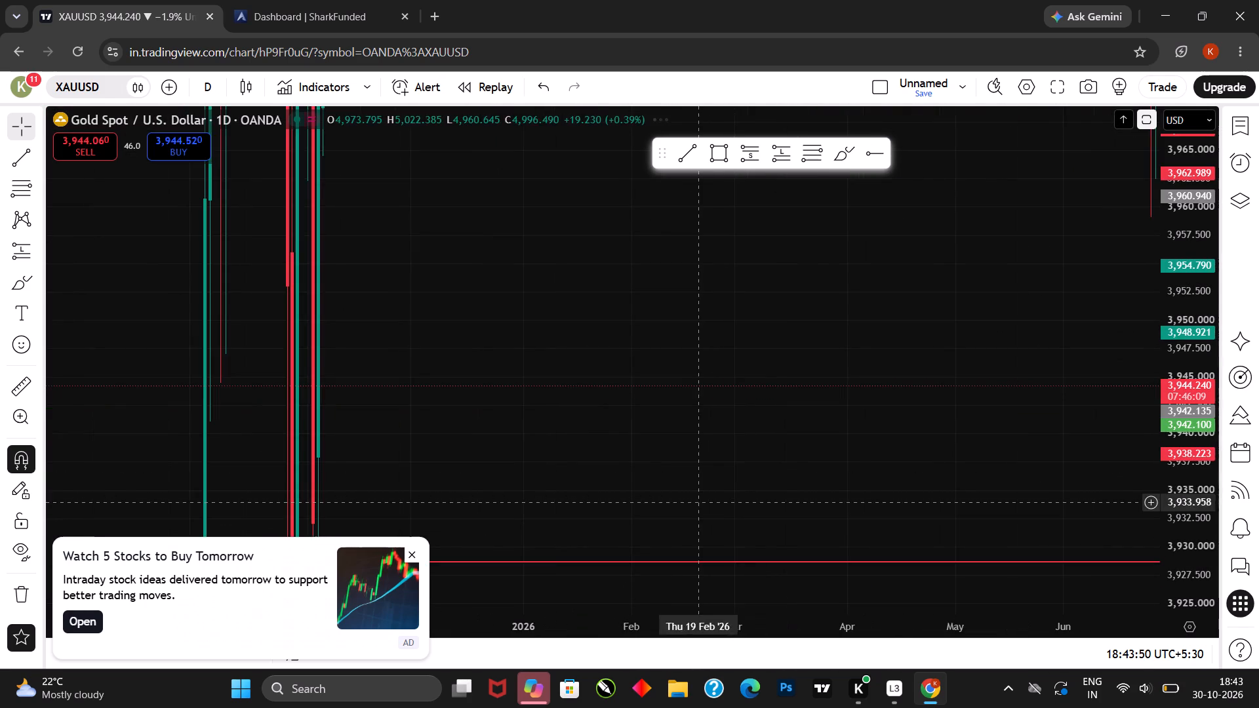
scroll(546, 494, "up", 1)
left_click_drag(559, 492, 997, 387)
scroll(595, 448, "up", 3)
left_click_drag(557, 452, 809, 431)
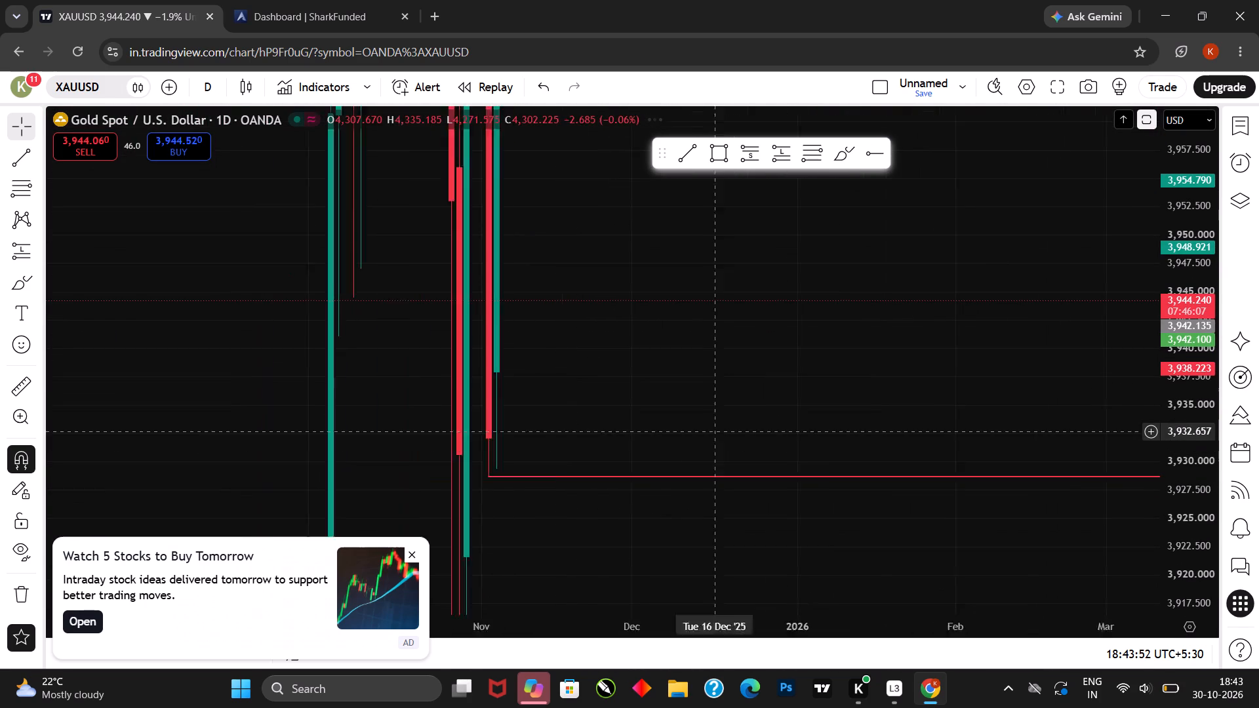
left_click_drag(809, 431, 843, 431)
Switch the chart to the 5-minute interval and look back along the two support lines to 27 October 2026.
key("5")
key("Return")
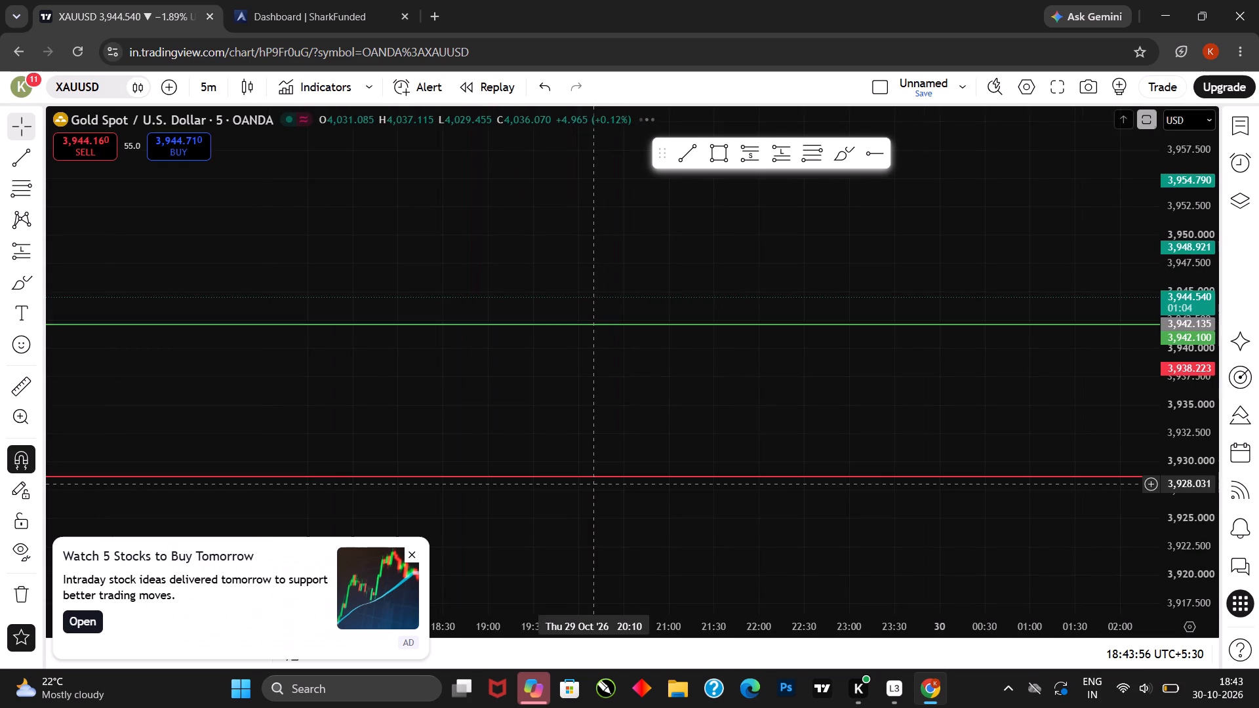
left_click_drag(856, 458, 1258, 465)
left_click_drag(597, 382, 1068, 382)
left_click_drag(552, 383, 835, 383)
left_click_drag(517, 390, 923, 391)
left_click_drag(599, 393, 993, 389)
left_click_drag(590, 380, 838, 376)
left_click_drag(471, 370, 491, 370)
left_click_drag(583, 370, 871, 374)
left_click_drag(570, 376, 867, 376)
left_click_drag(496, 371, 788, 371)
left_click_drag(427, 370, 719, 374)
left_click_drag(479, 374, 796, 373)
left_click_drag(466, 375, 818, 374)
left_click_drag(499, 390, 825, 384)
left_click_drag(458, 374, 671, 370)
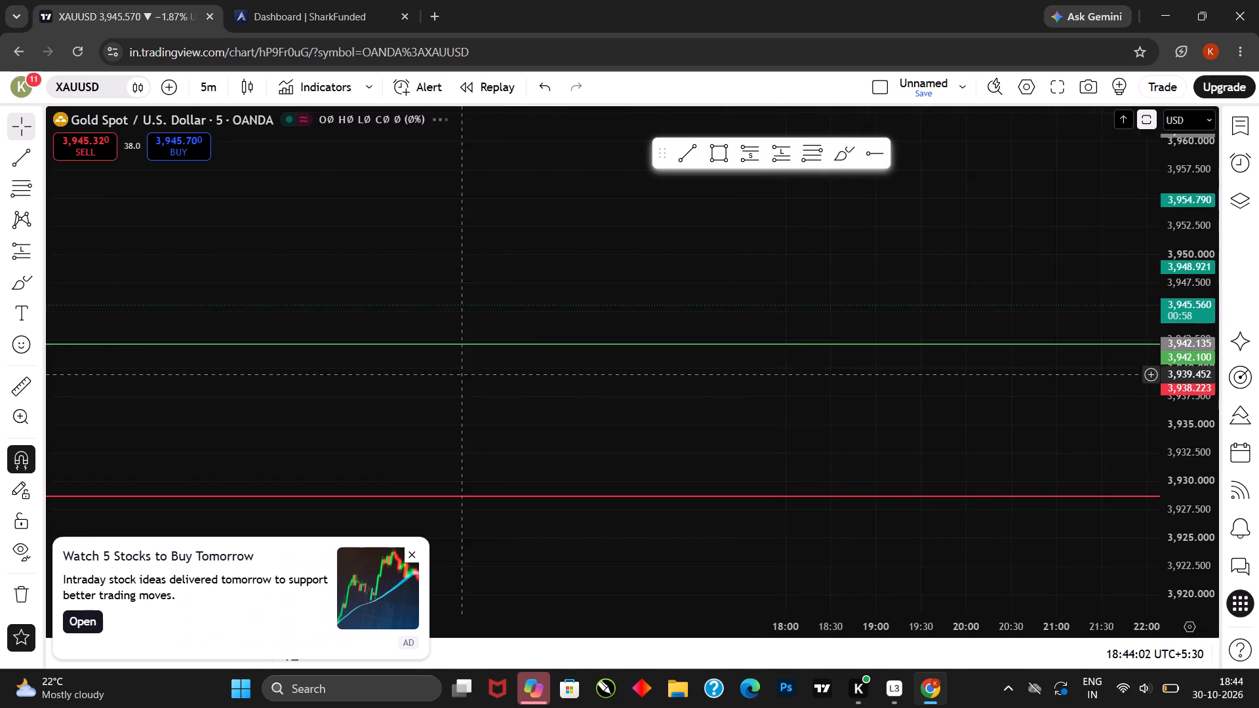
left_click_drag(671, 370, 915, 379)
left_click_drag(511, 369, 1083, 386)
left_click_drag(682, 448, 1258, 449)
left_click_drag(654, 386, 1083, 412)
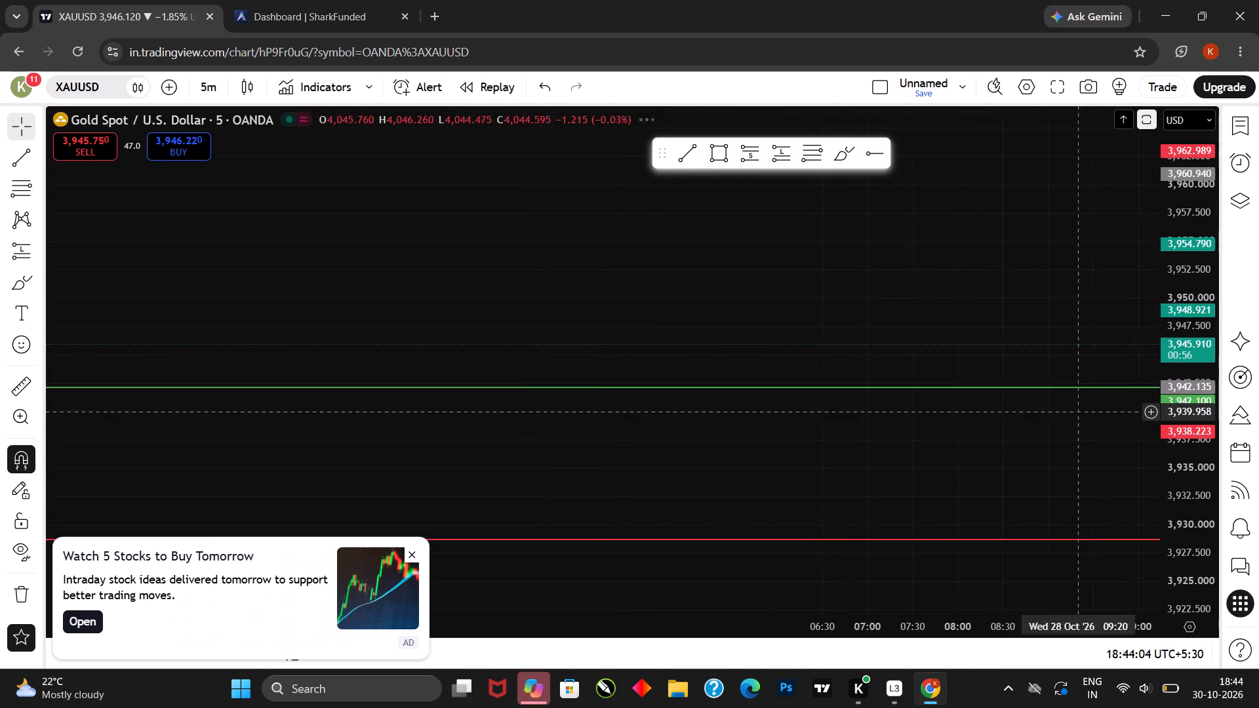
left_click_drag(544, 406, 1042, 406)
left_click_drag(470, 410, 934, 410)
left_click_drag(438, 429, 818, 370)
left_click_drag(439, 432, 951, 420)
left_click_drag(351, 385, 891, 391)
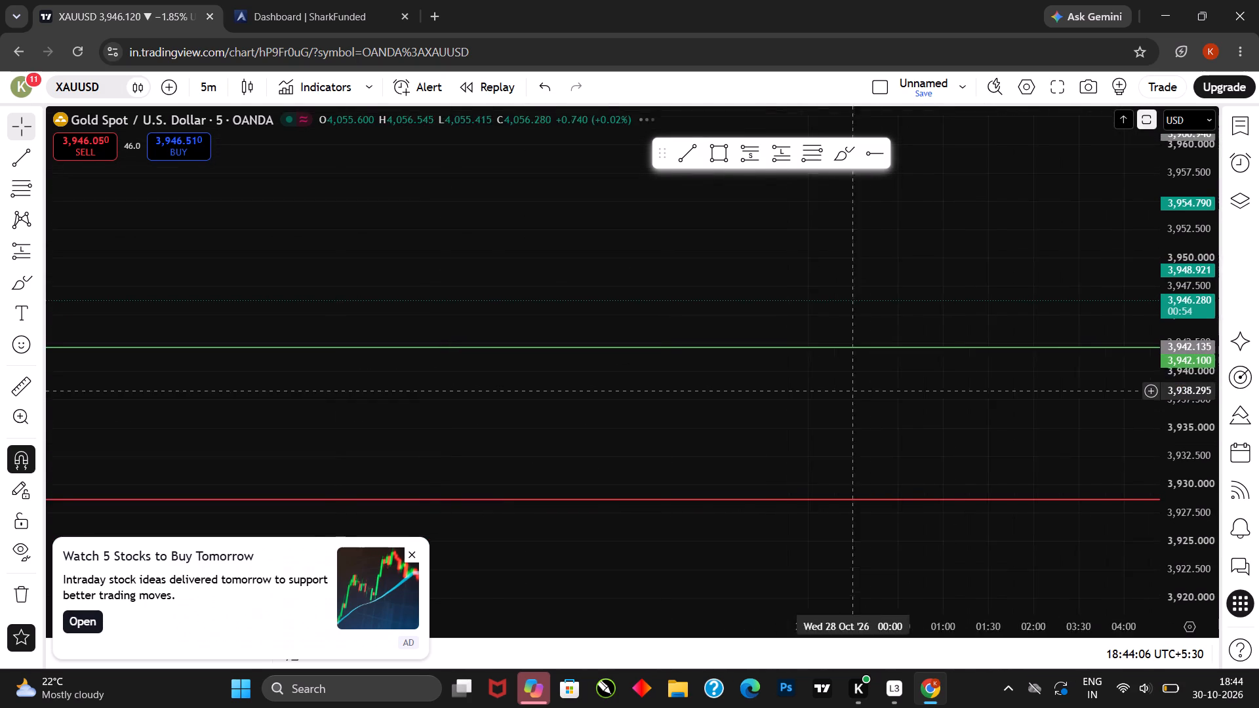
left_click_drag(429, 376, 934, 382)
left_click_drag(317, 374, 958, 385)
left_click_drag(379, 380, 918, 386)
left_click_drag(342, 376, 841, 384)
left_click_drag(411, 392, 981, 401)
left_click_drag(504, 383, 856, 389)
left_click_drag(569, 383, 889, 387)
left_click_drag(563, 376, 722, 376)
left_click_drag(571, 397, 764, 397)
left_click_drag(562, 405, 736, 406)
left_click_drag(610, 423, 828, 427)
left_click_drag(666, 429, 781, 433)
left_click_drag(696, 433, 898, 434)
left_click_drag(730, 420, 1026, 420)
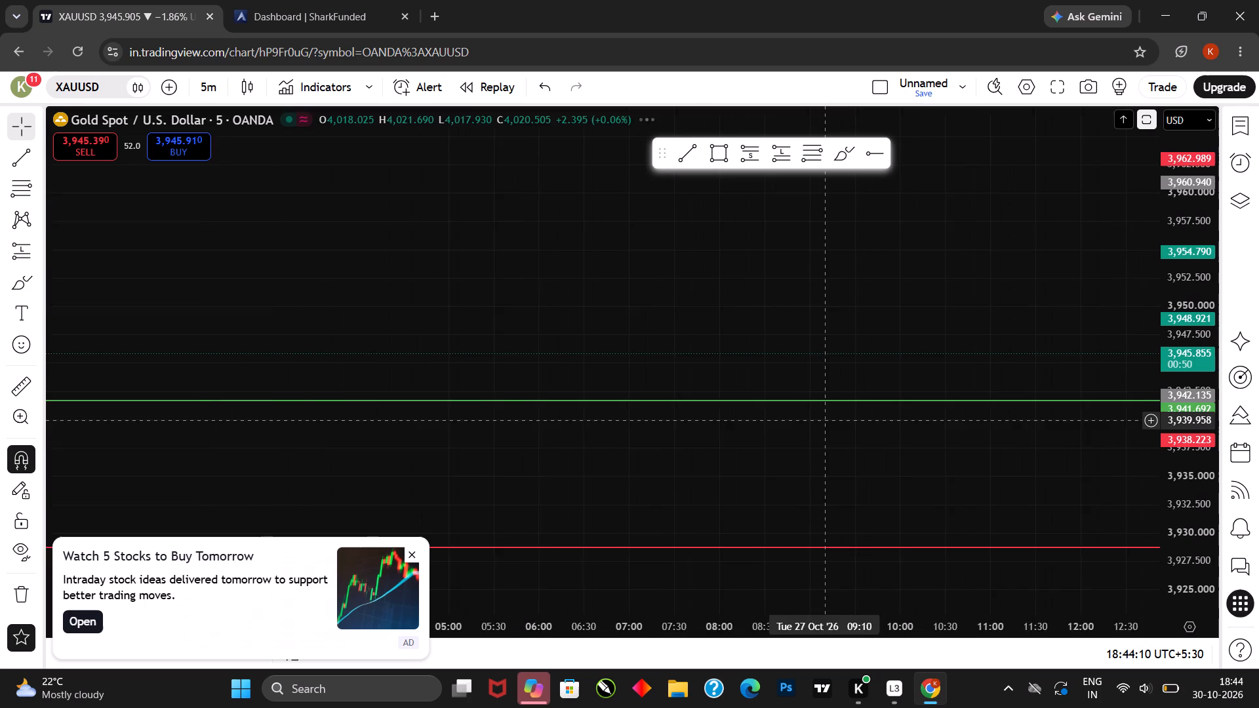
left_click_drag(1026, 420, 1086, 423)
left_click_drag(758, 410, 1084, 417)
Switch the chart to the 1-hour interval and trace the green support line back to its starting point in July 2026.
key("1")
key("h")
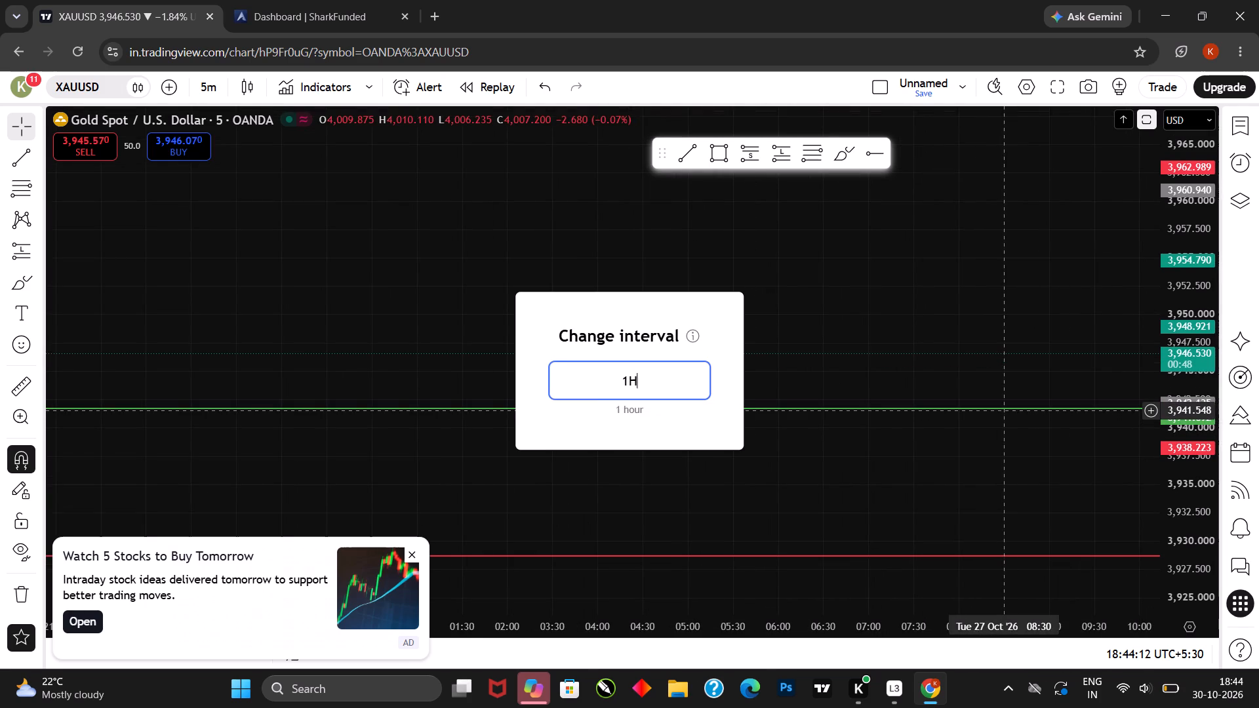
key("Return")
scroll(831, 451, "down", 15)
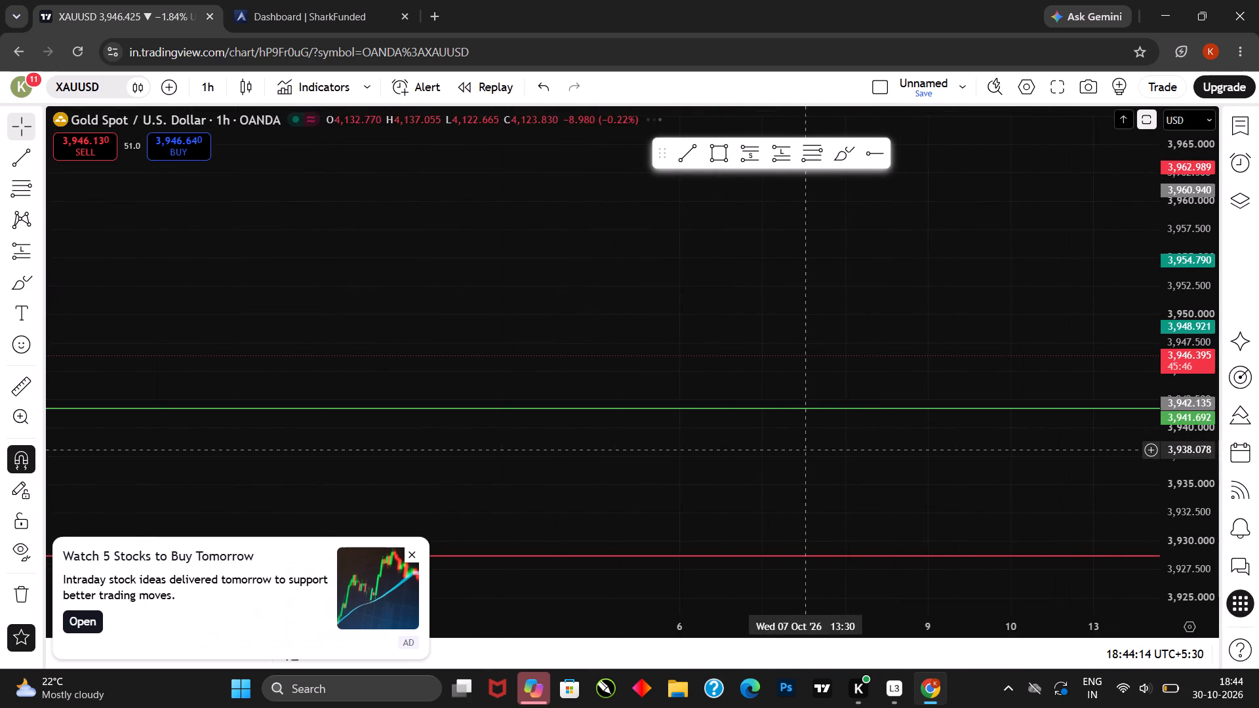
scroll(795, 449, "down", 15)
left_click_drag(769, 468, 1083, 433)
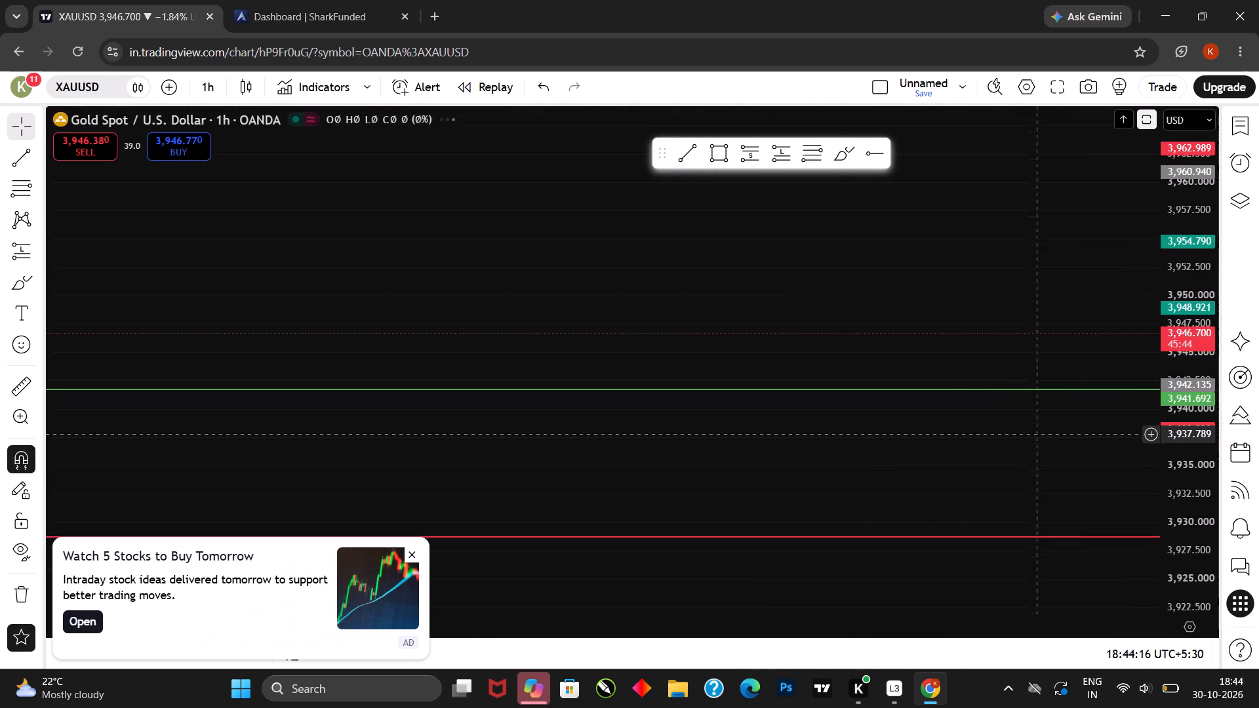
left_click_drag(761, 447, 966, 433)
left_click_drag(716, 436, 1020, 437)
left_click_drag(567, 413, 645, 414)
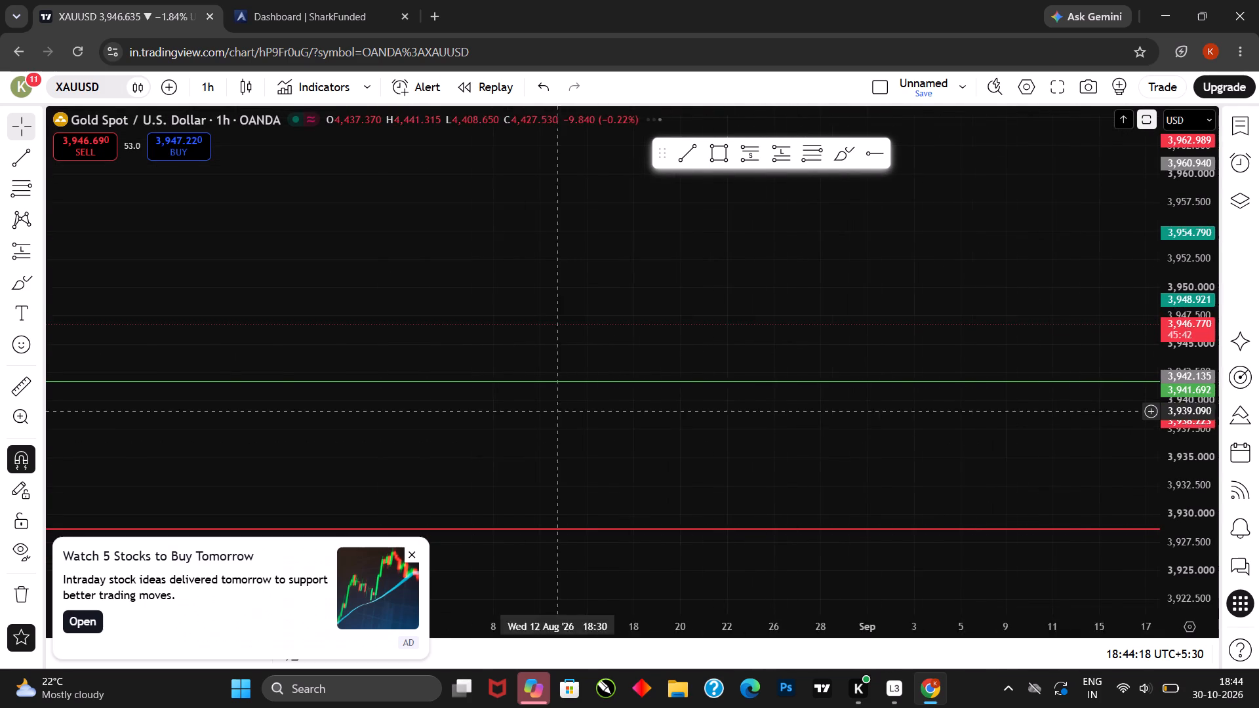
left_click_drag(645, 414, 1085, 418)
left_click_drag(497, 417, 866, 418)
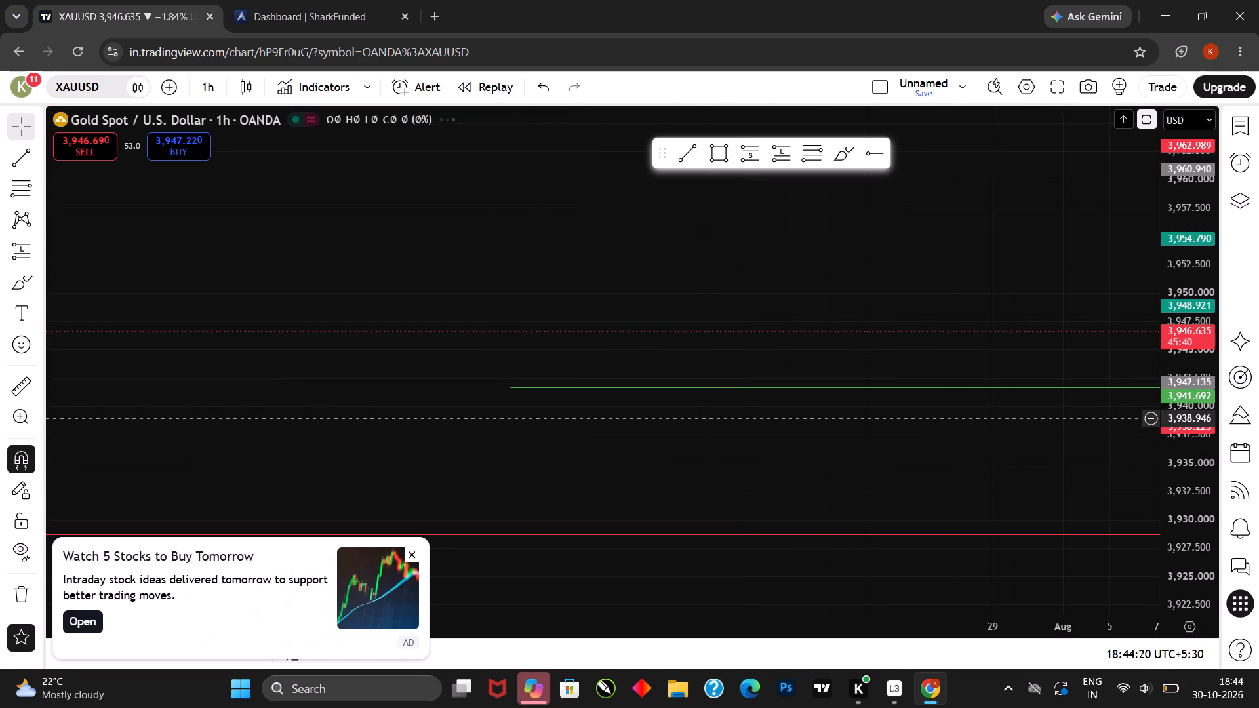
Return to the newest 1-hour candle and check how far the lower red support line extends beyond it.
left_click(1134, 578)
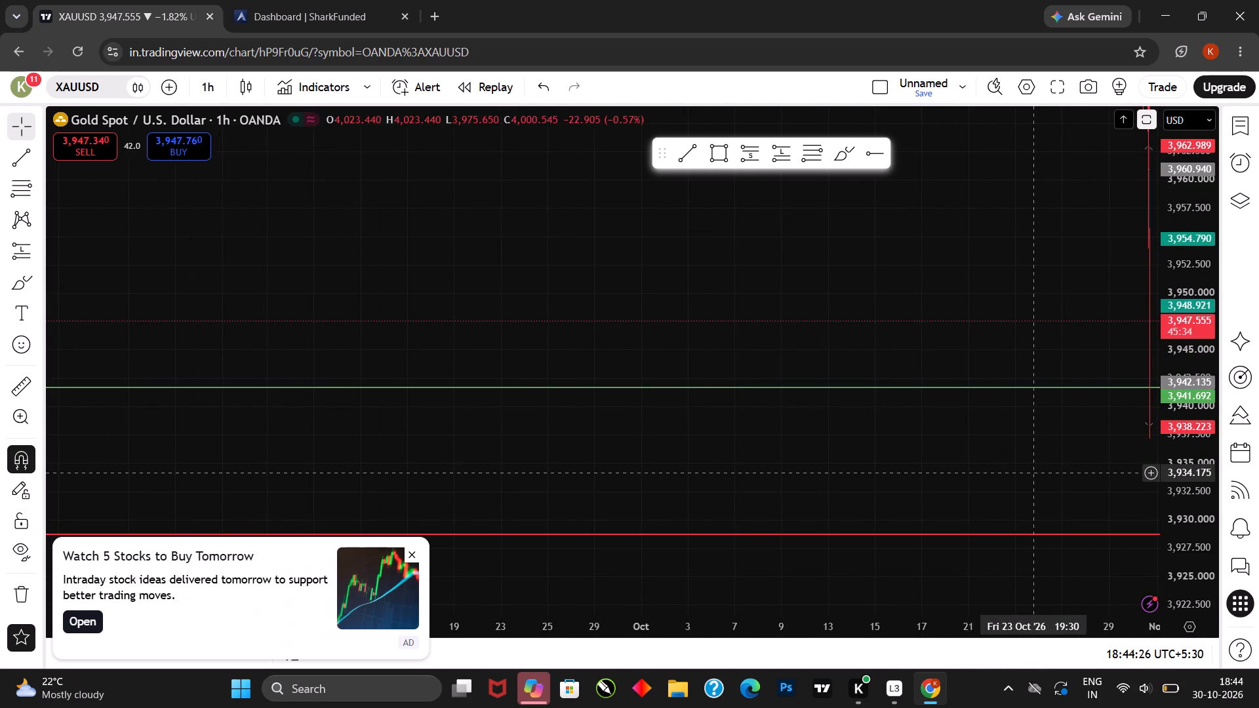
left_click_drag(1067, 469, 660, 464)
left_click_drag(874, 466, 616, 471)
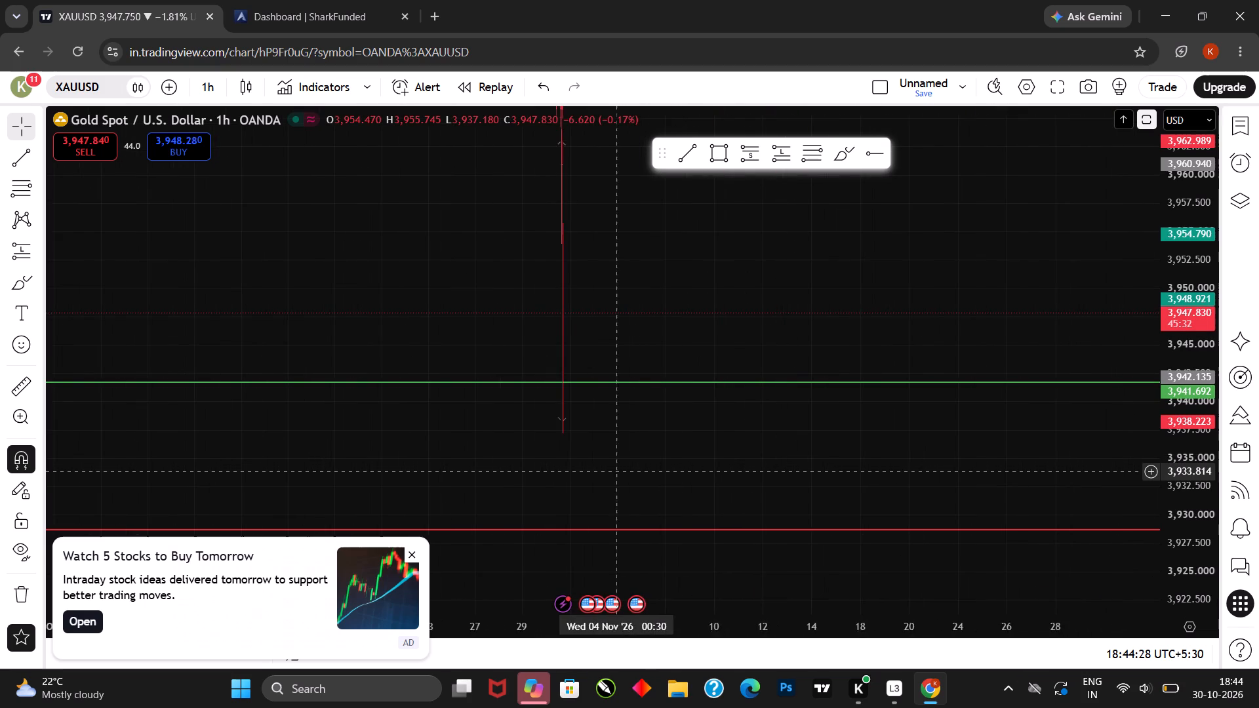
left_click_drag(616, 471, 759, 462)
left_click_drag(776, 460, 410, 480)
left_click_drag(813, 465, 508, 467)
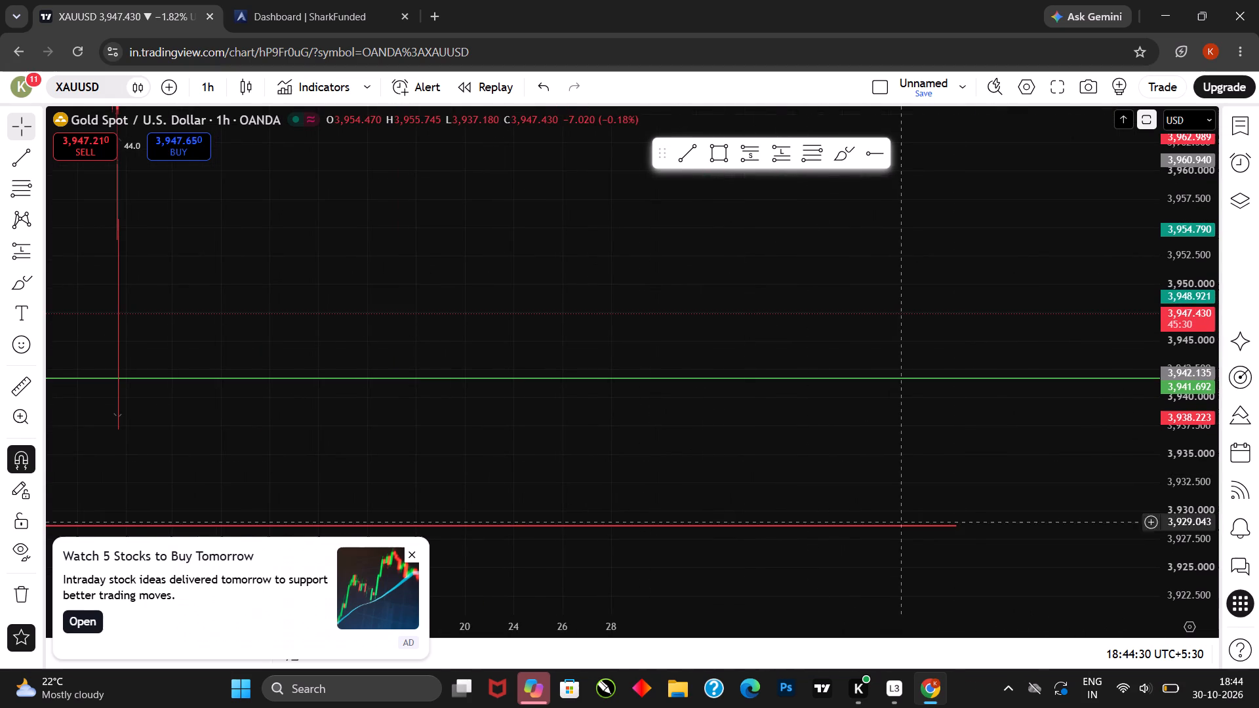
left_click_drag(1106, 532, 639, 532)
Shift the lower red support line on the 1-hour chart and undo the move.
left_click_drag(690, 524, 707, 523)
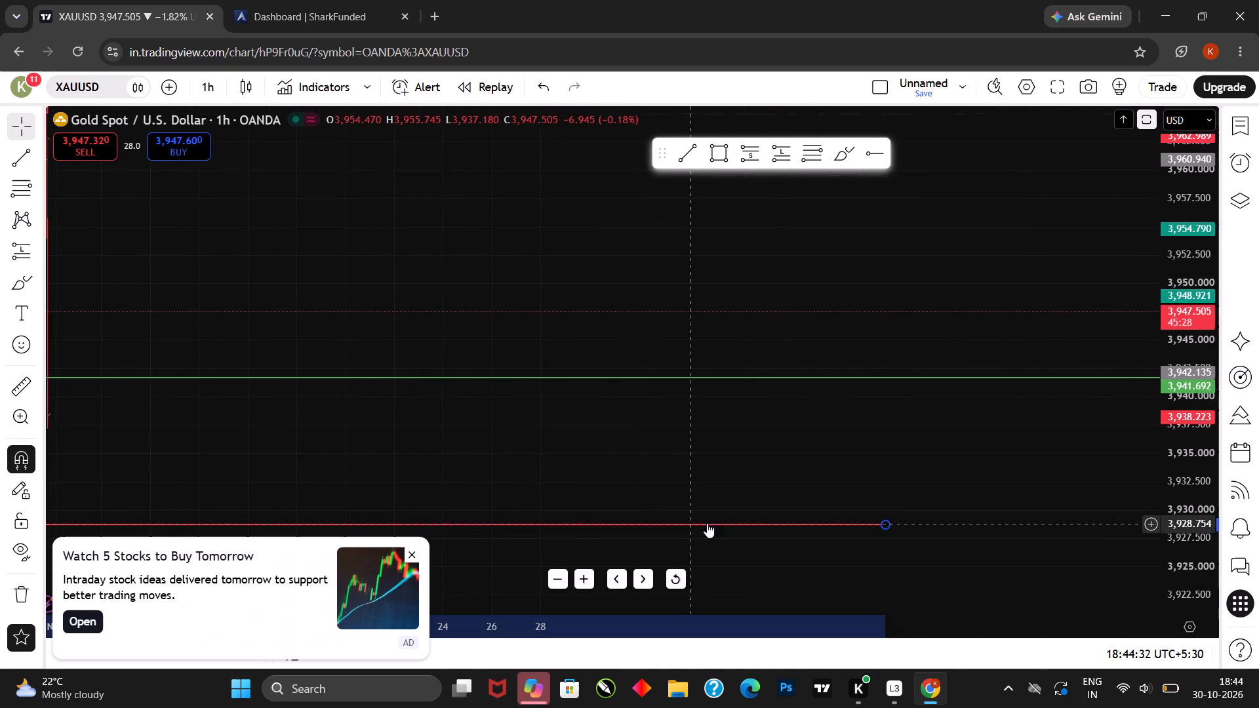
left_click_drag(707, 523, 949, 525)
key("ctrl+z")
Bring the newest candle back into view and return the chart to the 1-minute interval.
left_click_drag(512, 431, 728, 437)
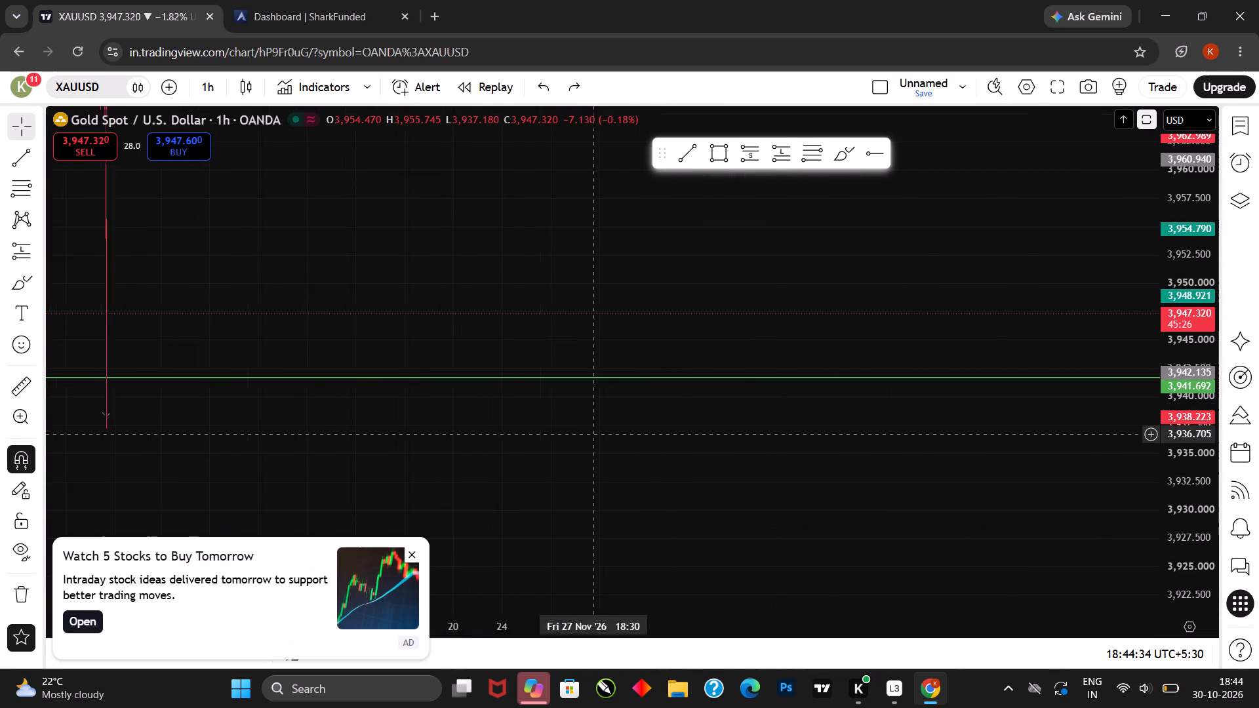
left_click_drag(728, 437, 1079, 452)
left_click_drag(723, 460, 780, 458)
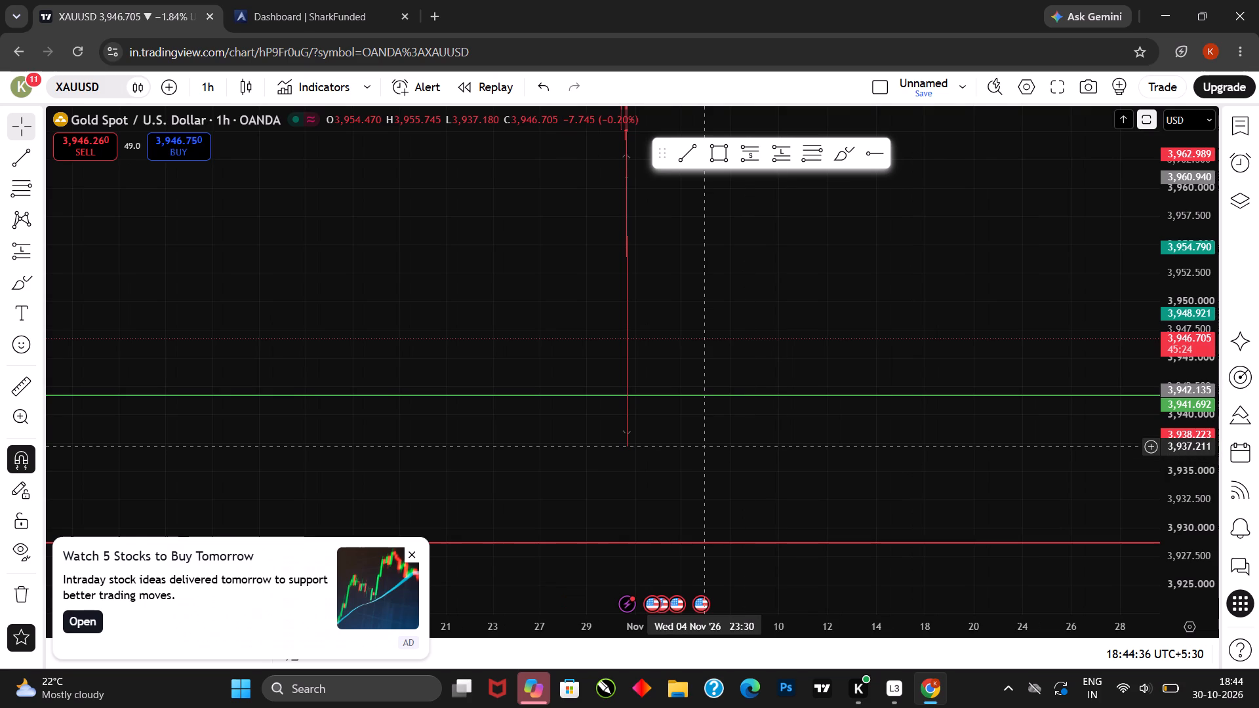
key("1")
key("Return")
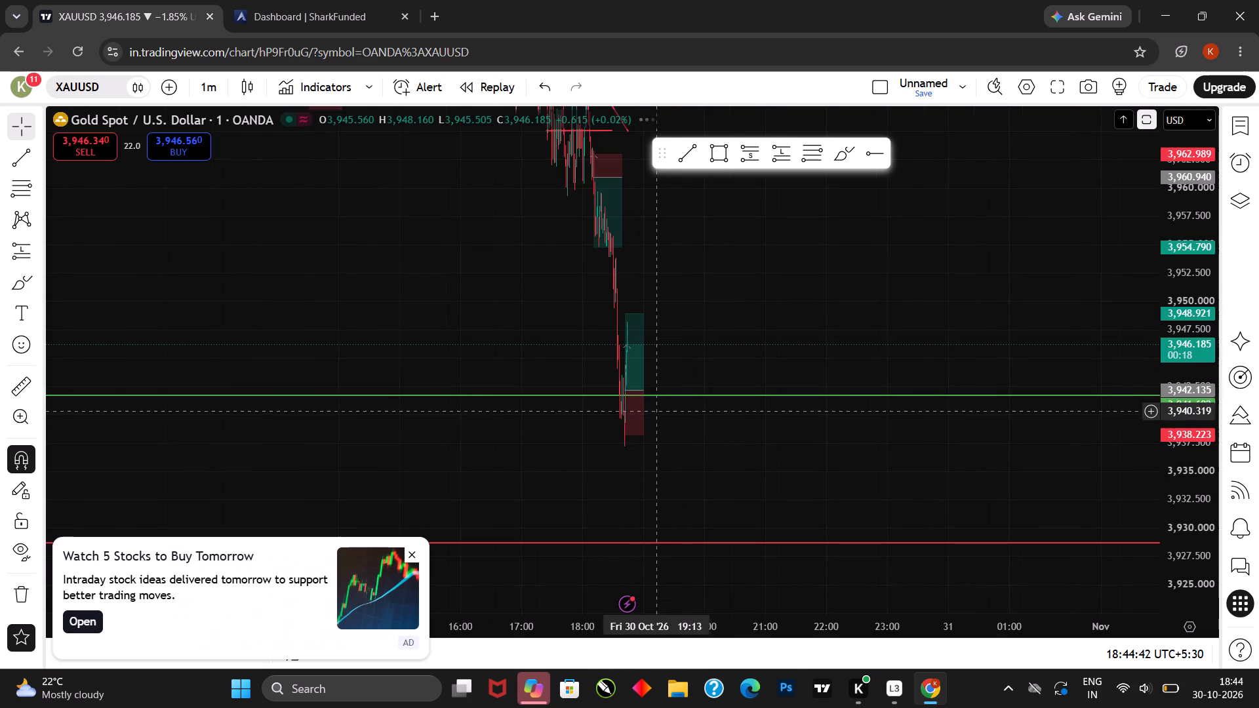
Examine the newest 1-minute candles around the long setup and the green support line up close.
scroll(684, 418, "up", 4)
left_click_drag(584, 432, 608, 433)
left_click_drag(675, 433, 1018, 446)
scroll(640, 416, "up", 6)
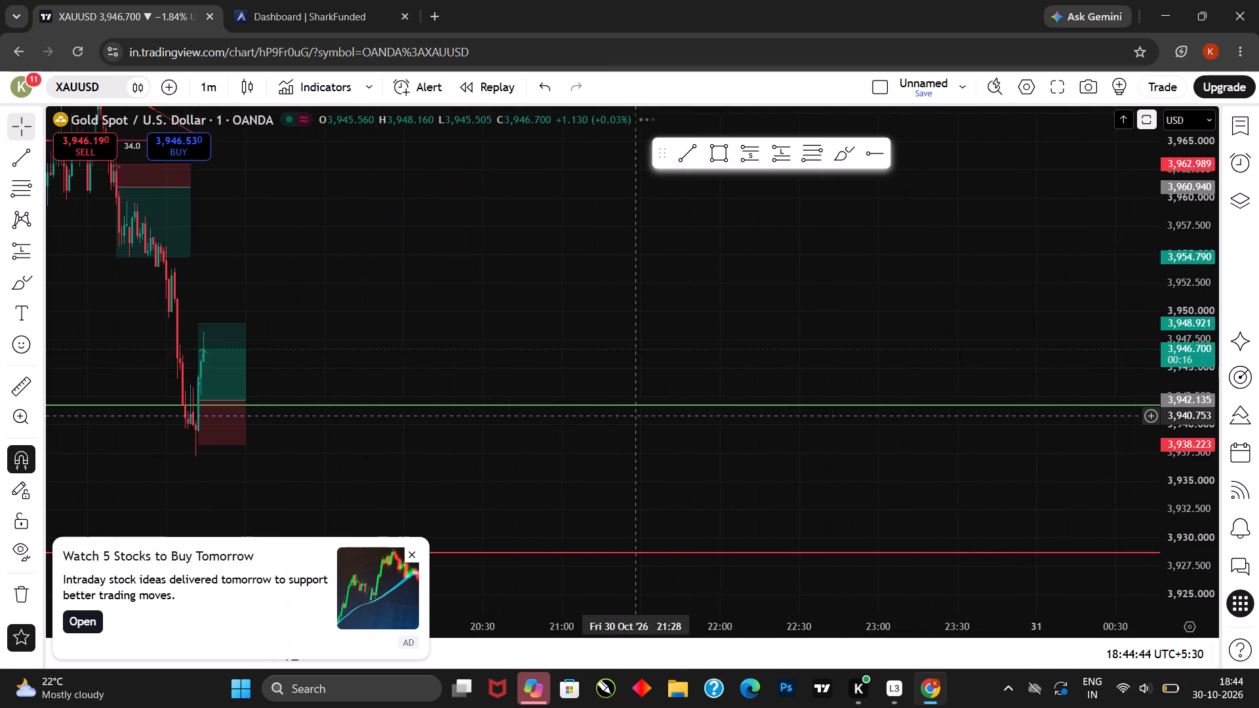
left_click_drag(579, 423, 1128, 441)
scroll(694, 411, "up", 5)
left_click_drag(651, 425, 847, 436)
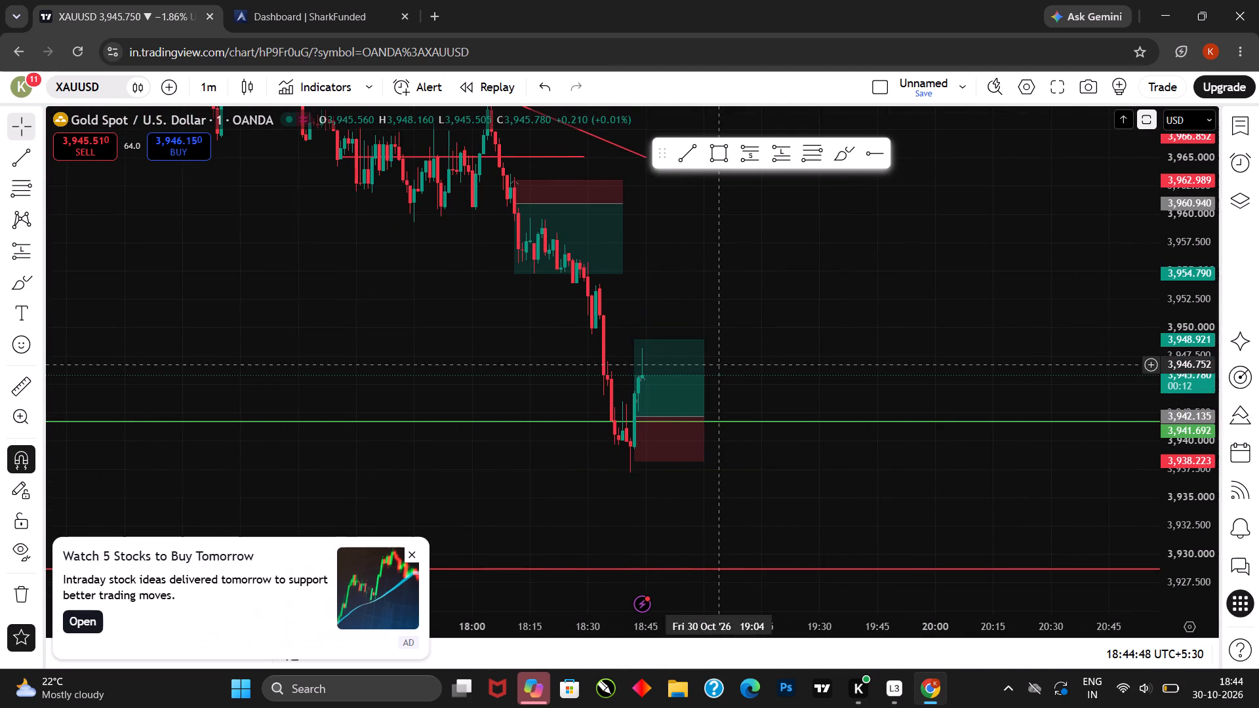
left_click_drag(727, 367, 769, 368)
left_click_drag(772, 378, 789, 370)
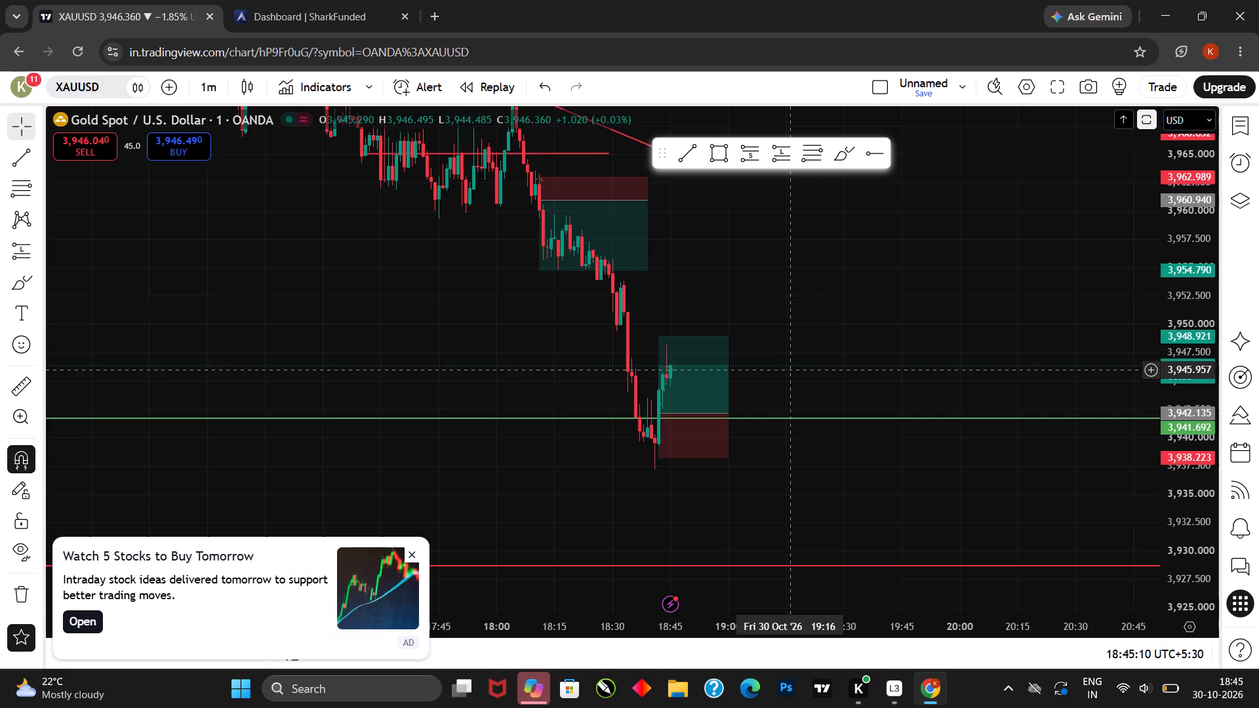
left_click_drag(776, 368, 793, 378)
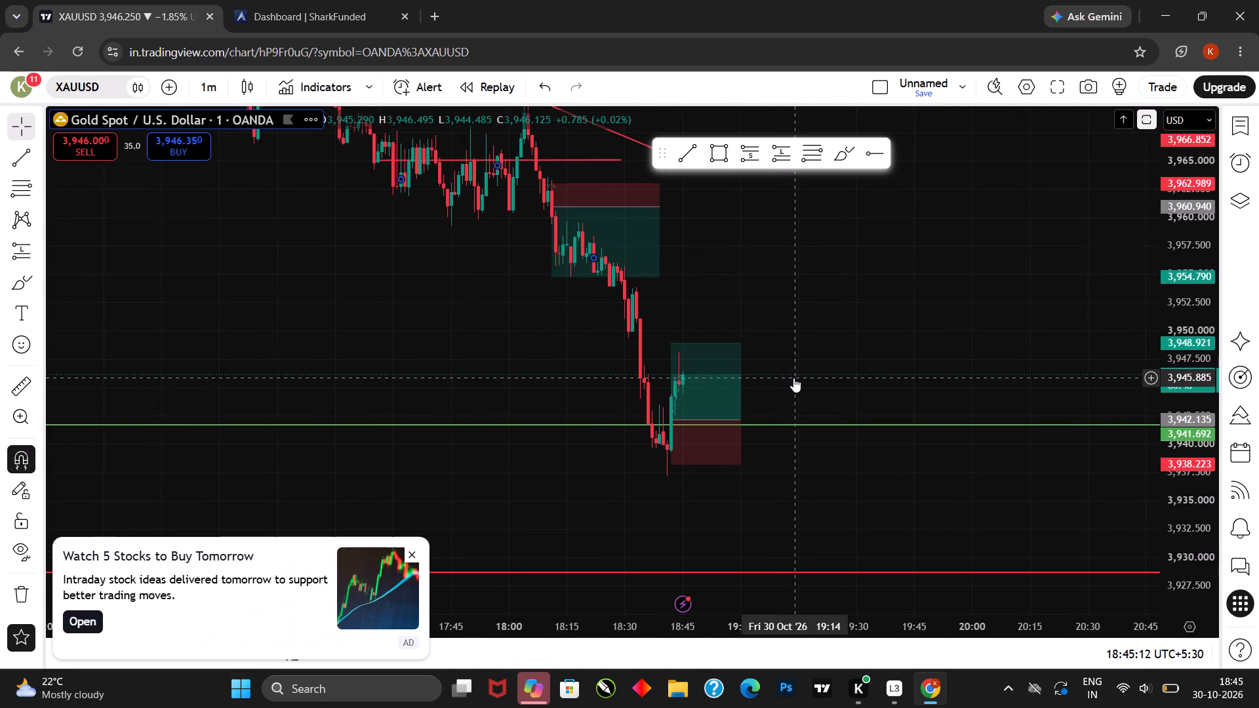
scroll(788, 374, "up", 1)
left_click_drag(788, 374, 805, 383)
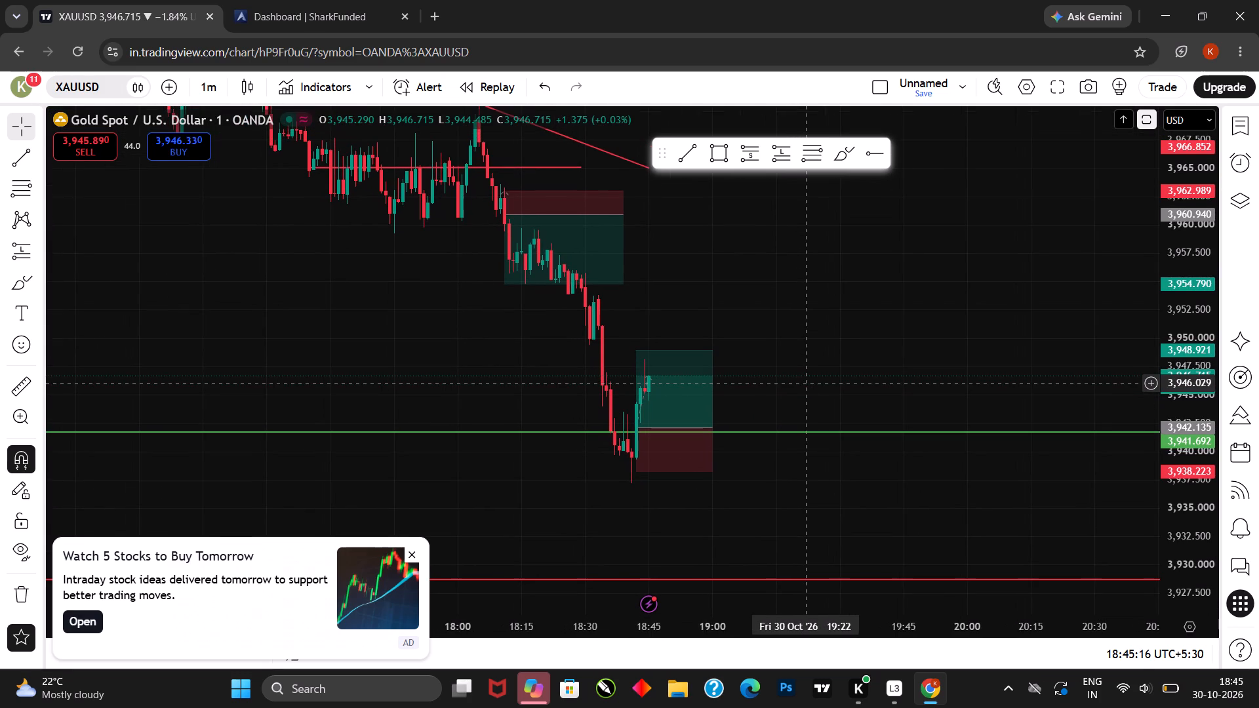
left_click_drag(805, 383, 797, 399)
left_click_drag(797, 395, 803, 420)
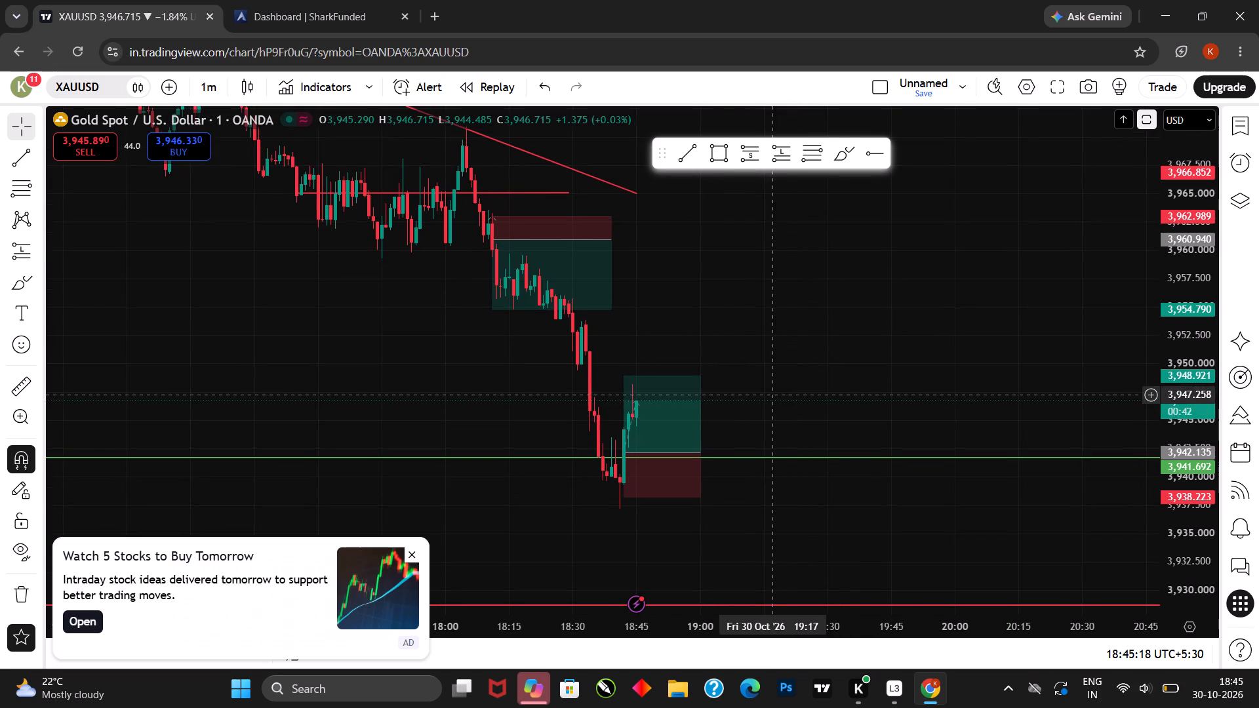
Lower the long position's target to 3,947.981, near the high of the latest candles.
scroll(734, 393, "up", 1)
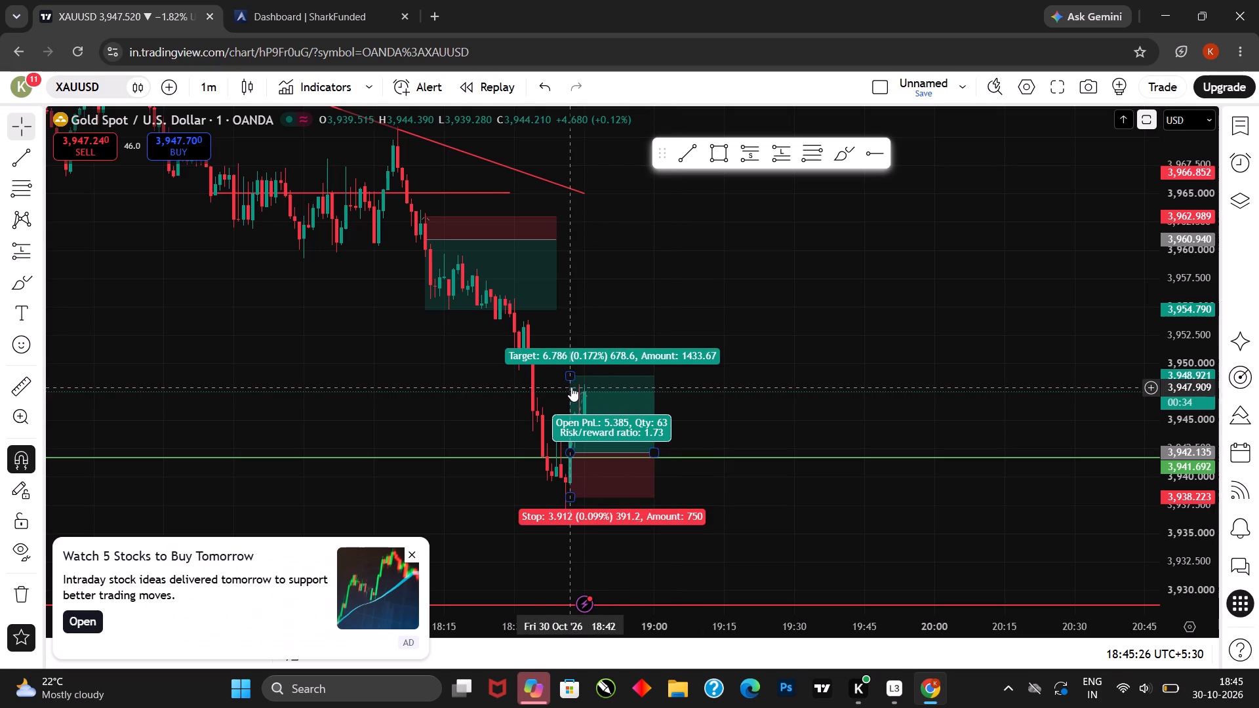
left_click_drag(573, 378, 598, 386)
left_click(753, 516)
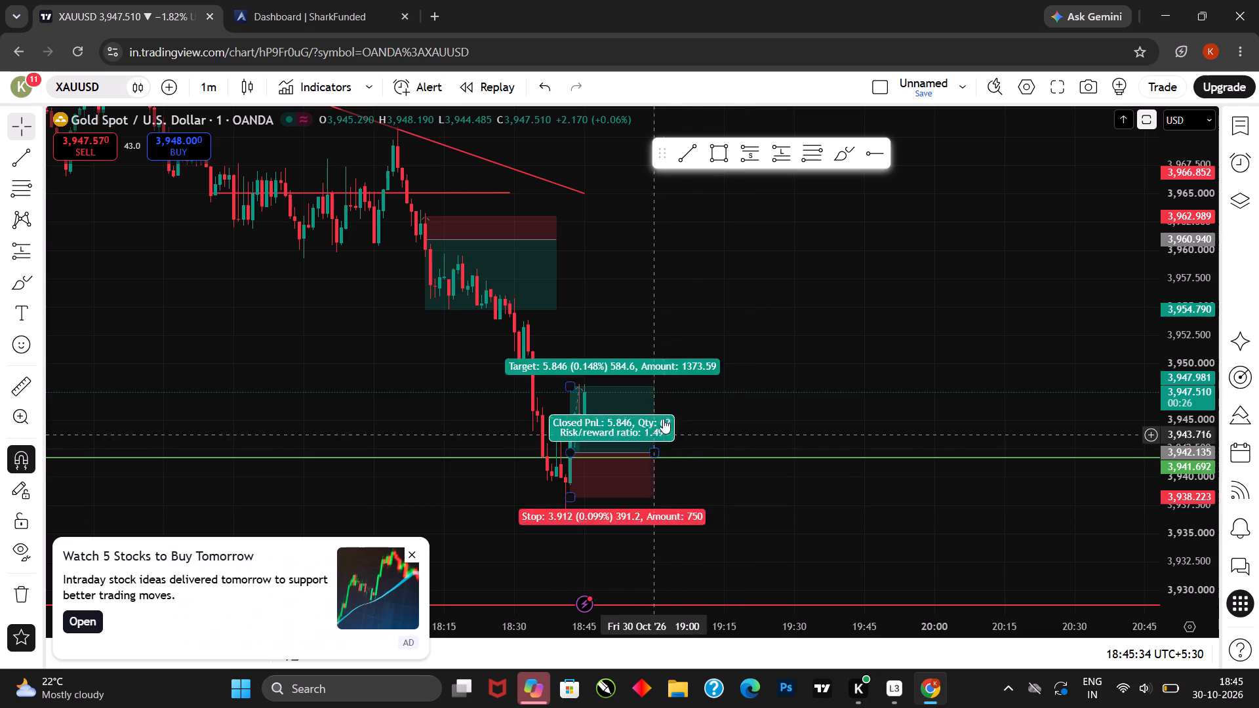
left_click(685, 405)
Examine how the newest 1-minute candles develop between the long position's target and the green support line.
left_click_drag(692, 408, 776, 376)
scroll(739, 484, "up", 3)
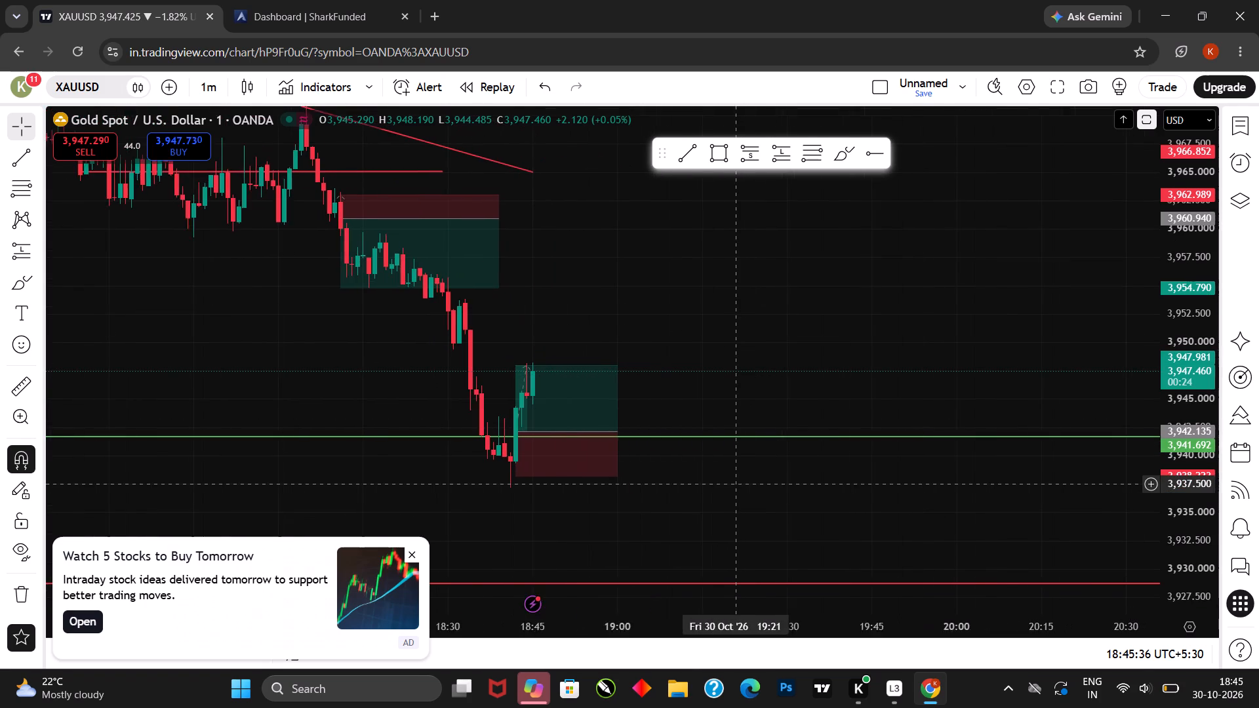
left_click_drag(649, 484, 731, 484)
scroll(633, 469, "up", 1)
left_click_drag(620, 468, 646, 462)
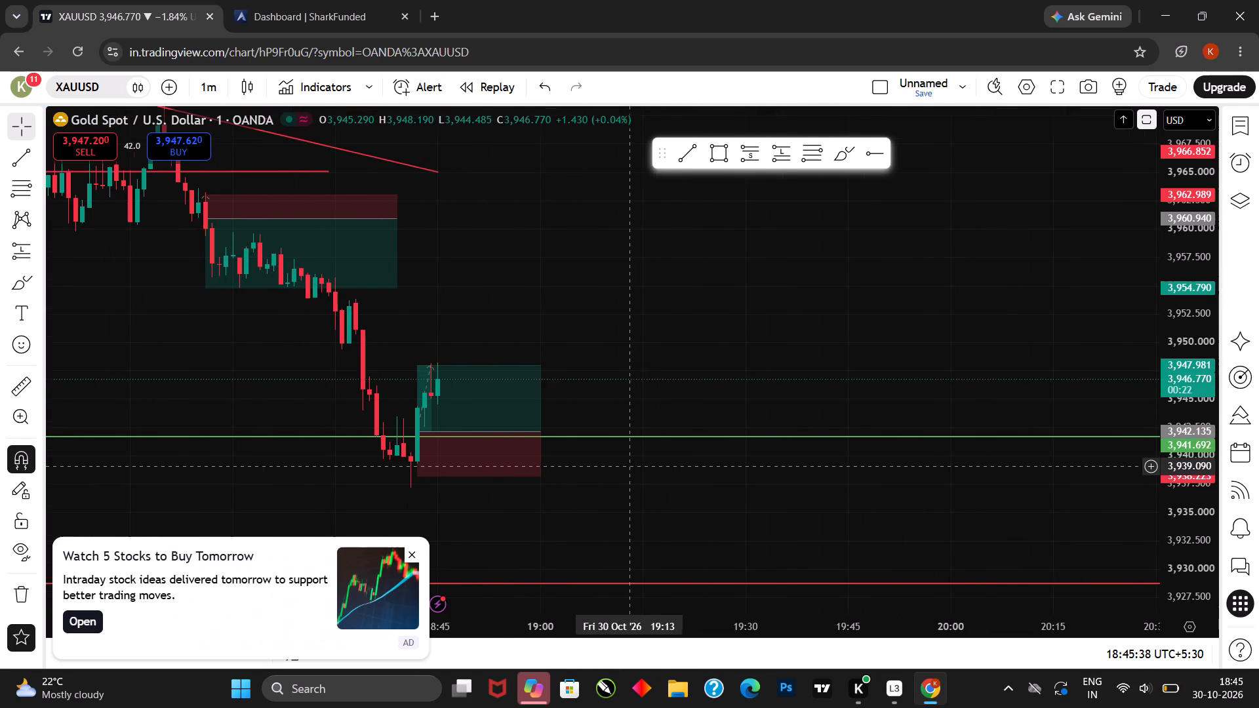
left_click_drag(646, 462, 676, 459)
left_click_drag(679, 458, 751, 454)
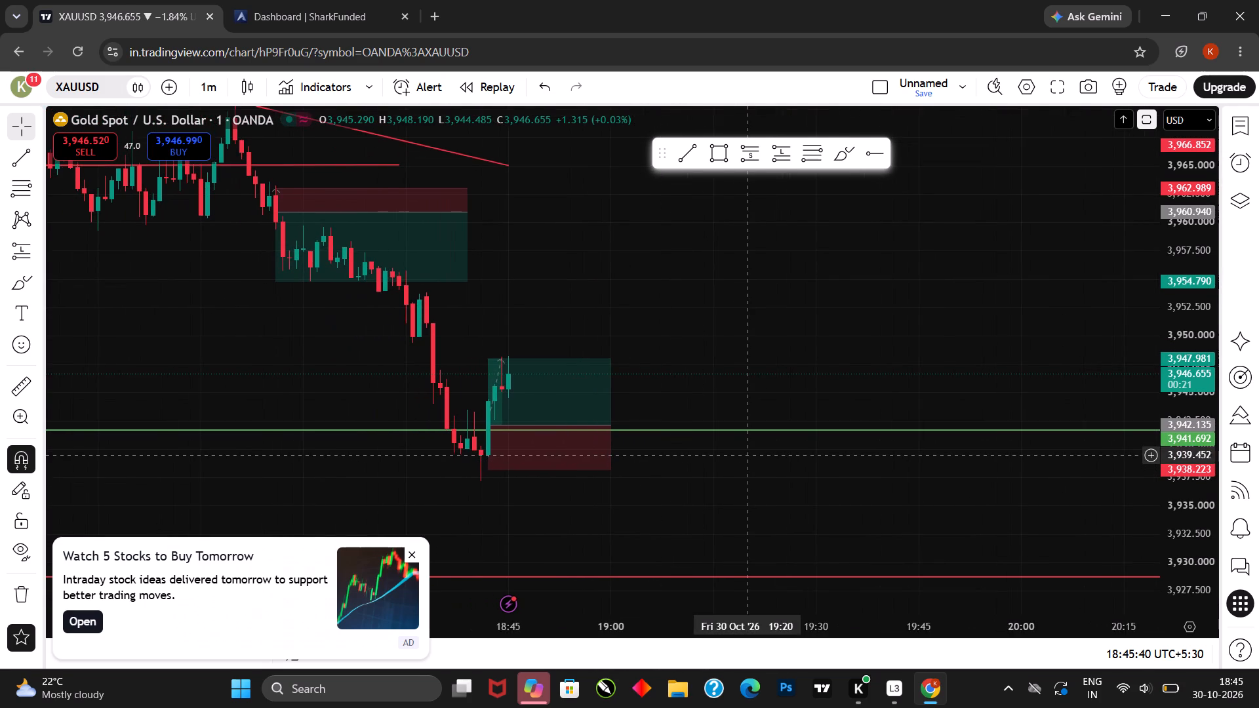
left_click_drag(685, 482, 730, 482)
scroll(653, 472, "down", 2)
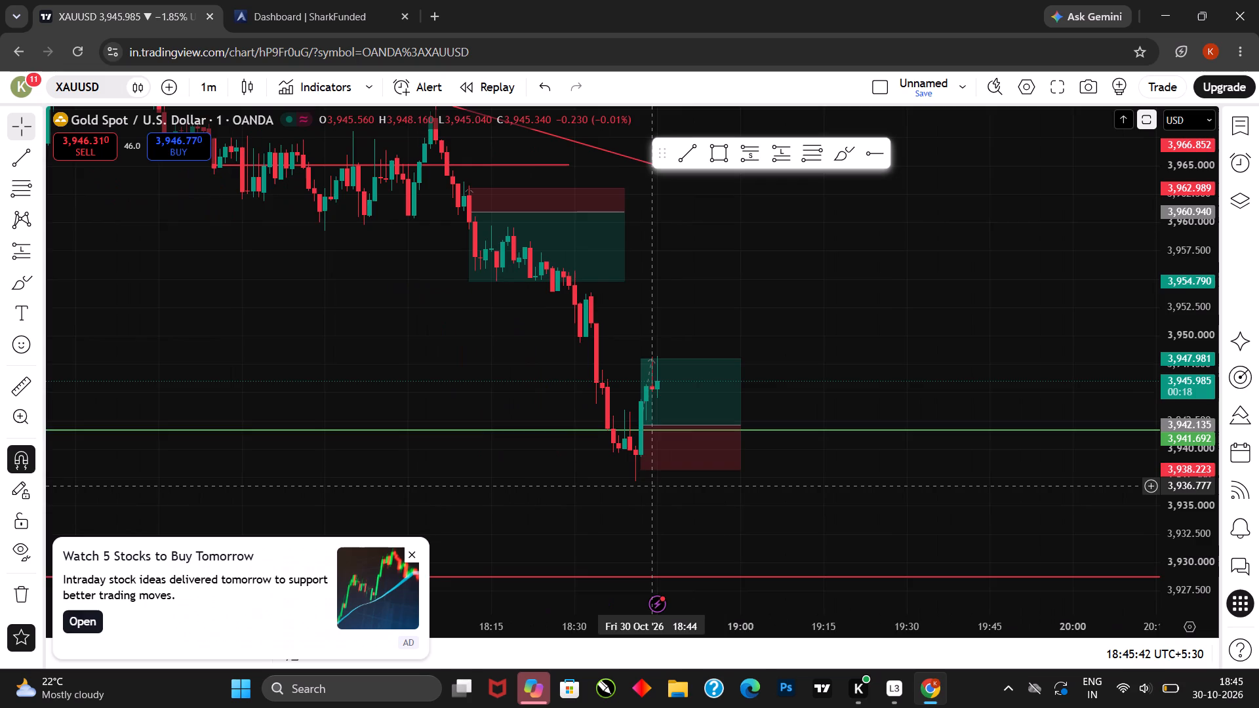
left_click_drag(650, 485, 629, 498)
scroll(668, 483, "up", 1)
left_click_drag(667, 487, 779, 517)
left_click_drag(628, 426, 601, 409)
left_click_drag(662, 500, 661, 500)
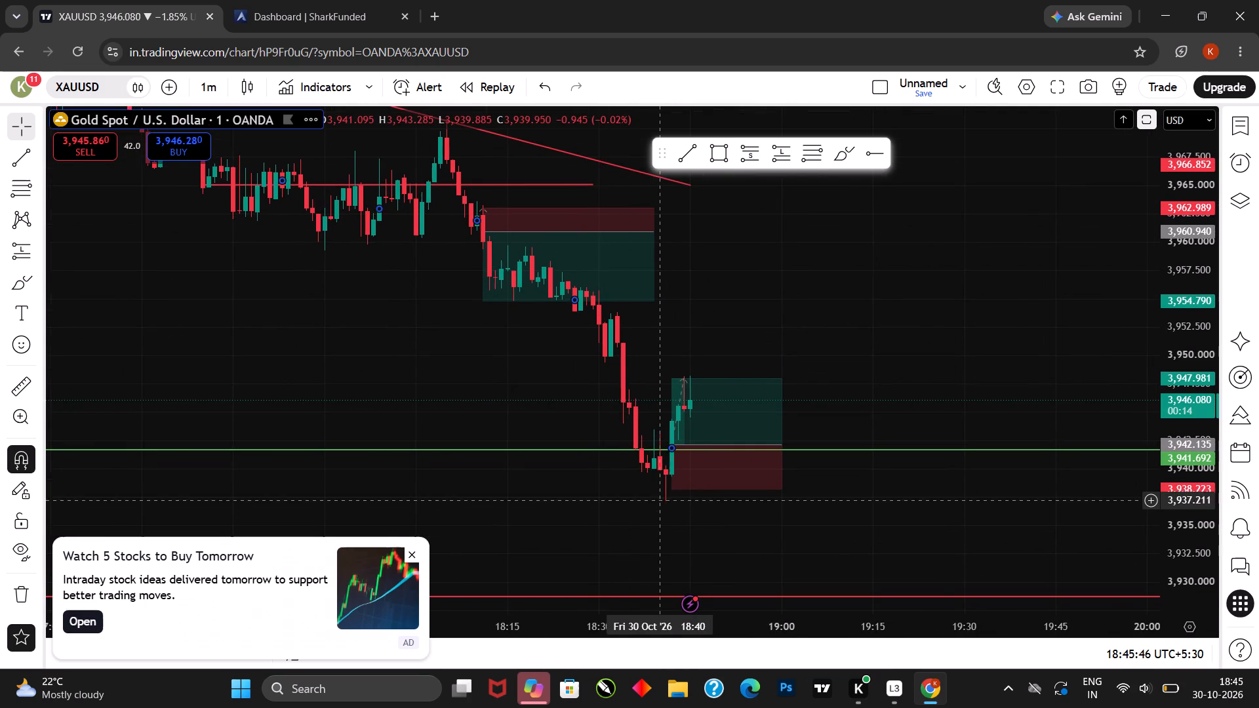
left_click_drag(661, 500, 631, 482)
left_click_drag(767, 511, 846, 525)
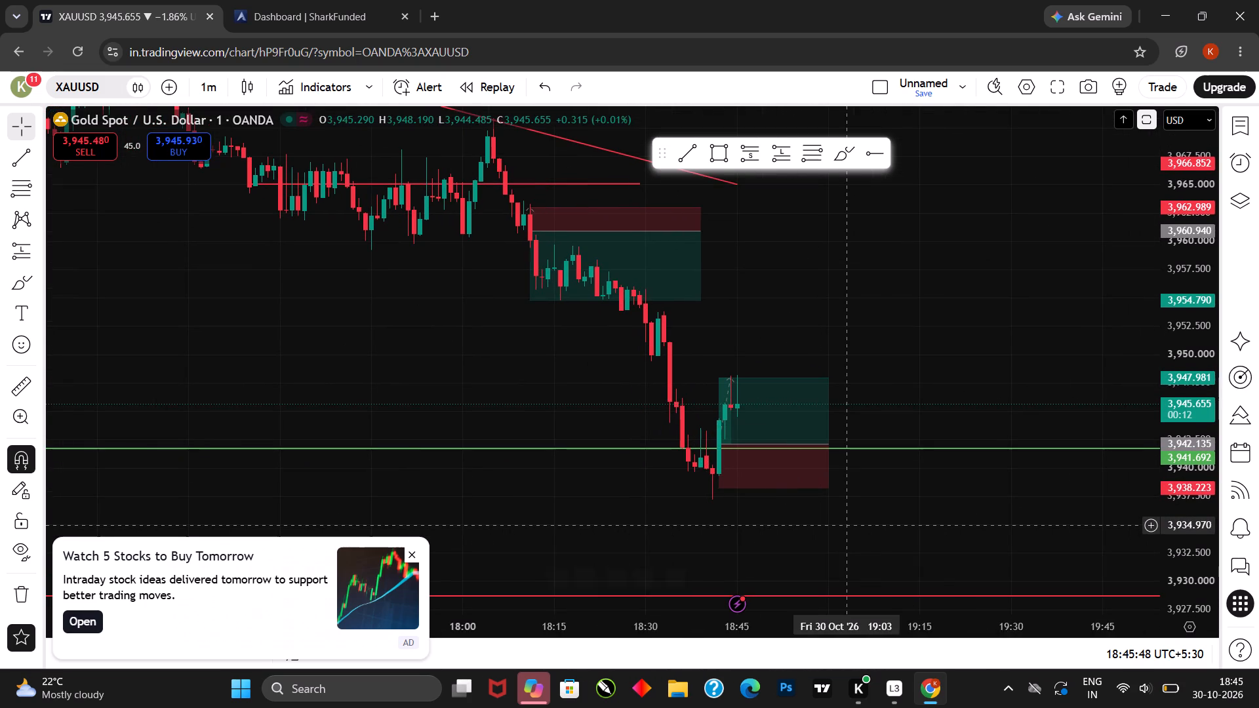
left_click_drag(845, 525, 799, 529)
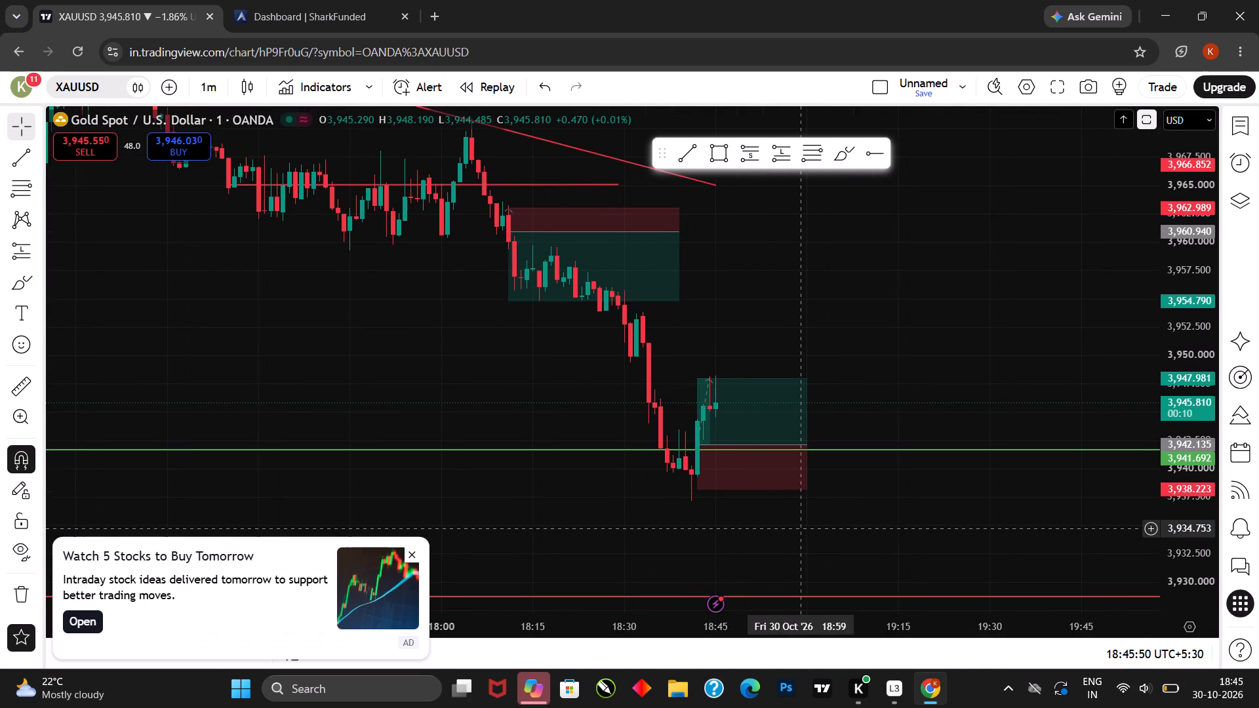
left_click_drag(800, 528, 765, 528)
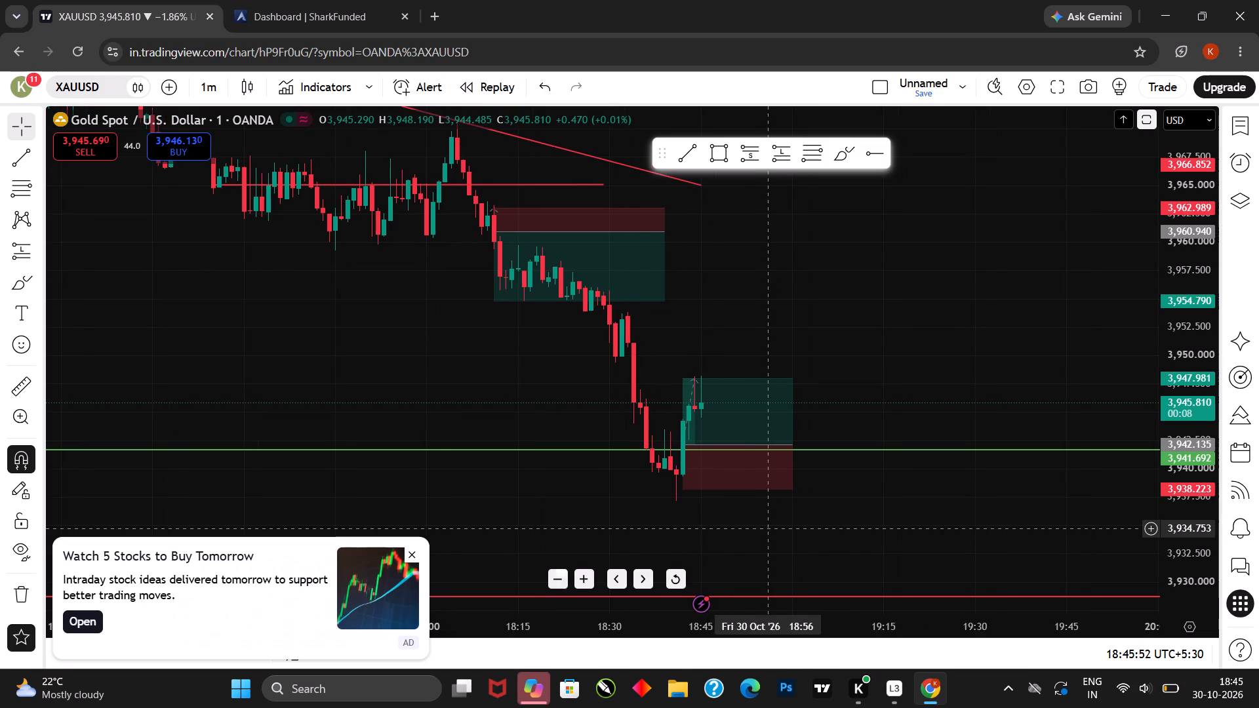
left_click_drag(721, 562, 694, 557)
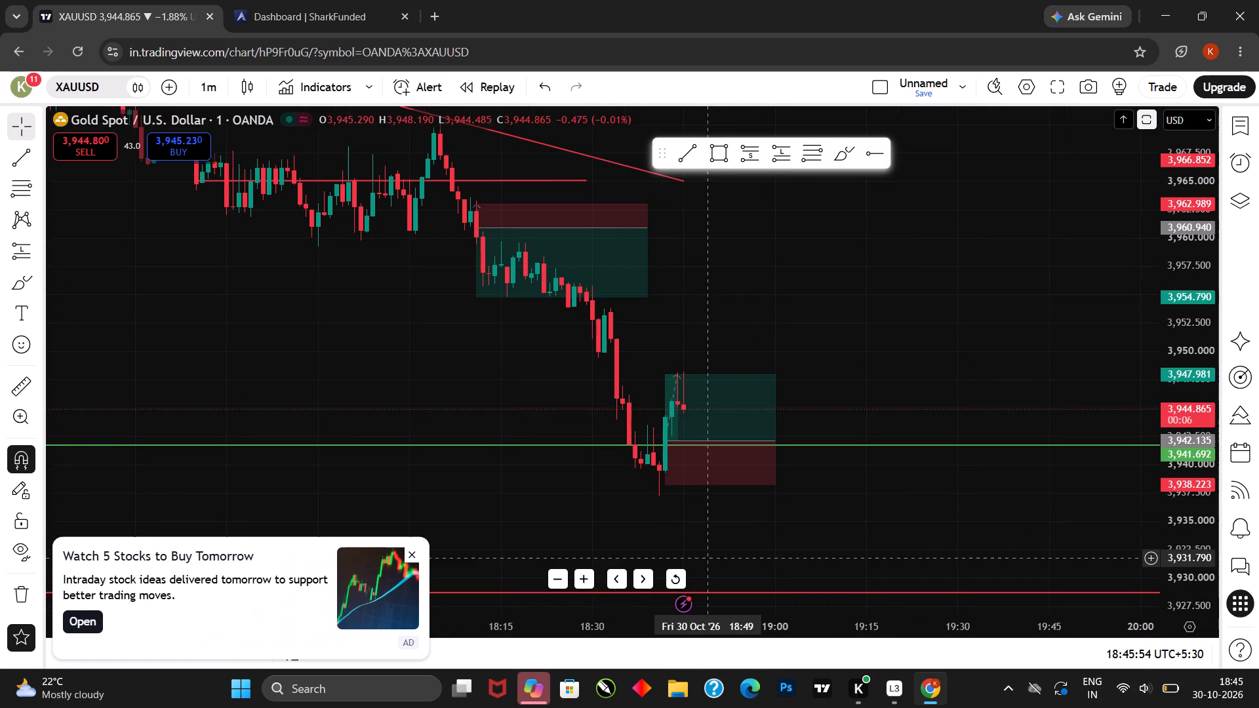
left_click_drag(736, 536, 690, 543)
left_click_drag(694, 541, 725, 544)
left_click_drag(725, 544, 751, 549)
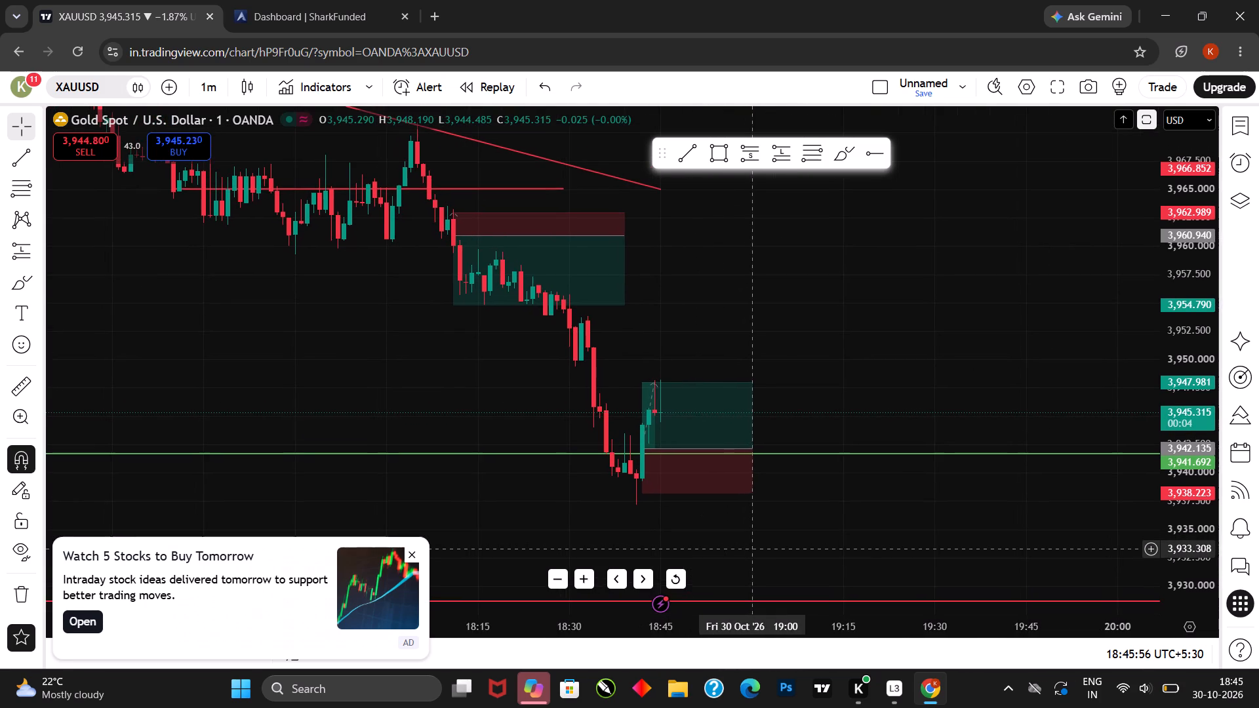
left_click_drag(751, 549, 725, 536)
scroll(729, 510, "up", 2)
left_click_drag(724, 517, 750, 539)
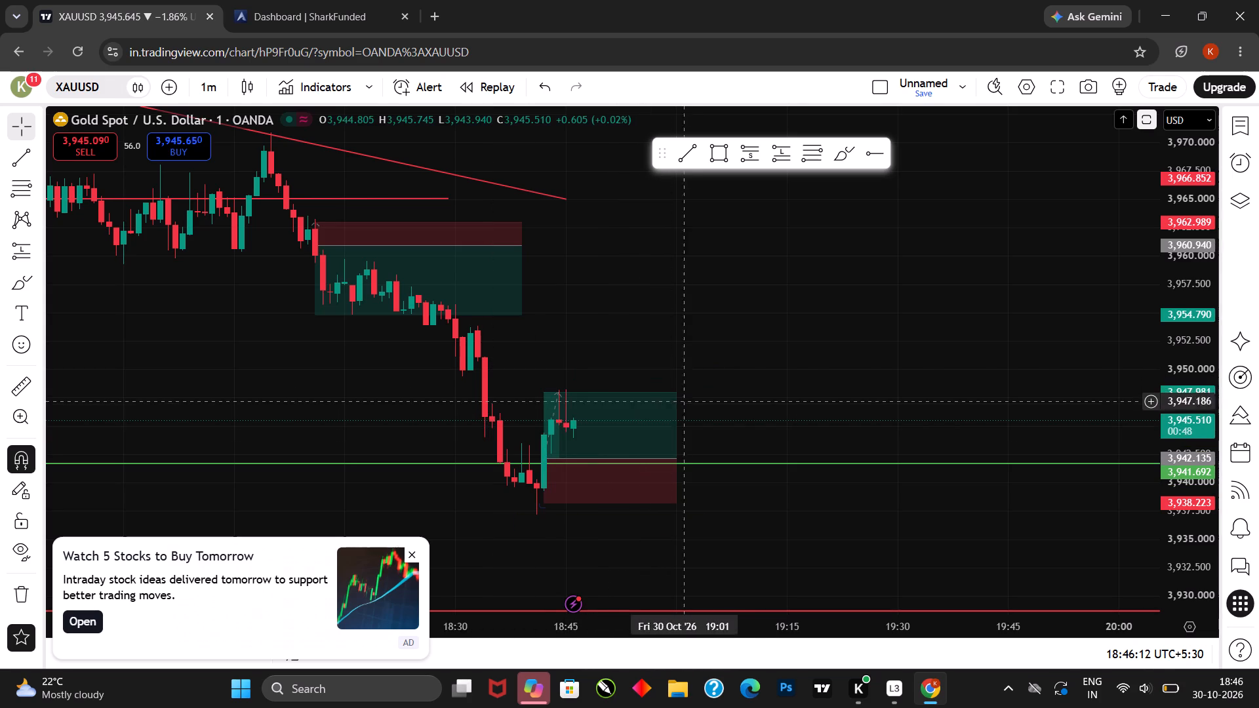
Shift the long position back in time to end near 18:44, with entry 3,942.352, target 3,948.198 and stop 3,938.440.
left_click(732, 426)
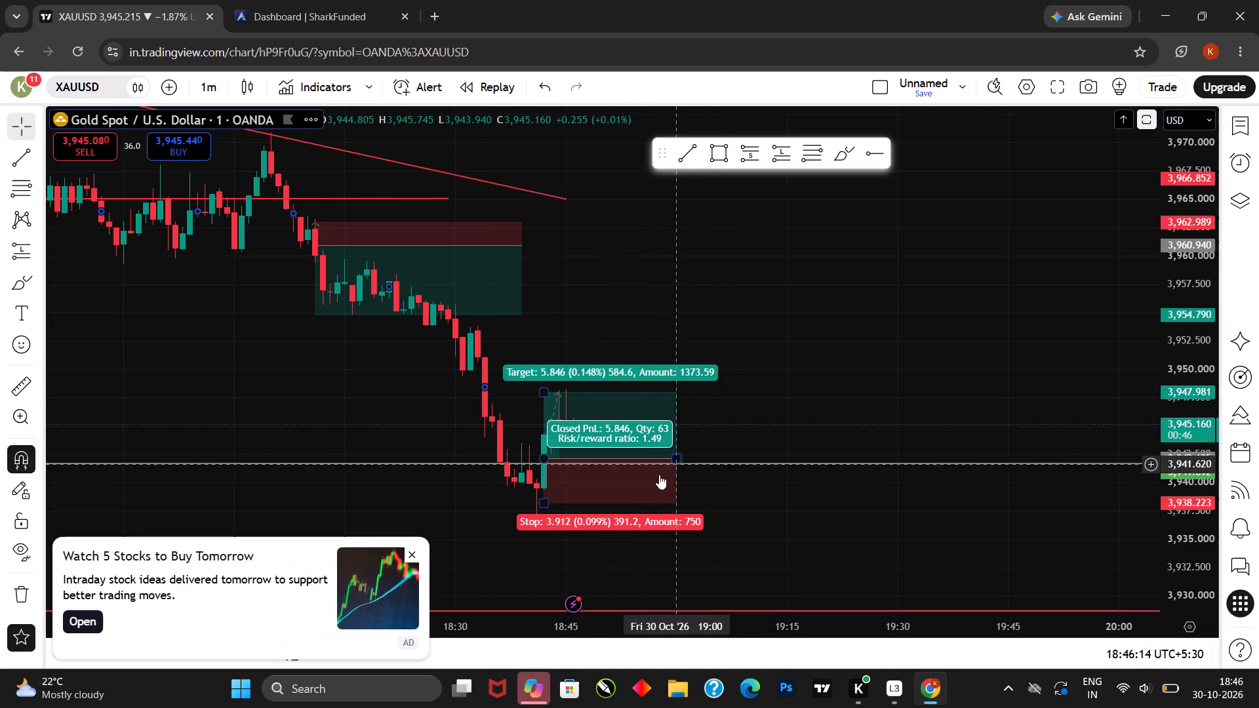
double_click(673, 458)
left_click_drag(660, 458, 622, 461)
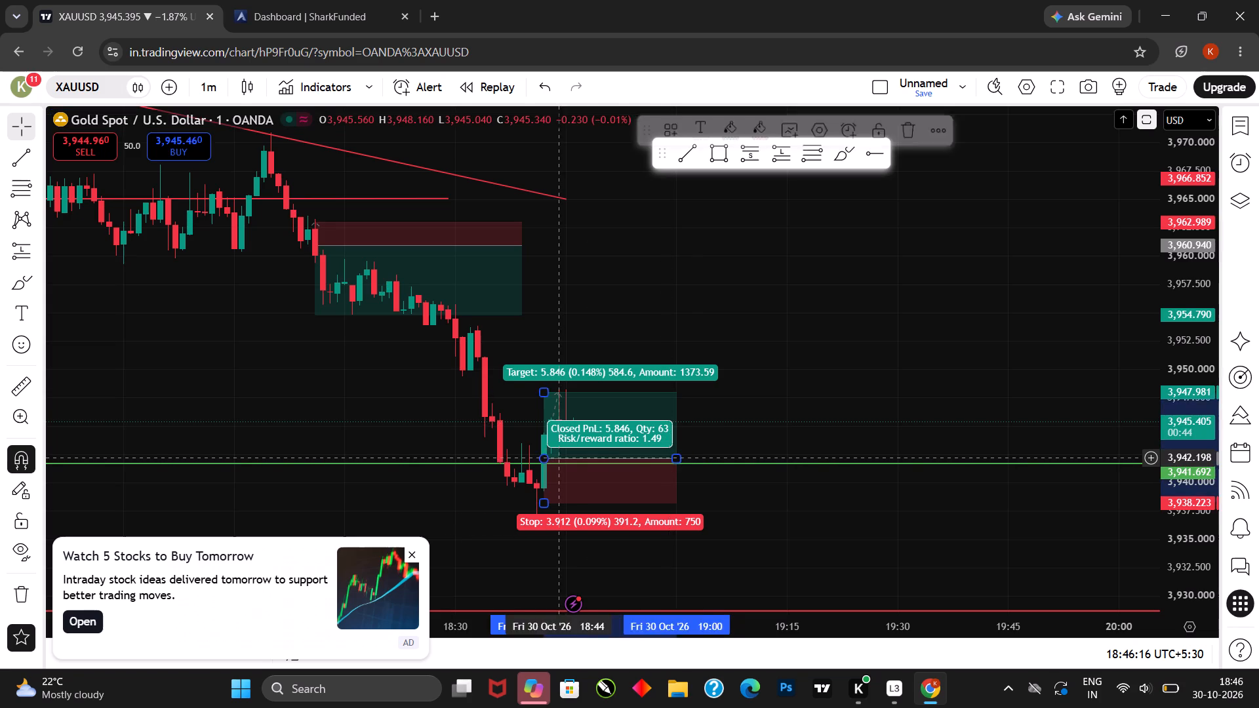
left_click_drag(622, 461, 550, 456)
left_click(603, 457)
left_click(610, 496)
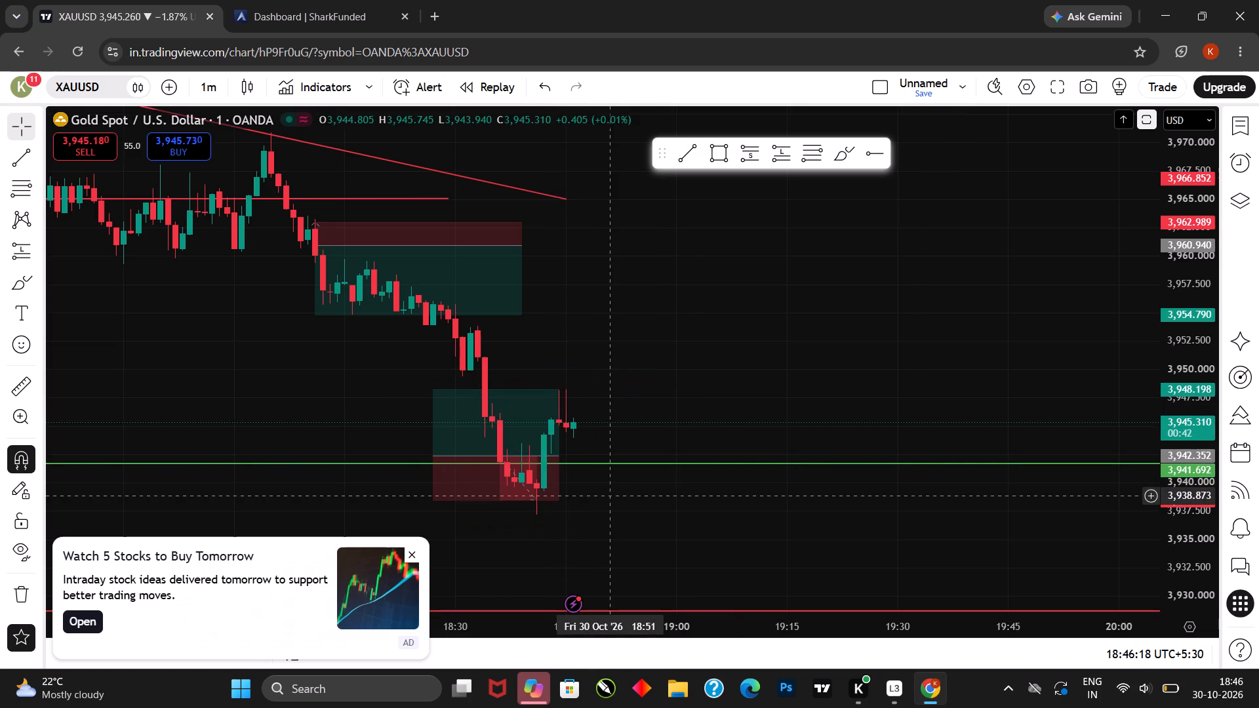
Measure the price drop along the large red candle before the support line, starting from 3,951.130, and clear the measurement.
left_click(22, 391)
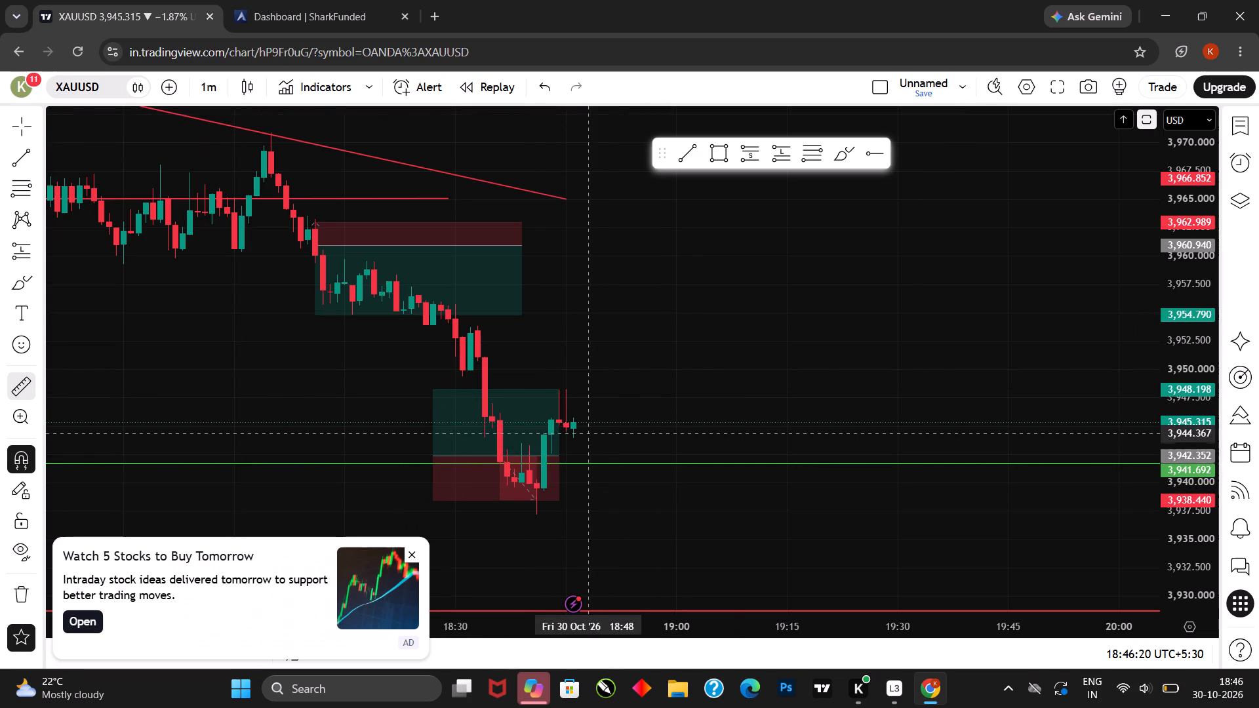
left_click(478, 356)
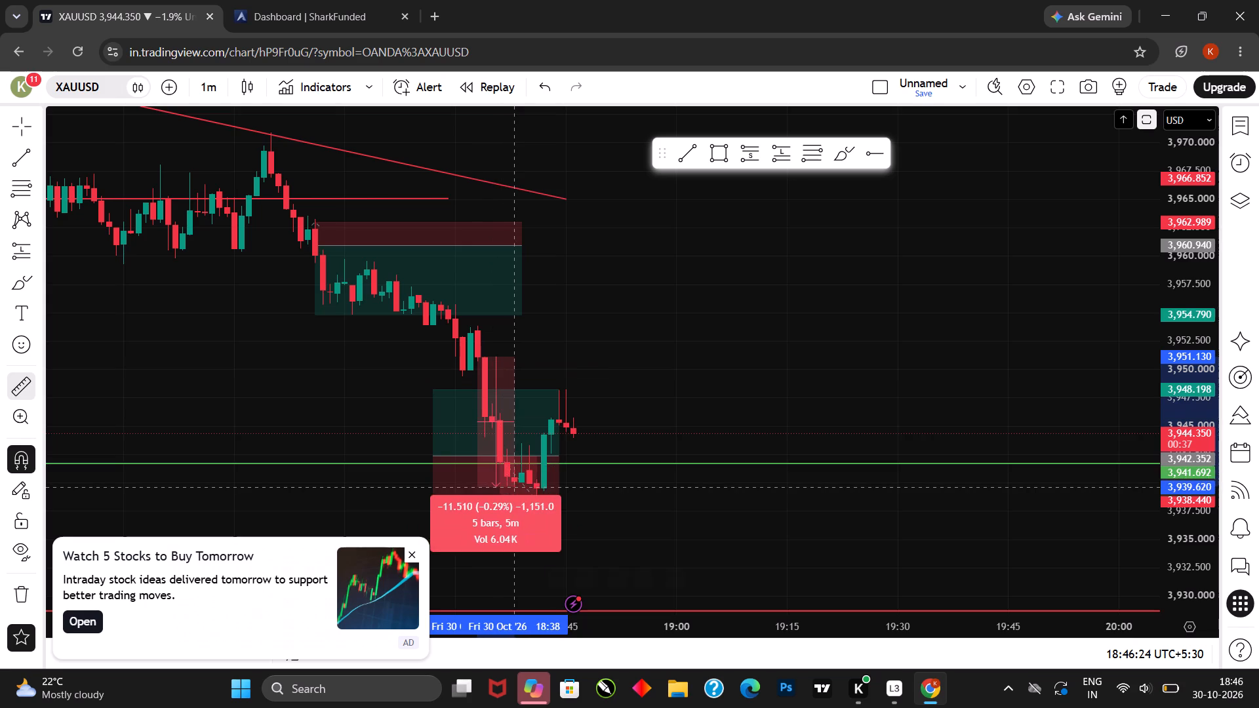
left_click(498, 375)
left_click(492, 374)
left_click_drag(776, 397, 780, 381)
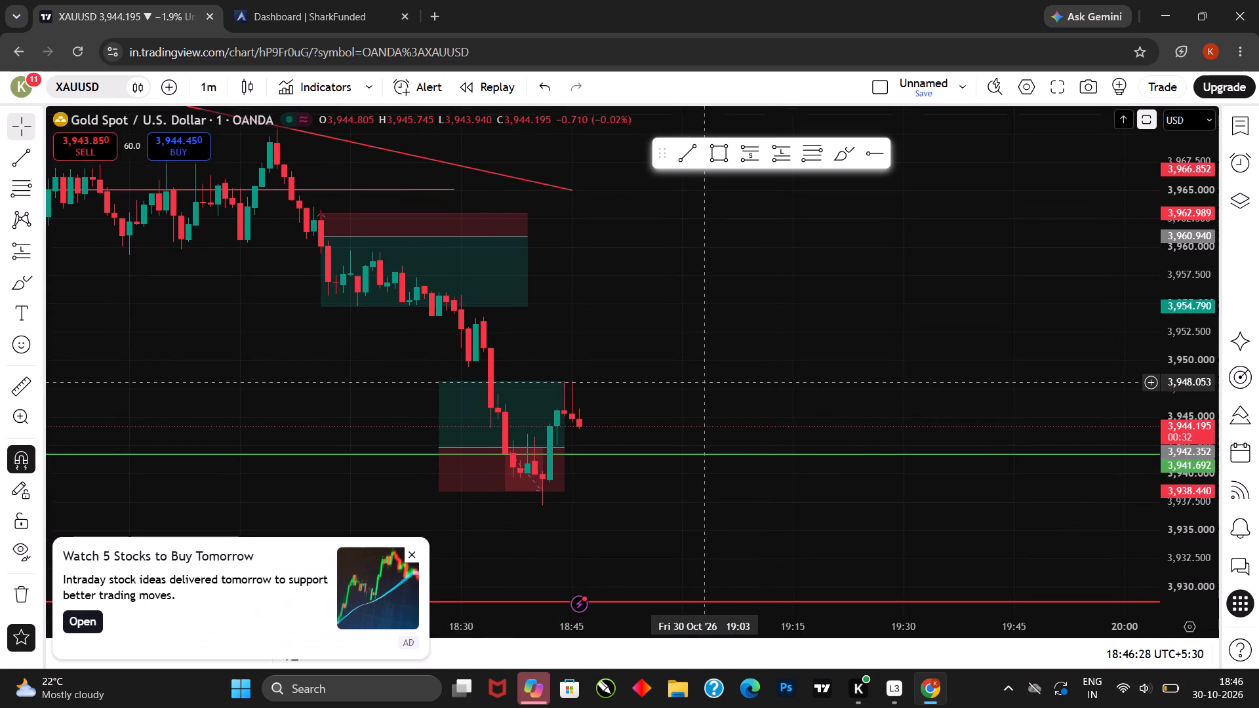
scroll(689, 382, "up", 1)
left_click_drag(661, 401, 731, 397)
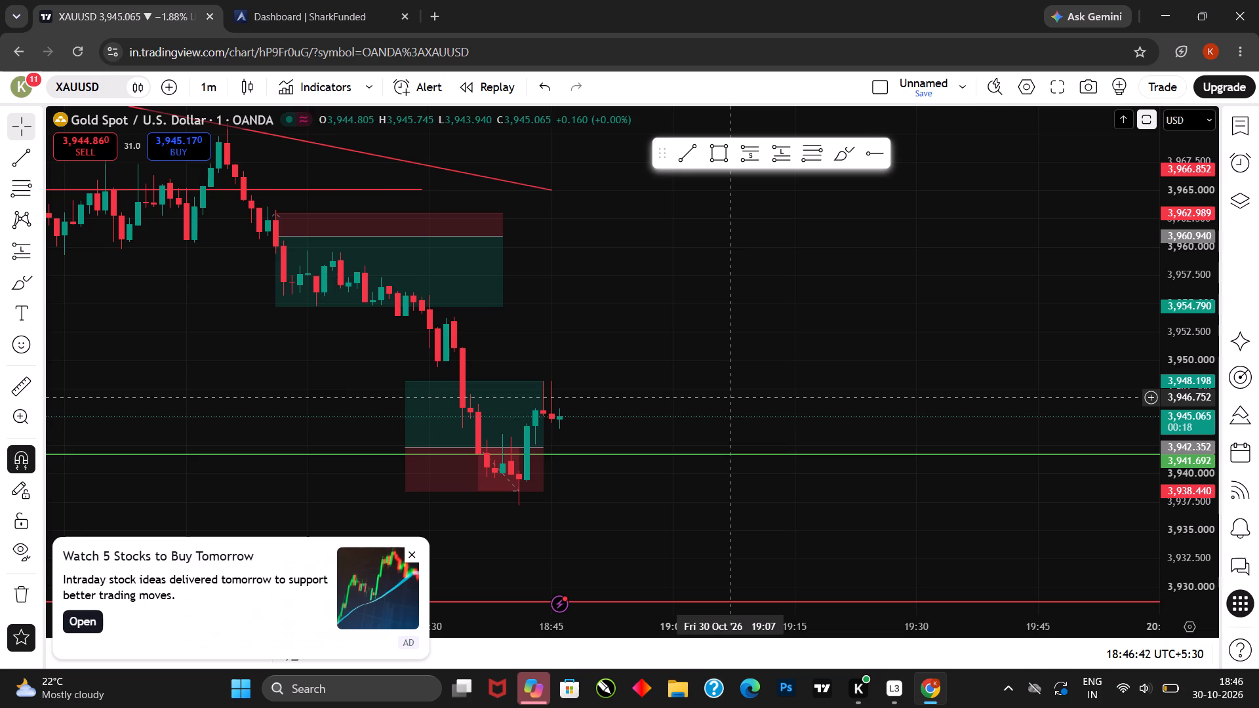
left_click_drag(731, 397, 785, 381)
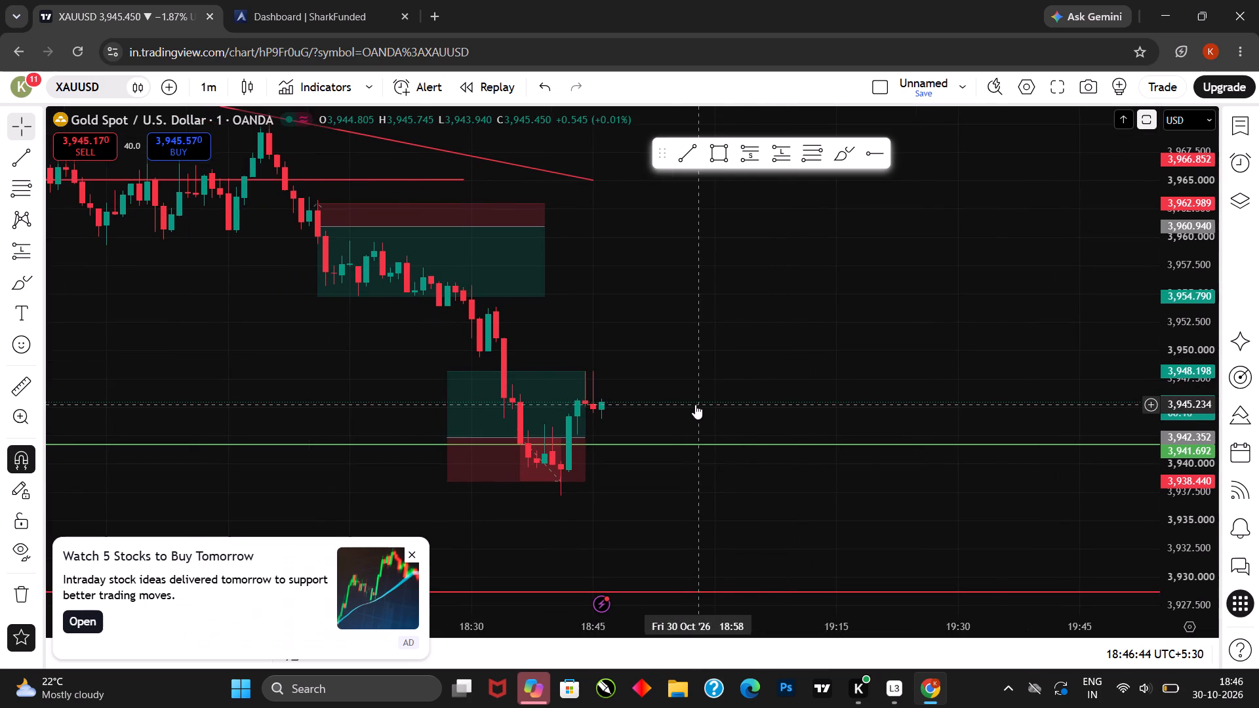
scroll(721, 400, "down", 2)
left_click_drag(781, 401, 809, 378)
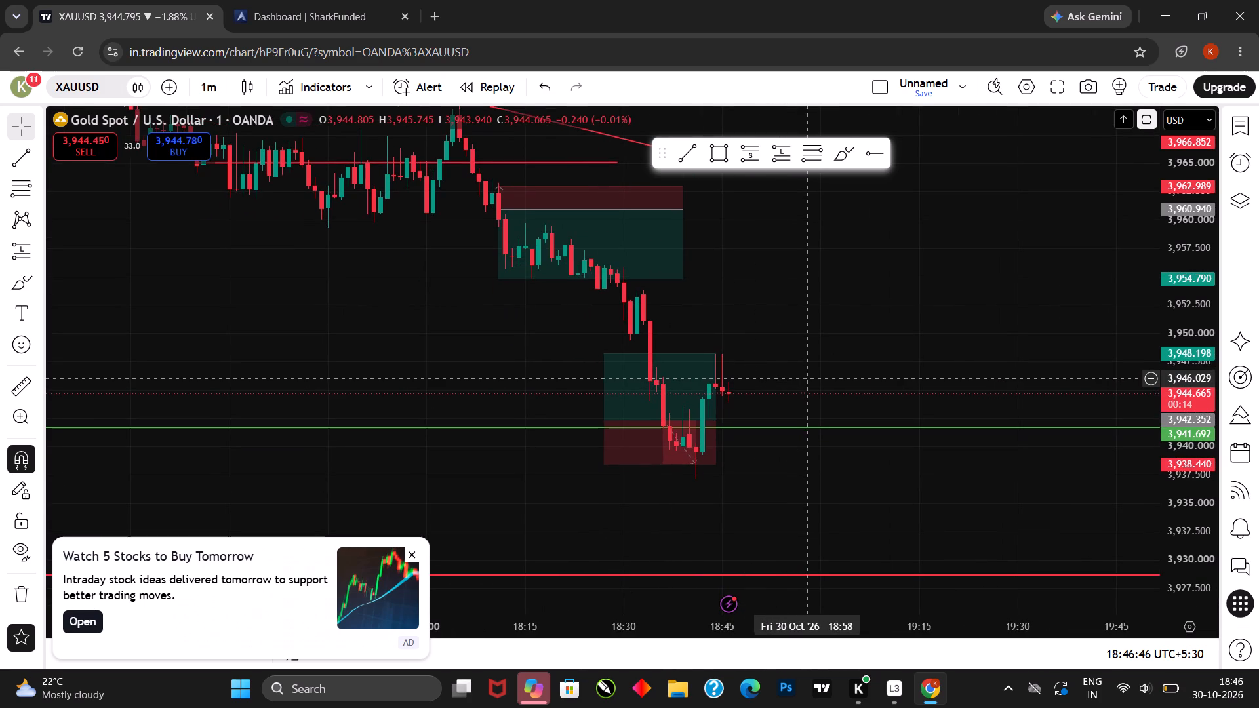
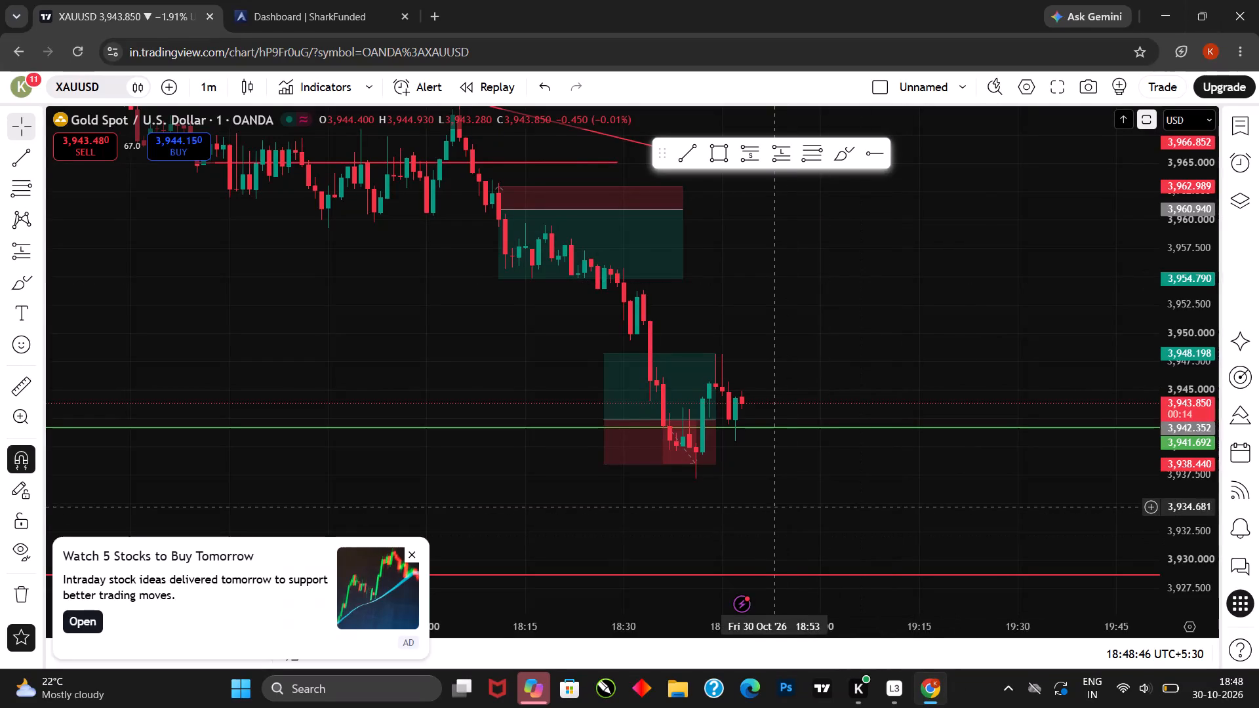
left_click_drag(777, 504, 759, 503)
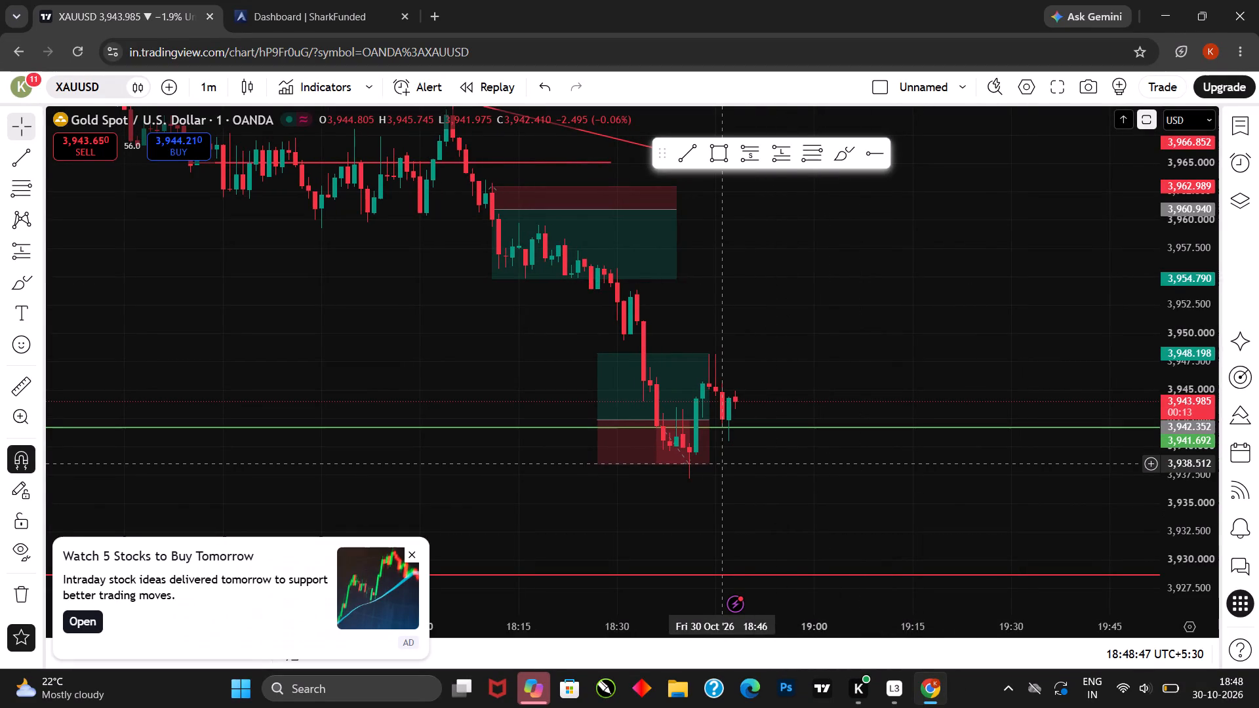
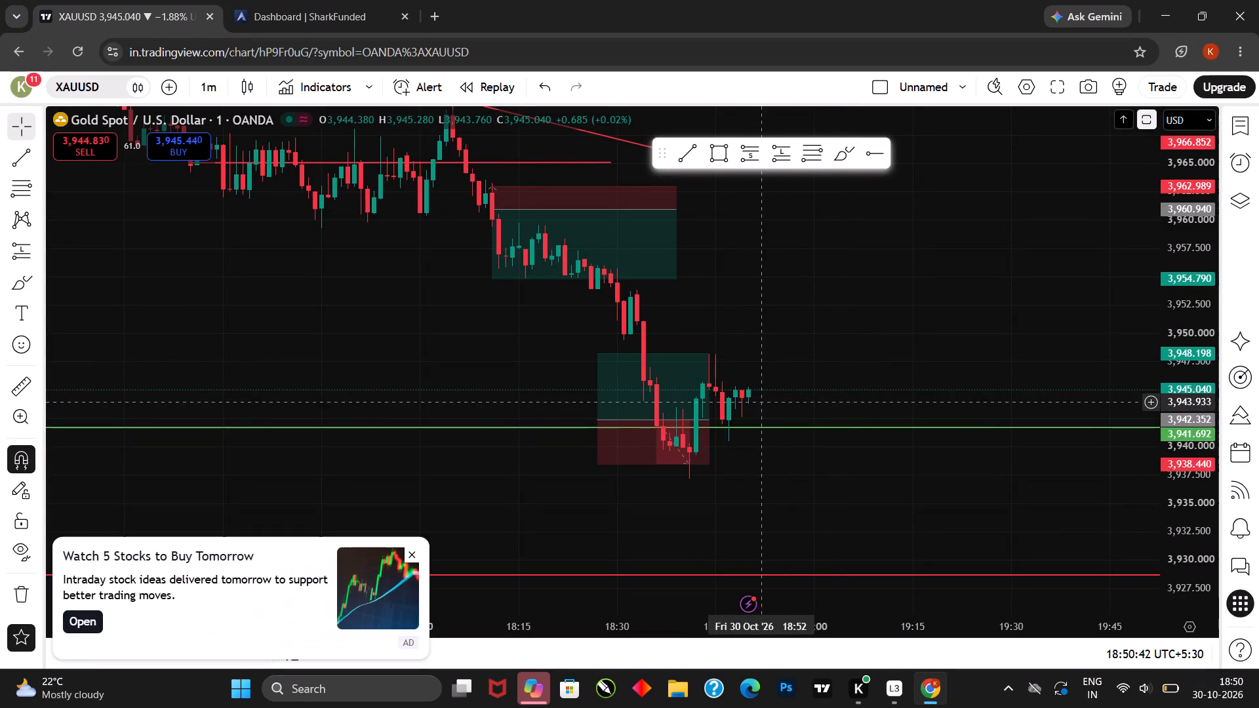
Place a short position on the latest XAUUSD candle with entry at about 3,943.76 and target at about 3,934.64.
scroll(697, 402, "down", 3)
left_click_drag(928, 481, 896, 498)
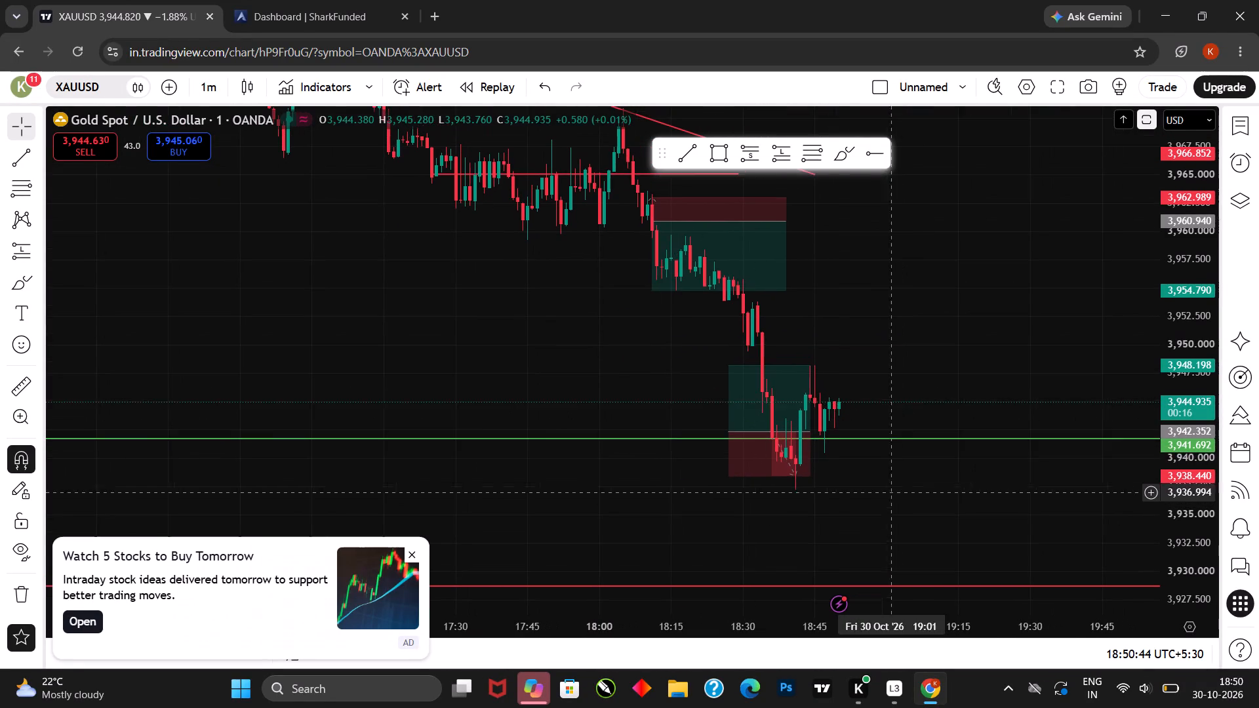
left_click(741, 165)
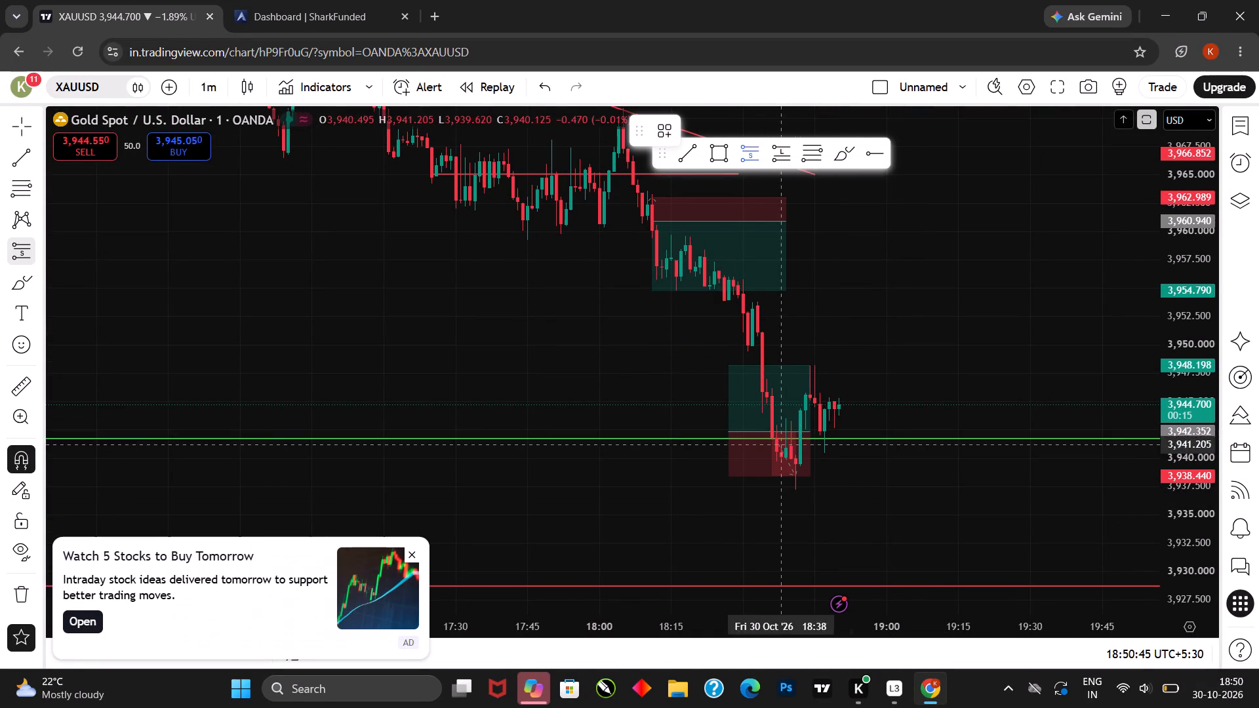
left_click(840, 418)
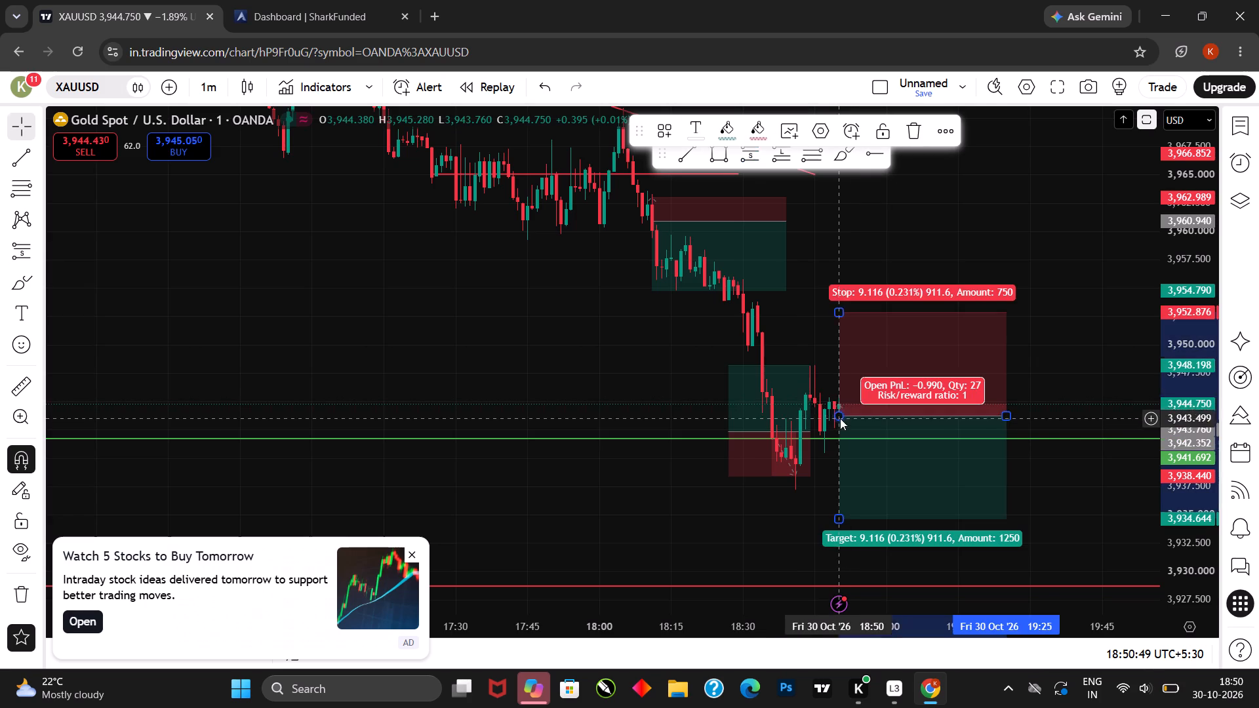
Tighten the new short position's stop to about 3,946.25, just above its entry, and deselect the drawing.
left_click_drag(842, 315, 847, 330)
left_click(851, 339)
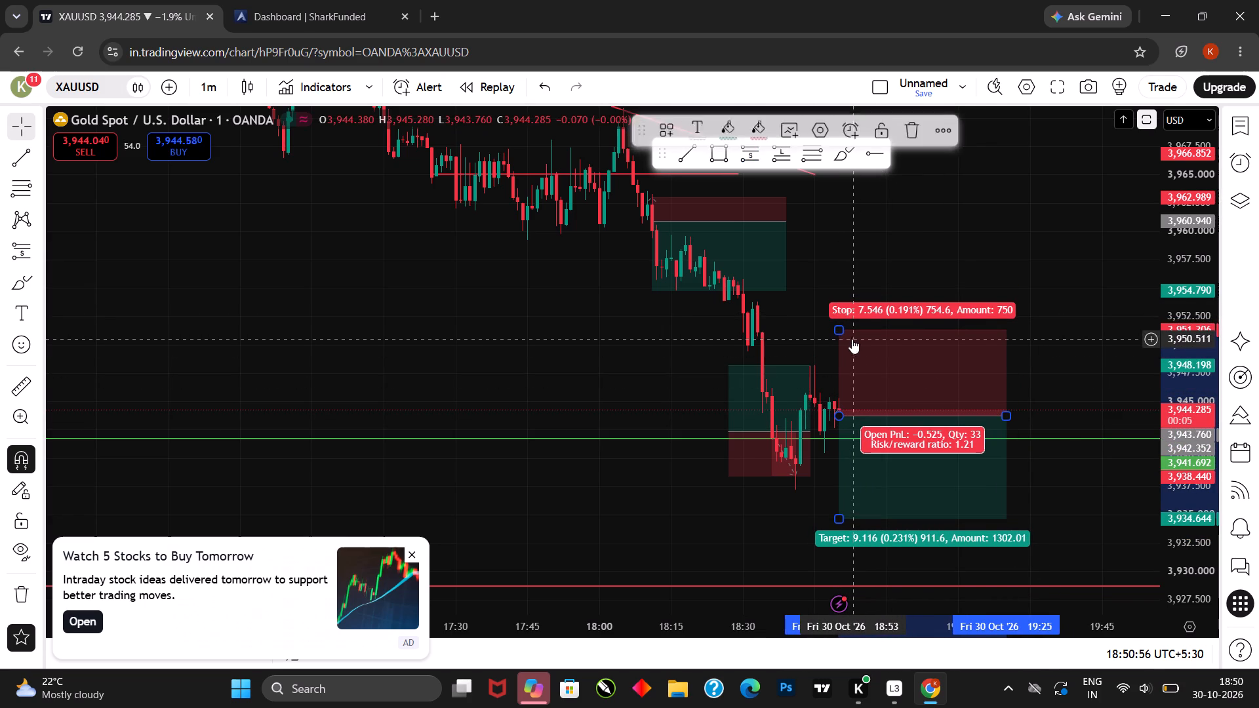
left_click_drag(839, 330, 870, 382)
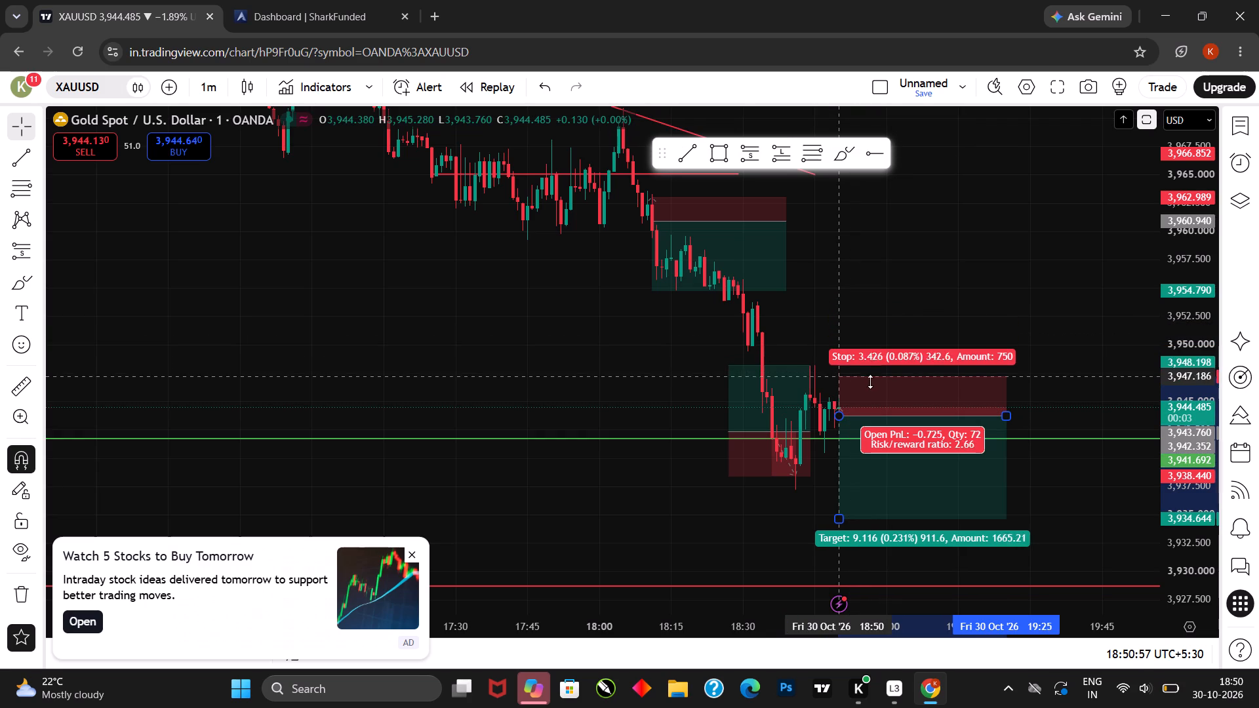
left_click_drag(870, 382, 874, 387)
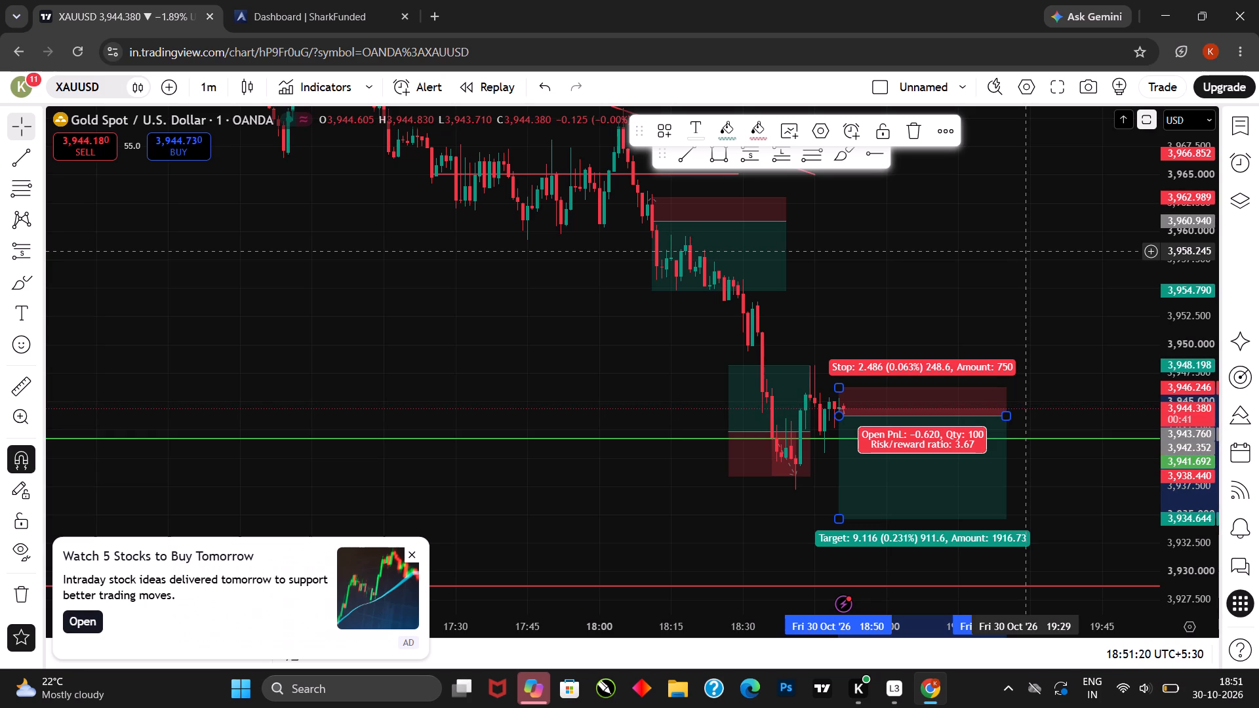
left_click(881, 279)
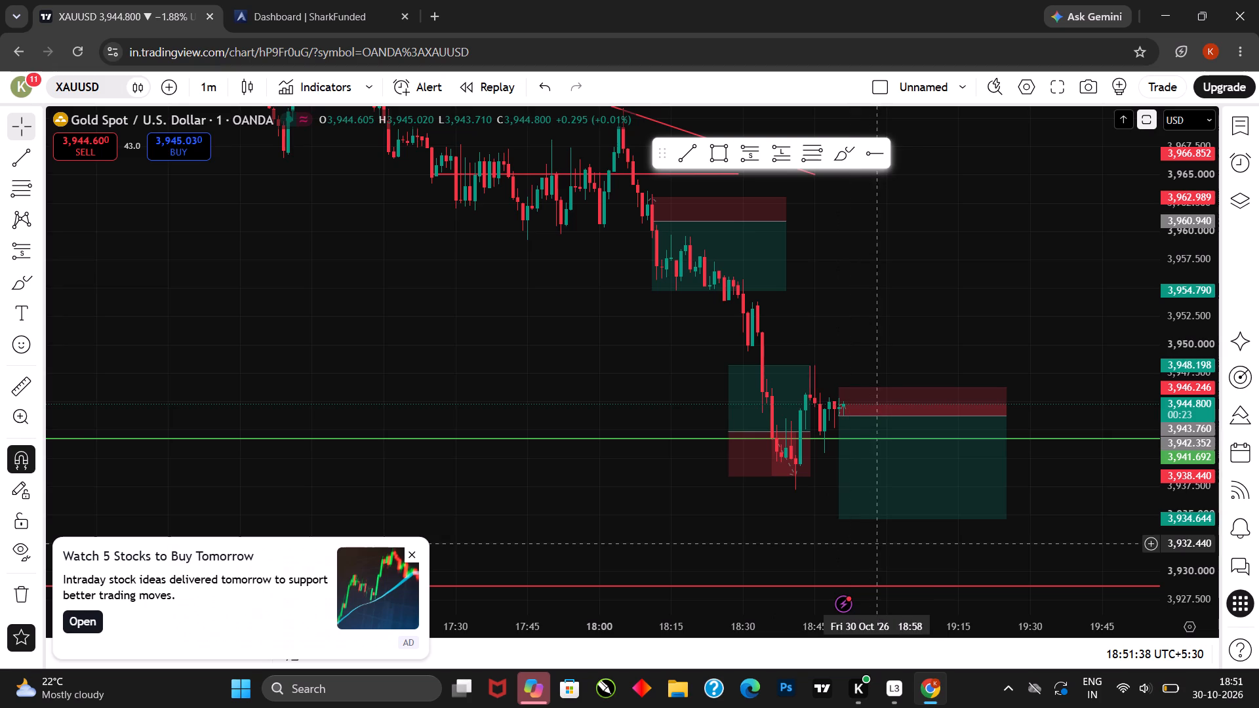
Examine the one-minute price action around the short setup and the marked support levels.
left_click_drag(856, 555, 836, 555)
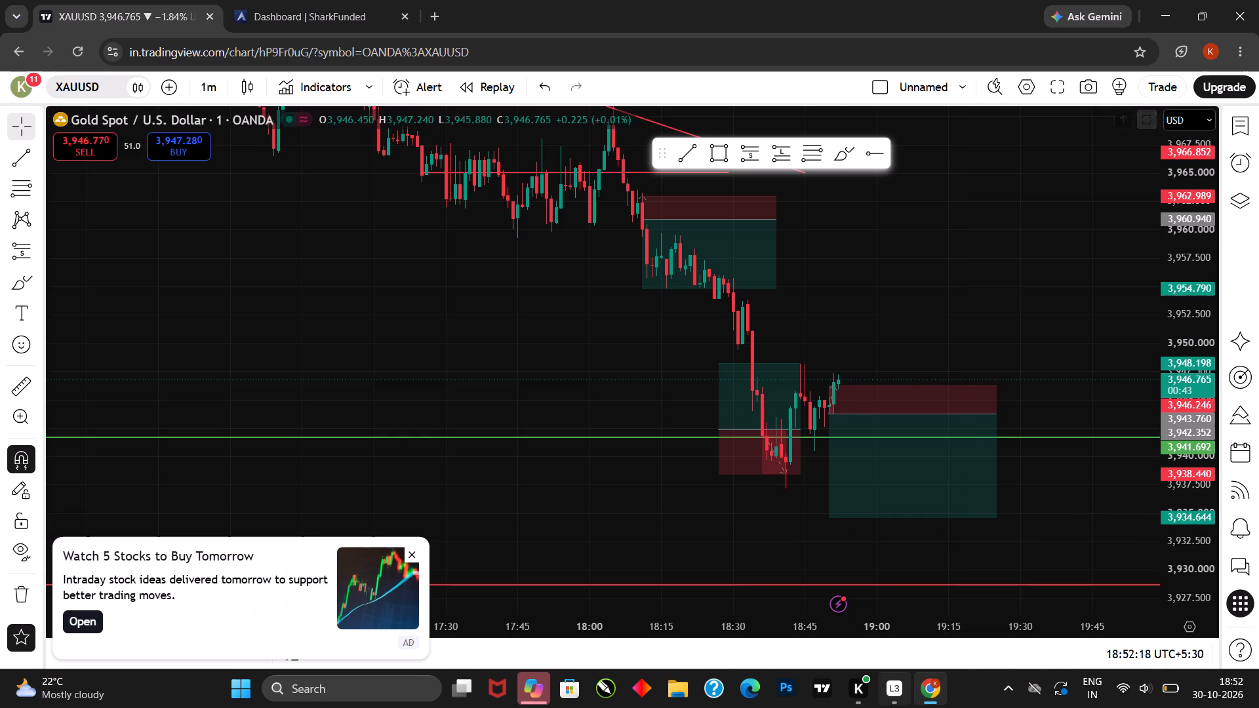
left_click_drag(586, 555, 607, 536)
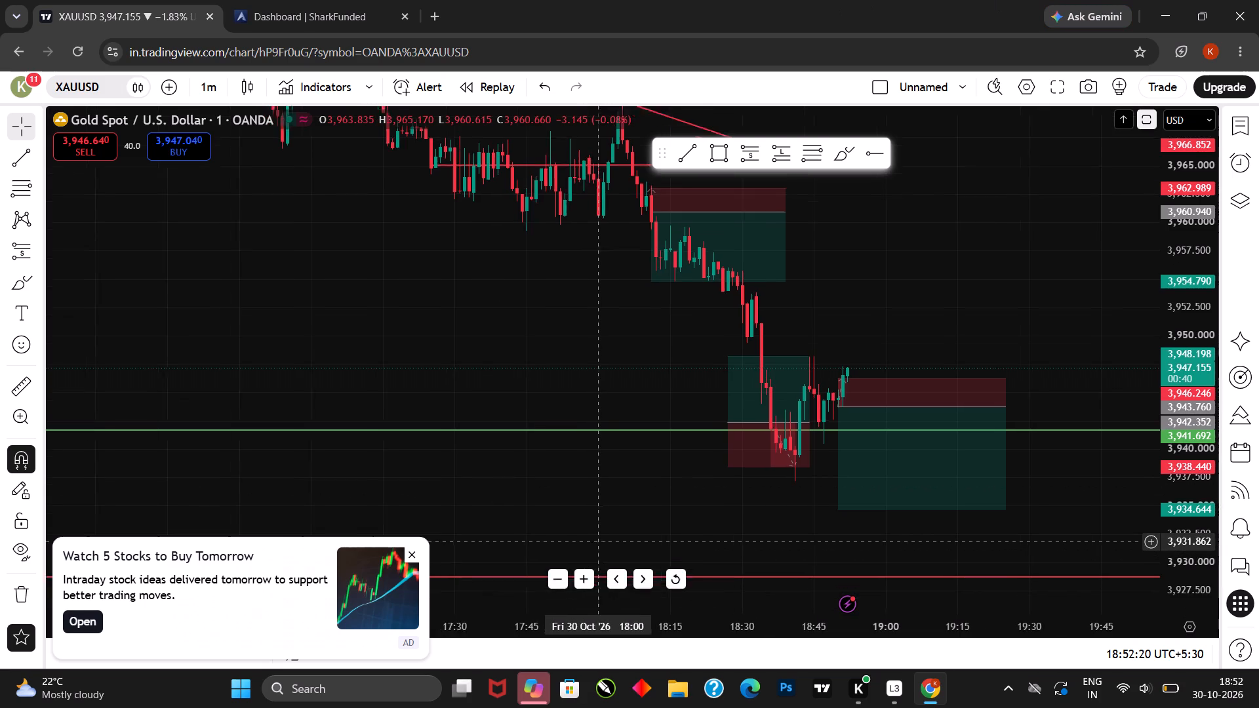
left_click_drag(607, 536, 658, 503)
scroll(568, 449, "up", 1)
scroll(580, 453, "down", 1)
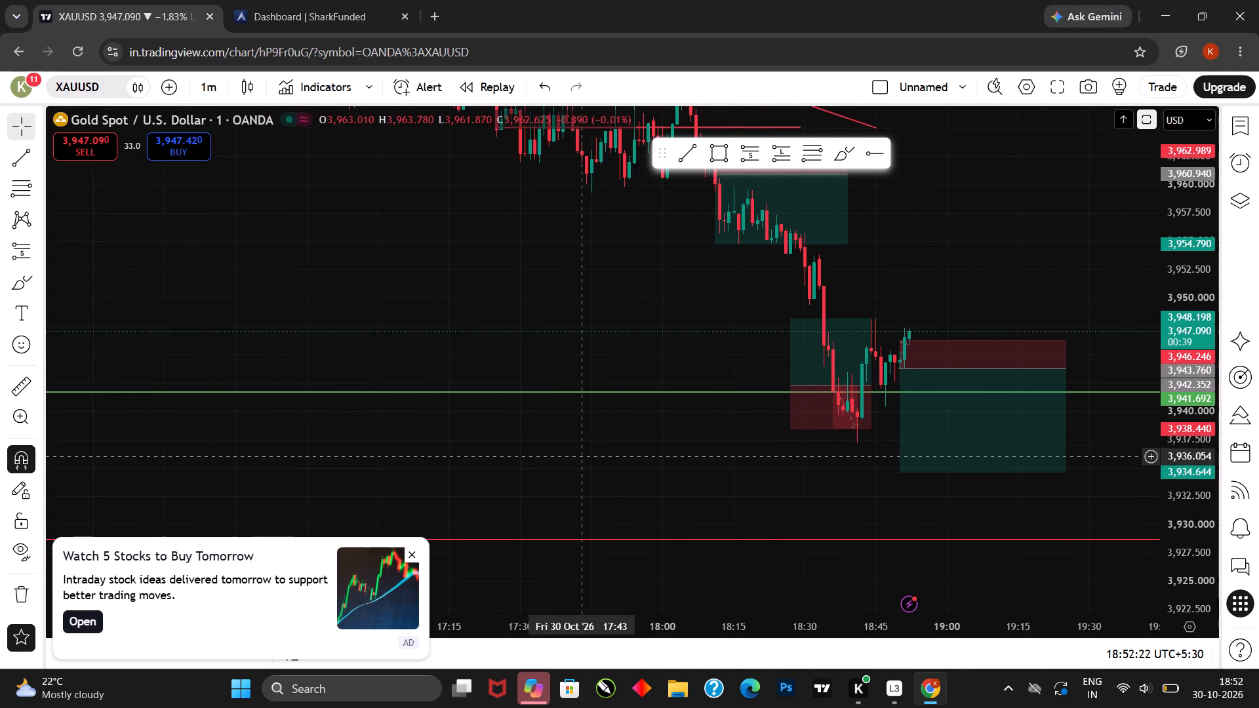
scroll(617, 462, "down", 1)
left_click_drag(659, 475, 606, 488)
scroll(730, 410, "up", 1)
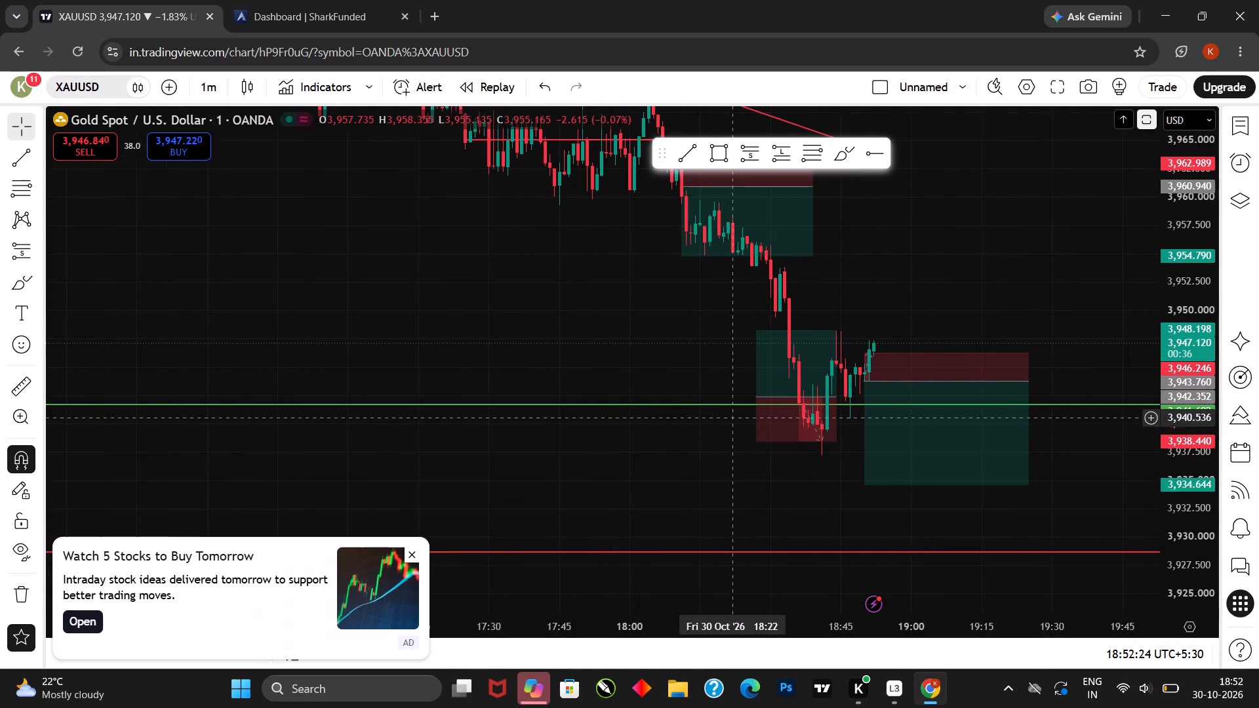
left_click_drag(607, 495, 567, 507)
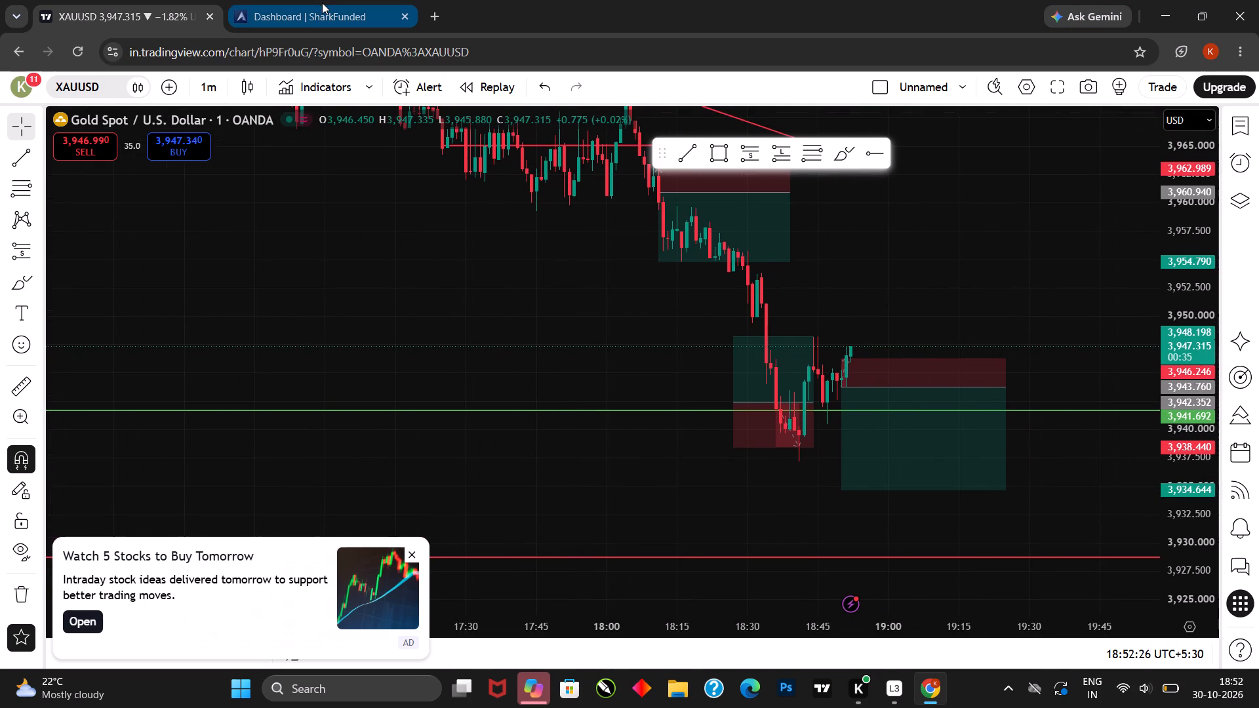
Check upcoming events on SharkFunded's economic calendar, and return to the XAUUSD chart.
left_click(322, 3)
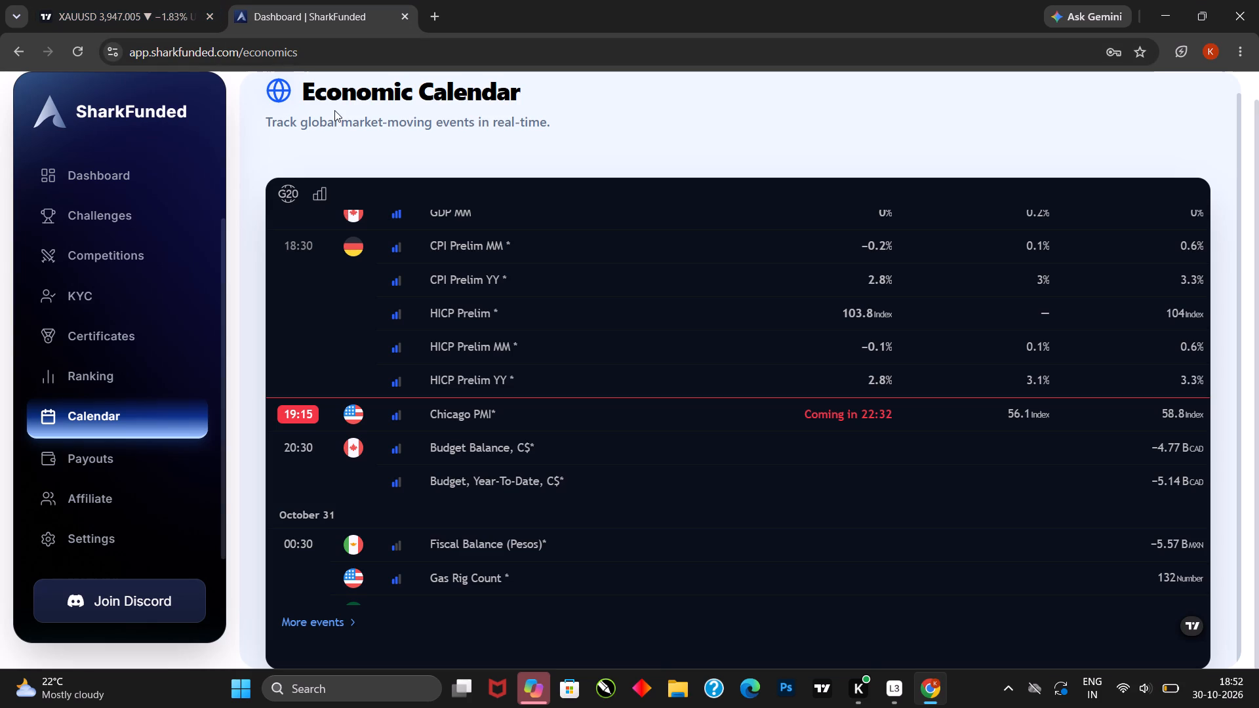
left_click(83, 4)
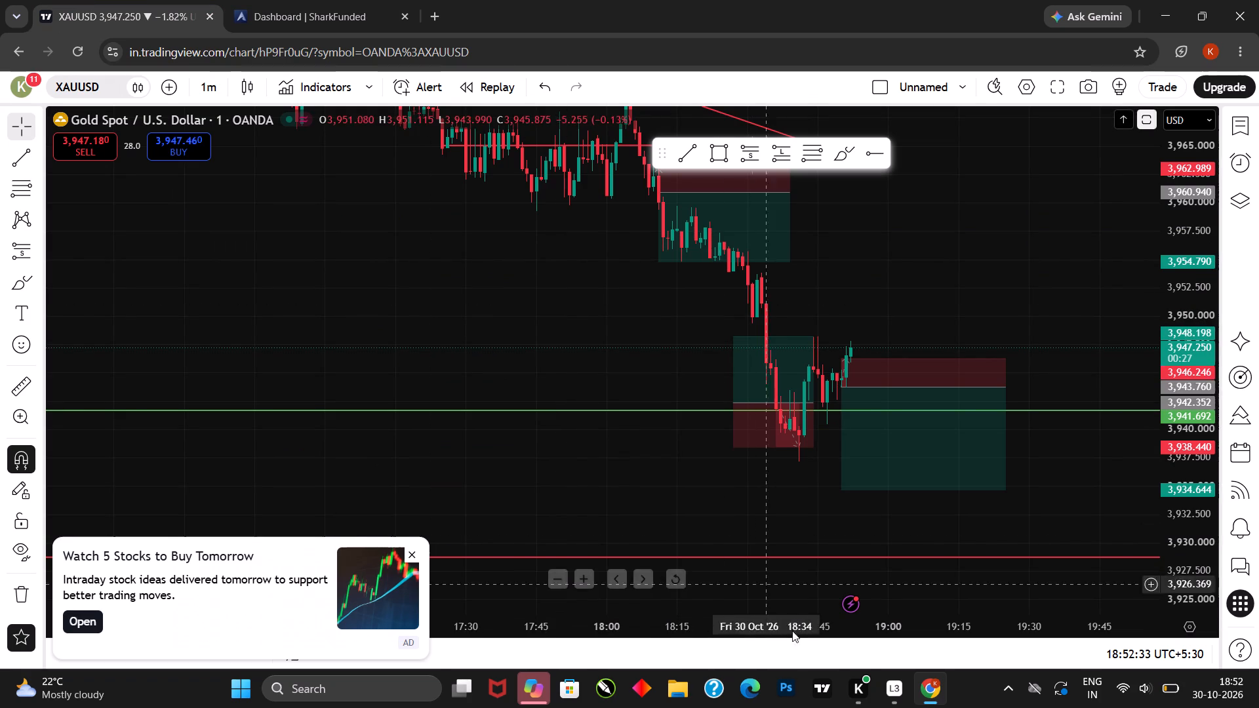
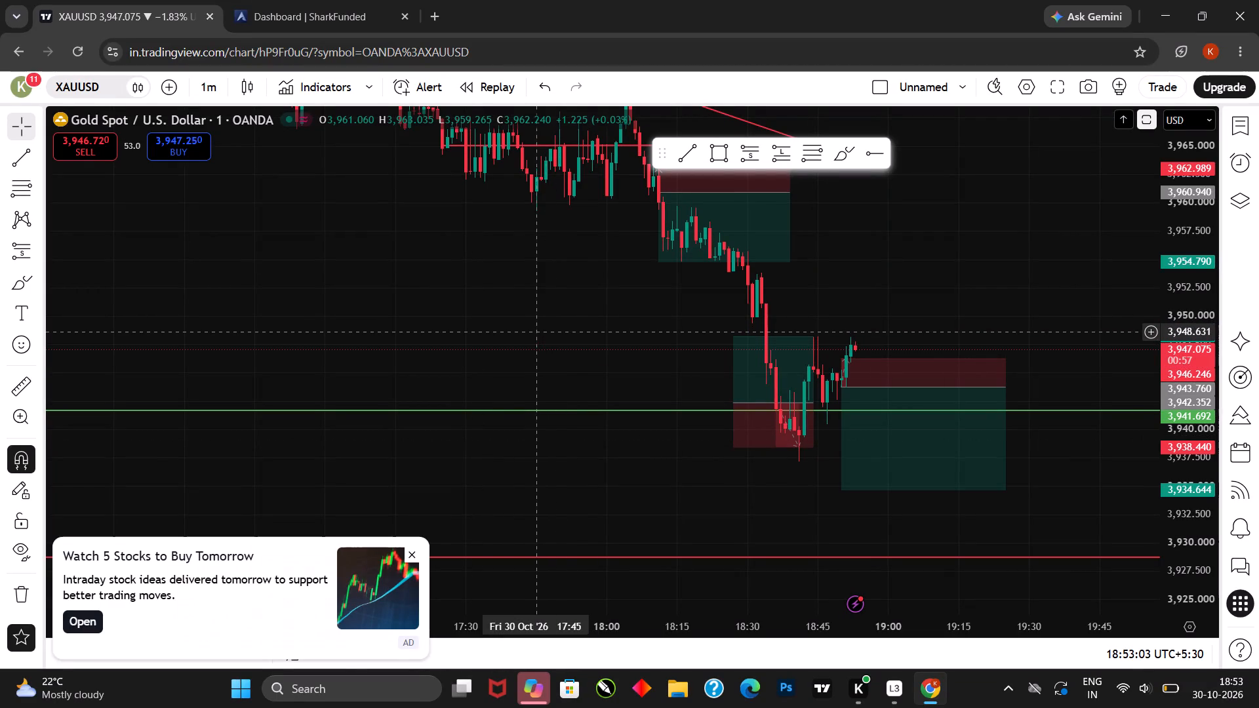
Examine the one-minute XAUUSD price action around the latest short setup, and dismiss the low-battery notification.
left_click_drag(521, 308, 454, 309)
scroll(556, 334, "up", 2)
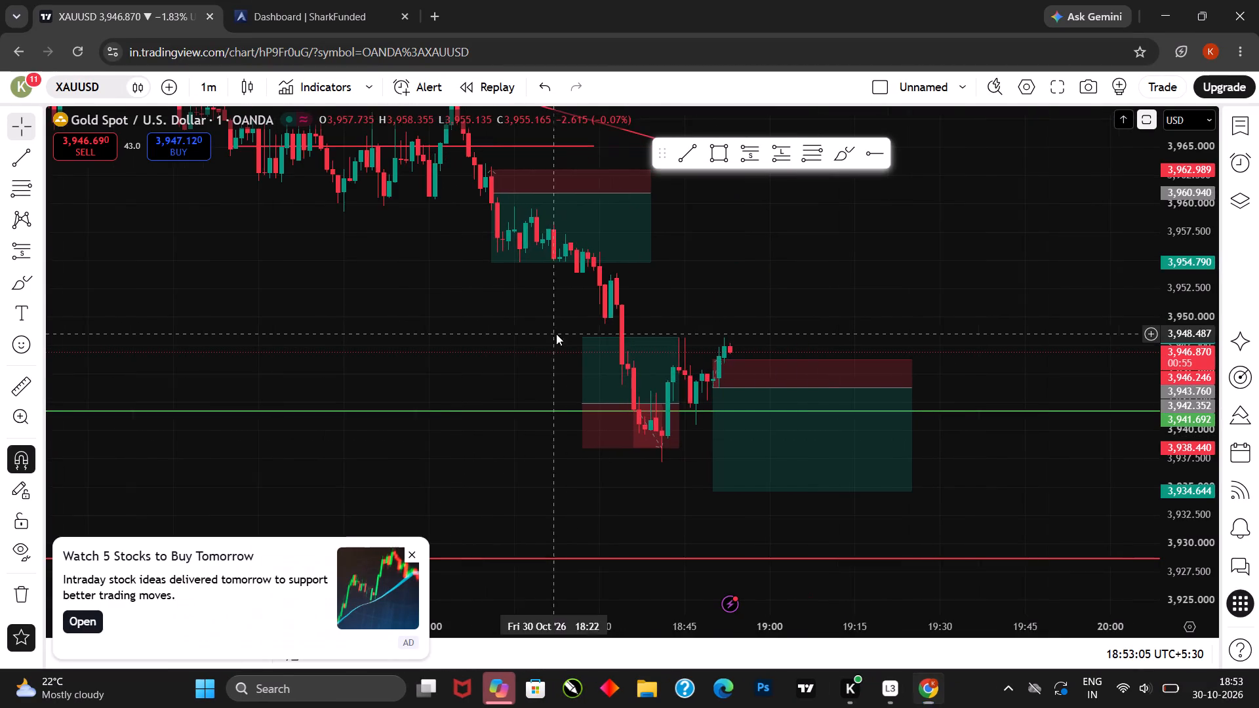
left_click_drag(537, 349, 530, 350)
left_click(651, 372)
left_click_drag(511, 345, 465, 347)
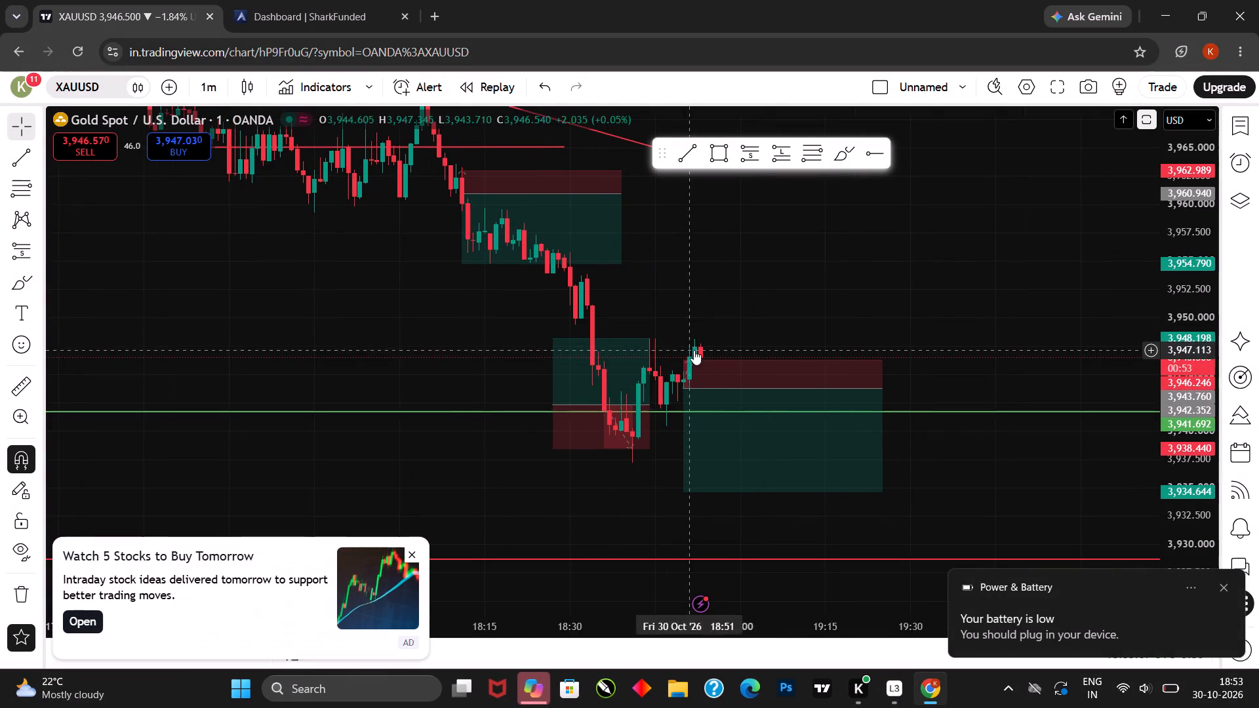
left_click_drag(753, 334, 726, 335)
left_click_drag(748, 337, 727, 336)
scroll(908, 361, "down", 2)
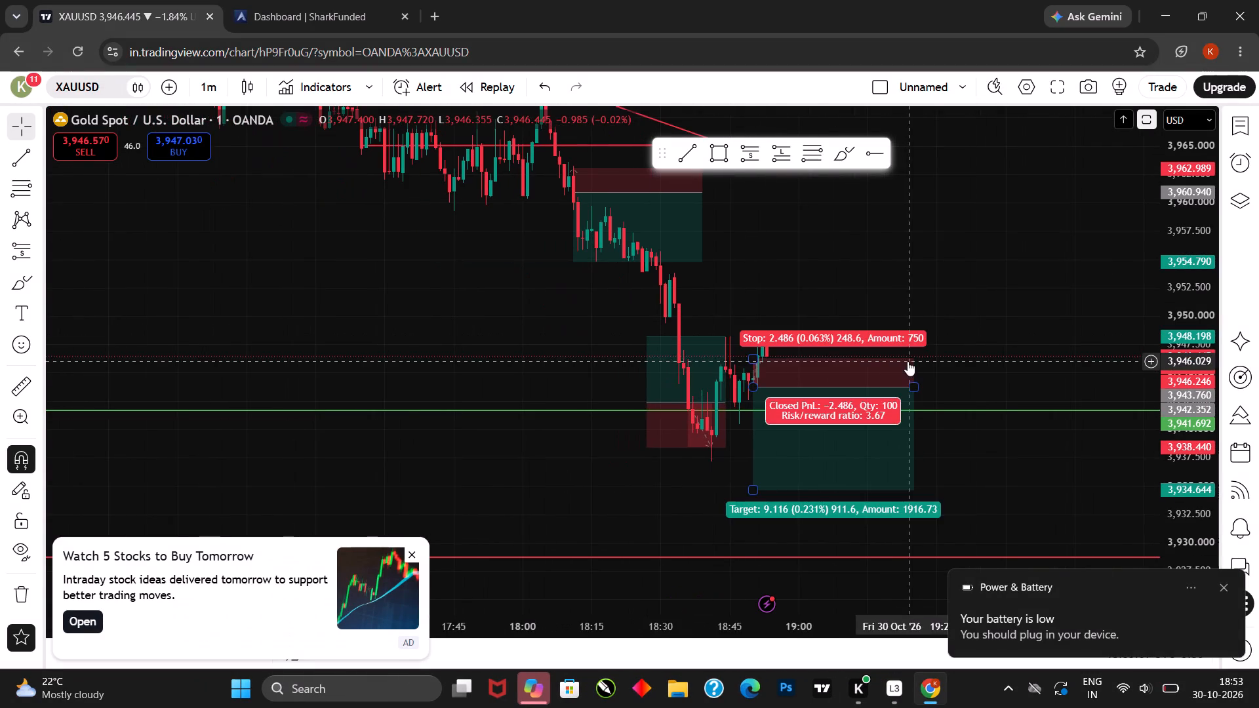
left_click_drag(841, 313, 807, 313)
left_click_drag(870, 331, 850, 331)
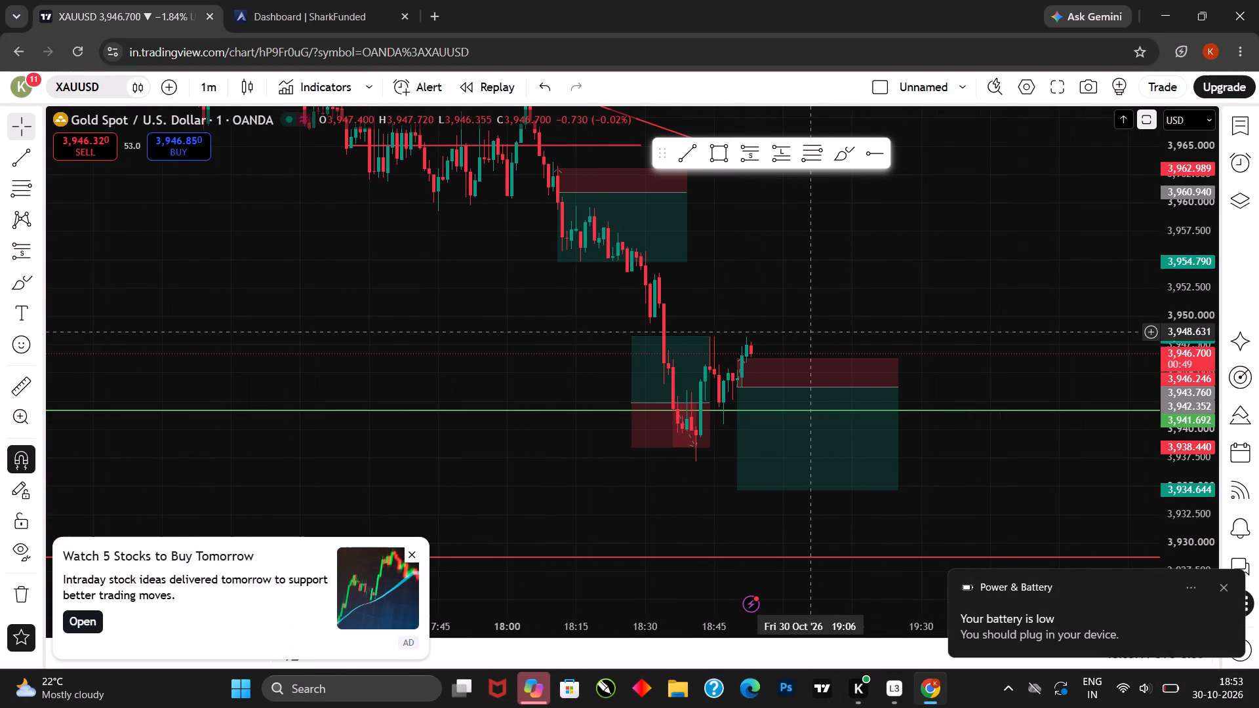
left_click_drag(810, 331, 805, 332)
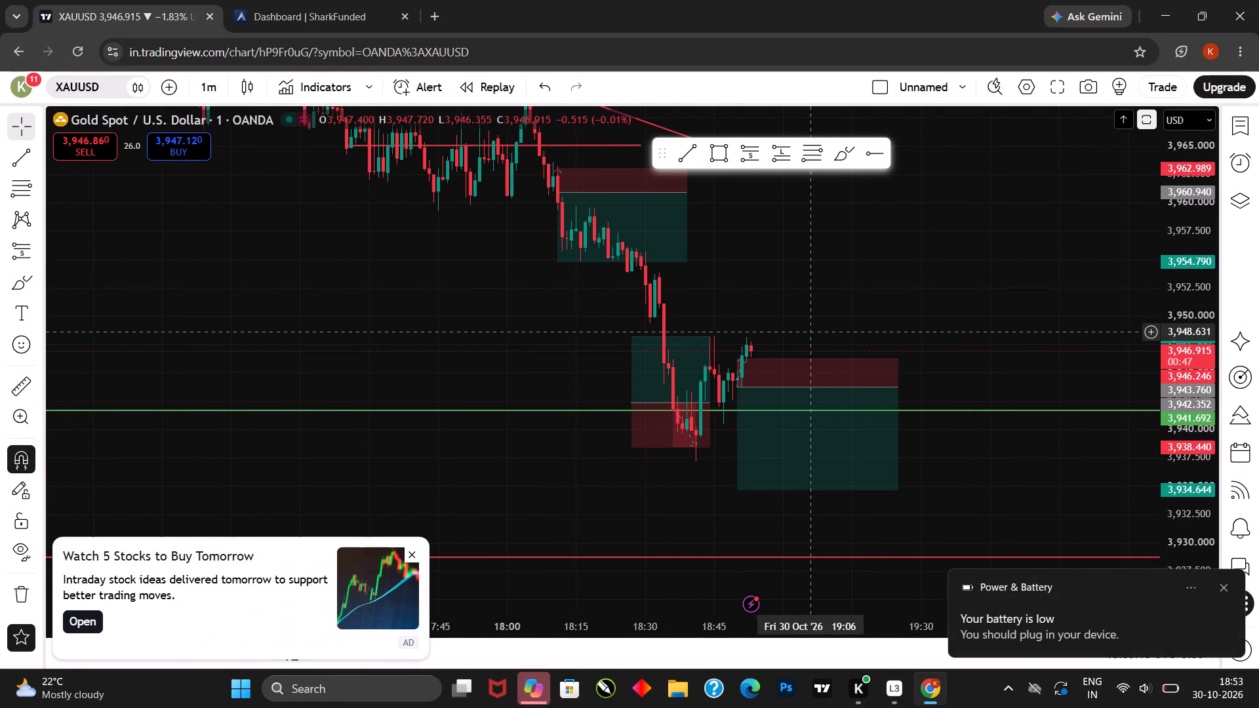
left_click_drag(805, 332, 792, 332)
left_click(787, 332)
left_click_drag(772, 315, 756, 311)
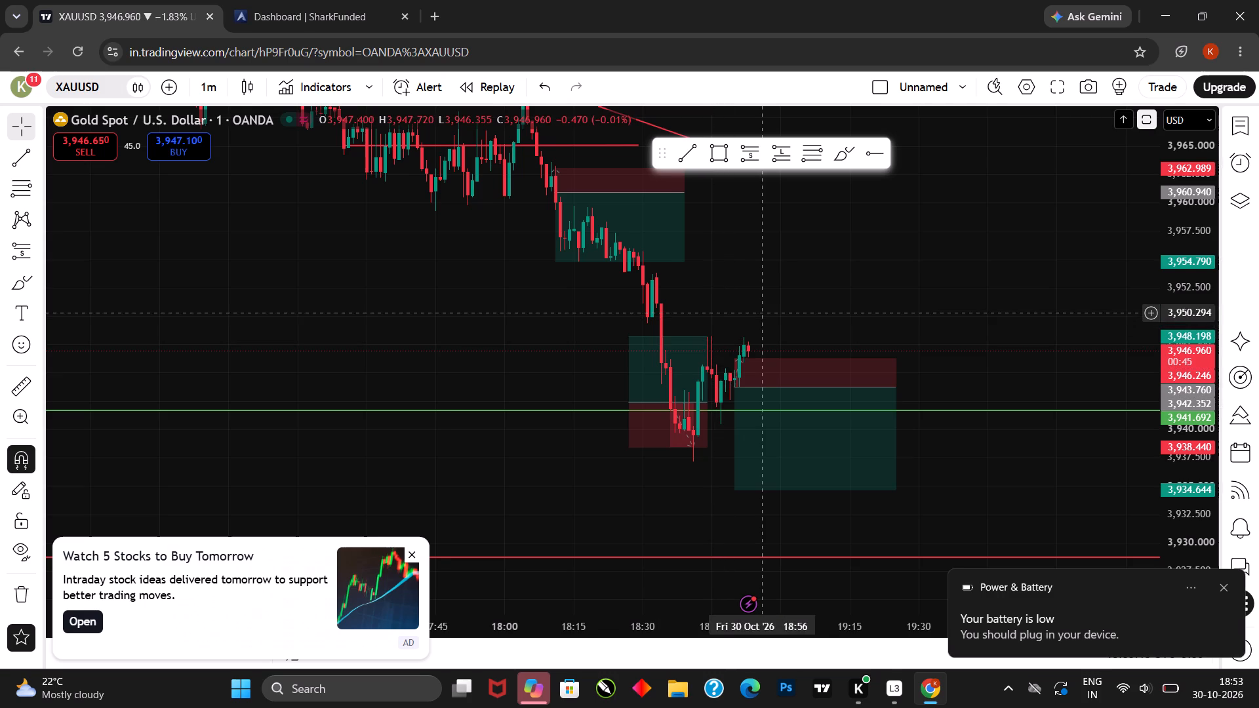
left_click_drag(756, 311, 754, 310)
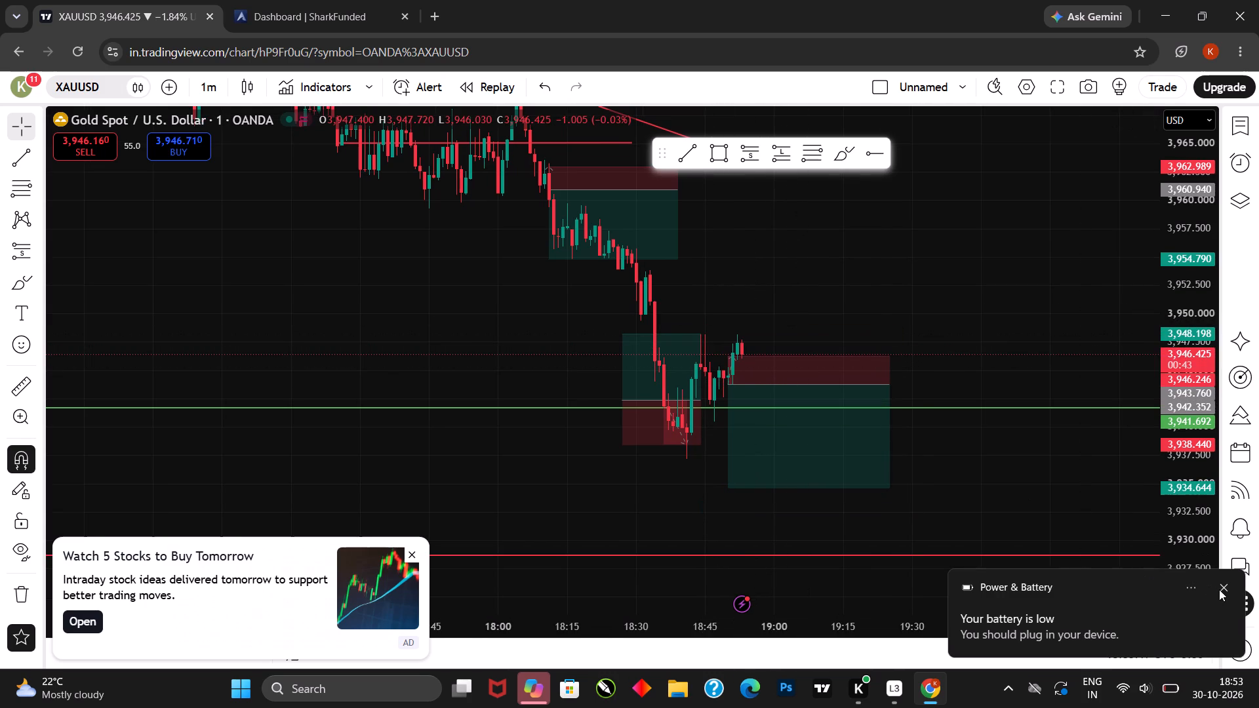
left_click(1219, 589)
left_click_drag(887, 349, 868, 330)
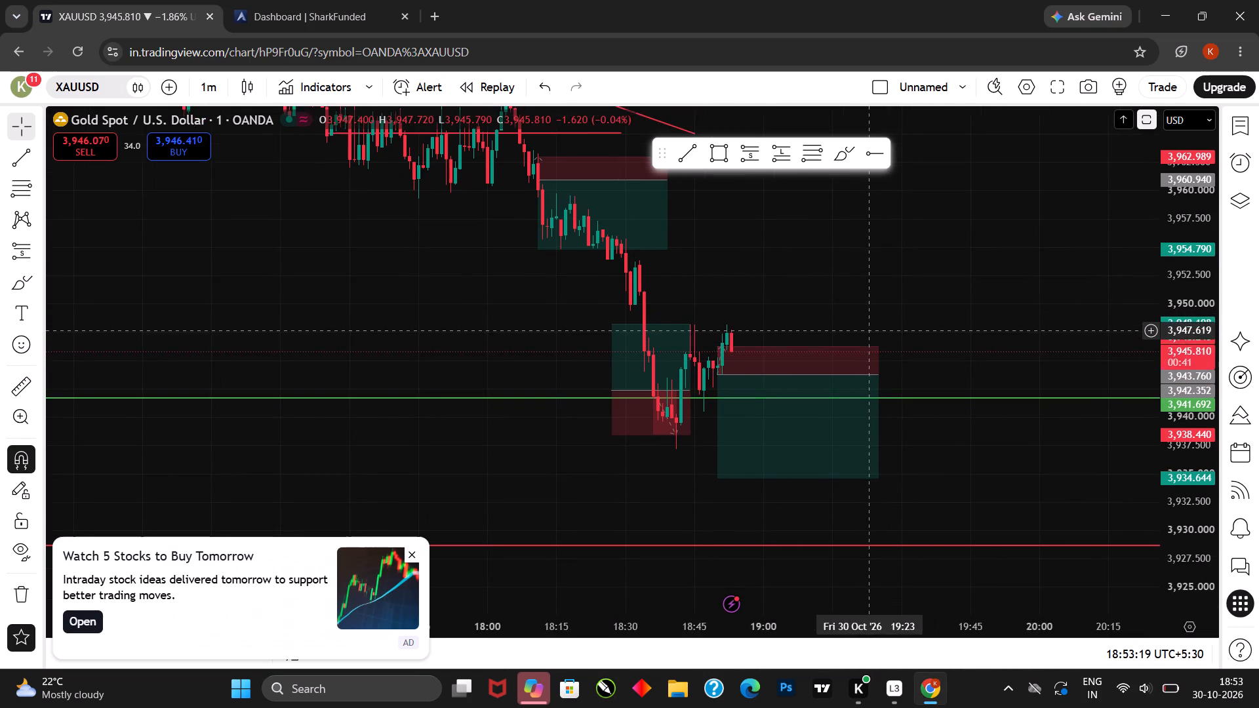
Shift the latest short position up to an entry of about 3,946.51, and delete it from the chart.
scroll(909, 389, "down", 3)
left_click_drag(1005, 463, 976, 469)
left_click_drag(924, 408, 930, 389)
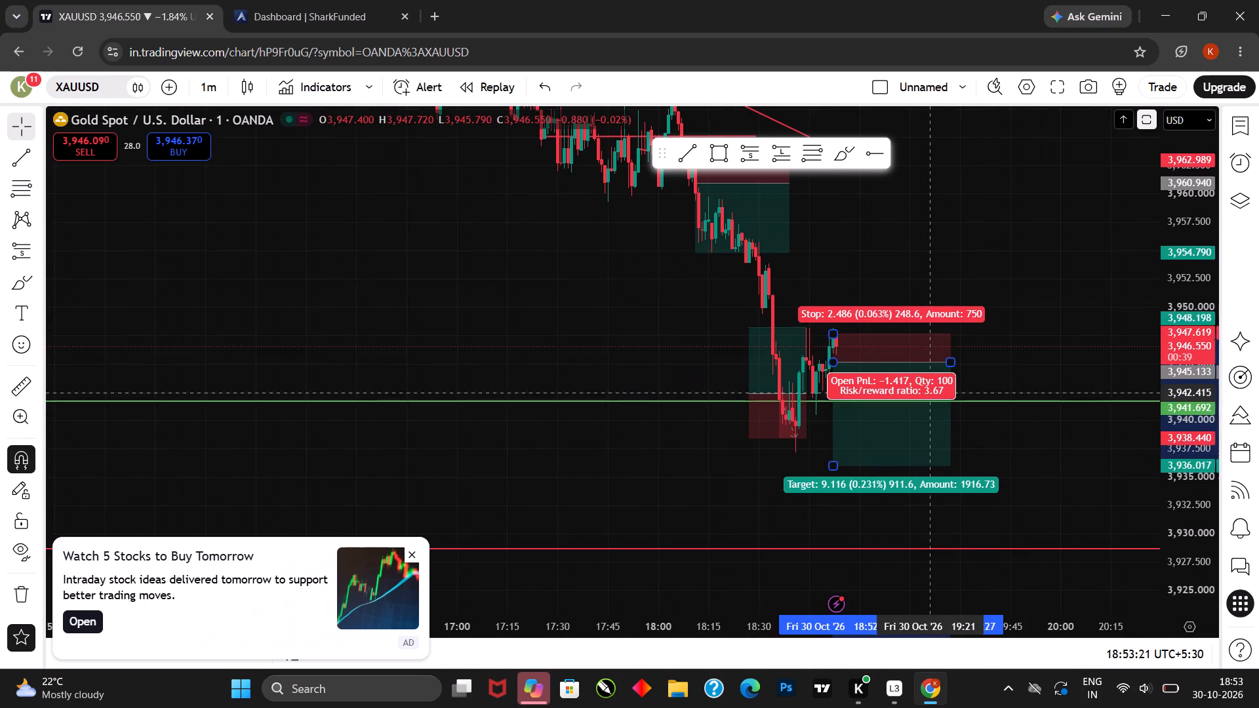
left_click_drag(930, 389, 934, 377)
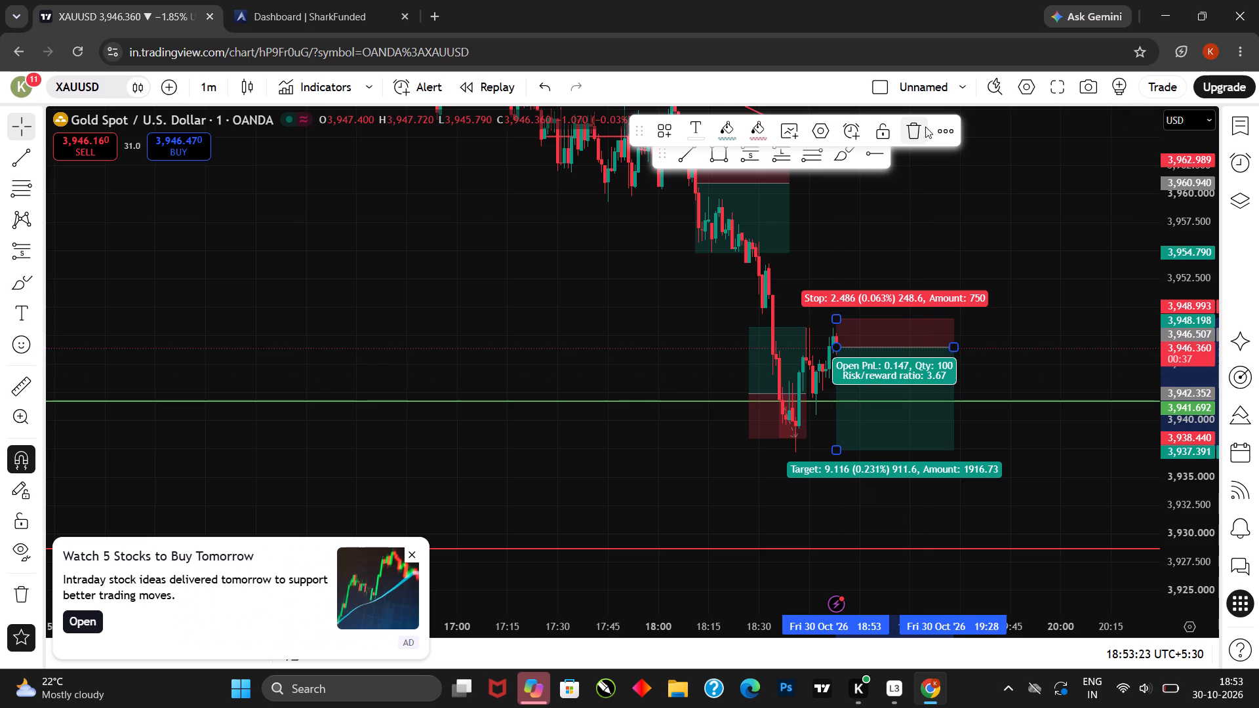
left_click(918, 131)
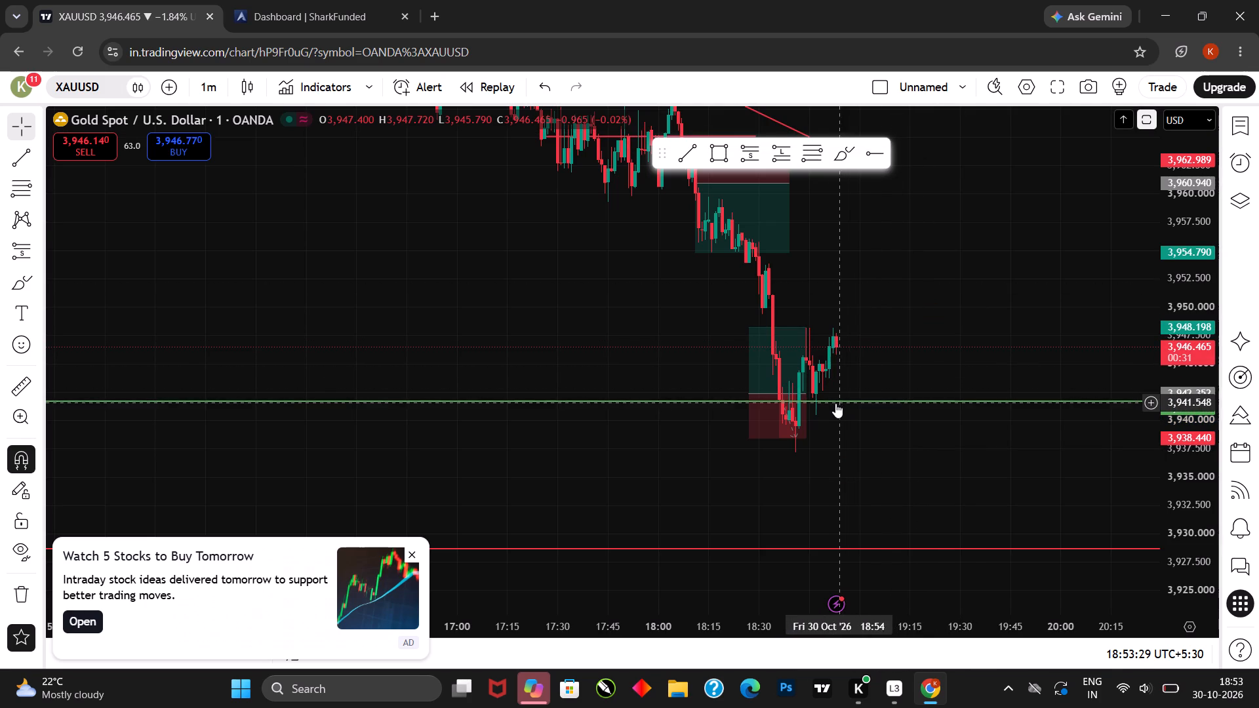
Examine the recent one-minute candles around the remaining long setup and the green support line.
left_click(925, 410)
left_click(915, 431)
left_click_drag(916, 437, 918, 443)
left_click(918, 443)
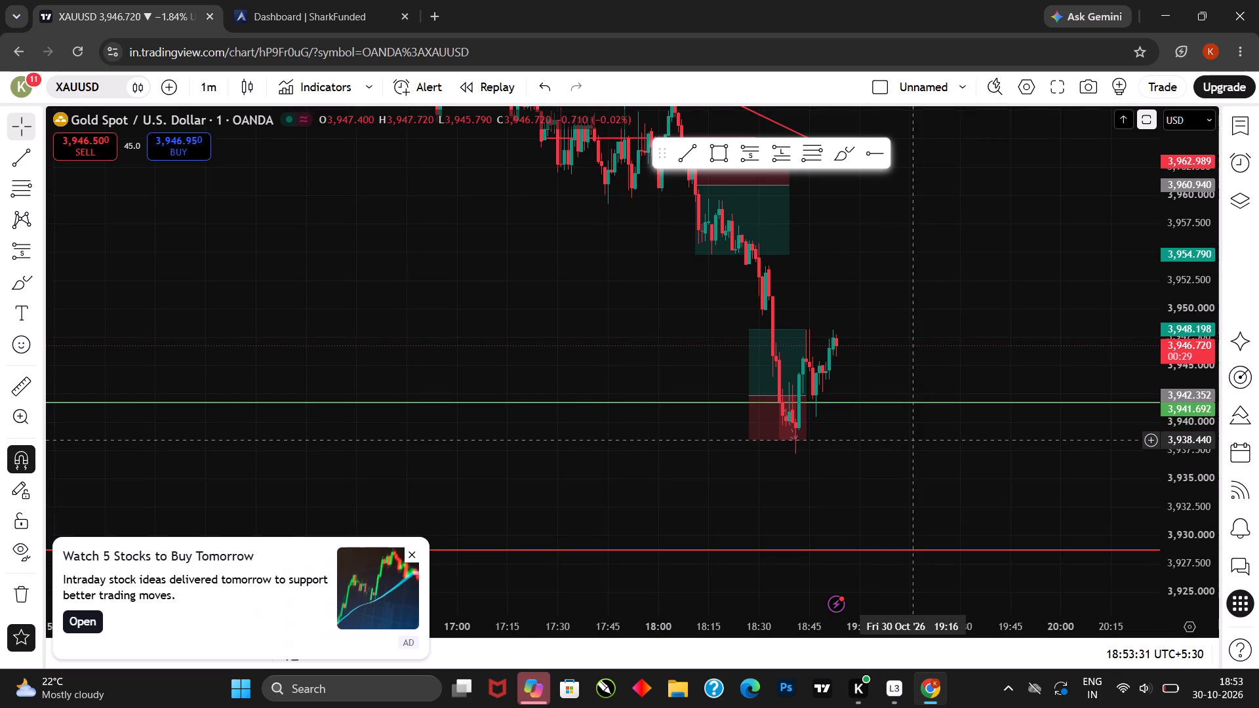
left_click_drag(885, 370, 868, 364)
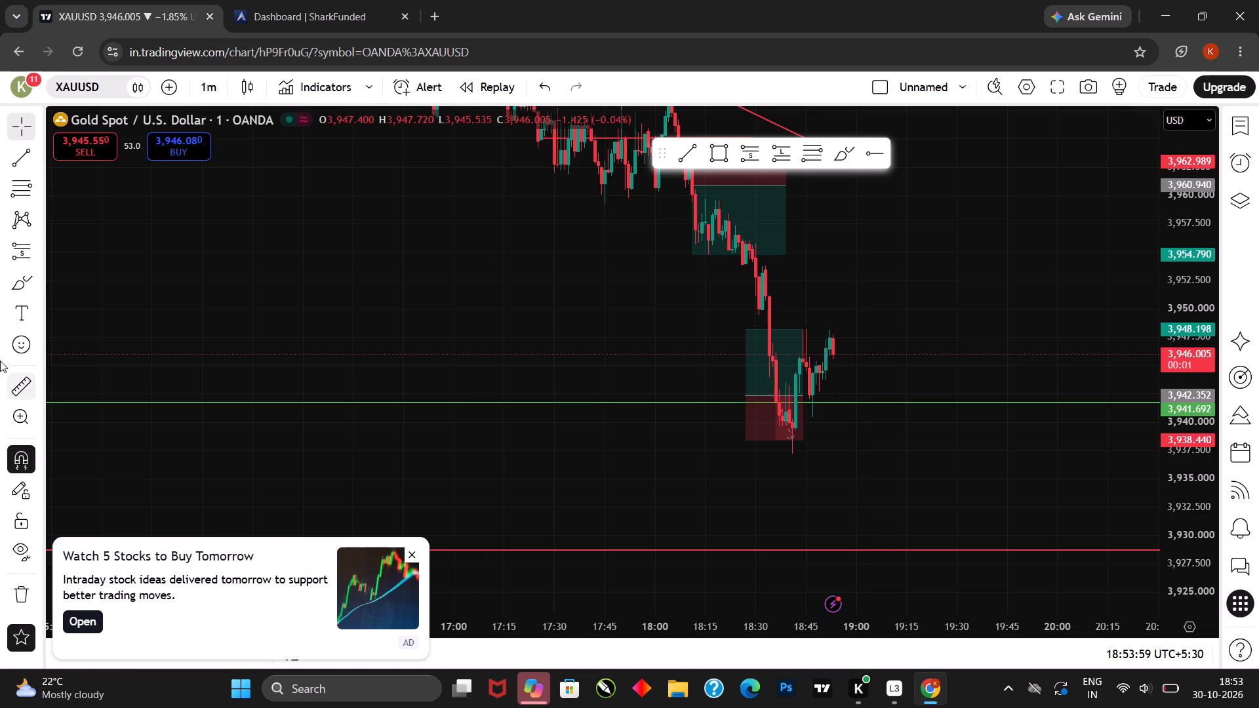
left_click_drag(770, 491, 729, 491)
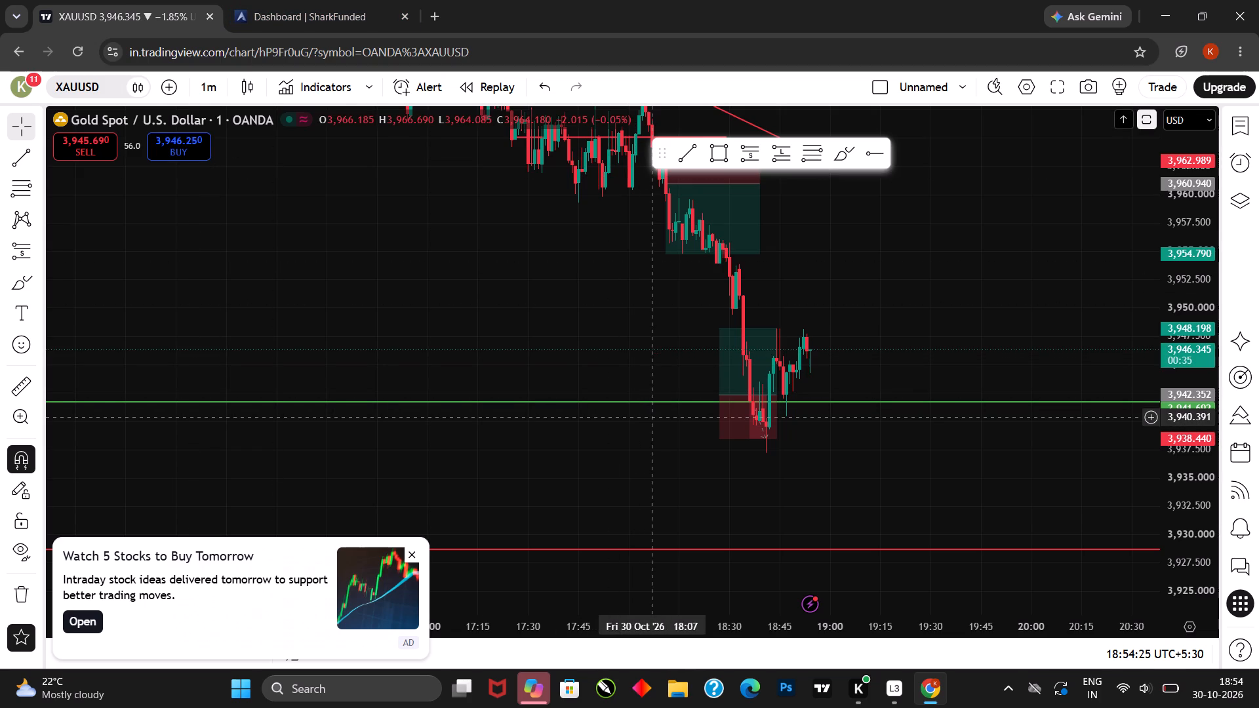
left_click_drag(888, 484, 843, 487)
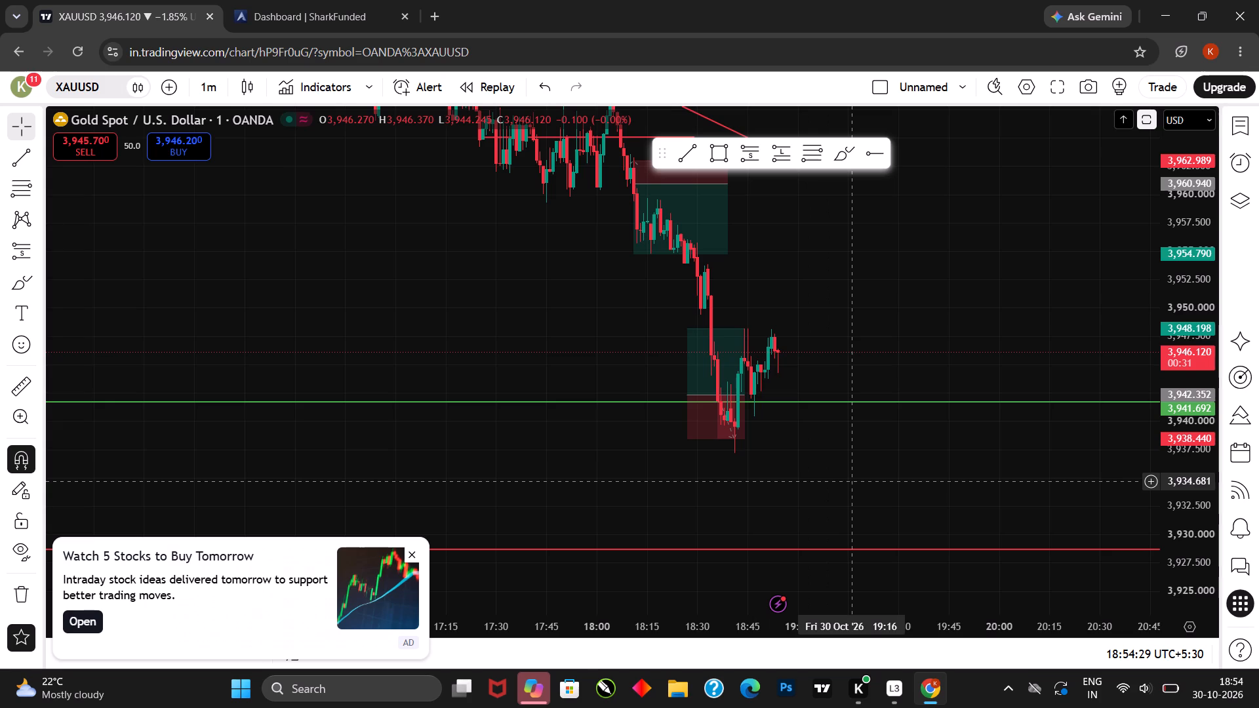
left_click_drag(837, 484, 784, 490)
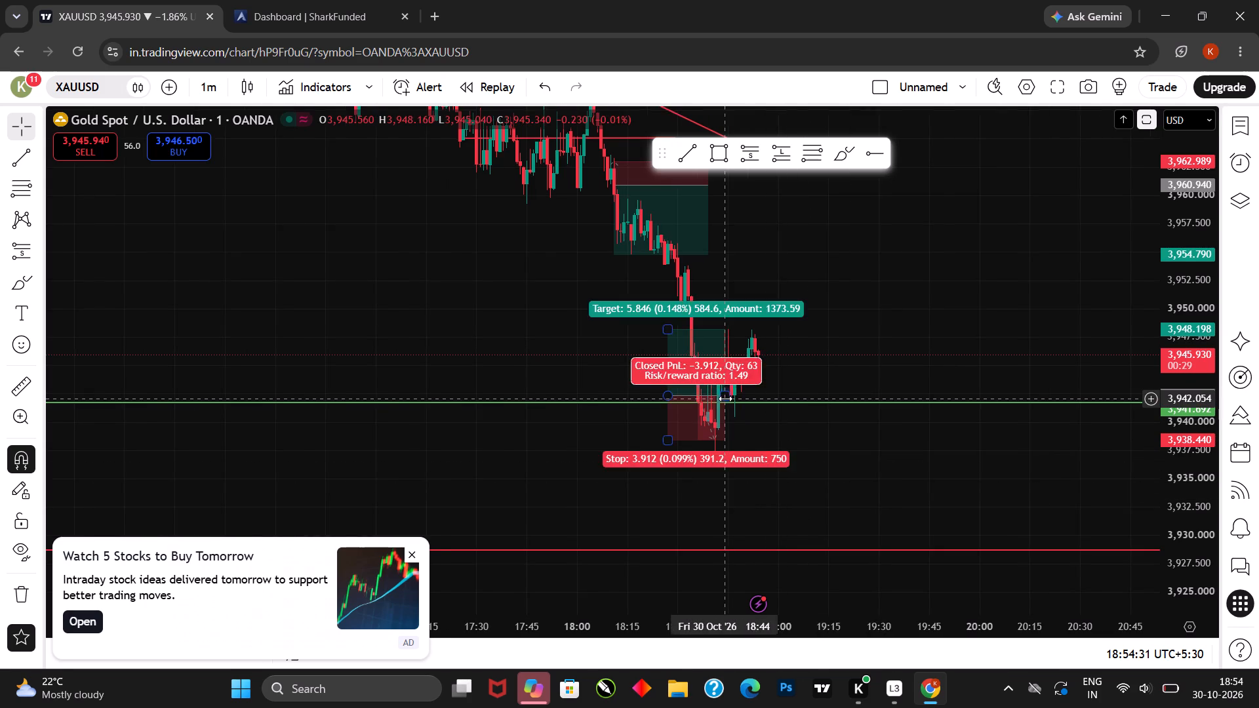
scroll(725, 399, "up", 2)
left_click_drag(791, 450, 818, 477)
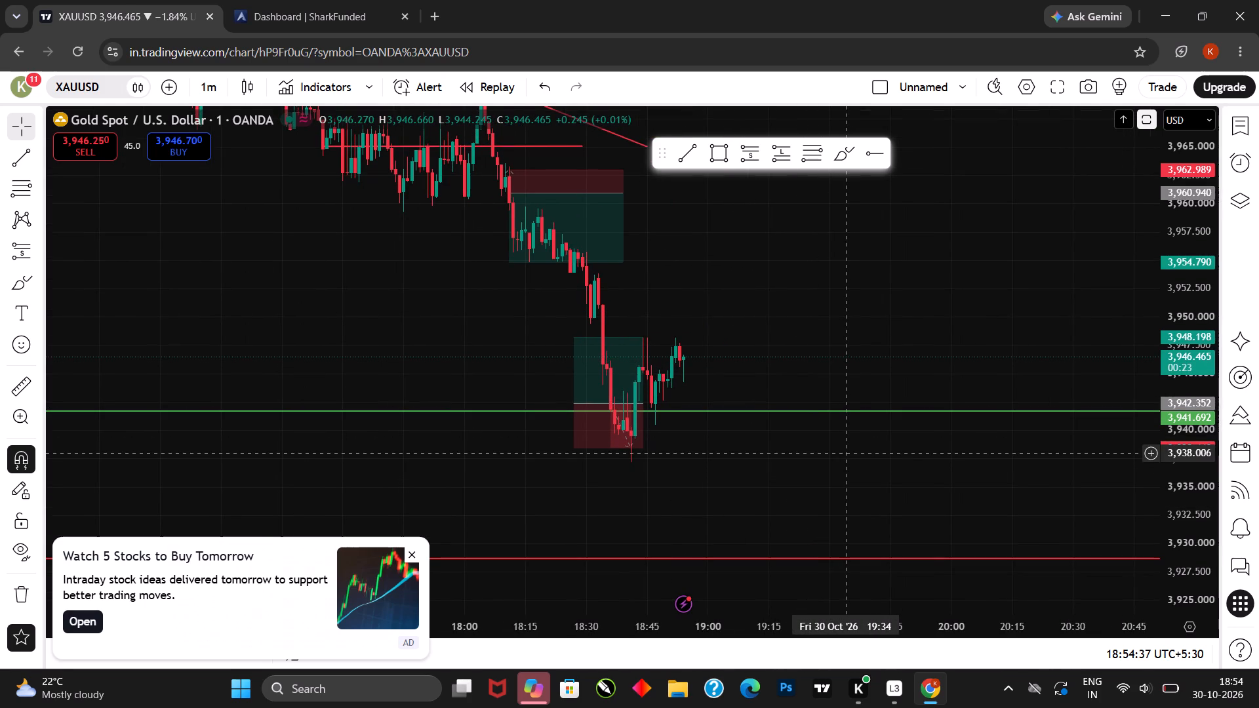
left_click_drag(854, 468, 875, 481)
left_click_drag(511, 344, 573, 357)
scroll(526, 353, "up", 3)
left_click_drag(672, 374, 694, 367)
left_click_drag(645, 364, 684, 365)
scroll(628, 326, "up", 2)
left_click_drag(614, 358, 707, 354)
scroll(561, 360, "down", 2)
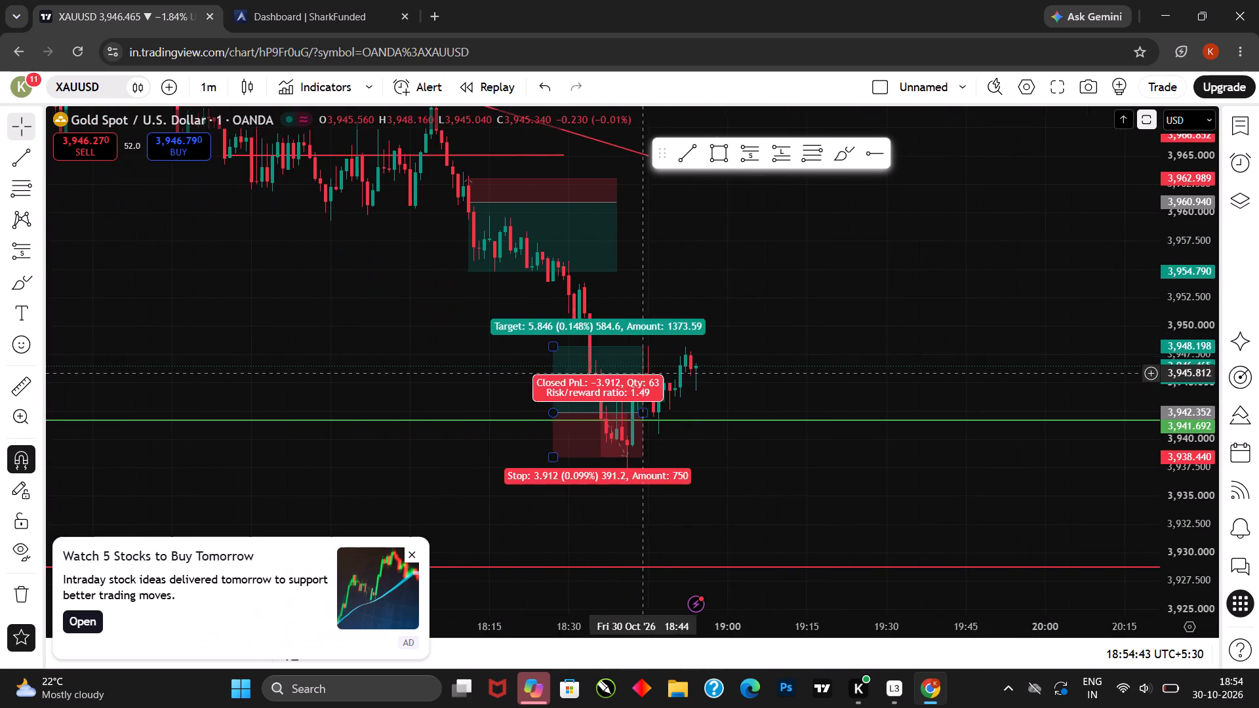
left_click_drag(723, 376, 769, 368)
left_click_drag(399, 349, 457, 349)
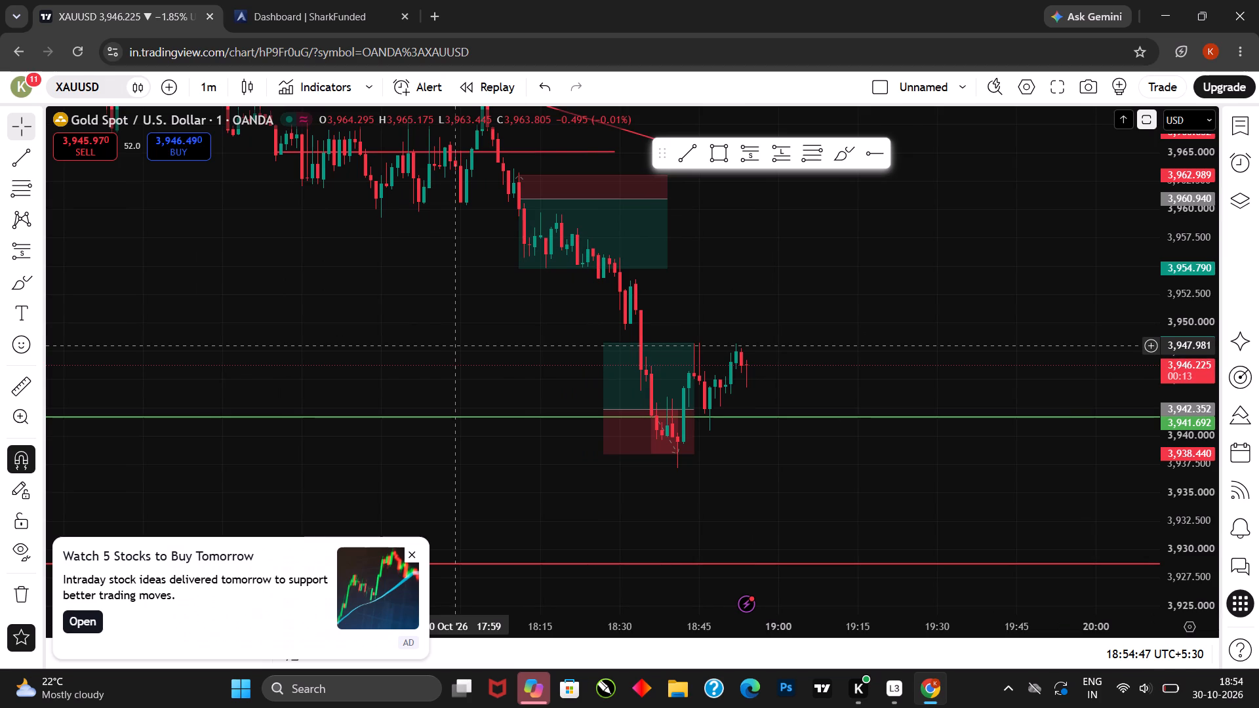
Close the stock-ideas ad over the chart and dismiss the ad-free upgrade offer.
left_click(410, 552)
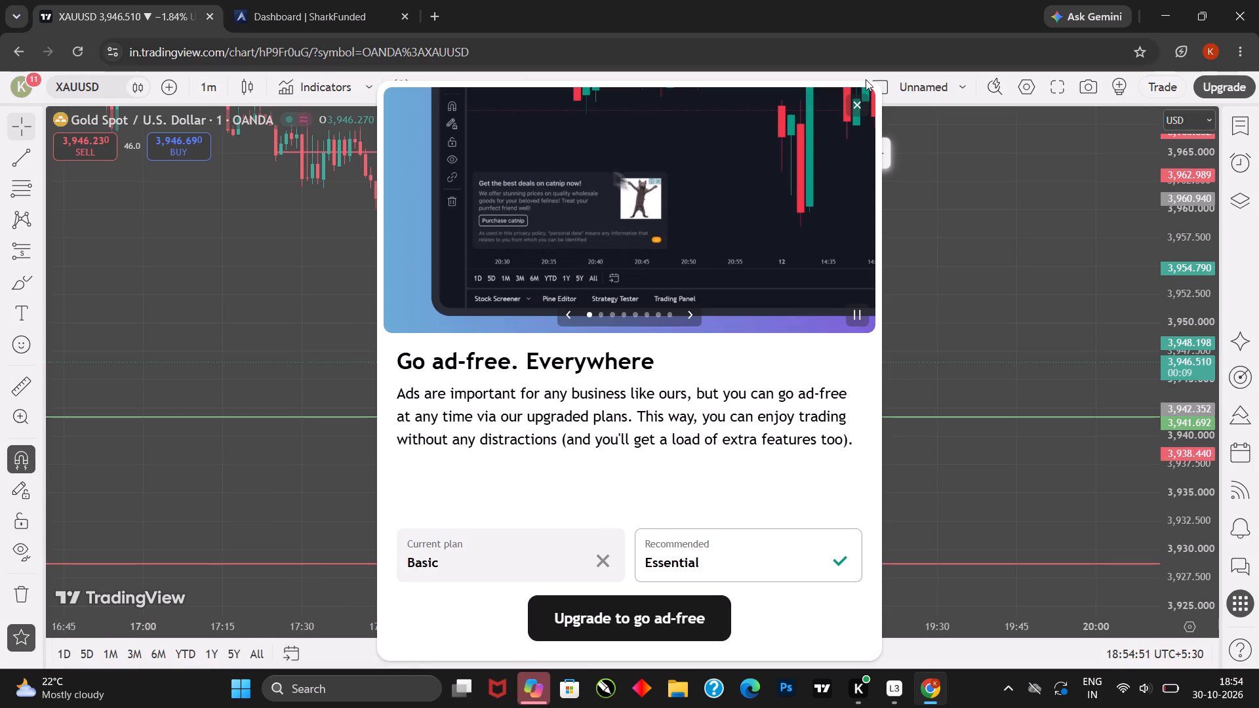
left_click(866, 106)
Stretch the price scale and examine the latest candles between the green support line and the long setup's target.
scroll(803, 358, "up", 1)
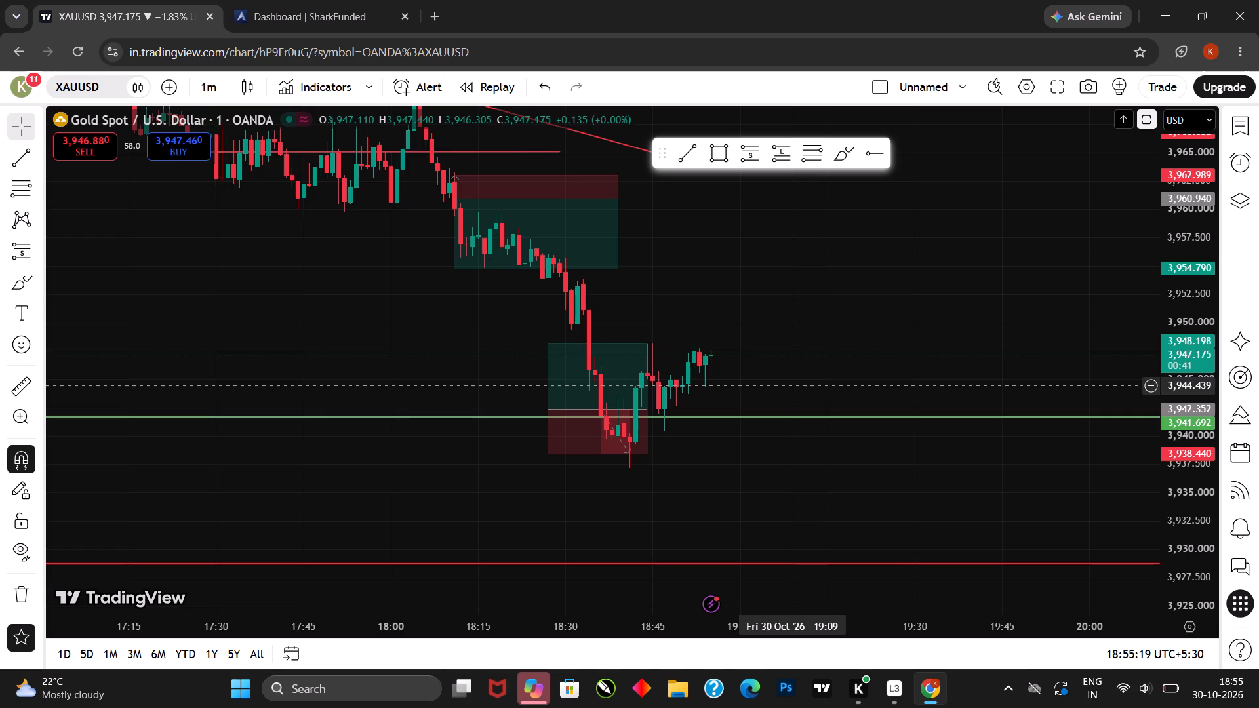
scroll(795, 385, "up", 3)
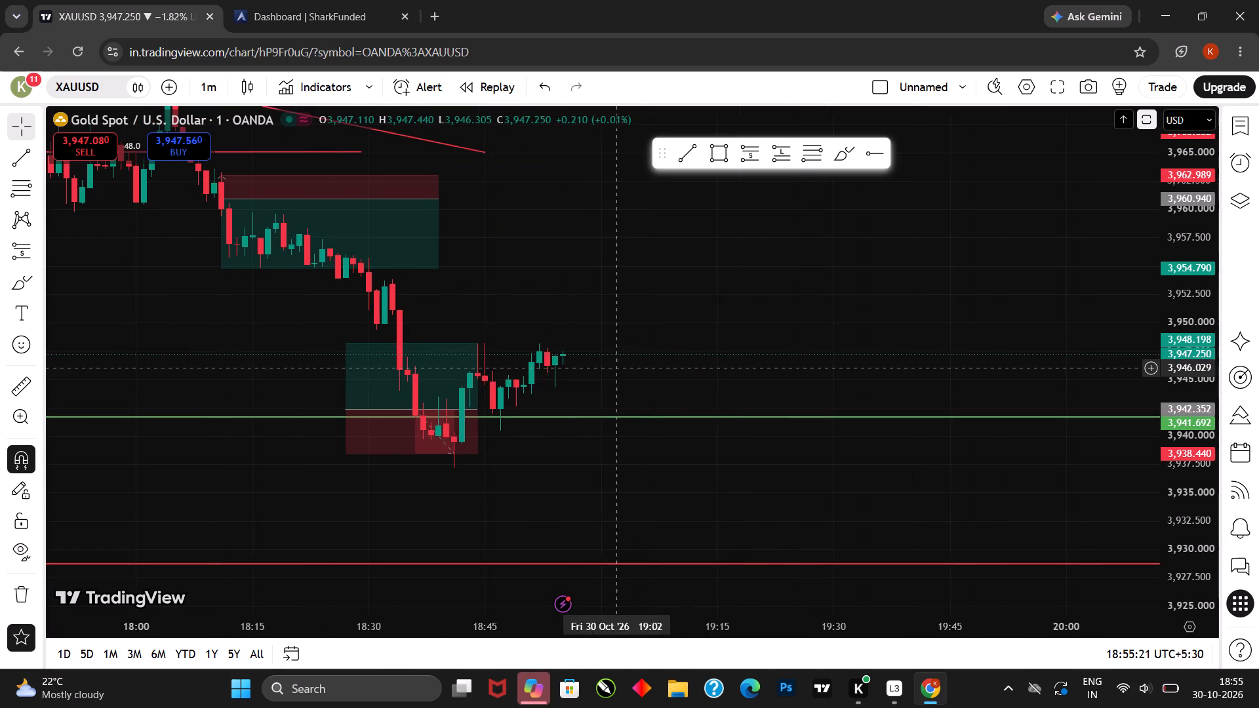
left_click_drag(615, 368, 624, 370)
left_click_drag(641, 370, 820, 378)
left_click_drag(1193, 465, 1190, 345)
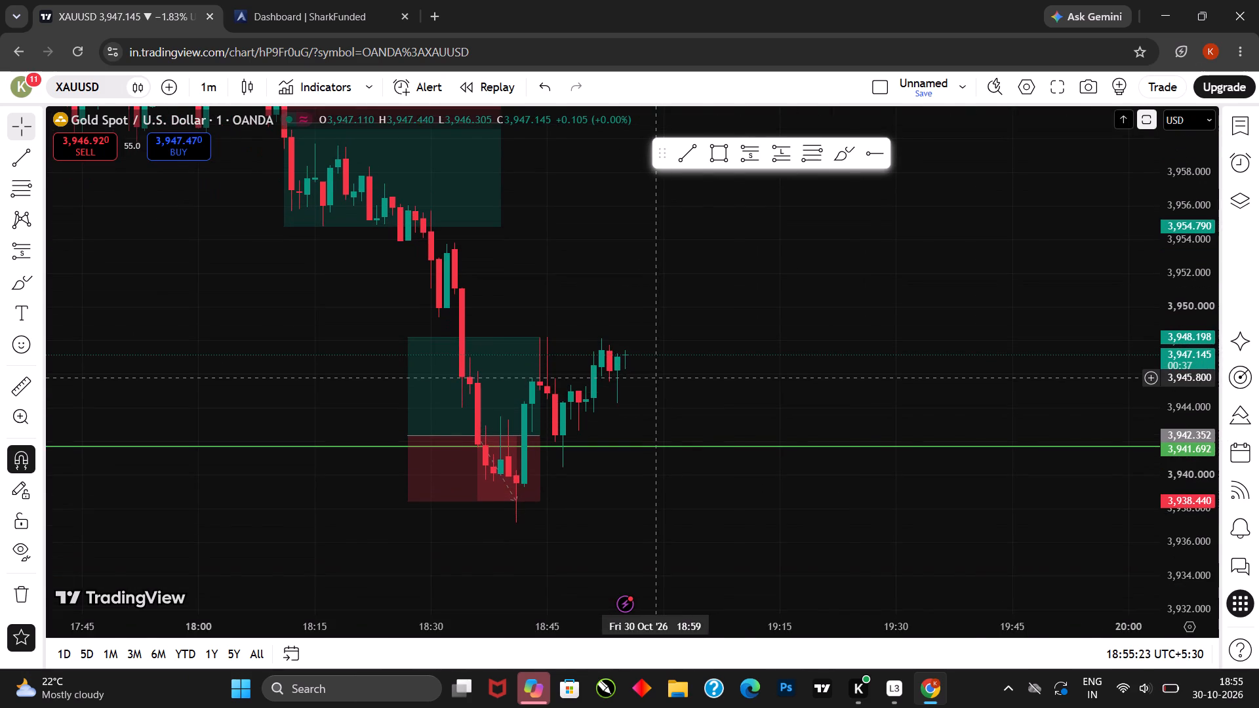
left_click(658, 378)
left_click_drag(671, 378, 746, 378)
left_click(746, 378)
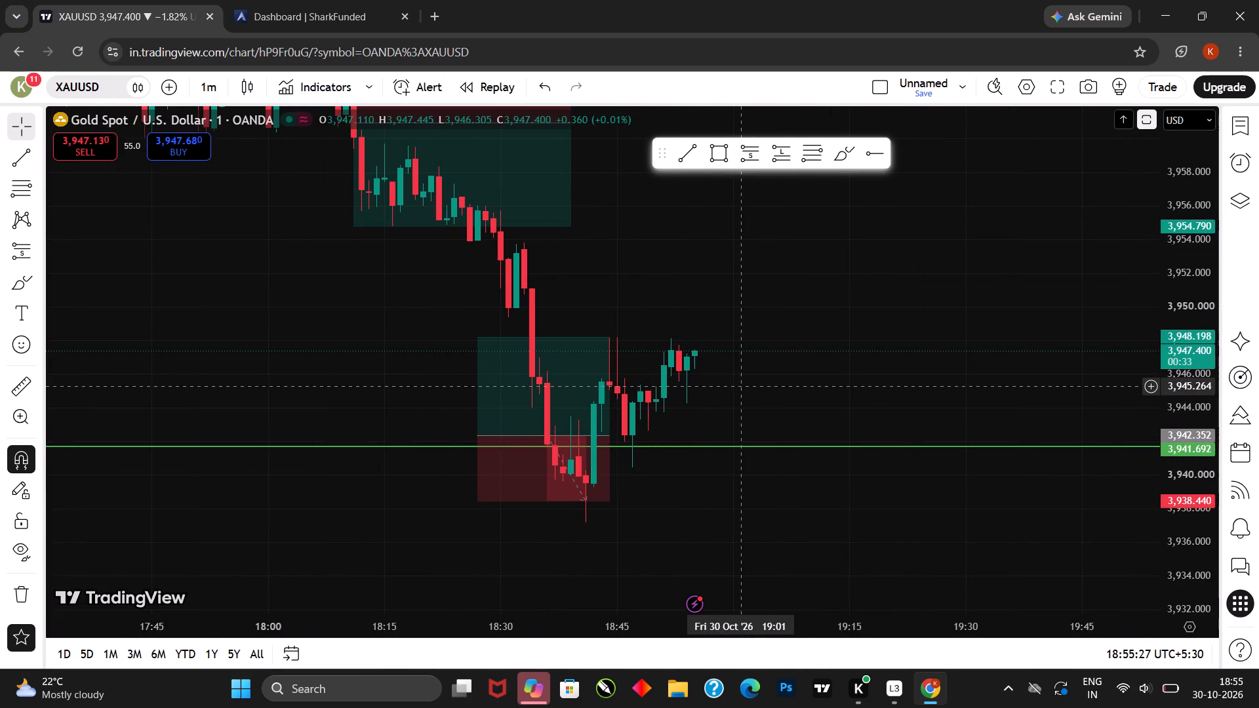
left_click_drag(755, 380, 782, 391)
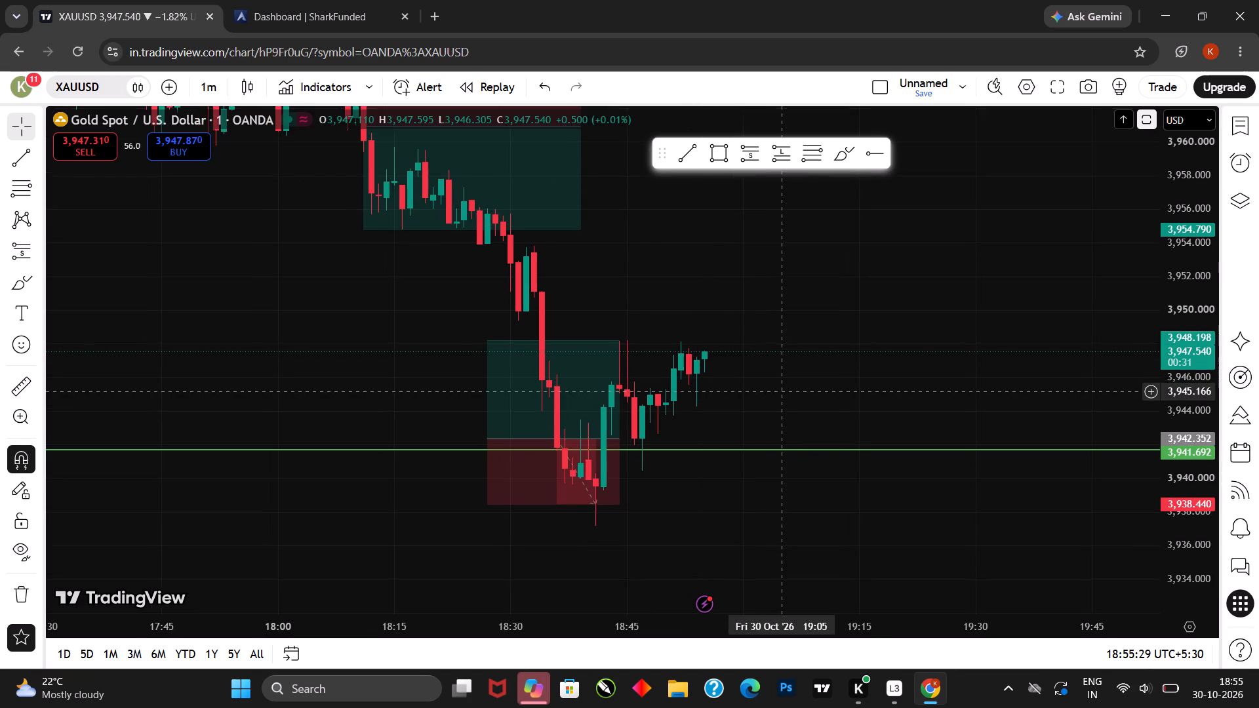
scroll(617, 396, "down", 2)
double_click(835, 339)
left_click_drag(829, 344, 822, 349)
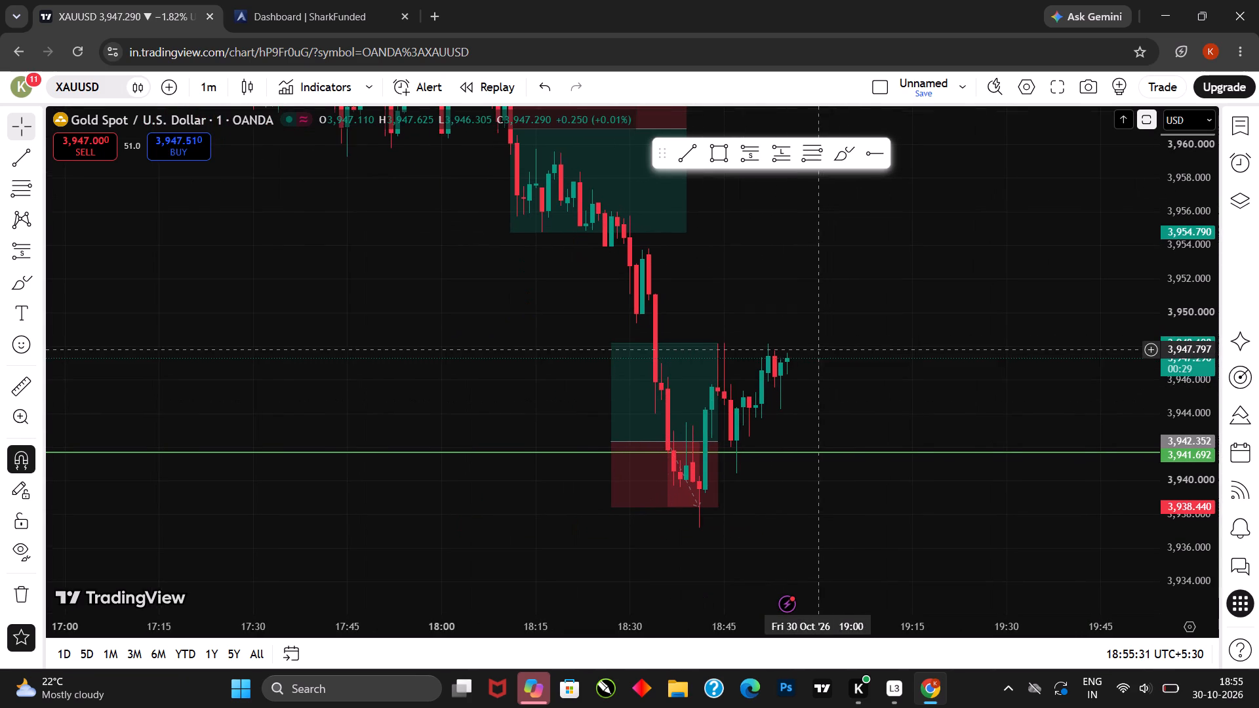
left_click_drag(795, 349, 751, 349)
scroll(784, 372, "up", 2)
left_click_drag(781, 374, 816, 364)
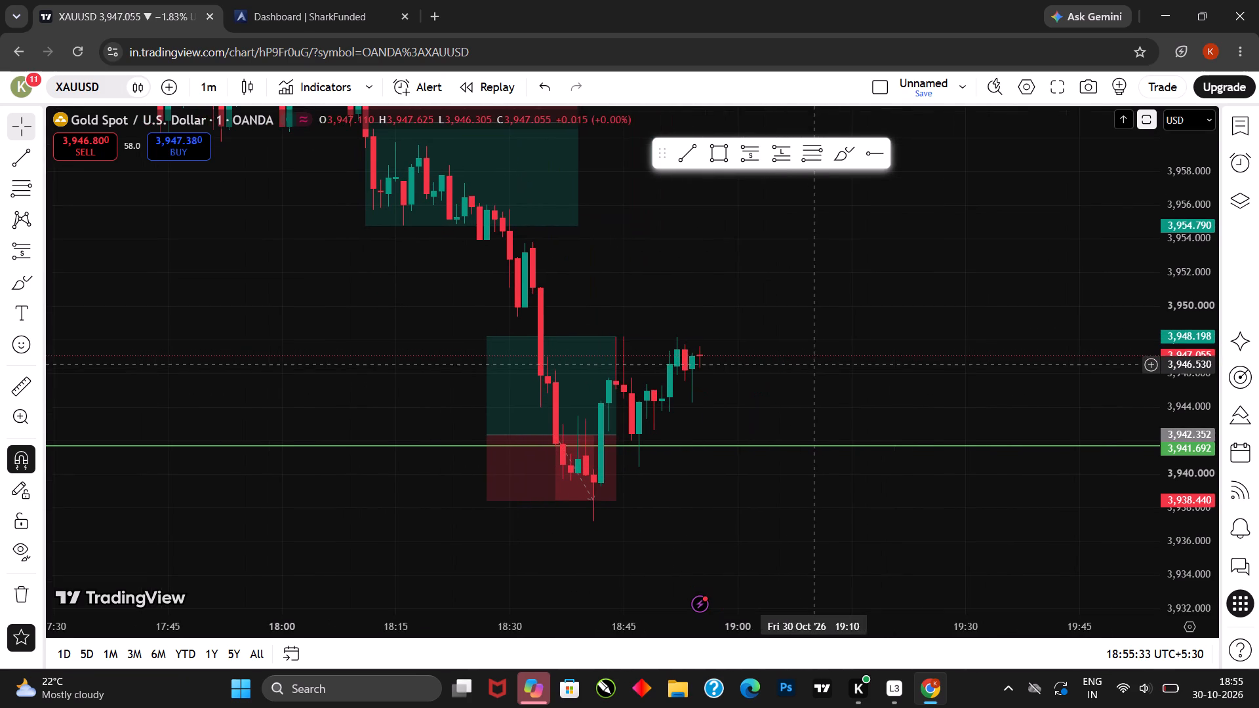
left_click_drag(822, 577, 822, 545)
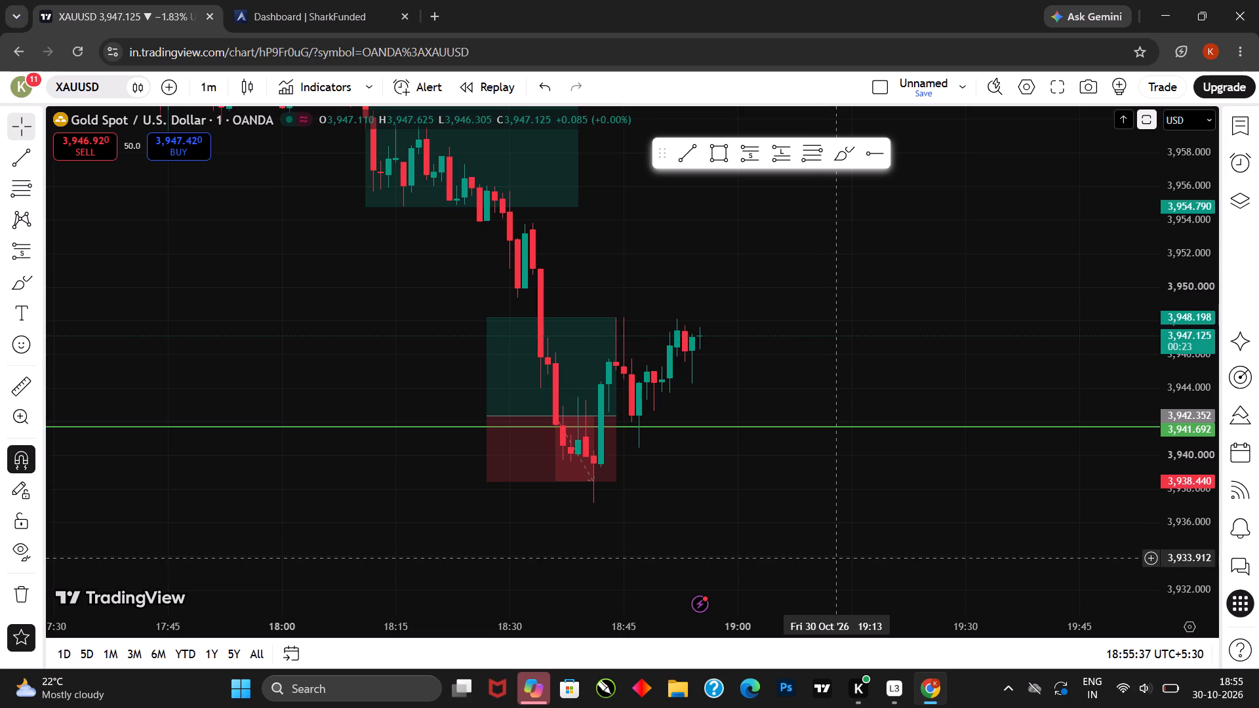
left_click(776, 545)
left_click_drag(776, 547, 782, 564)
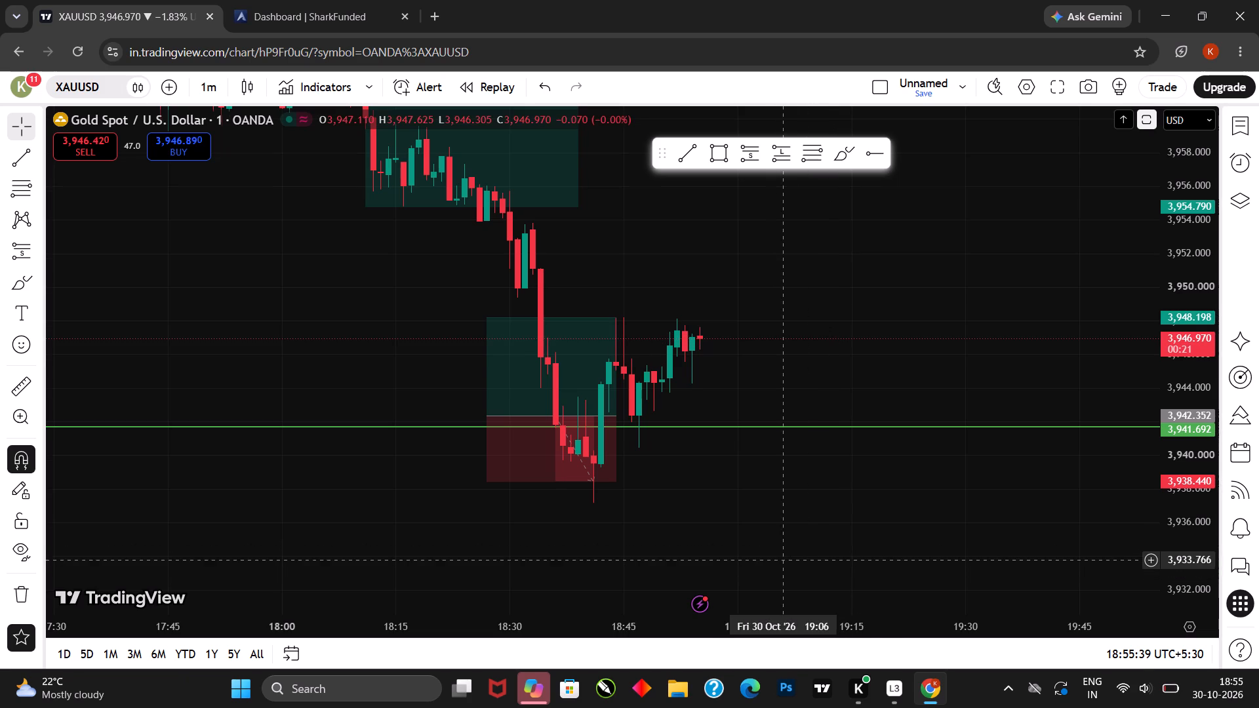
left_click_drag(782, 564, 782, 566)
left_click(782, 566)
left_click(800, 519)
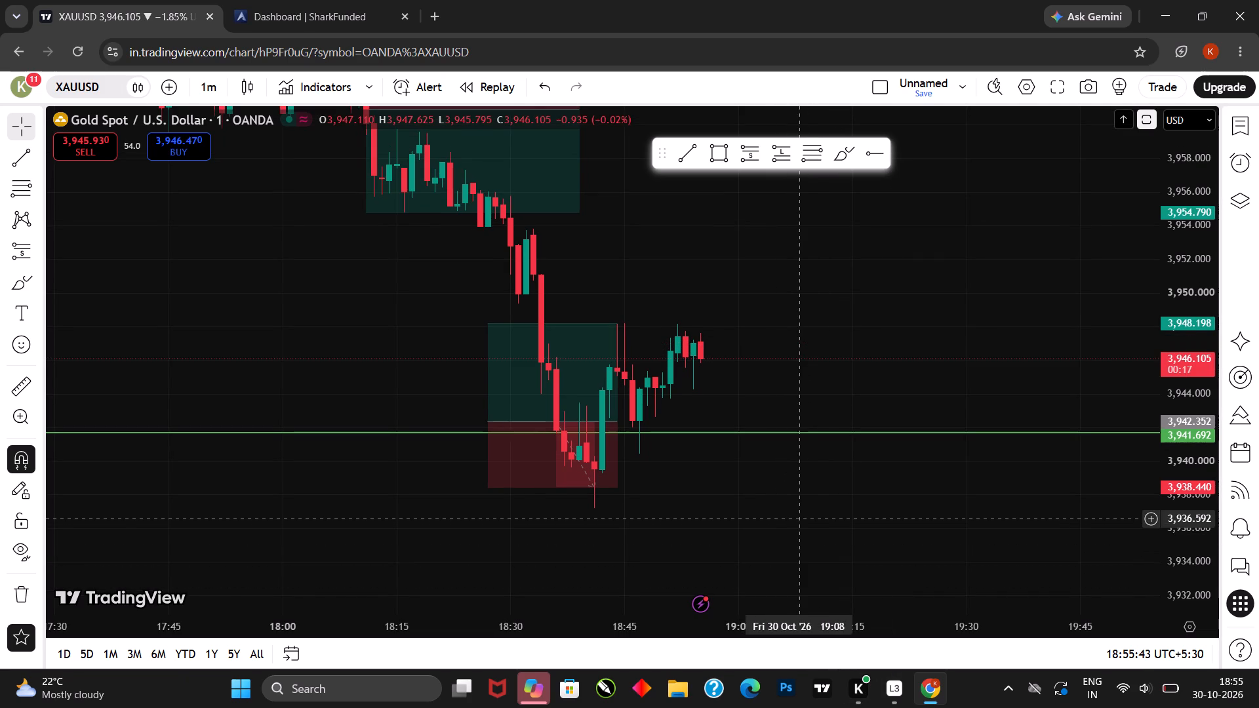
left_click_drag(800, 515, 810, 552)
left_click_drag(821, 545, 770, 541)
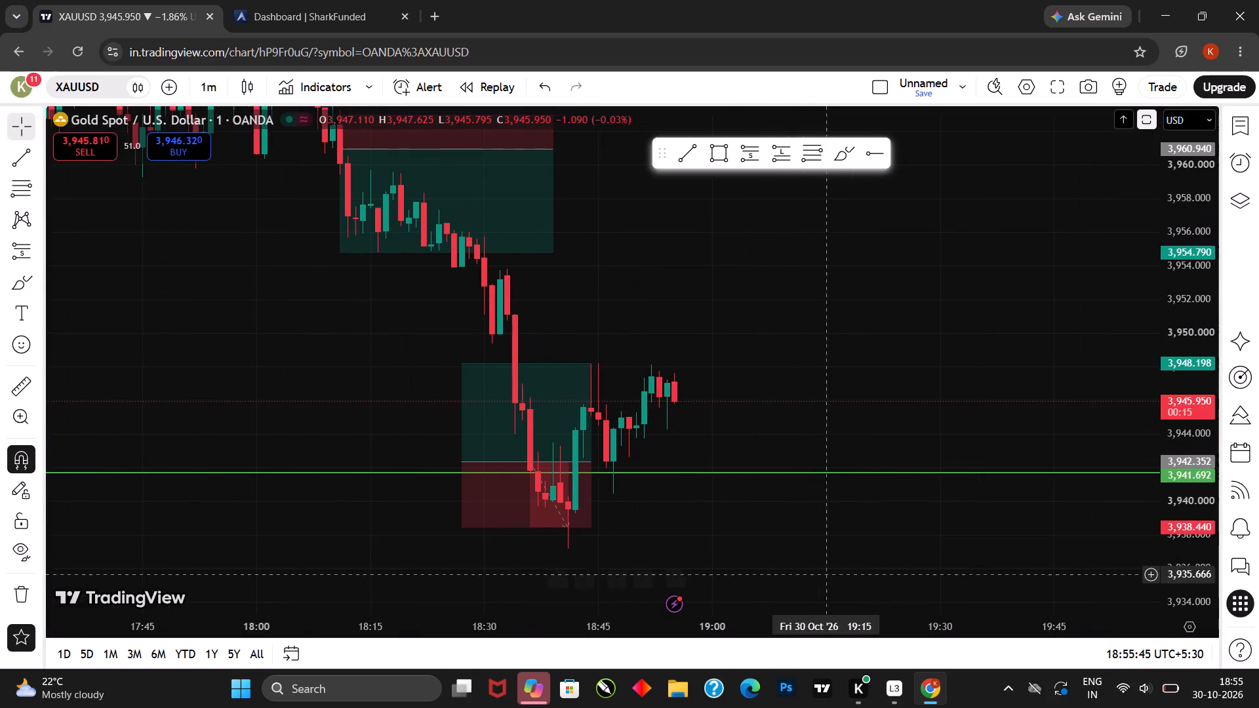
left_click_drag(830, 564, 837, 526)
Switch to Loggy3 to check the recording sessions, and return to the XAUUSD chart.
left_click(885, 686)
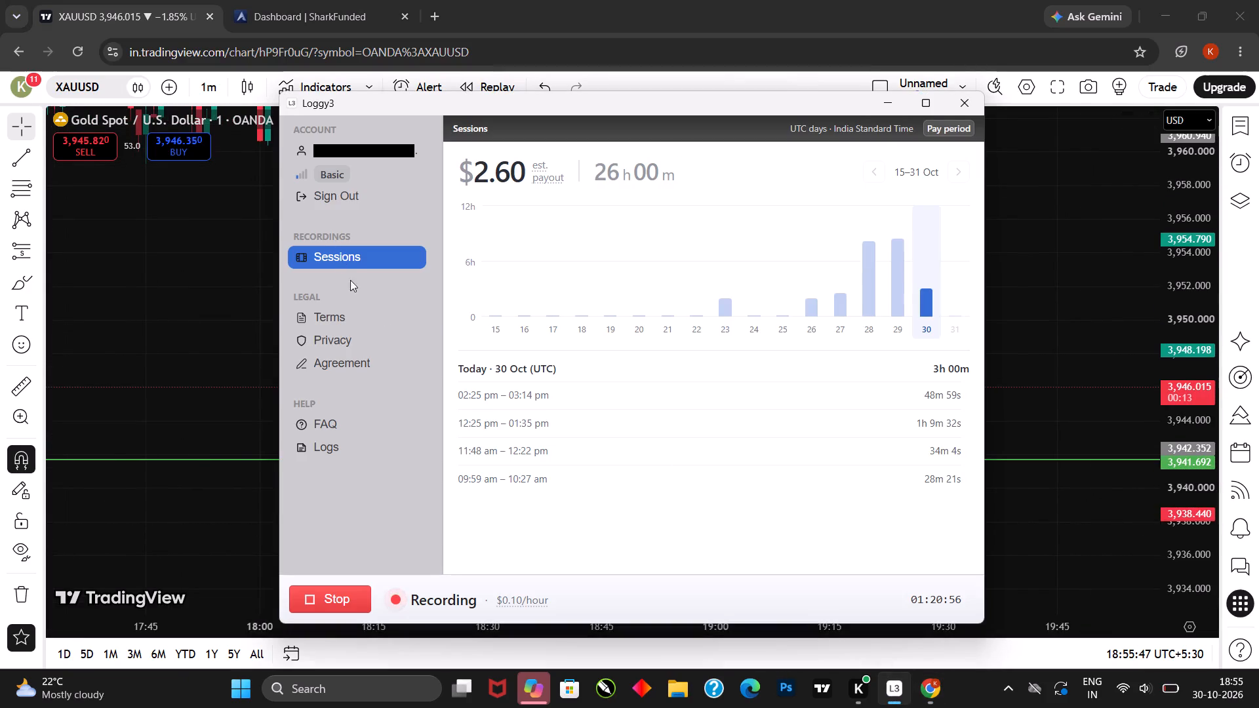
left_click(196, 222)
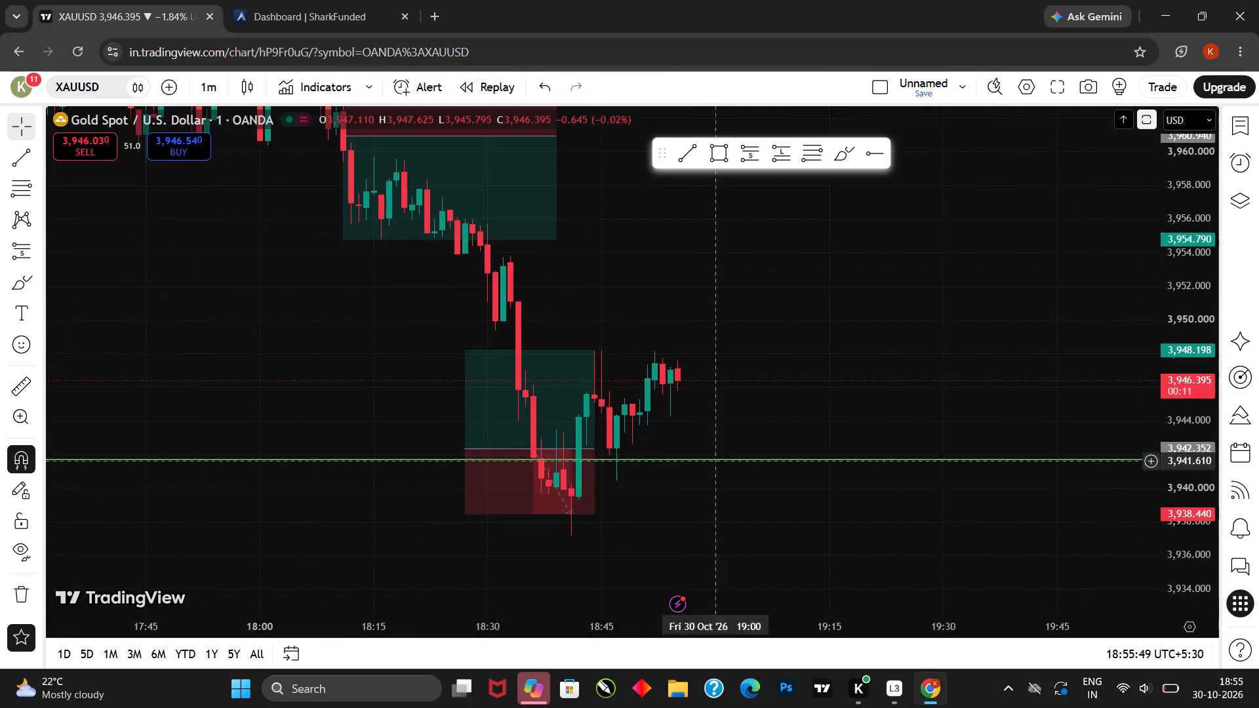
left_click(772, 500)
left_click_drag(778, 500, 862, 486)
left_click_drag(207, 324, 354, 330)
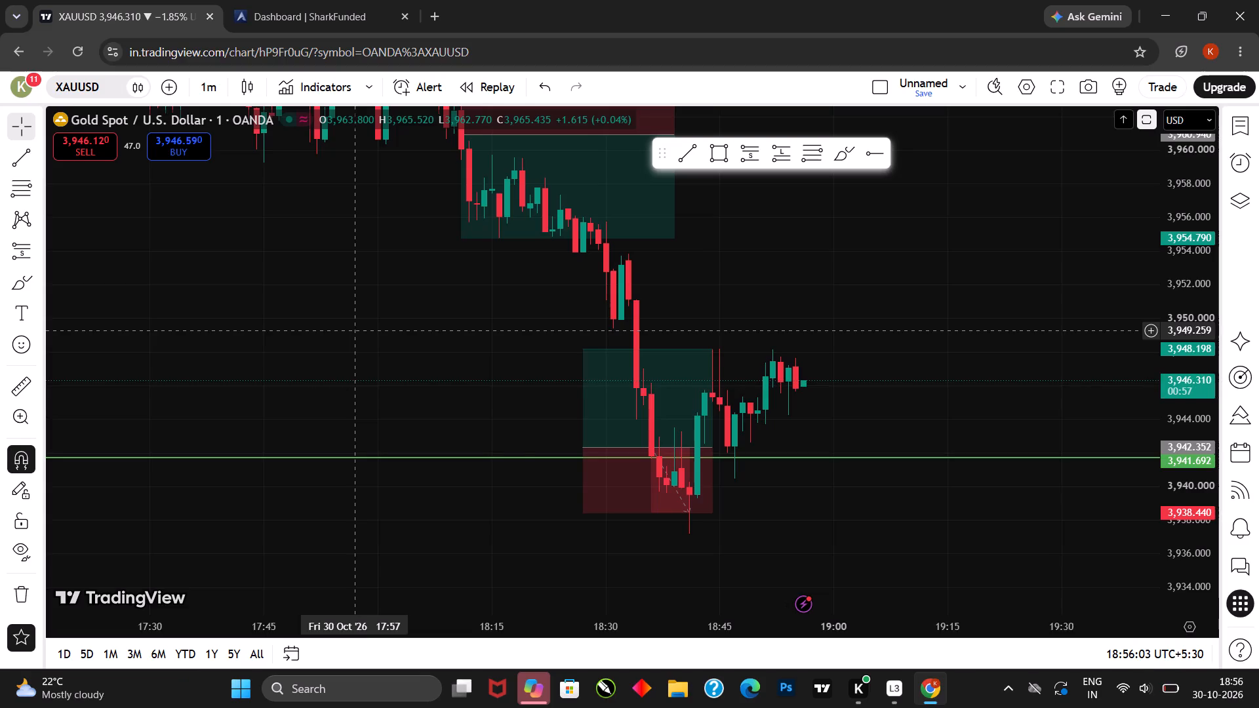
Switch to Loggy3 again to check the recording sessions.
left_click(879, 686)
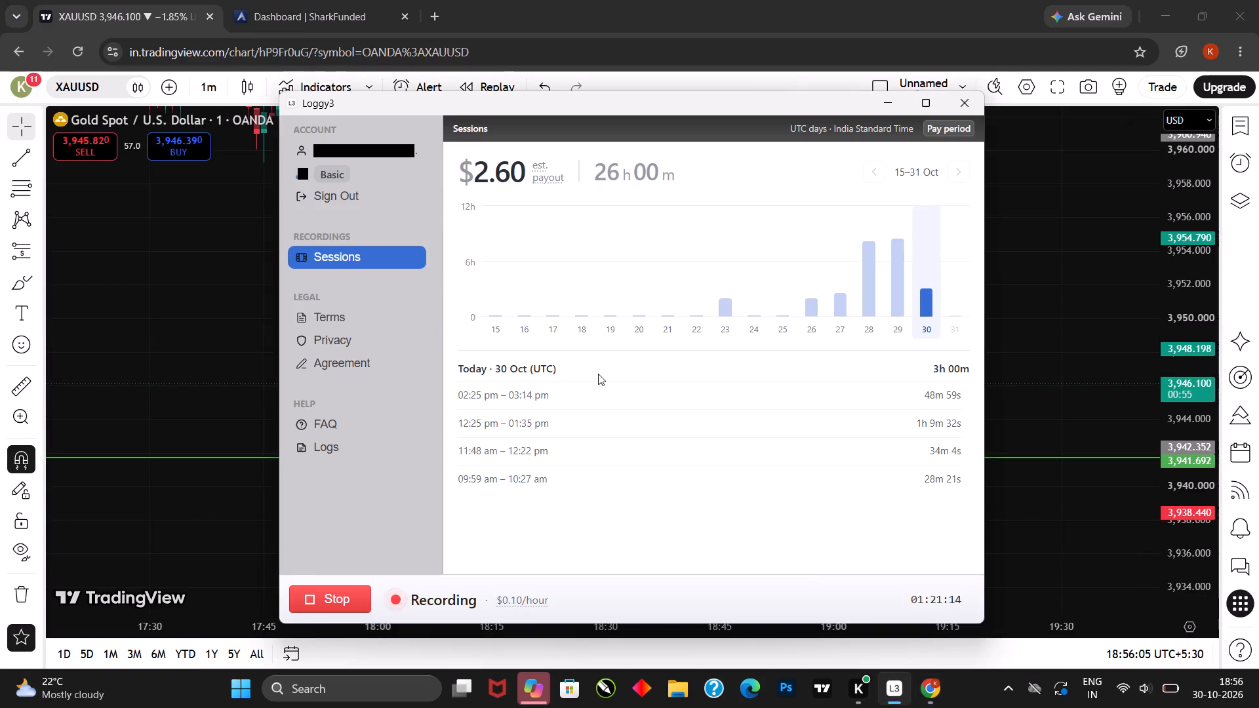
Return to the XAUUSD chart and examine the latest 1-minute candles between the green support line and the 3,948.198 target.
left_click(229, 409)
left_click_drag(850, 427, 827, 404)
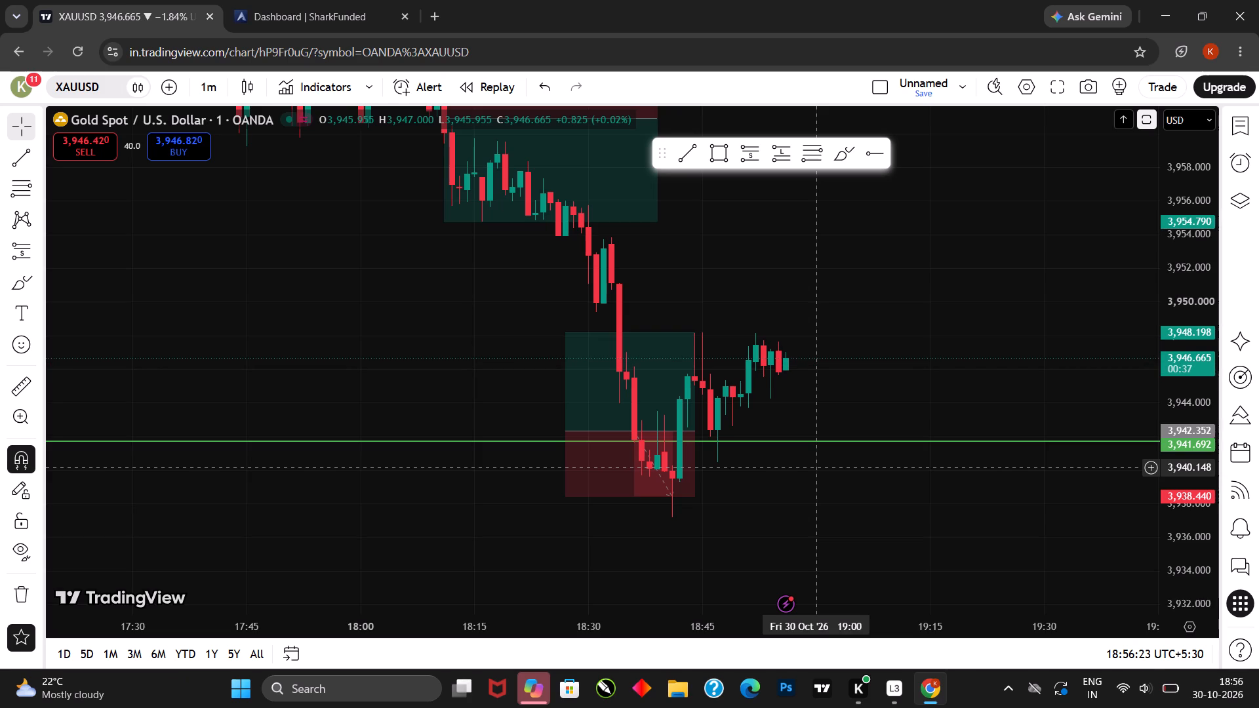
scroll(818, 435, "up", 2)
left_click(715, 391)
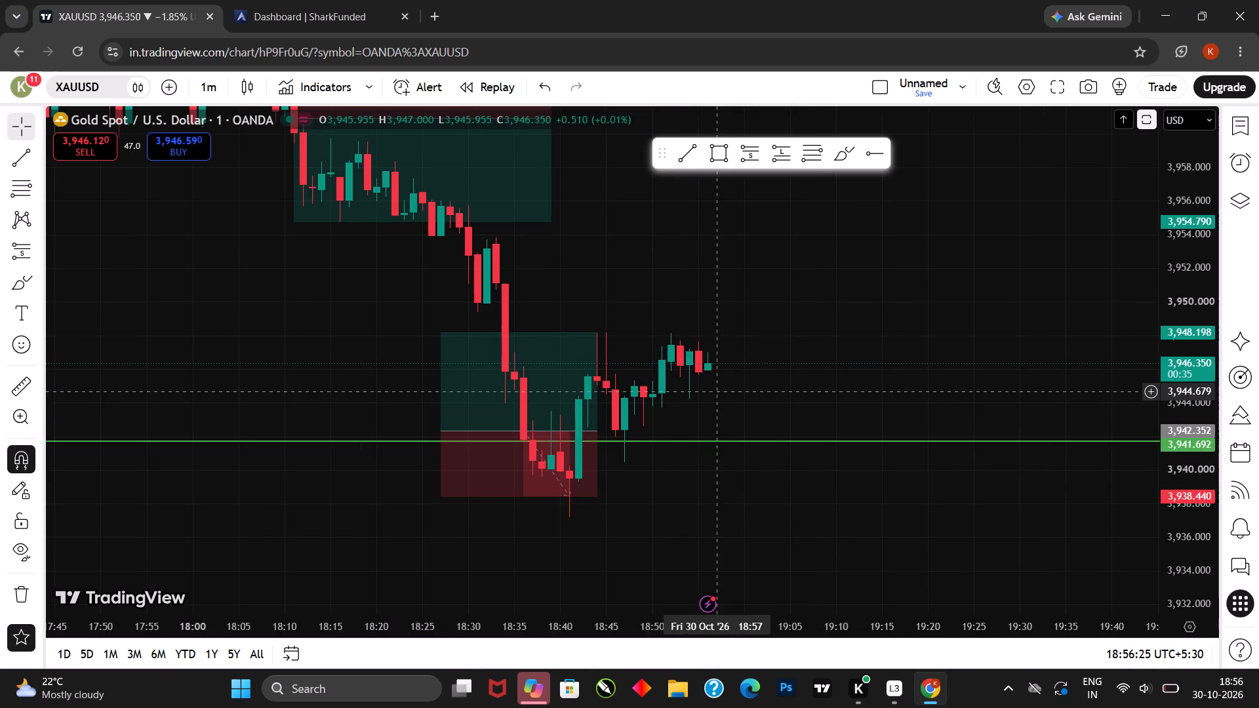
left_click_drag(715, 391, 635, 387)
left_click(622, 386)
left_click_drag(1165, 395, 1163, 334)
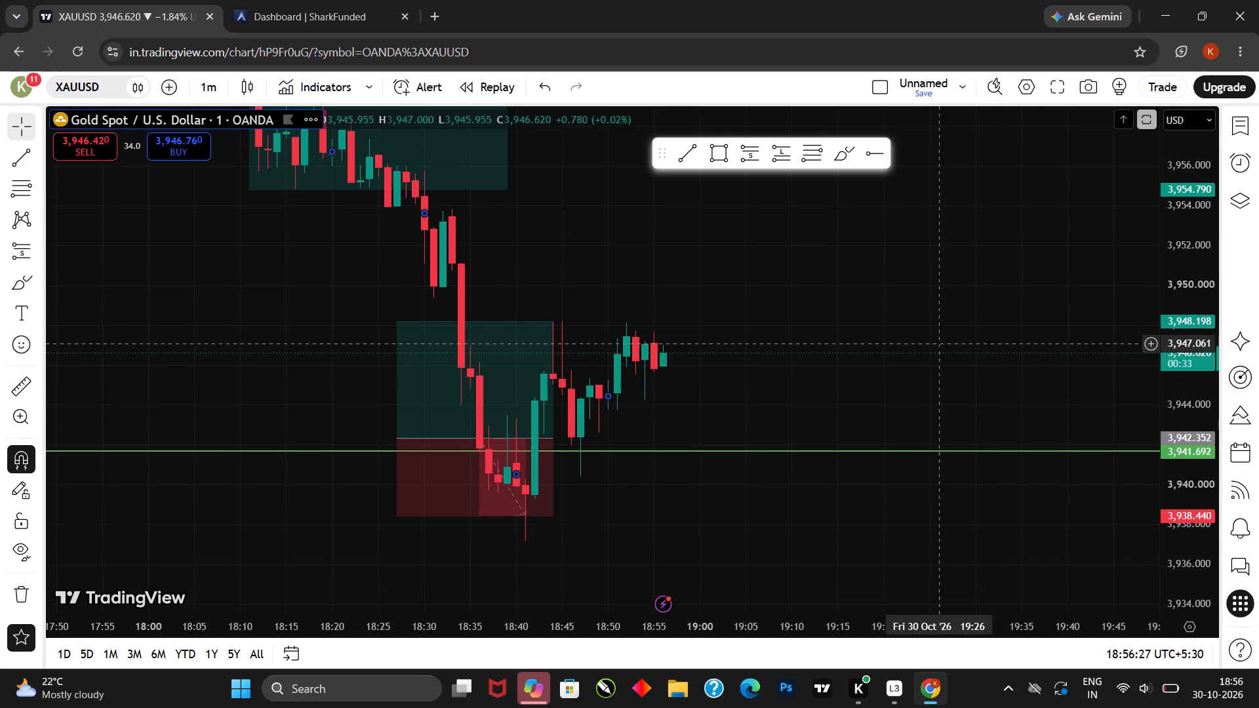
left_click_drag(887, 345, 923, 336)
scroll(923, 336, "down", 2)
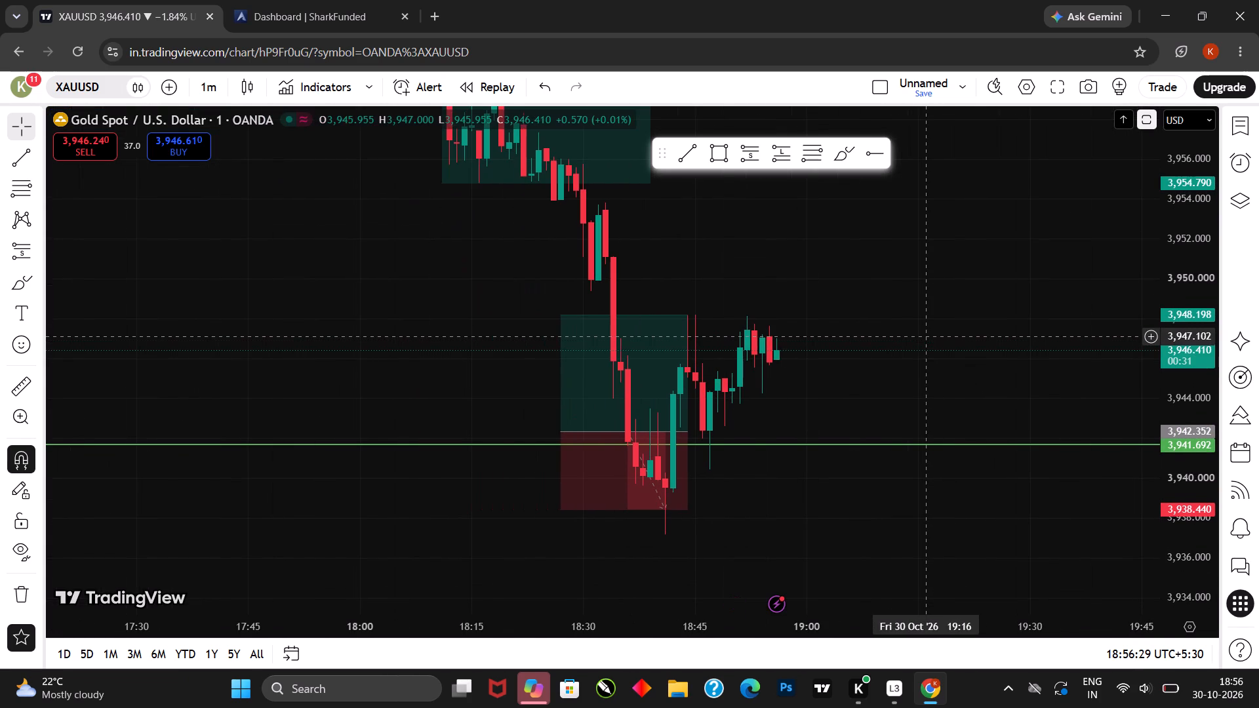
left_click(950, 359)
left_click_drag(942, 361, 920, 357)
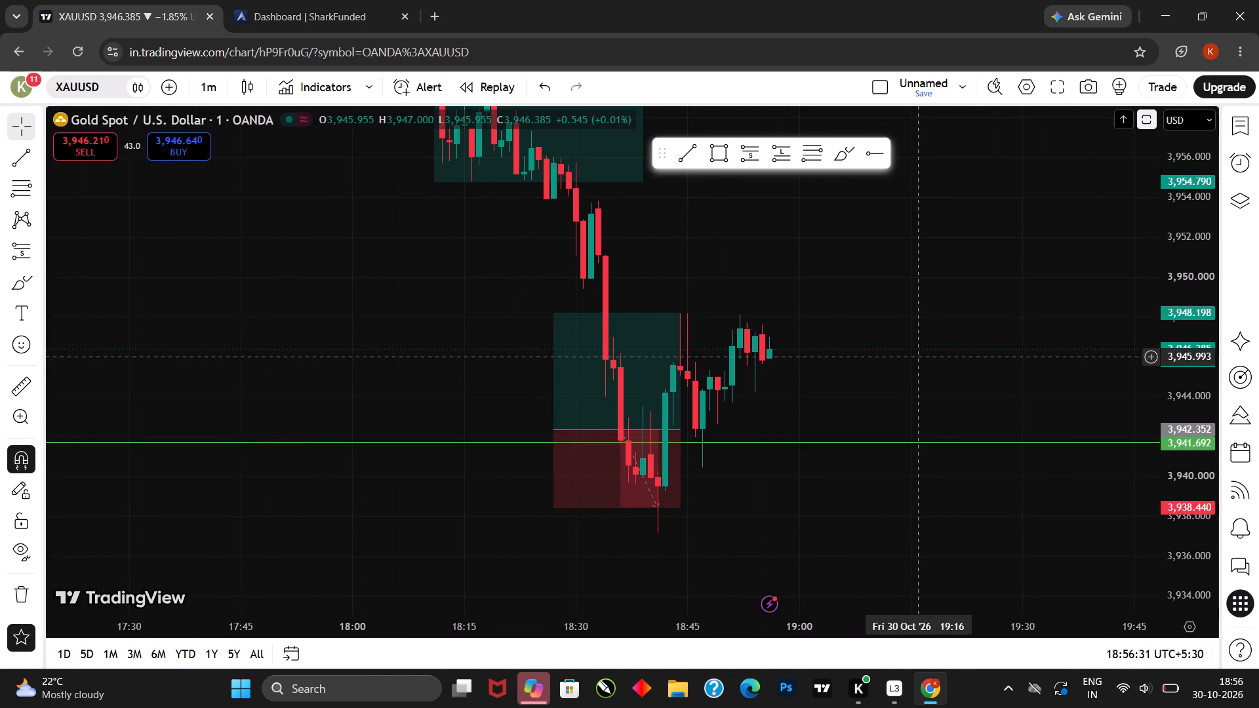
left_click_drag(920, 357, 892, 351)
scroll(932, 372, "up", 1)
left_click(928, 374)
left_click_drag(944, 375, 972, 374)
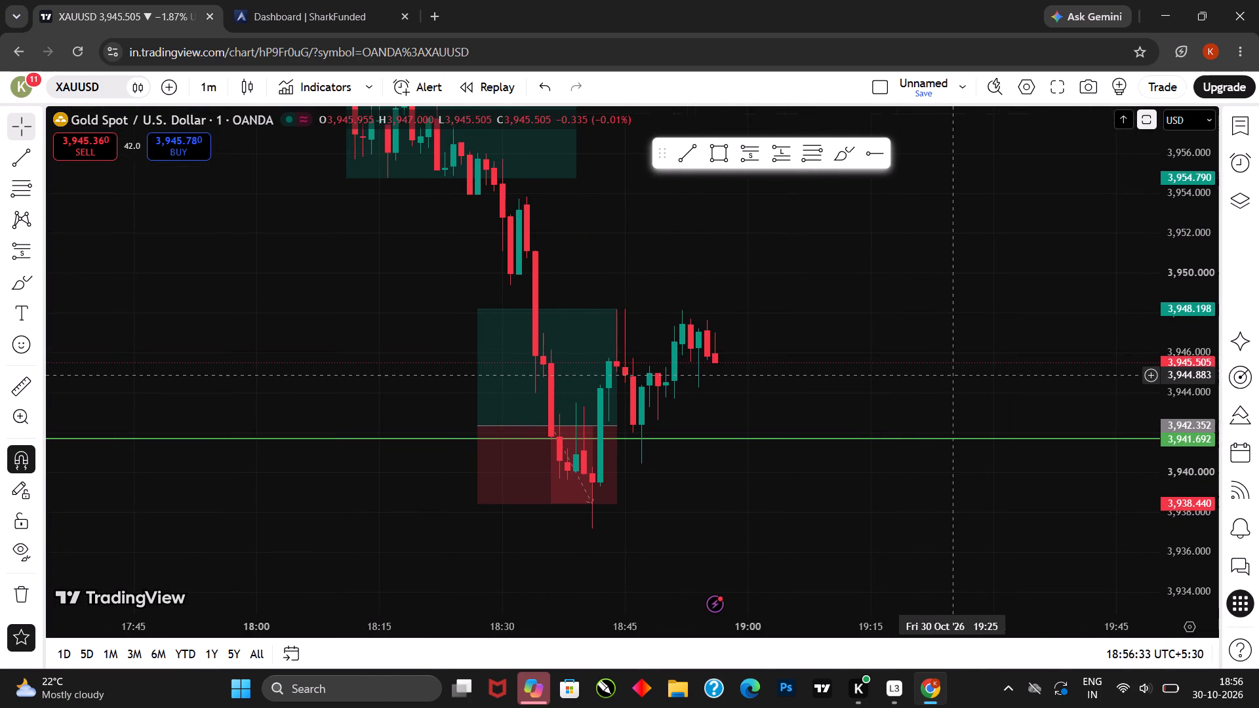
left_click_drag(972, 374, 990, 374)
scroll(932, 372, "up", 2)
left_click_drag(917, 375, 923, 376)
left_click(935, 380)
left_click_drag(952, 386, 962, 434)
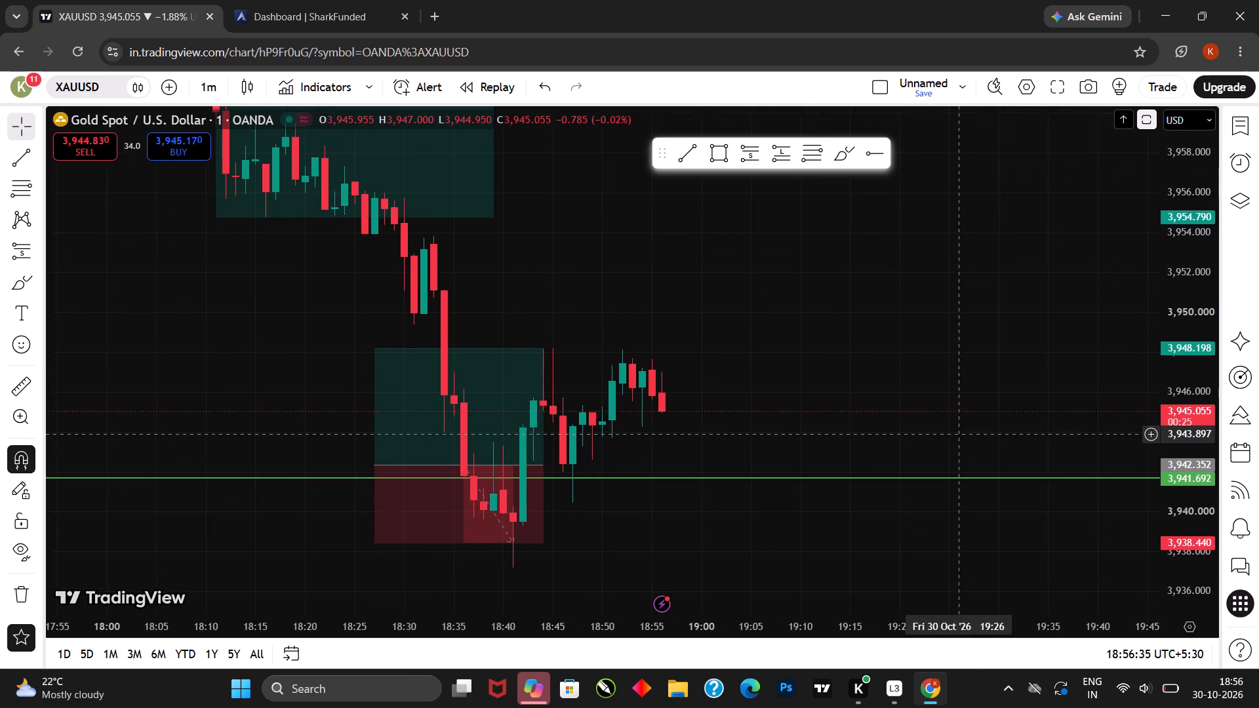
left_click_drag(962, 434, 949, 427)
left_click_drag(772, 410, 832, 394)
scroll(700, 378, "down", 1)
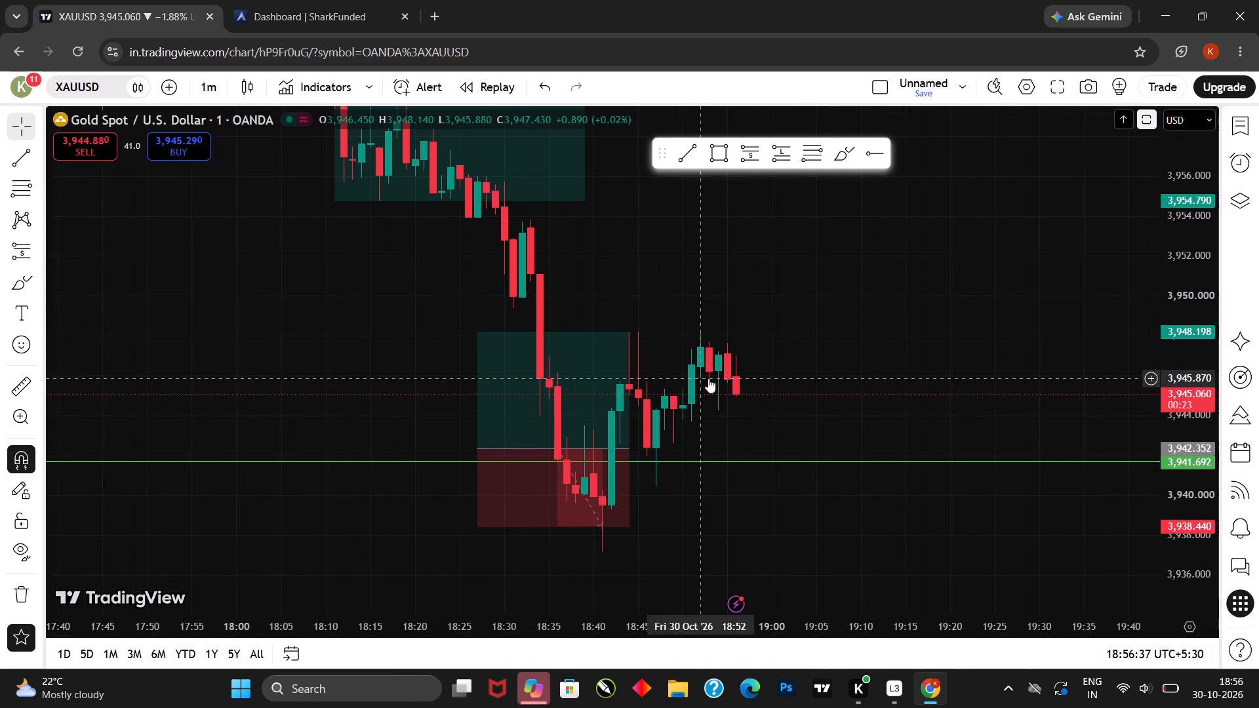
left_click_drag(766, 381, 755, 381)
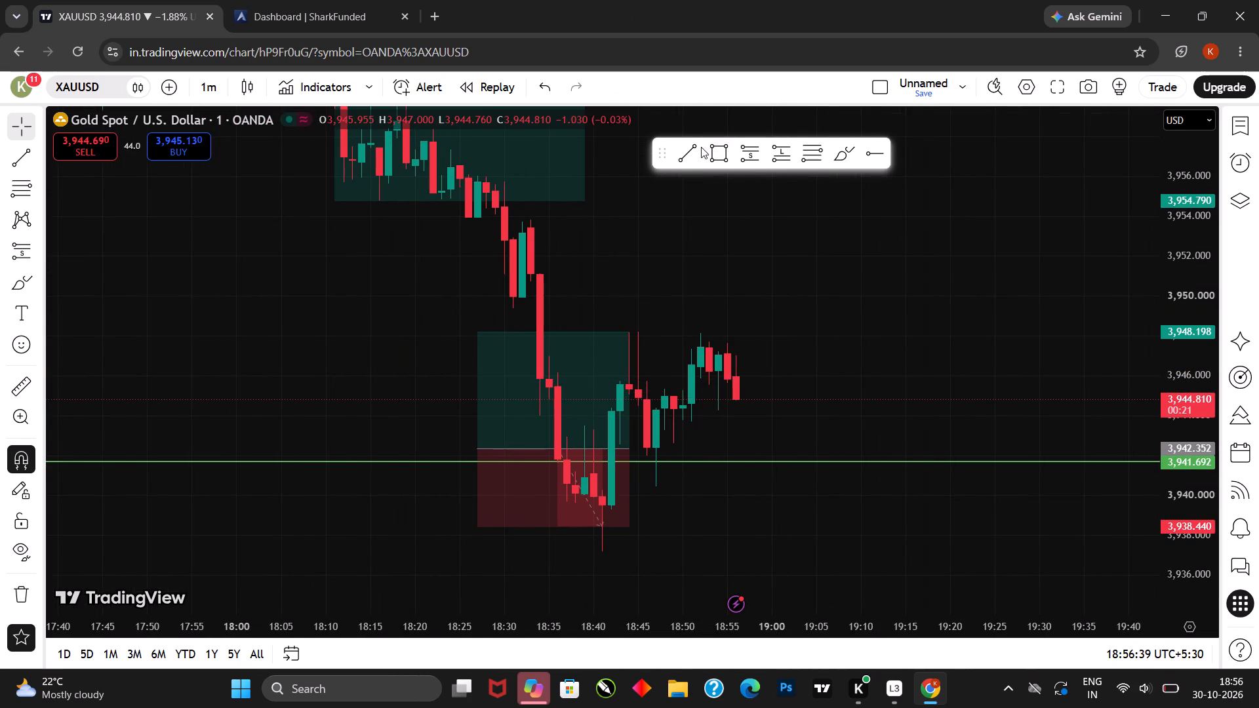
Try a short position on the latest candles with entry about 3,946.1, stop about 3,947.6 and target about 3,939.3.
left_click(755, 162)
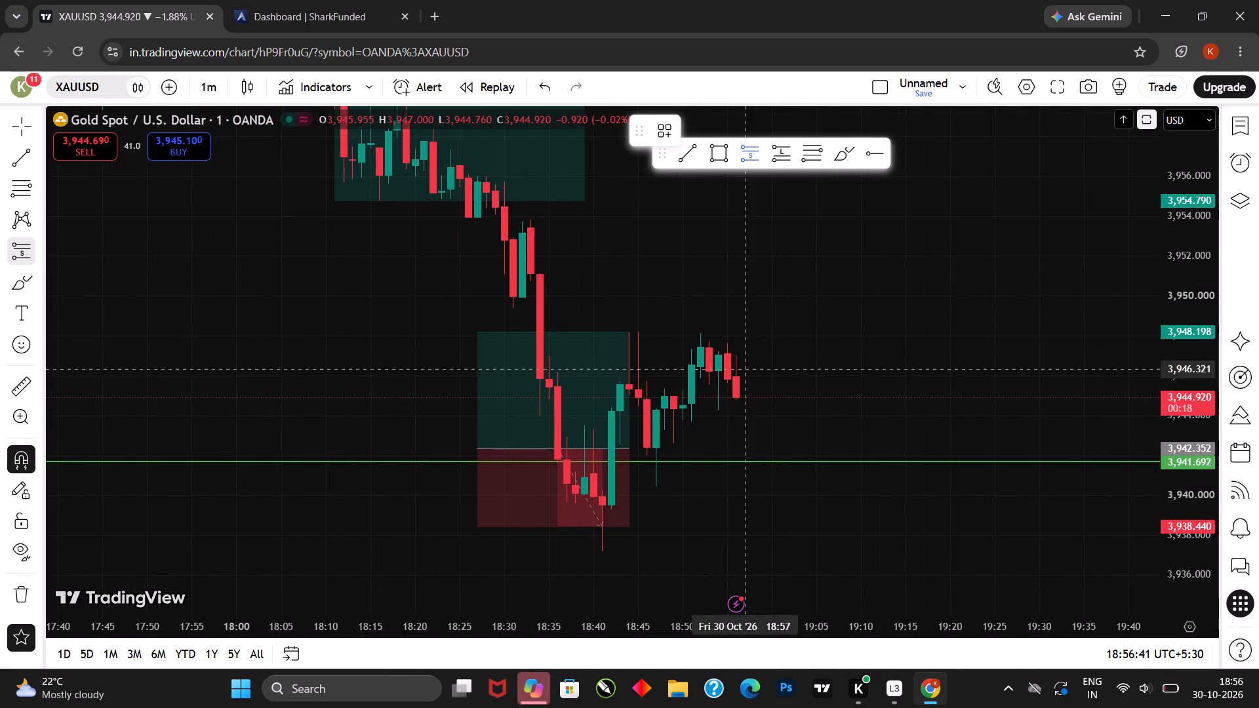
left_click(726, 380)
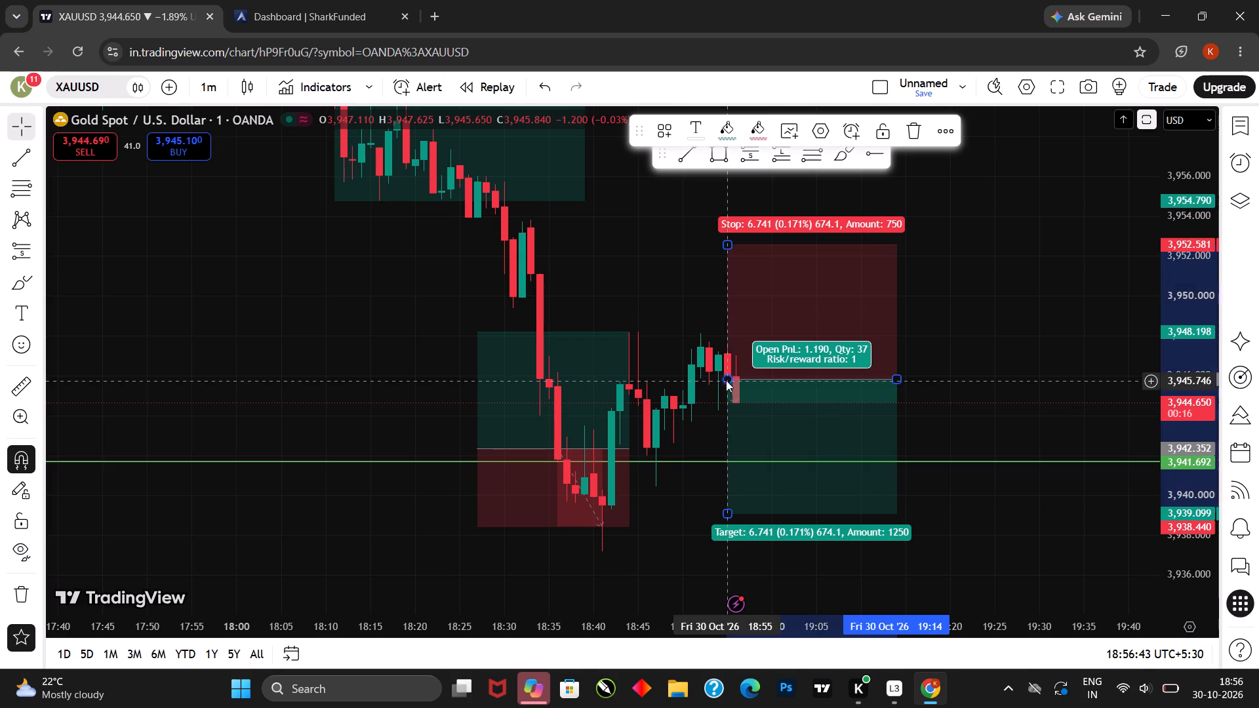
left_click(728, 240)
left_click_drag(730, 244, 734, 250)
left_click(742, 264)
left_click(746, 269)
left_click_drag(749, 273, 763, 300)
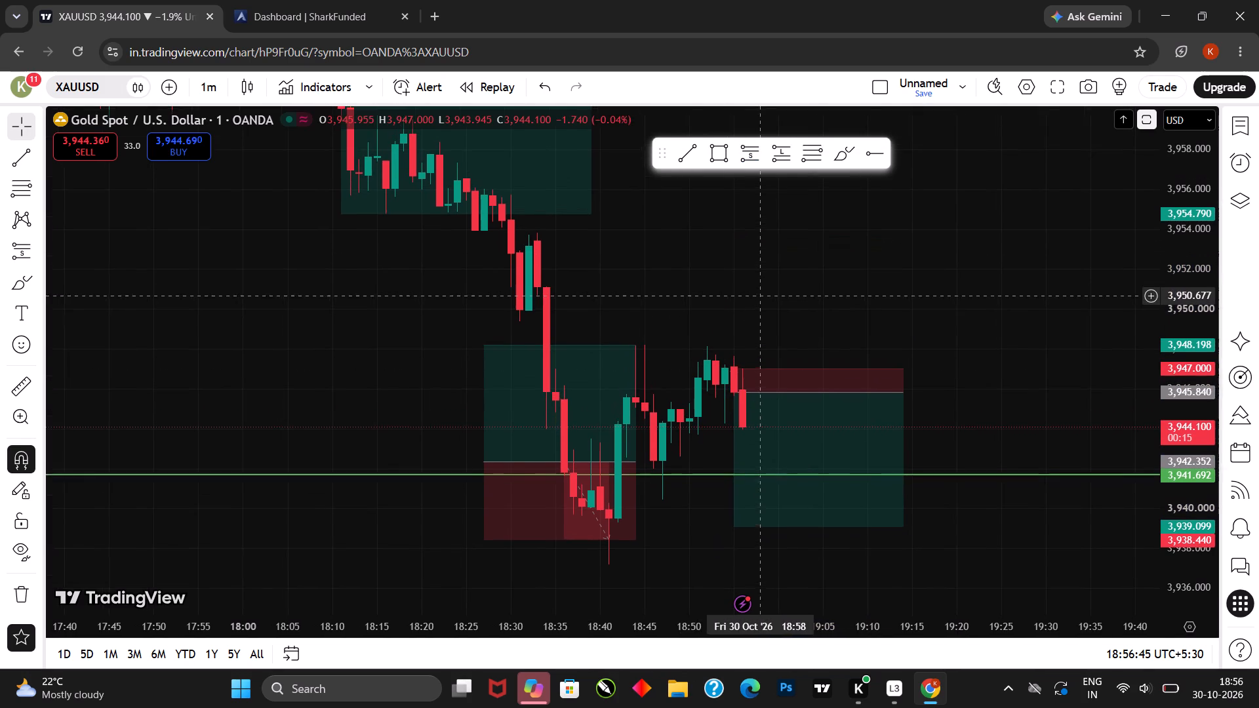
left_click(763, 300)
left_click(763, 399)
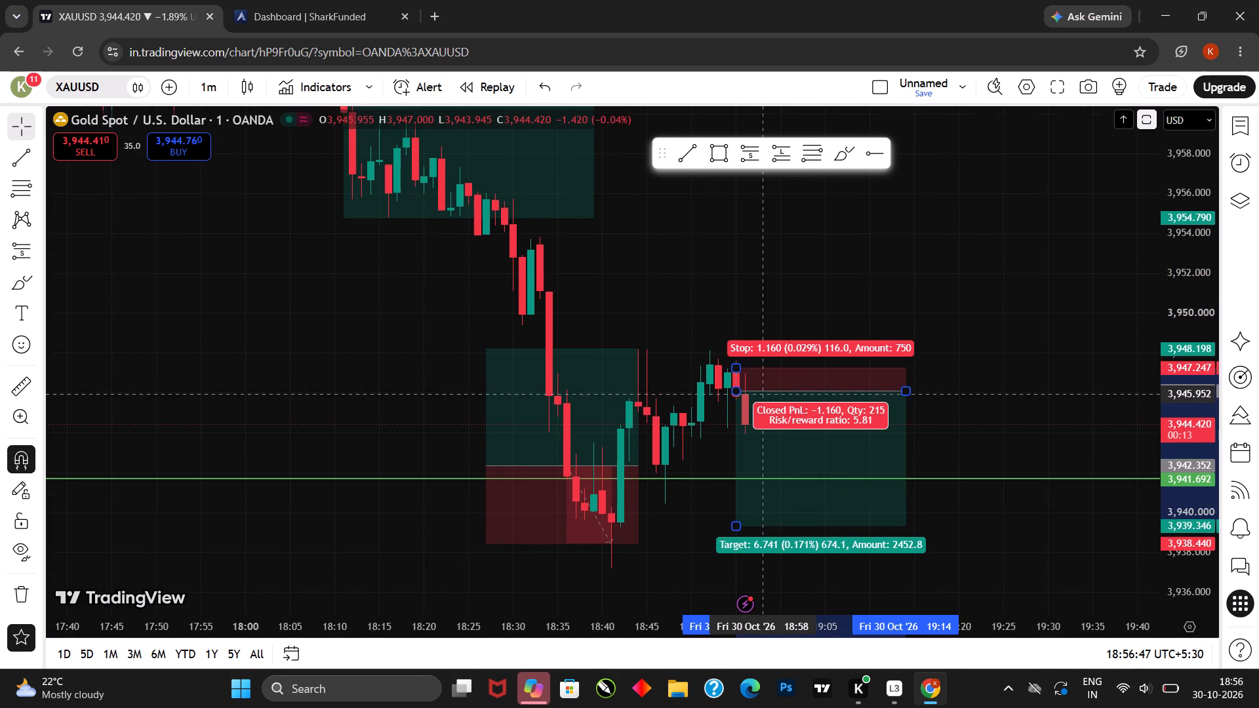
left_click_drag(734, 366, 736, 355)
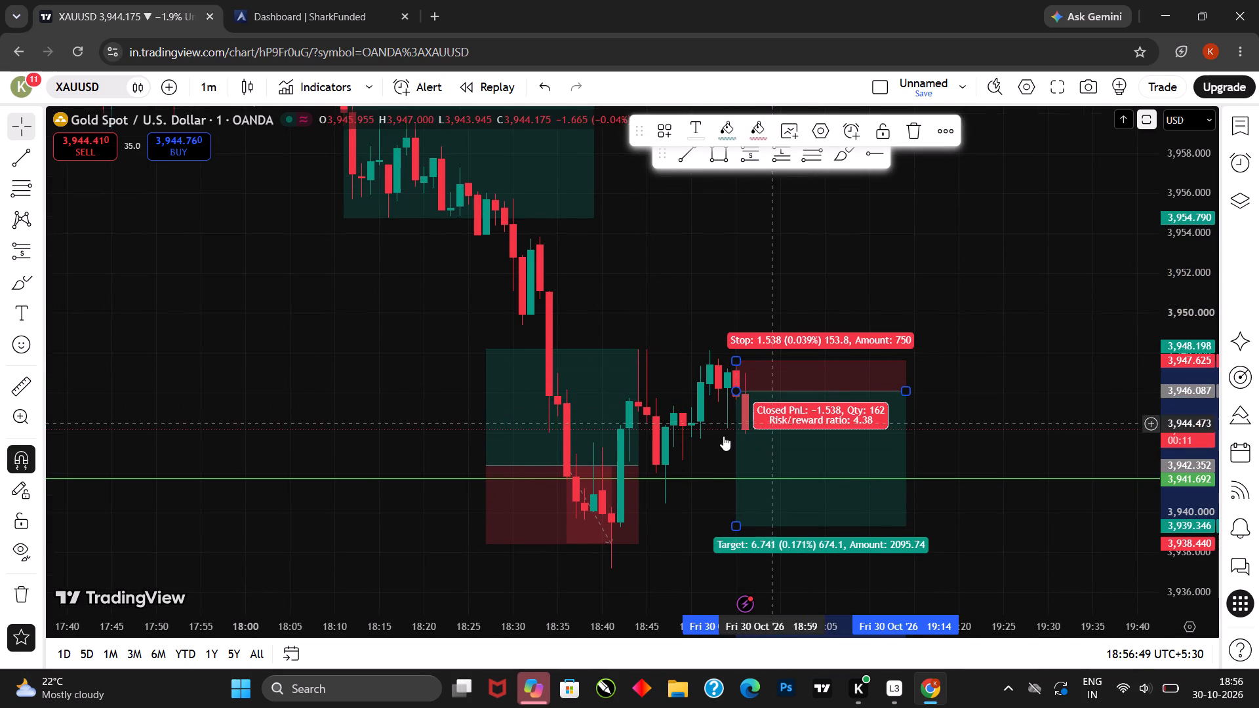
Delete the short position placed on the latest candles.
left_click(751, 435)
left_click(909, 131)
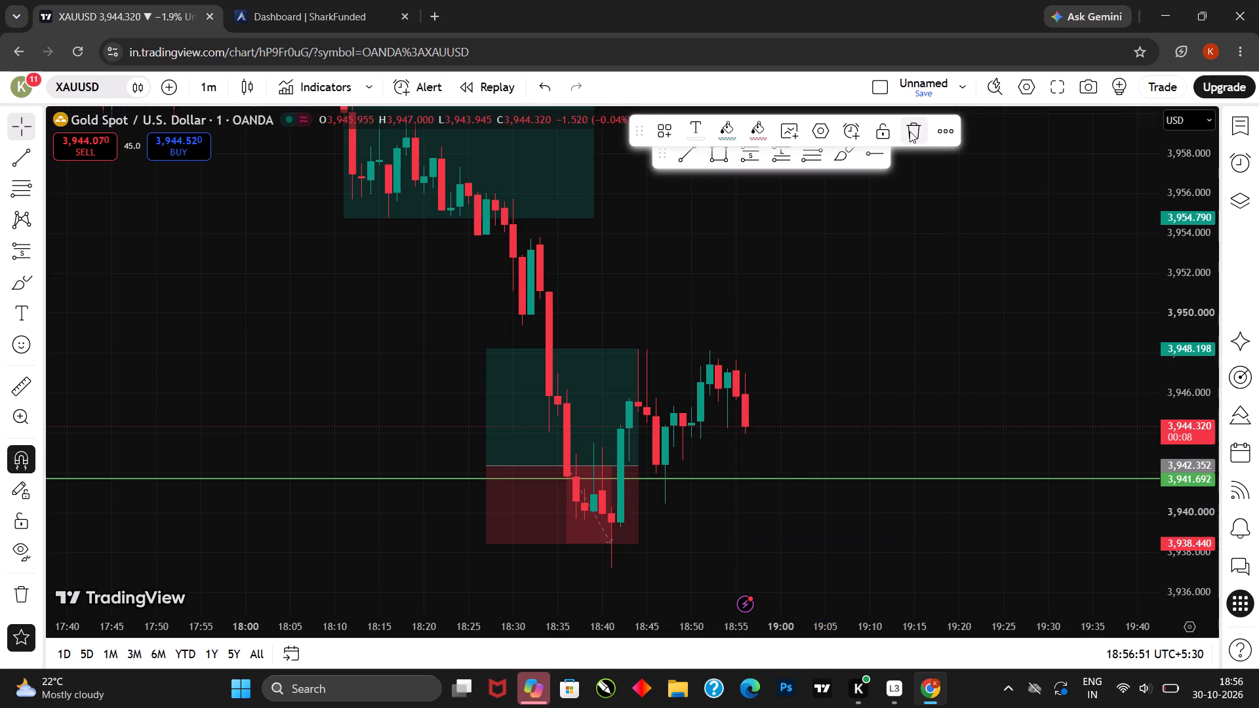
Measure the price move beside the latest candles from about 3,945.65 down to about 3,939.50.
left_click_drag(864, 341, 890, 307)
left_click(890, 306)
scroll(628, 305, "up", 2)
left_click_drag(668, 598, 669, 595)
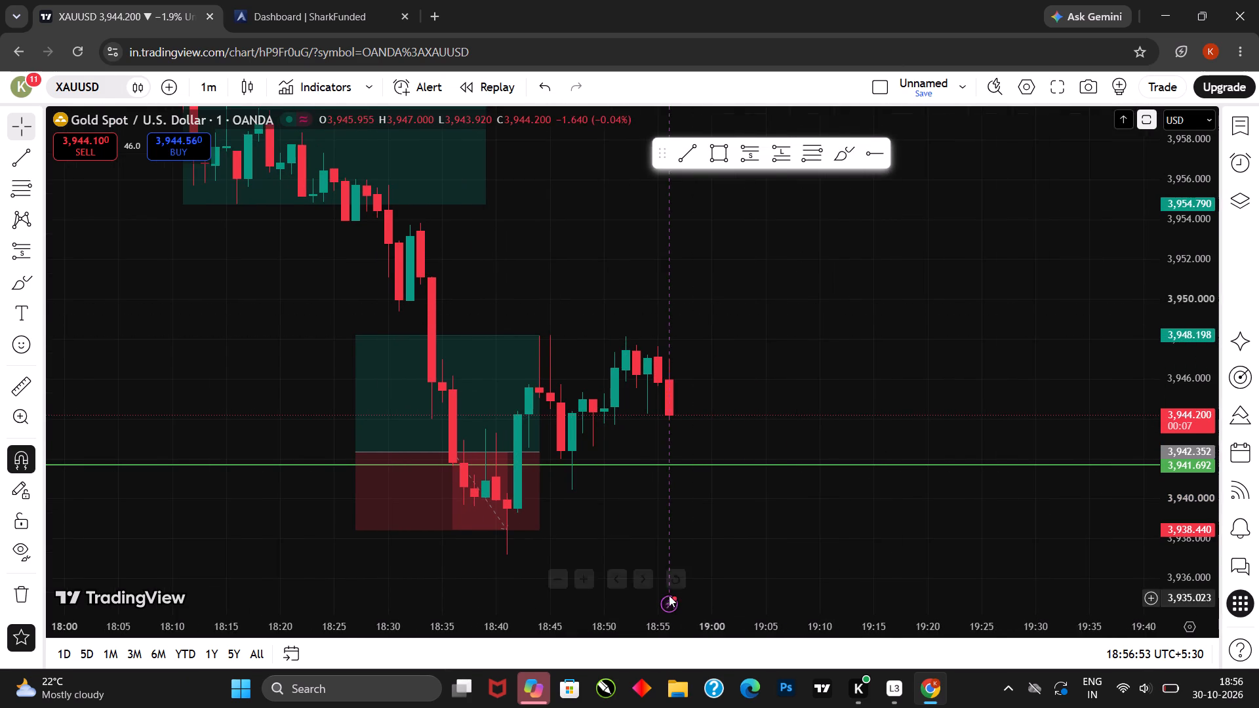
left_click_drag(669, 595, 684, 556)
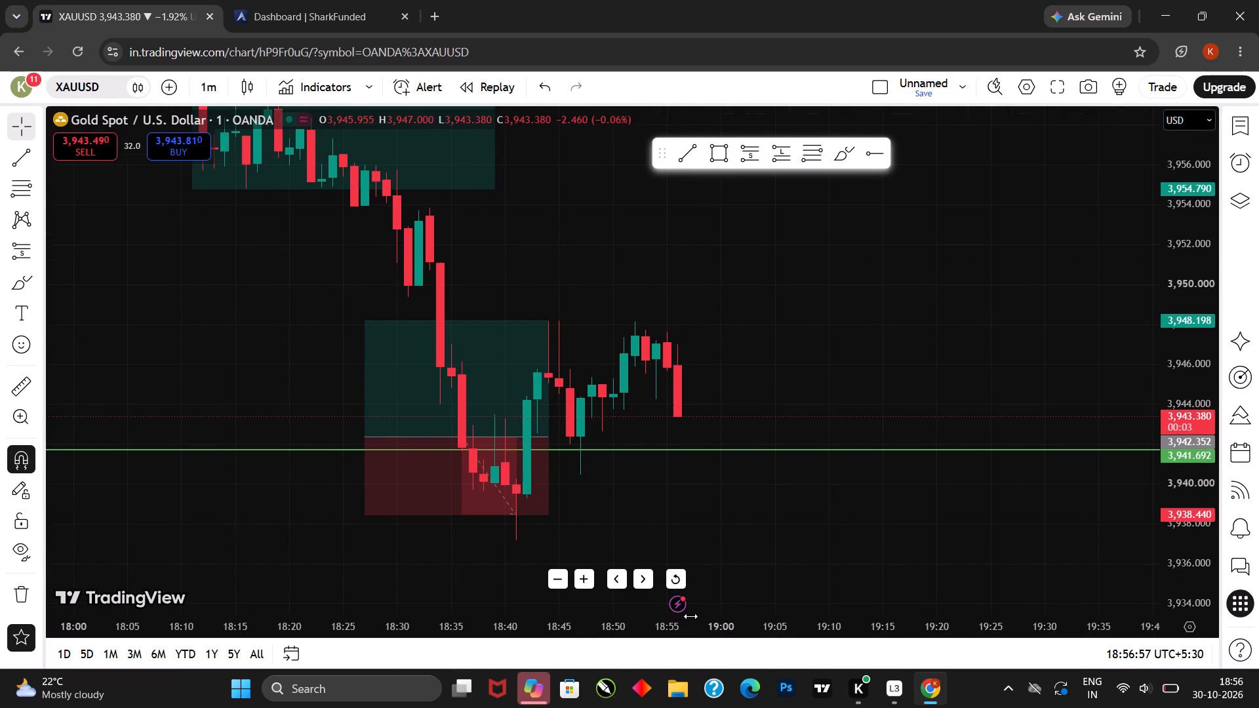
left_click_drag(757, 494, 773, 485)
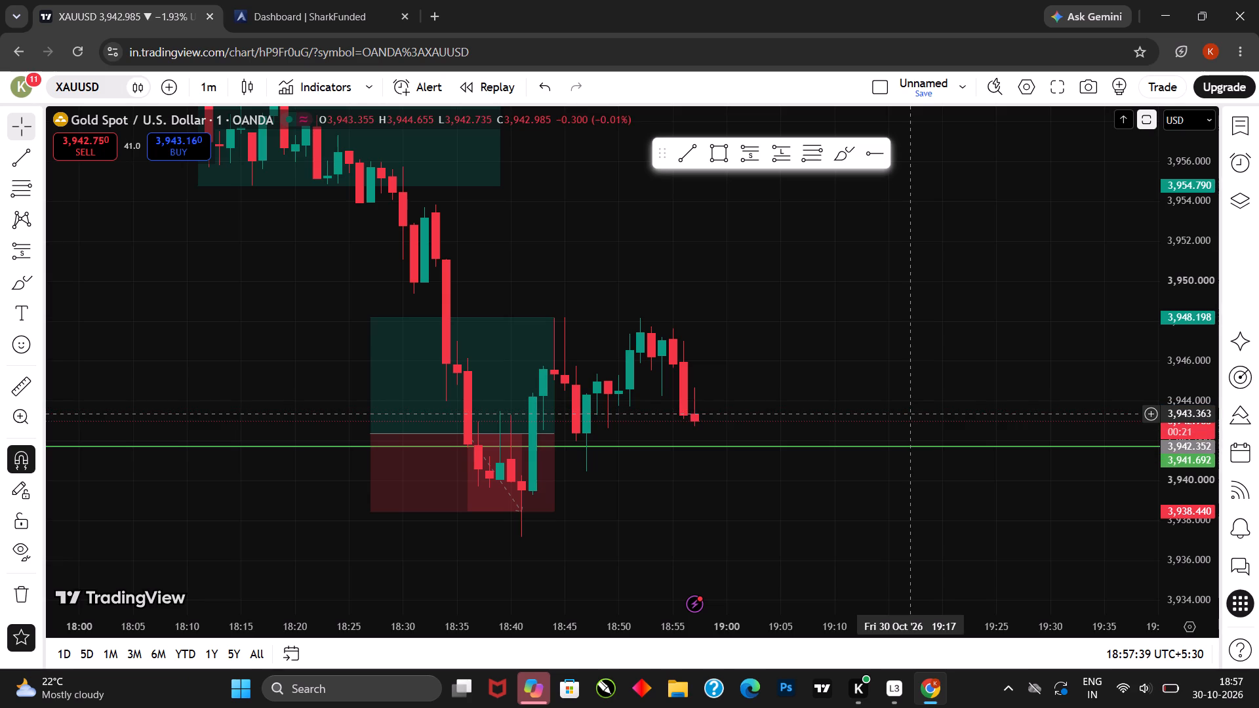
left_click_drag(768, 538, 770, 510)
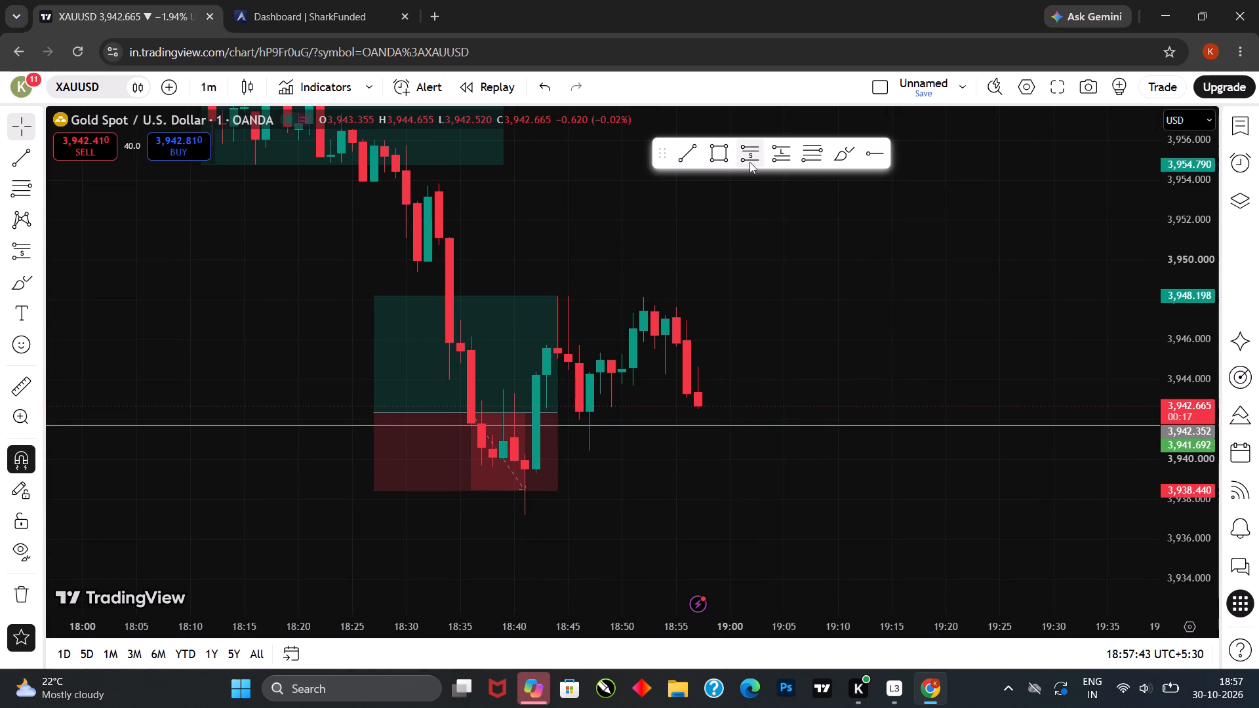
left_click(24, 388)
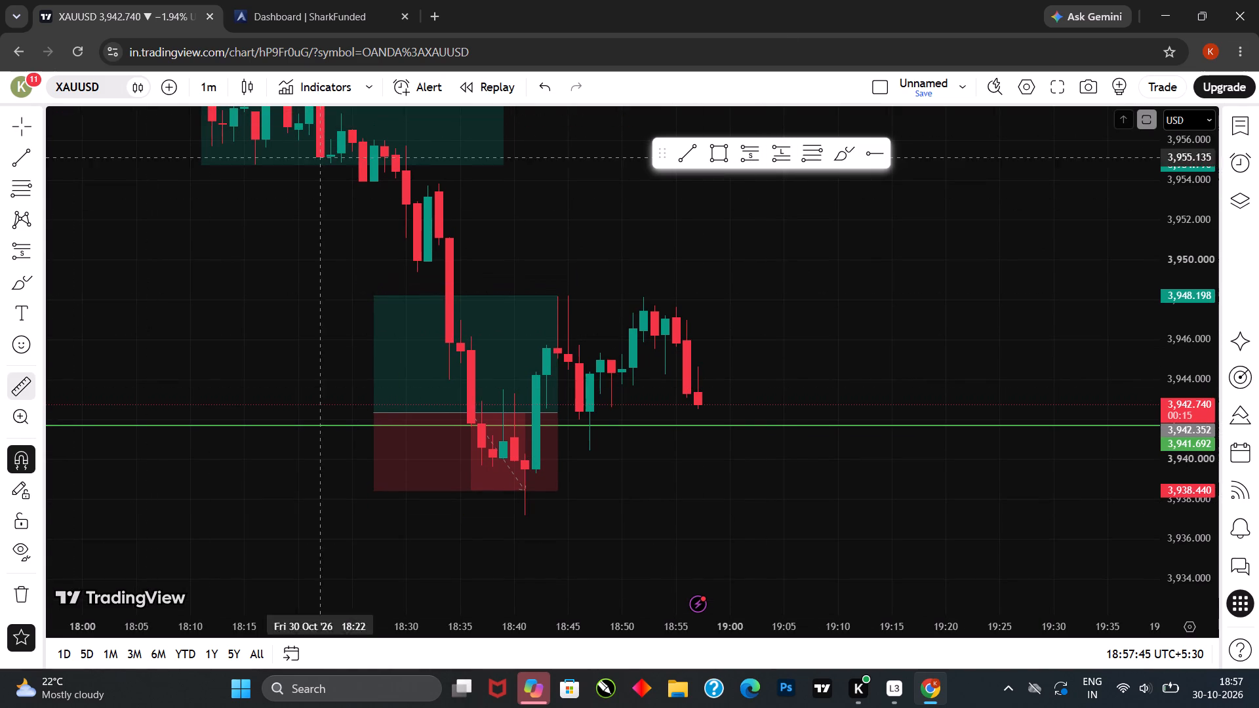
left_click(677, 346)
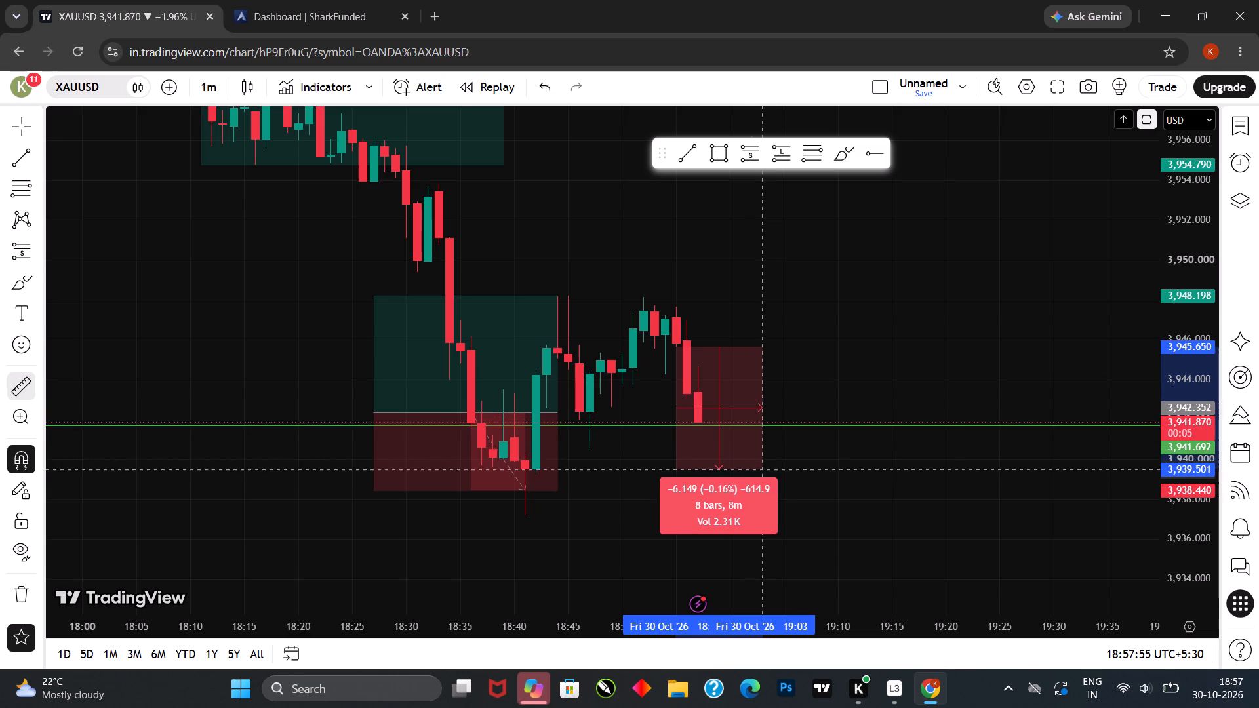
left_click(758, 469)
left_click(724, 444)
Switch the XAUUSD chart to the 5-minute interval.
scroll(774, 484, "down", 2)
left_click_drag(835, 498, 829, 498)
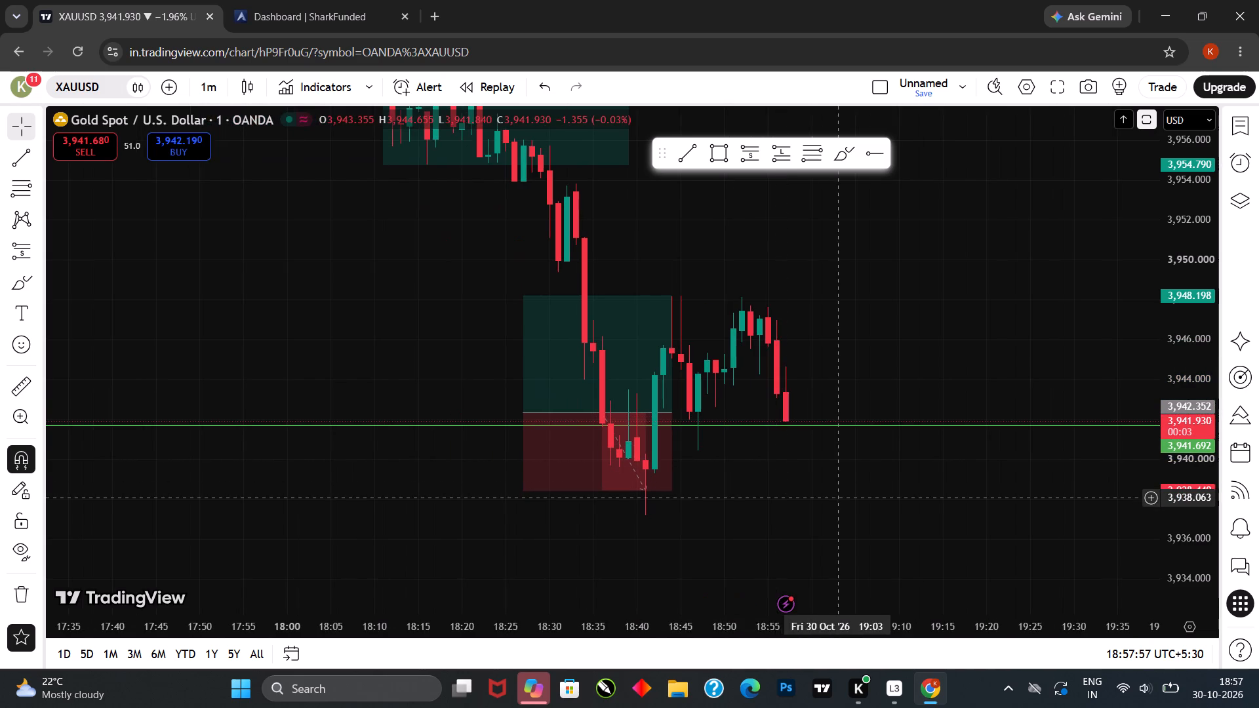
left_click(777, 498)
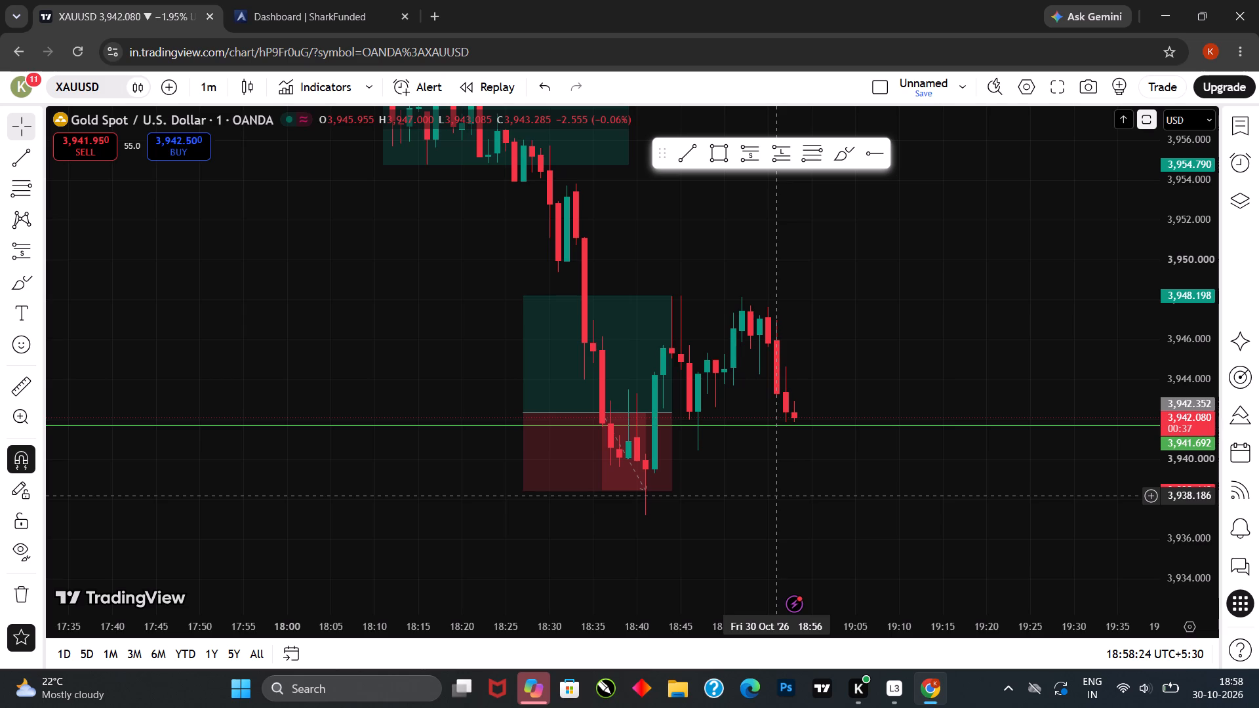
scroll(753, 515, "down", 1)
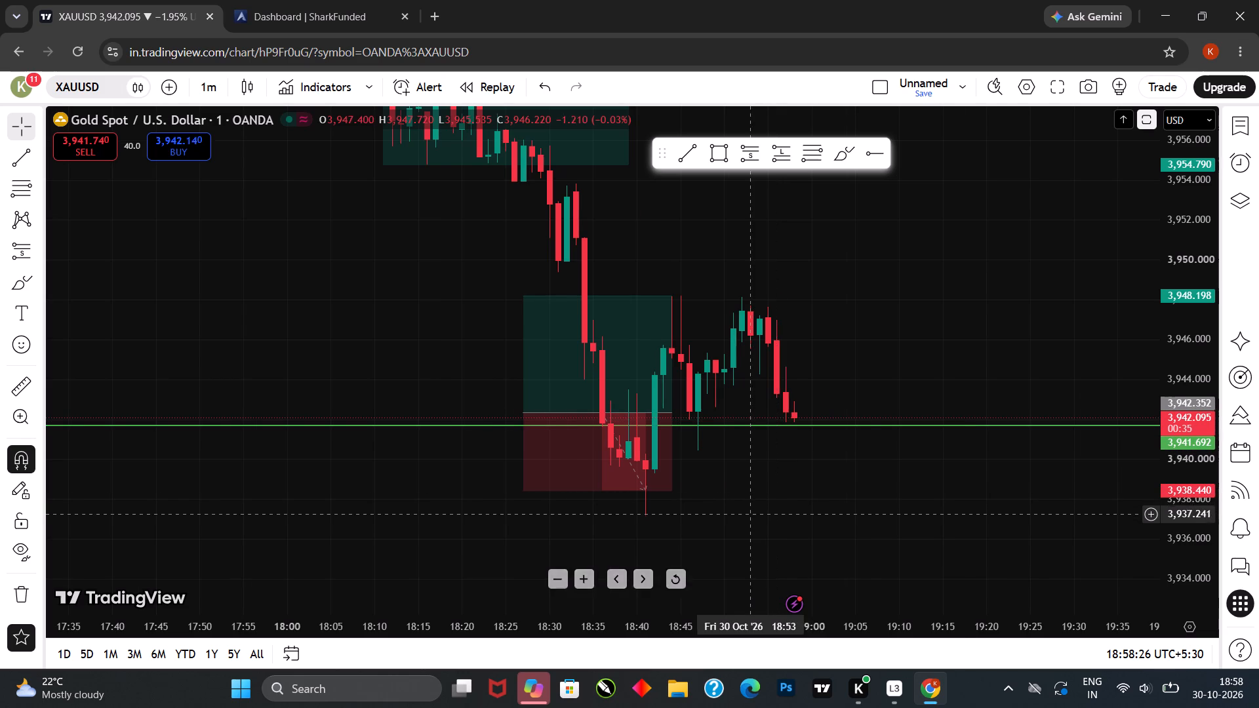
left_click(869, 491)
double_click(848, 496)
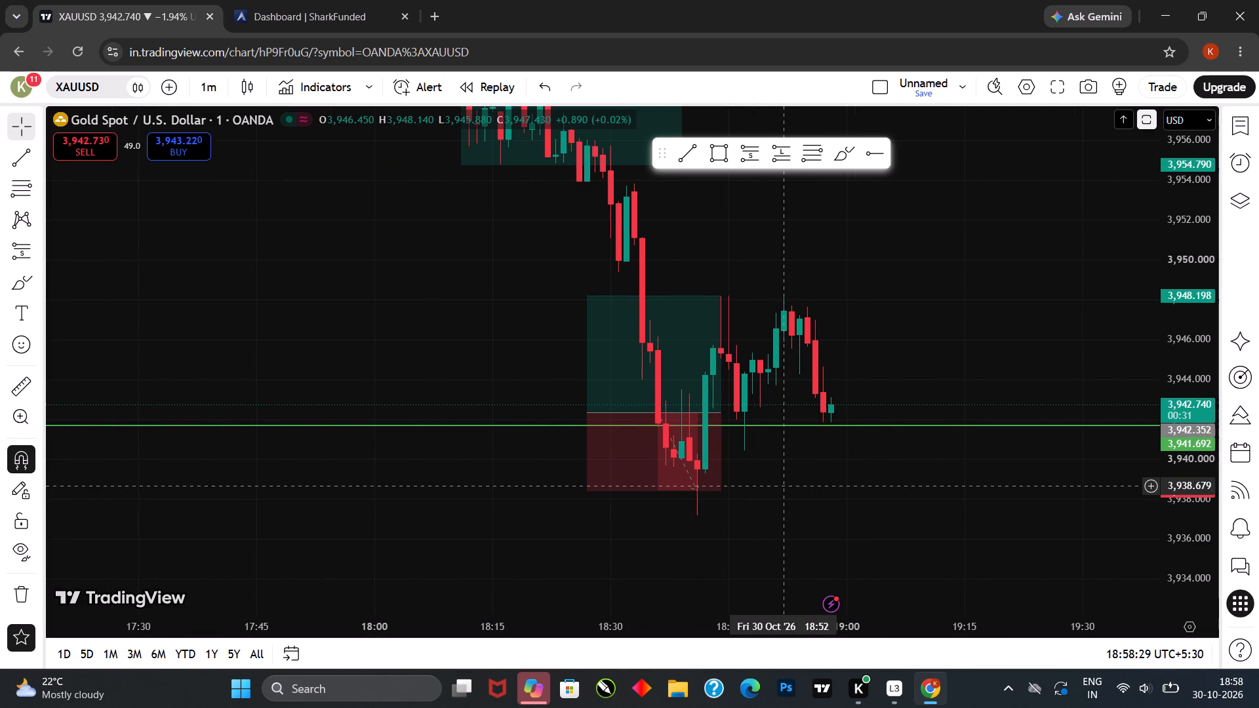
key("5")
key("Return")
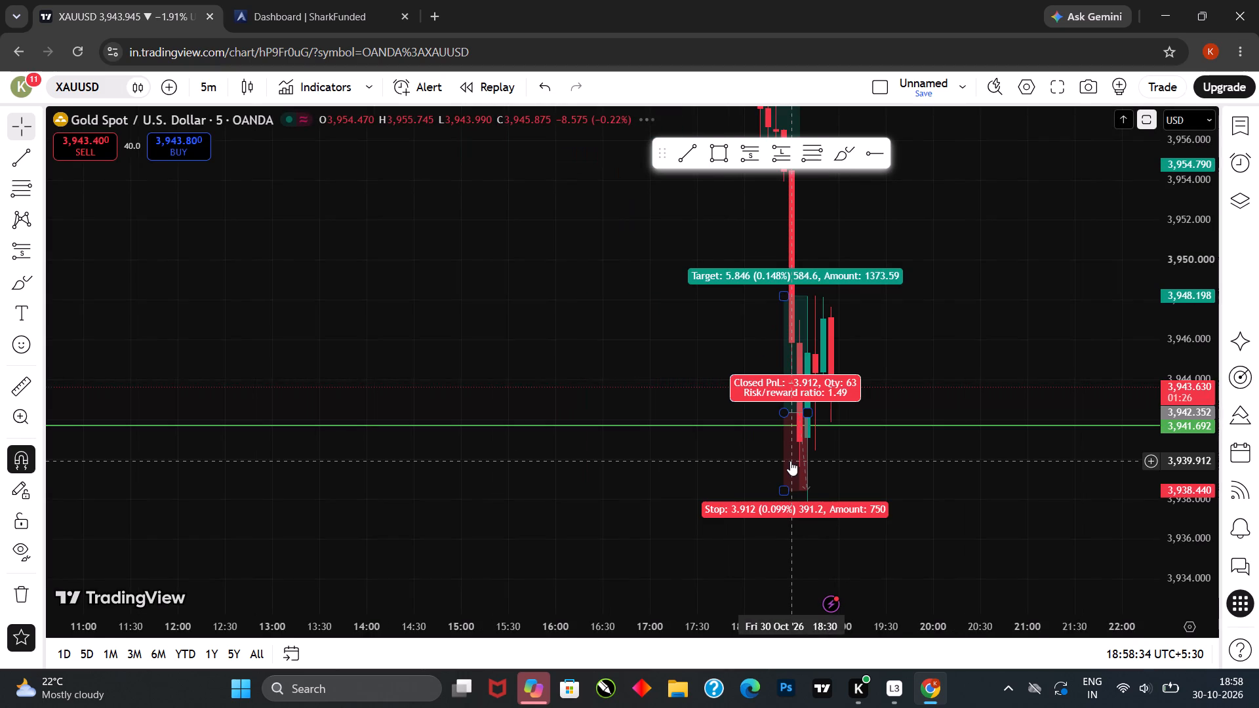
Draw a horizontal trendline at about 3,941.1 from the bottom of the 18:40 candle's body to 19:45.
scroll(795, 486, "up", 3)
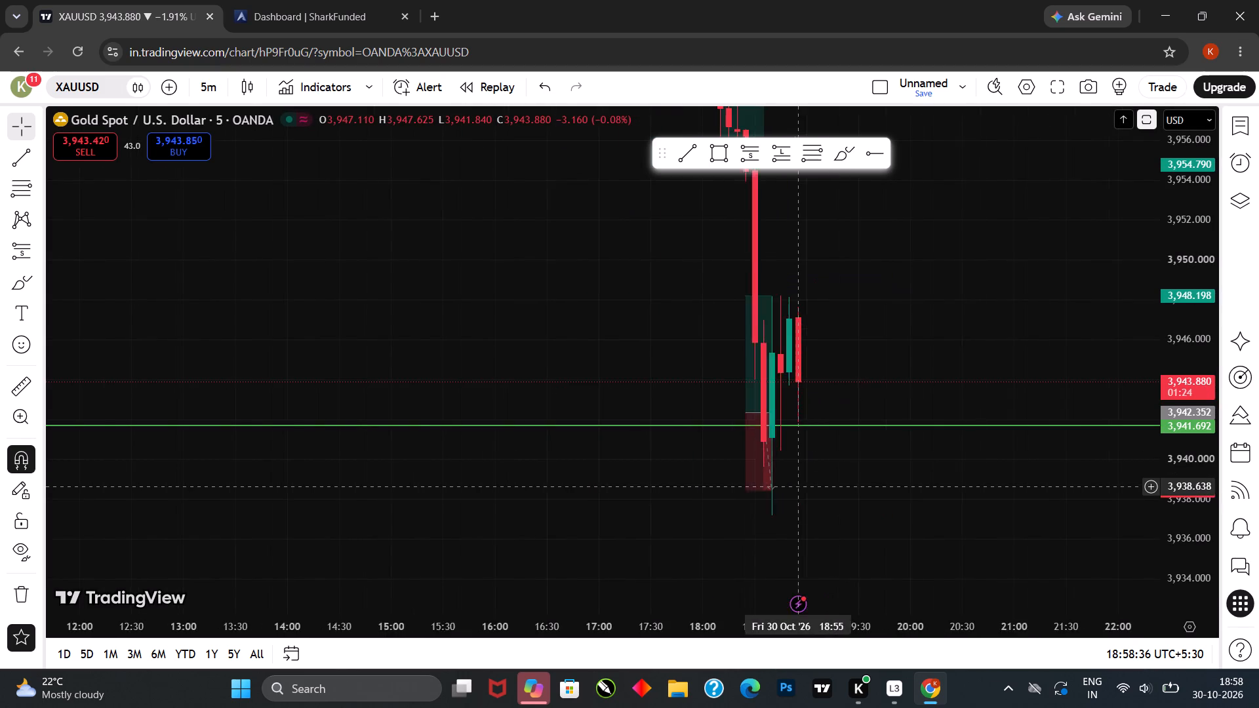
scroll(796, 486, "up", 2)
left_click(753, 508)
left_click_drag(806, 498, 885, 487)
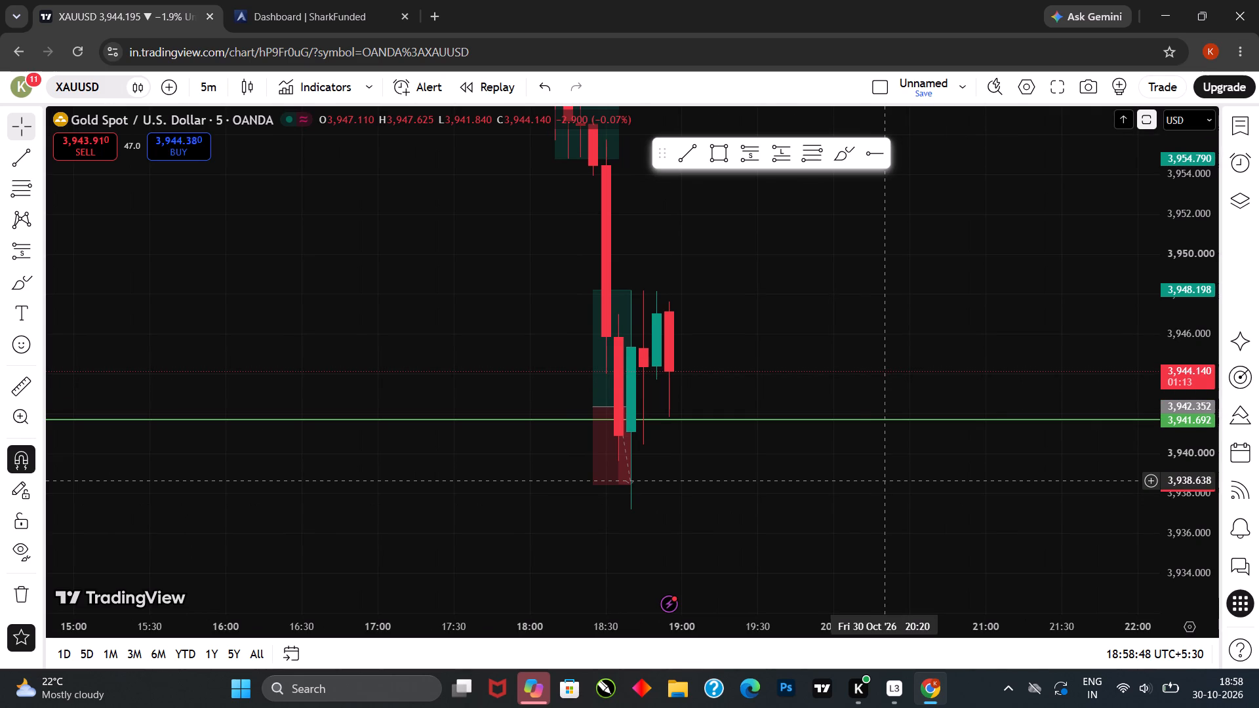
scroll(668, 433, "up", 1)
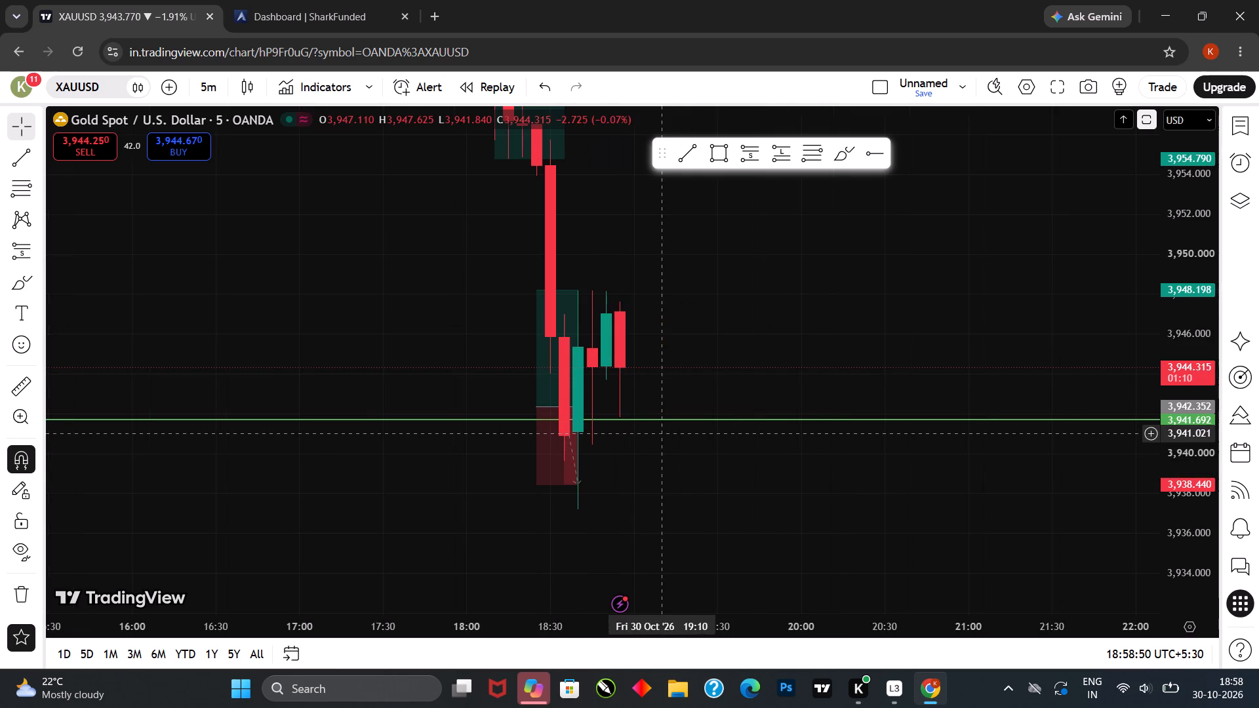
left_click(25, 149)
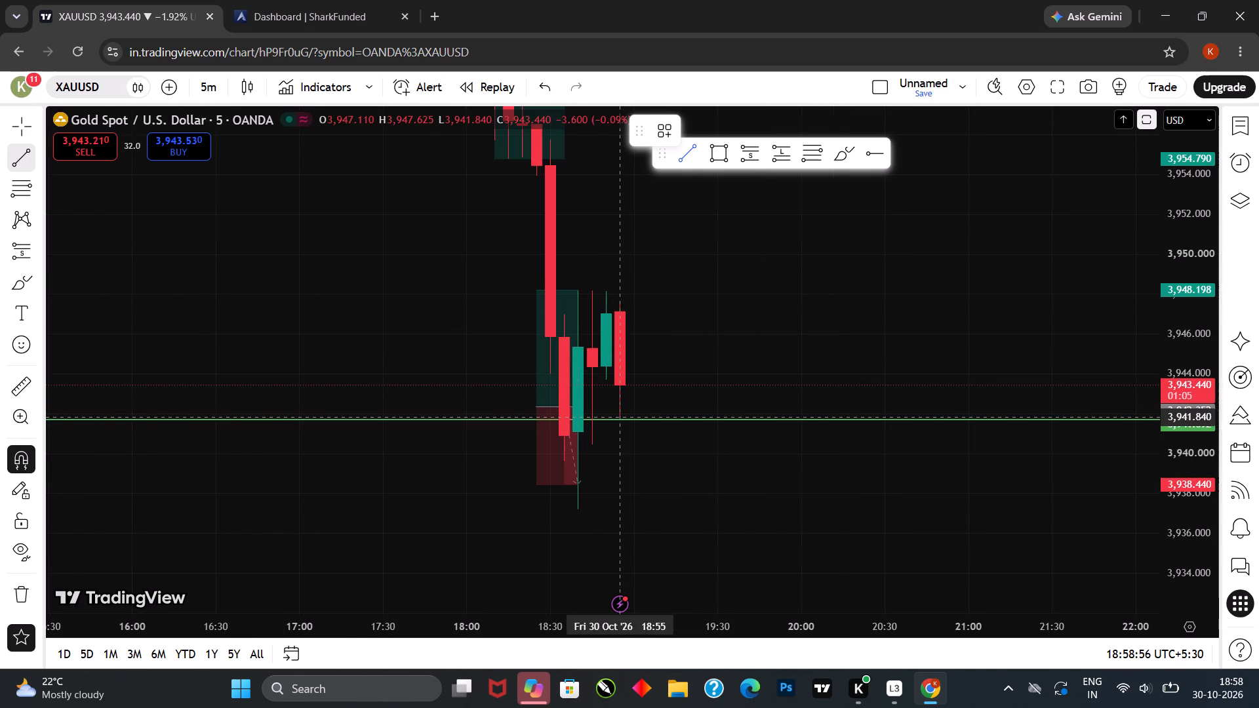
left_click(578, 434)
double_click(765, 434, "shift")
left_click(759, 474)
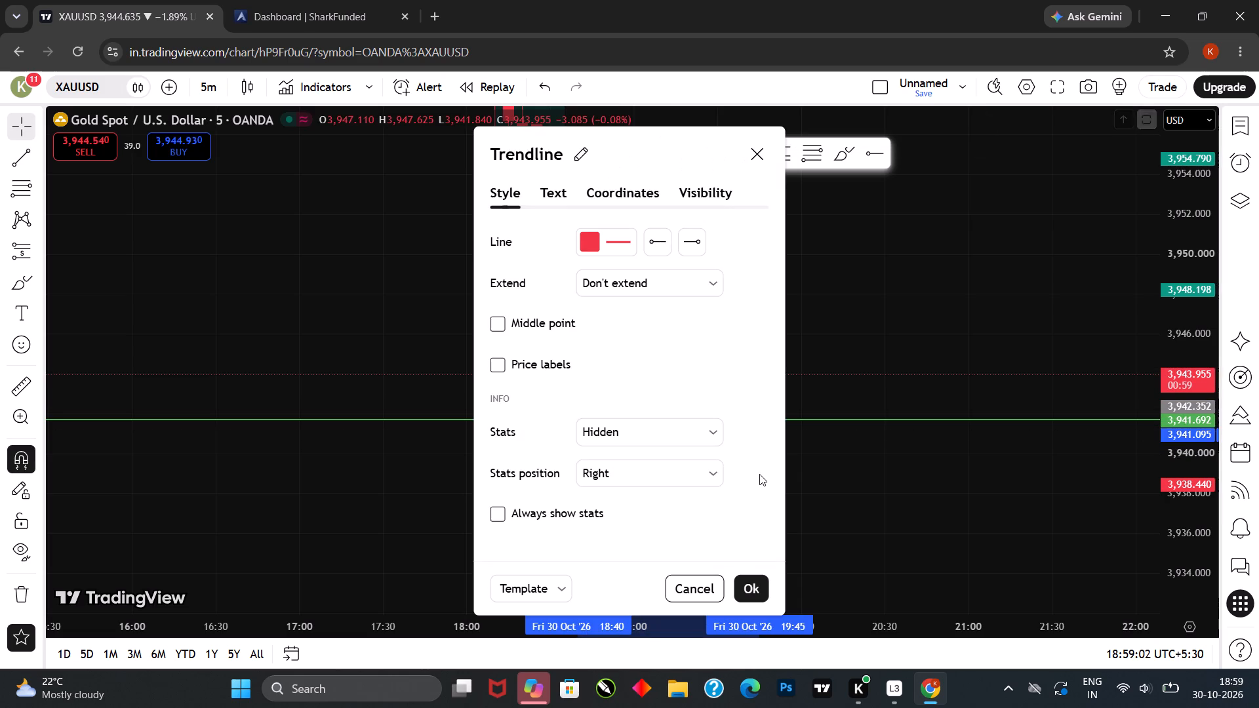
left_click(766, 164)
left_click(759, 361)
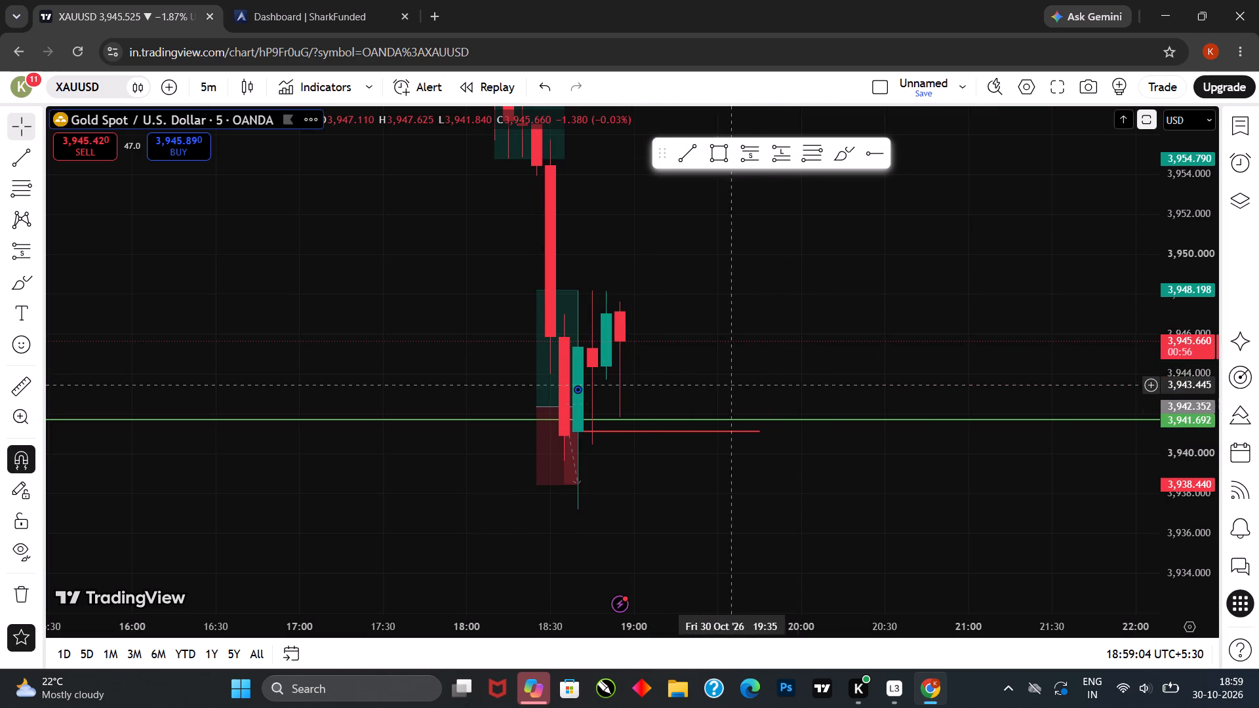
Examine the recent 5-minute candles around the new trendline, the green support line and the long setup.
left_click_drag(715, 461, 782, 463)
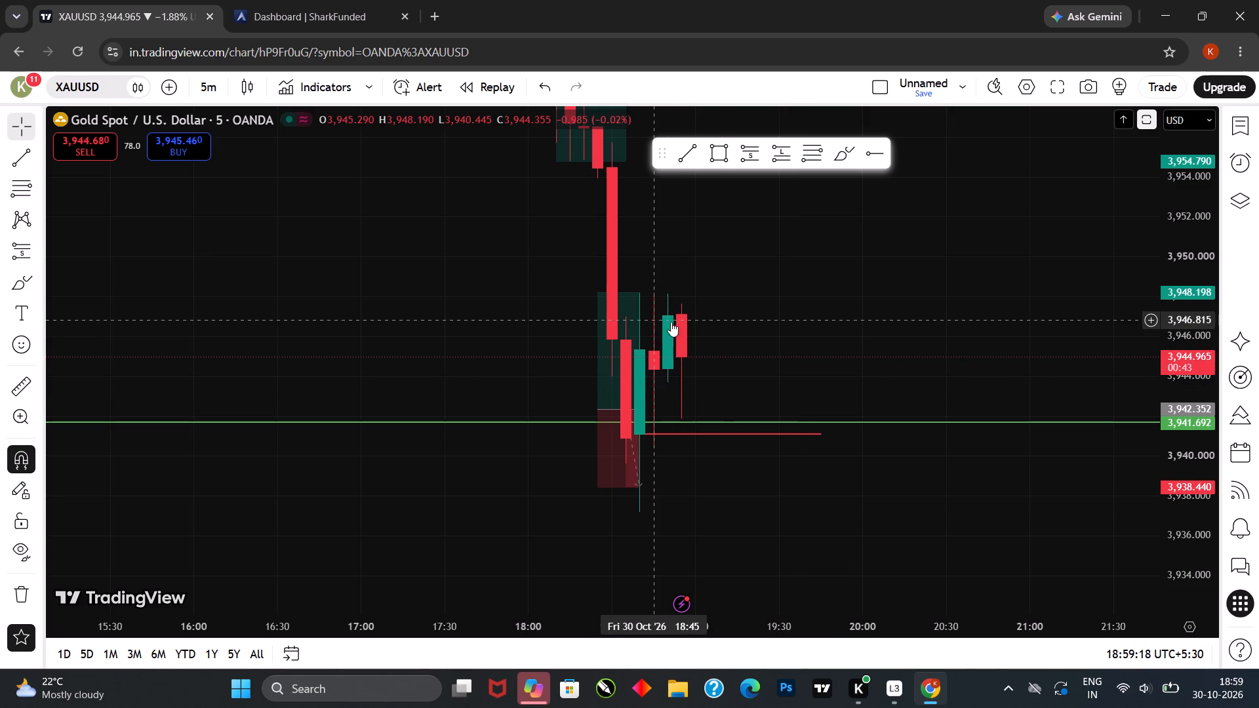
left_click_drag(755, 338, 879, 353)
left_click(452, 254)
left_click_drag(455, 294, 446, 332)
left_click(505, 326)
left_click_drag(492, 334, 388, 368)
scroll(689, 360, "up", 1)
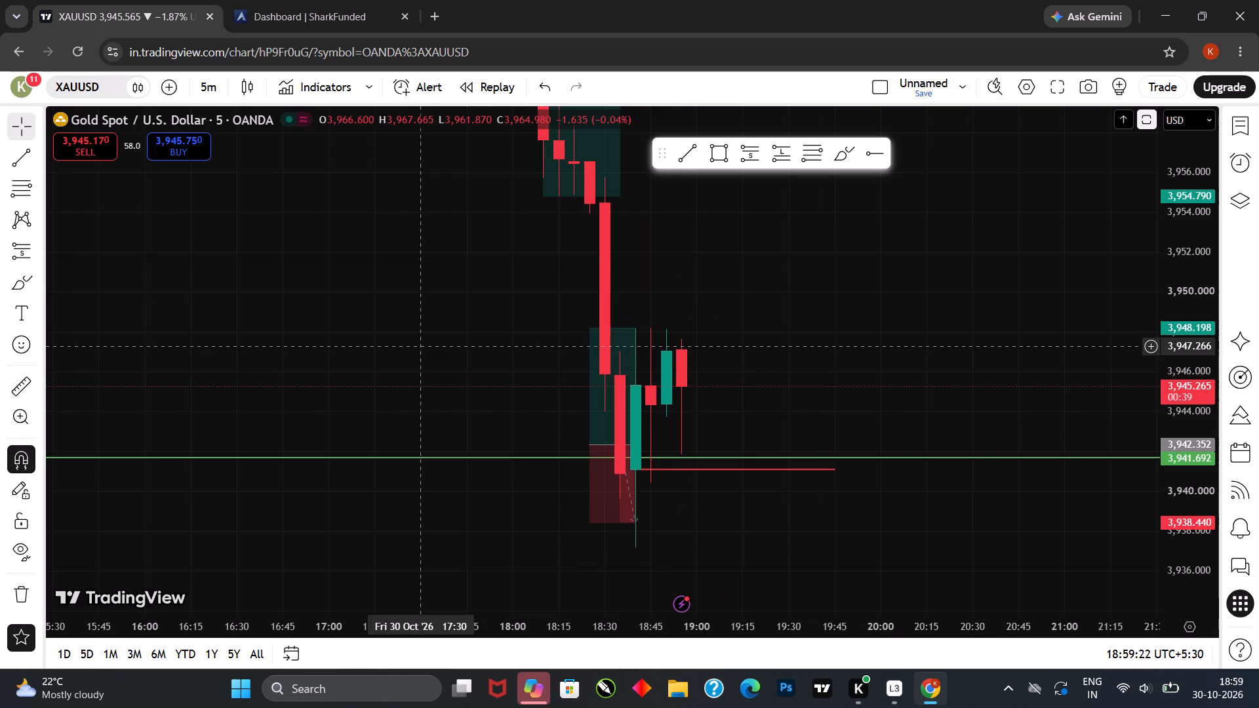
left_click(719, 367)
left_click_drag(727, 369, 753, 382)
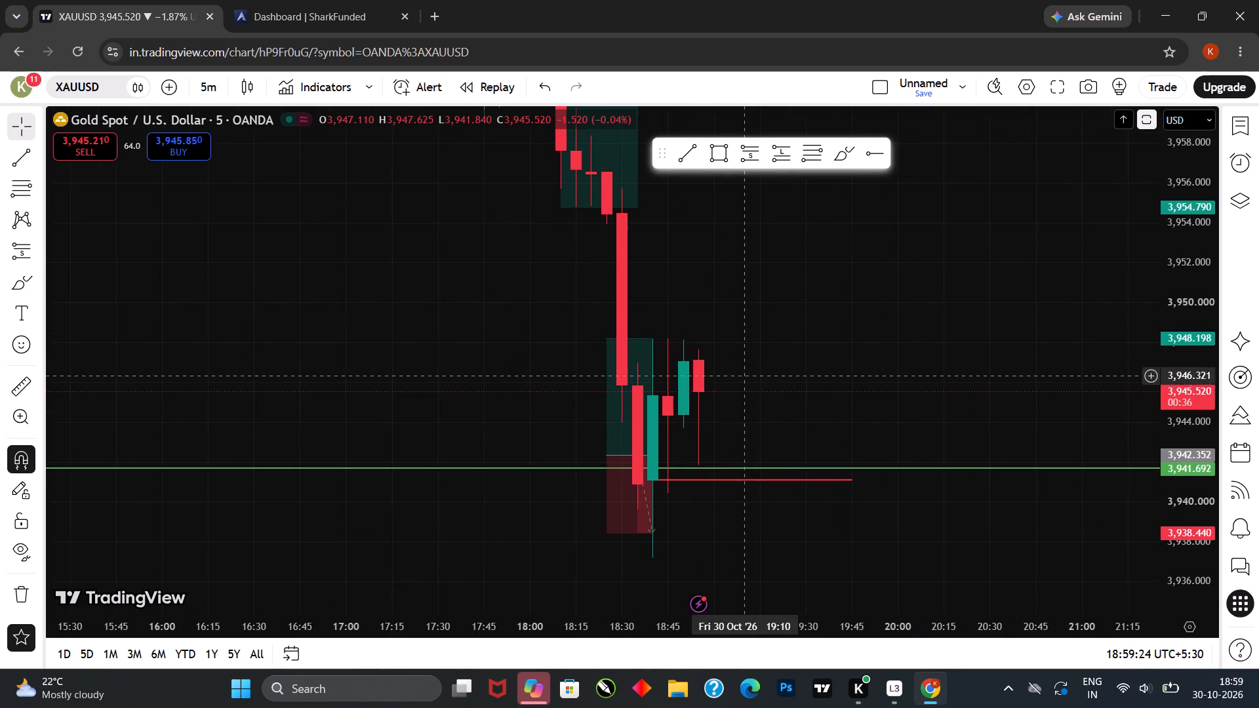
Examine the latest 5-minute XAUUSD candles against the green support line, the red trendline and the long setup.
left_click_drag(740, 373, 765, 404)
scroll(439, 251, "up", 1)
left_click_drag(649, 297, 713, 282)
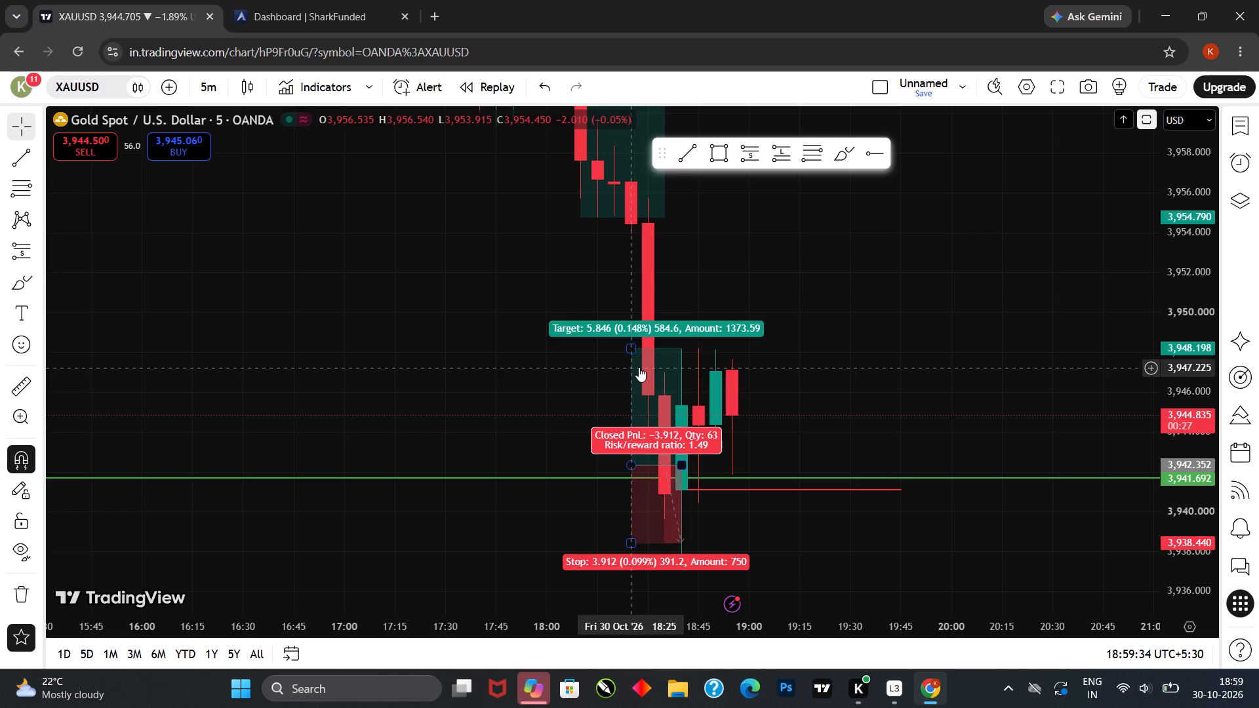
left_click_drag(844, 364, 818, 350)
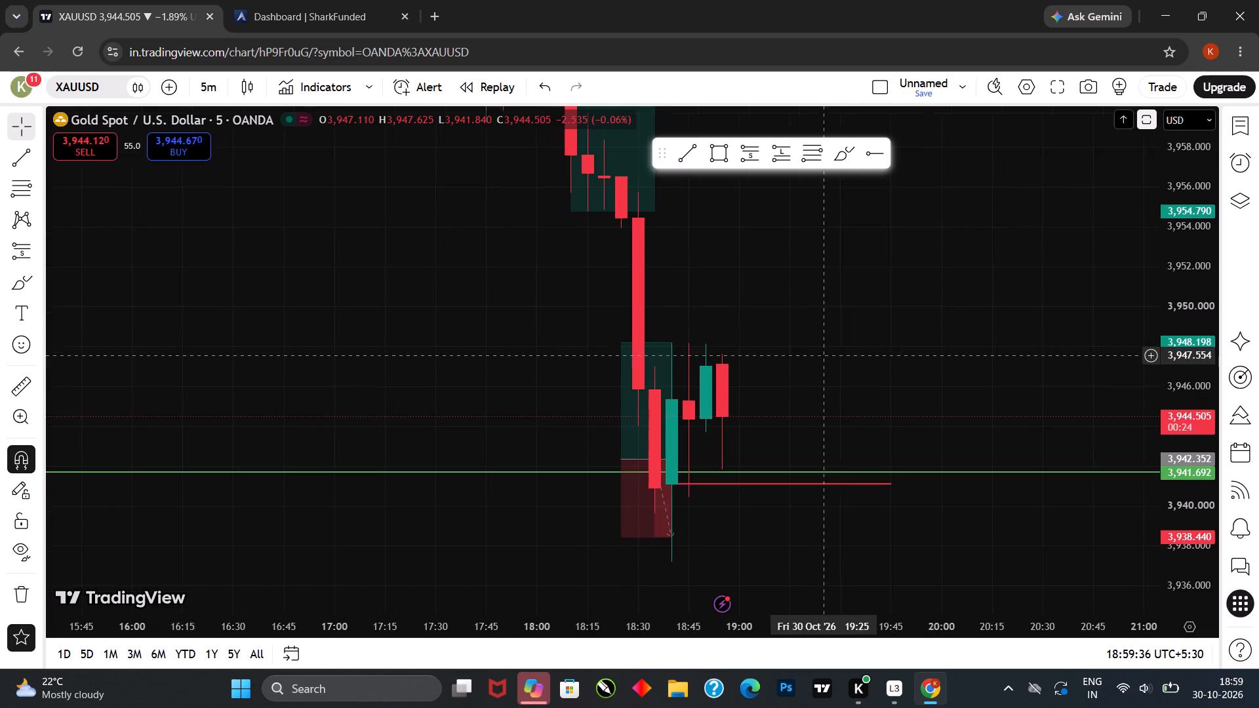
left_click_drag(818, 350, 815, 346)
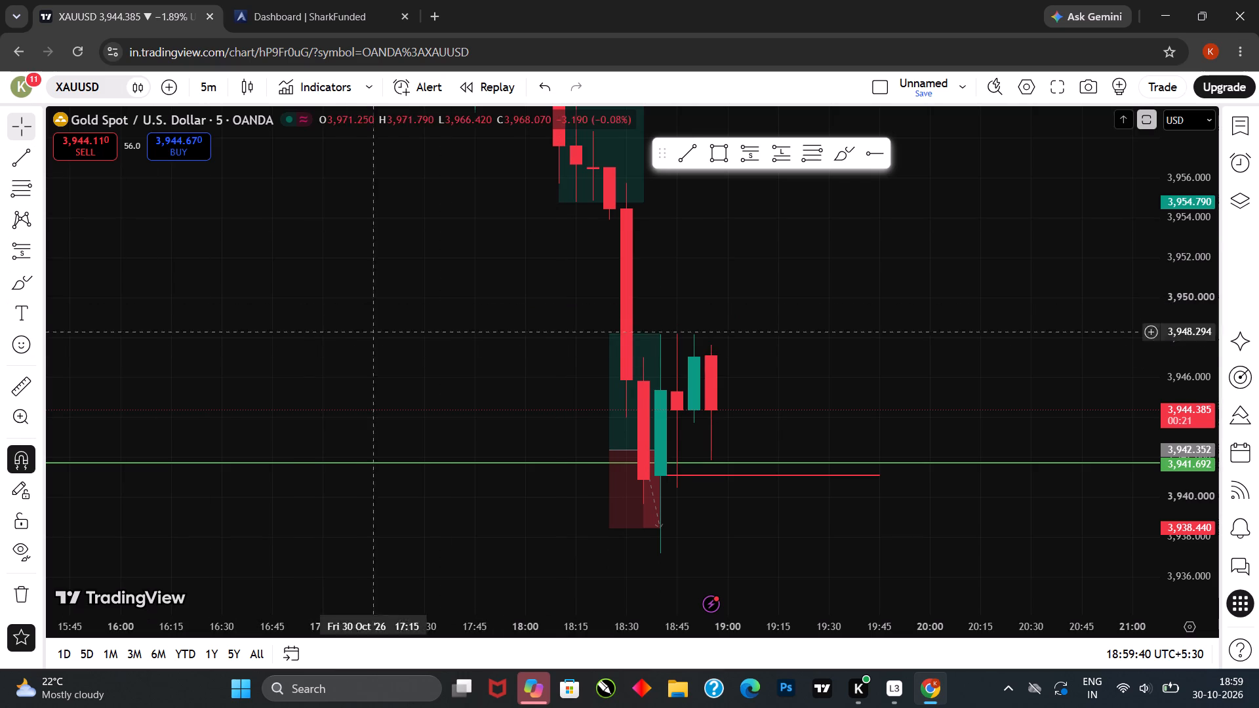
left_click_drag(439, 353, 426, 351)
left_click_drag(414, 347, 395, 337)
left_click_drag(397, 336, 367, 319)
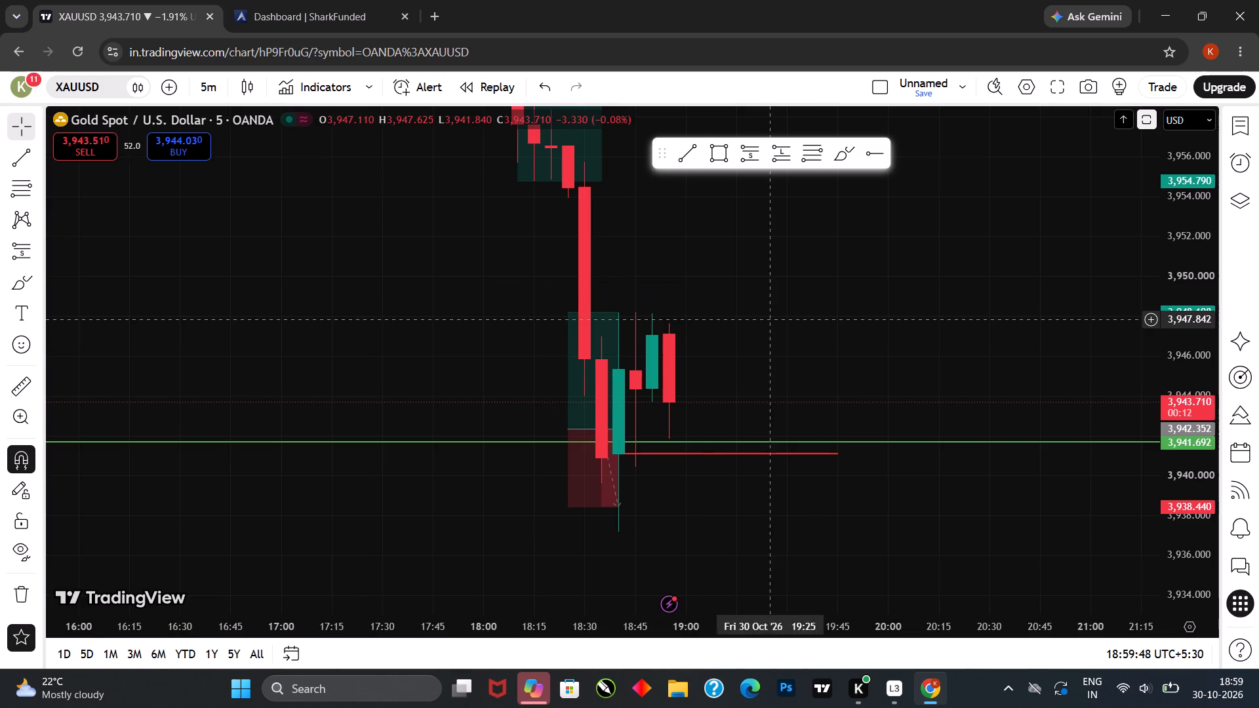
left_click(847, 397)
left_click_drag(850, 374, 860, 352)
left_click_drag(883, 546, 887, 540)
left_click_drag(892, 536, 935, 514)
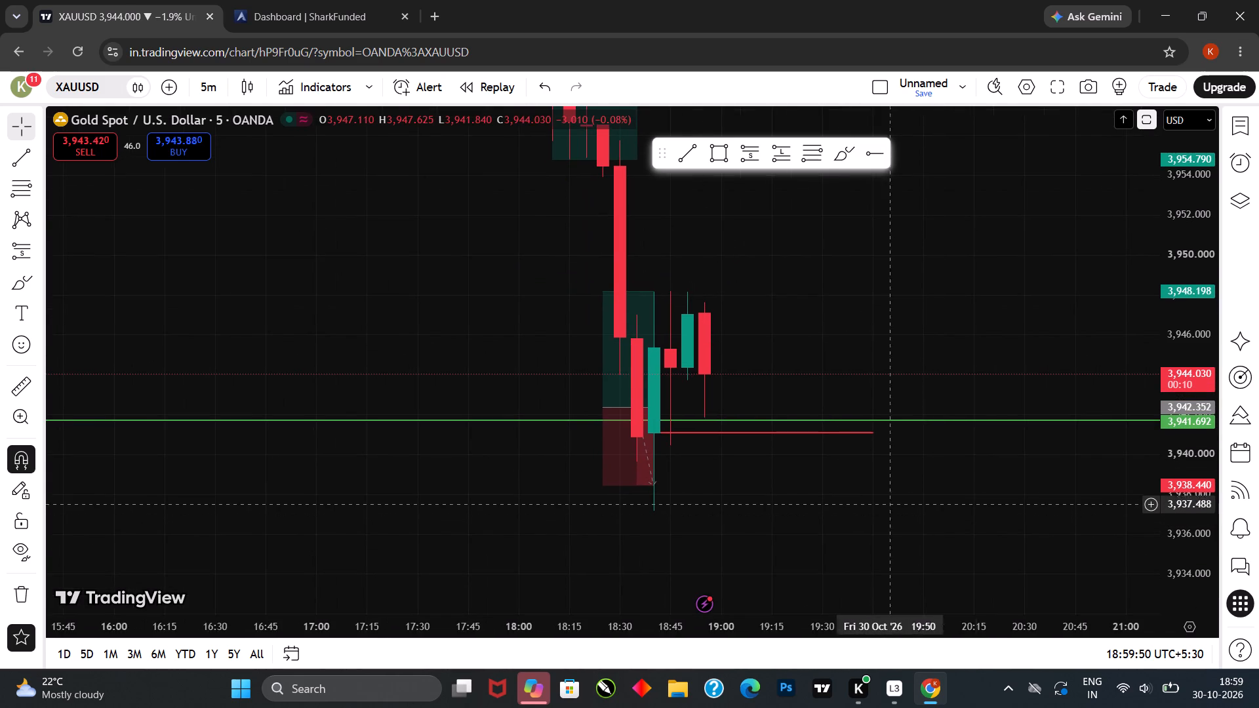
scroll(842, 494, "up", 2)
left_click_drag(851, 494, 988, 509)
left_click_drag(904, 511, 925, 501)
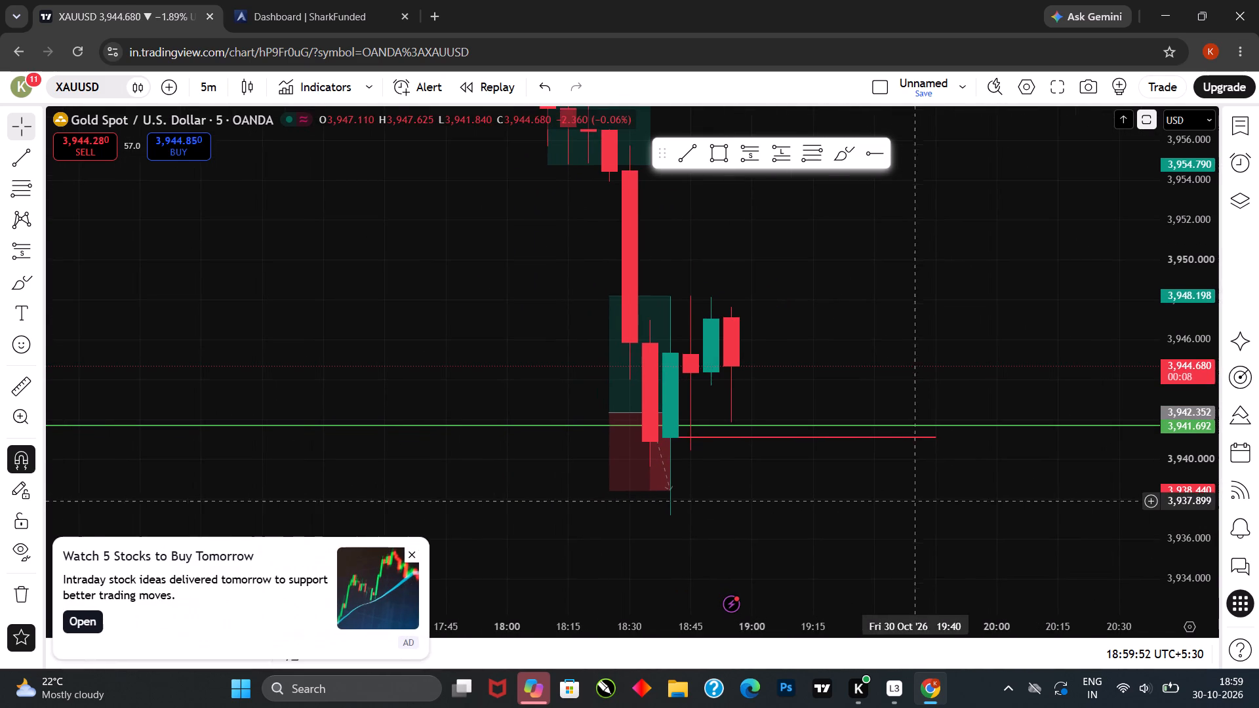
Dismiss the stock-ideas advertisement covering the chart.
left_click(409, 560)
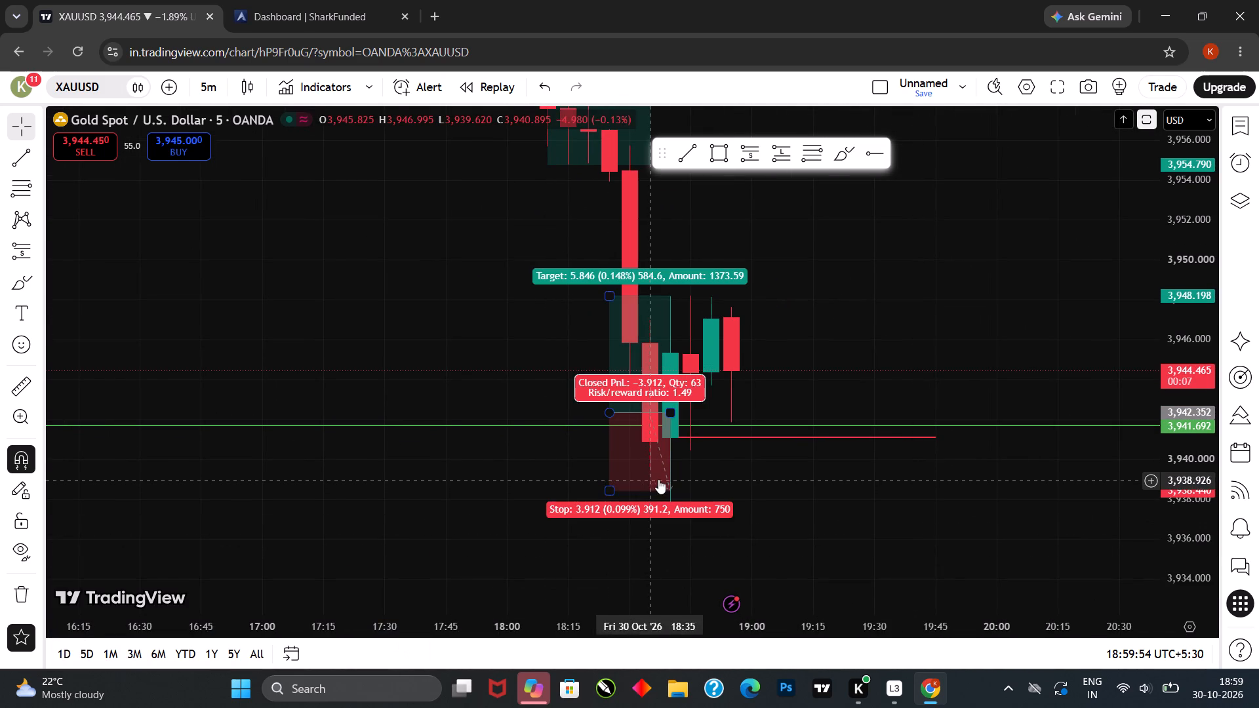
Switch the XAUUSD chart to the 1-minute interval.
left_click_drag(890, 507, 875, 498)
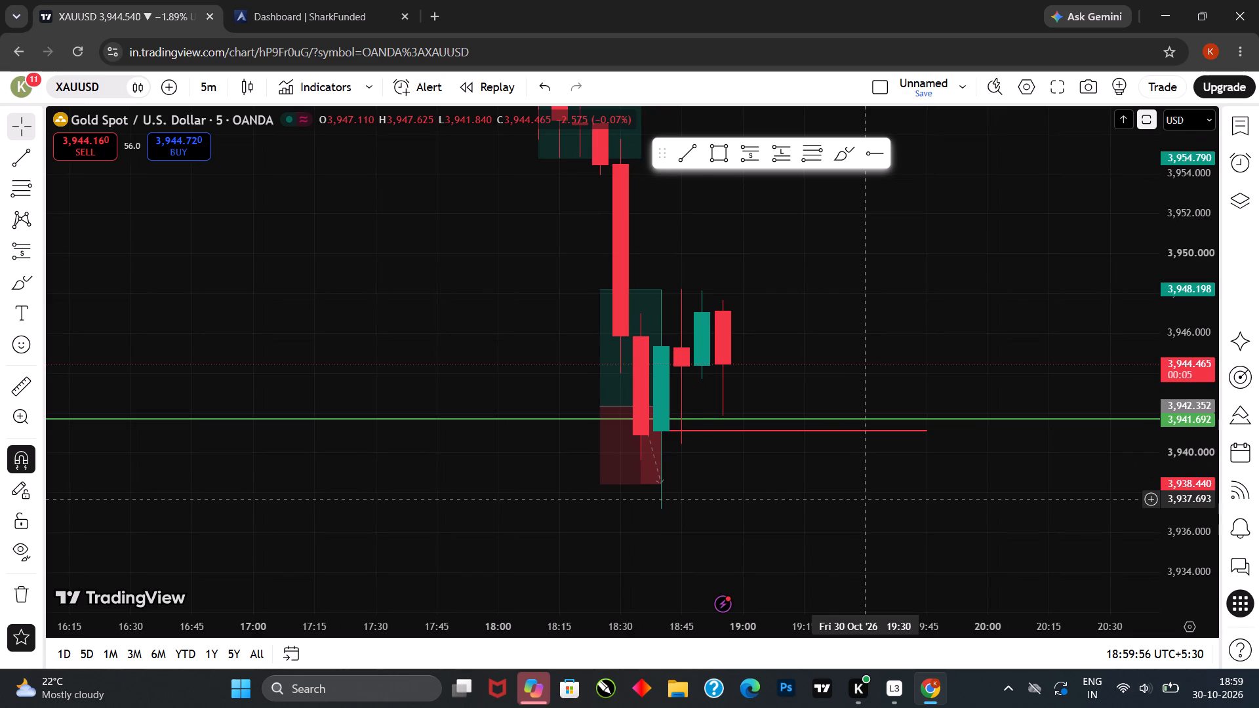
left_click(810, 507)
left_click_drag(803, 521, 795, 534)
left_click(795, 535)
left_click(799, 524)
left_click_drag(803, 531, 805, 540)
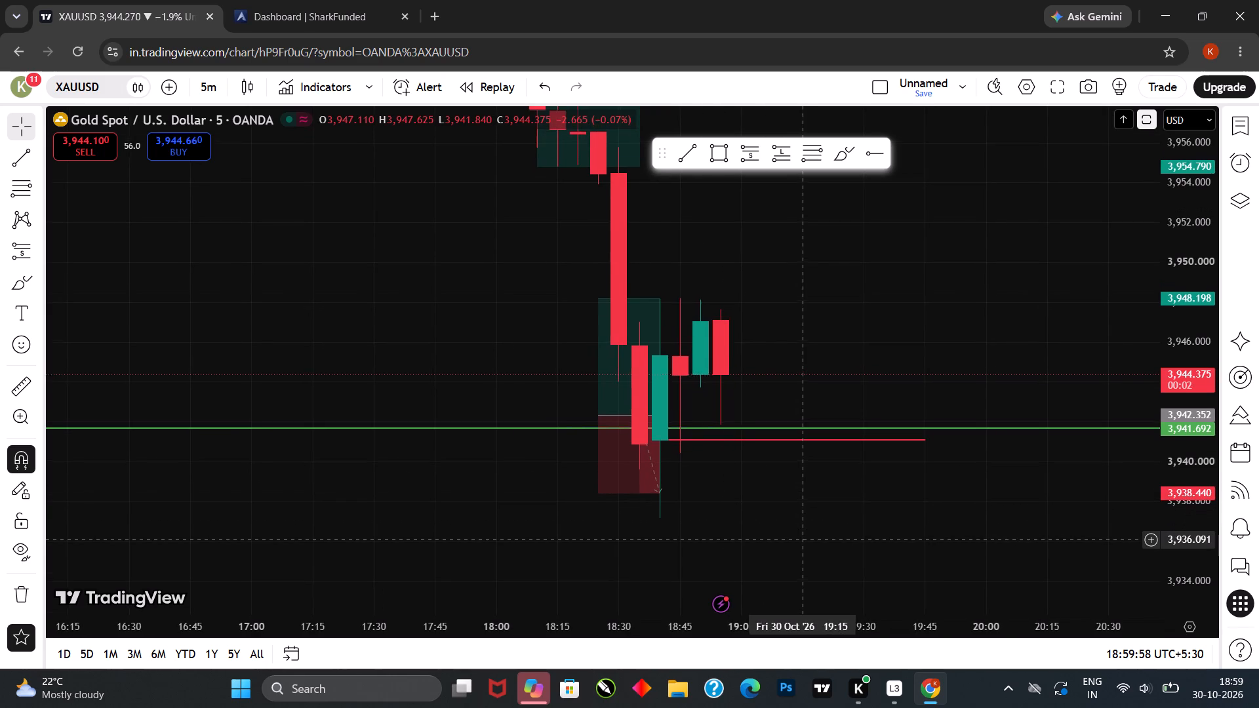
key("1")
key("Return")
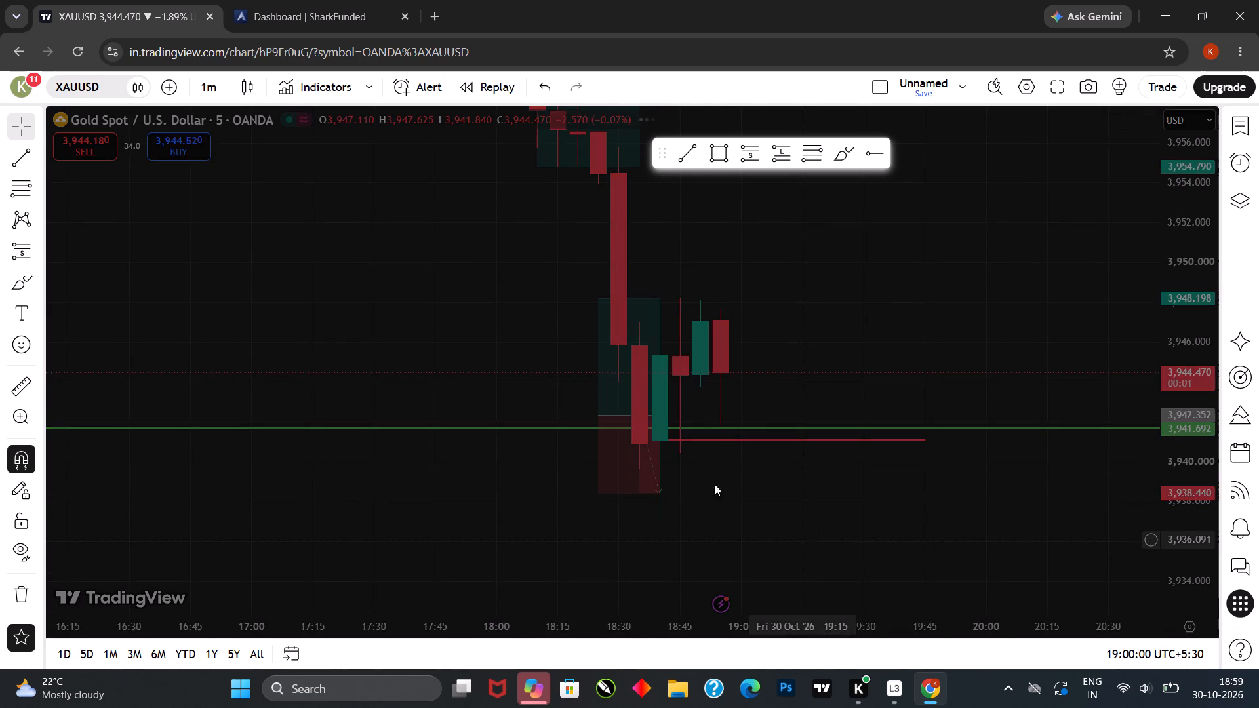
Examine the recent 1-minute candles above the green support line and the red trendline near 3,941.
scroll(738, 422, "down", 3)
scroll(791, 434, "down", 5)
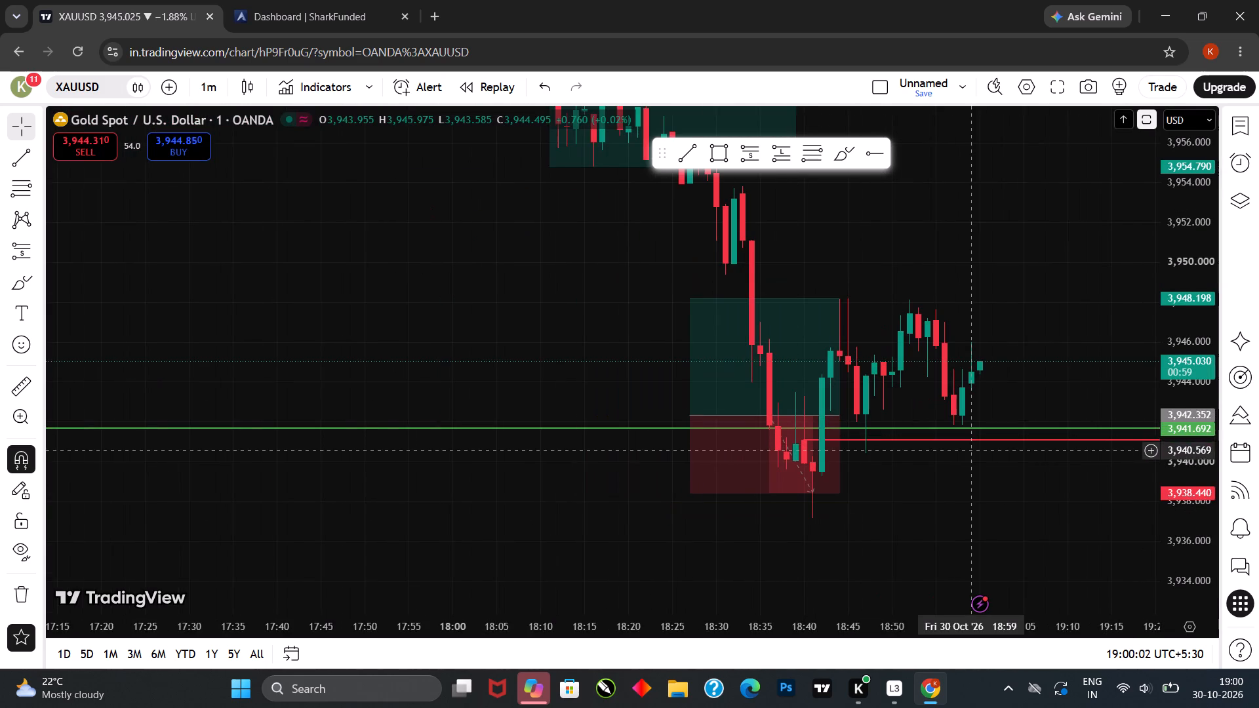
left_click_drag(972, 454, 970, 460)
left_click(966, 471)
left_click_drag(951, 496, 934, 522)
left_click_drag(934, 522, 921, 543)
left_click(914, 549)
left_click_drag(928, 521, 917, 543)
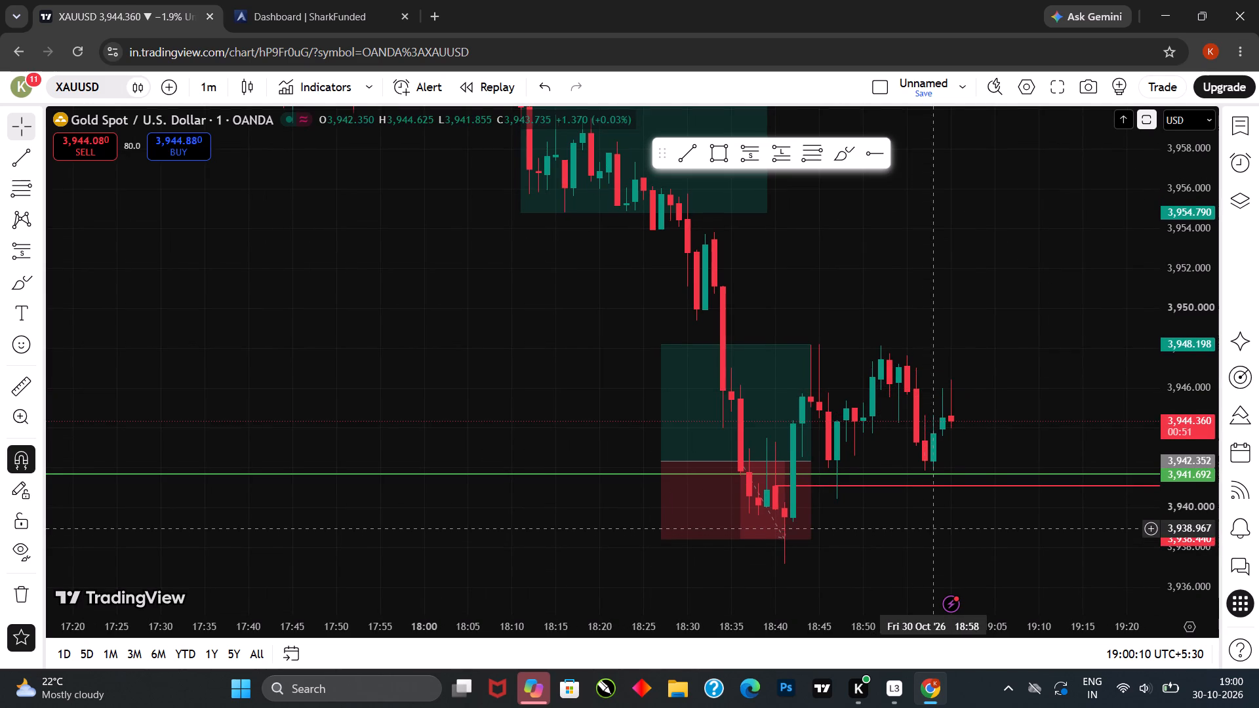
left_click_drag(996, 457, 947, 485)
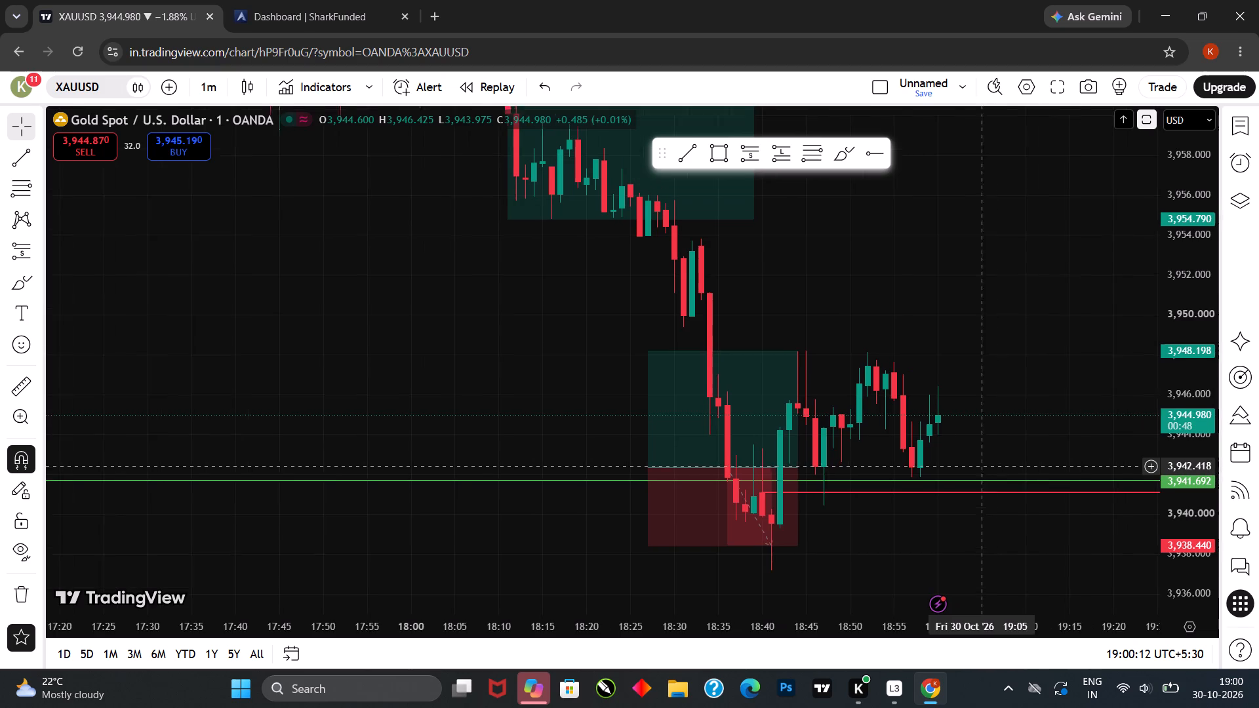
left_click_drag(947, 485, 935, 492)
scroll(927, 484, "down", 5)
left_click_drag(1068, 449, 968, 480)
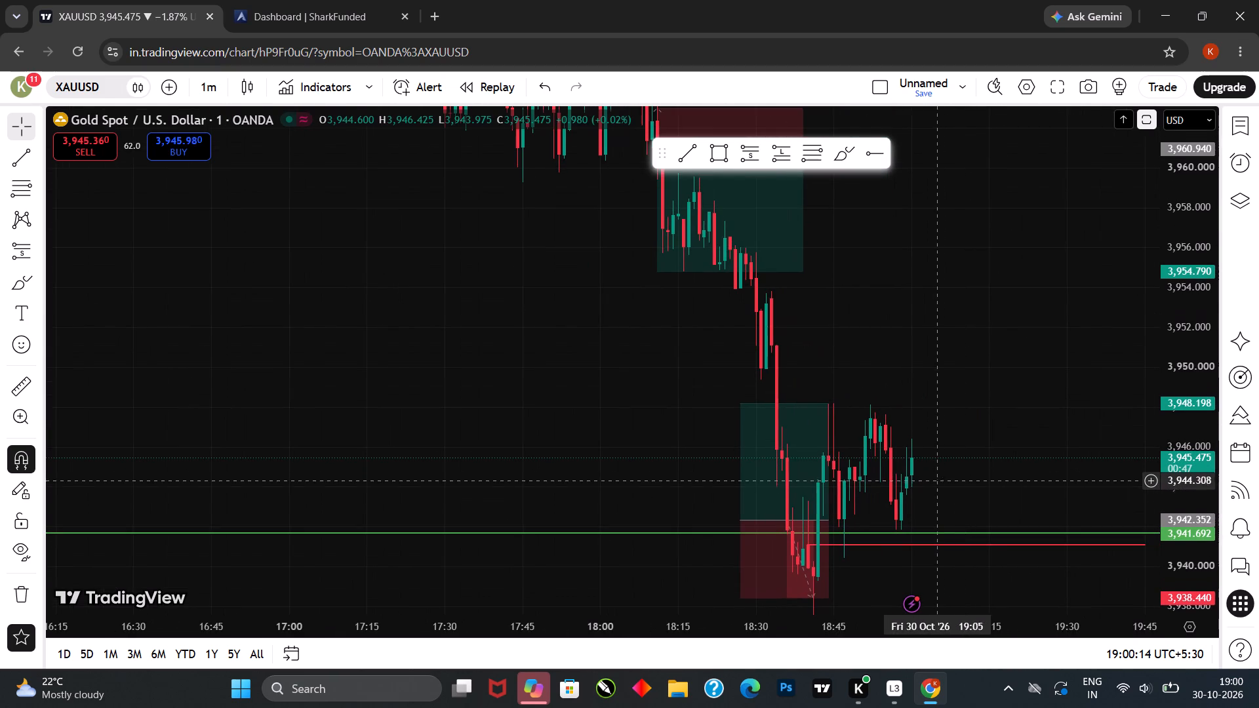
Measure the price move beside the latest 1-minute candles from about 3,943.7 up to about 3,949.3.
left_click(13, 389)
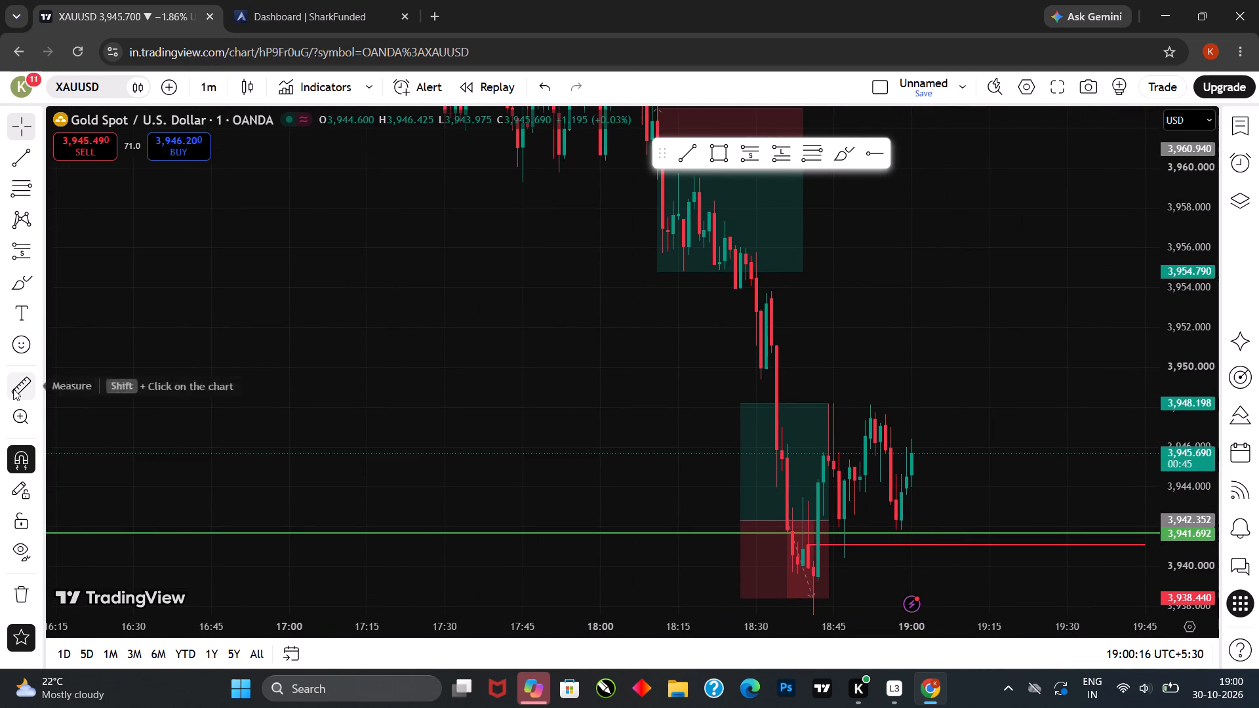
left_click(900, 496)
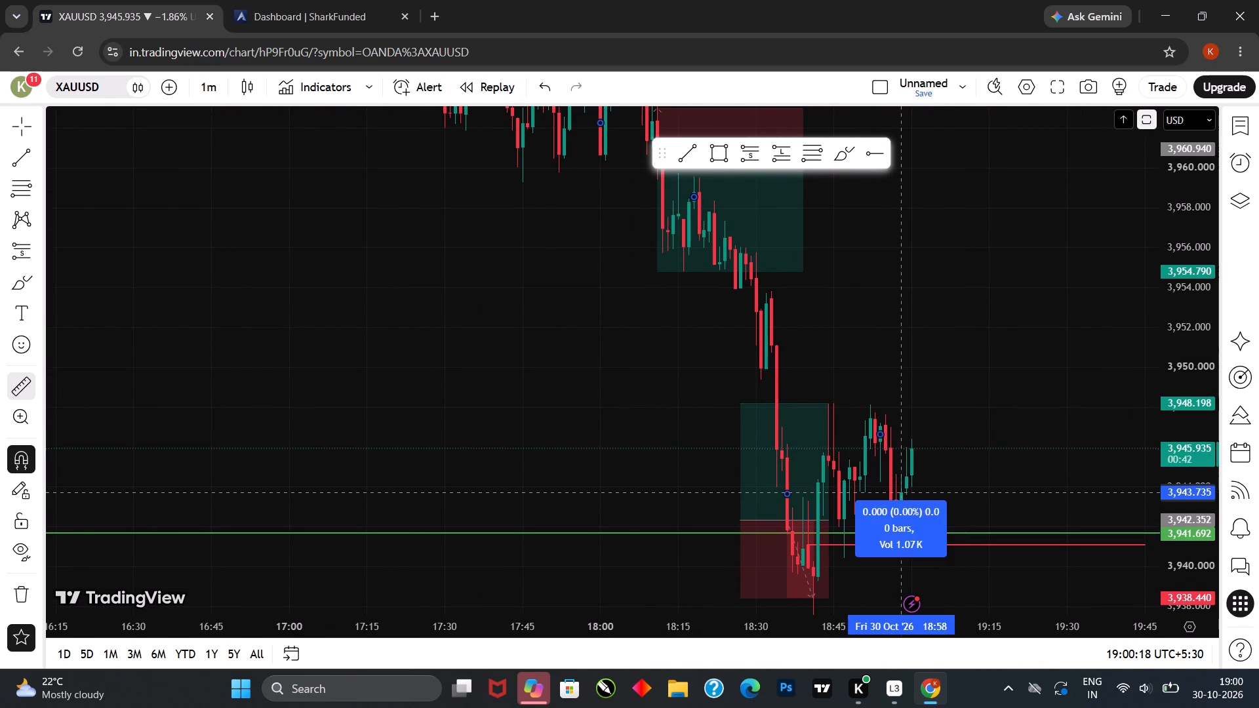
left_click(947, 381)
left_click(938, 397)
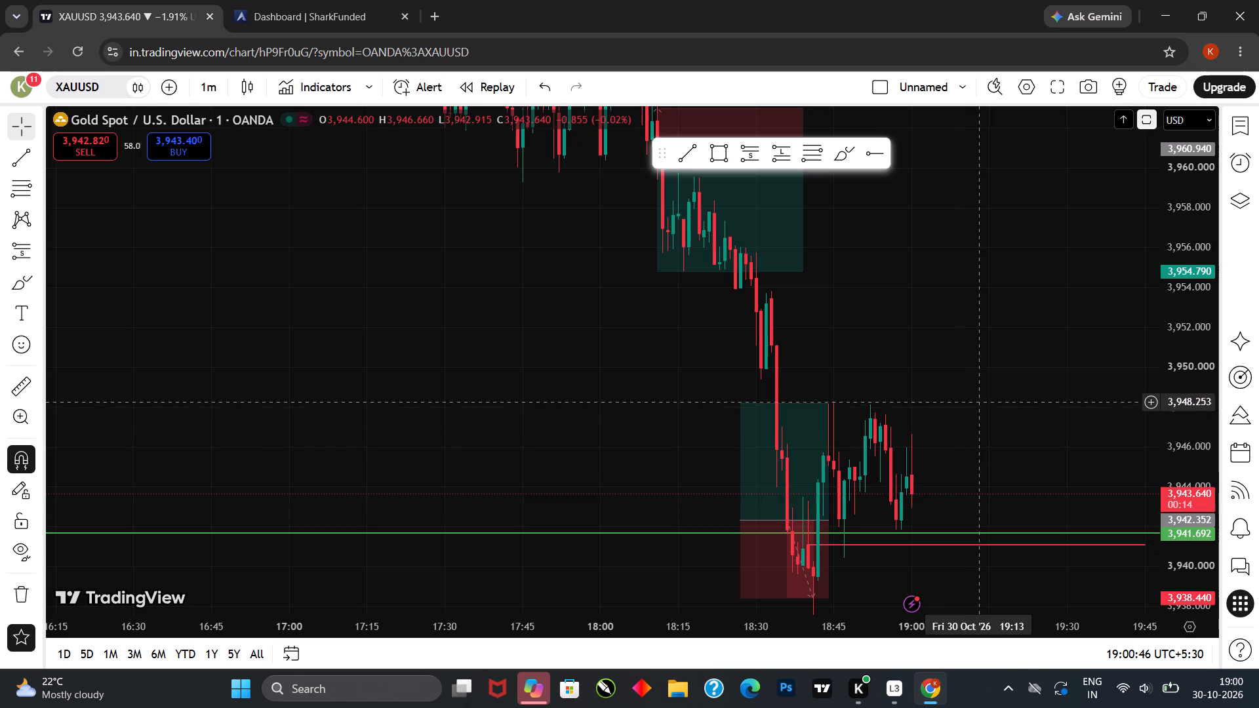
Examine how the latest 1-minute candles behave at the green support line and the red trendline.
left_click(990, 437)
left_click_drag(992, 436, 1011, 377)
scroll(930, 448, "up", 3)
left_click_drag(835, 526, 860, 526)
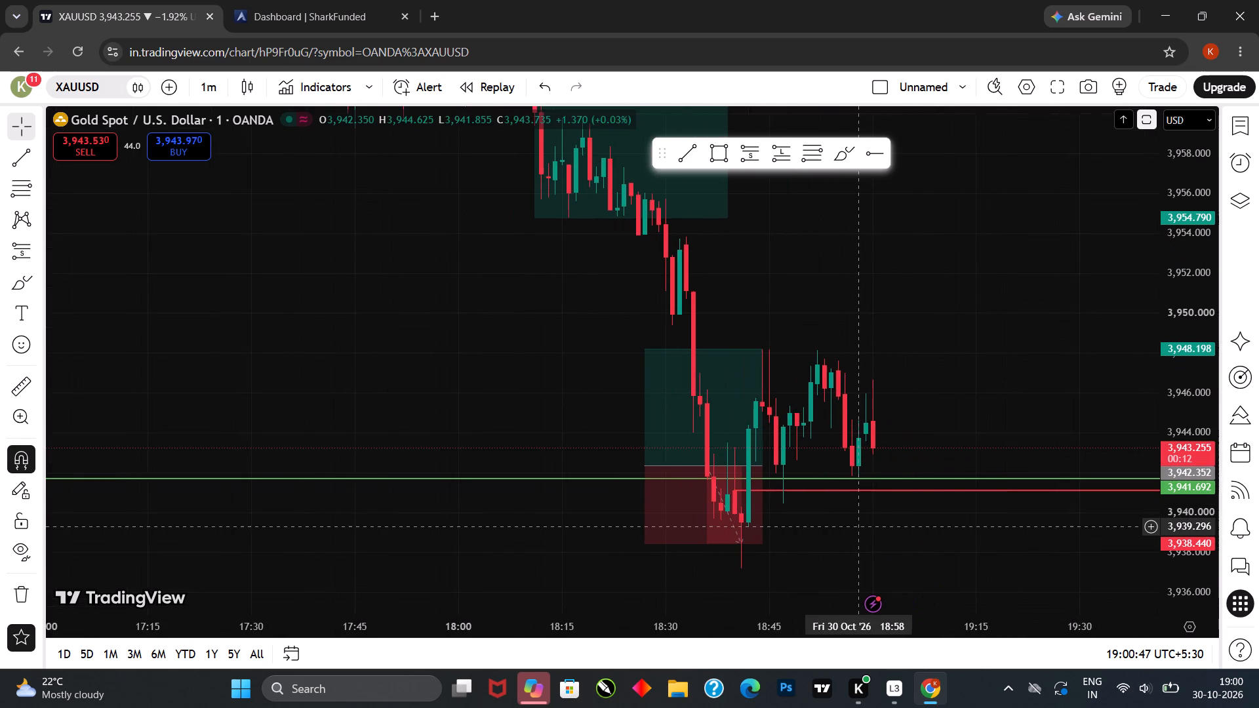
left_click_drag(860, 526, 856, 508)
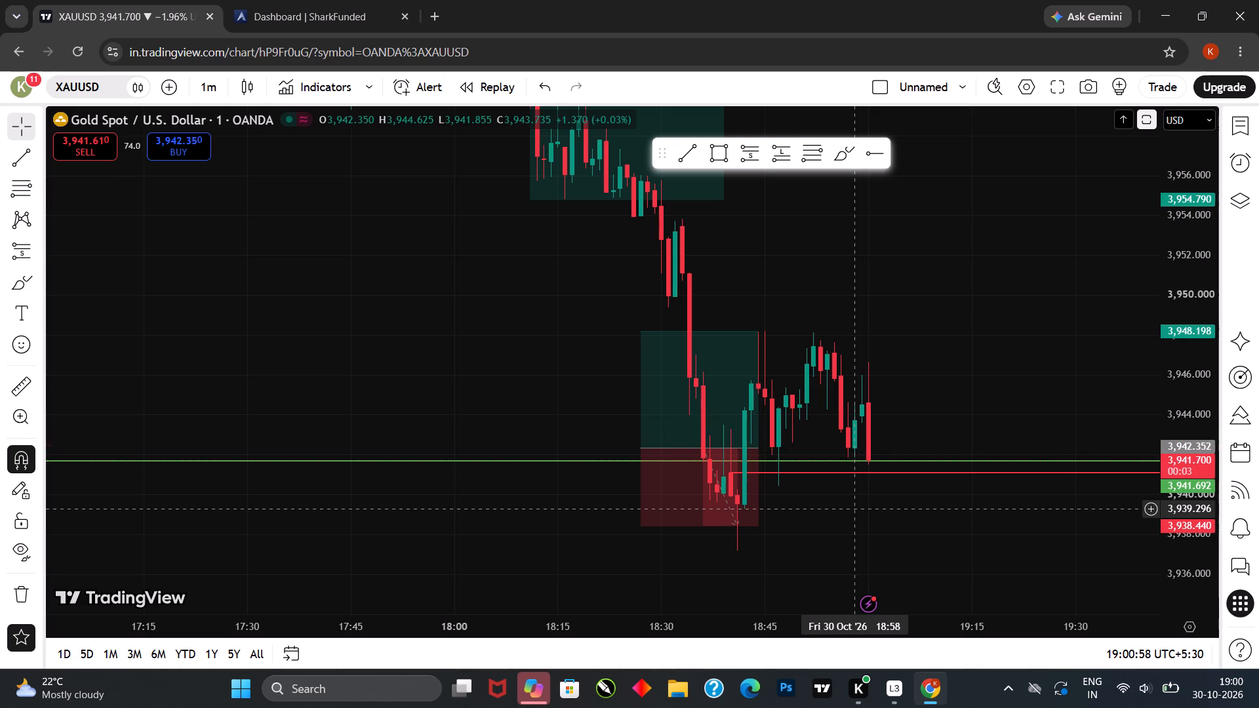
left_click(900, 511)
left_click_drag(900, 511, 889, 492)
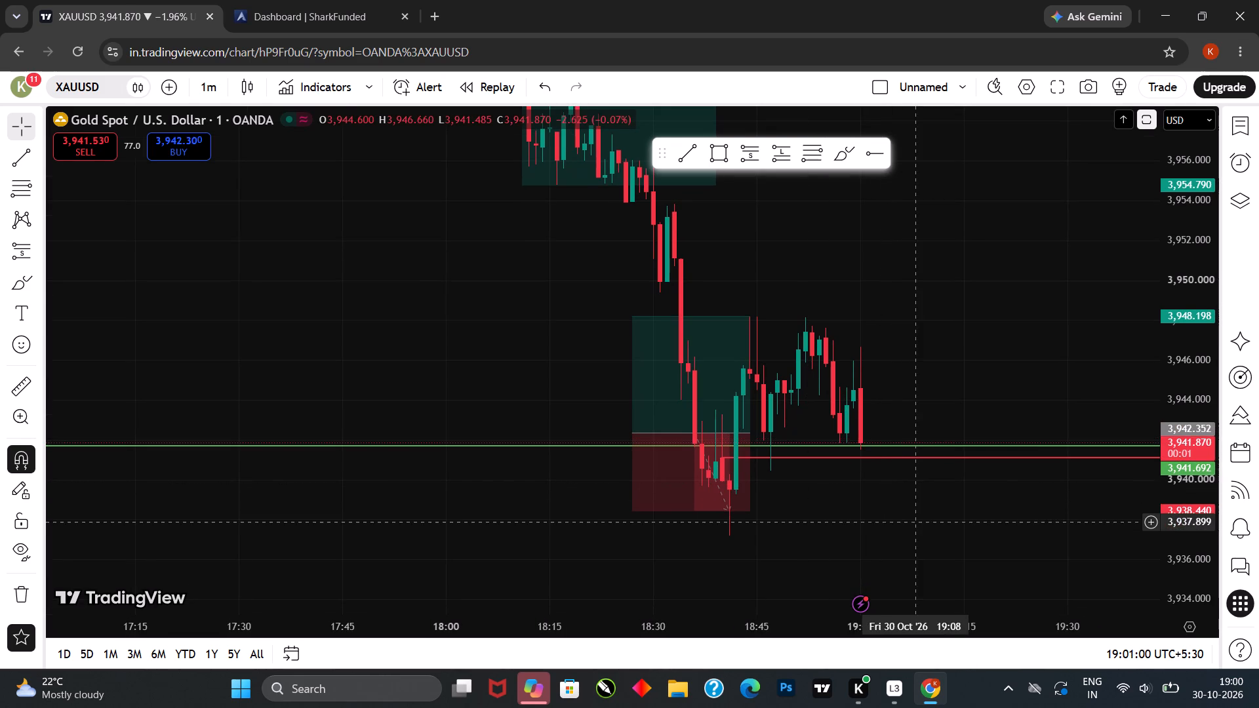
left_click_drag(913, 522, 892, 518)
scroll(842, 482, "up", 2)
left_click_drag(809, 500, 839, 500)
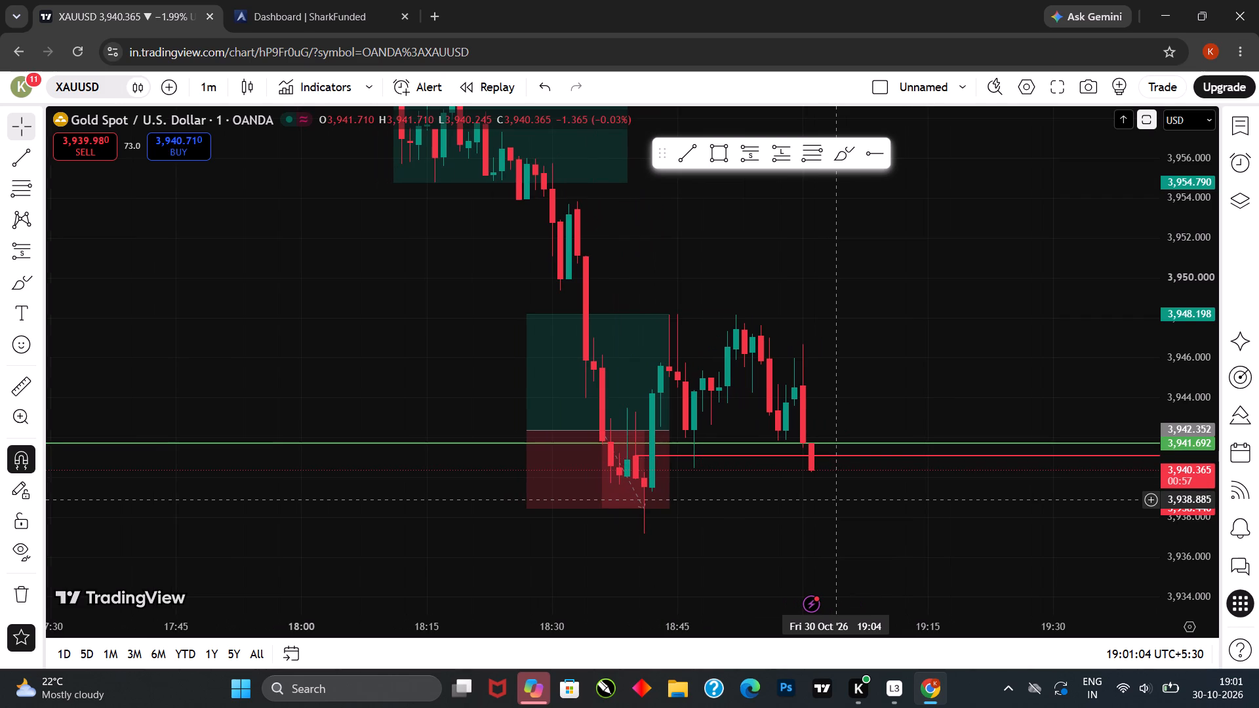
left_click_drag(842, 513, 849, 540)
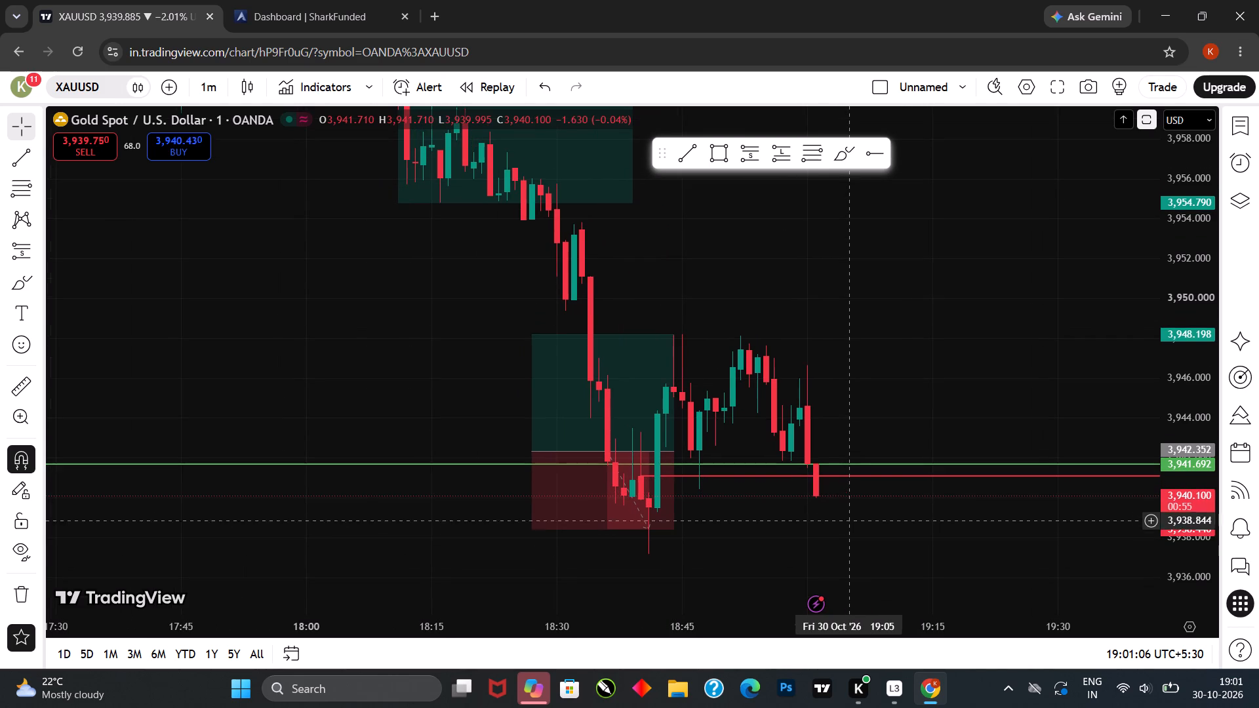
Measure the price drop beside the latest candles from about 3,946.5 down to about 3,939.5.
left_click(17, 397)
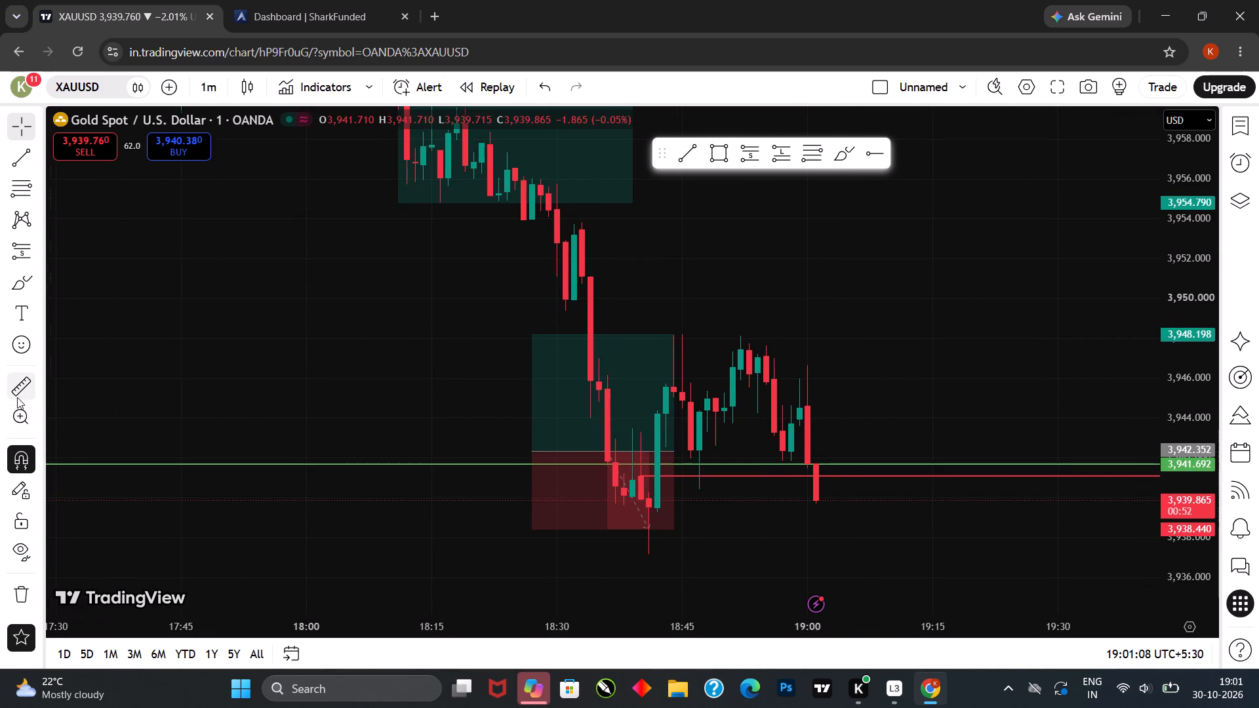
left_click(841, 368)
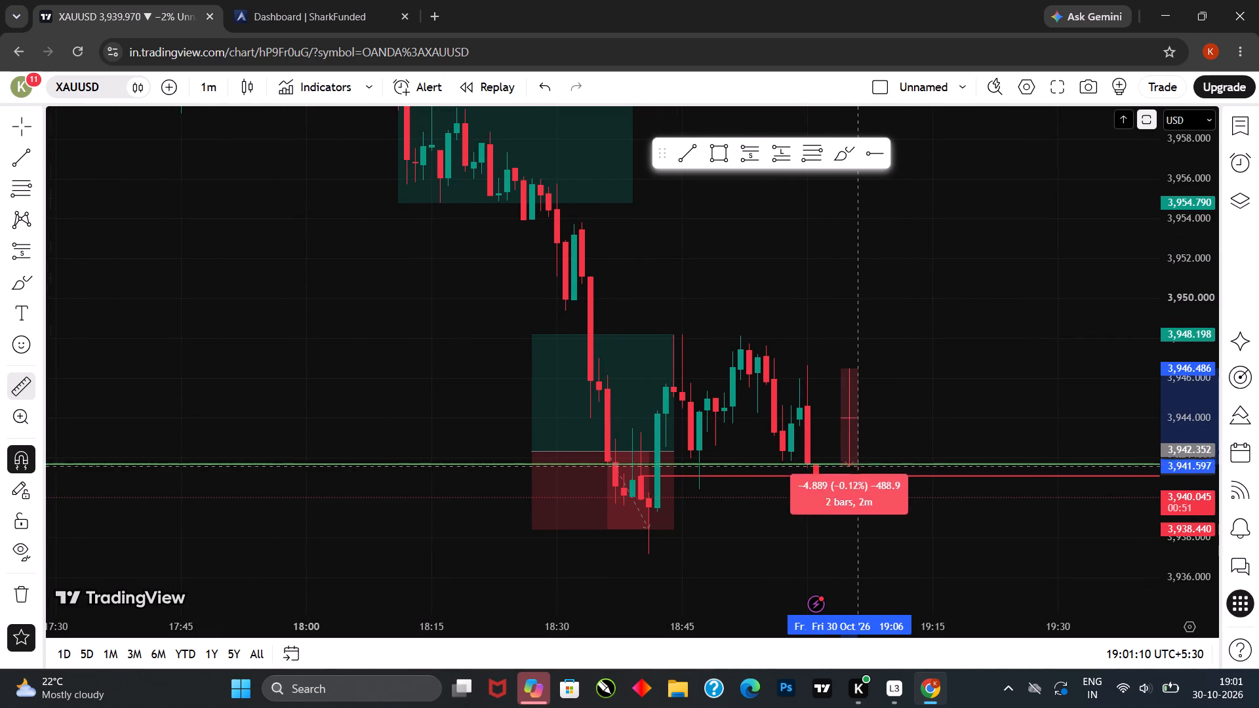
left_click(874, 507)
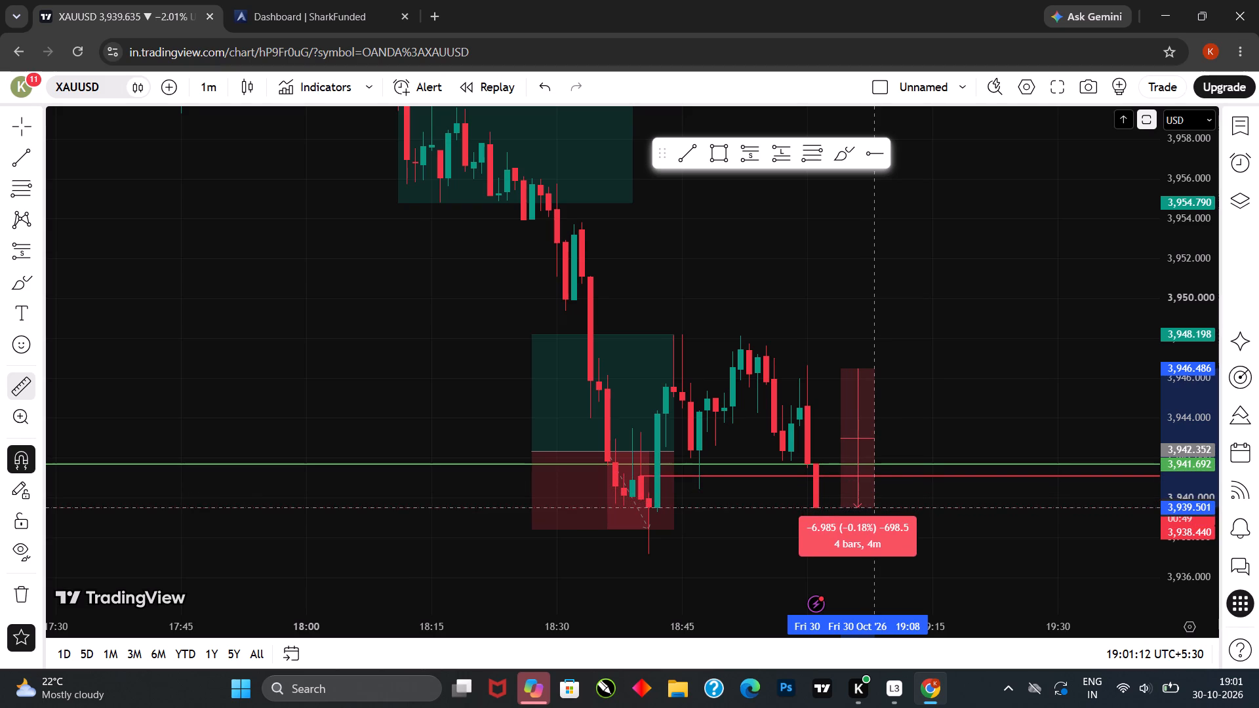
left_click(864, 493)
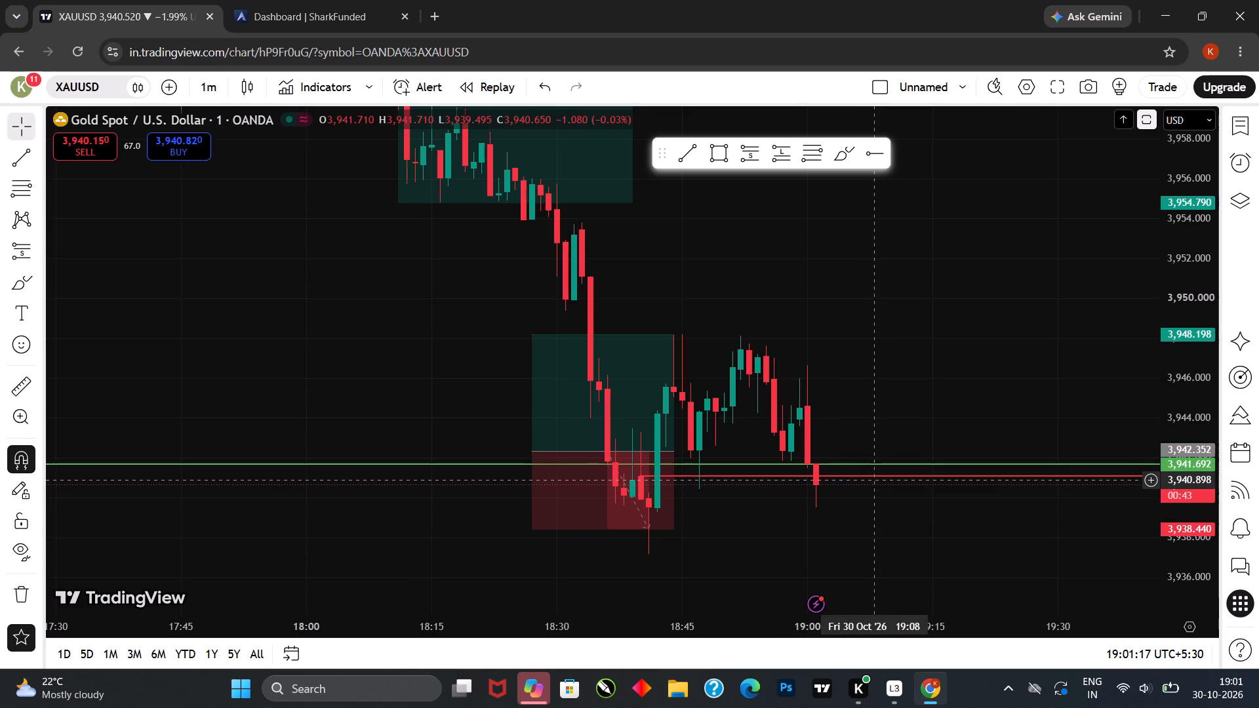
Examine the 19:01 candle around the support lines and compare it with the earlier low inside the long setup.
left_click_drag(941, 555, 962, 545)
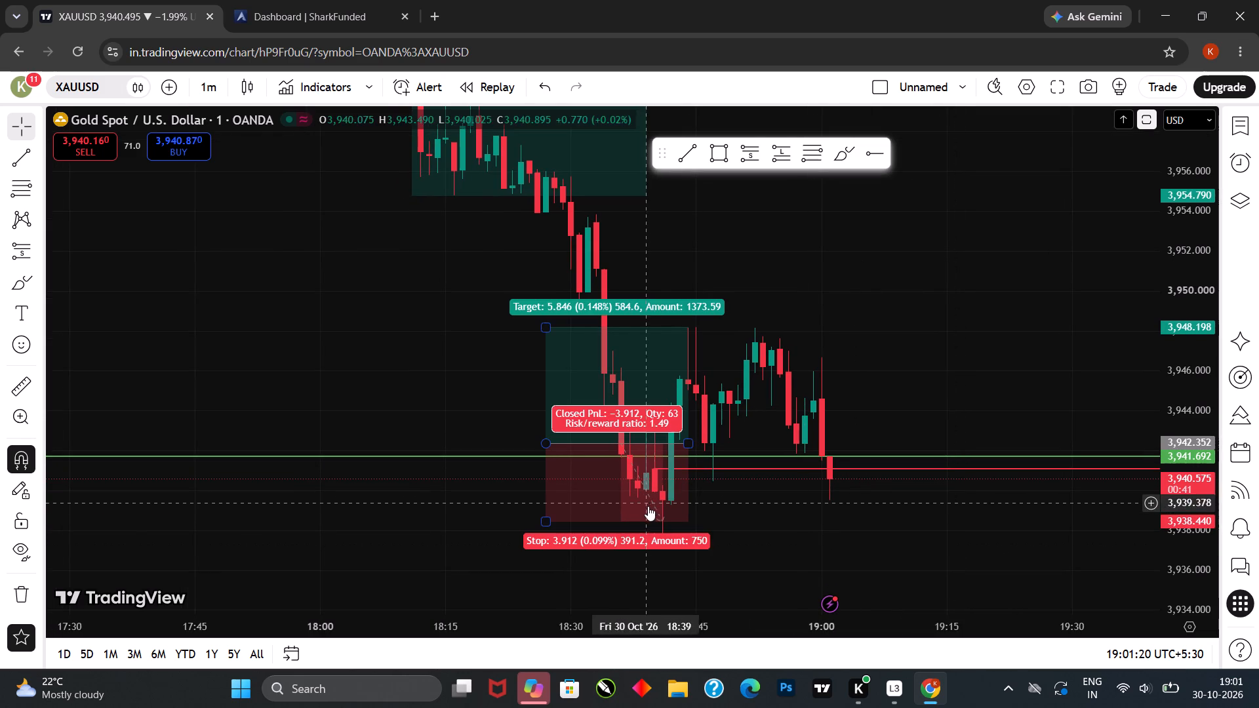
left_click(810, 530)
left_click_drag(816, 535, 831, 539)
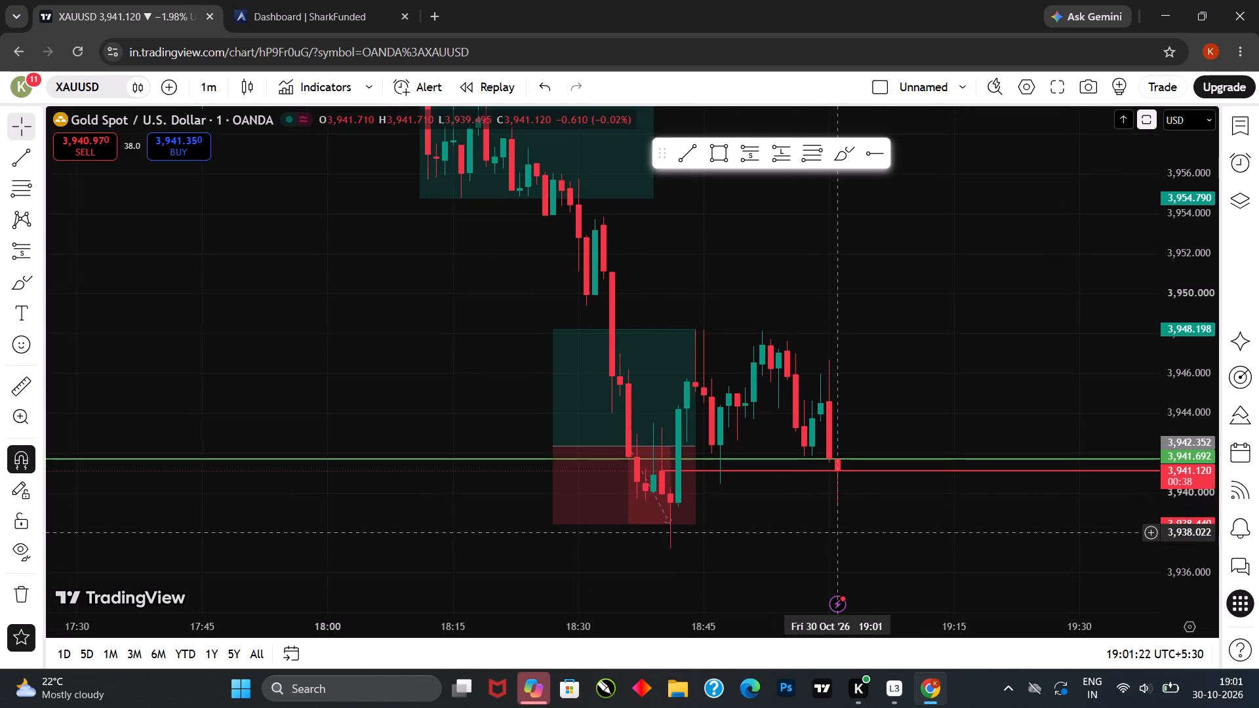
left_click(833, 532)
left_click_drag(833, 536, 833, 551)
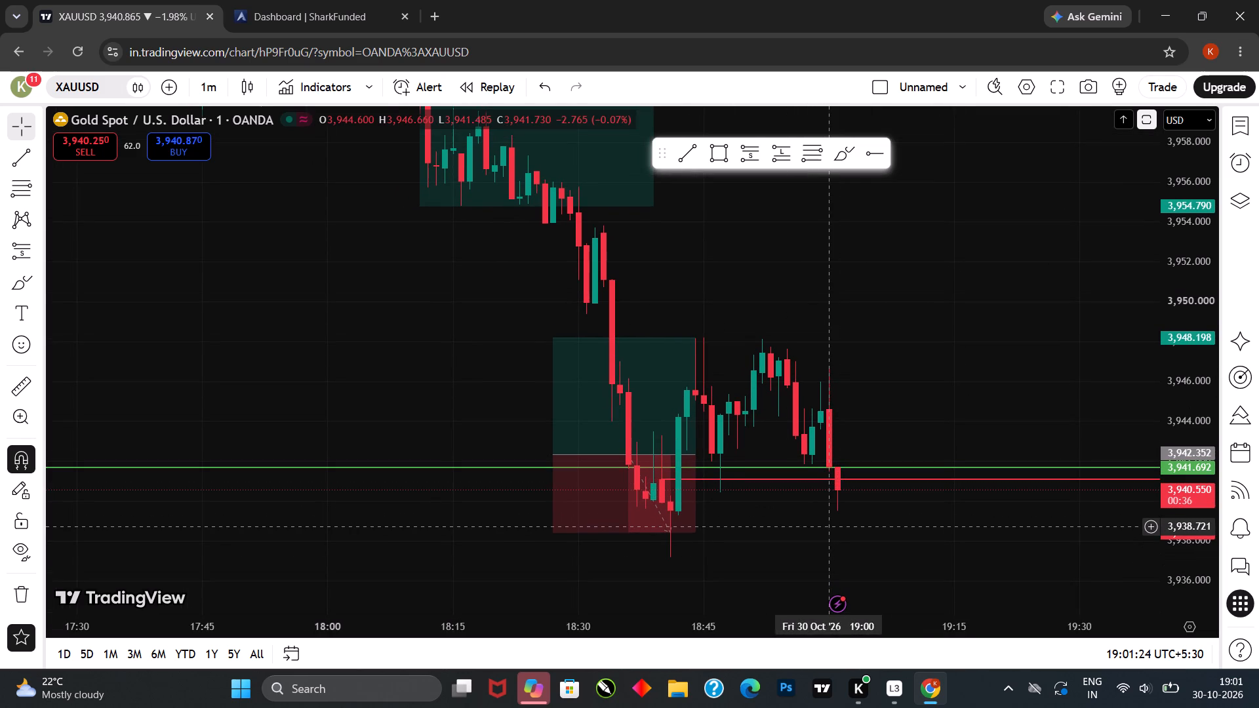
left_click_drag(831, 526, 825, 528)
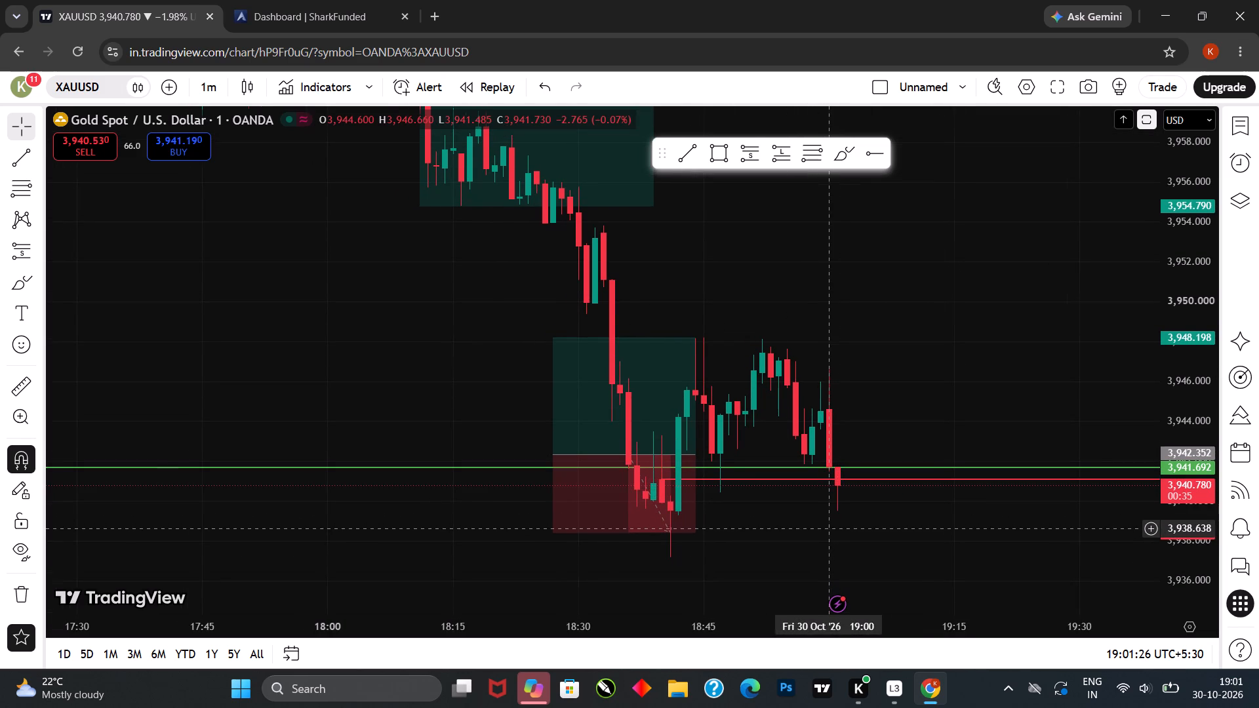
left_click_drag(825, 528, 786, 541)
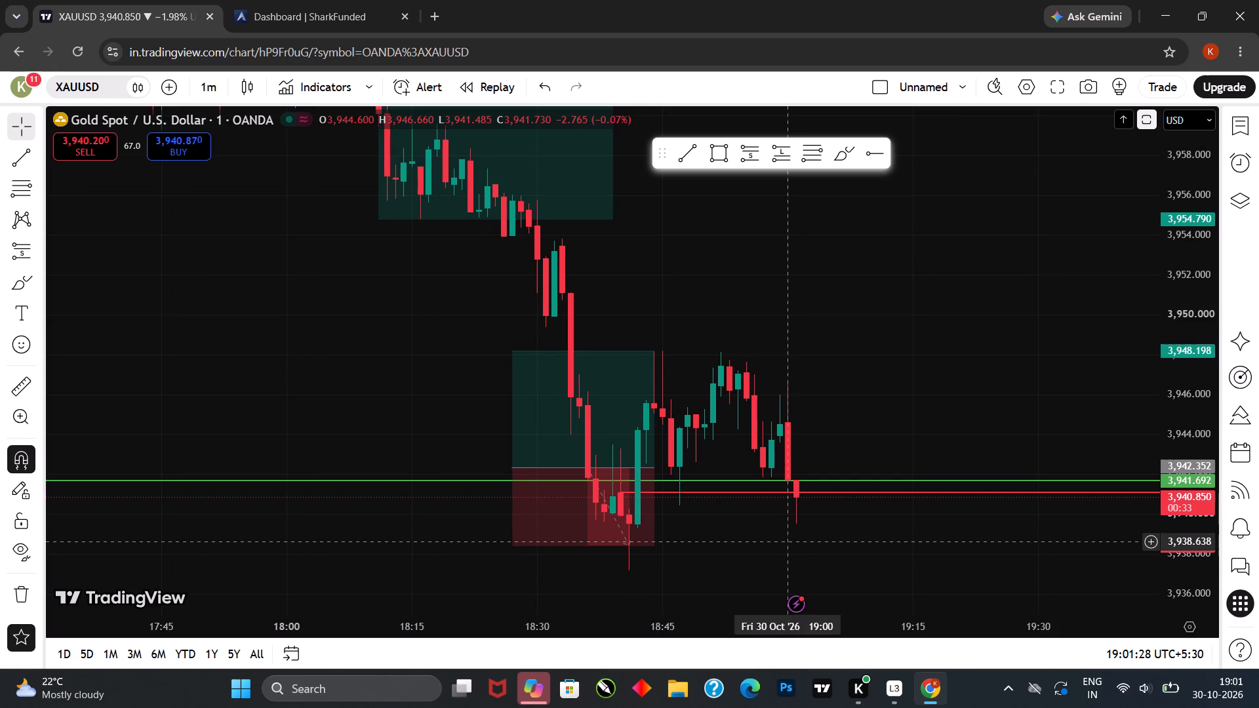
left_click(789, 541)
left_click_drag(786, 541, 750, 531)
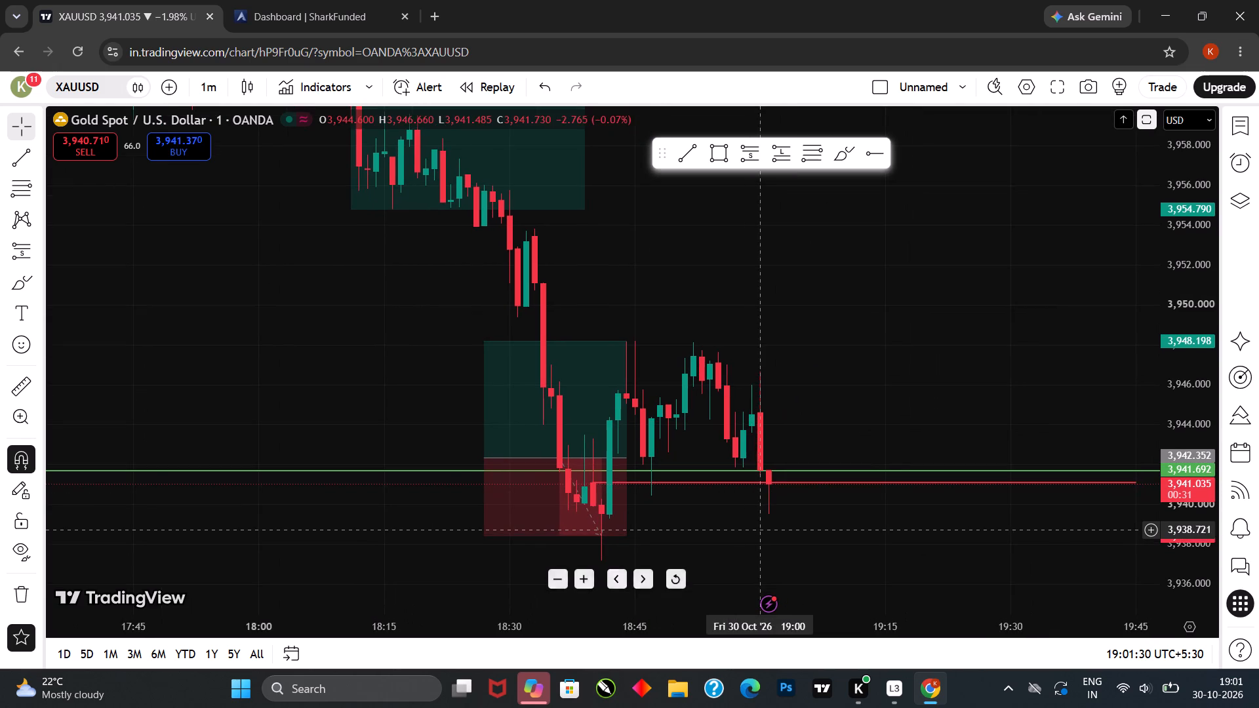
scroll(711, 509, "up", 3)
left_click_drag(693, 507, 757, 505)
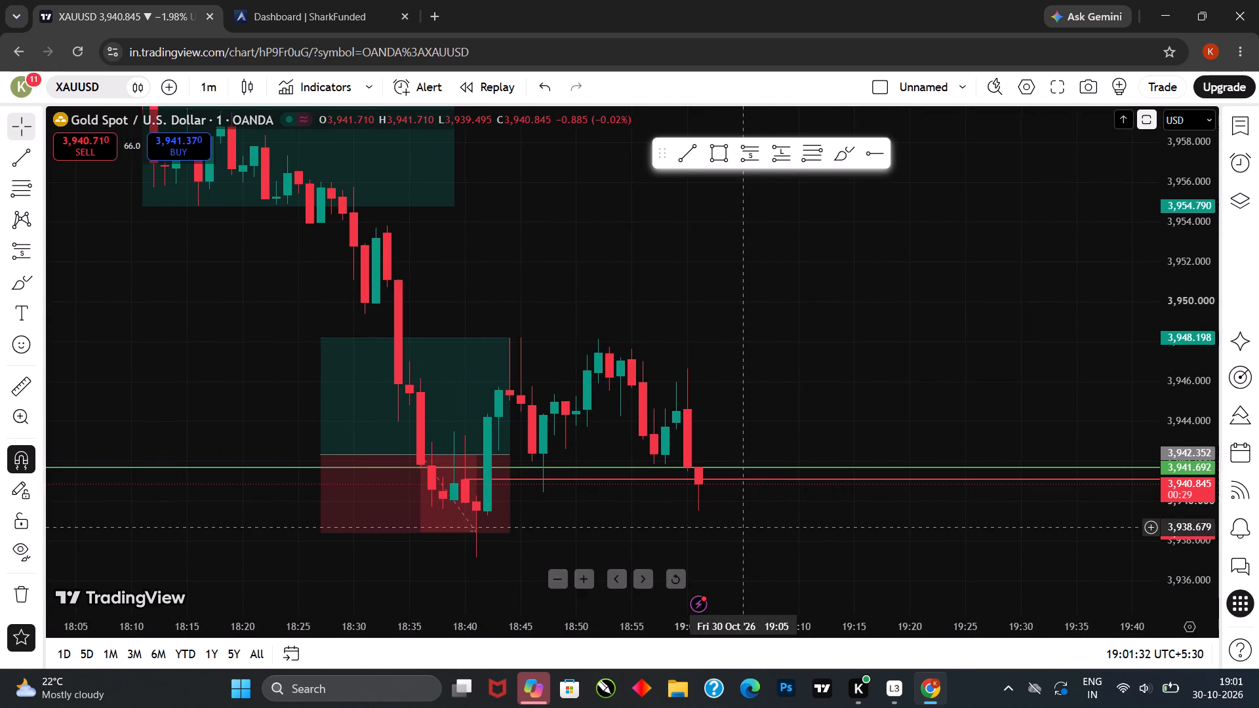
left_click_drag(742, 527, 758, 526)
left_click(758, 526)
left_click_drag(758, 526, 778, 523)
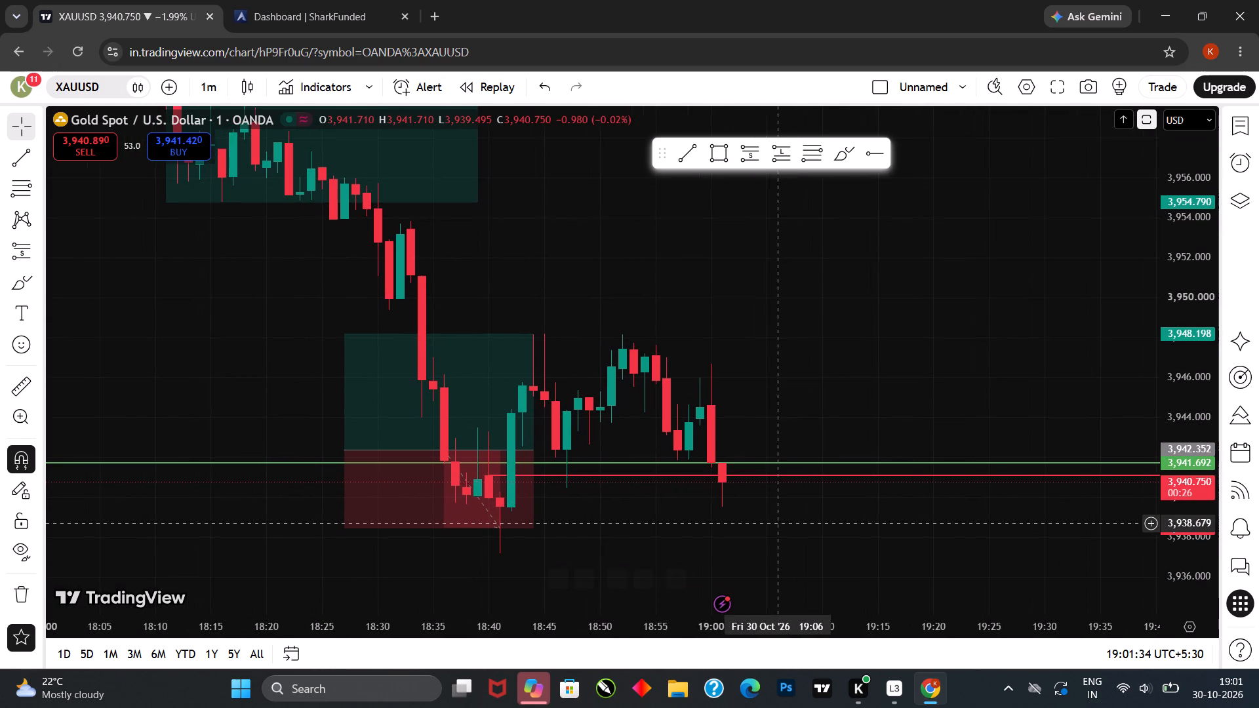
left_click_drag(756, 523, 768, 521)
scroll(763, 484, "down", 1)
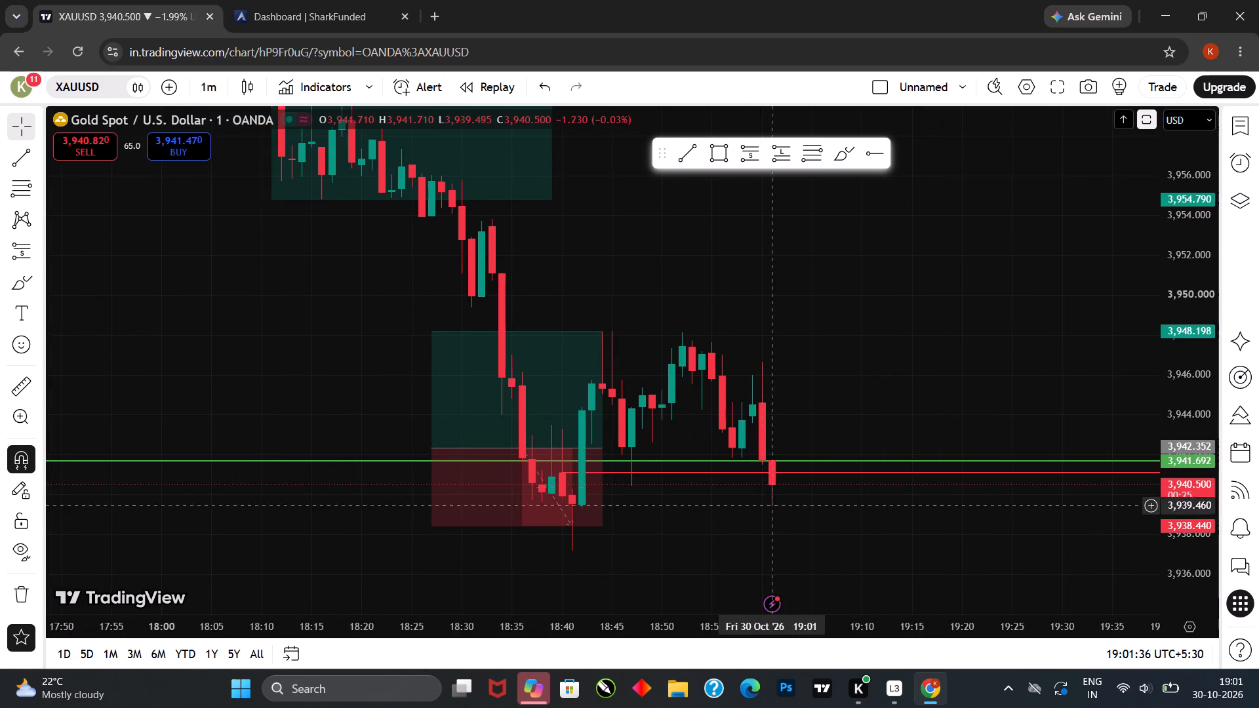
Examine how the 19:01 and 19:02 candles behave around the green and red support lines on the 1-minute chart.
left_click_drag(780, 517, 740, 521)
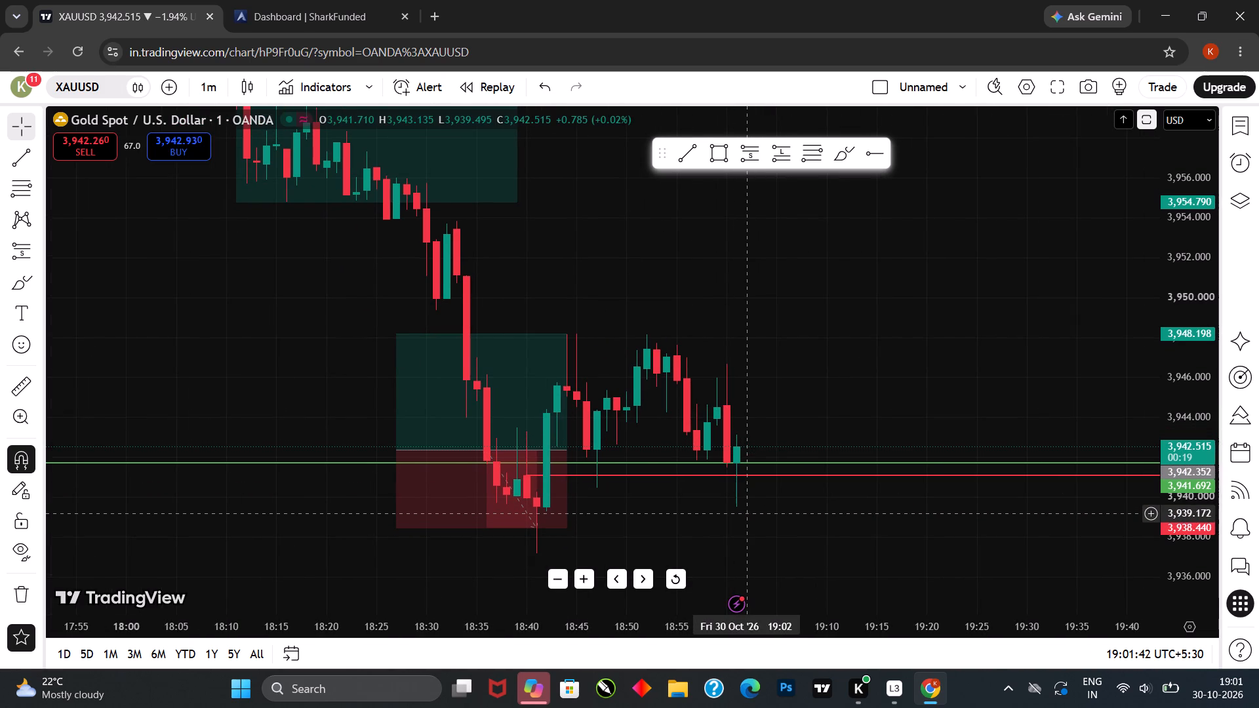
left_click_drag(817, 536, 809, 547)
left_click_drag(805, 553, 802, 559)
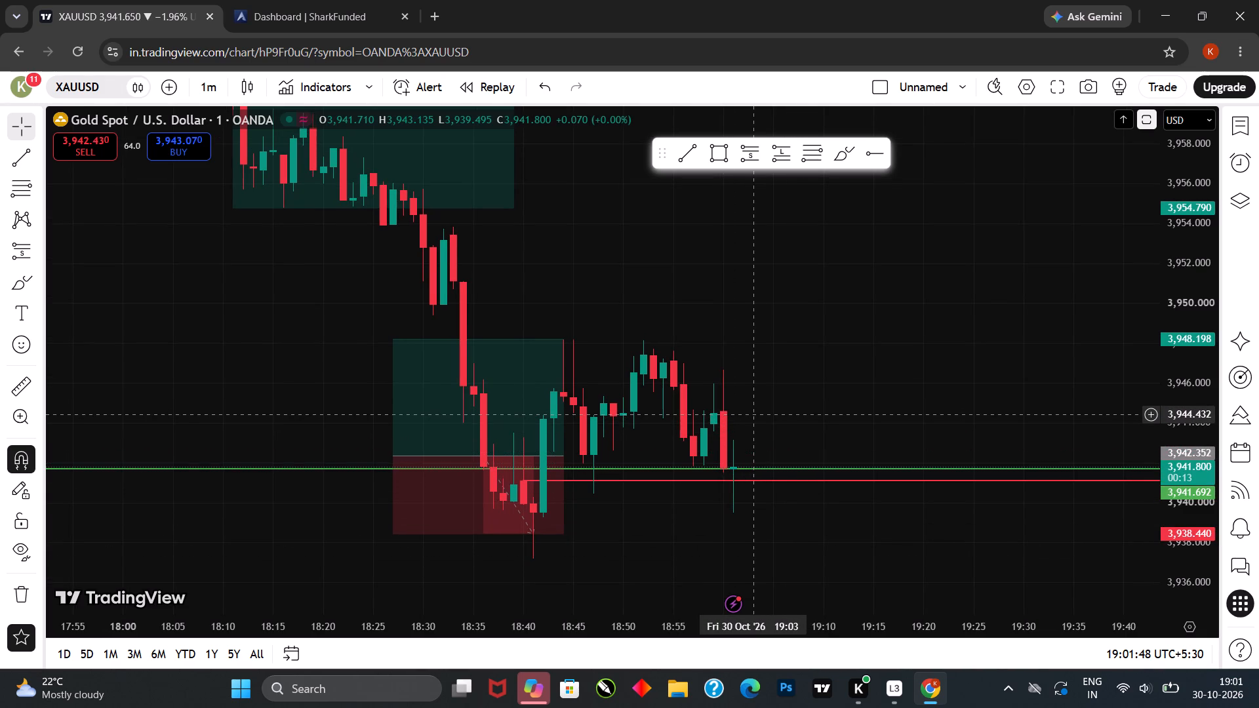
scroll(755, 414, "down", 4)
left_click_drag(875, 447, 841, 429)
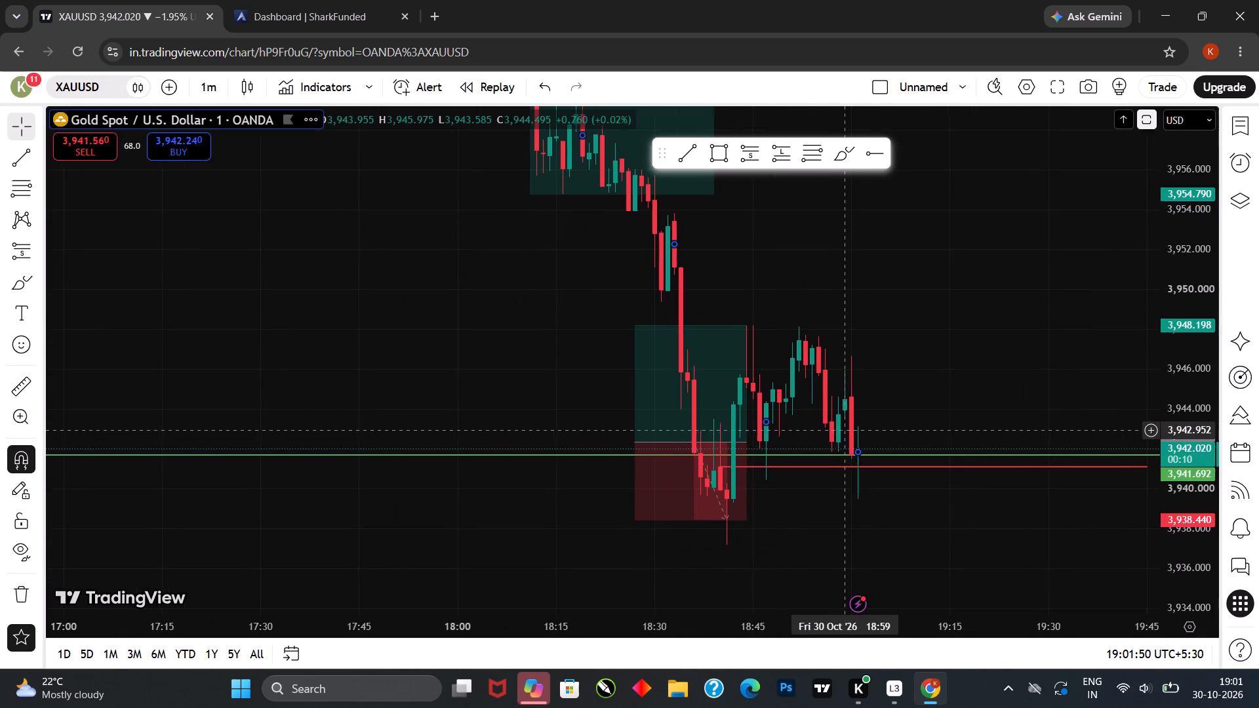
left_click_drag(841, 429, 839, 429)
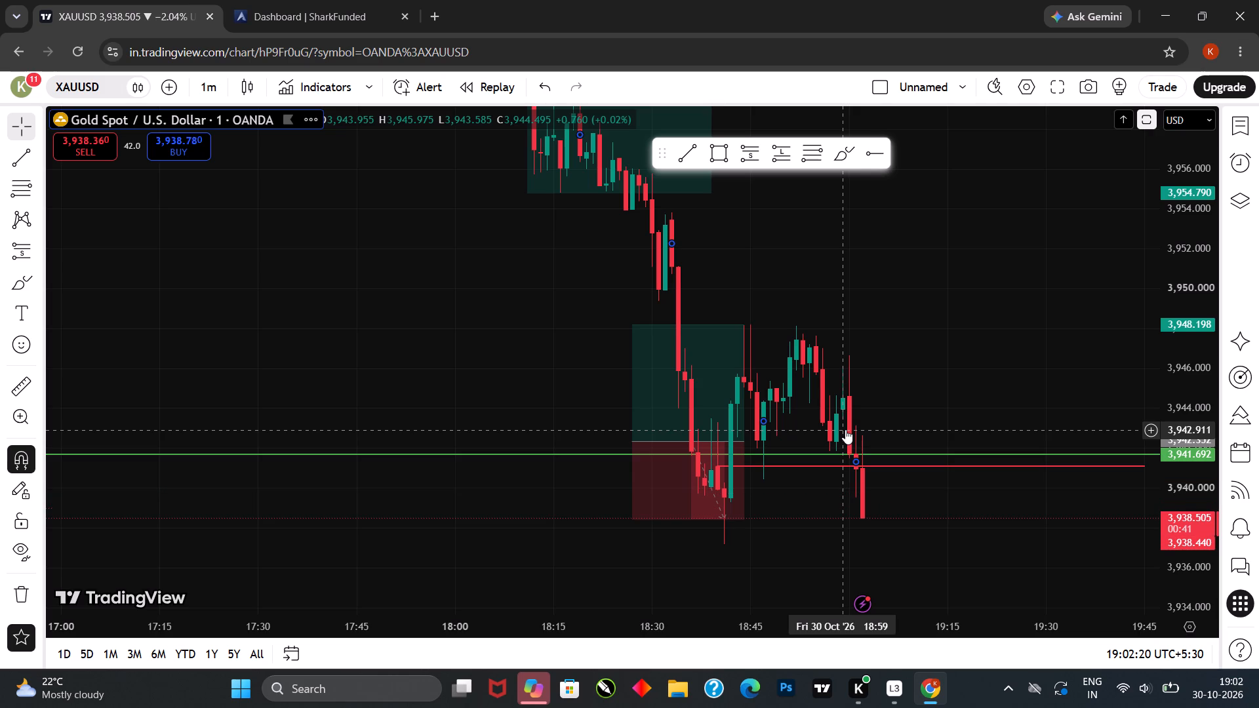
left_click_drag(944, 510, 920, 509)
left_click_drag(912, 506, 898, 502)
left_click_drag(947, 545, 873, 549)
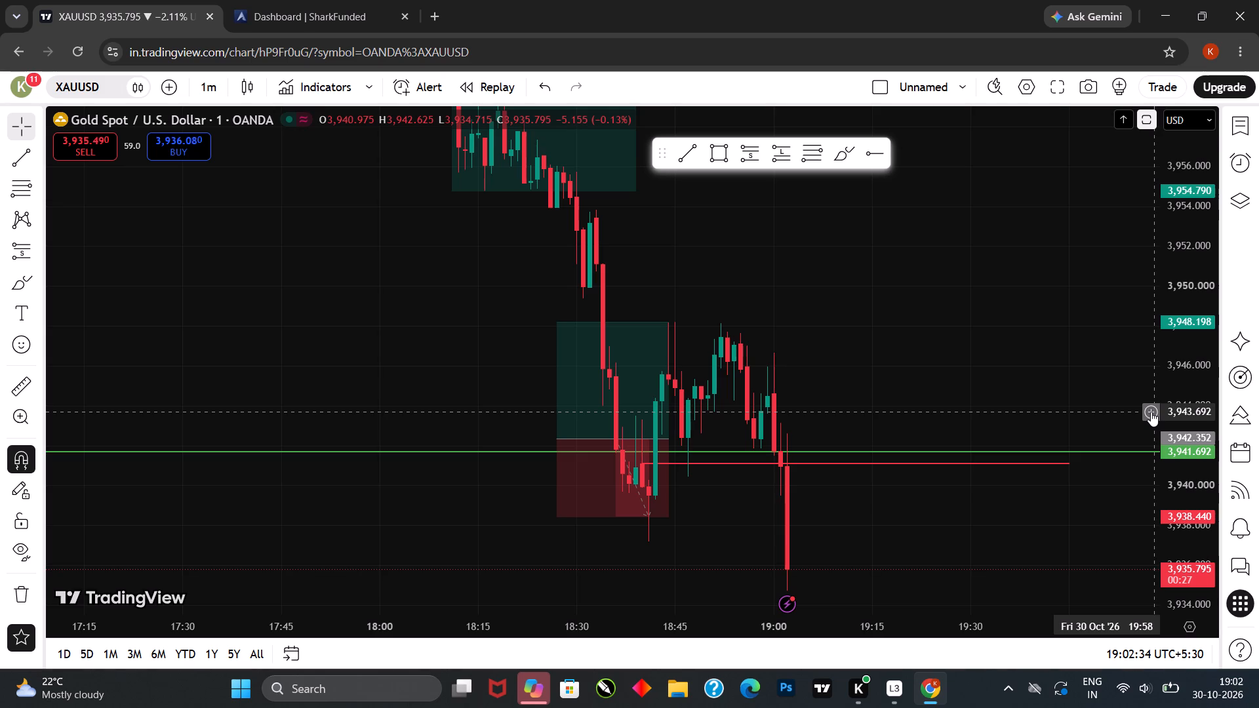
Measure the price drop beside the 19:02 candle from about 3,940.9 at the short red line down to about 3,934.5.
left_click_drag(1184, 373, 1184, 389)
left_click_drag(1184, 415, 1170, 517)
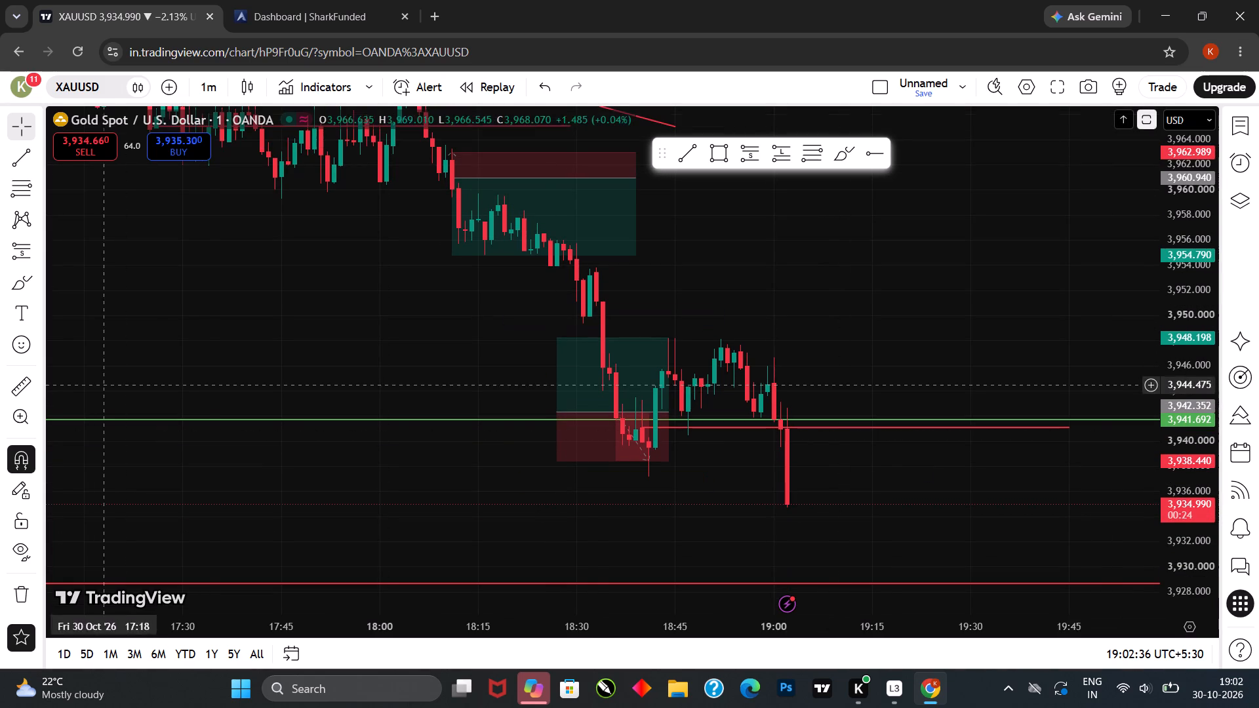
left_click(33, 387)
left_click(816, 430)
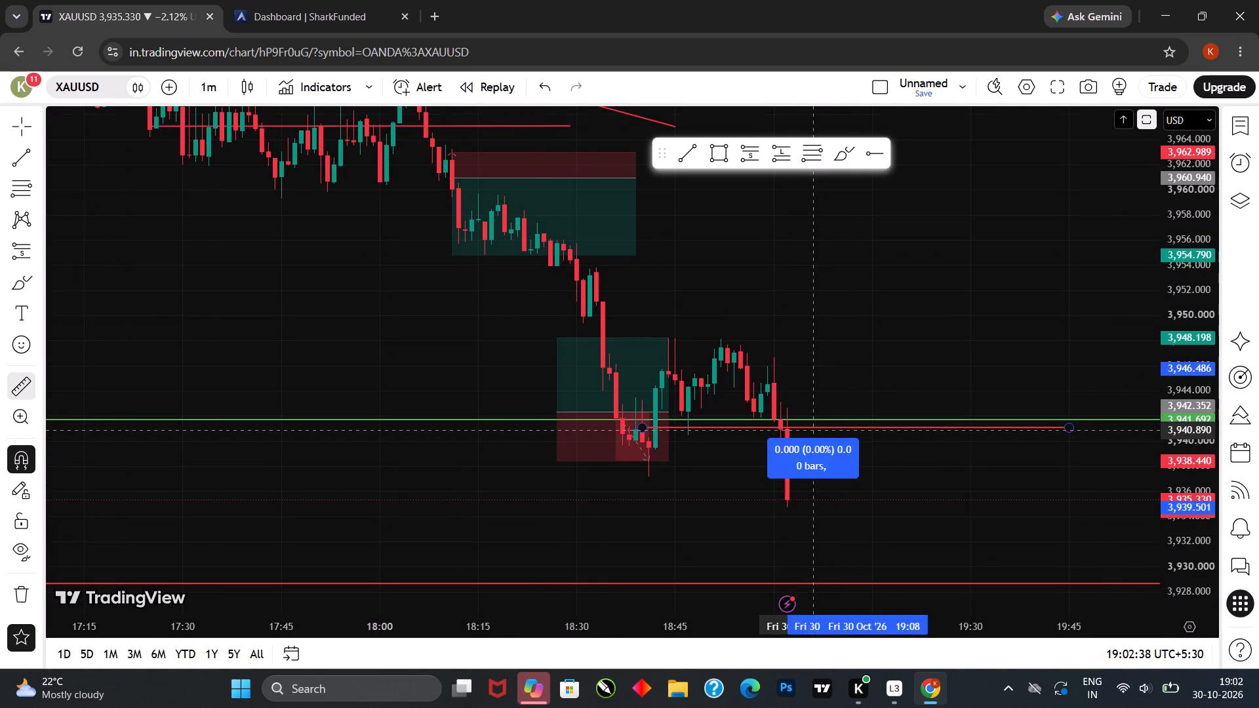
left_click(835, 511)
left_click(835, 501)
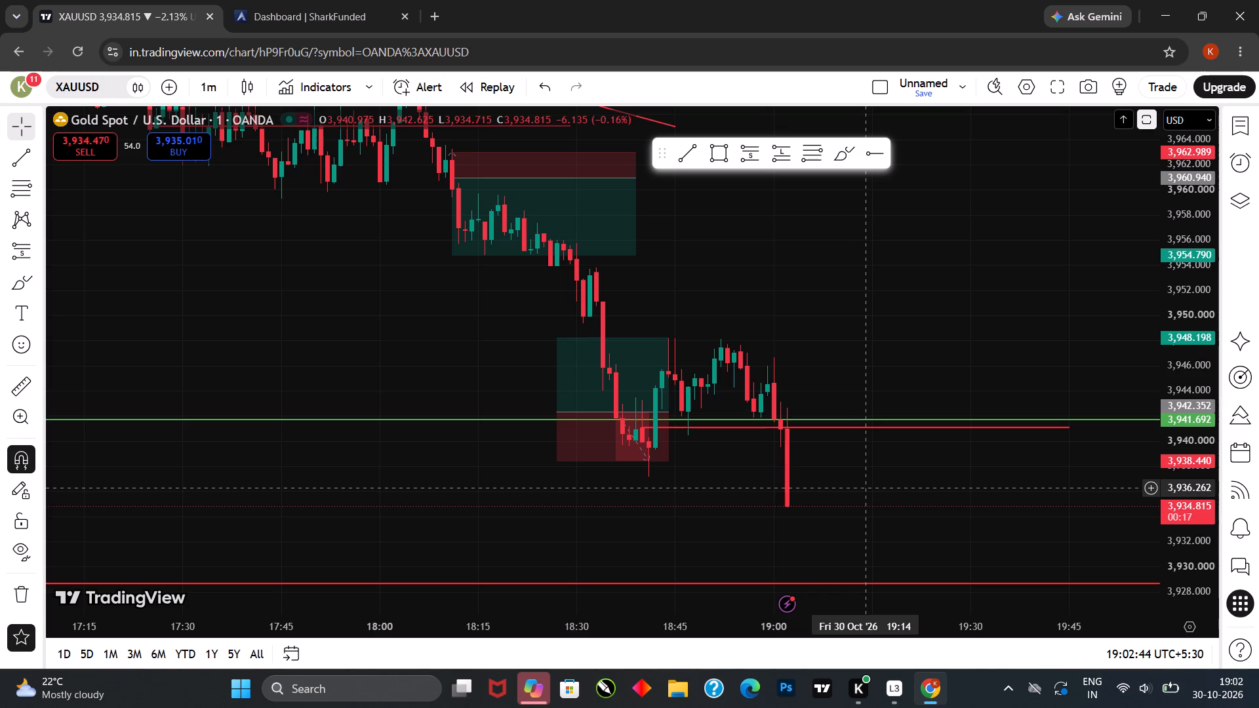
Check the upcoming events in the SharkFunded economic calendar and return to the XAUUSD chart.
left_click(324, 0)
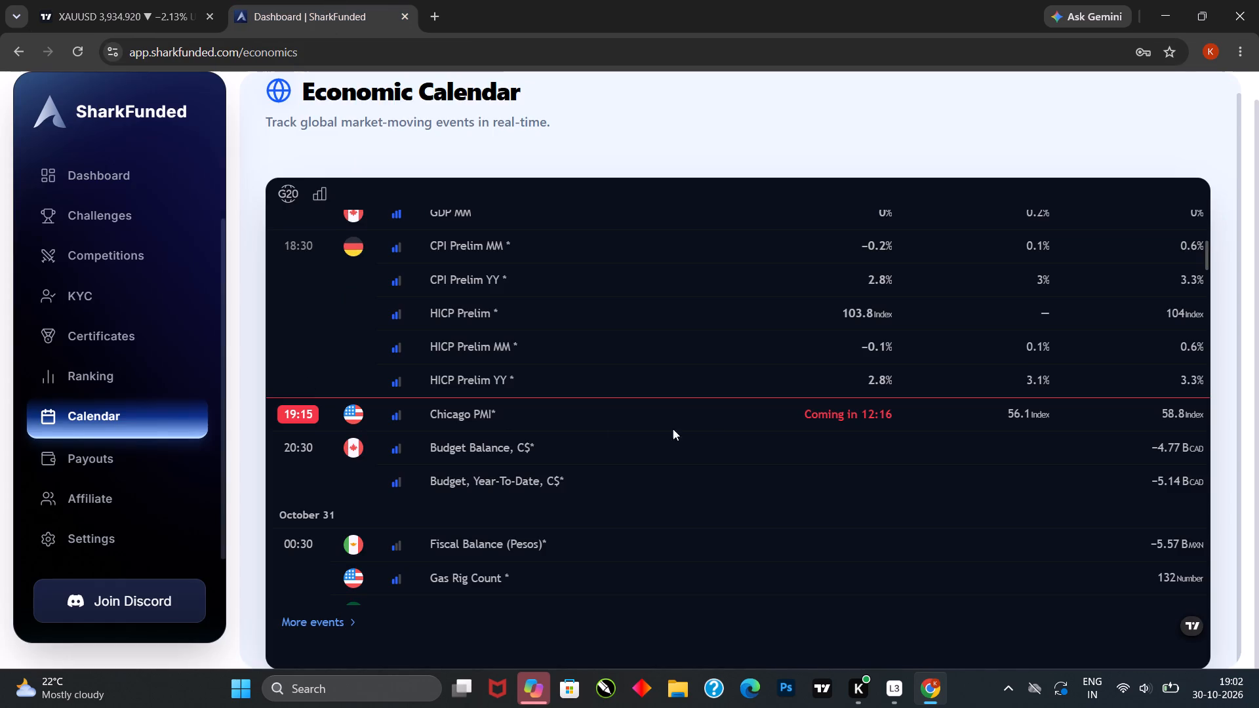
double_click(18, 0)
left_click(80, 4)
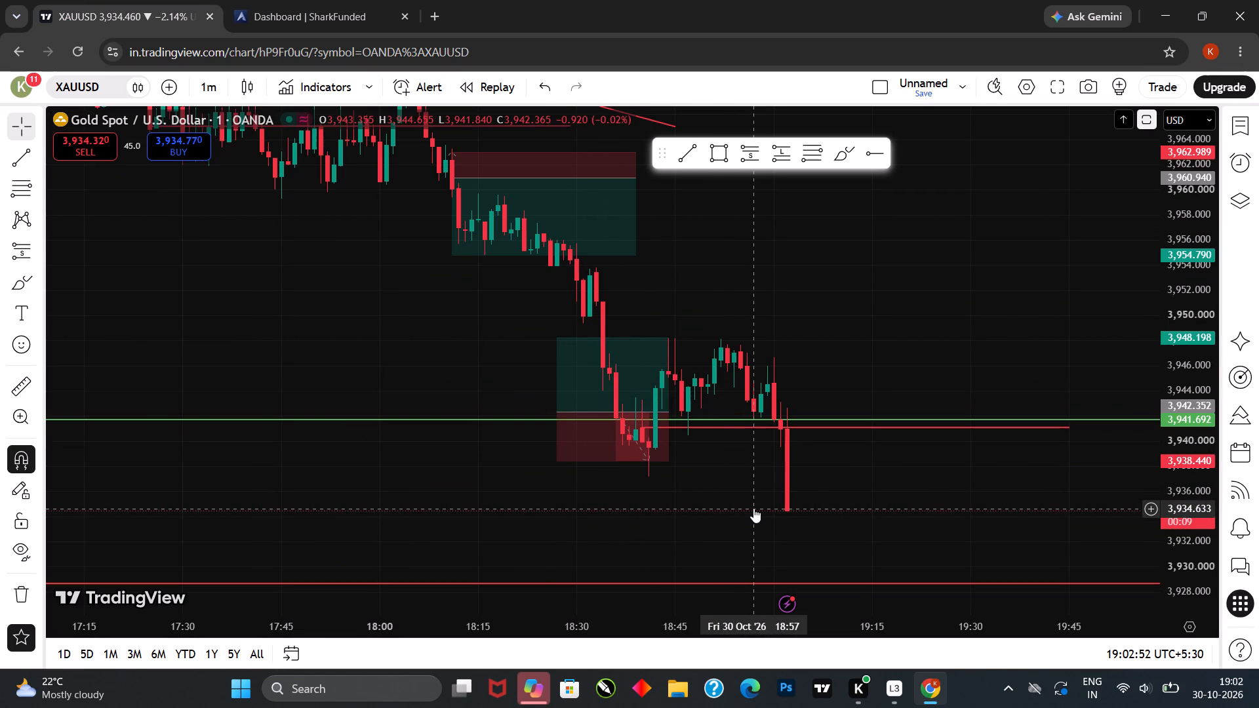
Examine the 19:02 and 19:03 candles below support and their distance to the lower red horizontal line near 3,928.8.
left_click_drag(779, 528, 774, 507)
scroll(762, 521, "down", 4)
left_click_drag(852, 538, 810, 529)
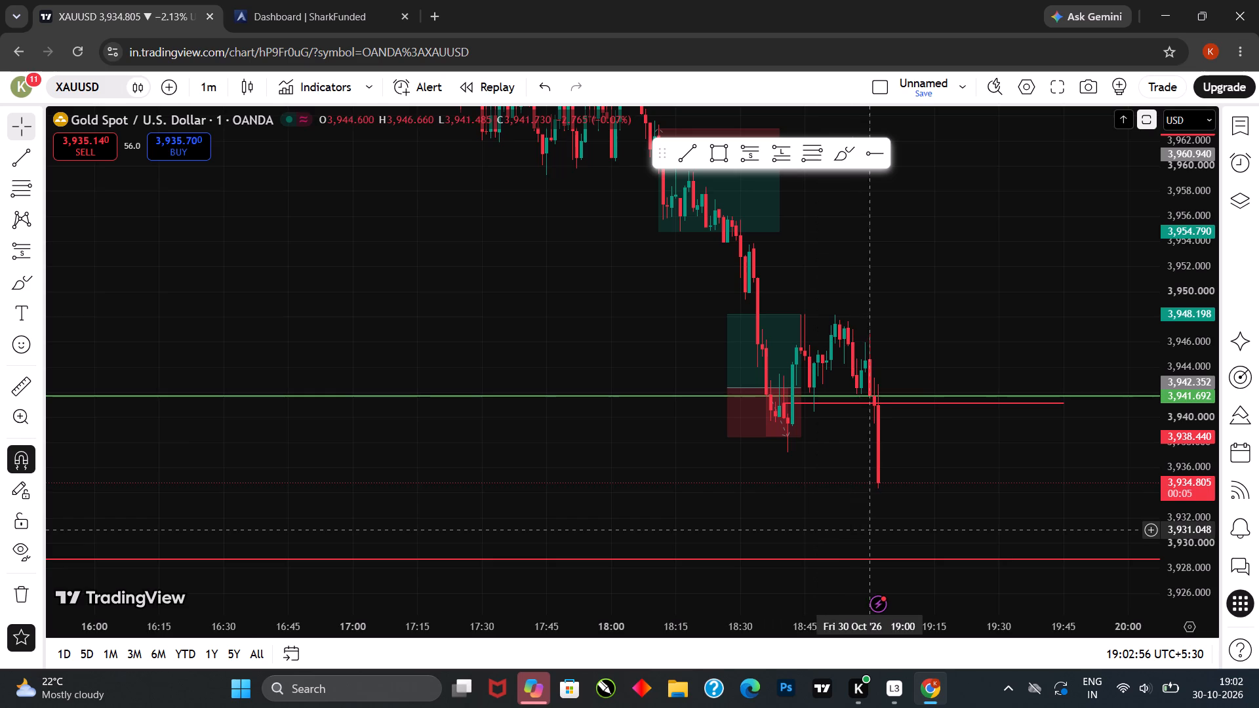
left_click_drag(872, 531, 829, 528)
scroll(849, 521, "up", 3)
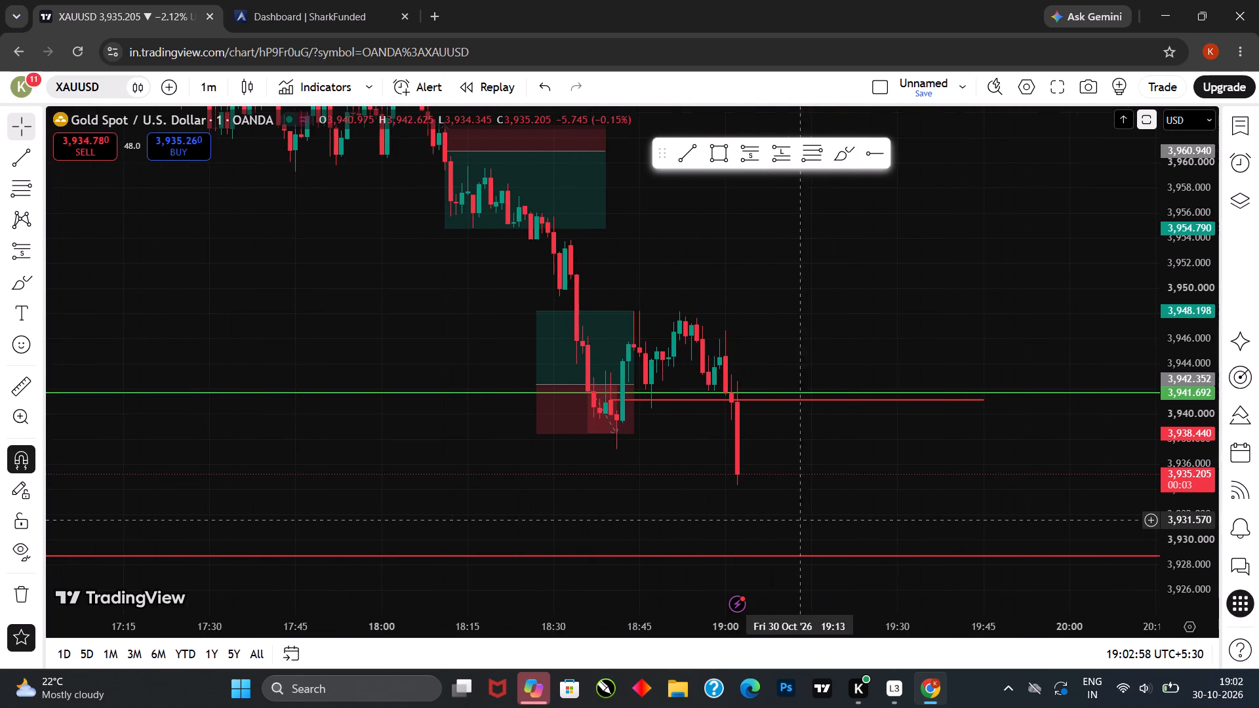
left_click_drag(787, 520, 797, 504)
left_click_drag(797, 504, 770, 493)
left_click_drag(796, 511, 789, 508)
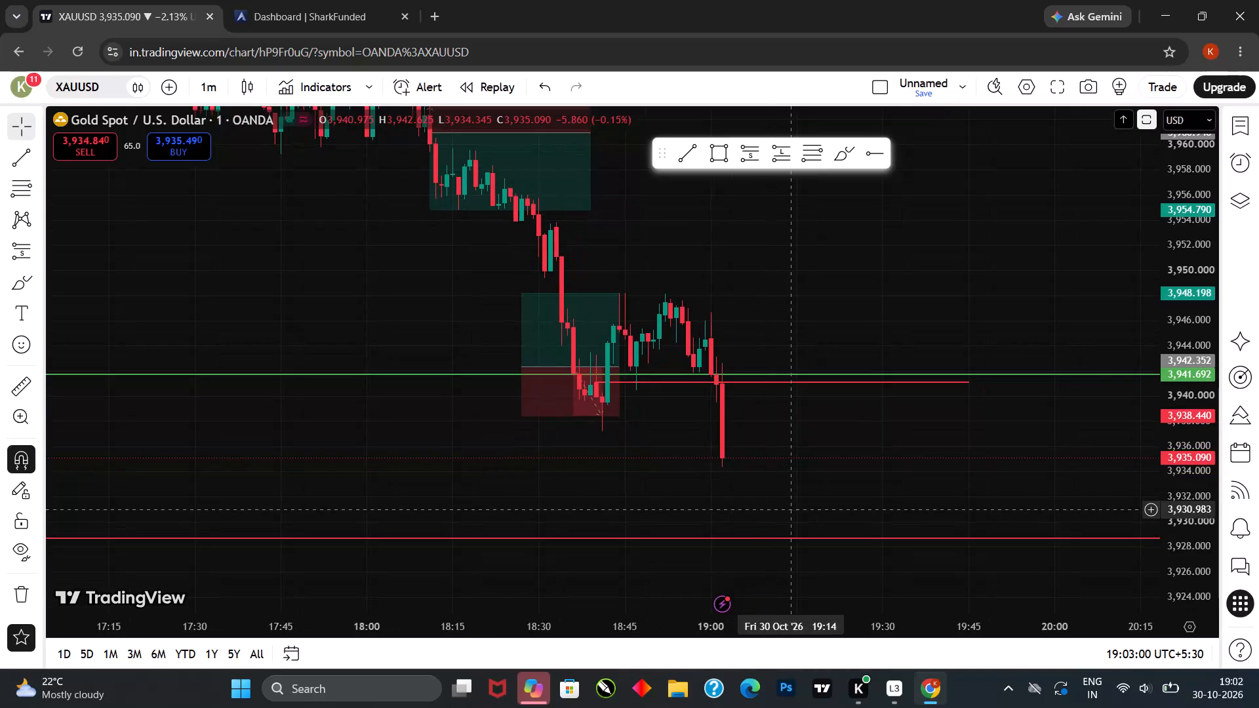
left_click_drag(789, 508, 774, 498)
left_click_drag(782, 505, 774, 498)
left_click(776, 498)
left_click_drag(770, 497, 751, 483)
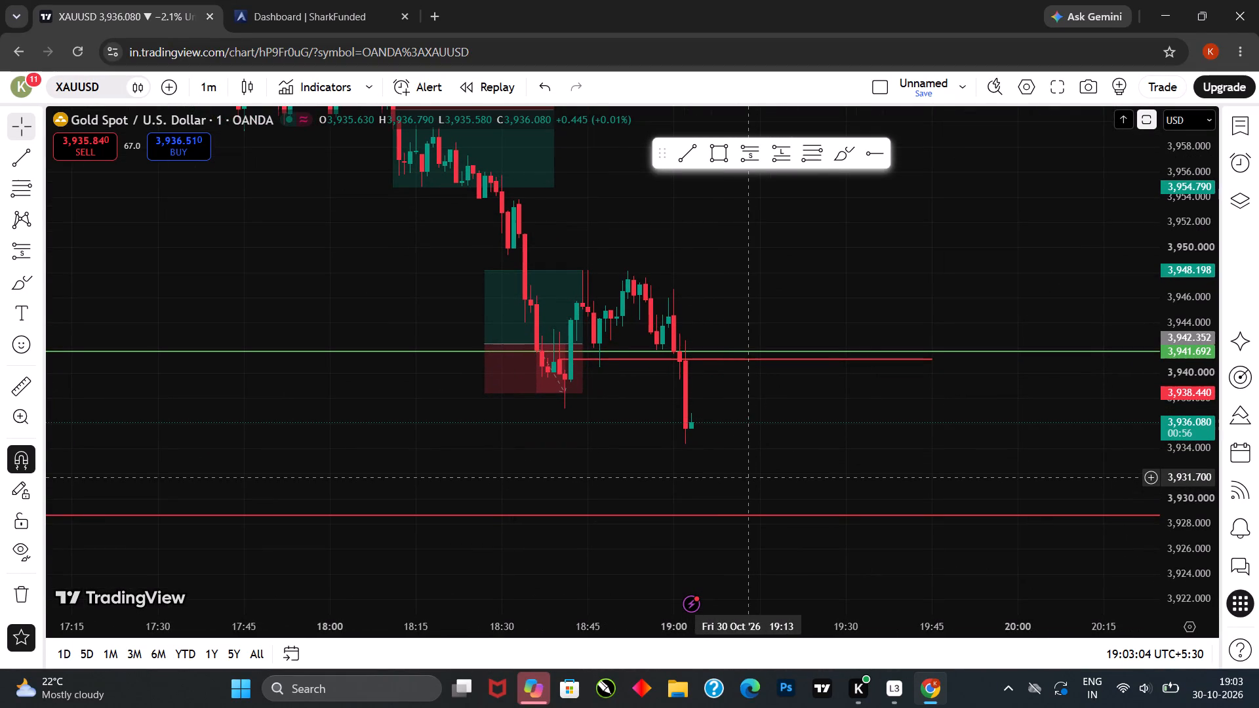
left_click_drag(749, 477, 766, 462)
left_click_drag(767, 475, 759, 468)
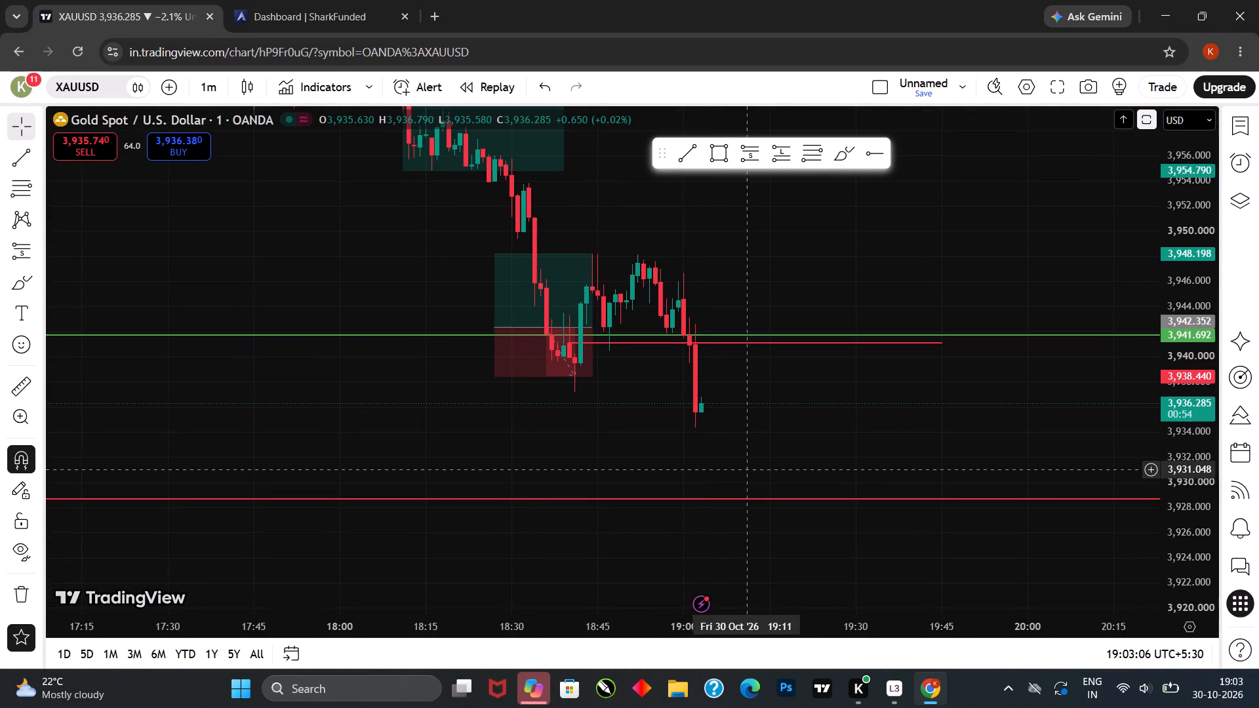
left_click_drag(712, 467, 719, 464)
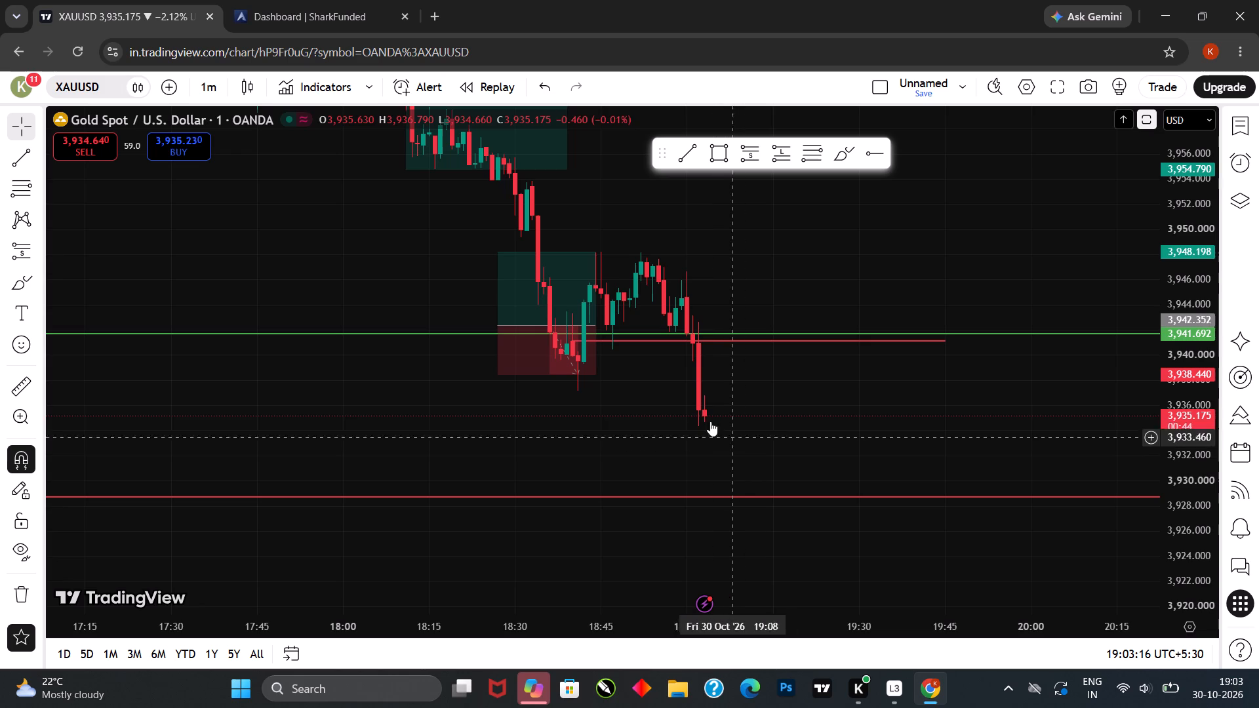
Measure the price distance beside the 19:03 candle from about 3,935.8 down to the lower red horizontal line at about 3,928.8.
left_click(9, 383)
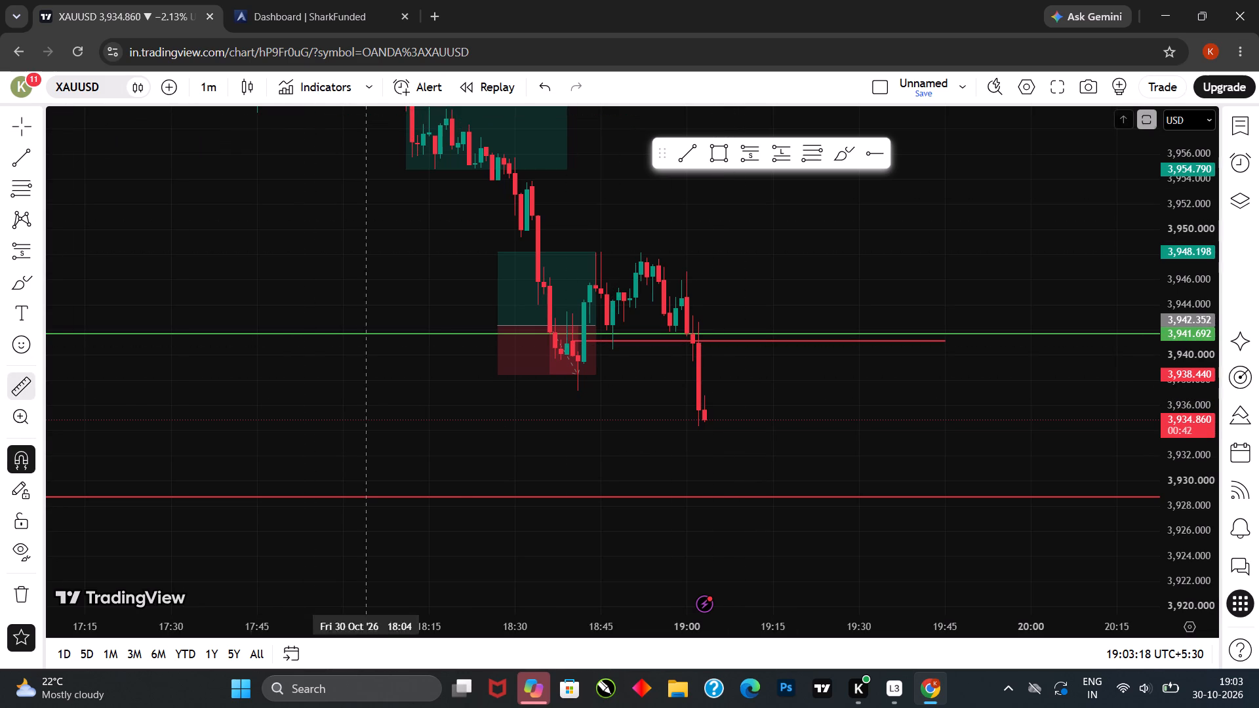
left_click(714, 408)
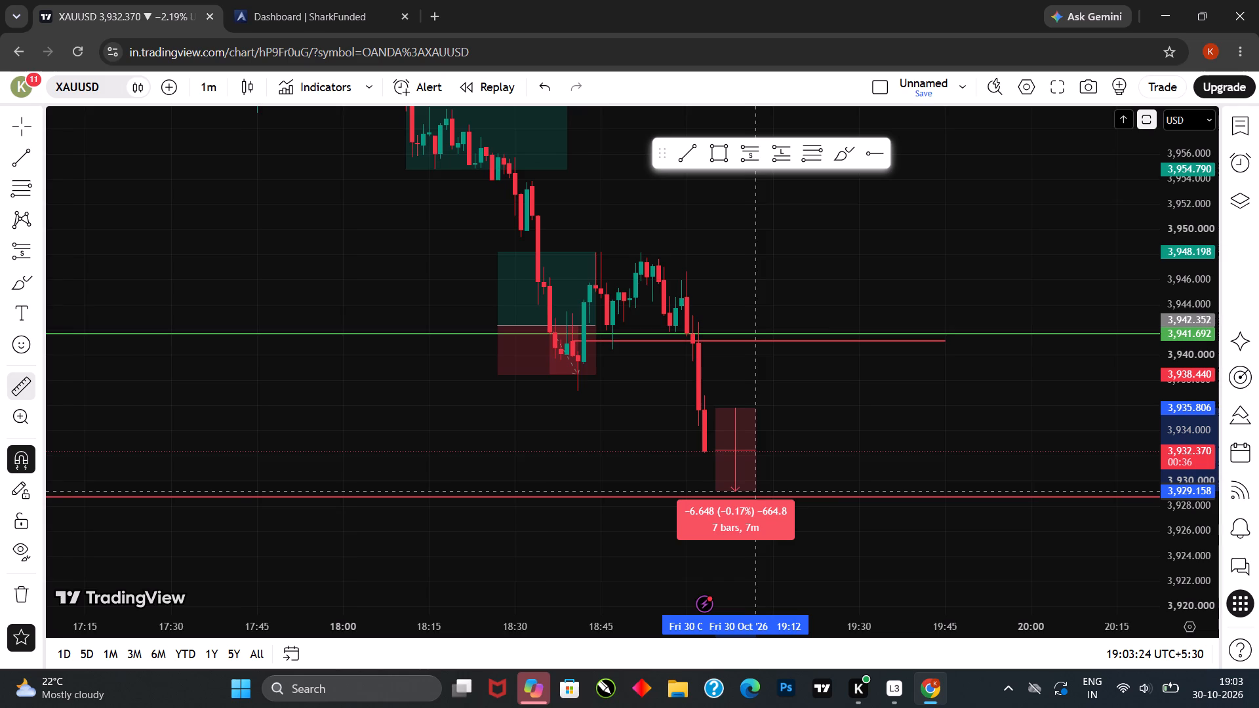
scroll(756, 491, "up", 1)
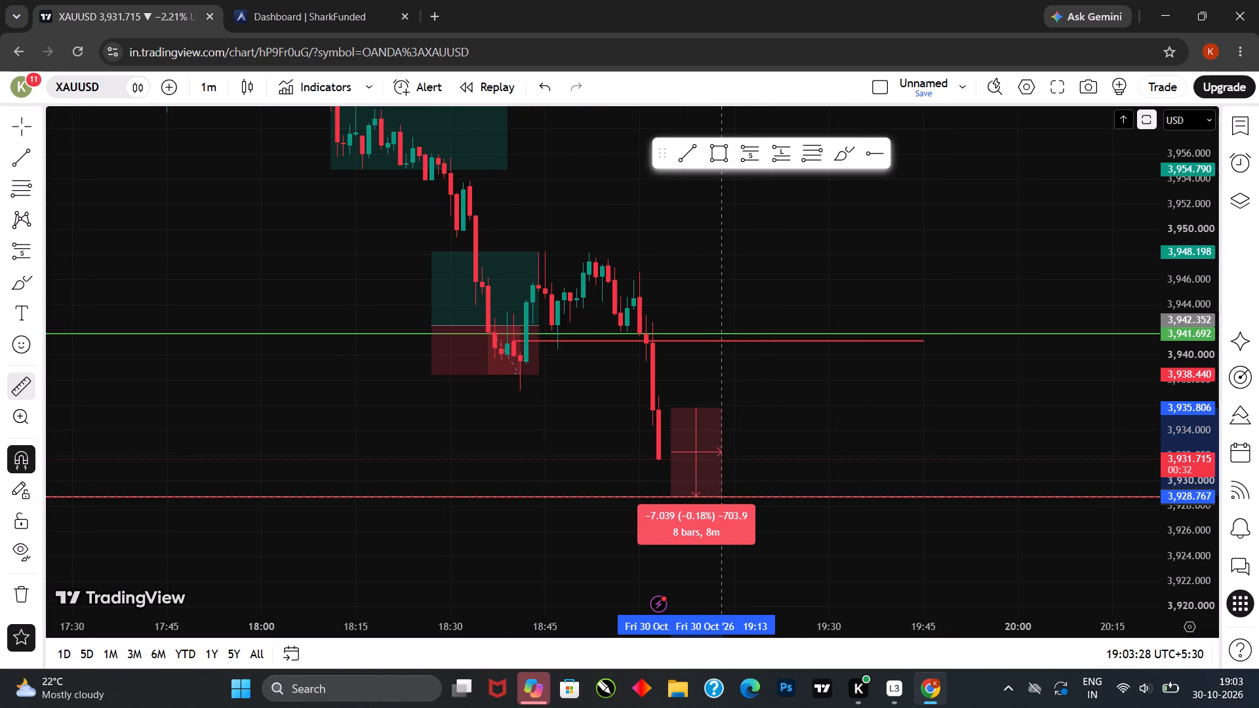
left_click(689, 496)
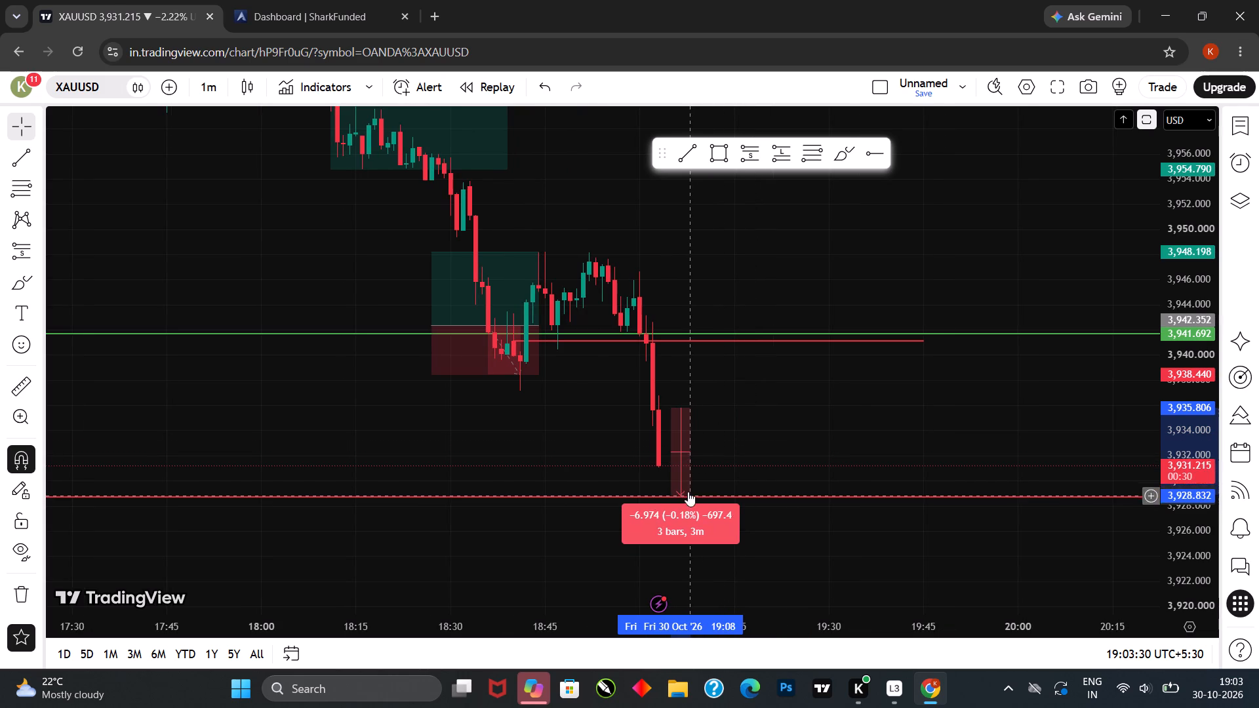
left_click(684, 476)
Measure the 19:03 candle's fall from about 3,935.5 down to about 3,929.1, just above the lower red line.
left_click(709, 444)
left_click_drag(712, 449, 795, 473)
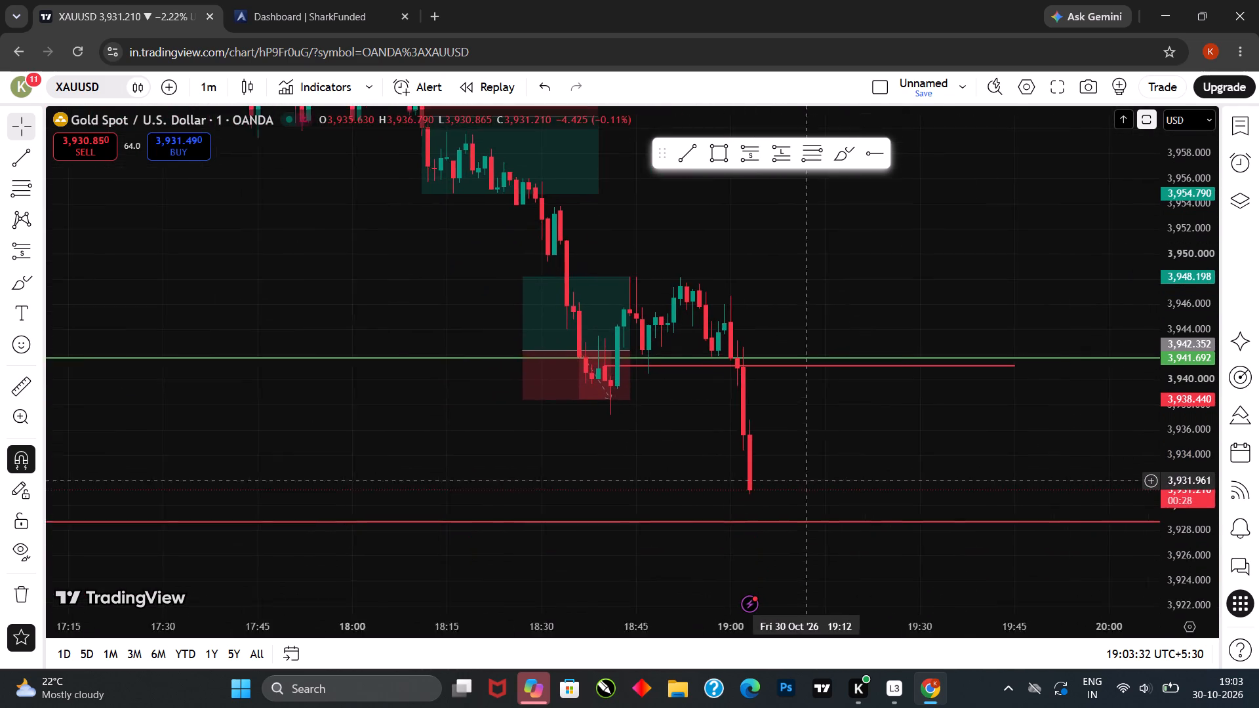
left_click_drag(795, 473, 773, 459)
left_click(772, 467)
left_click_drag(763, 465, 747, 454)
left_click_drag(753, 459, 729, 450)
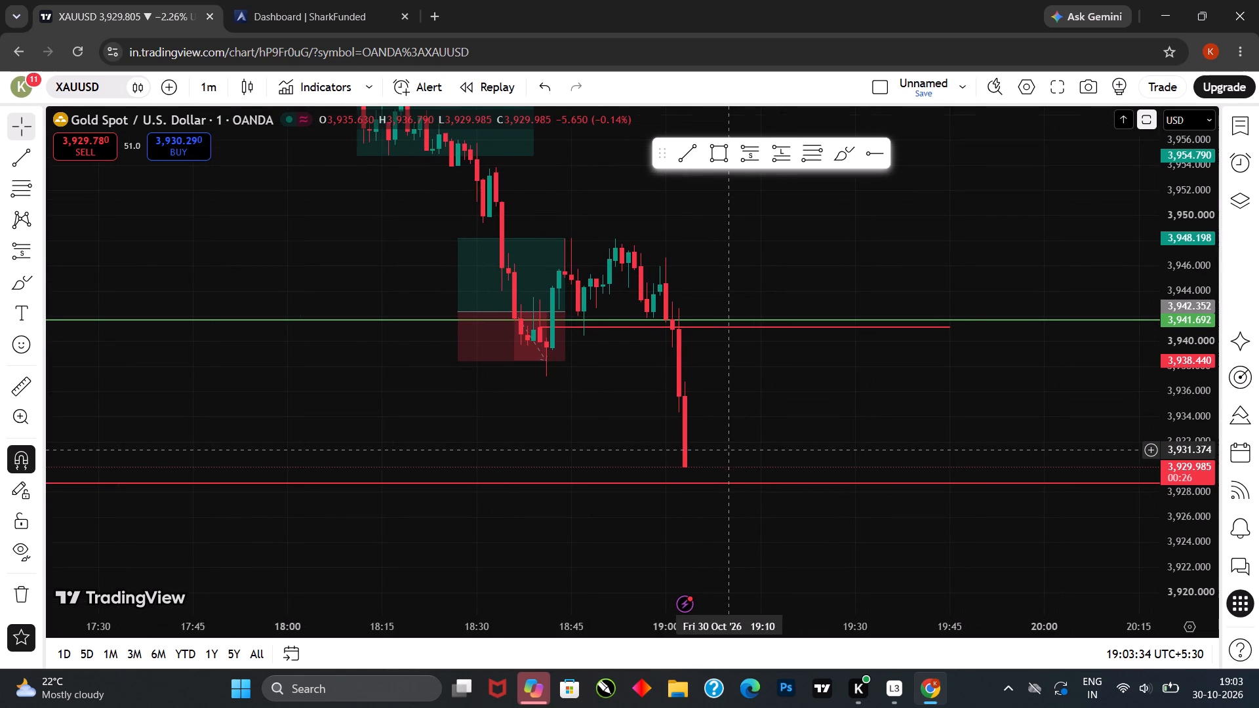
left_click(35, 387)
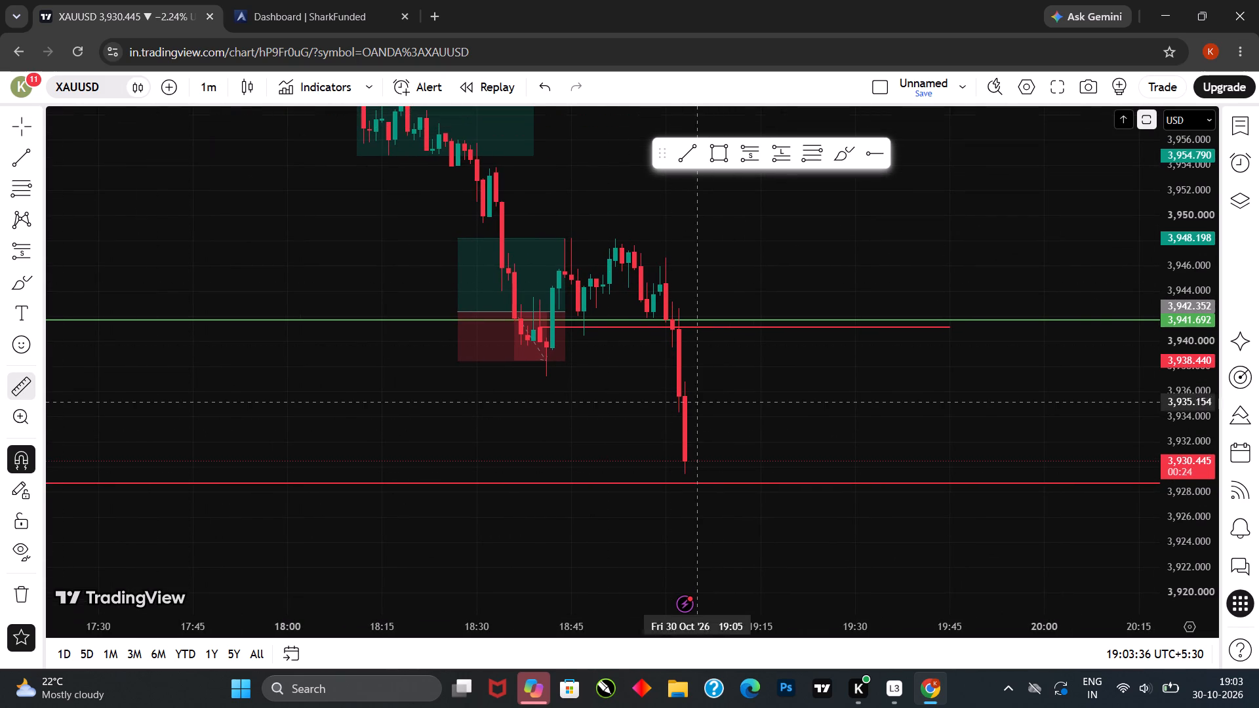
left_click(691, 397)
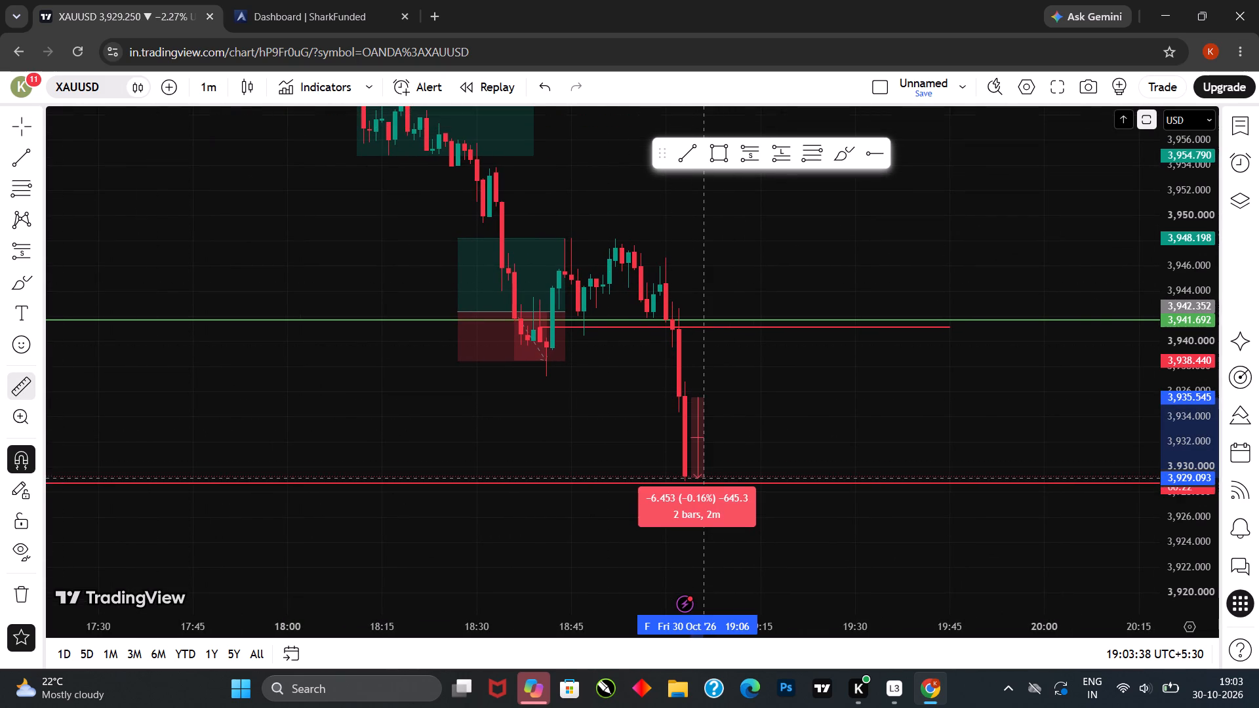
left_click(705, 478)
left_click(703, 461)
Examine how the 19:03 candle reacts at the lower red horizontal line near 3,928.8.
left_click_drag(718, 448, 721, 420)
scroll(721, 420, "down", 3)
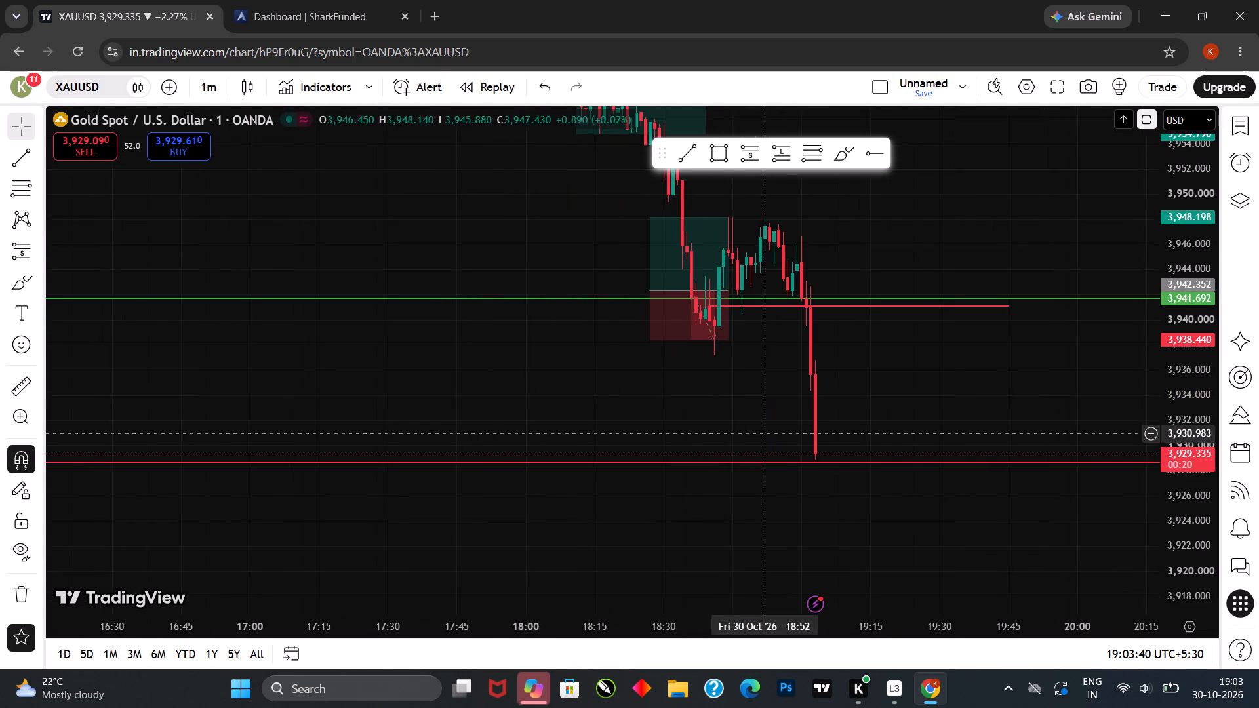
left_click_drag(768, 432, 711, 436)
scroll(828, 439, "up", 2)
left_click_drag(763, 440, 746, 434)
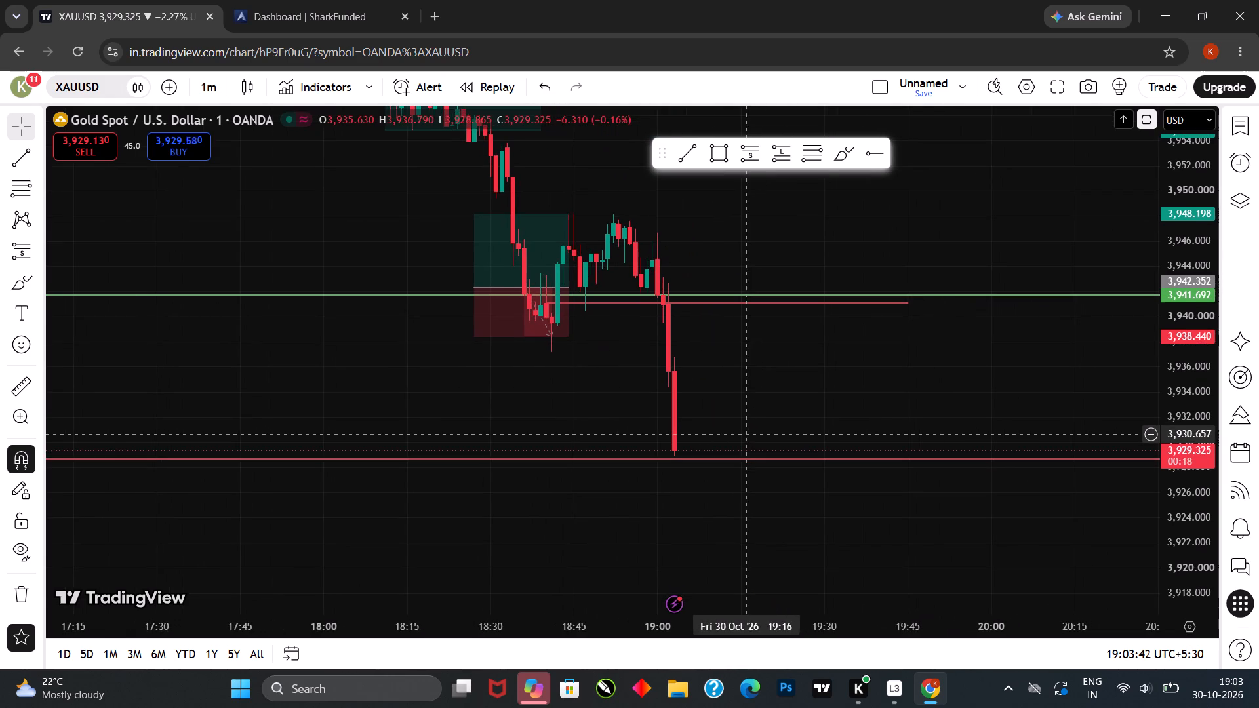
left_click(746, 434)
left_click_drag(744, 433, 727, 423)
left_click_drag(732, 432, 736, 425)
left_click_drag(735, 429, 726, 416)
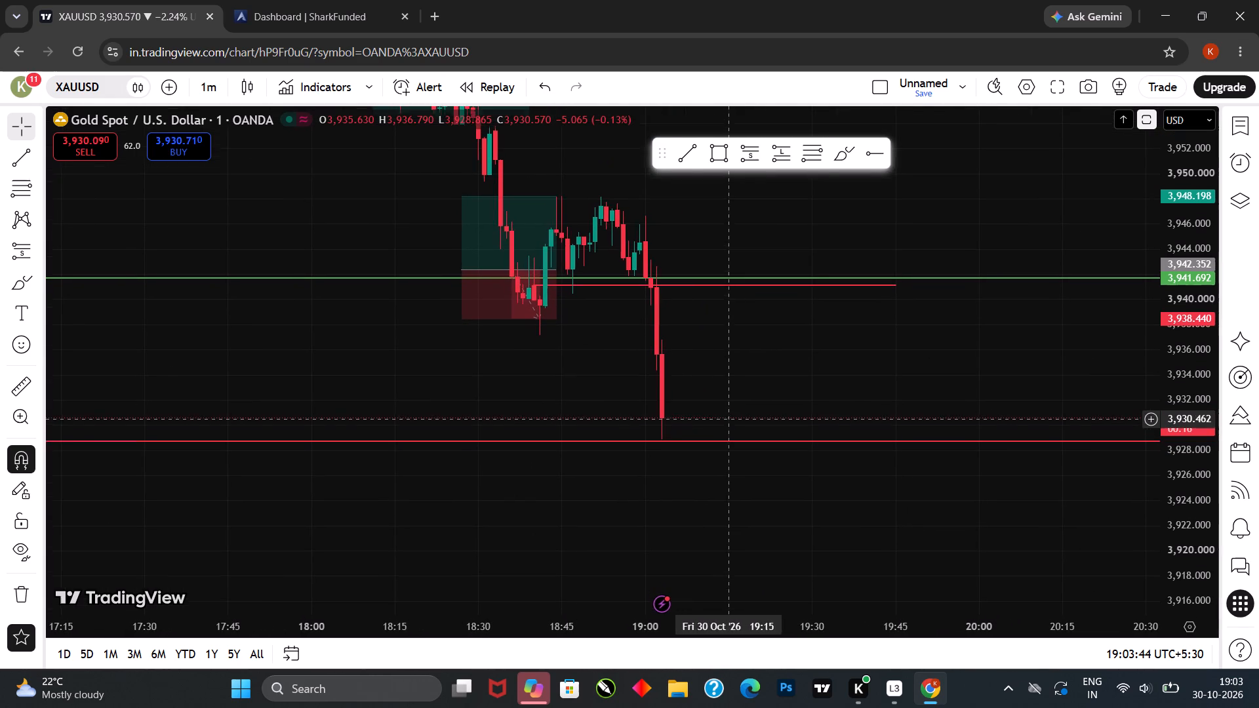
left_click_drag(726, 416, 726, 415)
left_click_drag(713, 504, 736, 487)
scroll(696, 406, "up", 2)
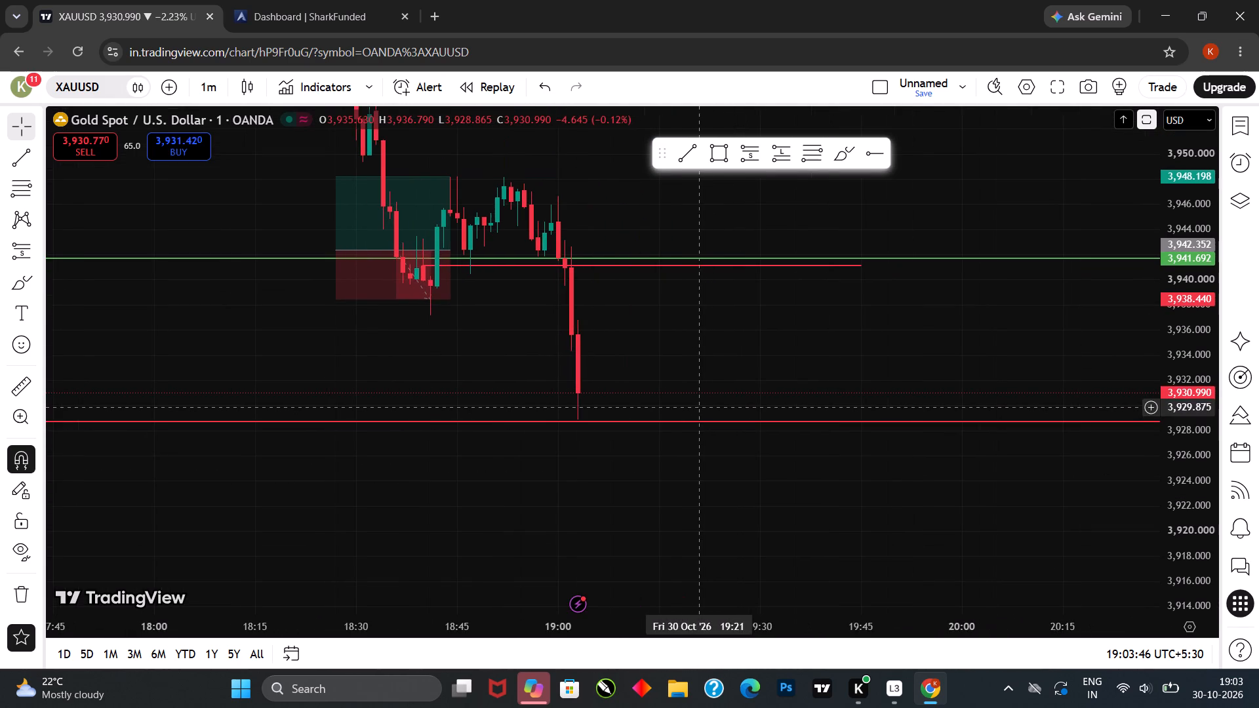
left_click(620, 395)
left_click_drag(622, 395, 671, 403)
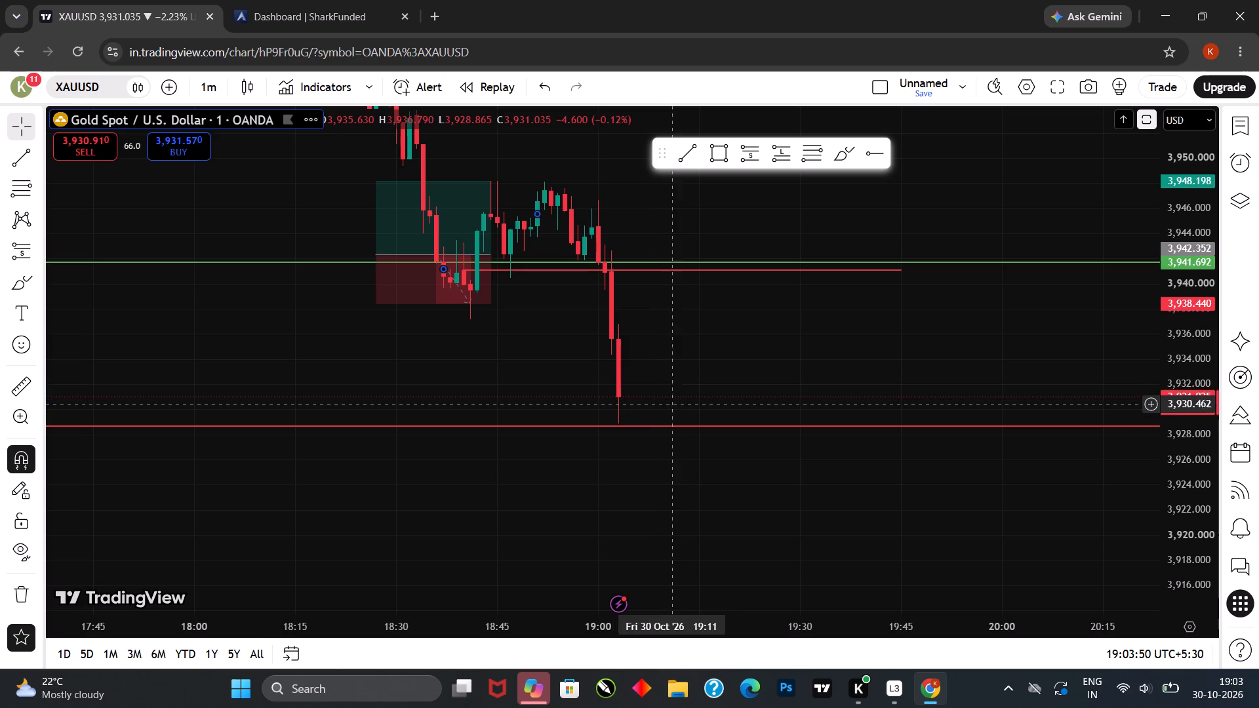
left_click_drag(652, 395, 679, 375)
scroll(655, 385, "up", 2)
left_click_drag(624, 385, 630, 385)
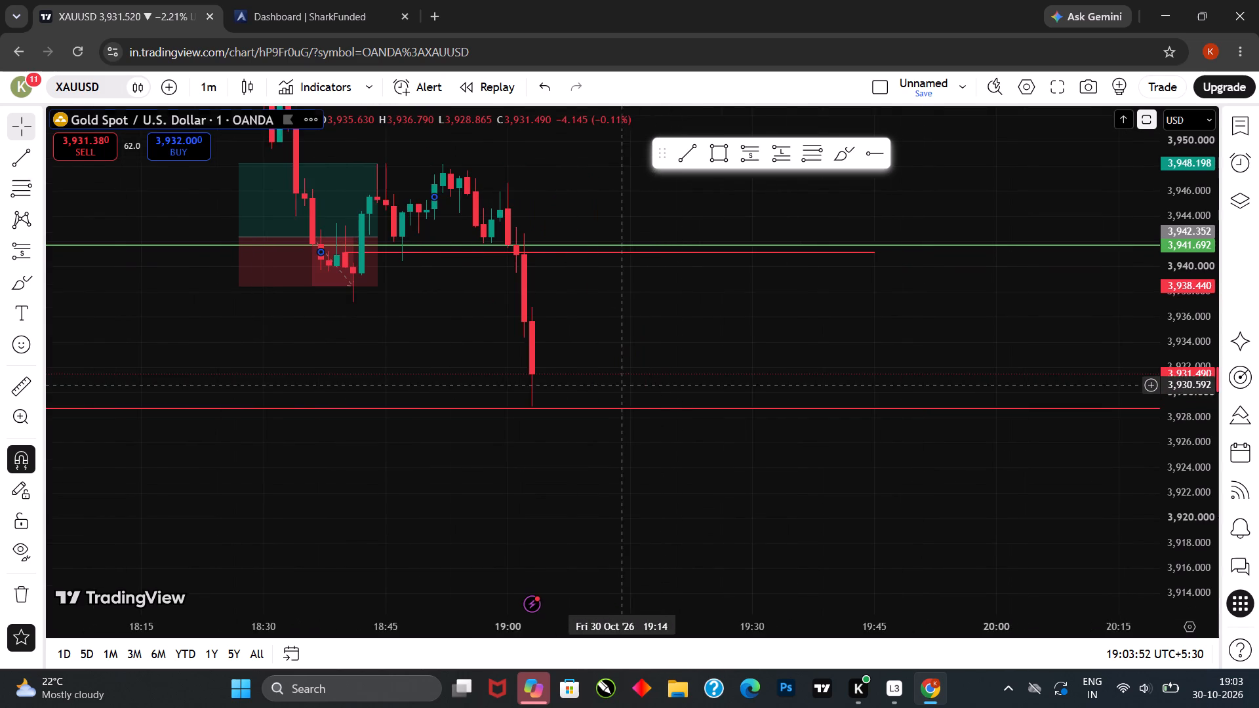
left_click_drag(630, 385, 669, 385)
left_click_drag(669, 385, 667, 370)
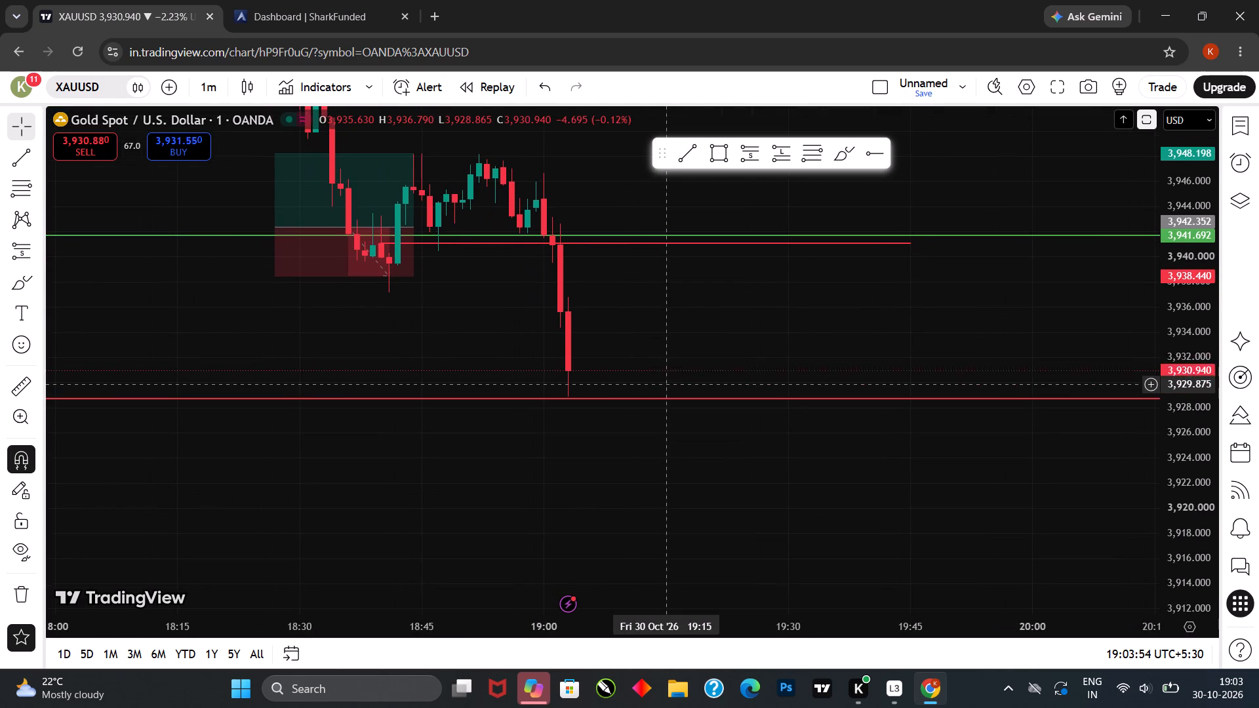
Examine the 19:03 candle's lower wick and close, and the opening of the 19:04 candle above the lower red line.
left_click_drag(663, 384, 687, 368)
scroll(606, 377, "down", 8)
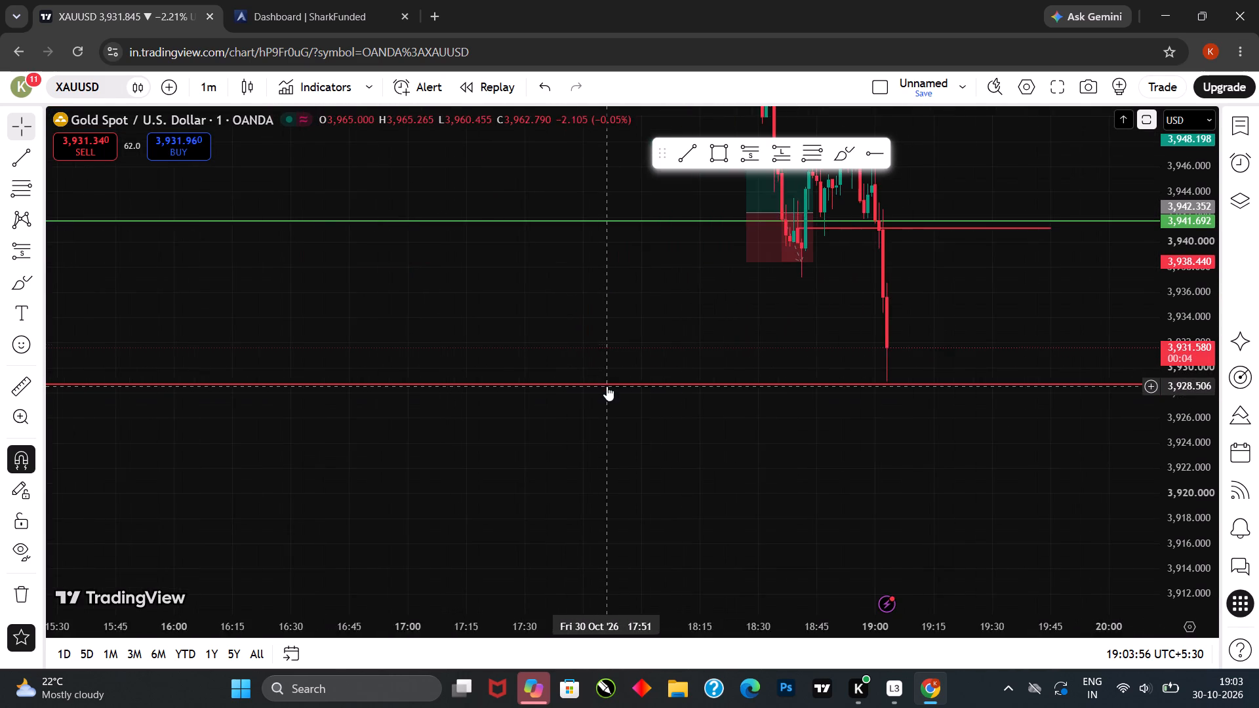
scroll(738, 373, "up", 8)
left_click(605, 353)
left_click_drag(611, 357, 635, 383)
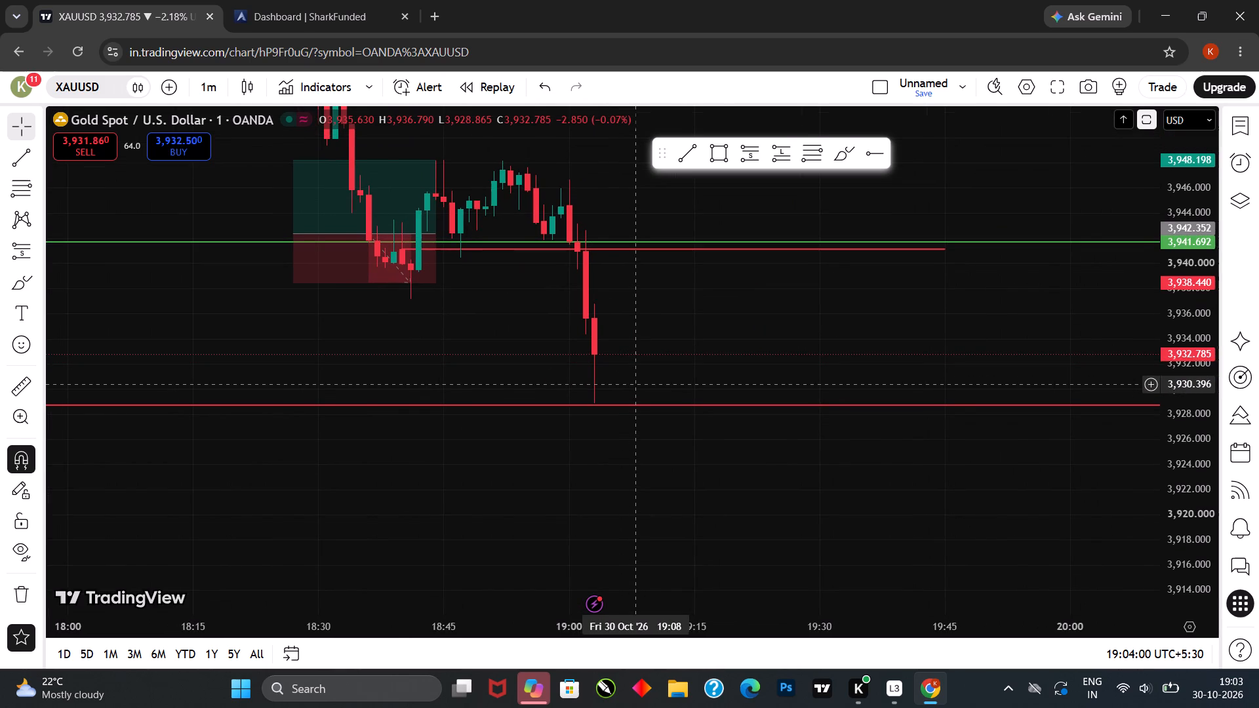
left_click_drag(635, 365, 640, 387)
left_click_drag(645, 379, 649, 391)
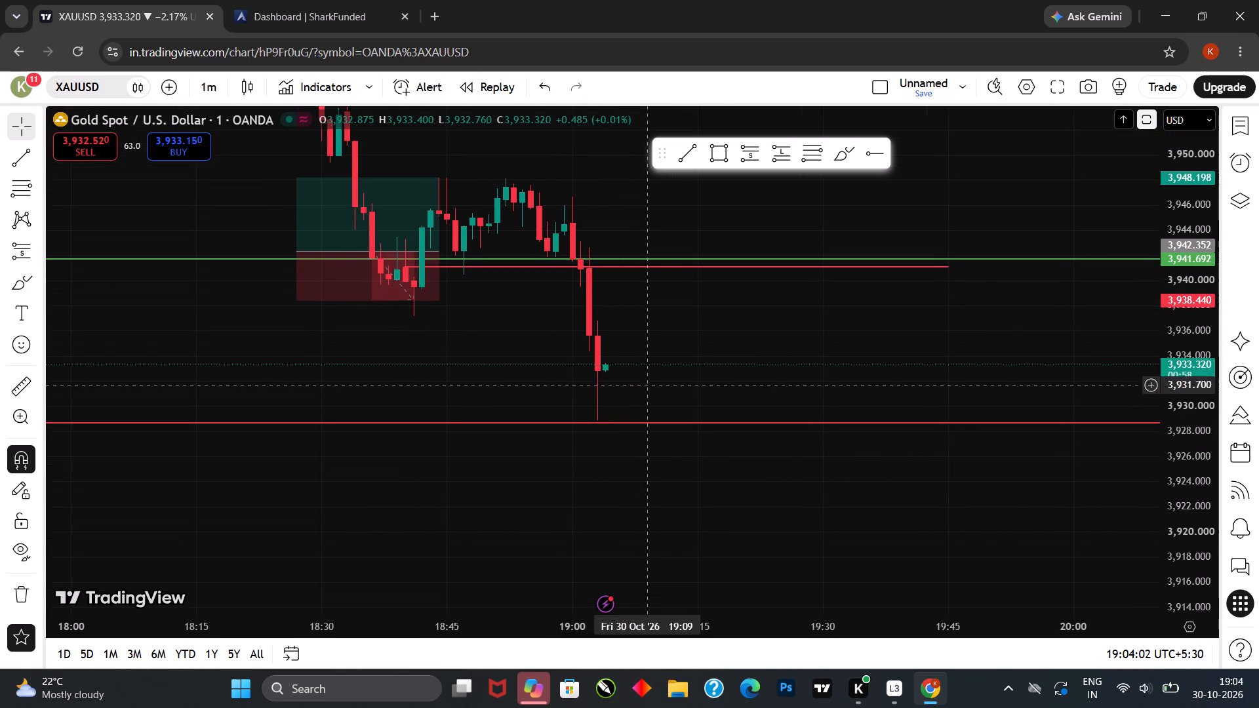
left_click_drag(649, 391, 650, 397)
left_click_drag(654, 390, 673, 378)
scroll(671, 379, "down", 1)
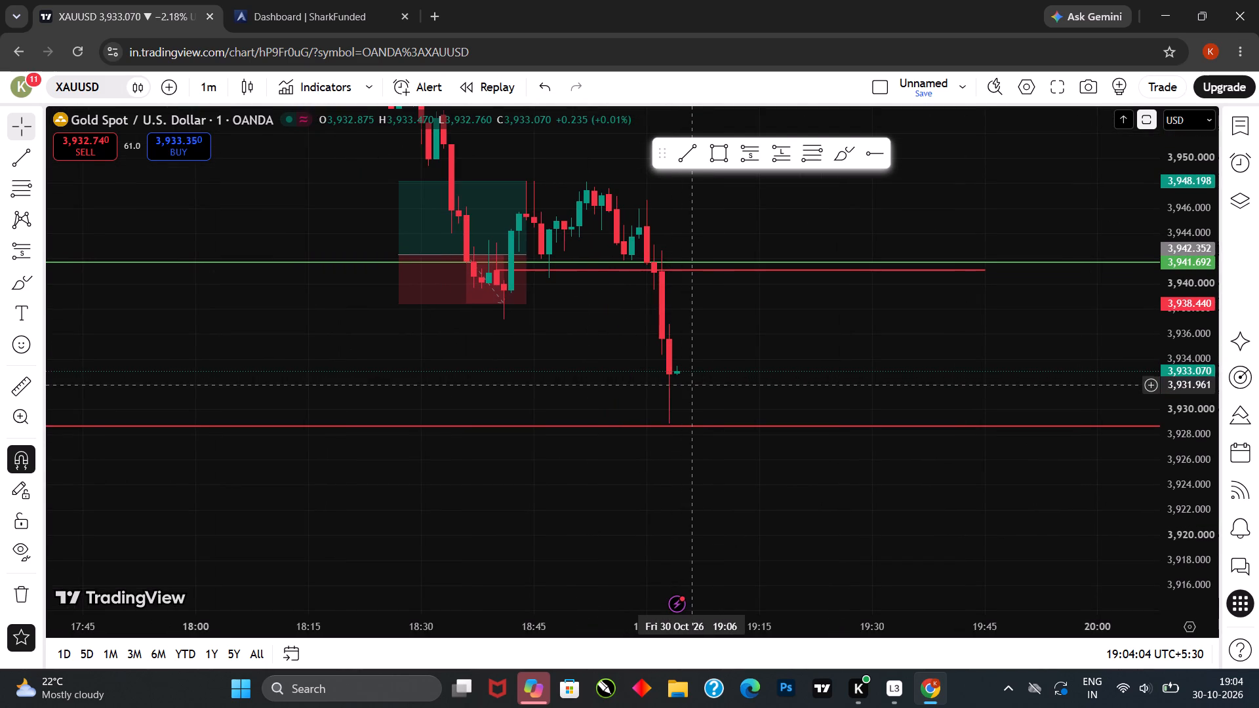
Examine how the 19:04 candle moves toward the lower red horizontal line near 3,928.8.
left_click_drag(697, 401, 694, 395)
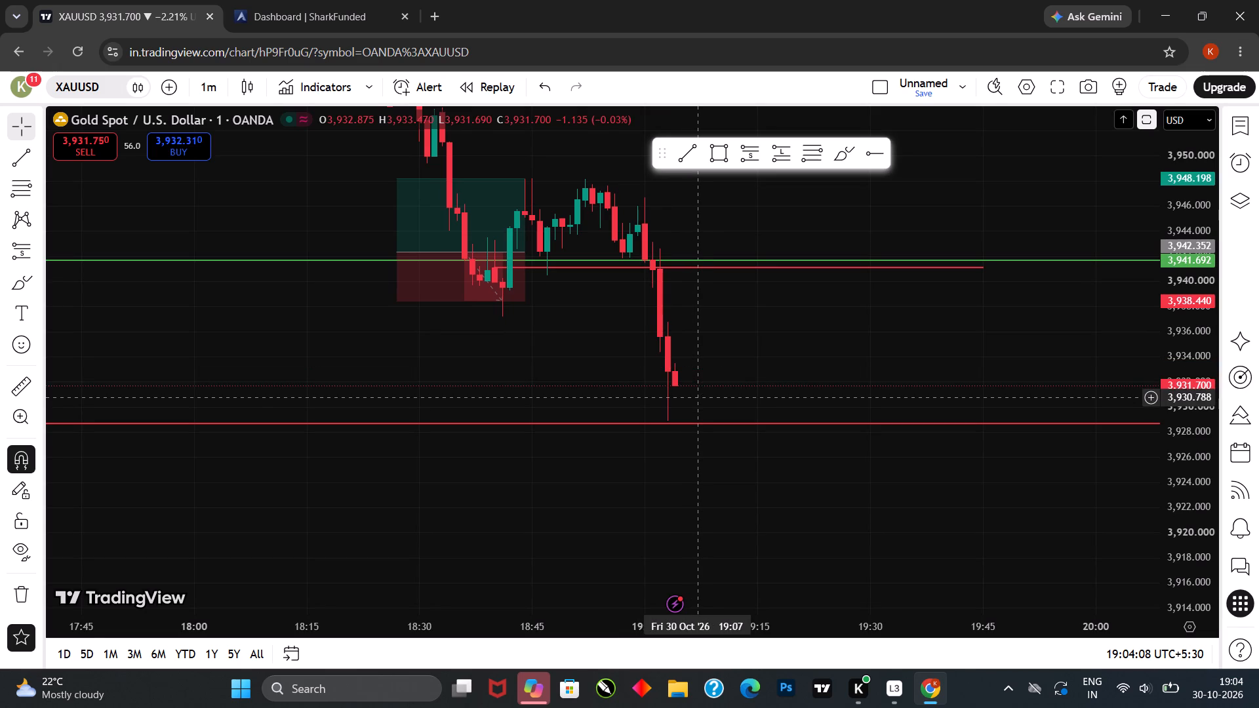
left_click_drag(709, 407, 713, 387)
left_click_drag(718, 435, 720, 418)
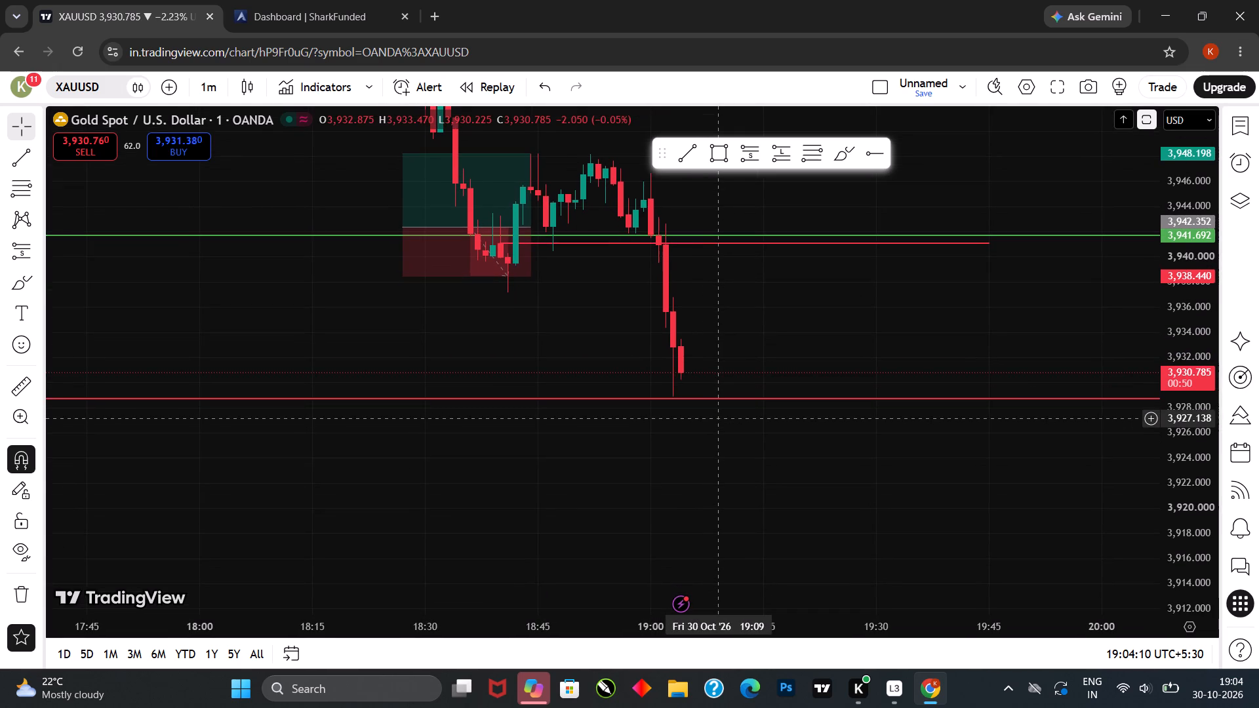
left_click_drag(721, 420, 721, 403)
left_click_drag(722, 429, 721, 401)
left_click_drag(727, 435, 715, 416)
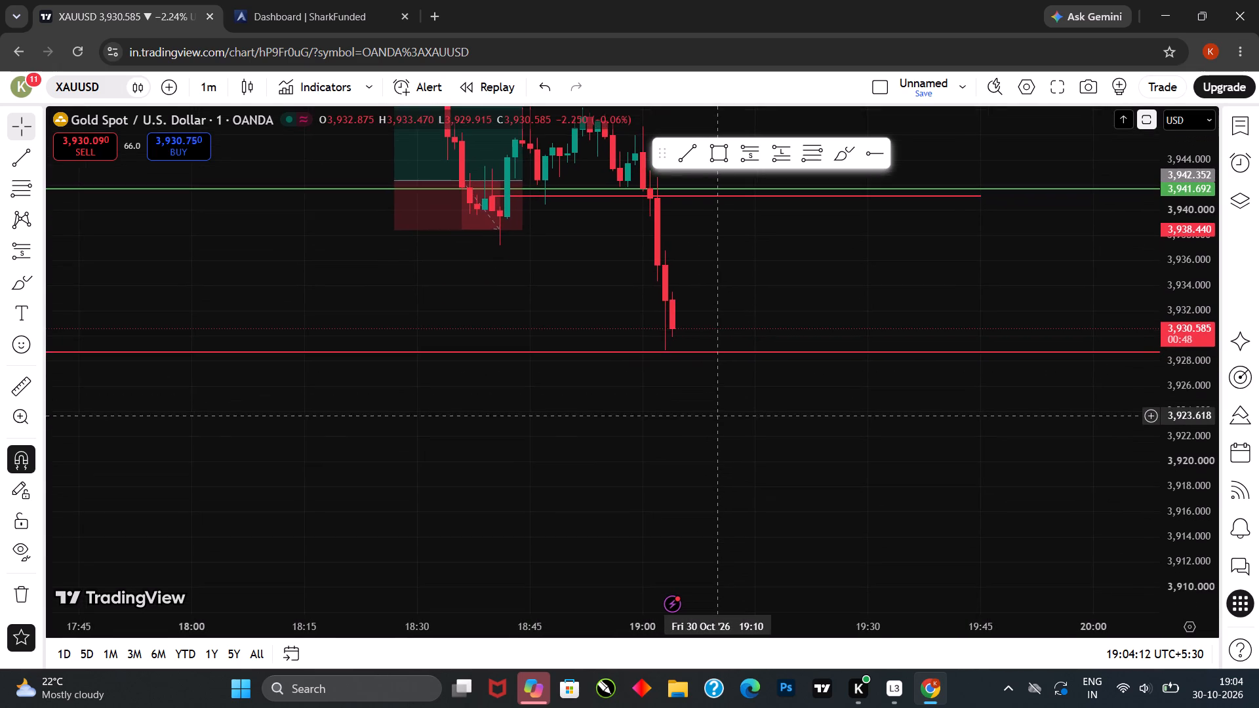
left_click_drag(721, 432, 715, 414)
scroll(650, 410, "down", 6)
scroll(818, 420, "up", 2)
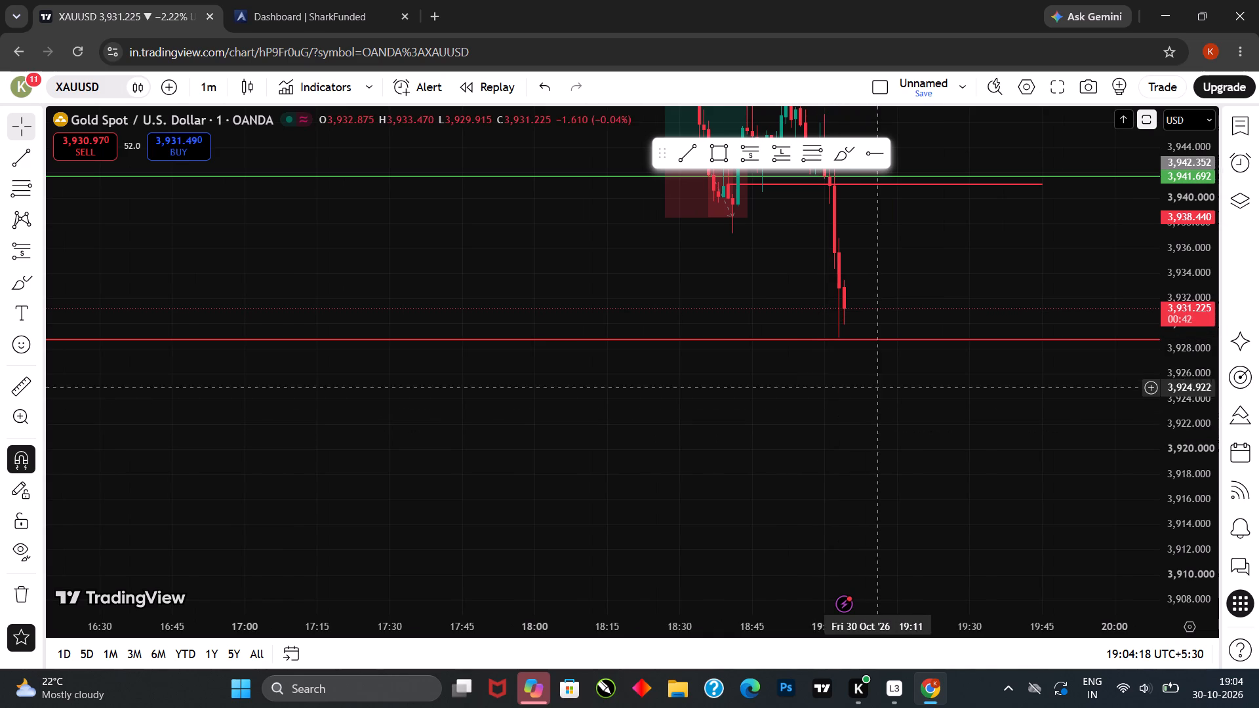
left_click_drag(857, 387, 807, 490)
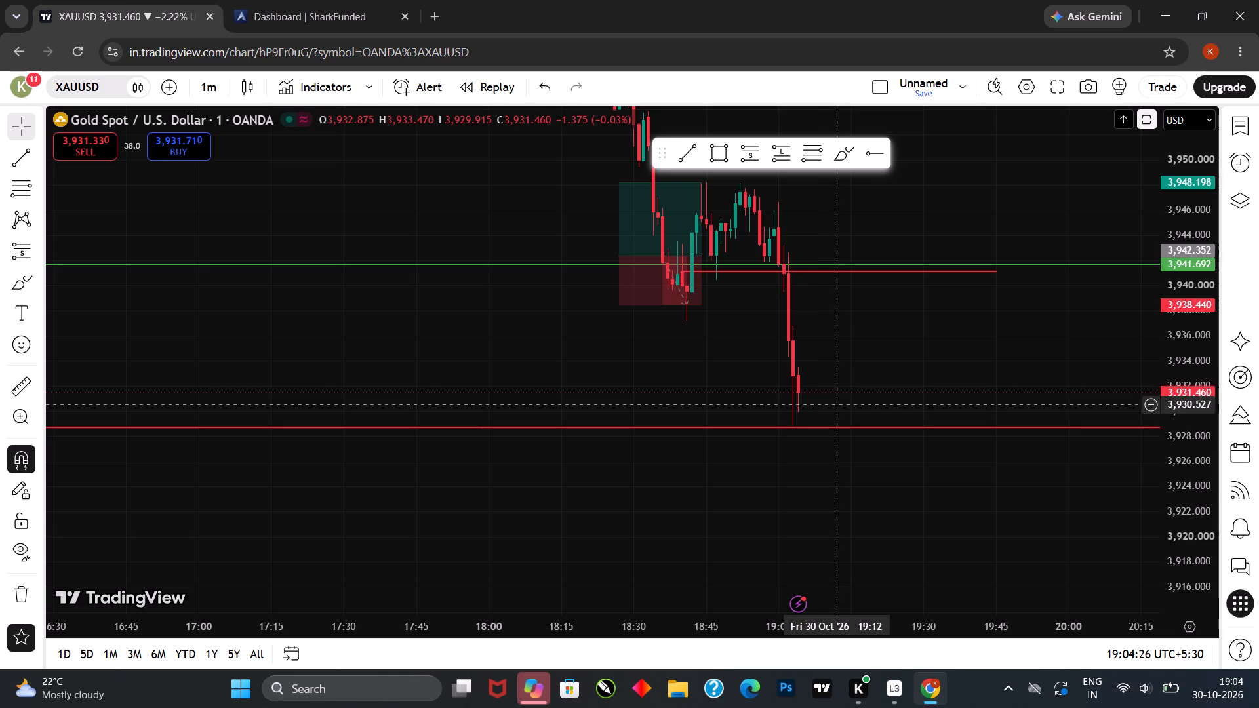
left_click_drag(818, 408, 818, 403)
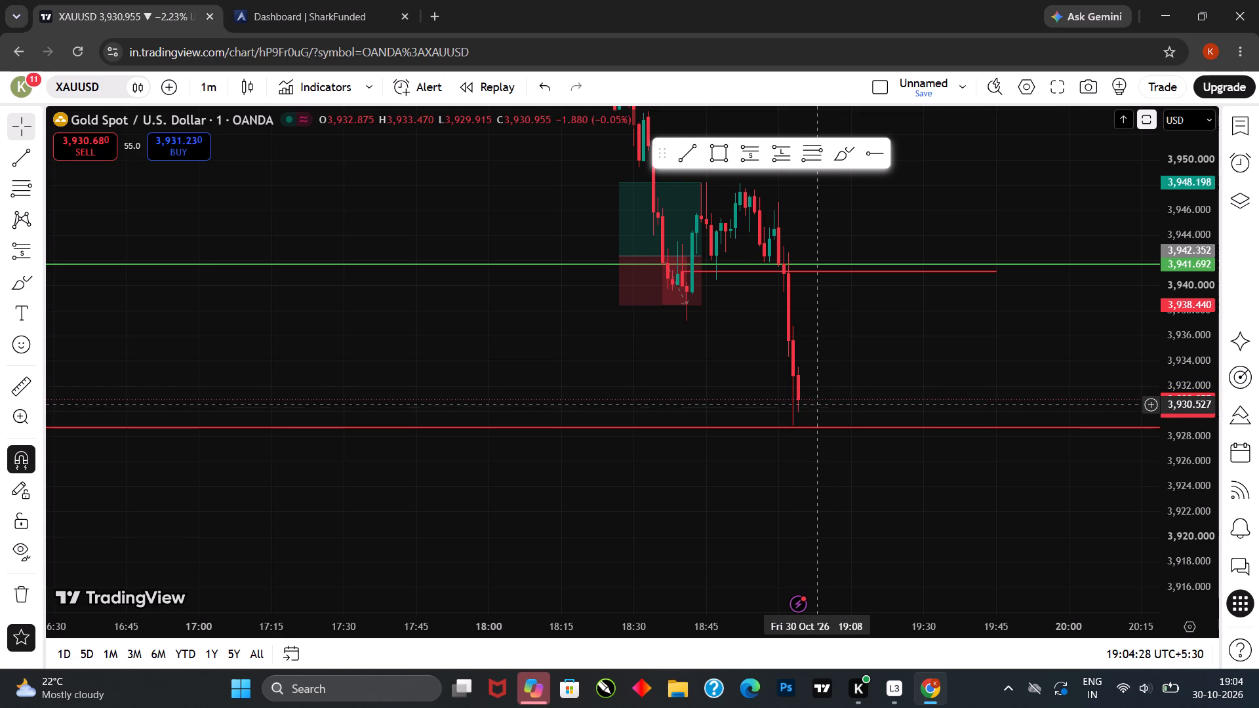
left_click_drag(818, 403, 820, 401)
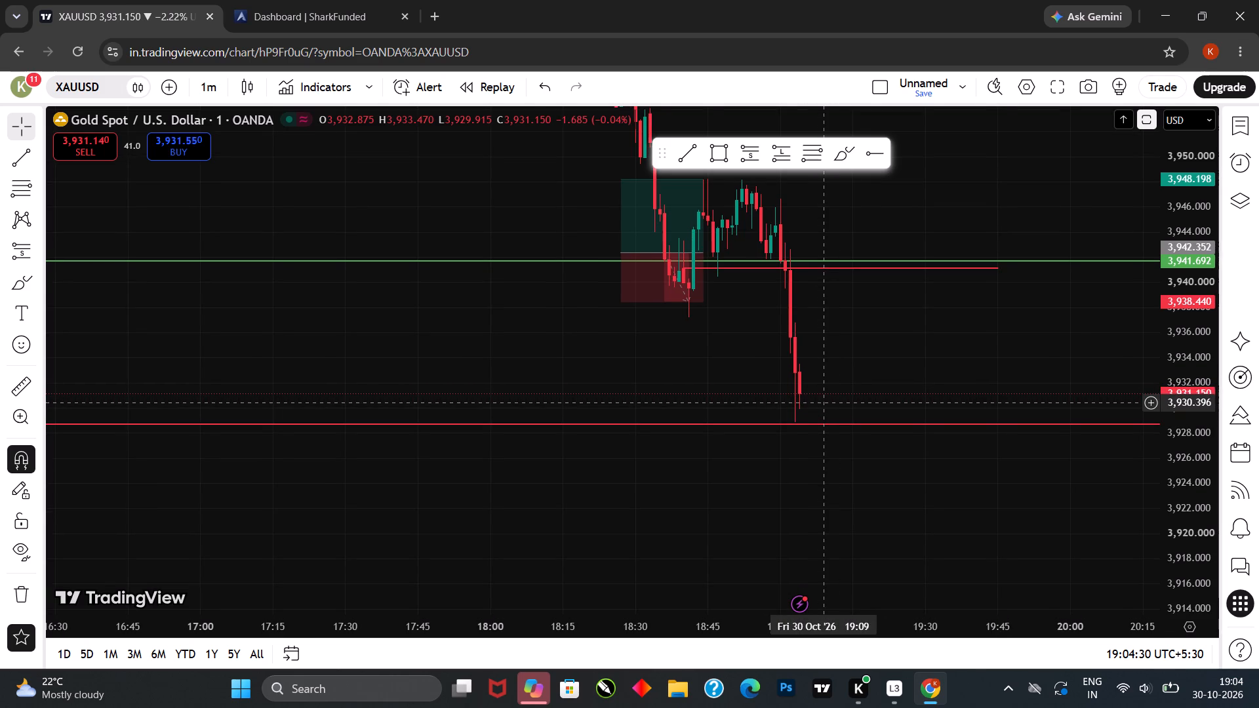
left_click_drag(822, 403, 816, 389)
scroll(715, 400, "up", 4)
left_click_drag(662, 405, 668, 403)
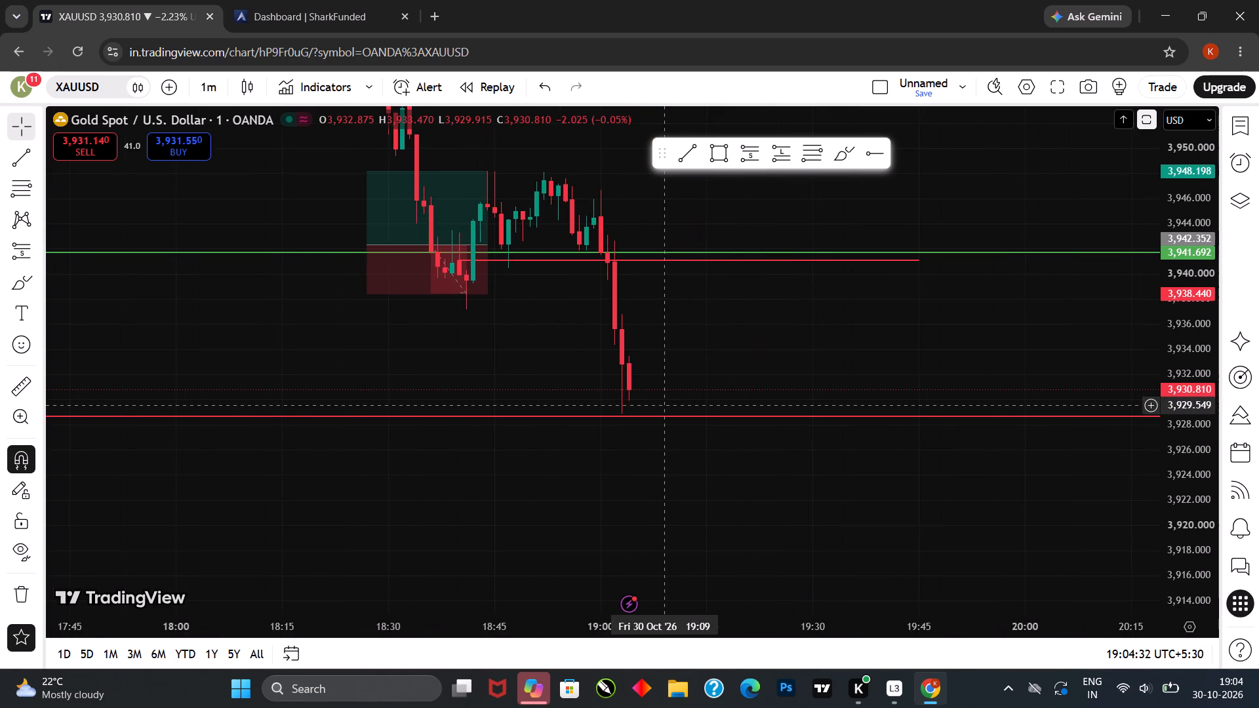
left_click_drag(668, 403, 698, 403)
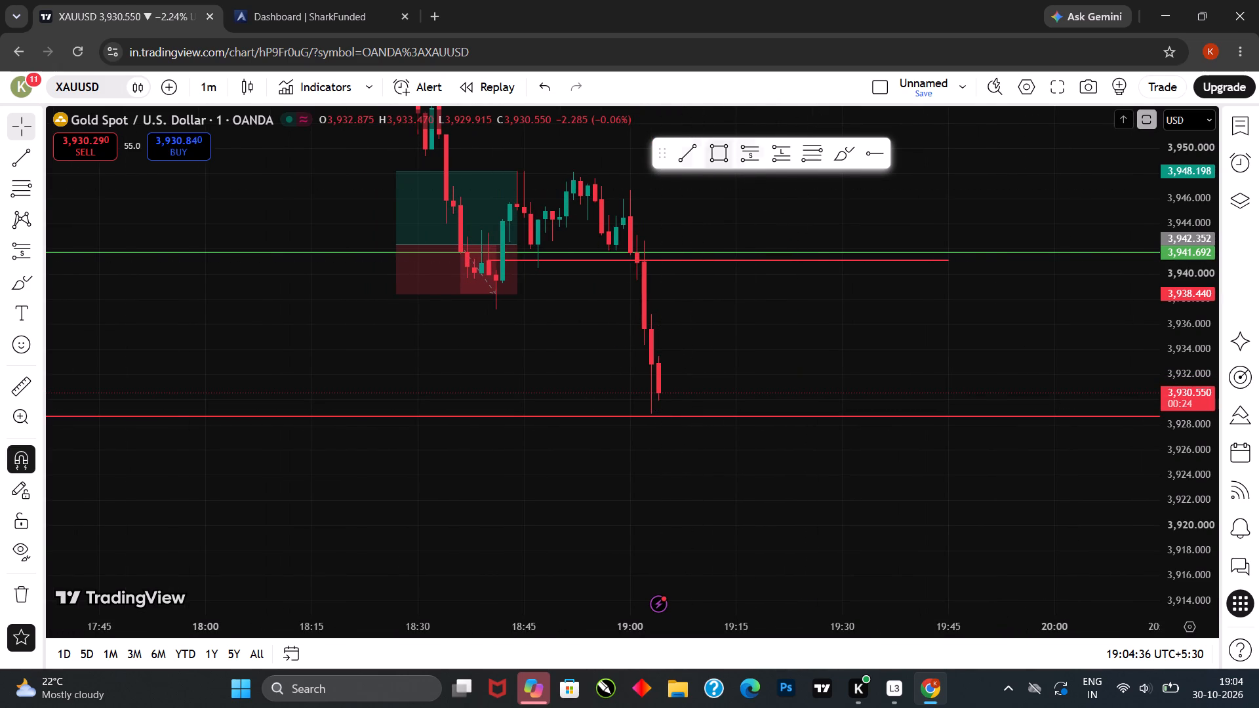
Measure the price drop from about 3,941.0 at the top of the 19:02 candle down to the lower red line at about 3,928.9.
left_click(41, 388)
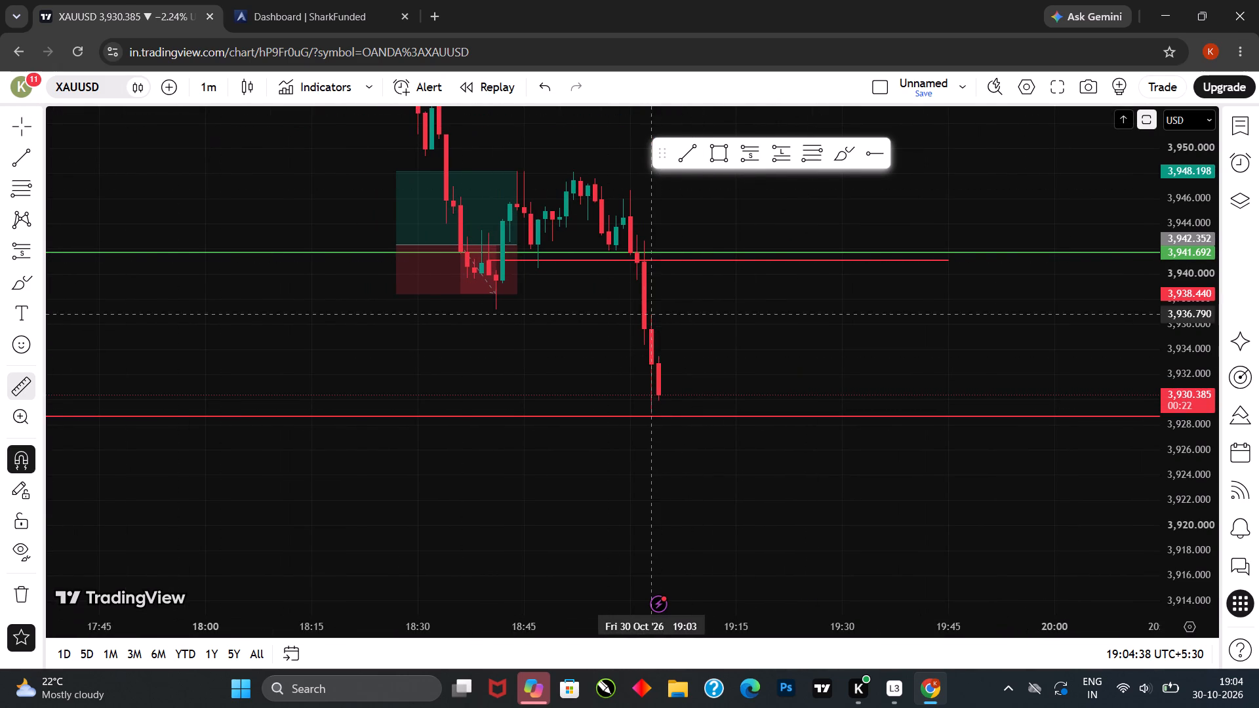
left_click(643, 268)
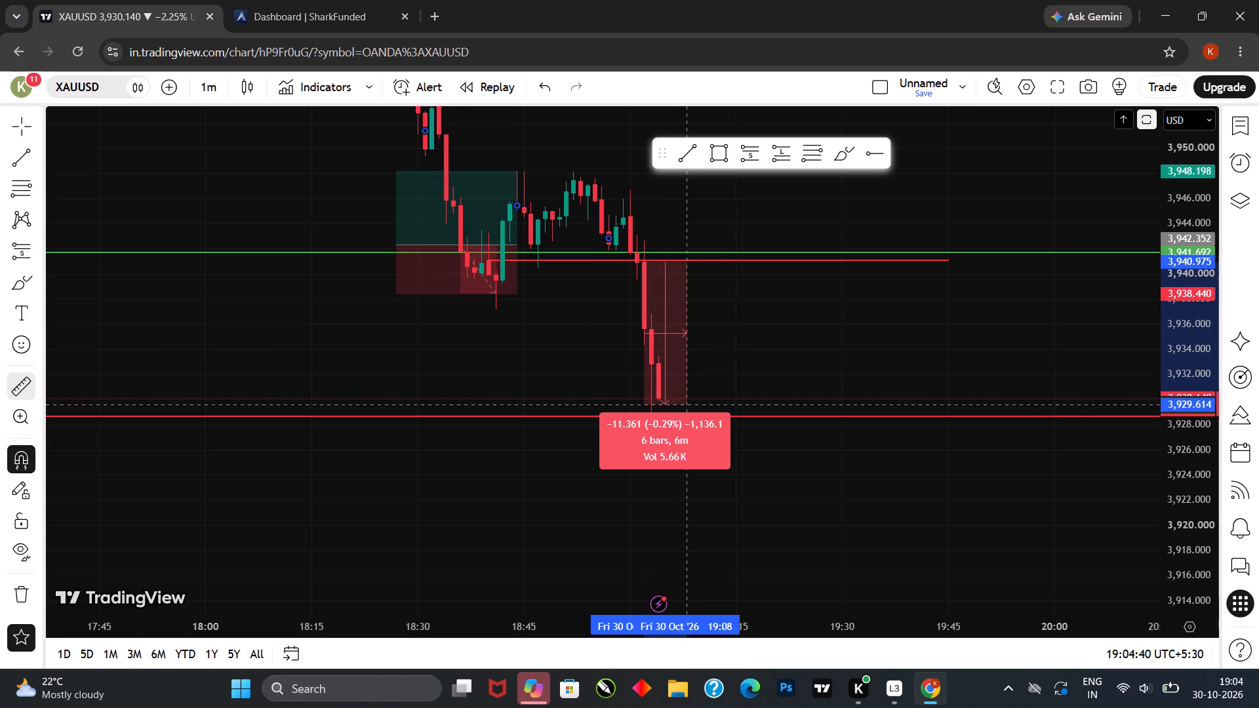
left_click(690, 414)
left_click(683, 403)
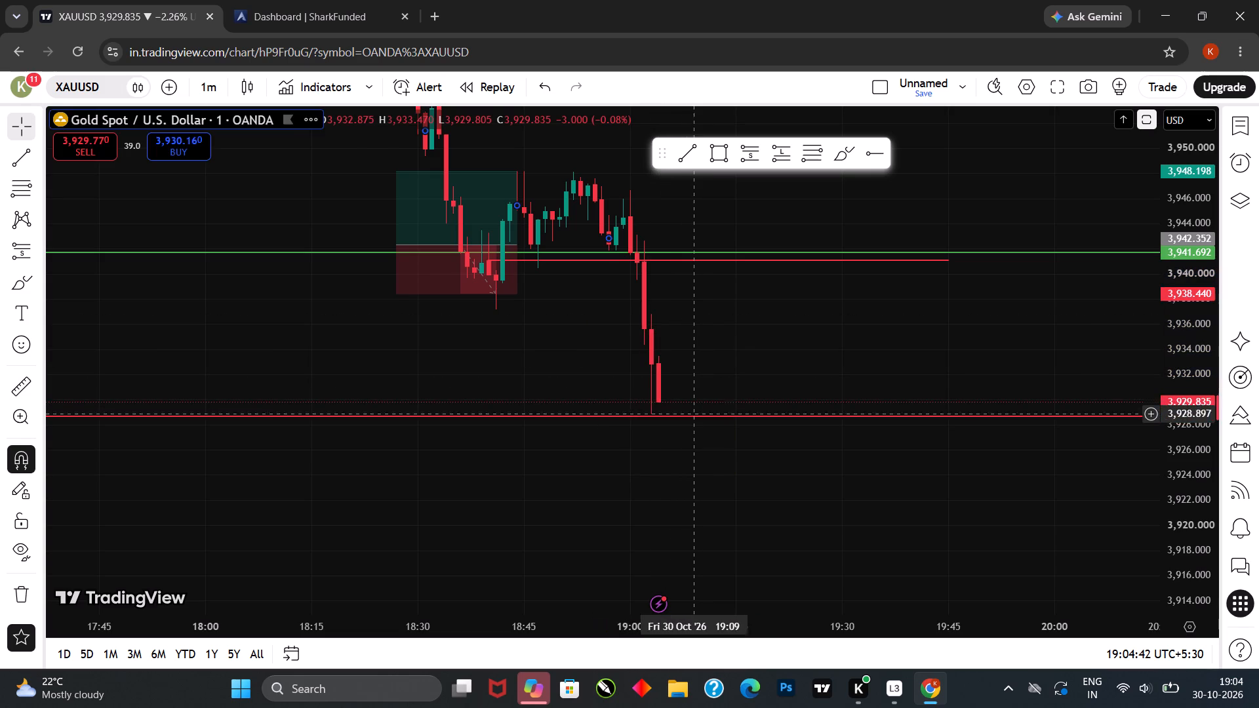
Measure the 19:04 candle's fall from its open at about 3,932.9 down to about 3,928.6 at the lower red line.
left_click_drag(713, 460, 709, 433)
left_click(656, 414)
left_click(660, 412)
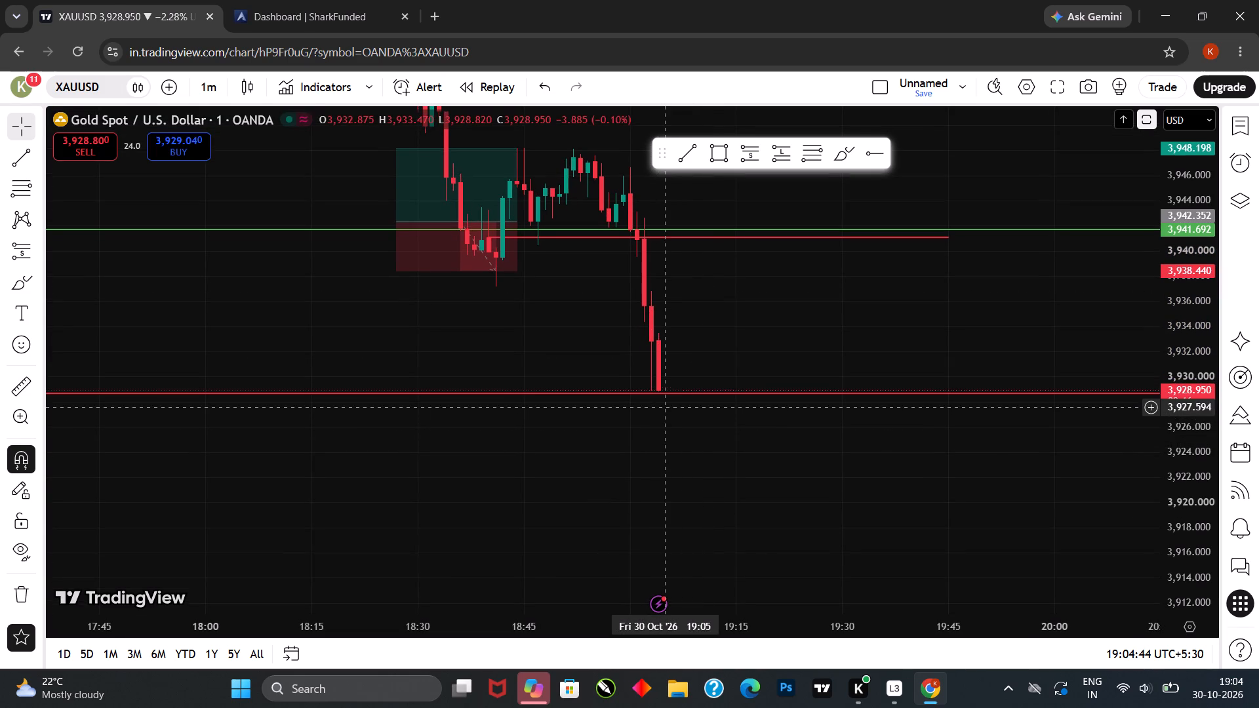
left_click_drag(664, 423, 666, 408)
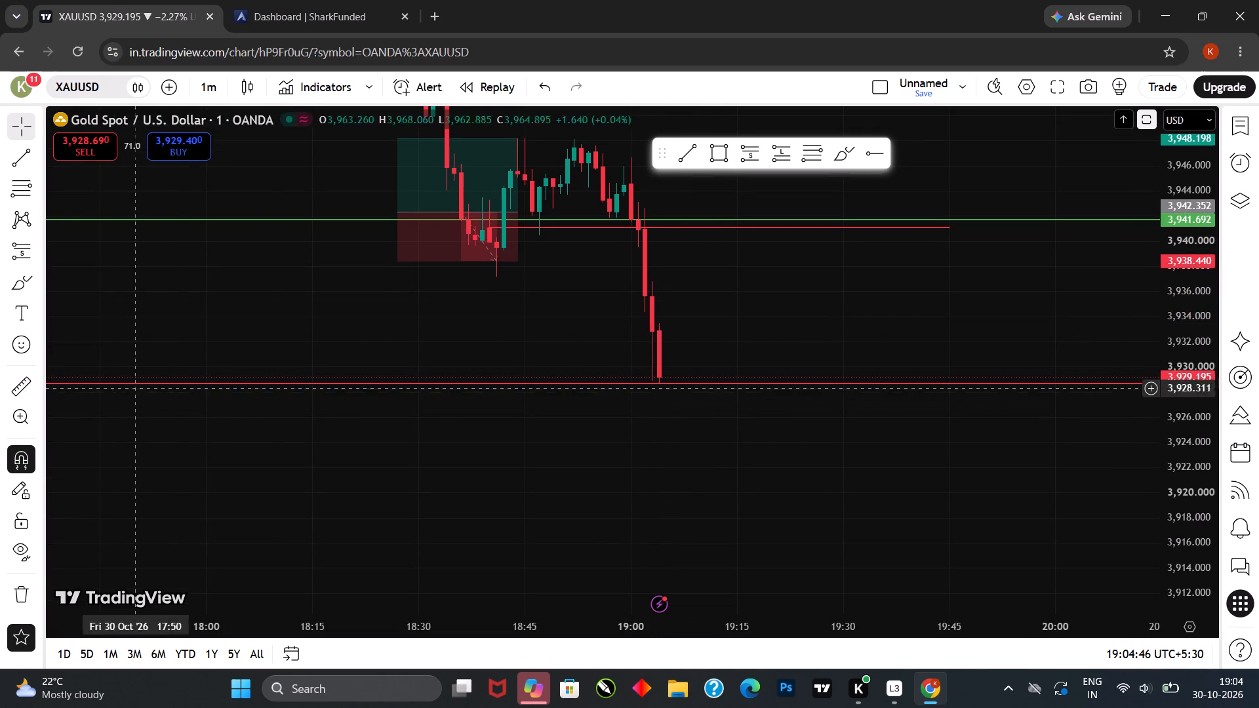
left_click(28, 376)
left_click(663, 332)
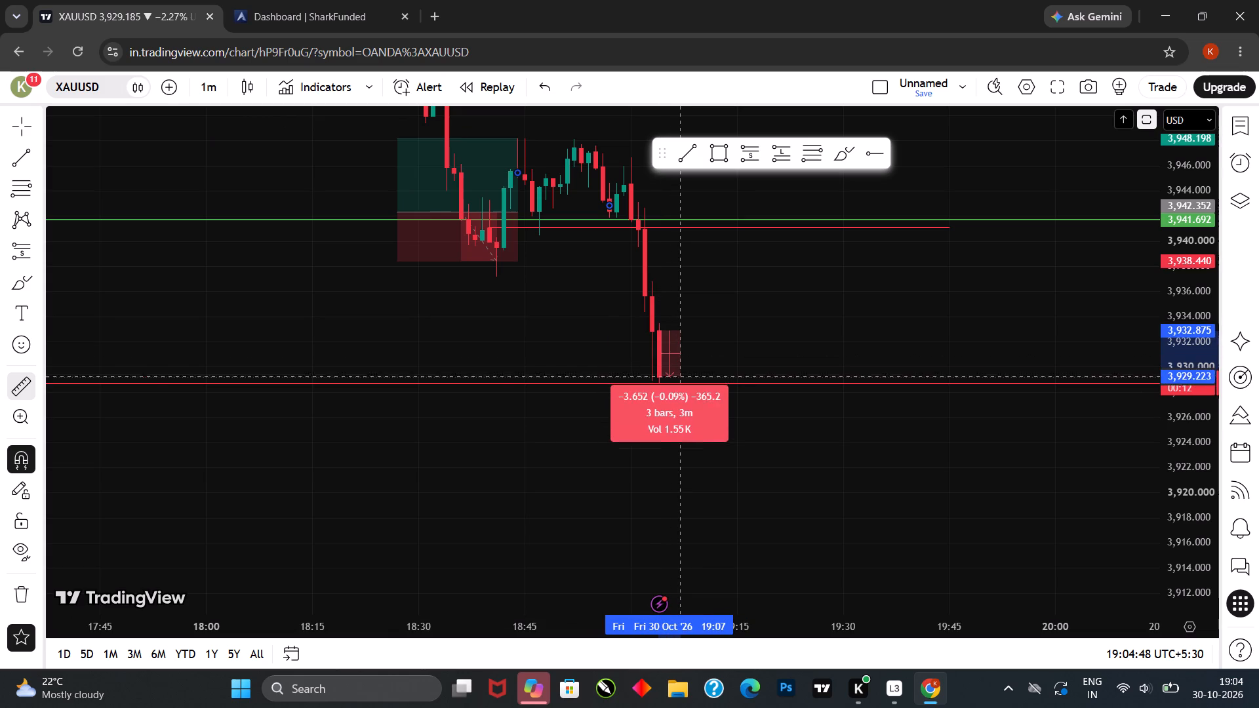
left_click(681, 383)
left_click(671, 364)
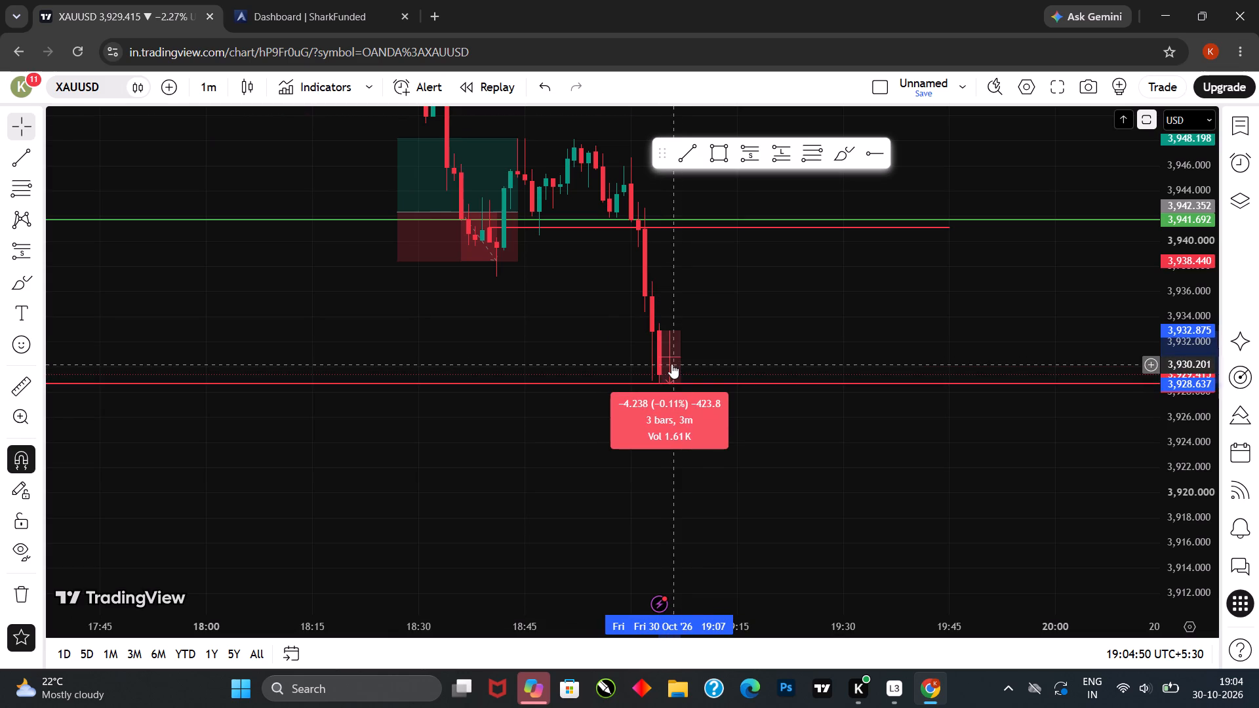
Measure the 19:04 candle again from about 3,932.9 down to the lower red line.
left_click_drag(681, 431, 681, 412)
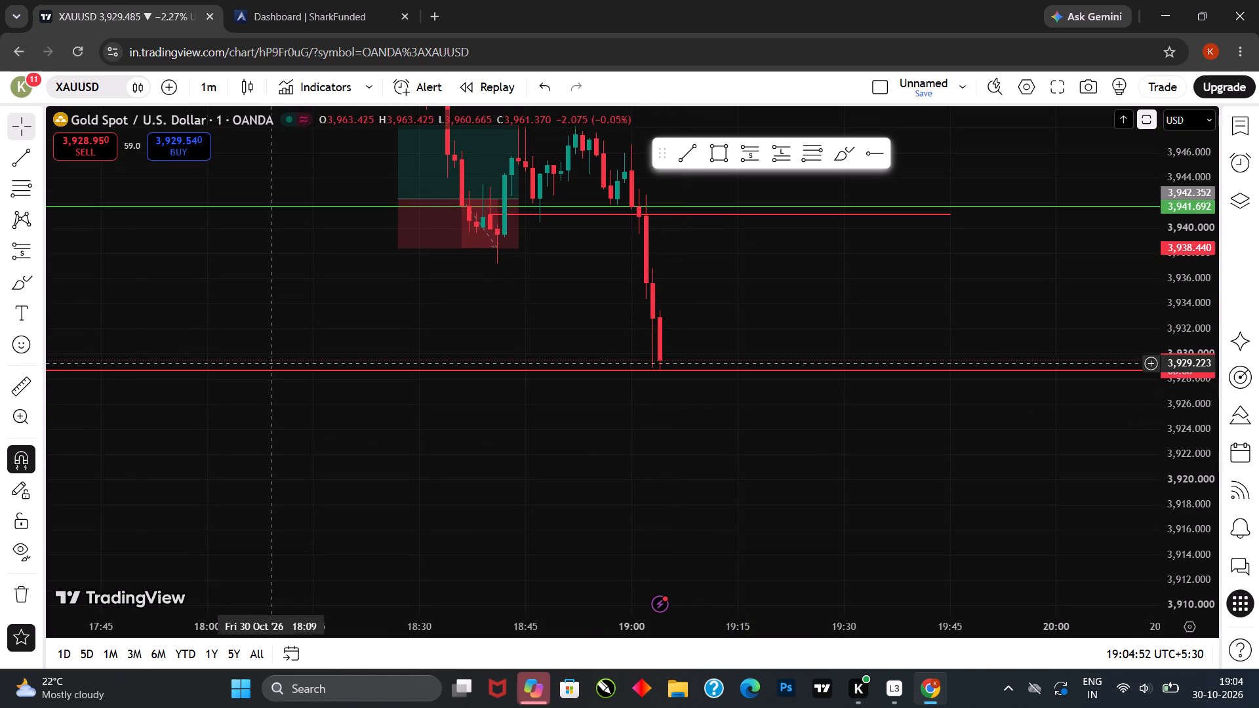
left_click(8, 391)
left_click(663, 316)
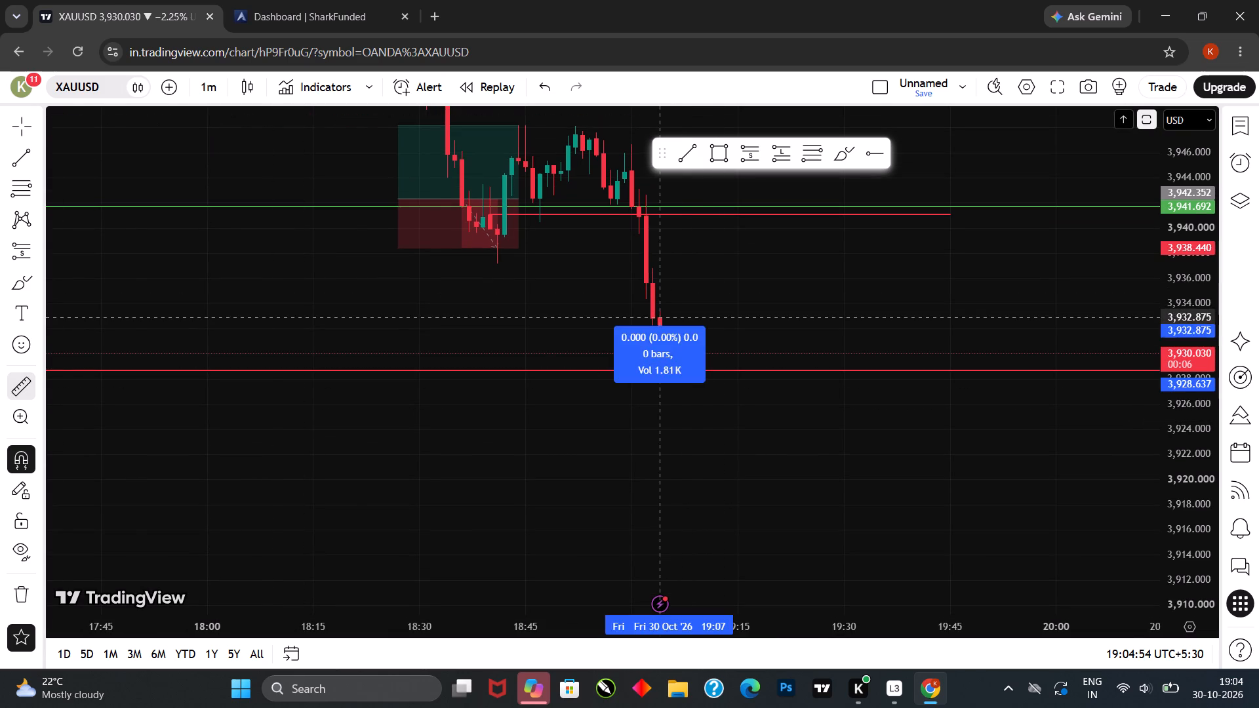
left_click(678, 370)
left_click(675, 353)
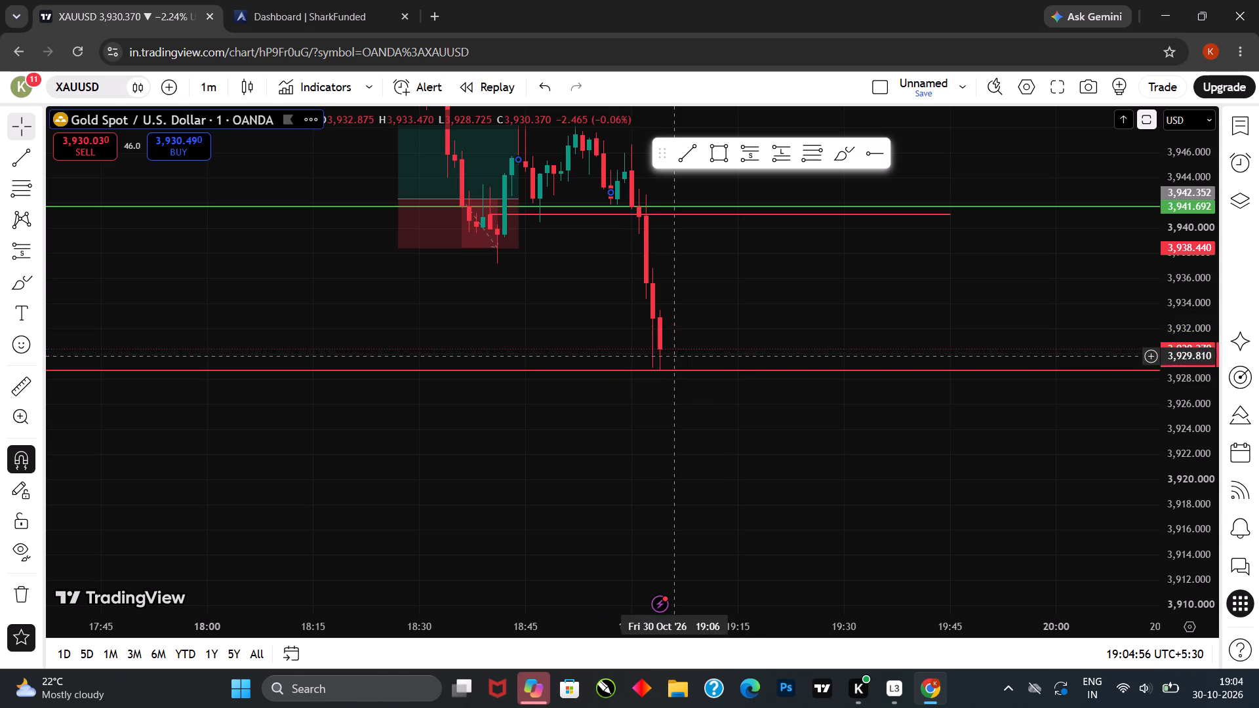
Examine the 19:04 candle's close and the opening of the 19:05 candle above the lower red line.
left_click_drag(702, 394, 690, 389)
left_click(690, 389)
left_click_drag(691, 397, 683, 470)
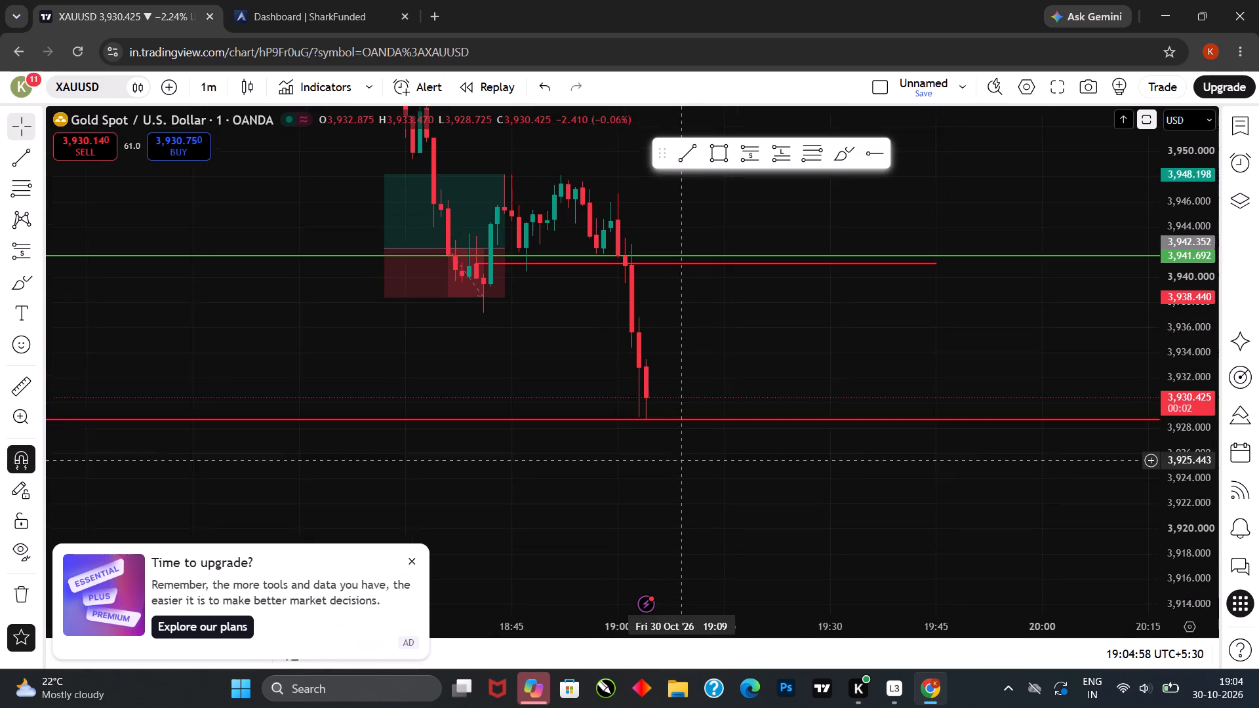
left_click_drag(683, 470, 683, 475)
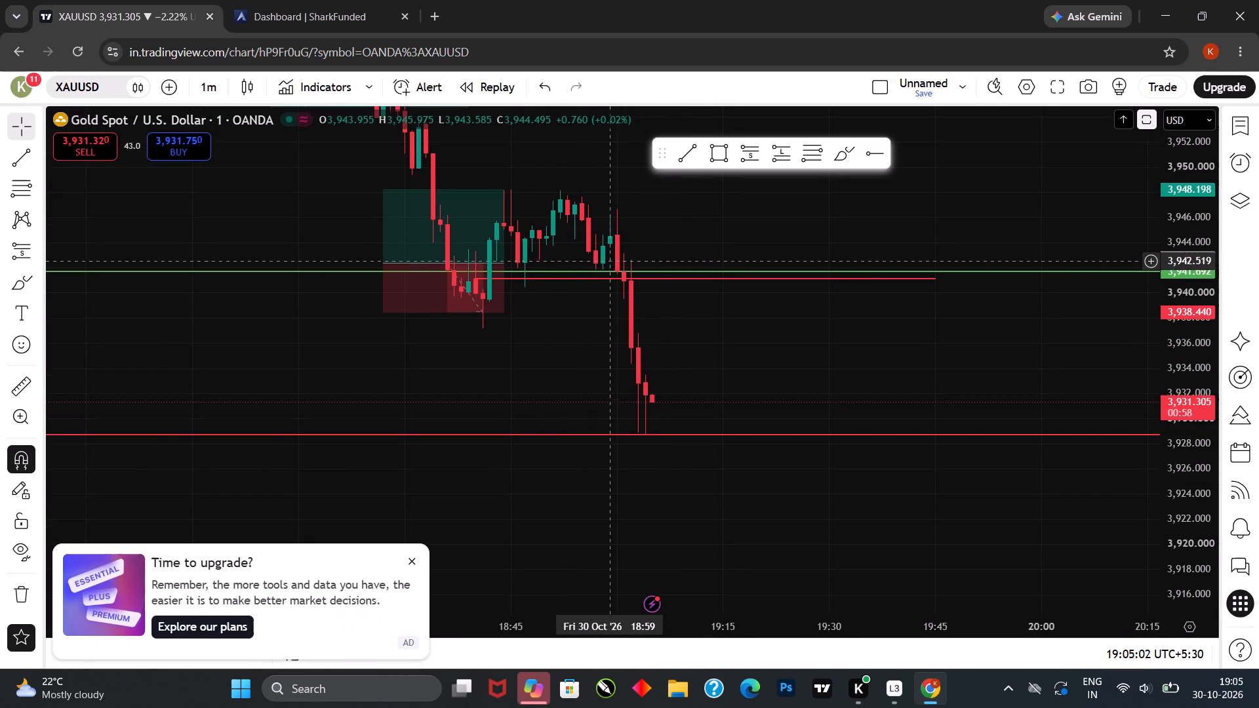
left_click(677, 378)
left_click_drag(677, 377, 679, 349)
scroll(687, 389, "up", 2)
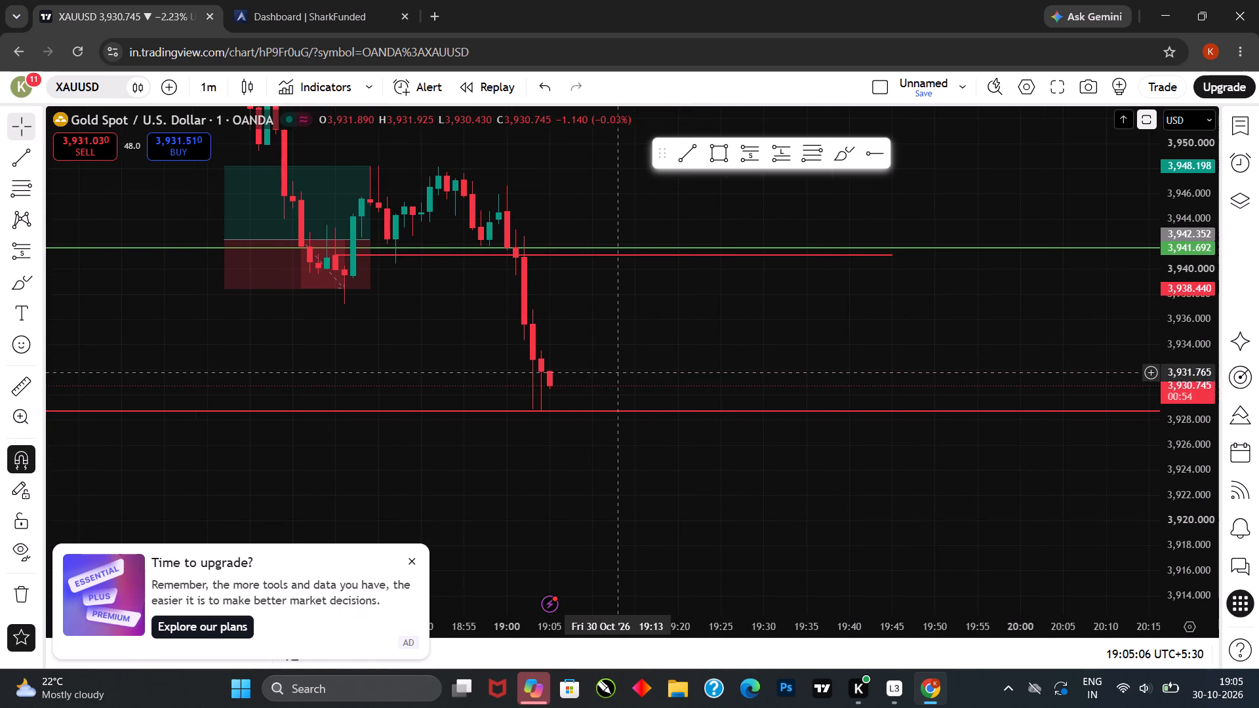
left_click(615, 372)
left_click_drag(615, 372, 615, 378)
left_click_drag(615, 382, 616, 396)
left_click_drag(607, 378, 620, 411)
left_click(620, 411)
left_click_drag(620, 409, 626, 385)
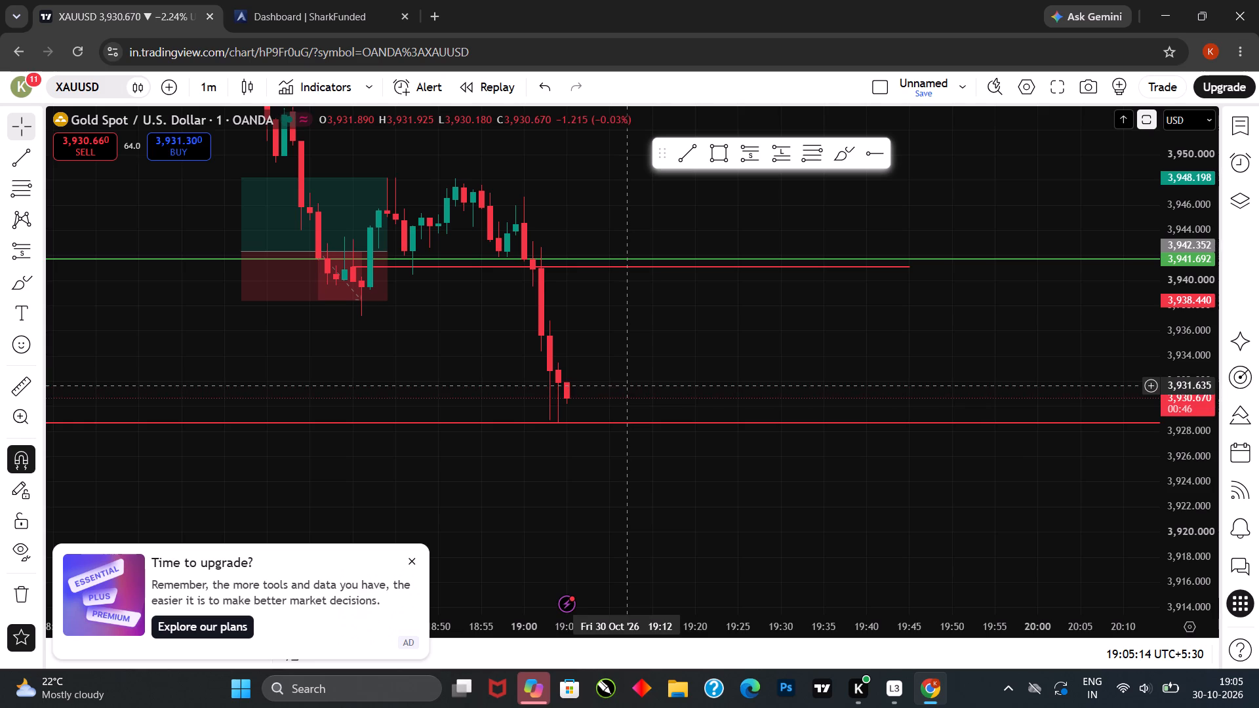
Examine how the 19:05 candle trades and closes around the lower red horizontal line.
left_click_drag(627, 385, 635, 370)
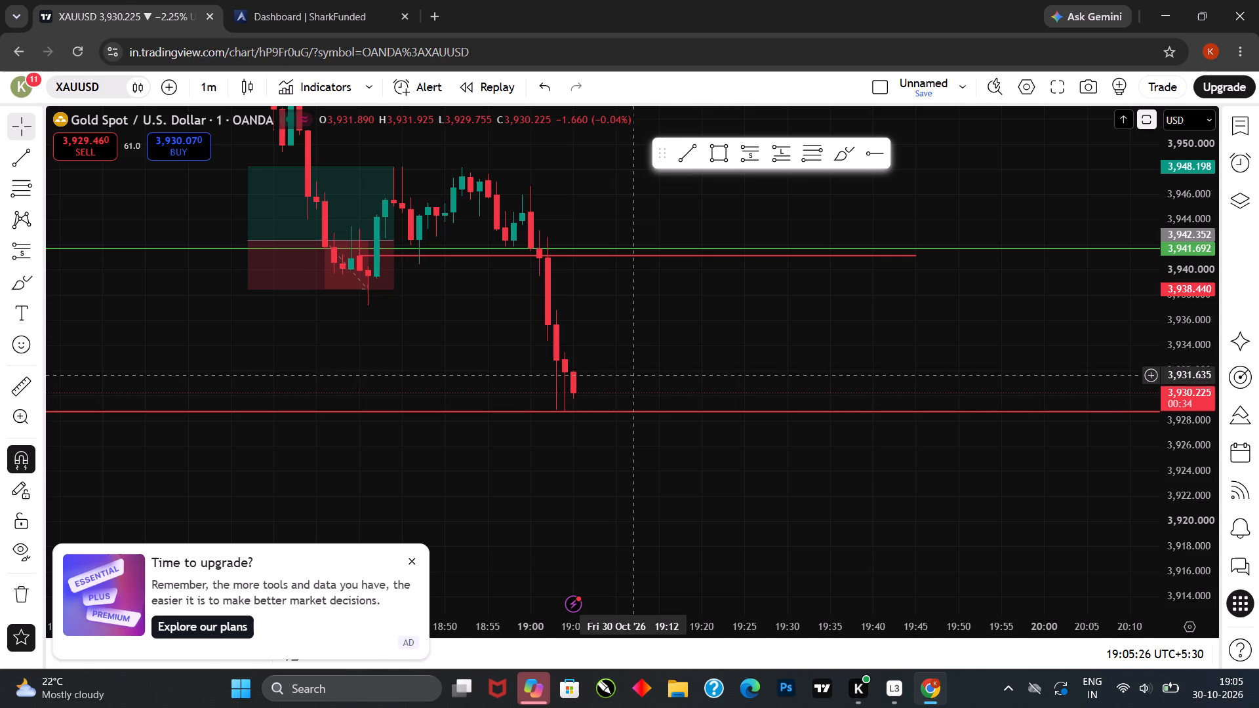
left_click_drag(637, 375, 643, 364)
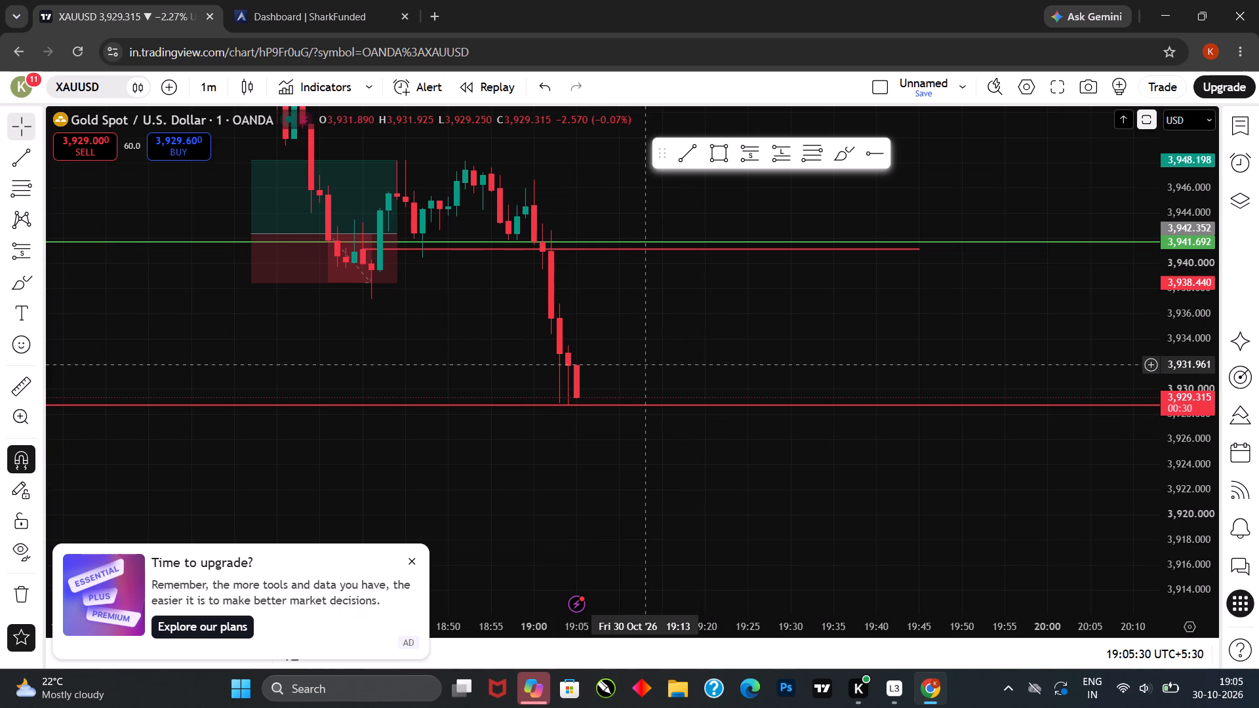
left_click_drag(650, 378, 664, 361)
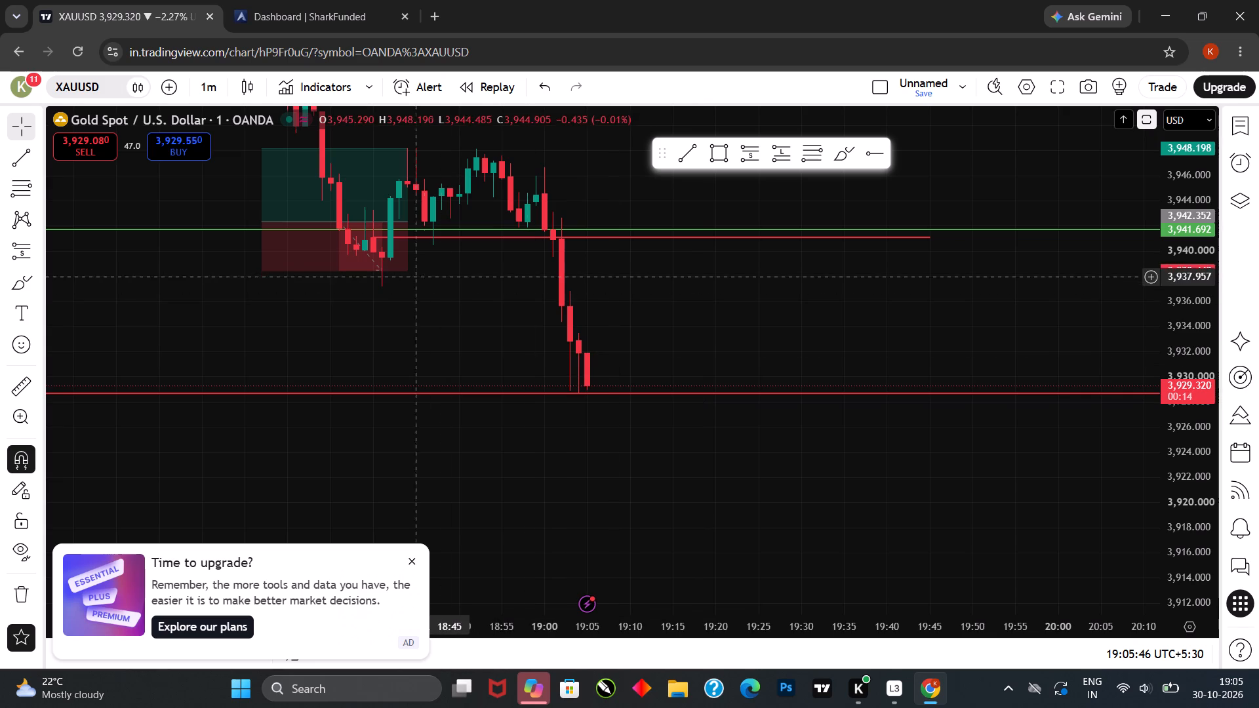
scroll(589, 312, "up", 1)
left_click_drag(575, 331, 604, 319)
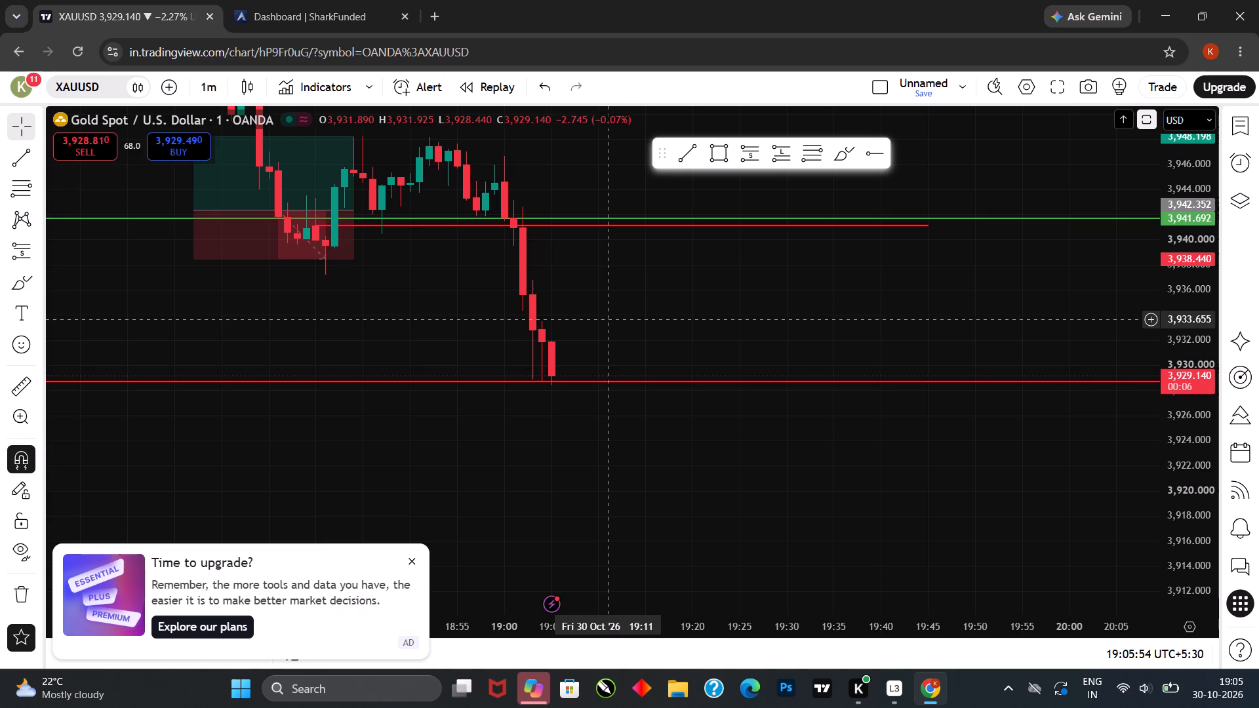
left_click_drag(621, 332, 644, 317)
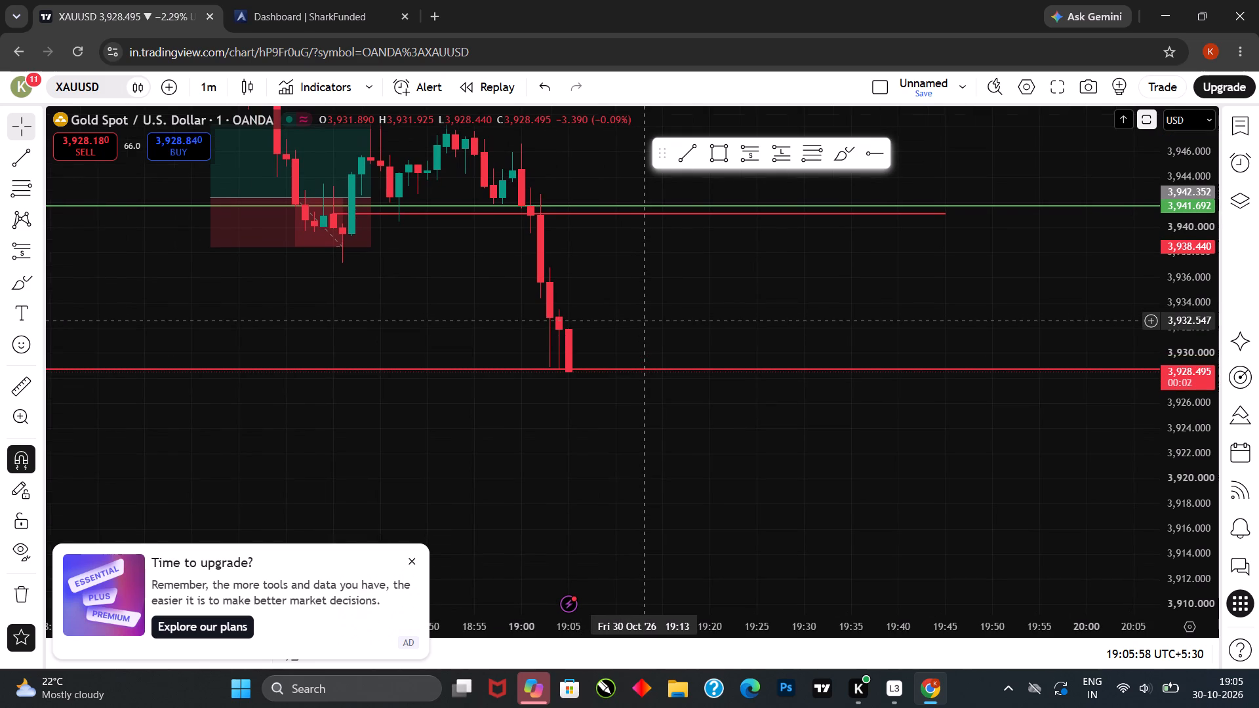
left_click_drag(643, 321, 660, 304)
Measure the price drop from the 19:05 candle's open at about 3,931.9 down to about 3,925.9, below the lower red line.
left_click(13, 388)
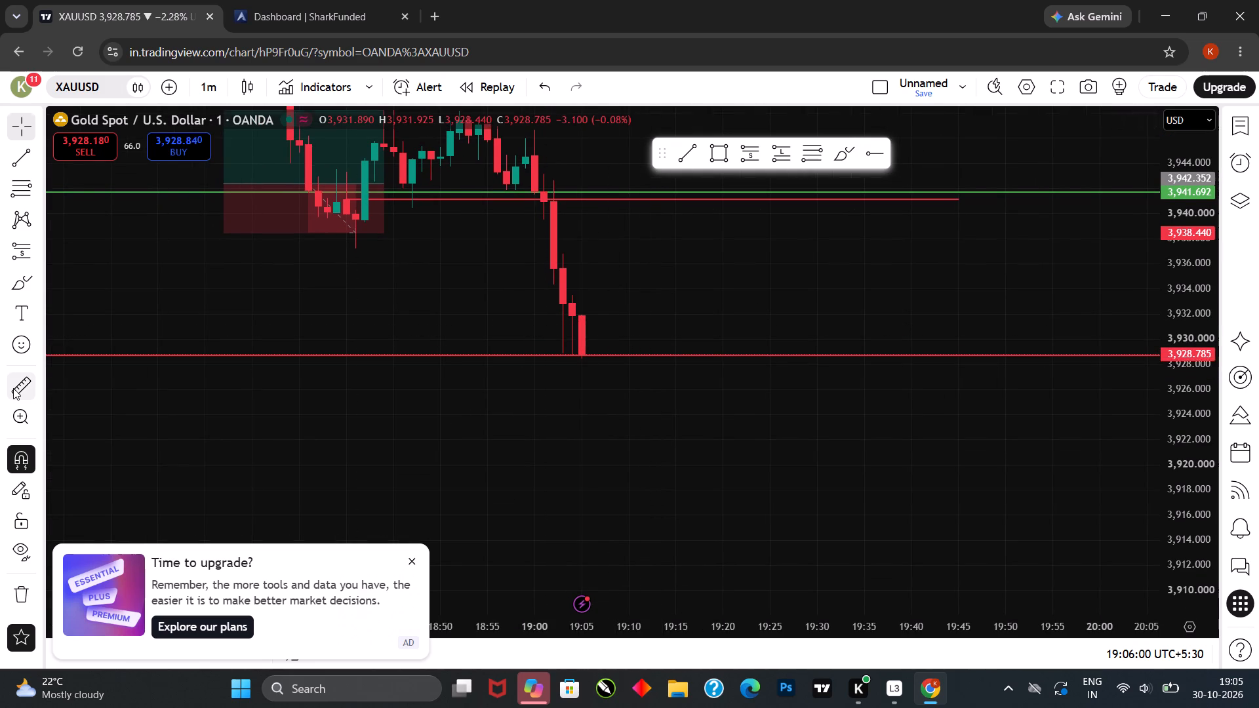
left_click(582, 318)
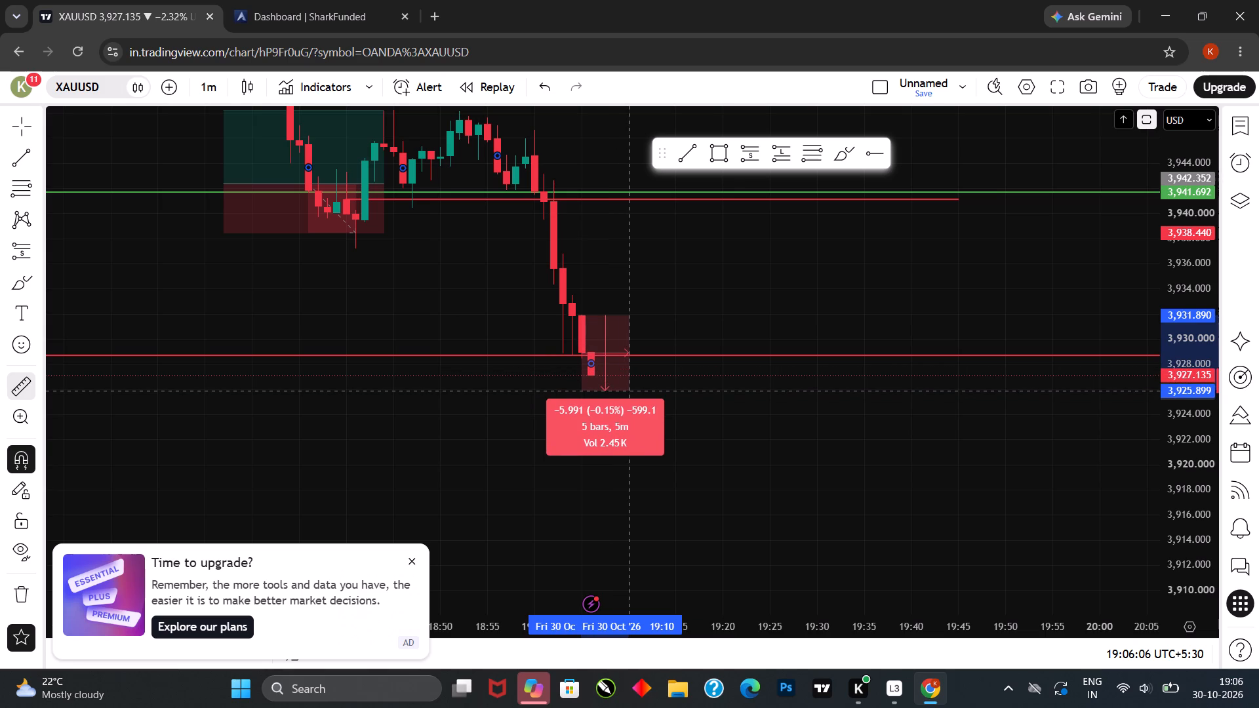
left_click(626, 391)
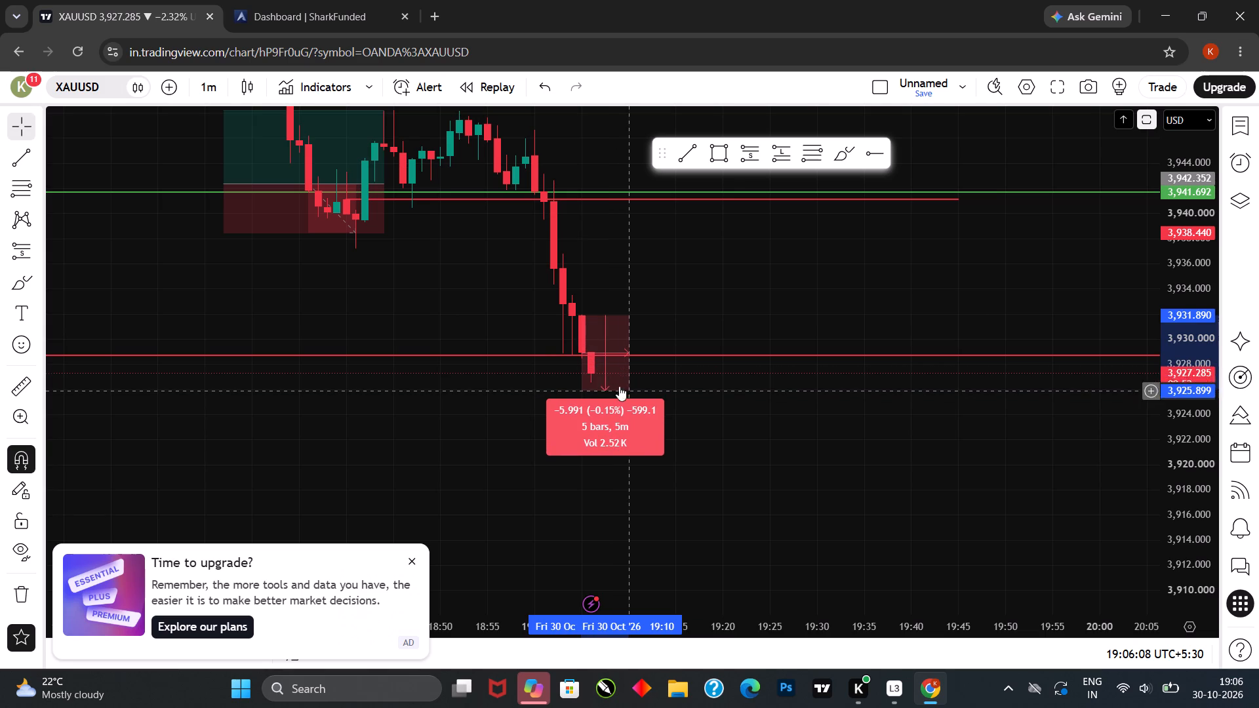
left_click(610, 381)
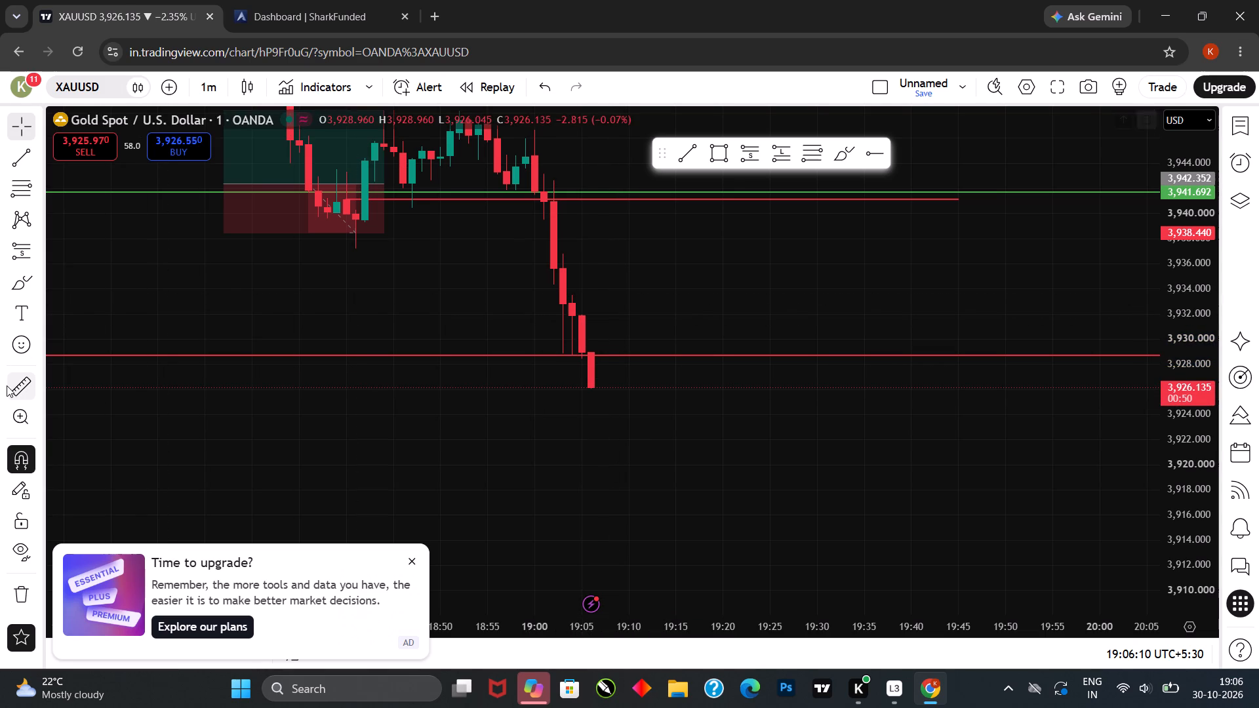
Measure the price drop from the 19:04 candle's open at about 3,932.9 down to about 3,925.
left_click(7, 385)
left_click(570, 305)
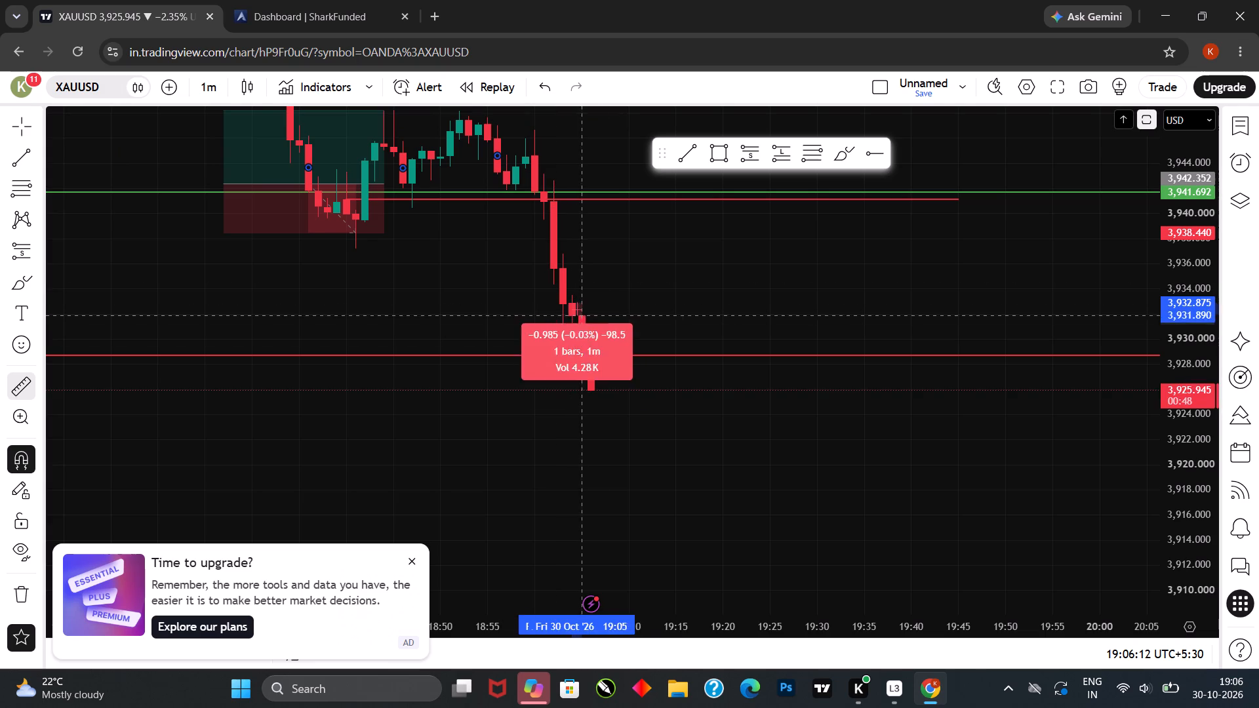
left_click(660, 403)
left_click(641, 382)
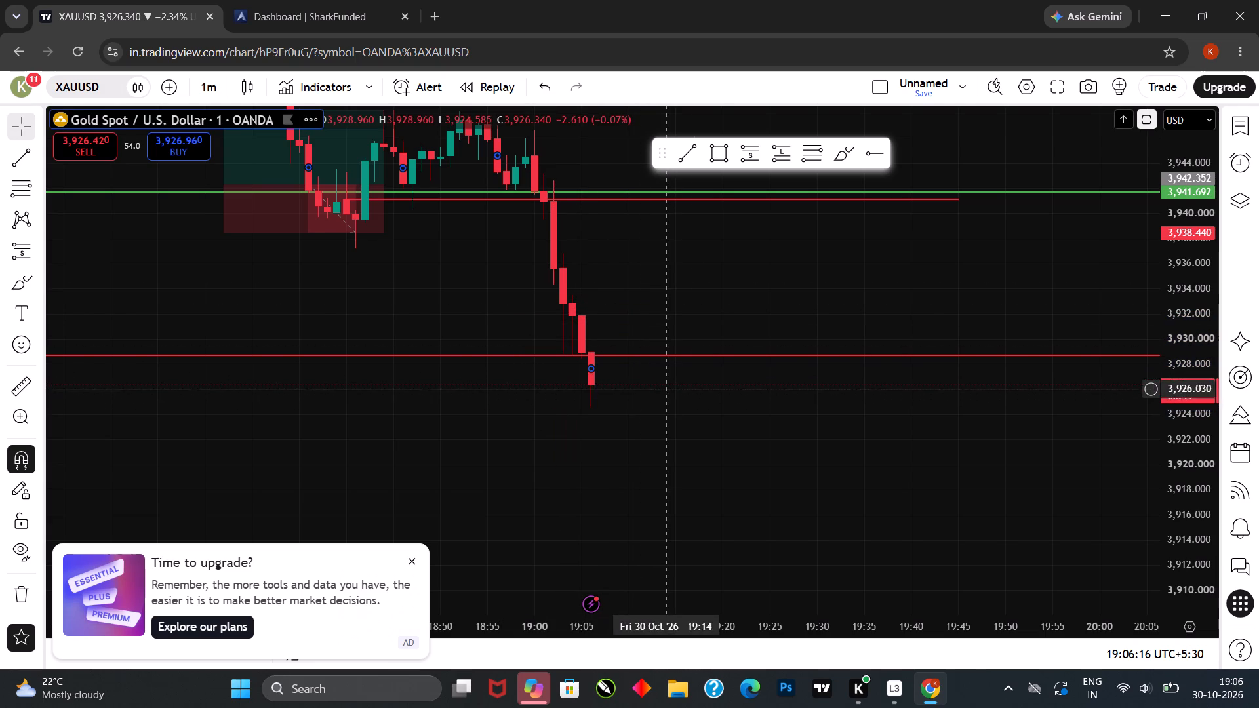
Switch to the SharkFunded economic calendar to check the upcoming market events.
left_click(300, 19)
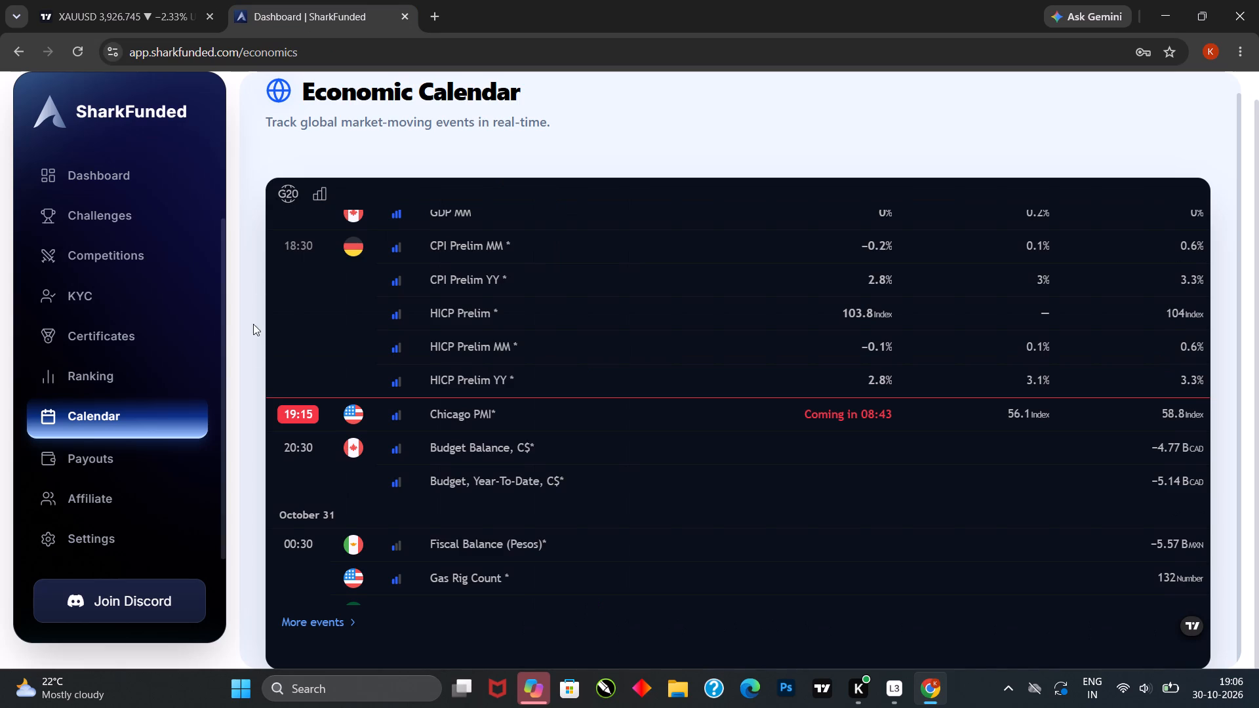
Return to the XAUUSD chart and examine how the 19:06 and 19:07 candles trade around the lower red horizontal line.
left_click(132, 0)
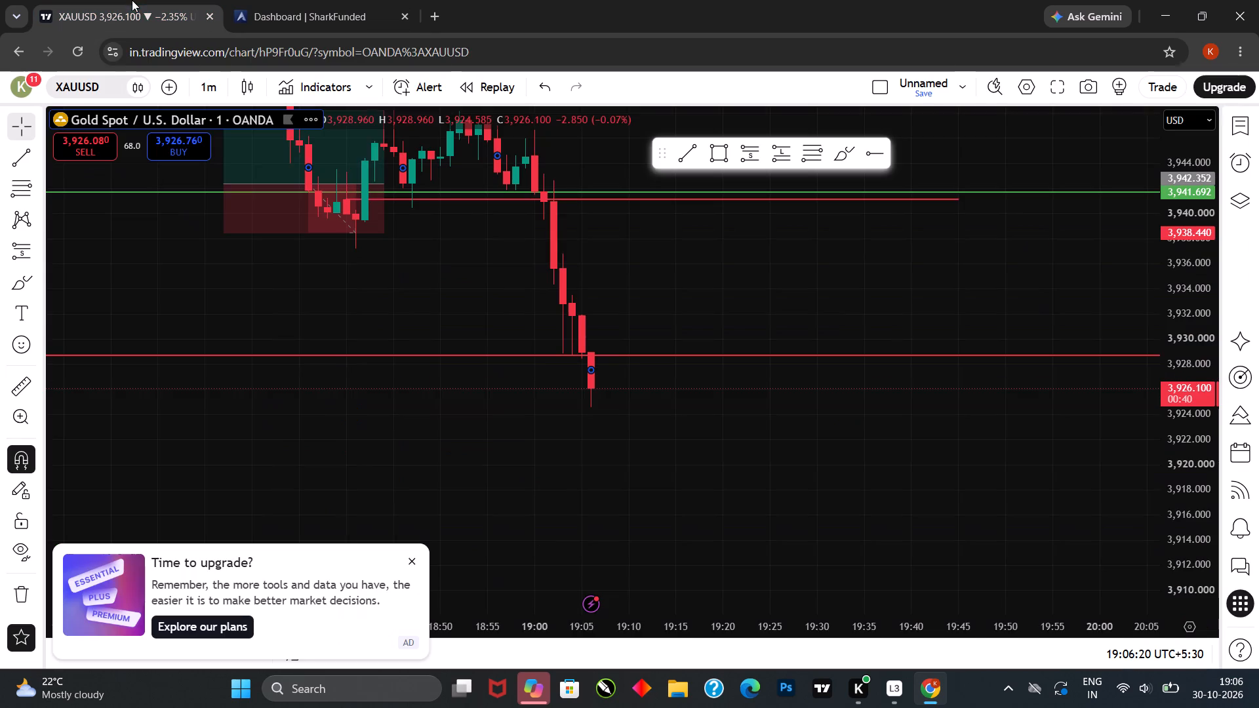
scroll(610, 367, "down", 2)
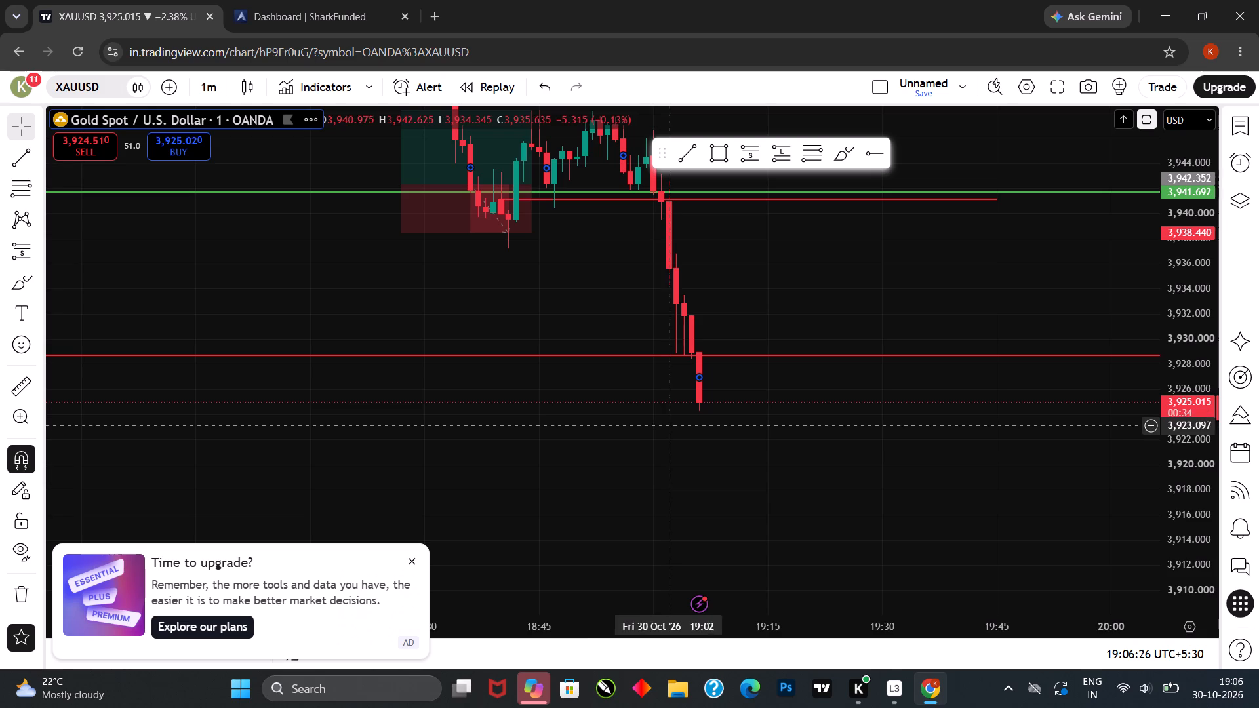
left_click_drag(645, 431, 611, 431)
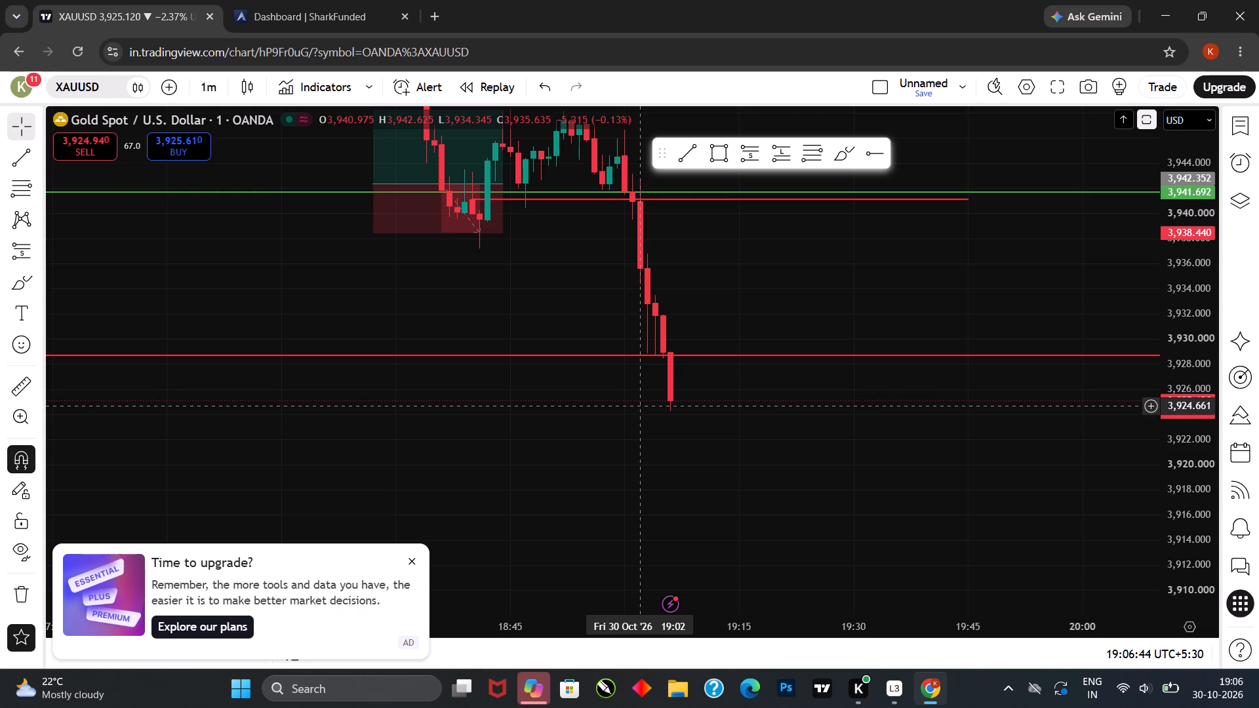
left_click_drag(643, 406, 629, 420)
left_click_drag(626, 424, 622, 430)
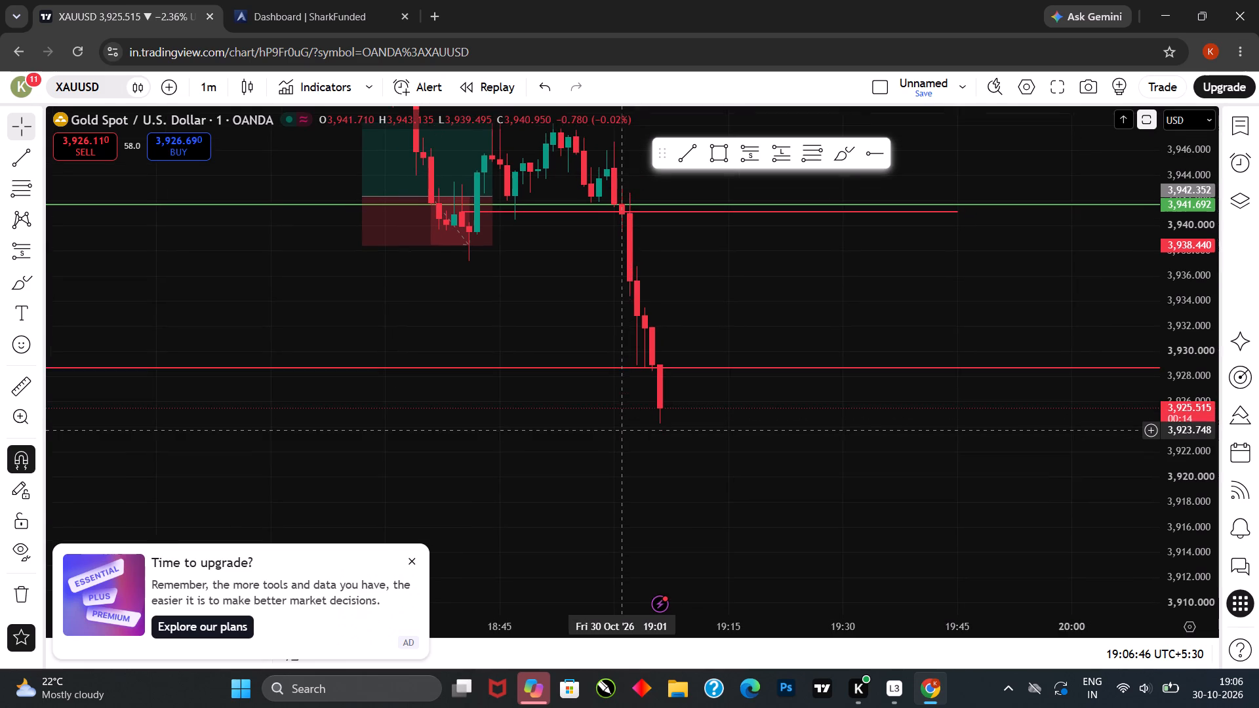
left_click_drag(637, 419, 629, 442)
left_click_drag(644, 430, 633, 451)
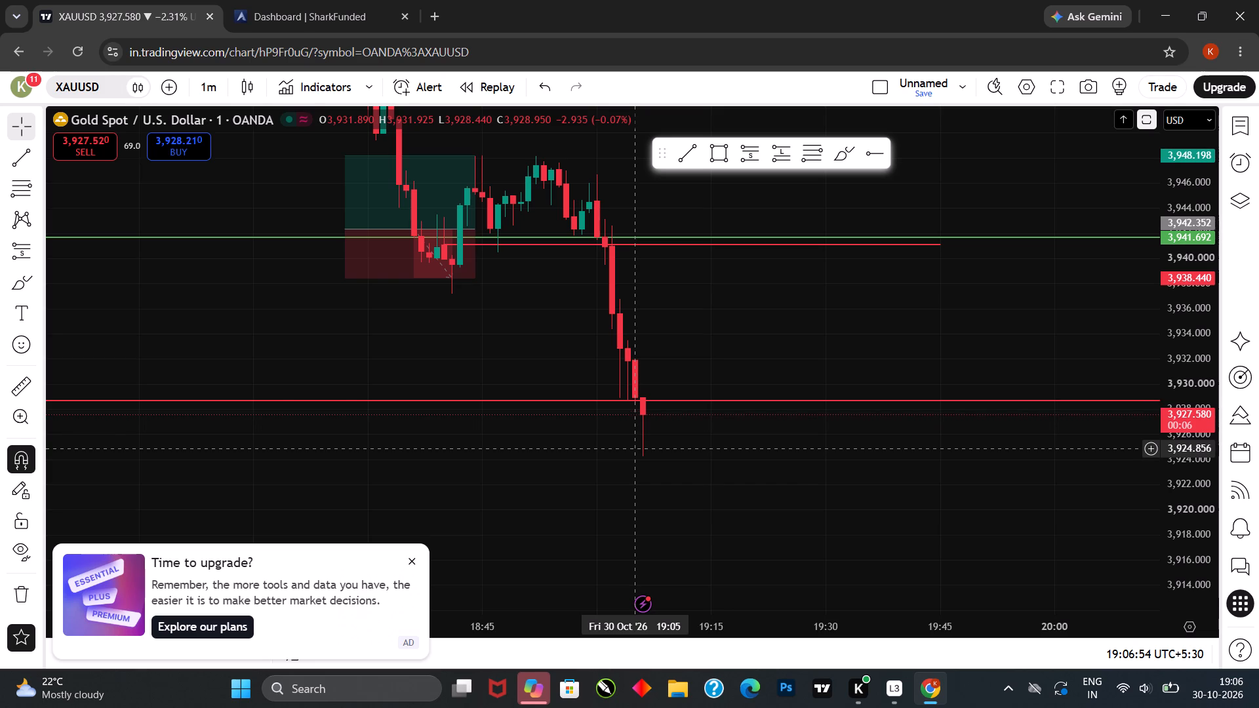
left_click_drag(649, 439, 644, 456)
left_click_drag(653, 441, 652, 458)
left_click_drag(657, 446, 653, 466)
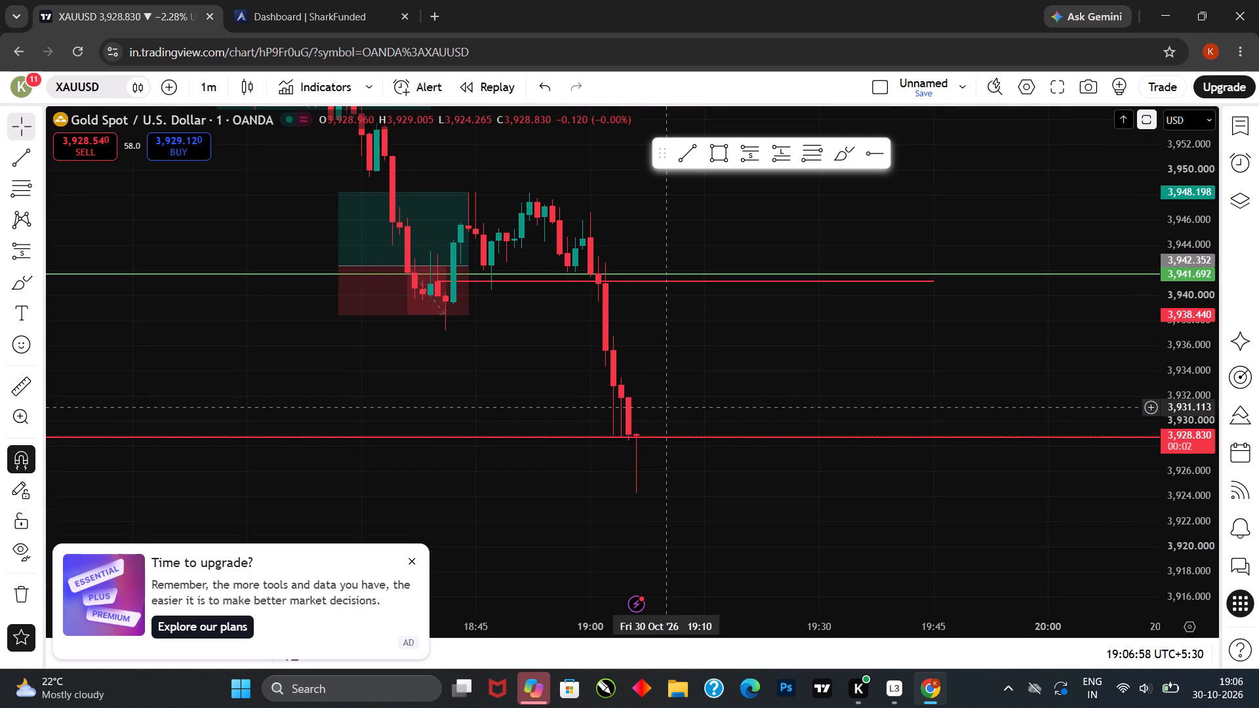
left_click_drag(667, 414, 664, 433)
left_click_drag(664, 433, 660, 448)
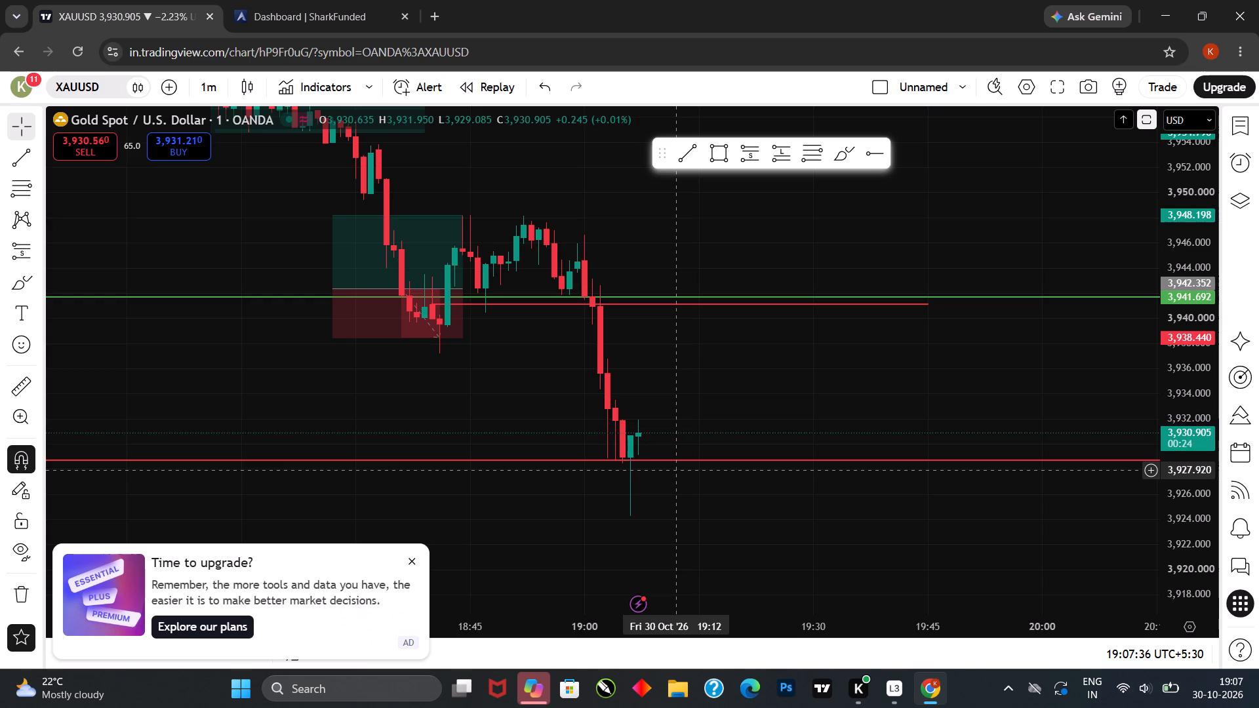
left_click_drag(756, 423, 767, 401)
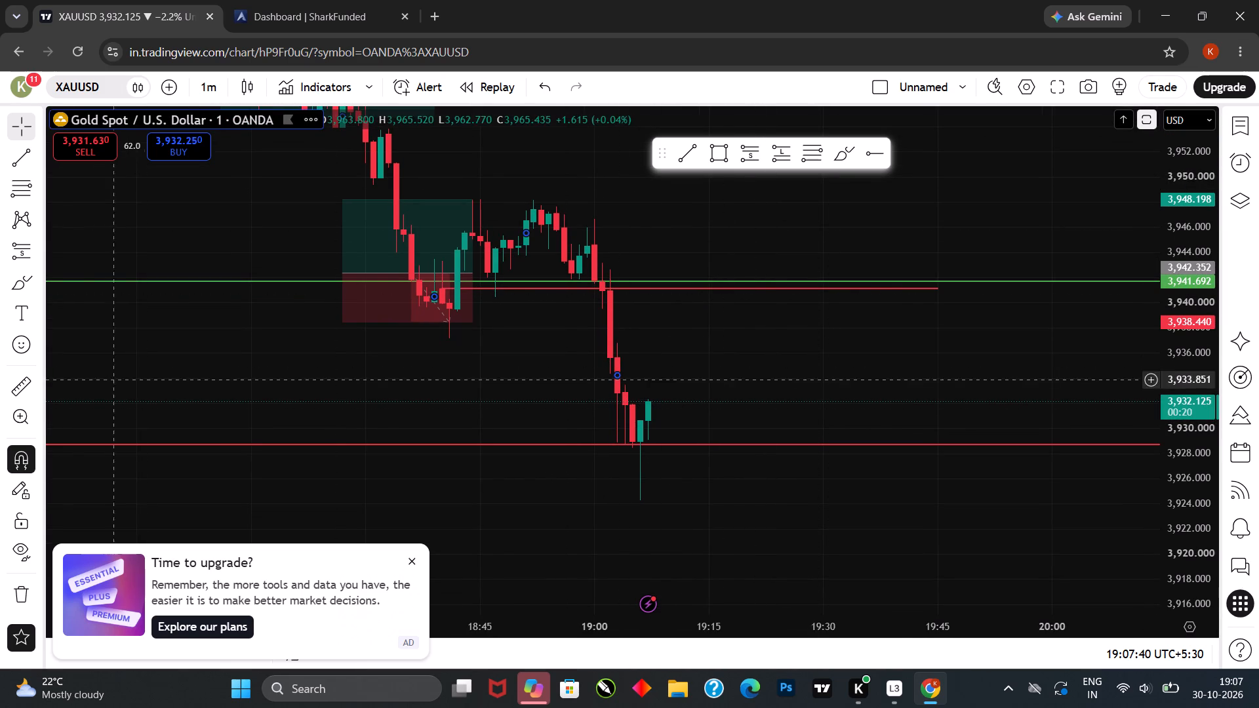
Measure the price rise from the 19:06 candle's close at about 3,930.7 up to about 3,937.
left_click(31, 392)
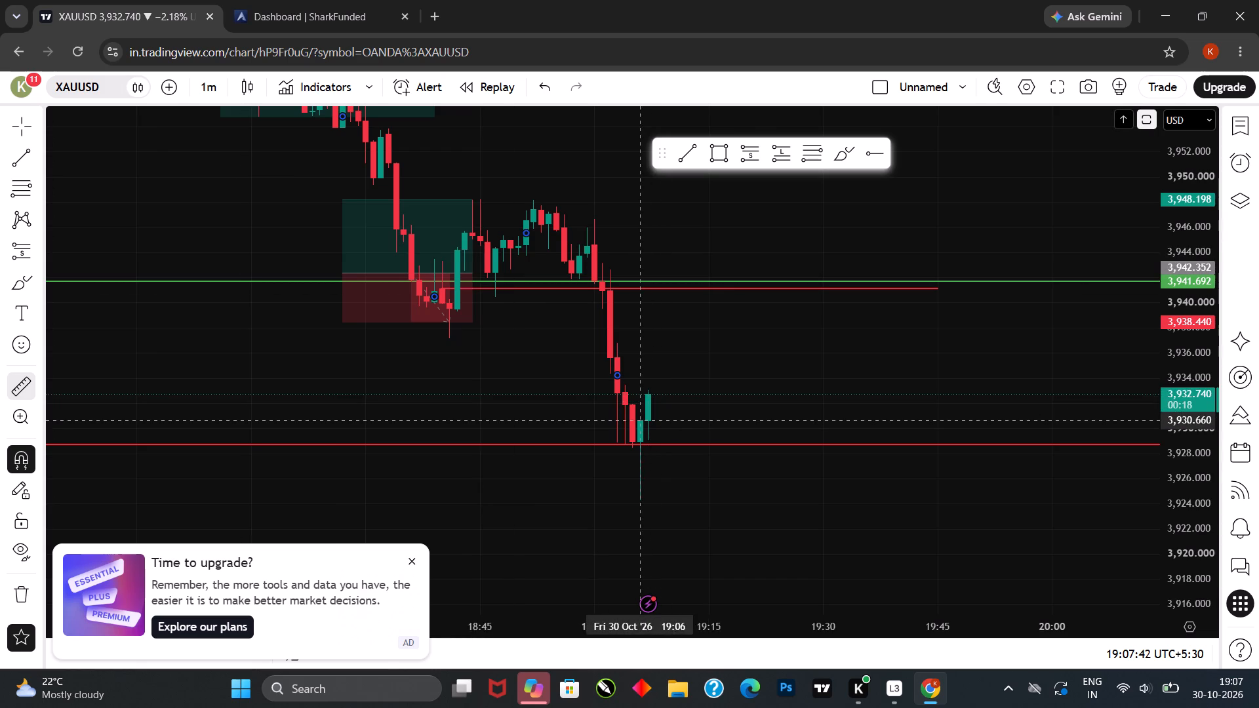
left_click(642, 418)
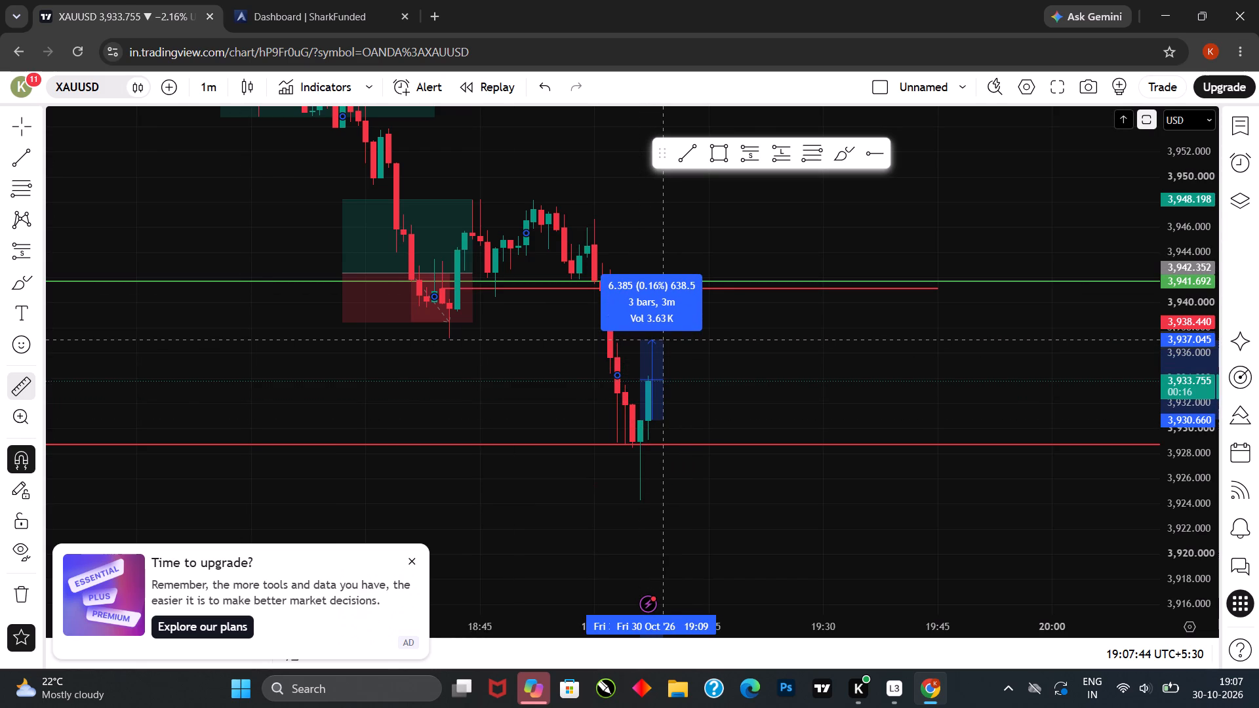
left_click(663, 340)
left_click(658, 357)
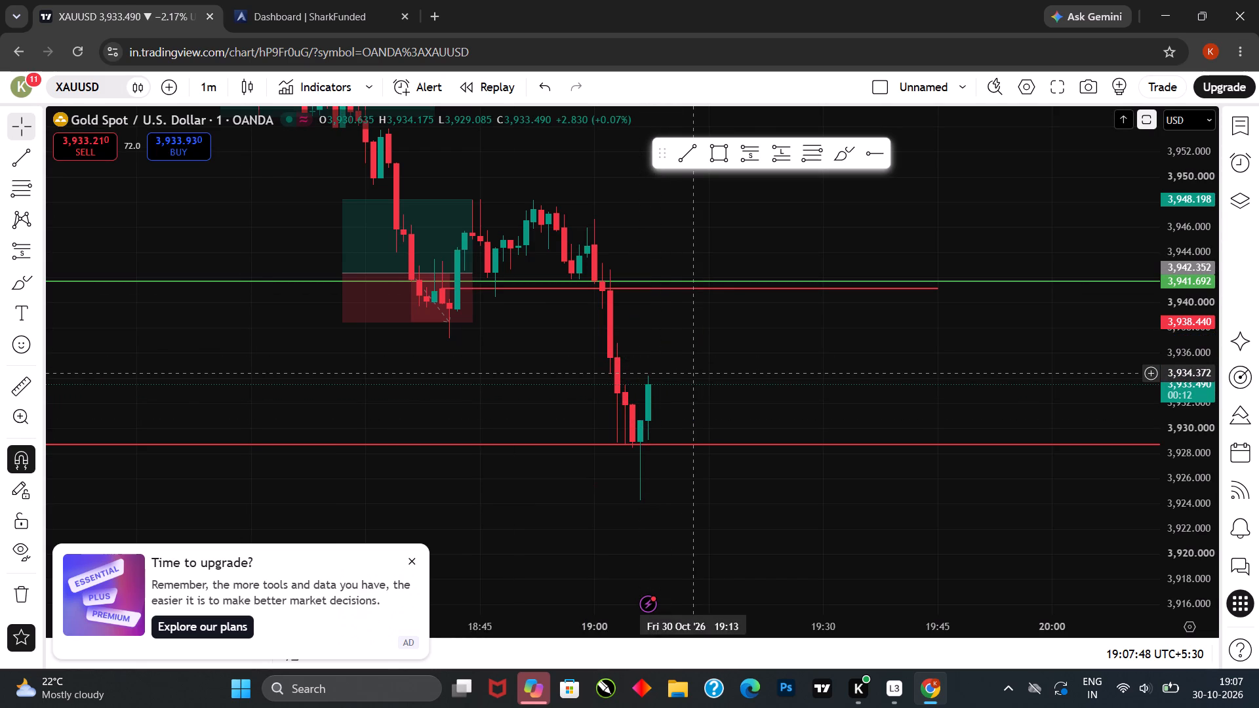
Measure the price rise from the 19:07 candle's open at about 3,930.6 up to about 3,934.3.
left_click(28, 387)
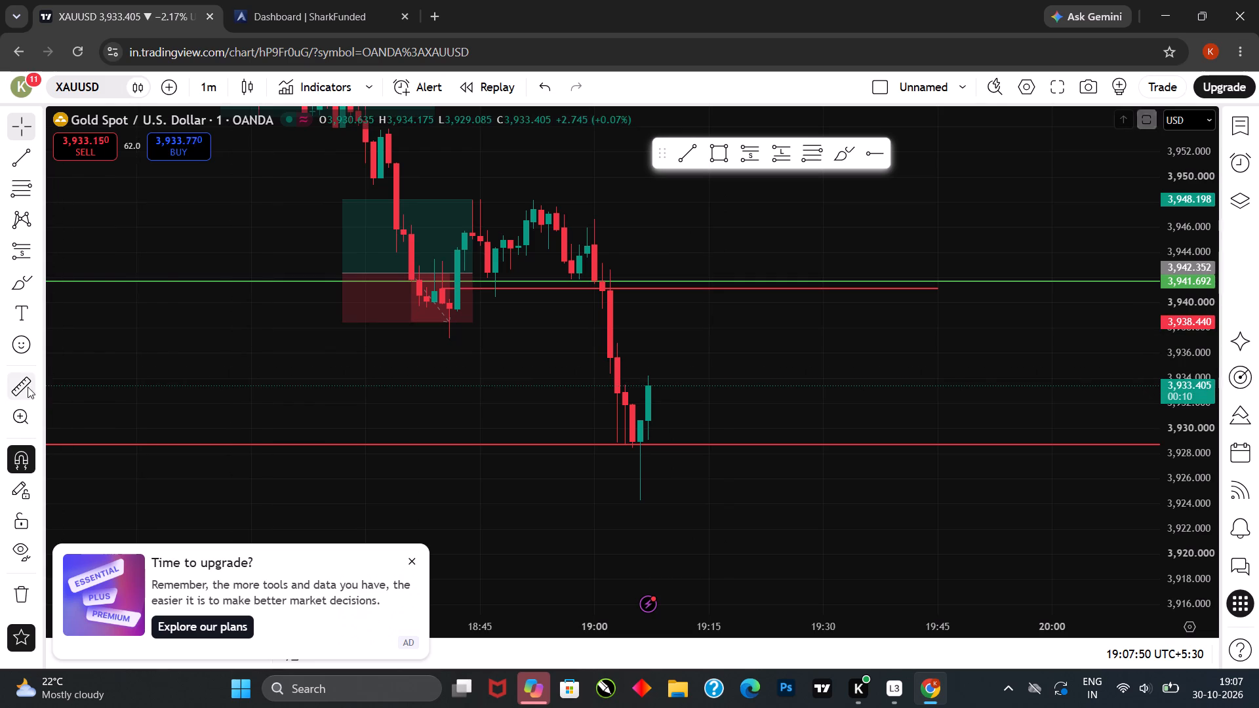
left_click(645, 423)
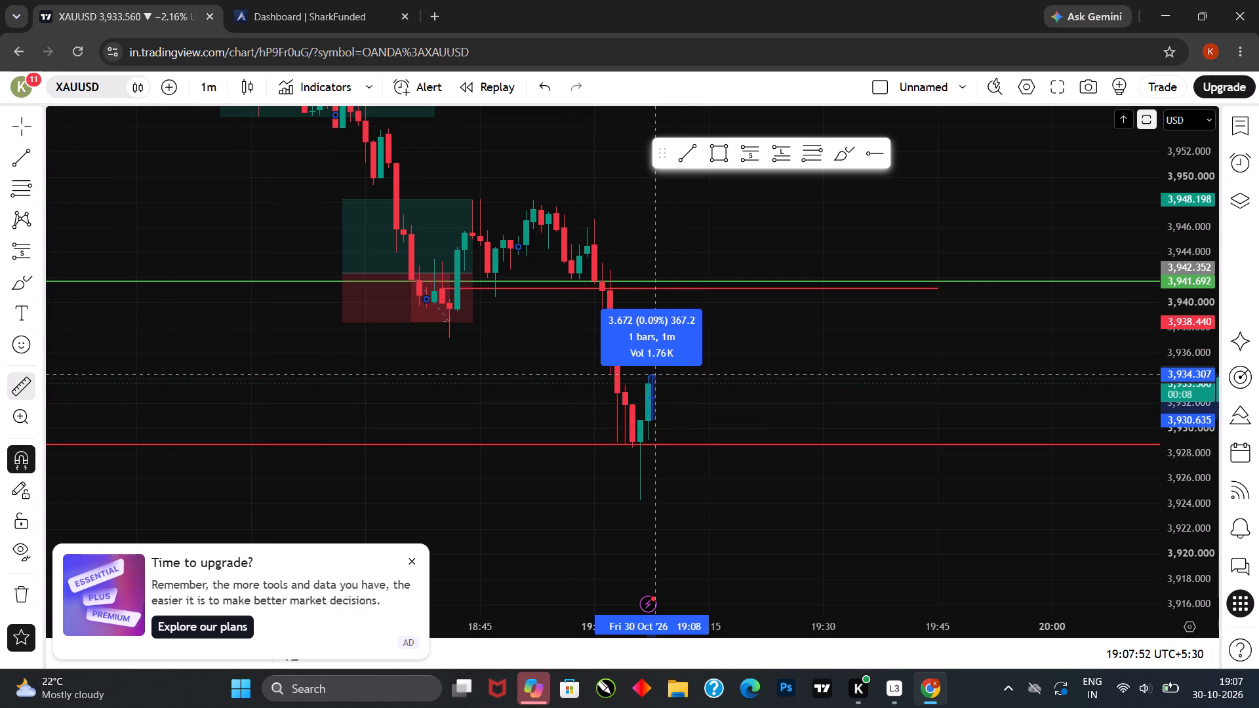
left_click(655, 369)
left_click(652, 374)
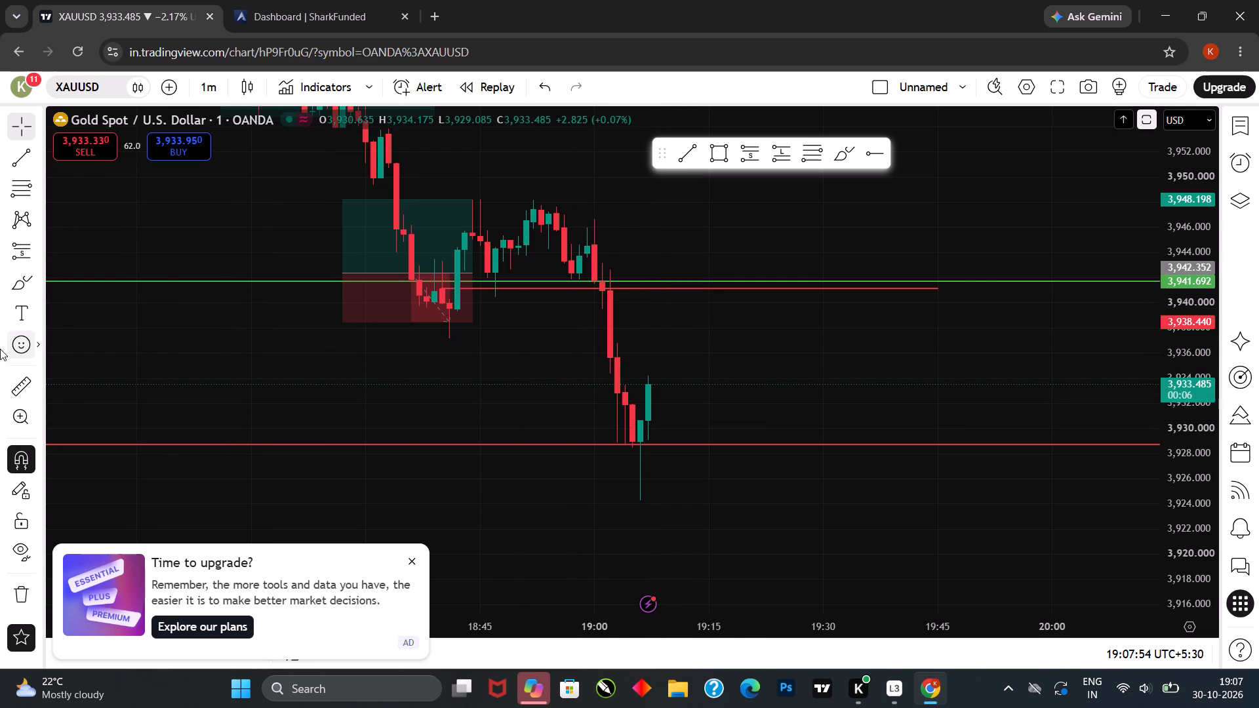
Measure the price rise from the 19:07 candle's open at about 3,930.6 up to about 3,938.6.
left_click(18, 378)
left_click(645, 422)
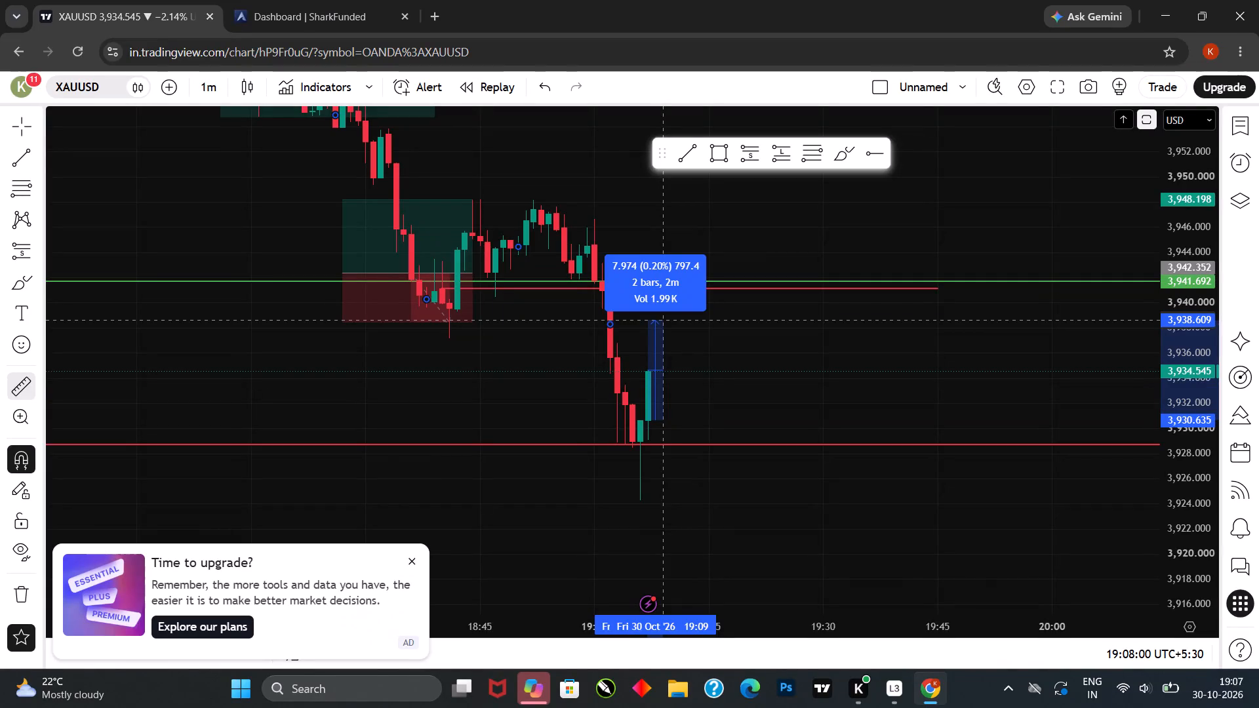
left_click(662, 320)
left_click(671, 338)
left_click(717, 334)
left_click_drag(719, 340, 719, 351)
left_click(717, 358)
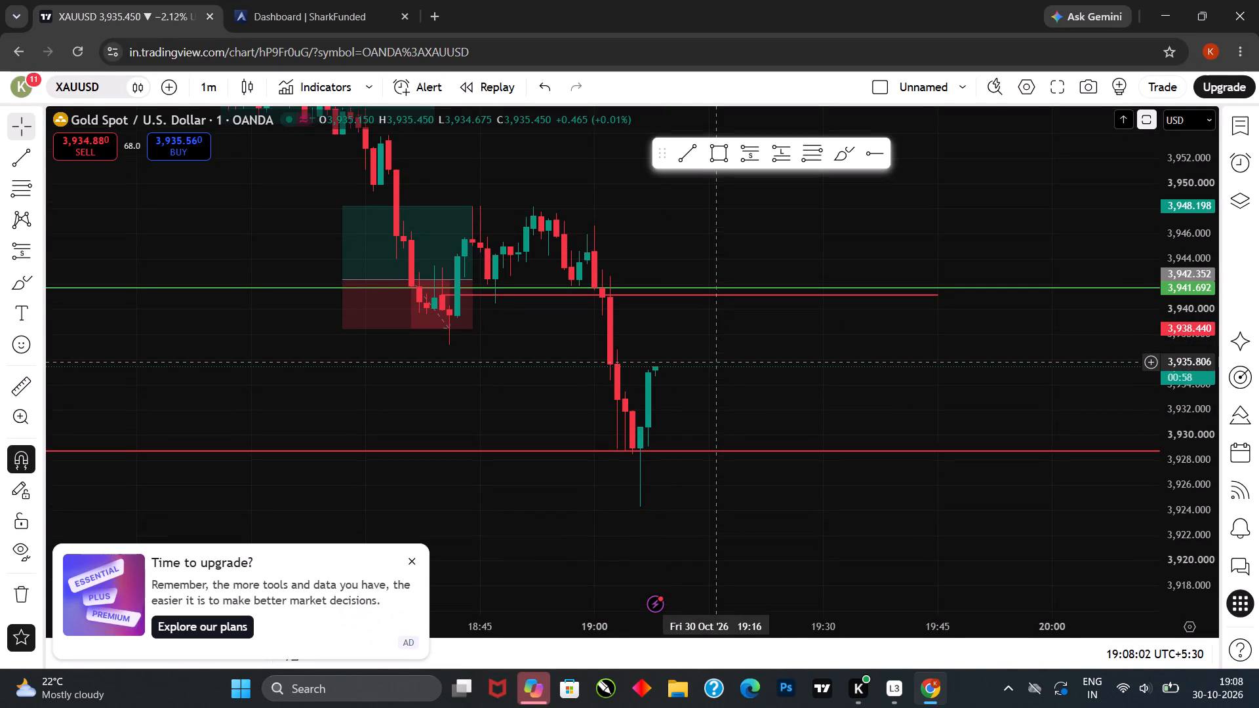
left_click(715, 363)
Measure the price rise from the 19:06 candle's close at about 3,930.7 up to about 3,936.1.
left_click(23, 397)
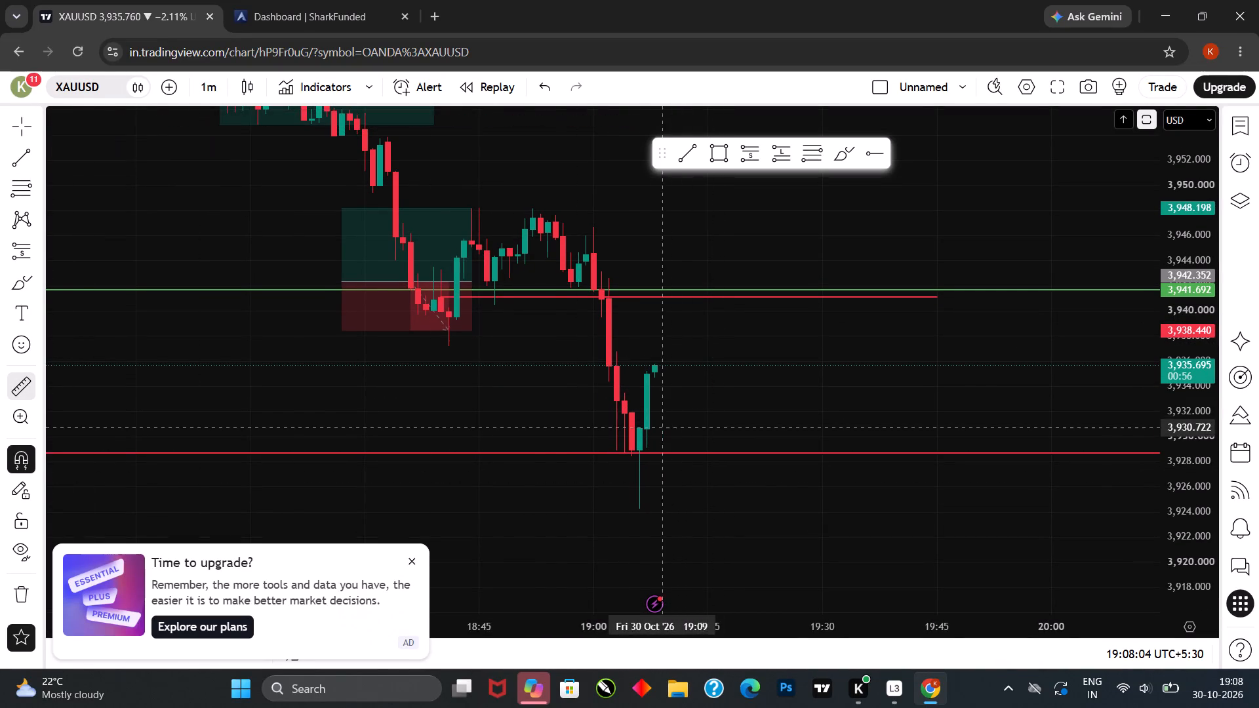
left_click(641, 431)
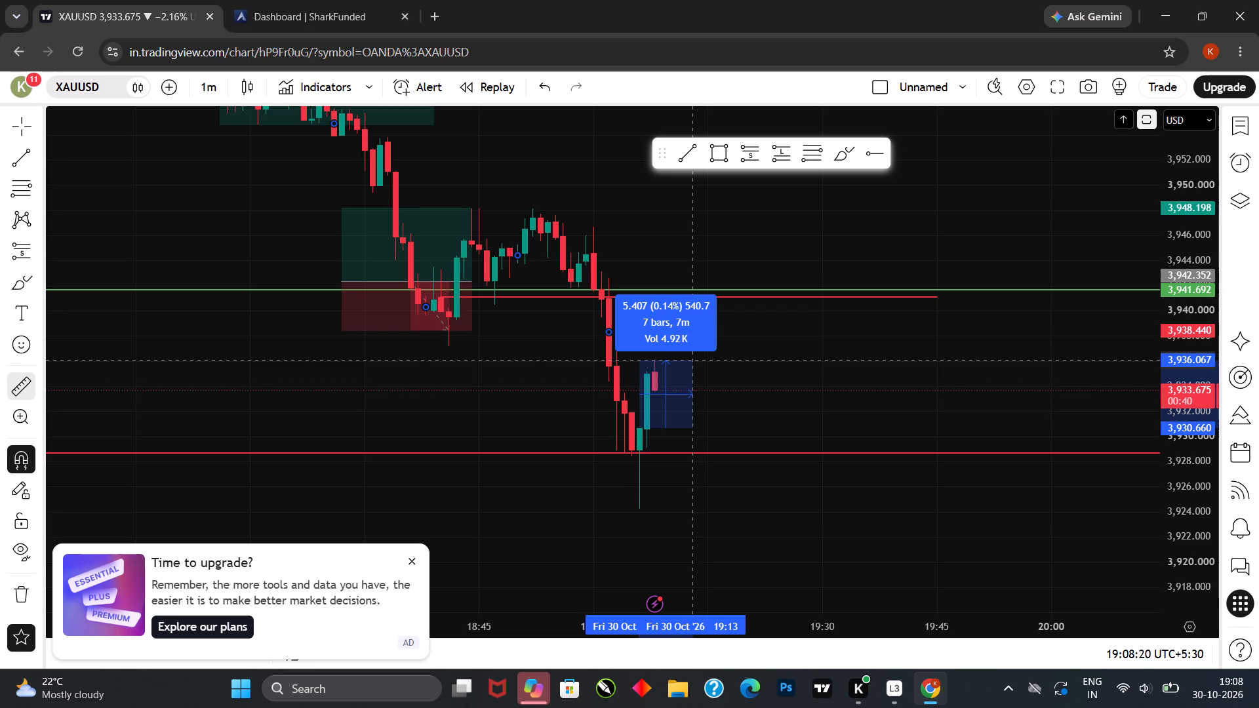
left_click(693, 360)
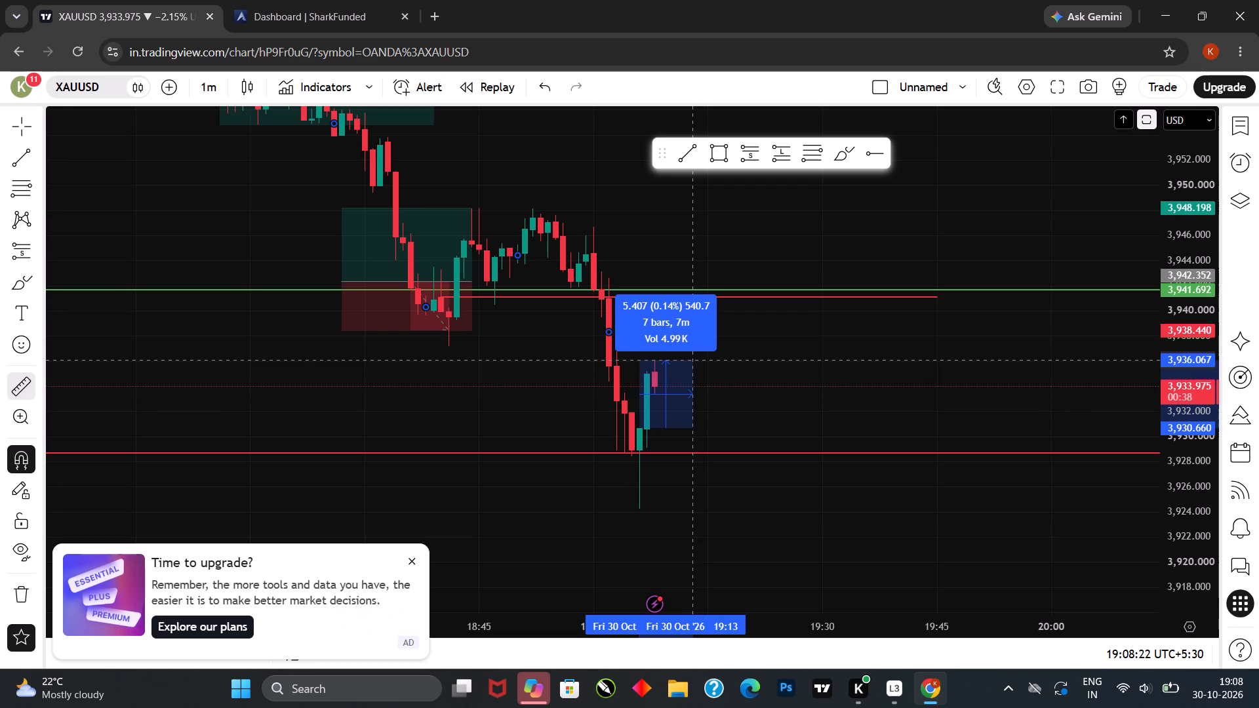
left_click(693, 364)
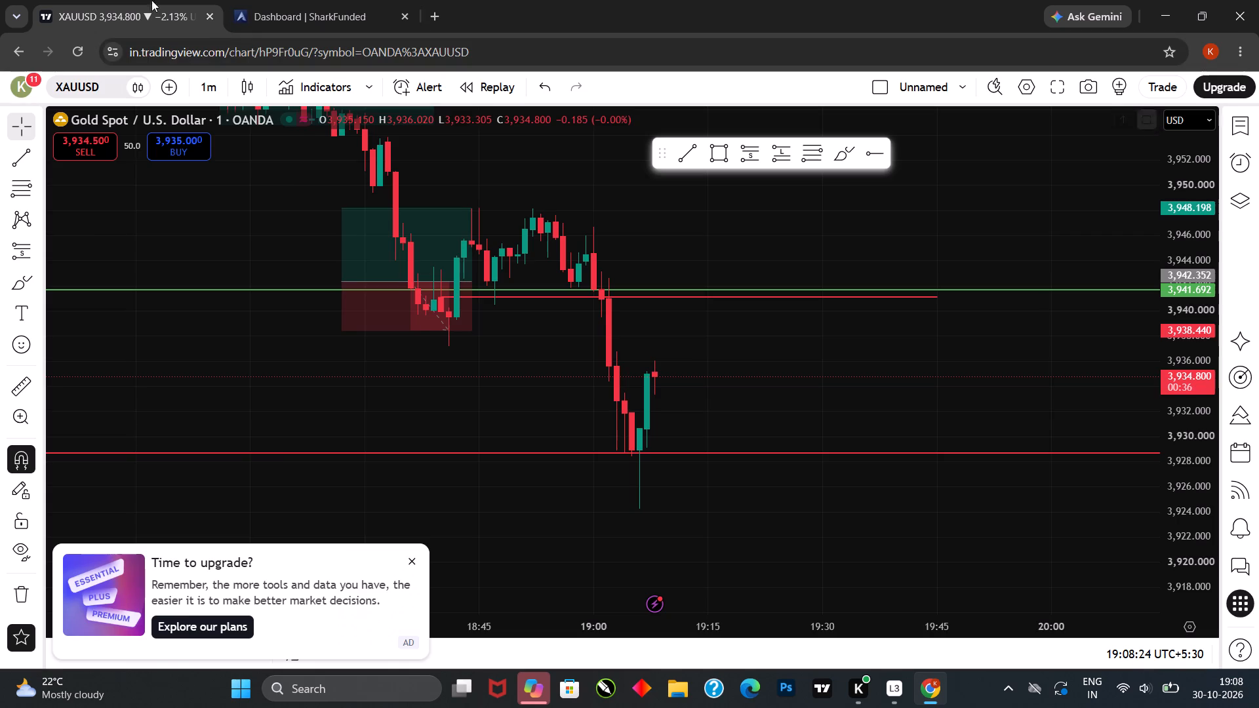
Switch to the SharkFunded economic calendar to check the next upcoming market event.
left_click(313, 14)
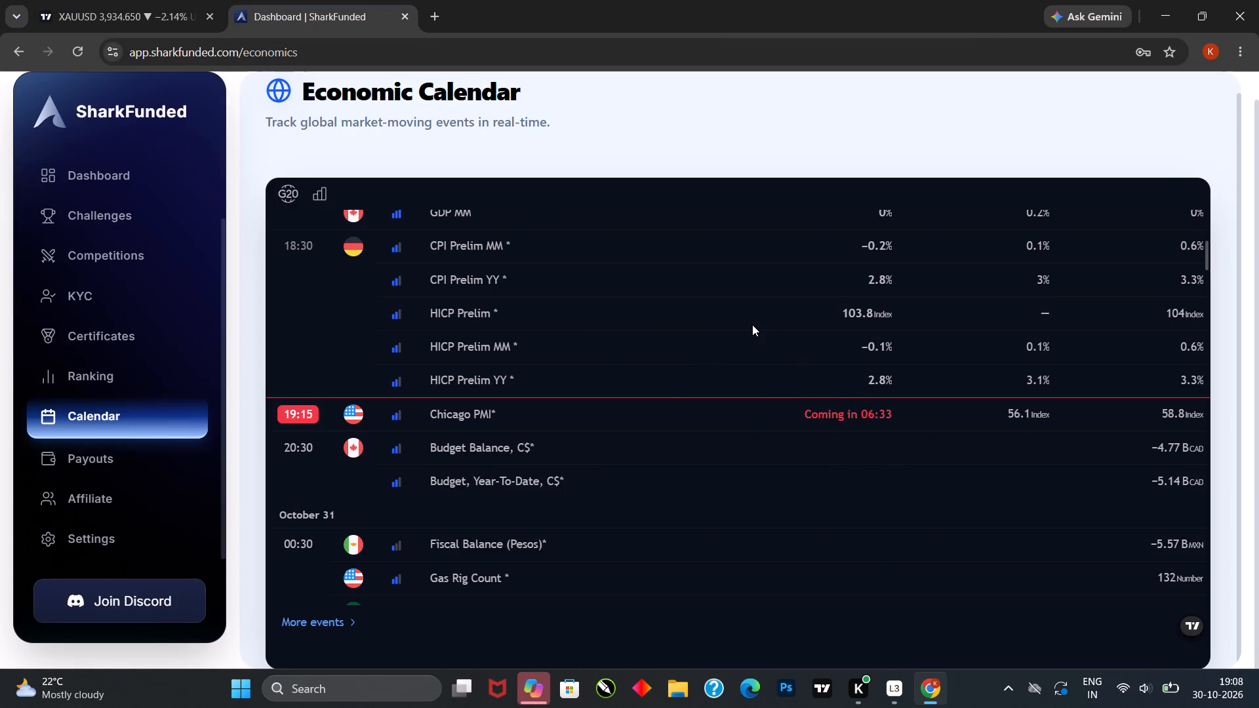
Return to the XAUUSD chart and examine the 19:08 and 19:09 candles relative to the earlier lows and marked levels.
left_click(165, 0)
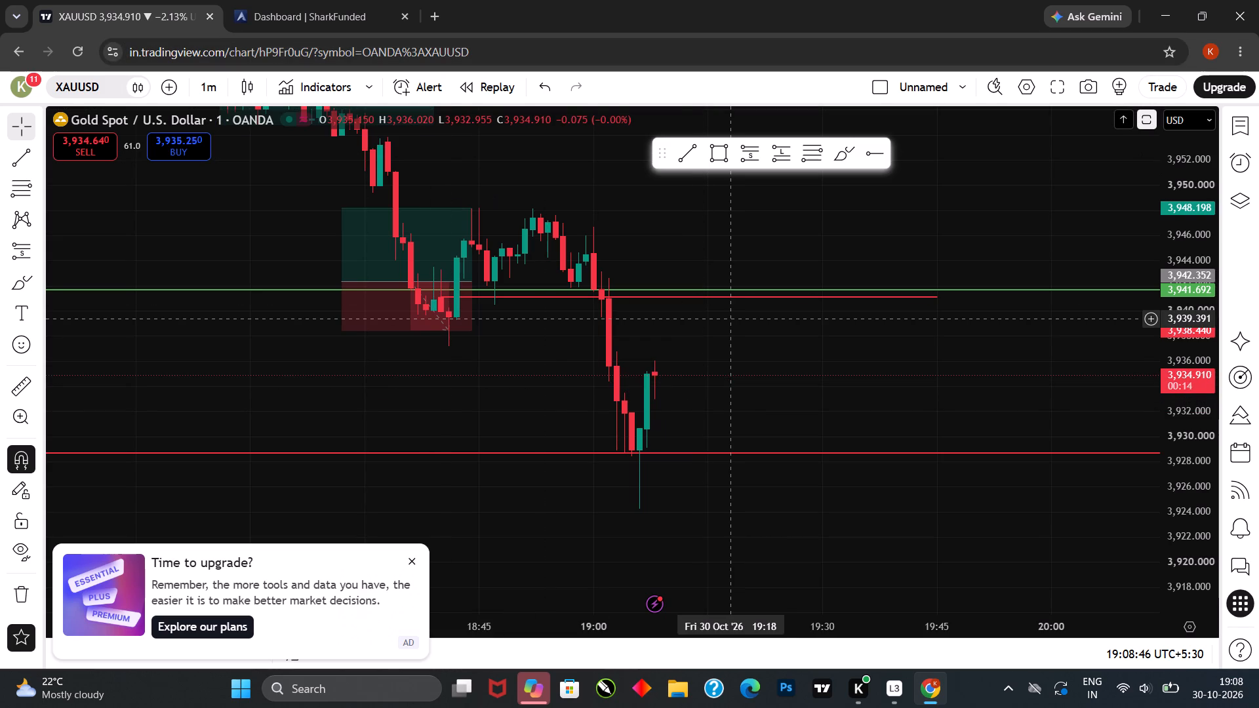
left_click_drag(790, 332, 791, 332)
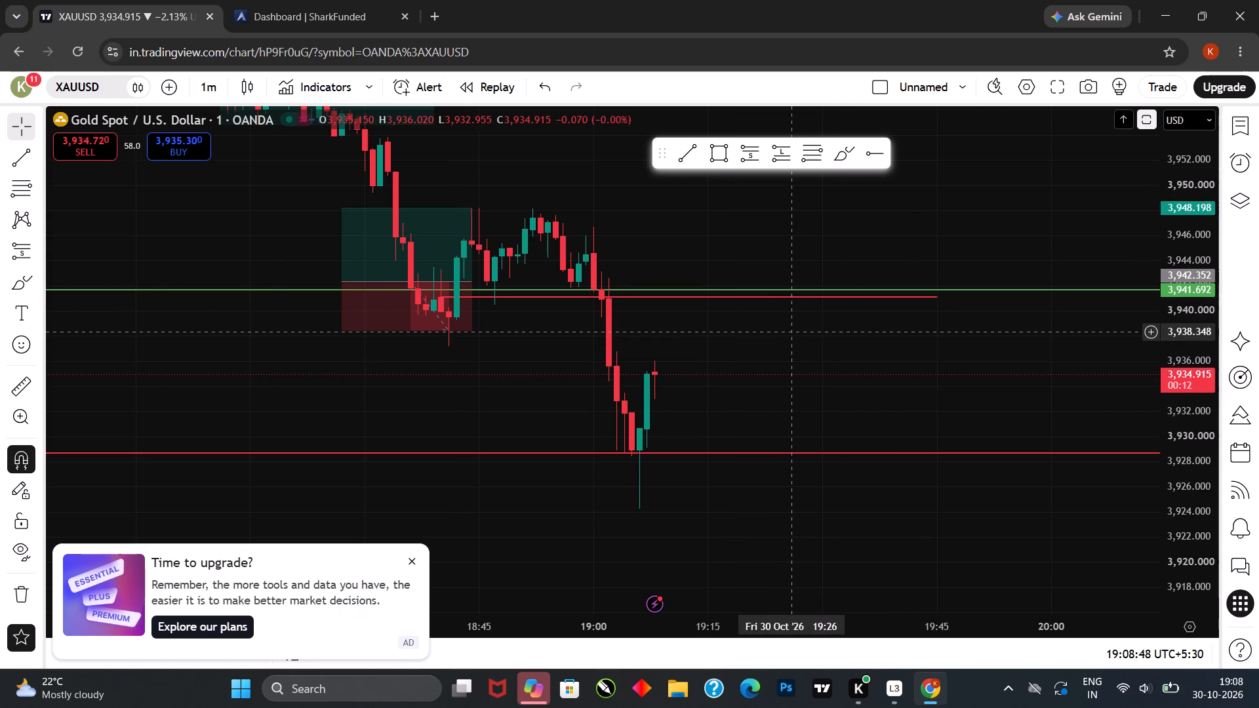
left_click_drag(791, 332, 819, 331)
scroll(820, 328, "up", 1)
left_click(620, 341)
left_click_drag(638, 342, 666, 343)
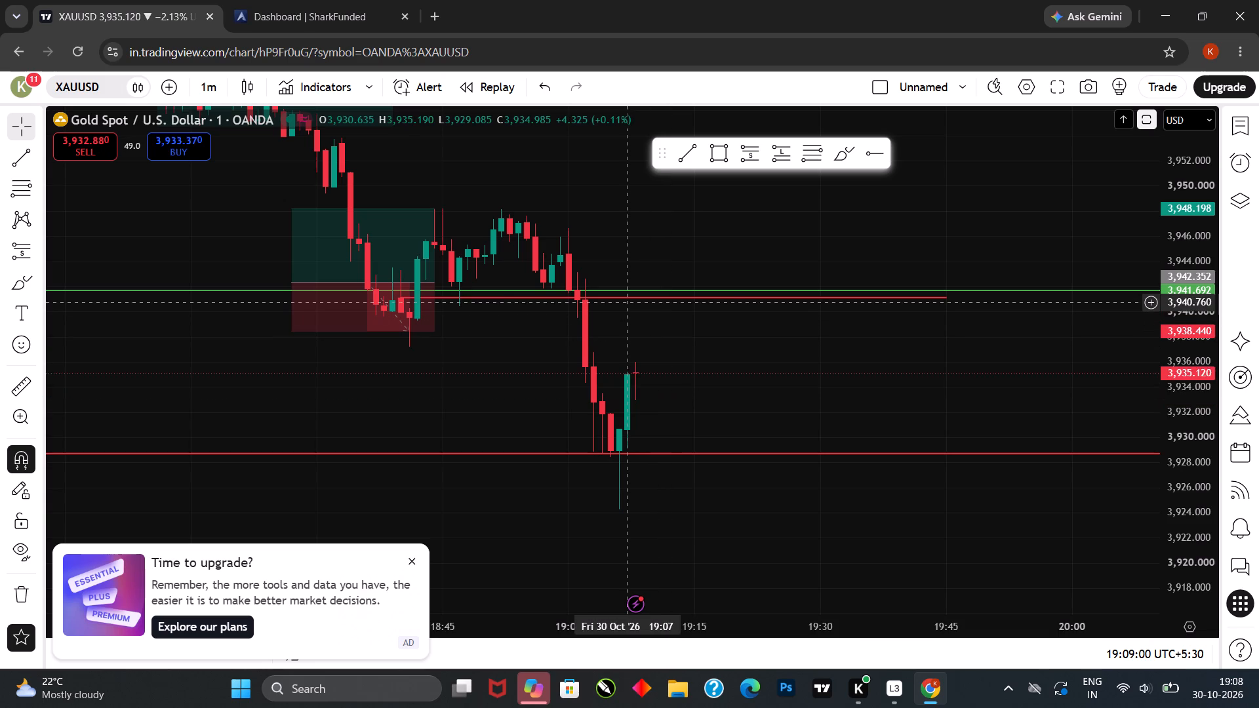
left_click_drag(696, 393, 729, 392)
scroll(668, 381, "up", 2)
left_click_drag(650, 382, 654, 382)
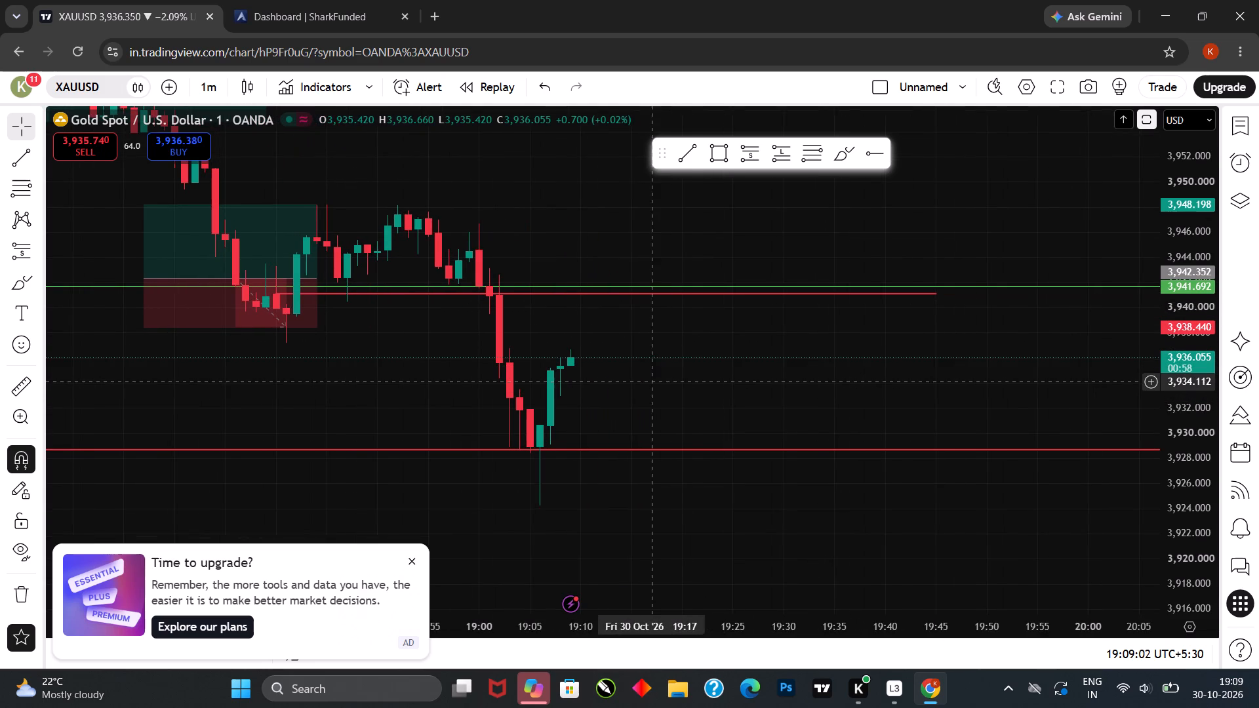
left_click_drag(654, 382, 666, 382)
left_click_drag(677, 382, 690, 382)
scroll(554, 366, "down", 2)
left_click(696, 370)
left_click_drag(694, 370, 686, 368)
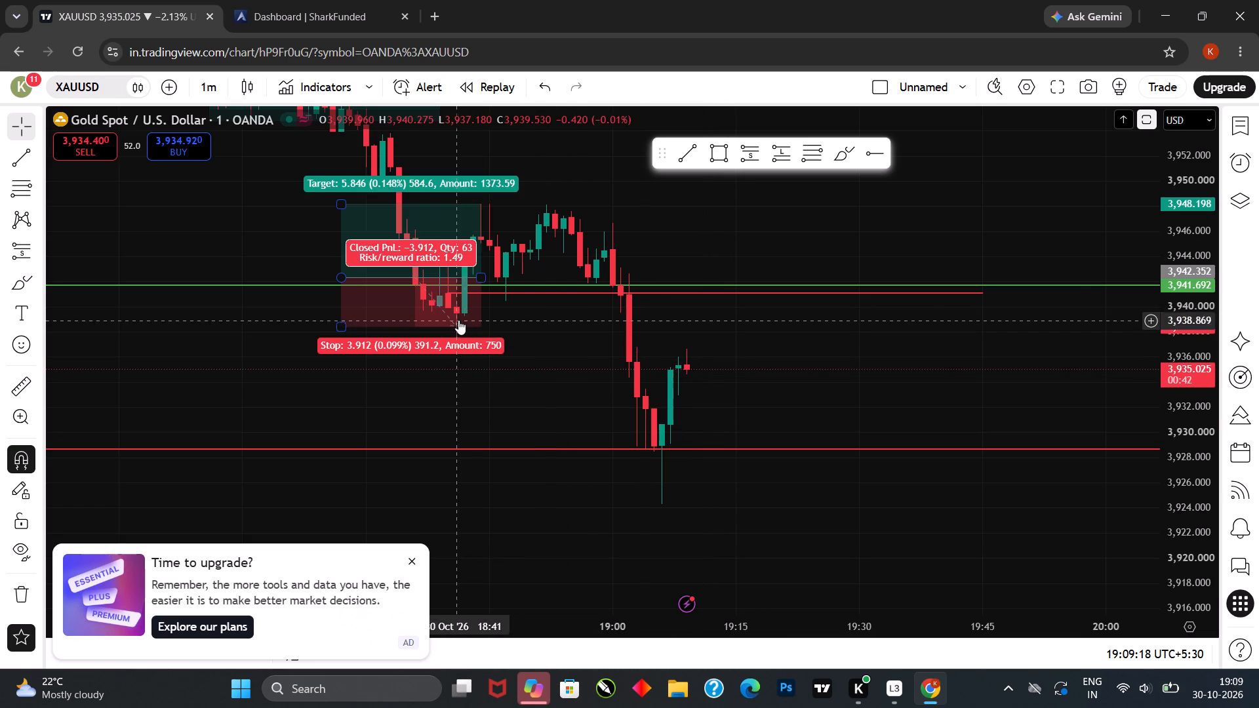
Measure the zone from the 18:41 candle's close at about 3,939.5 down to its wick low at about 3,937.2.
left_click(13, 371)
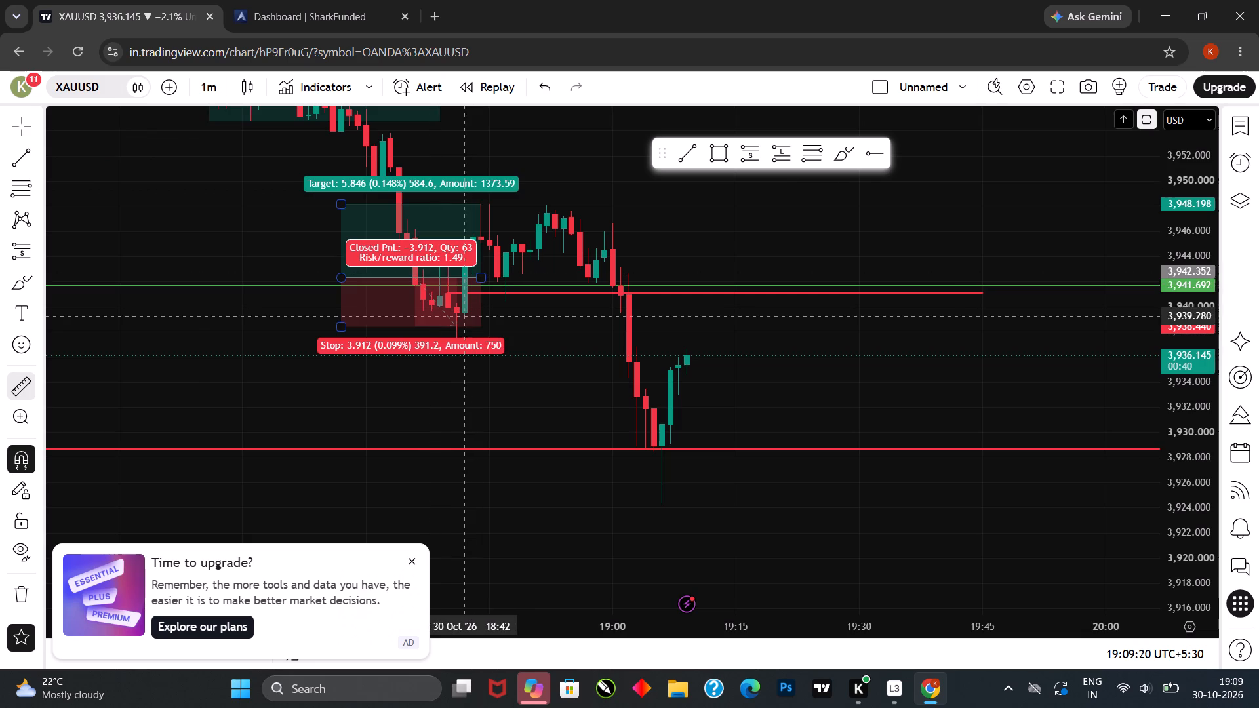
left_click(456, 315)
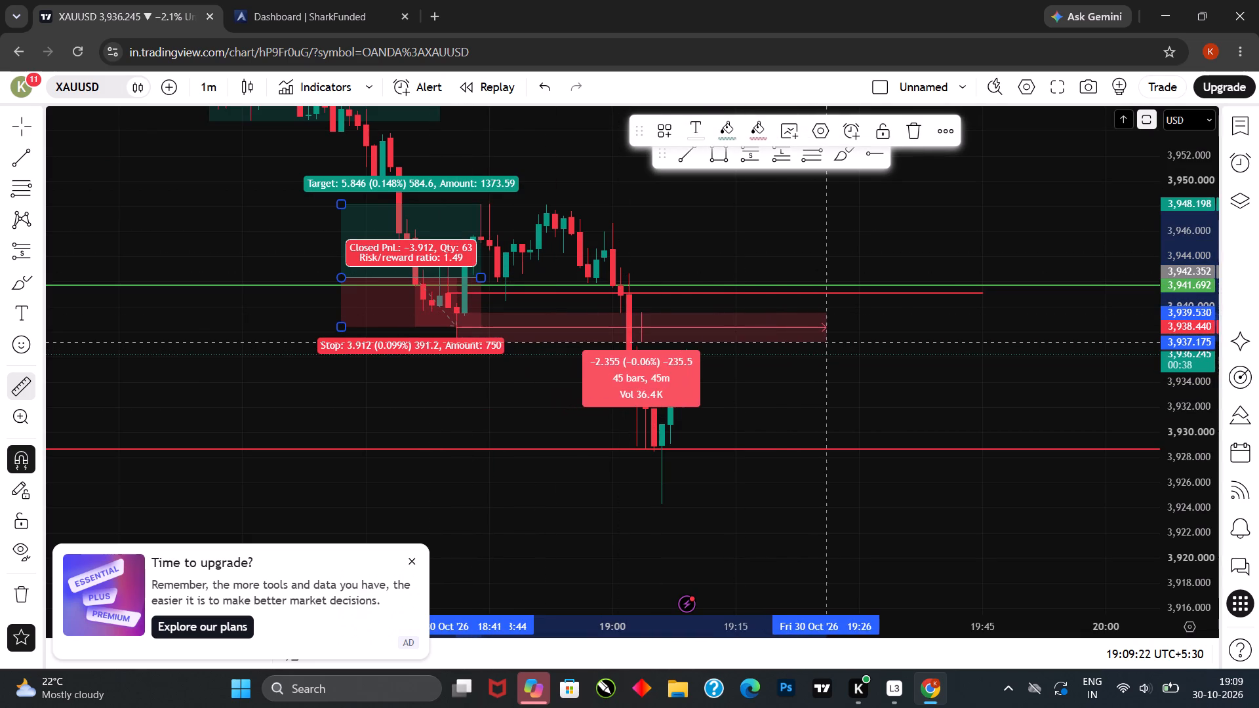
left_click(859, 340)
left_click(859, 367)
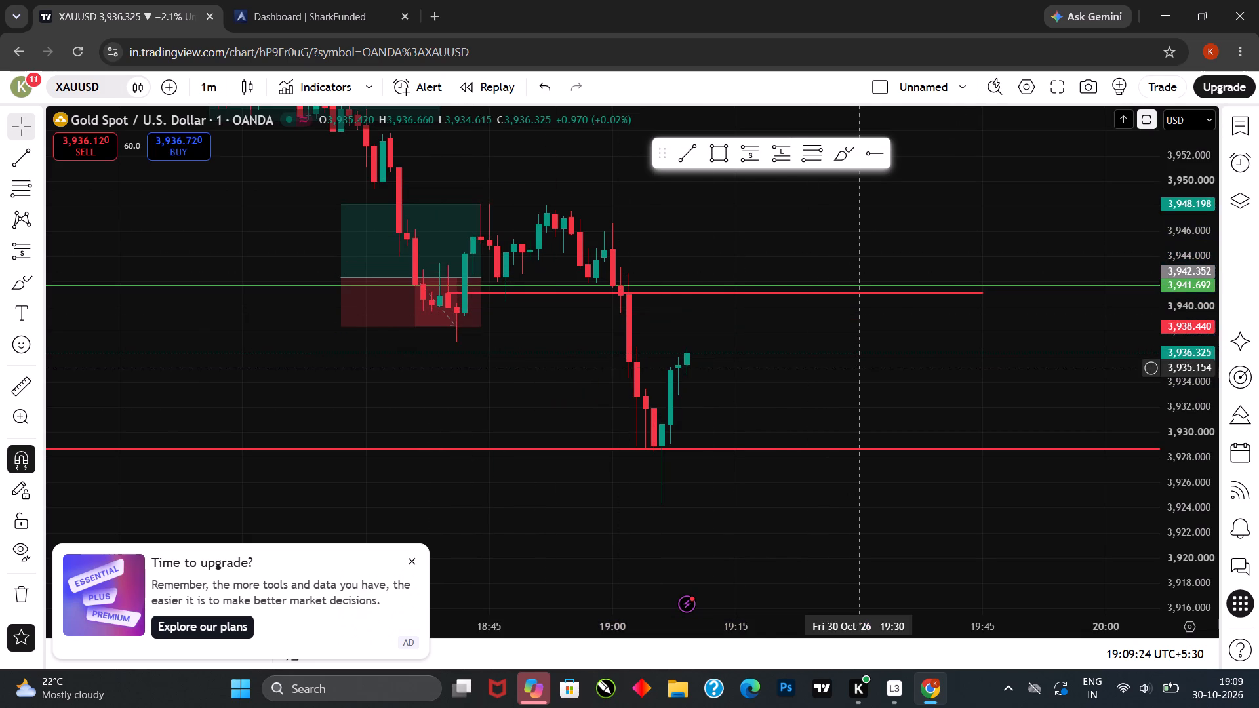
Measure from the 18:41 candle's close at about 3,939.5 down to about 3,937.6, extending forward to 19:27.
left_click(35, 382)
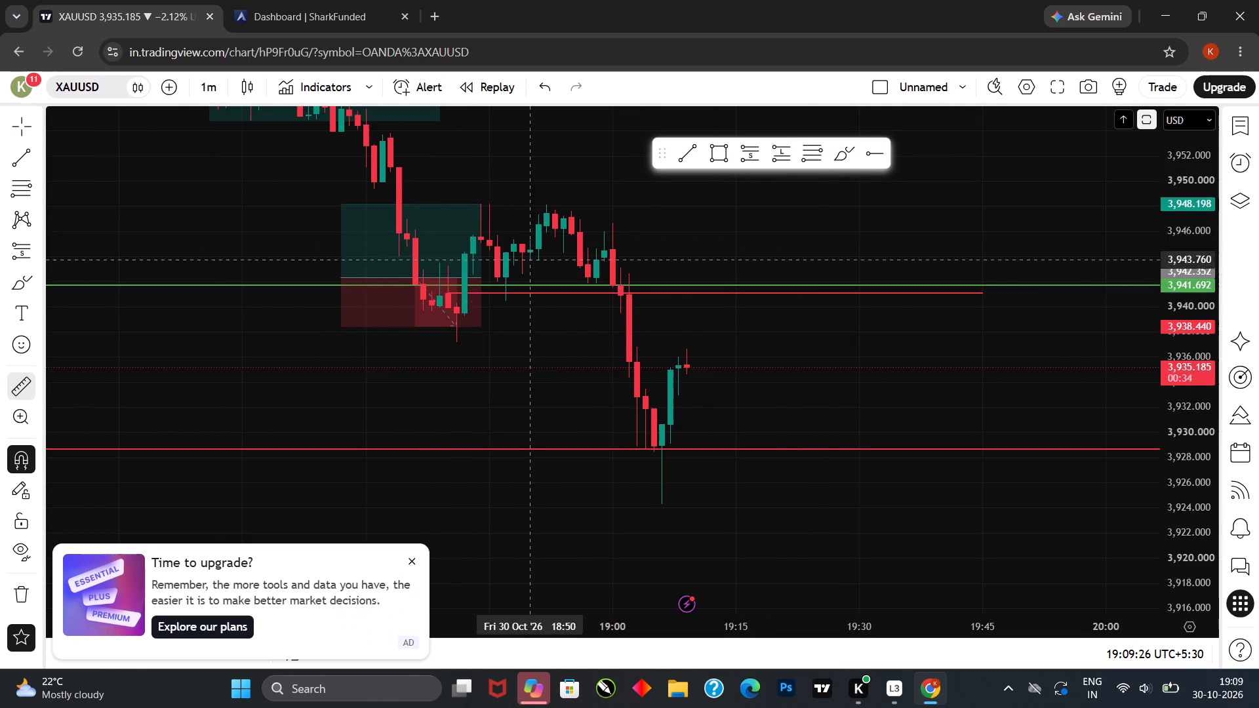
left_click(457, 318)
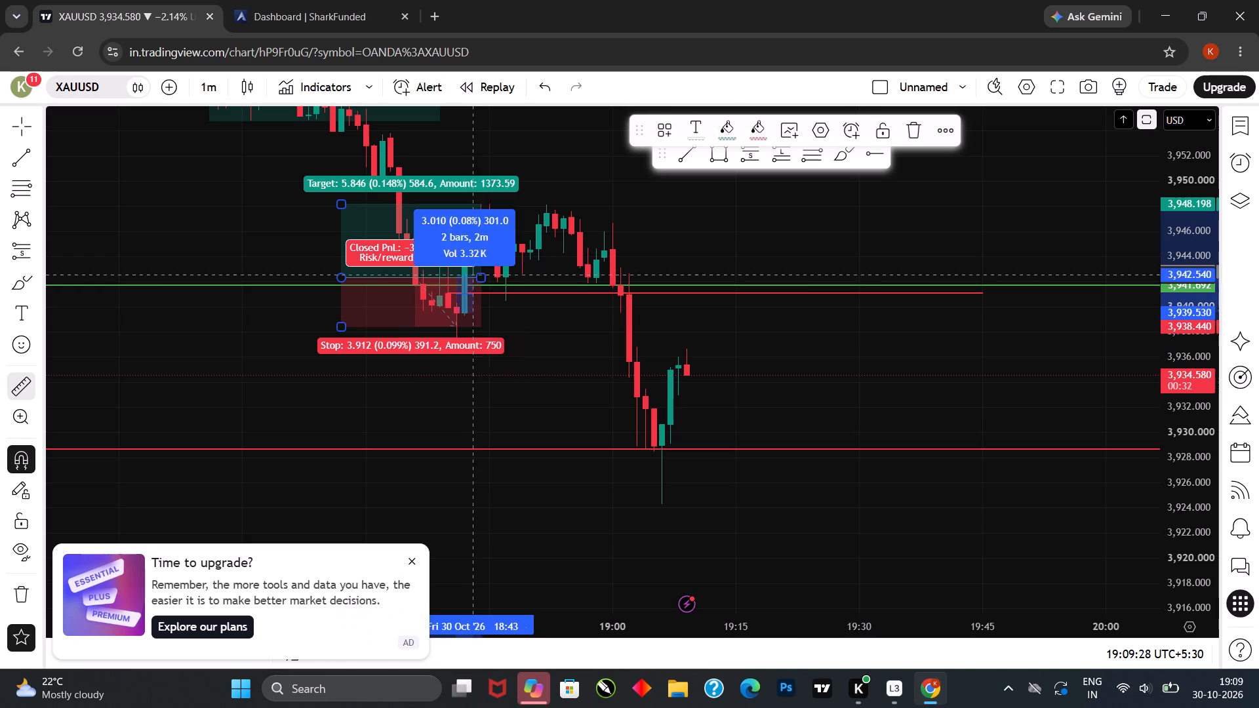
left_click(833, 336)
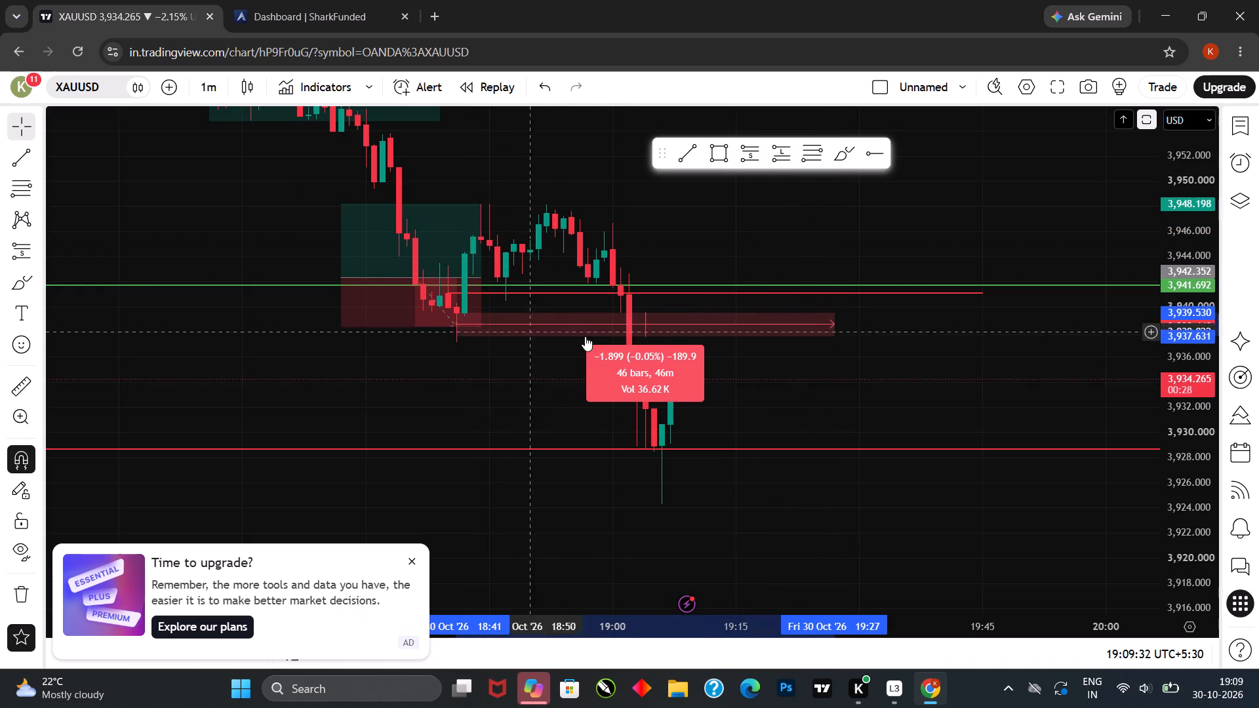
left_click(648, 333)
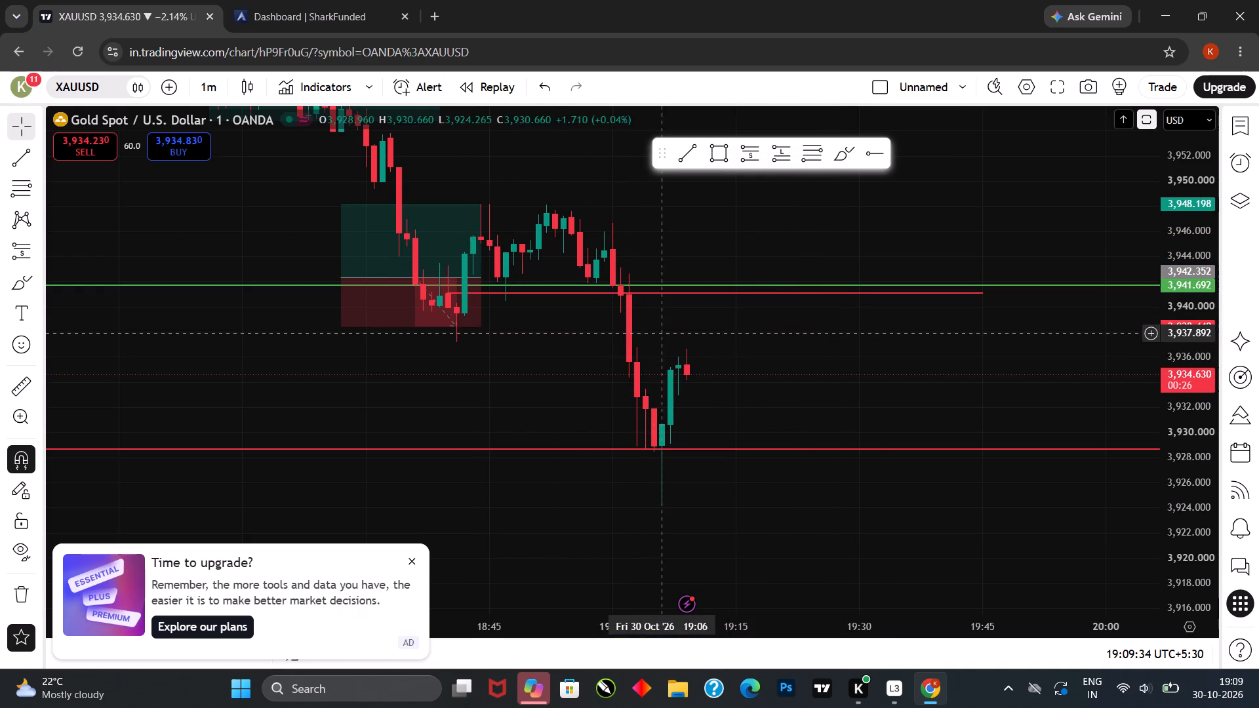
Draw a rectangle zone from the 18:41 candle's close at about 3,939.5 down to about 3,937.3, extending forward to 19:33.
left_click(724, 157)
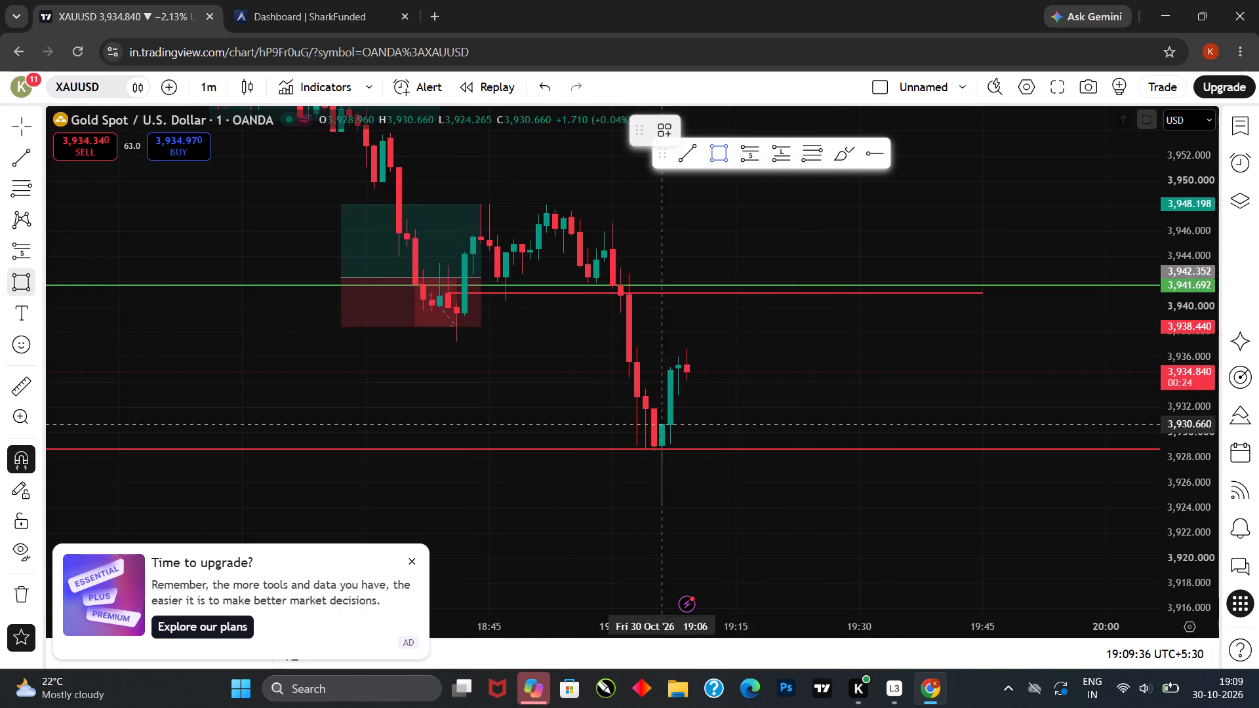
left_click(456, 314)
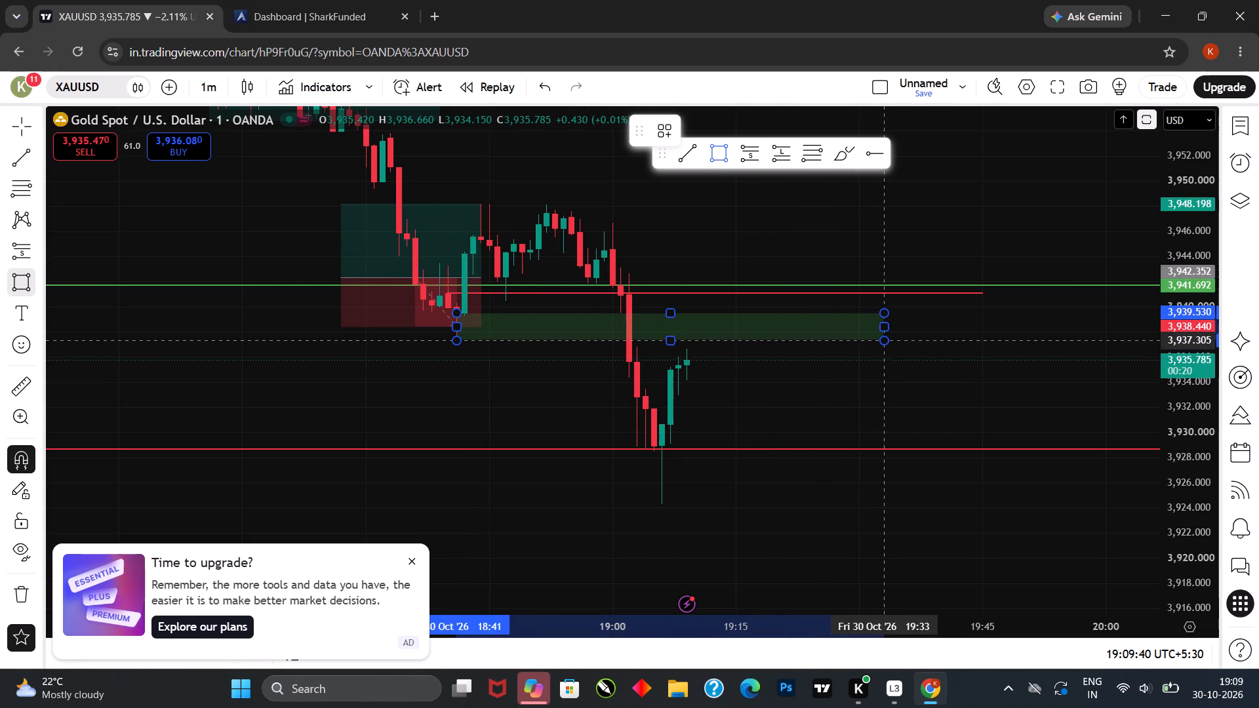
left_click(885, 340)
left_click(762, 408)
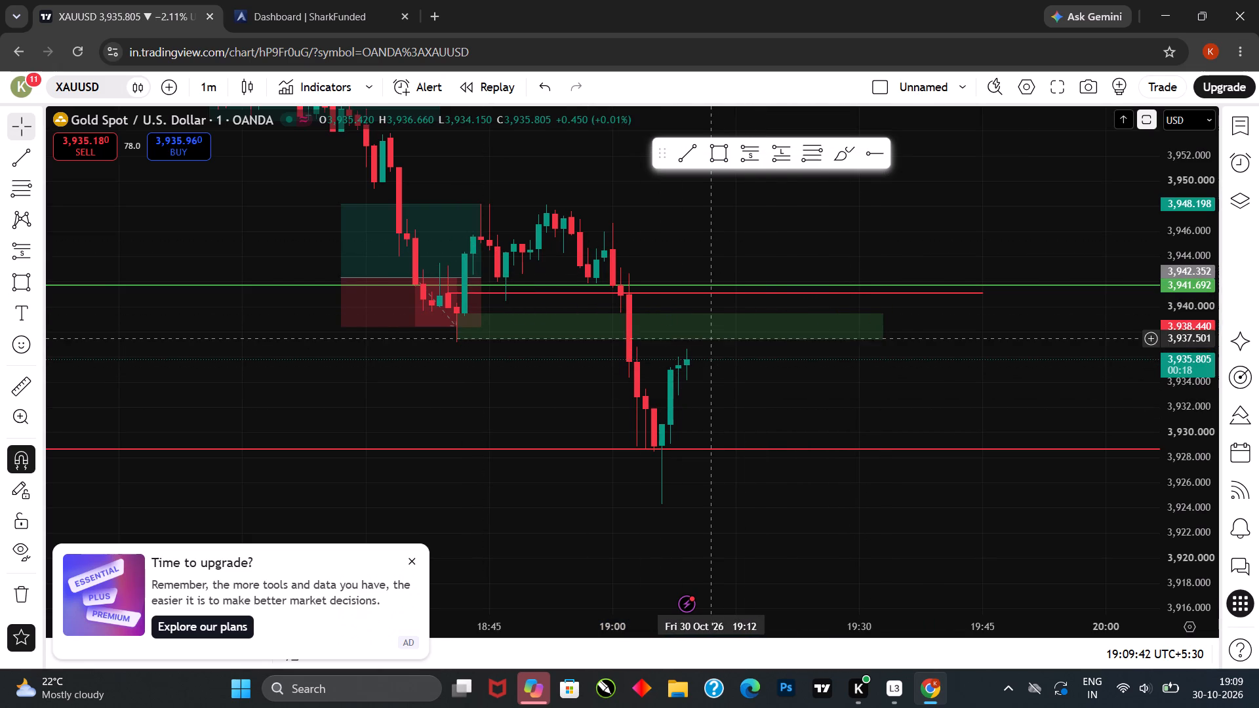
Change the background fill of the new green rectangle zone to red.
left_click(715, 334)
double_click(720, 342)
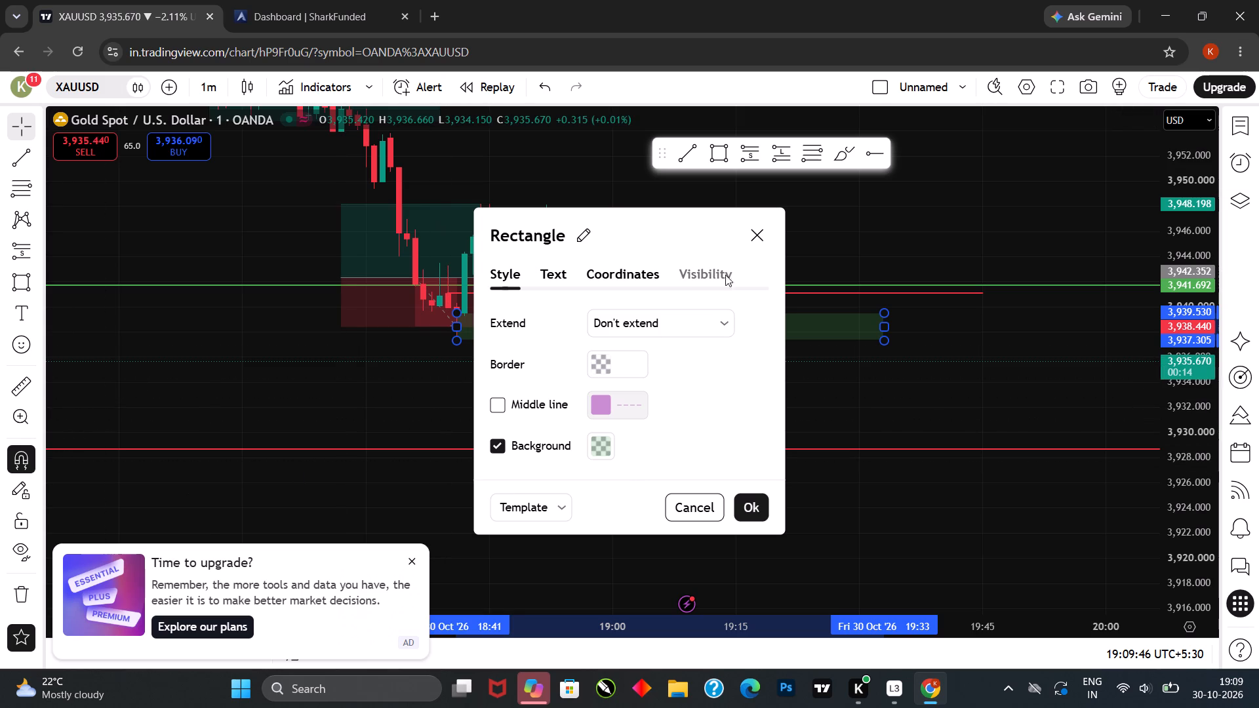
left_click(754, 239)
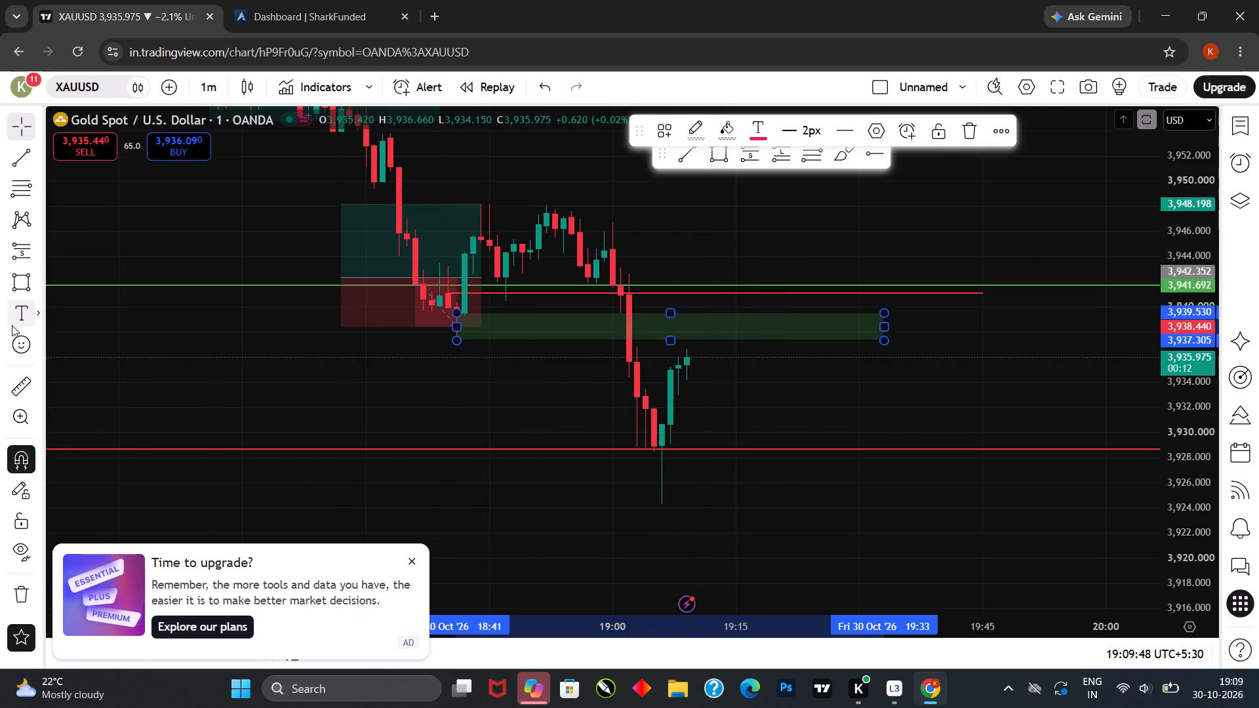
left_click(723, 123)
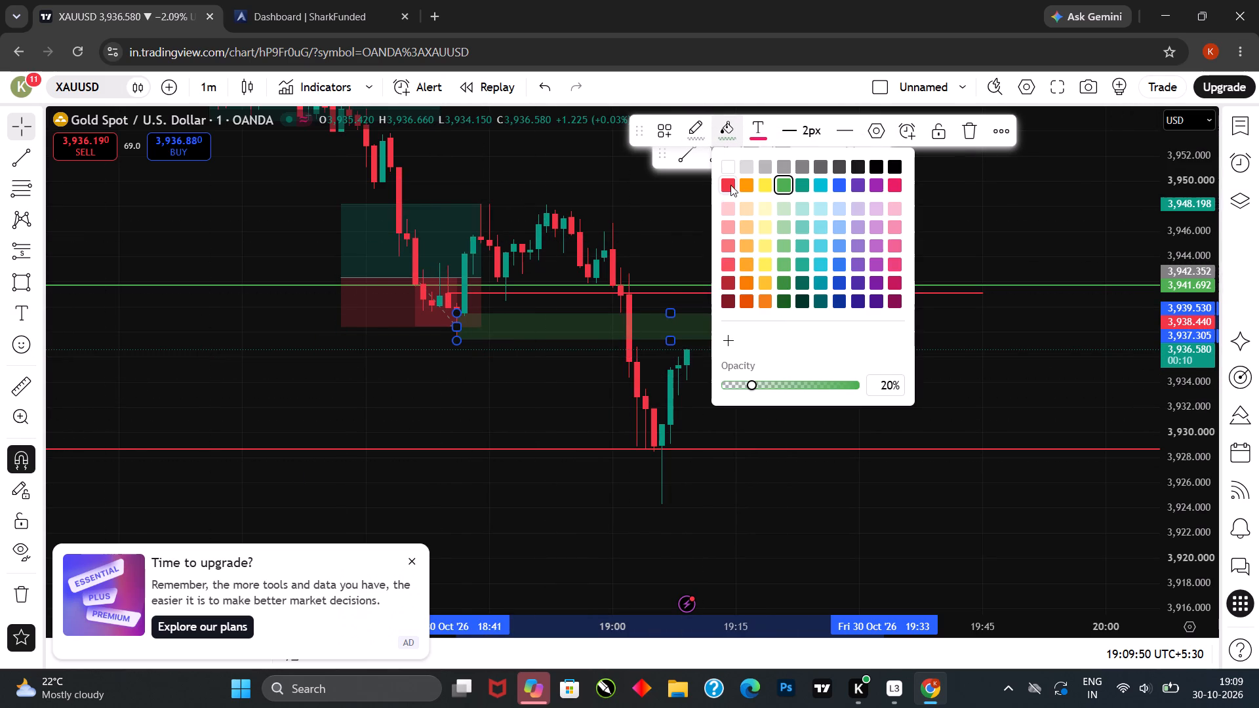
left_click(730, 185)
left_click(749, 402)
Measure the rebound from the 19:06 candle's close at about 3,930.7 up to about 3,935.5, extending forward to 19:12.
scroll(685, 302, "down", 3)
left_click_drag(859, 397, 855, 397)
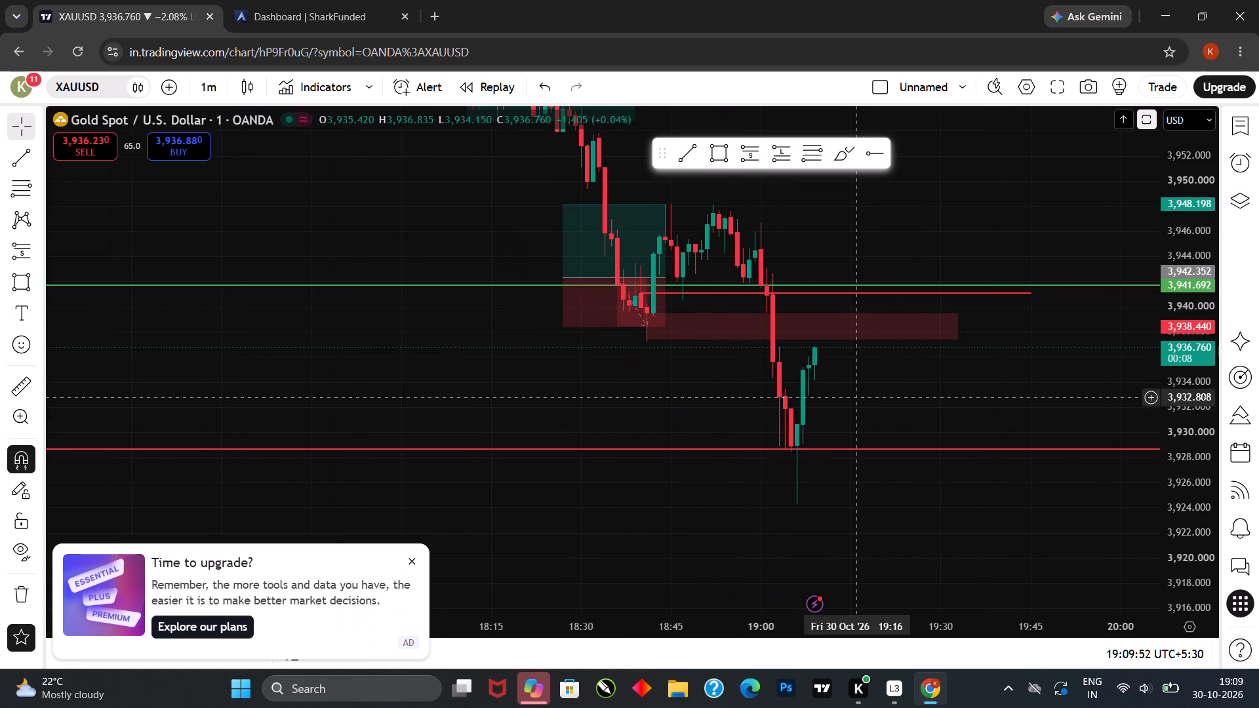
left_click_drag(855, 397, 832, 397)
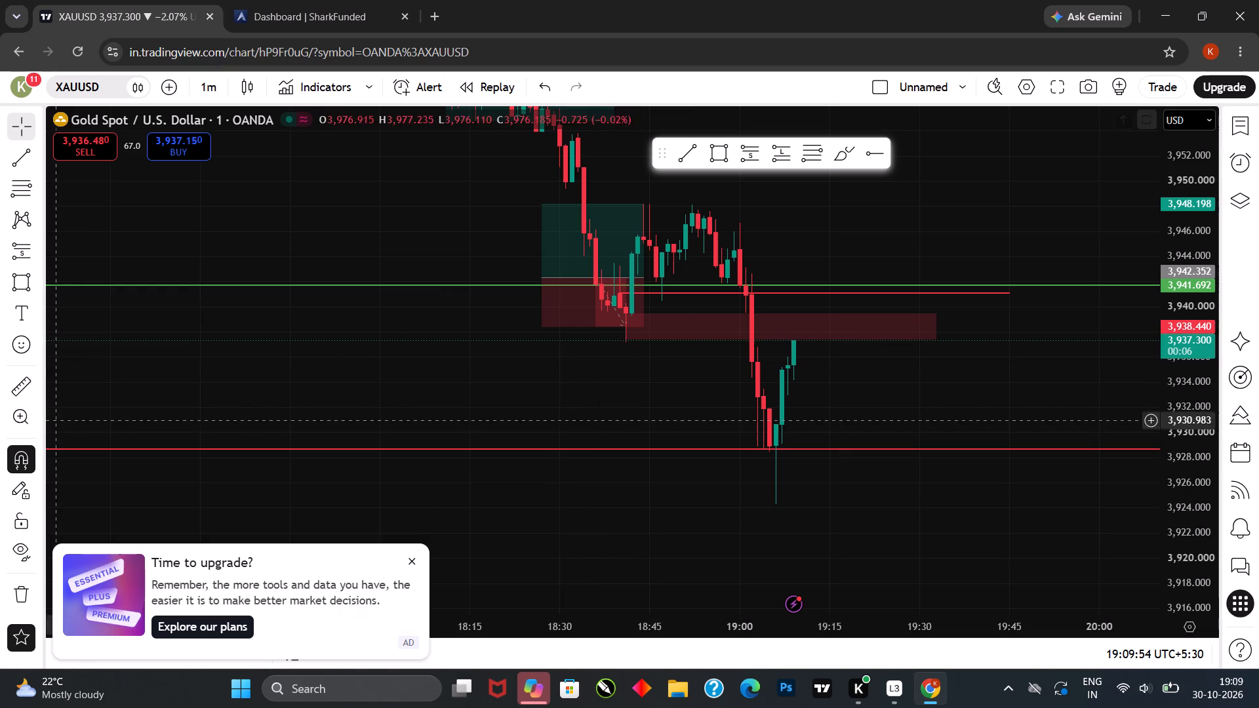
double_click(36, 377)
left_click(776, 428)
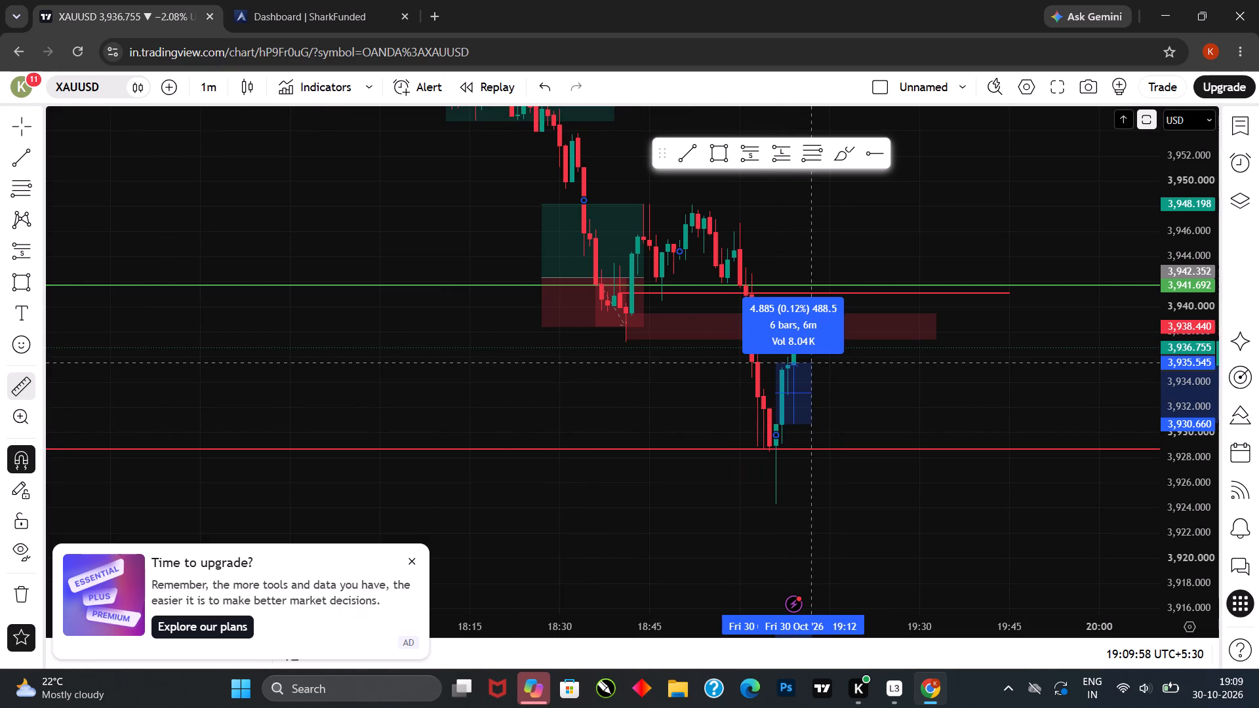
left_click(812, 363)
left_click(786, 407)
Examine the 19:09 and 19:10 candles relative to the new red zone and the earlier highs.
left_click_drag(826, 408, 798, 393)
left_click_drag(803, 393, 797, 389)
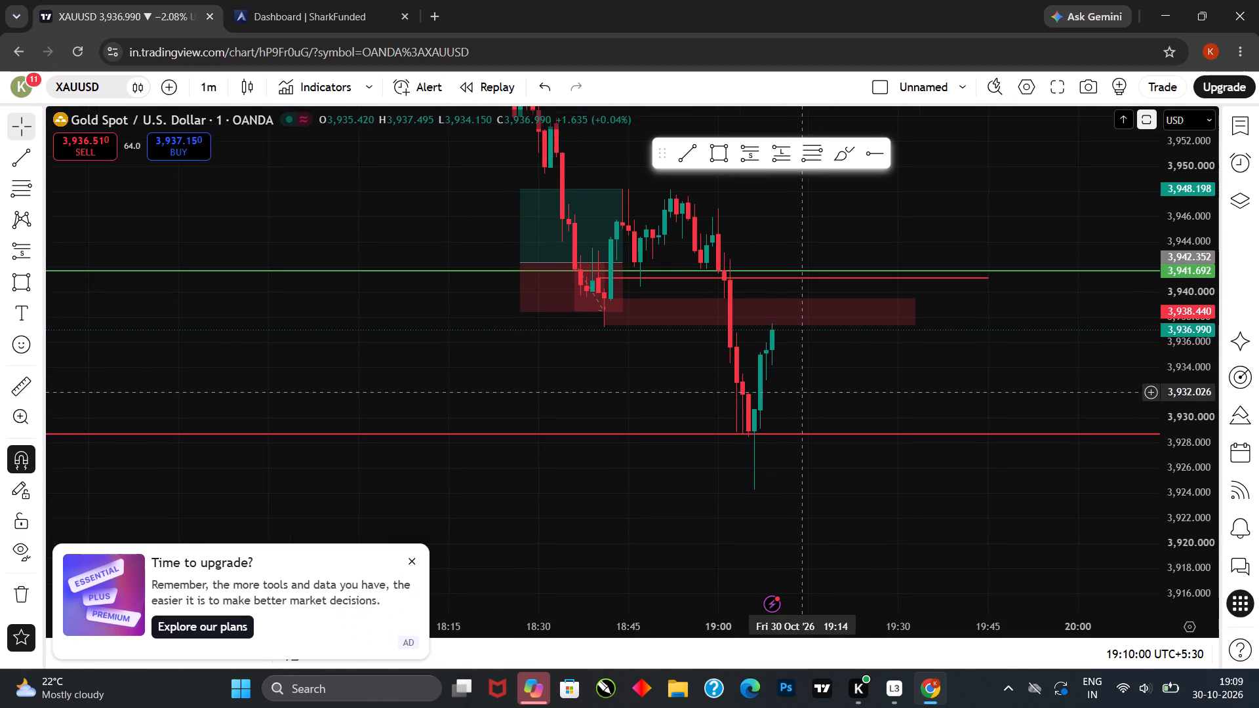
left_click_drag(797, 389, 792, 384)
left_click_drag(792, 384, 783, 378)
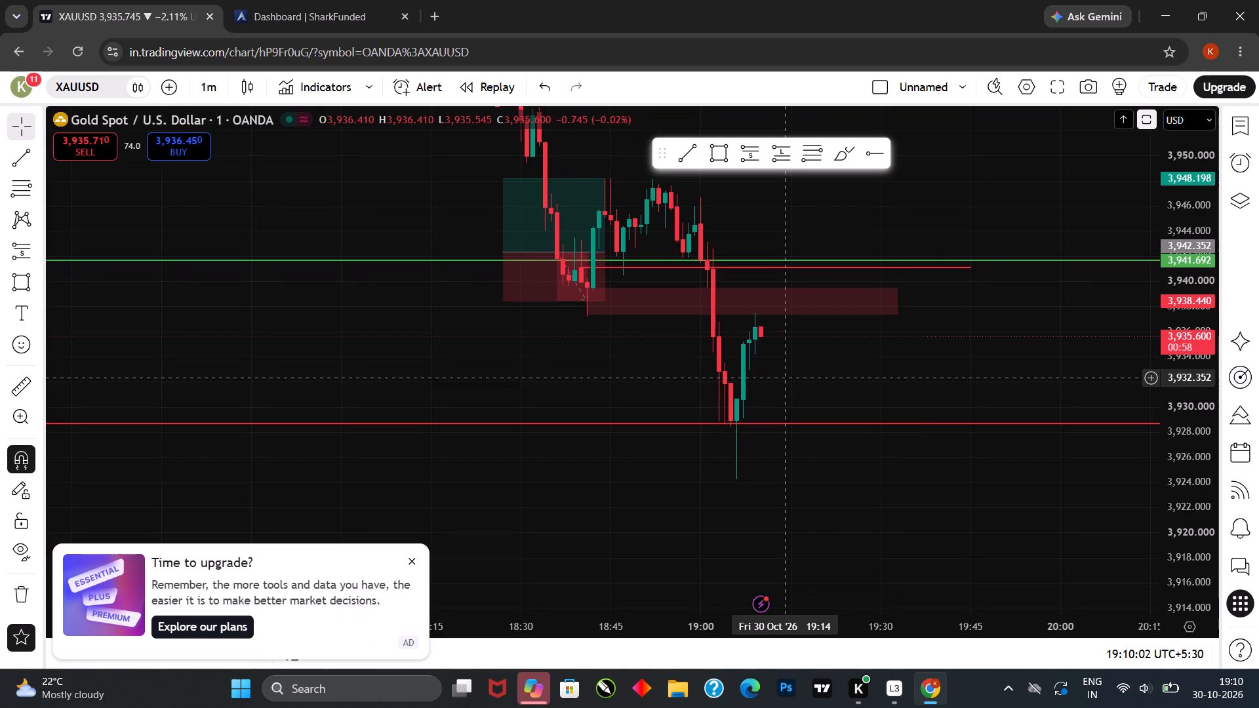
left_click_drag(783, 378, 765, 376)
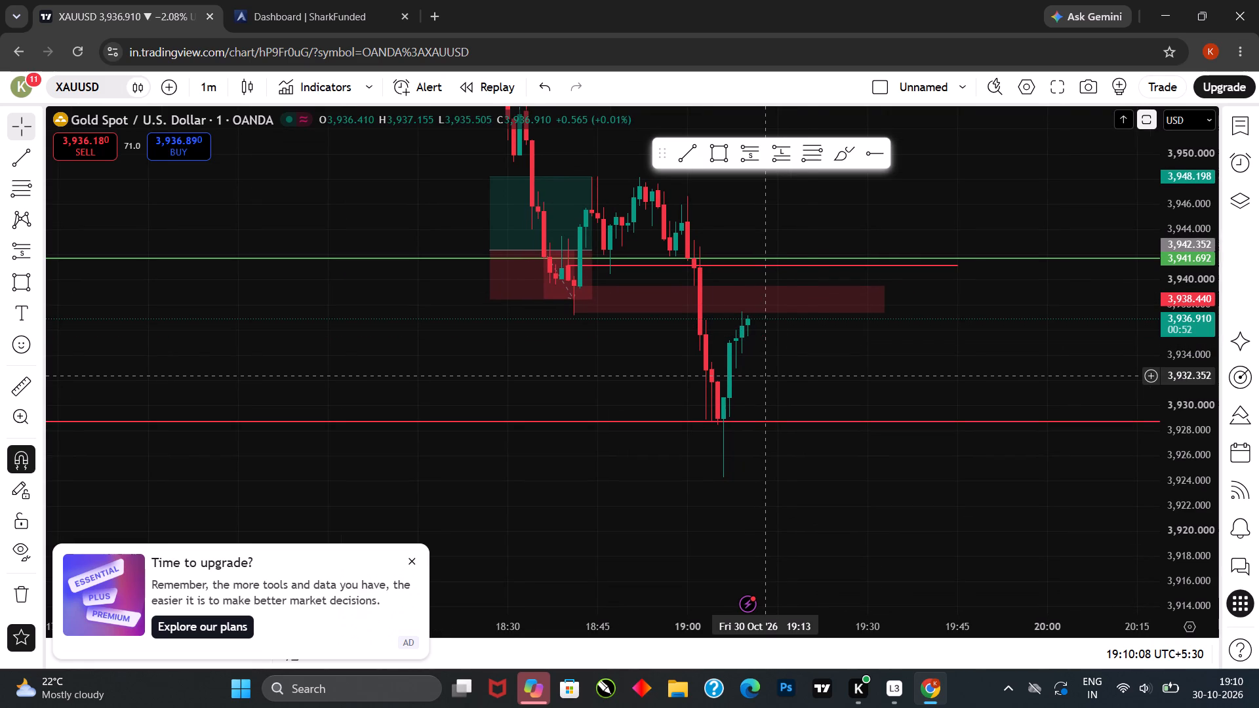
left_click_drag(805, 372, 820, 380)
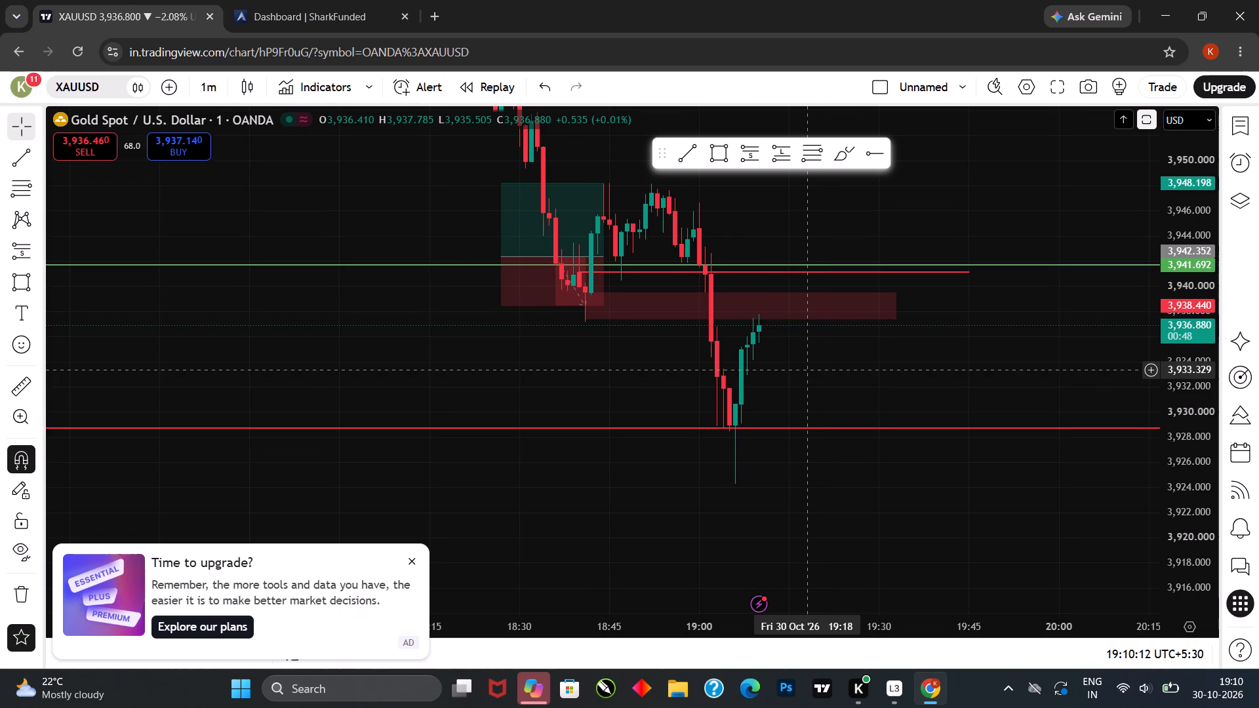
double_click(806, 370)
left_click_drag(812, 379, 818, 413)
double_click(816, 391)
left_click_drag(818, 415, 818, 457)
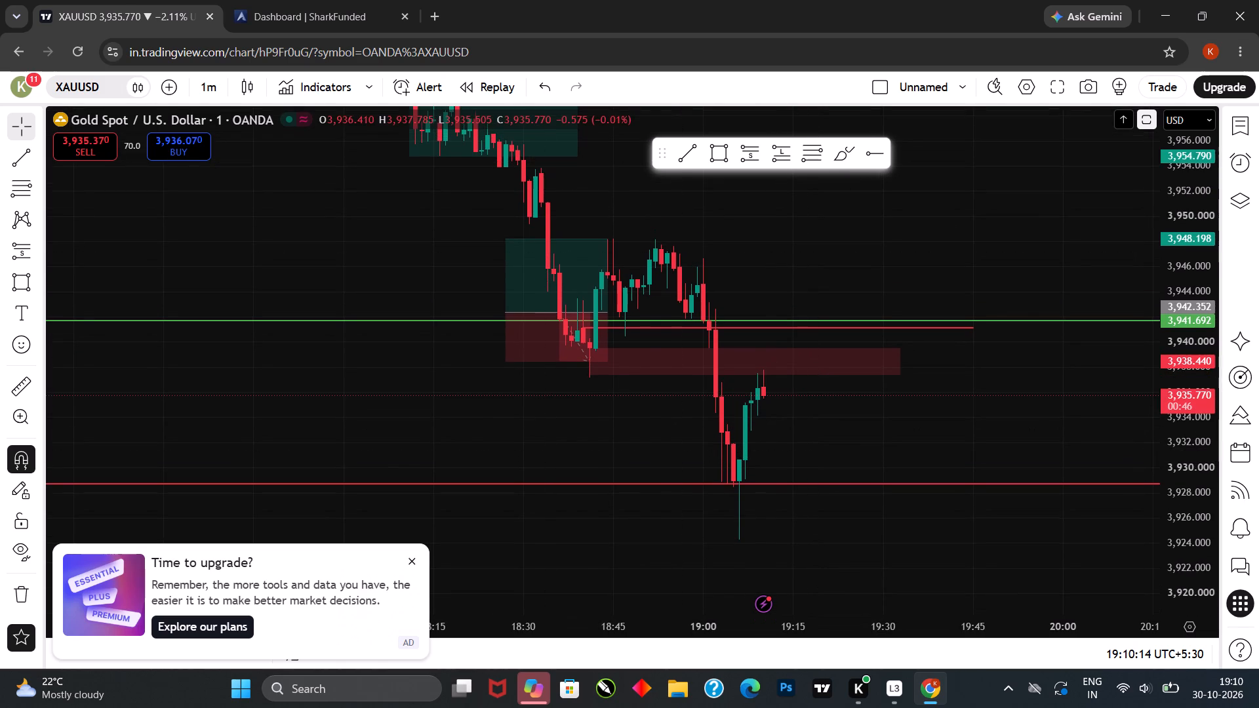
Draw a horizontal trend line from the 18:52 candle's high at about 3,948.1, extending forward to 19:49.
left_click(679, 157)
left_click(655, 243)
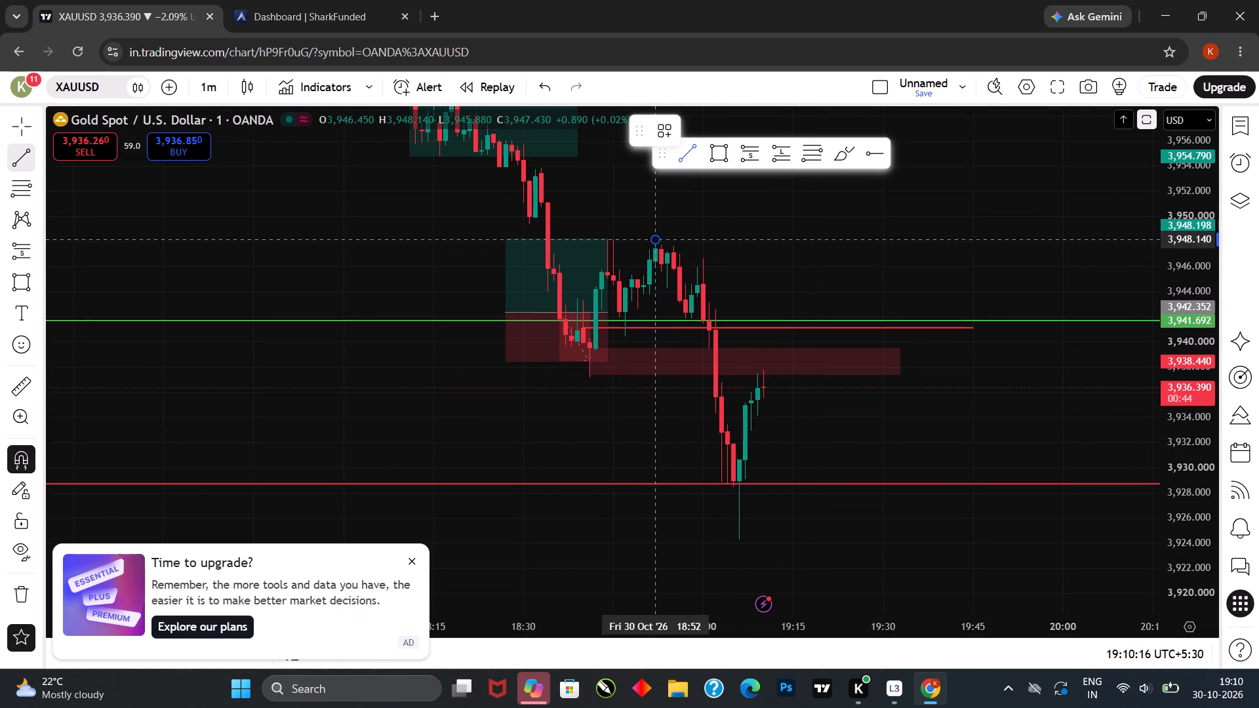
left_click(995, 252, "shift")
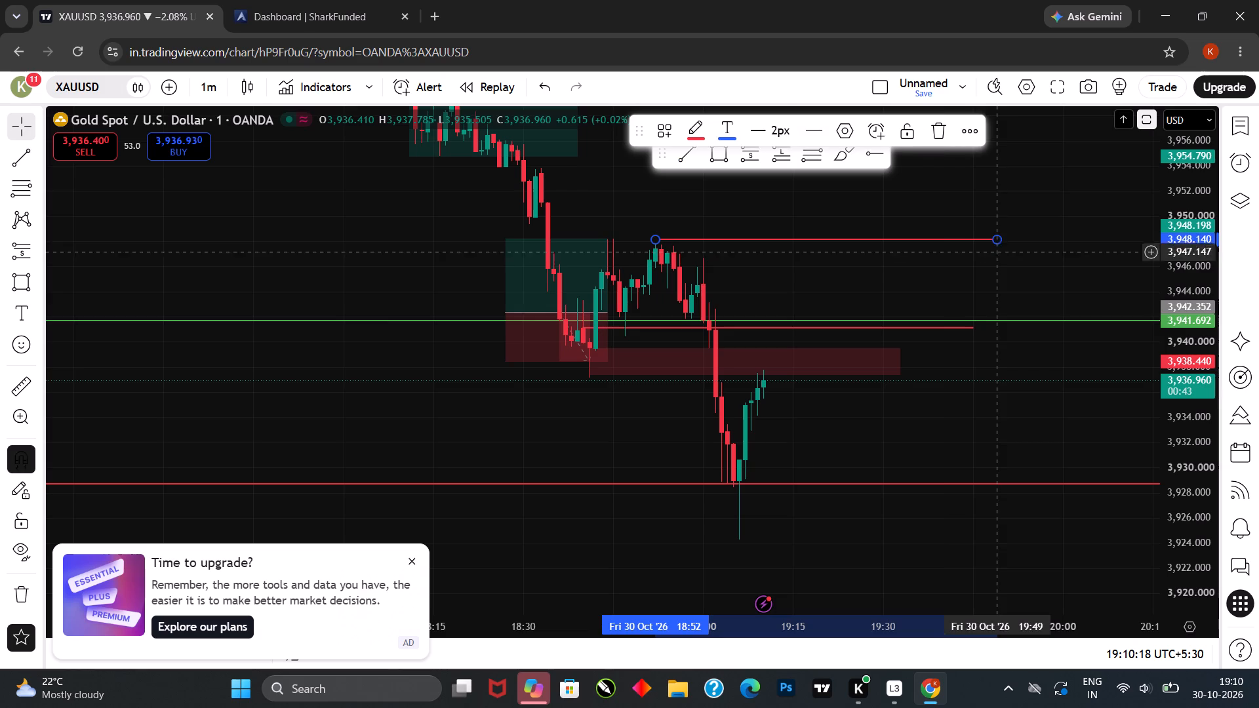
left_click(945, 311)
Switch to the SharkFunded economic calendar to check the time left until the 19:15 Chicago PMI release.
left_click_drag(880, 302, 847, 302)
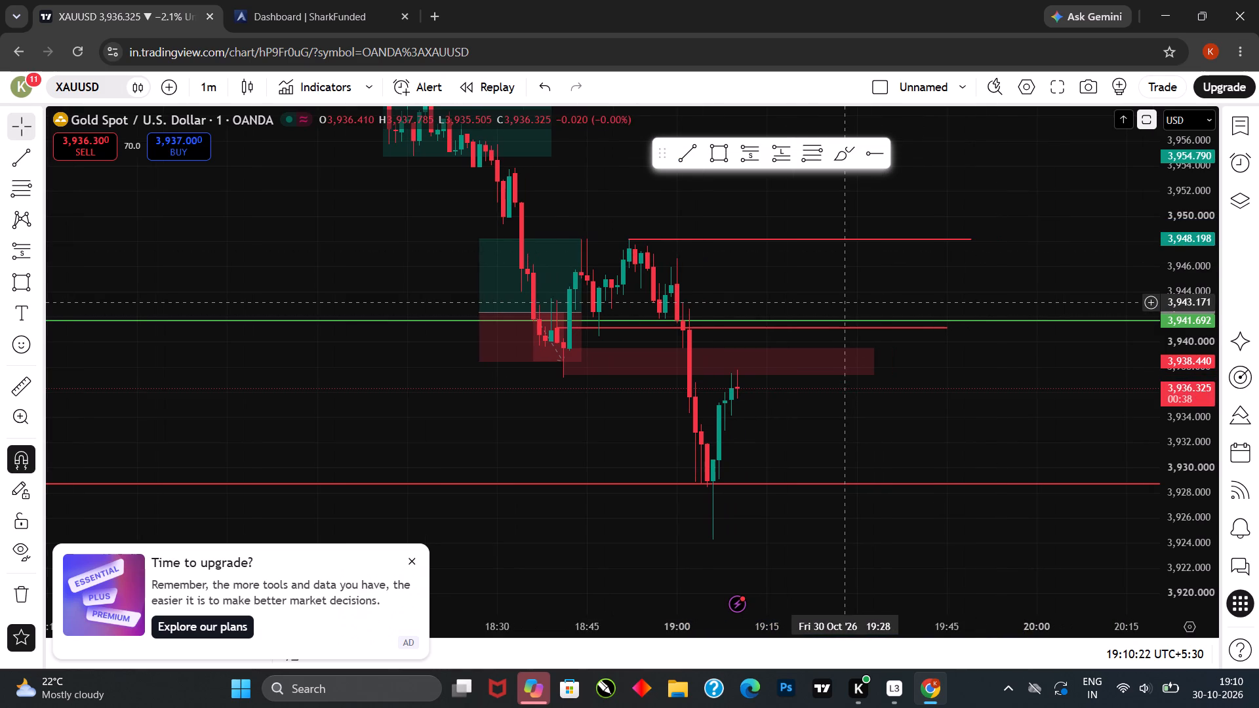
left_click_drag(813, 418, 818, 404)
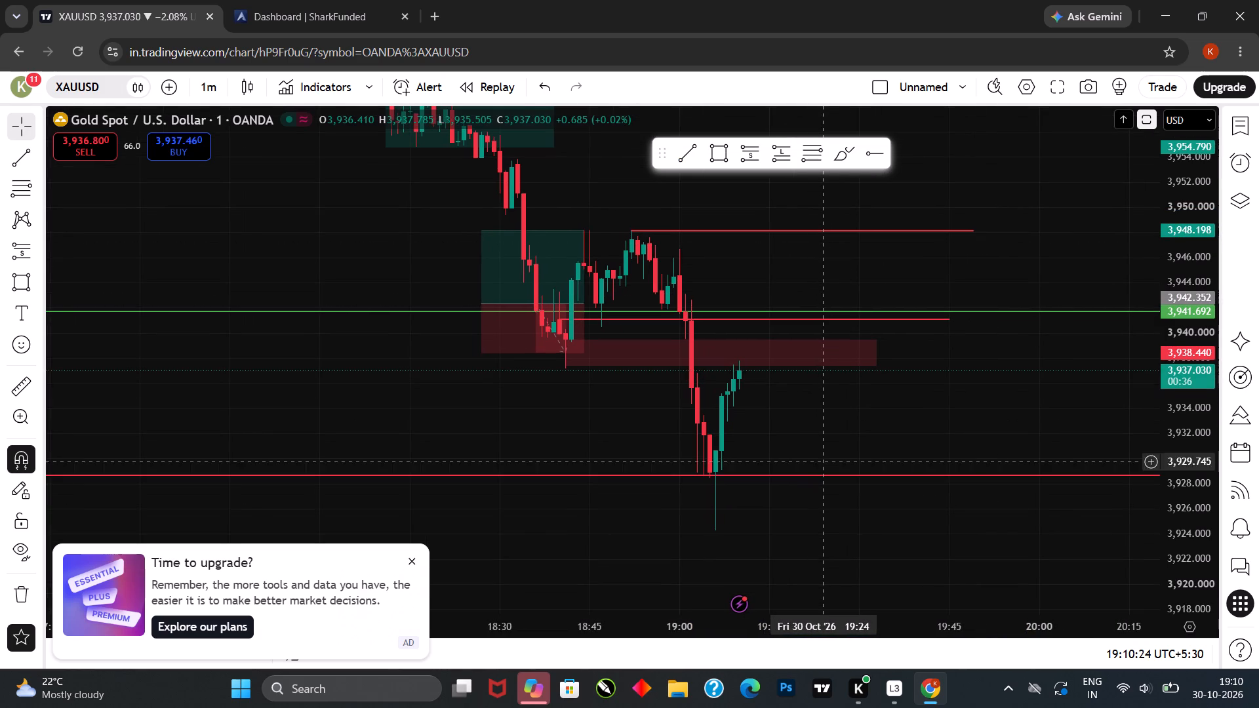
left_click(245, 0)
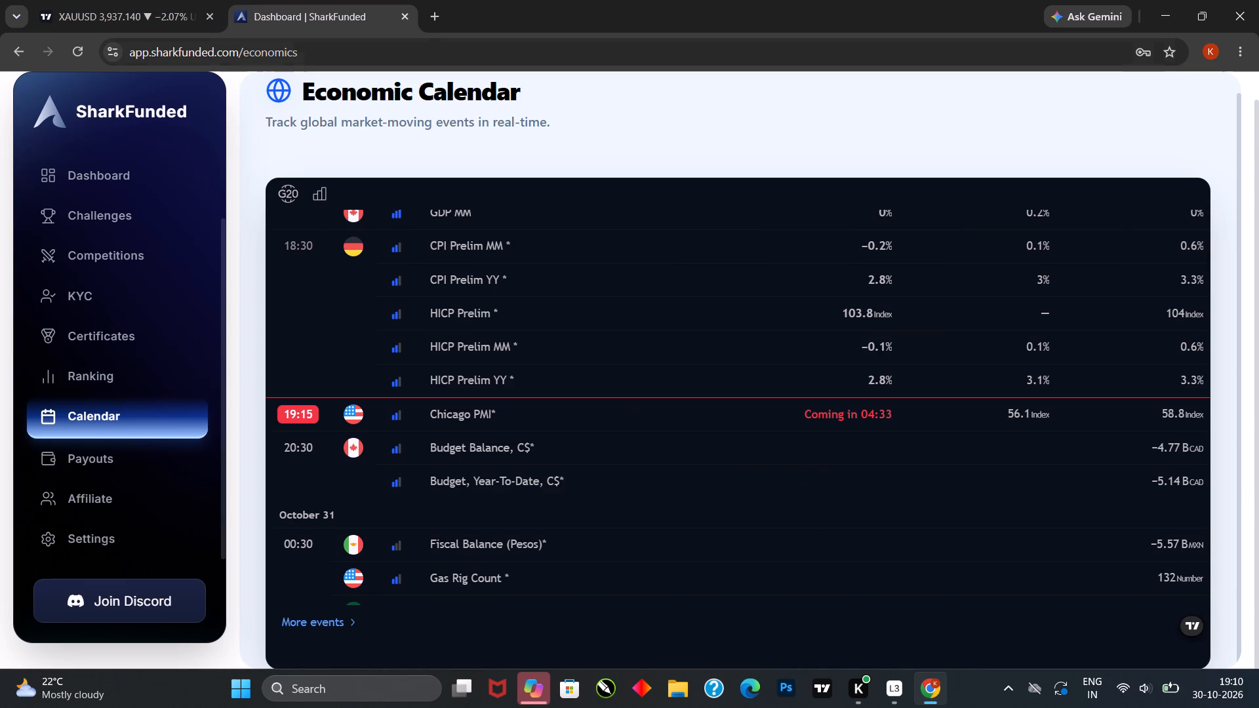
Return to the XAUUSD chart and examine how the 19:10 candle behaves at the red zone.
left_click(119, 0)
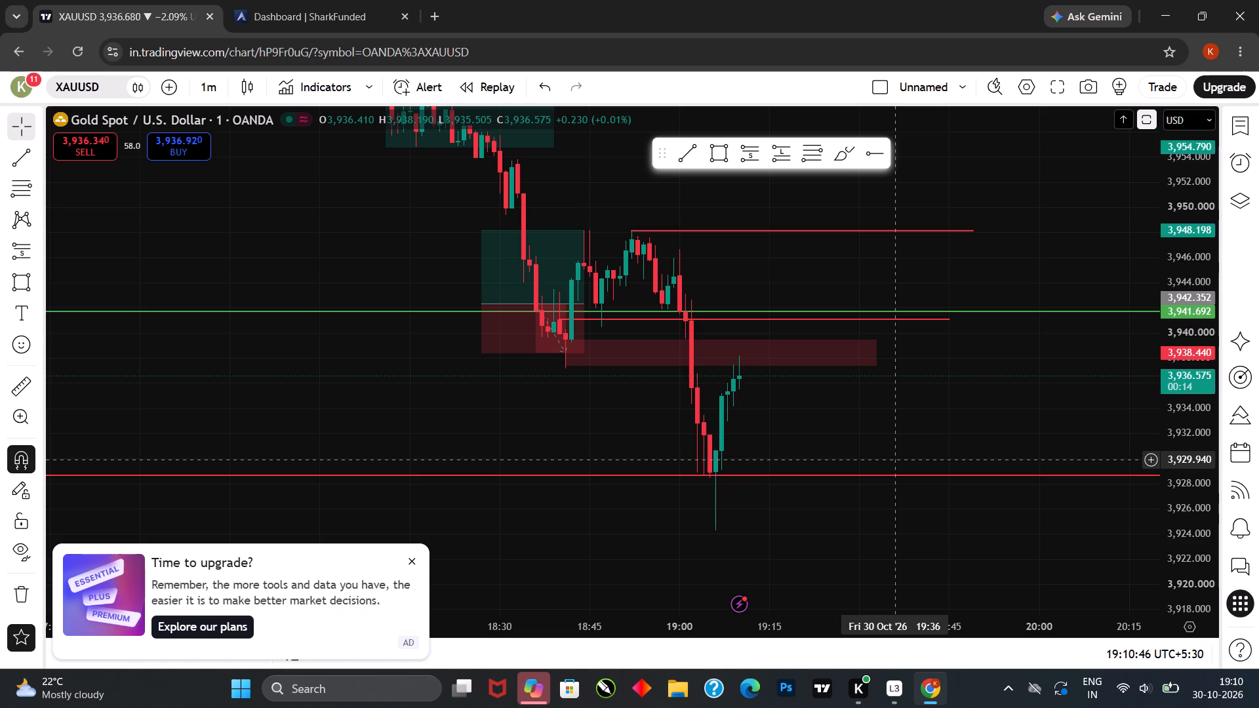
scroll(644, 442, "up", 3)
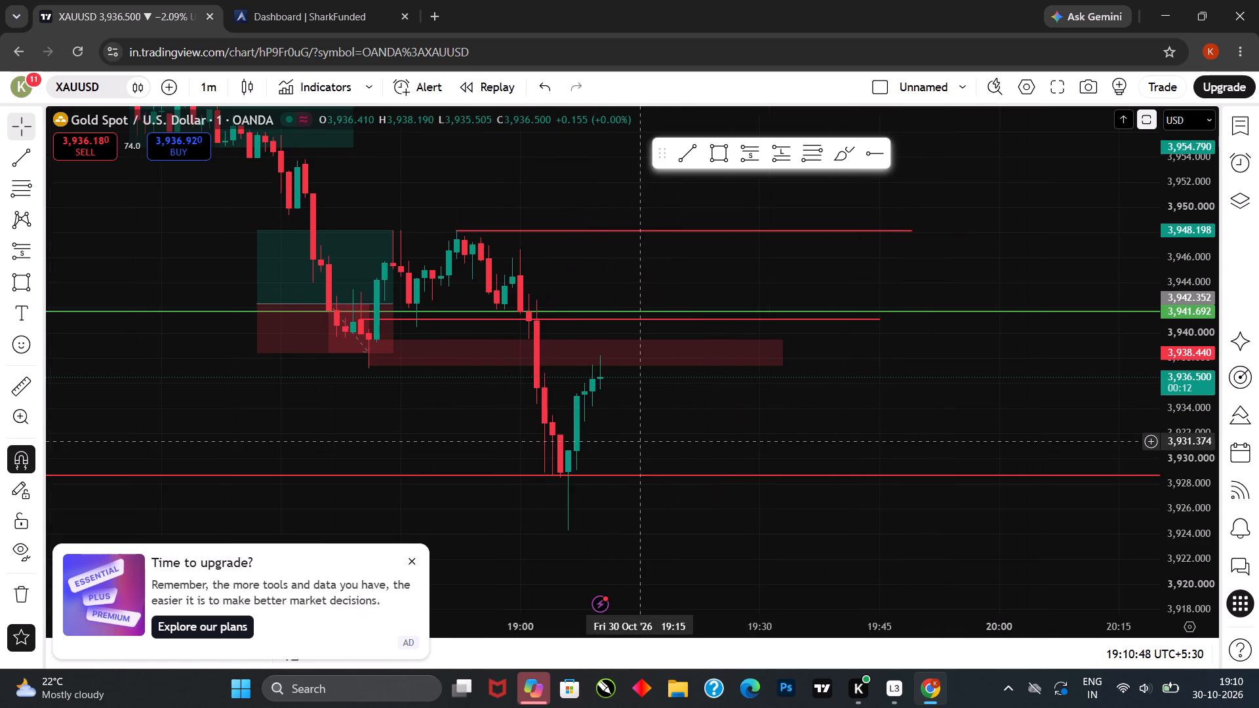
left_click_drag(629, 429, 671, 408)
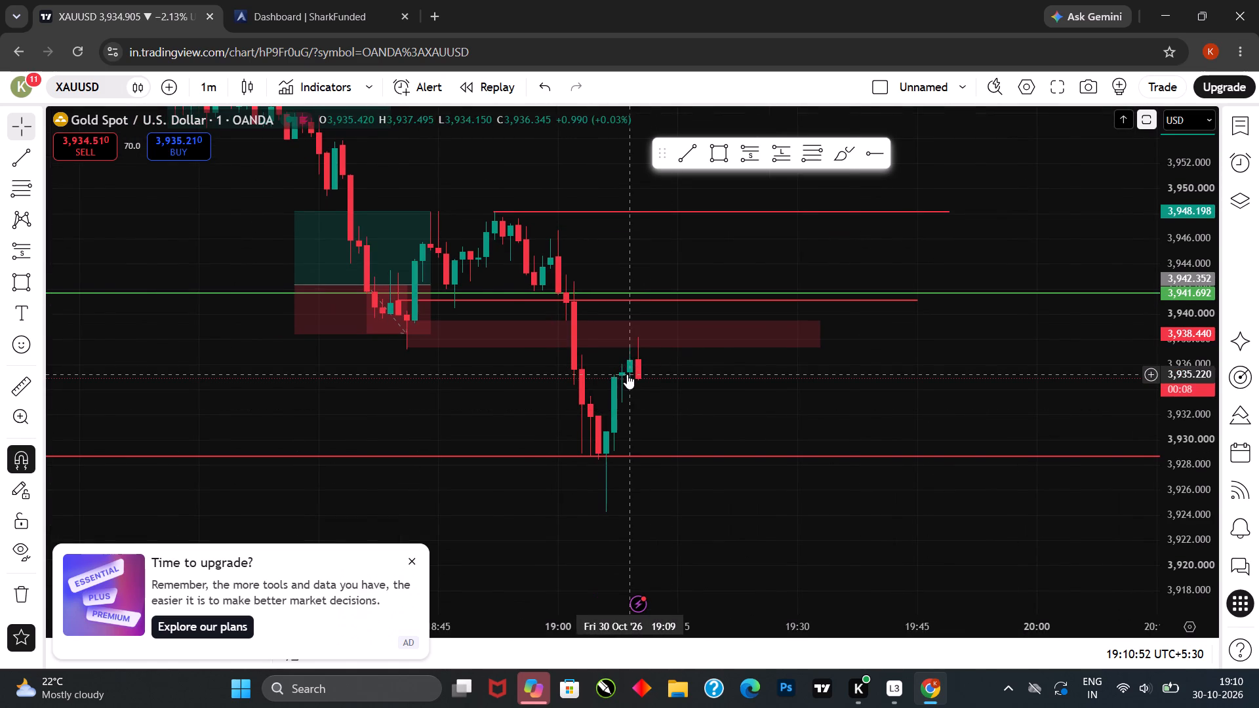
scroll(628, 375, "up", 1)
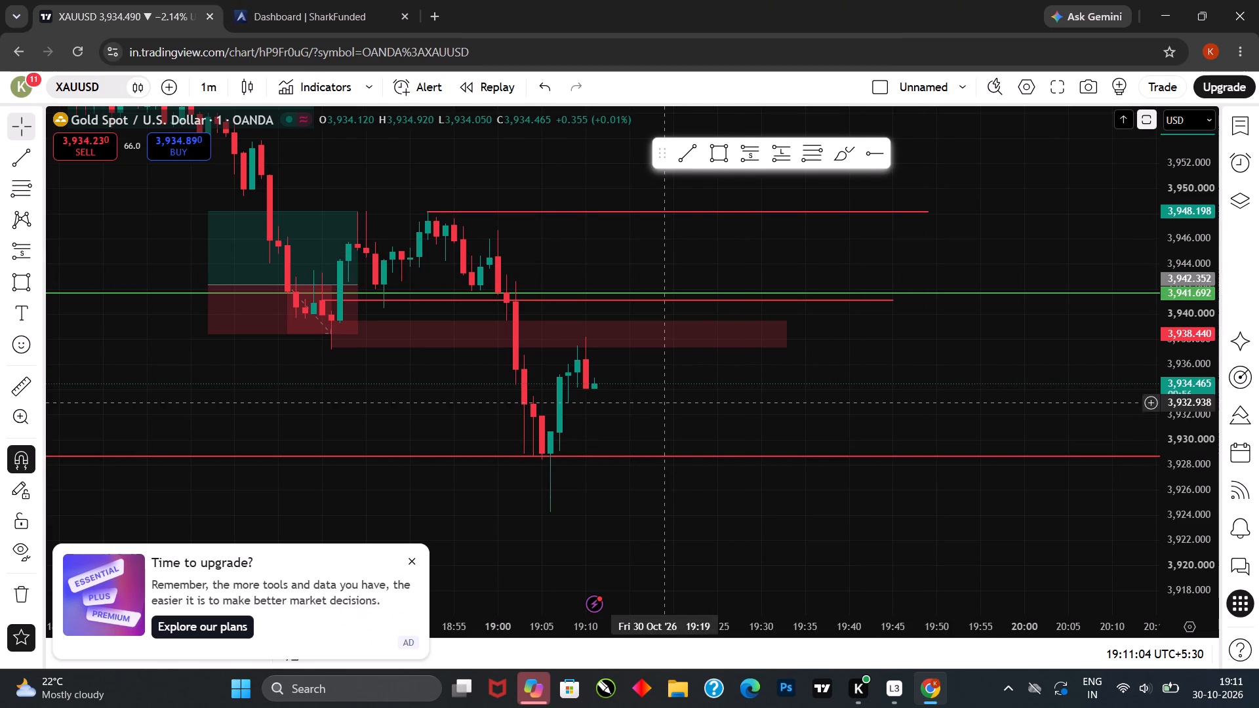
Switch to the SharkFunded economic calendar to recheck the Chicago PMI countdown.
double_click(336, 20)
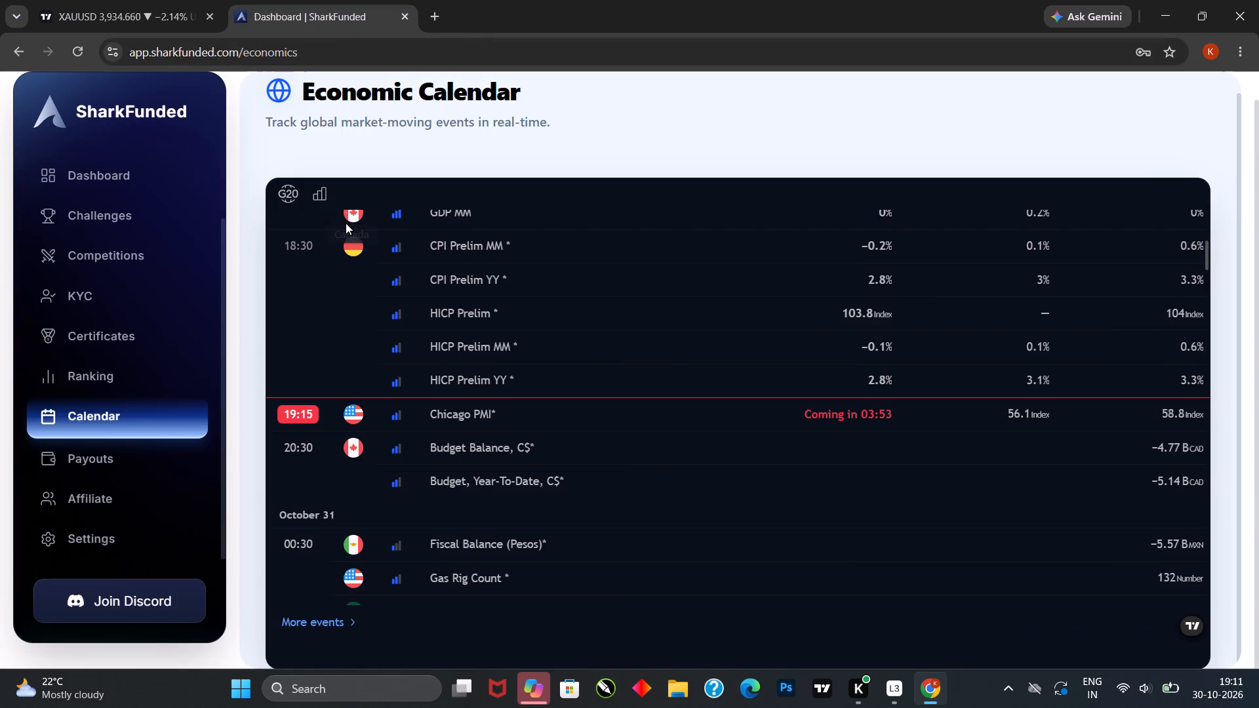
Return to the XAUUSD chart and measure from about 3,934.1 near the latest candle down to just below the lower red line.
left_click(143, 0)
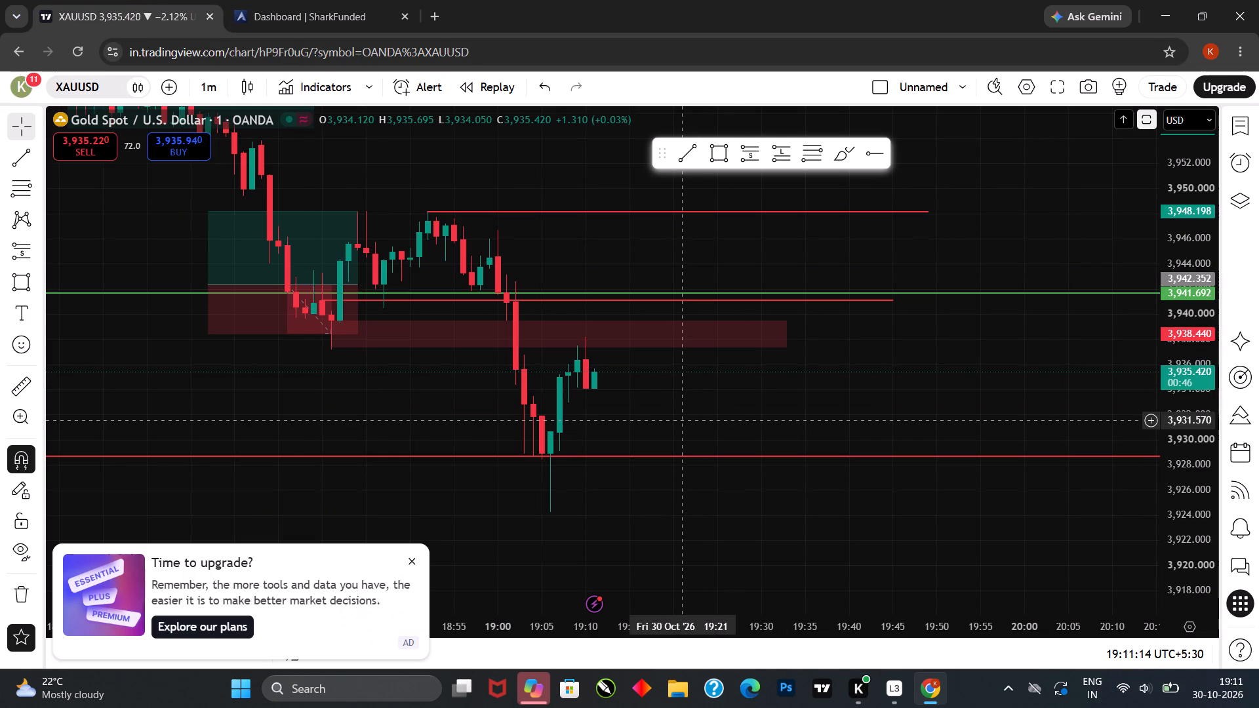
scroll(602, 401, "up", 1)
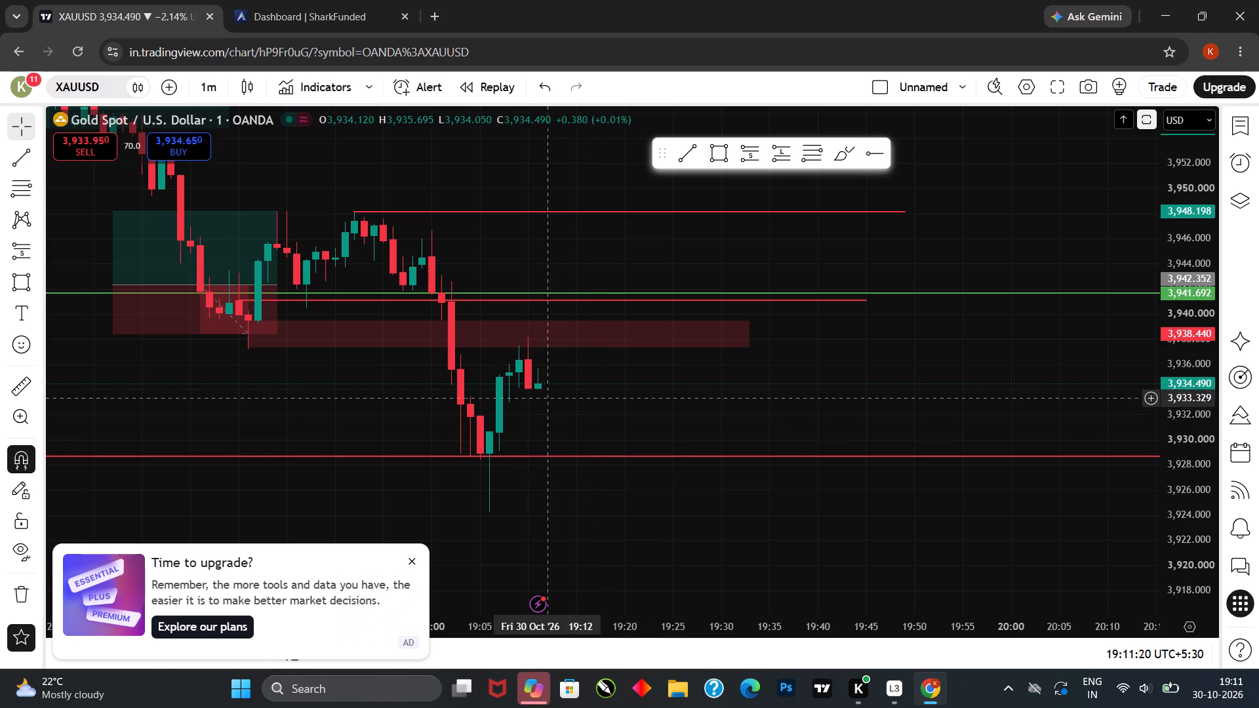
left_click(30, 389)
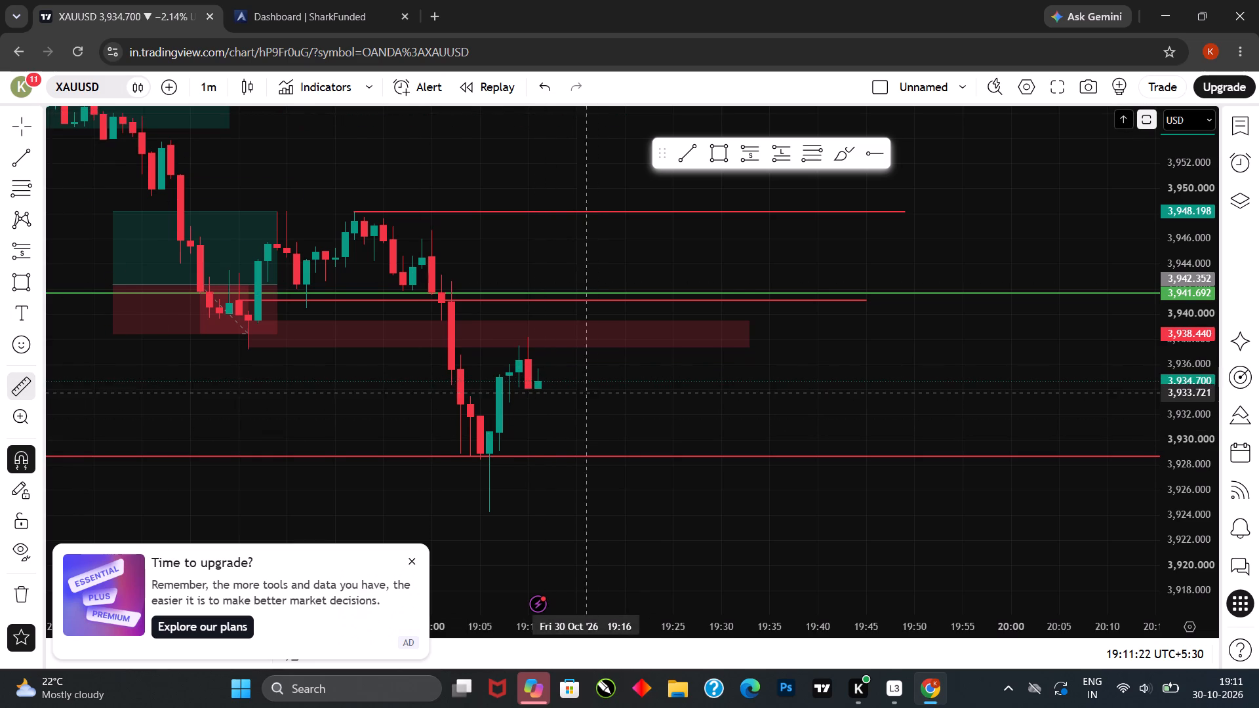
left_click(544, 388)
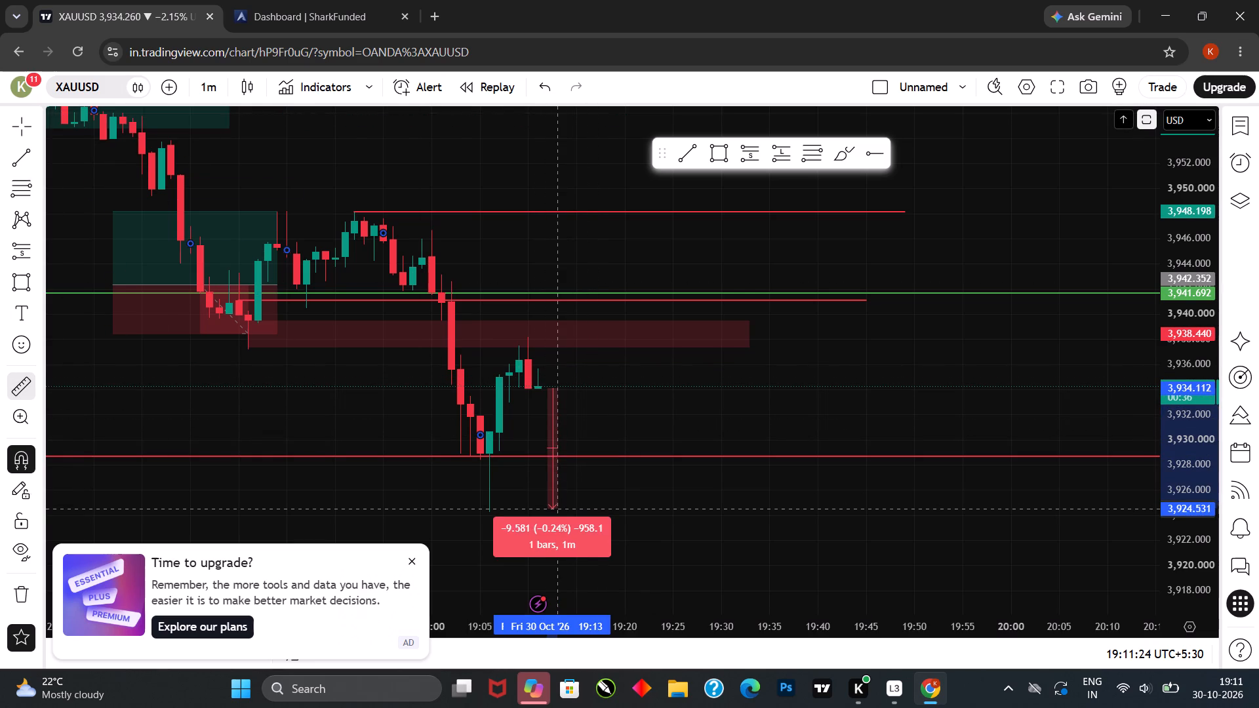
left_click(561, 476)
triple_click(550, 420)
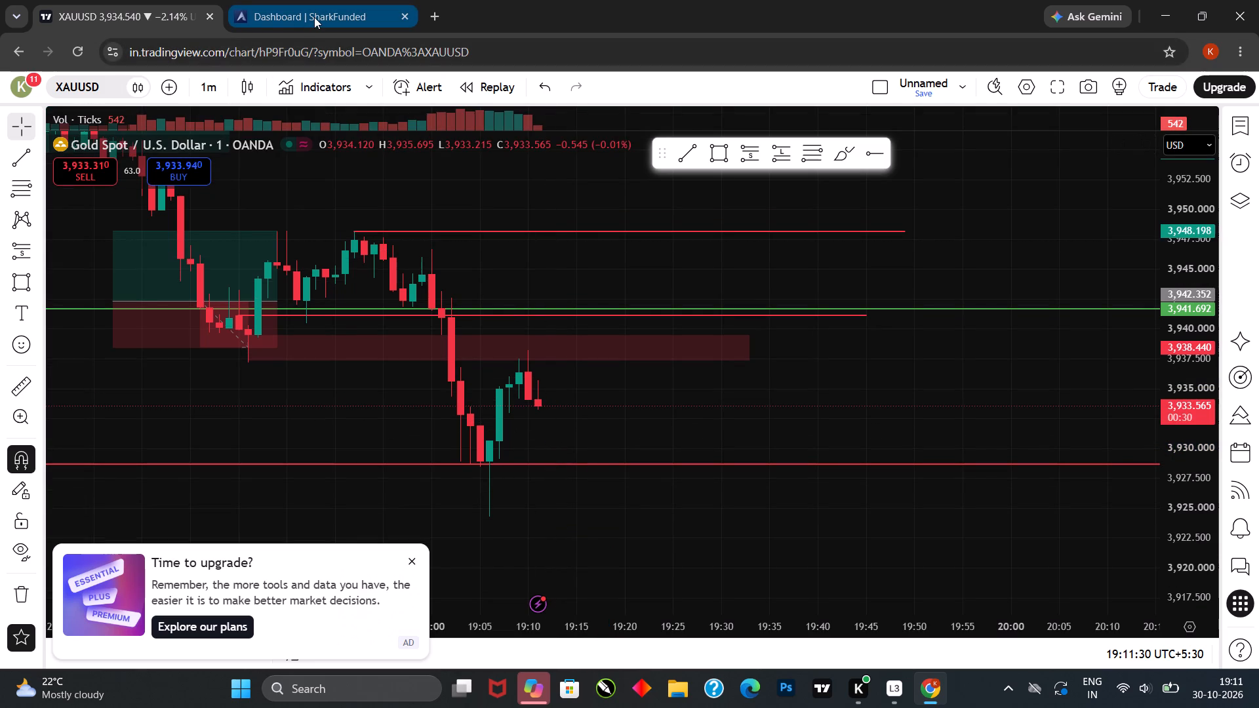
Switch to the SharkFunded economic calendar to check the Chicago PMI countdown again.
left_click(314, 17)
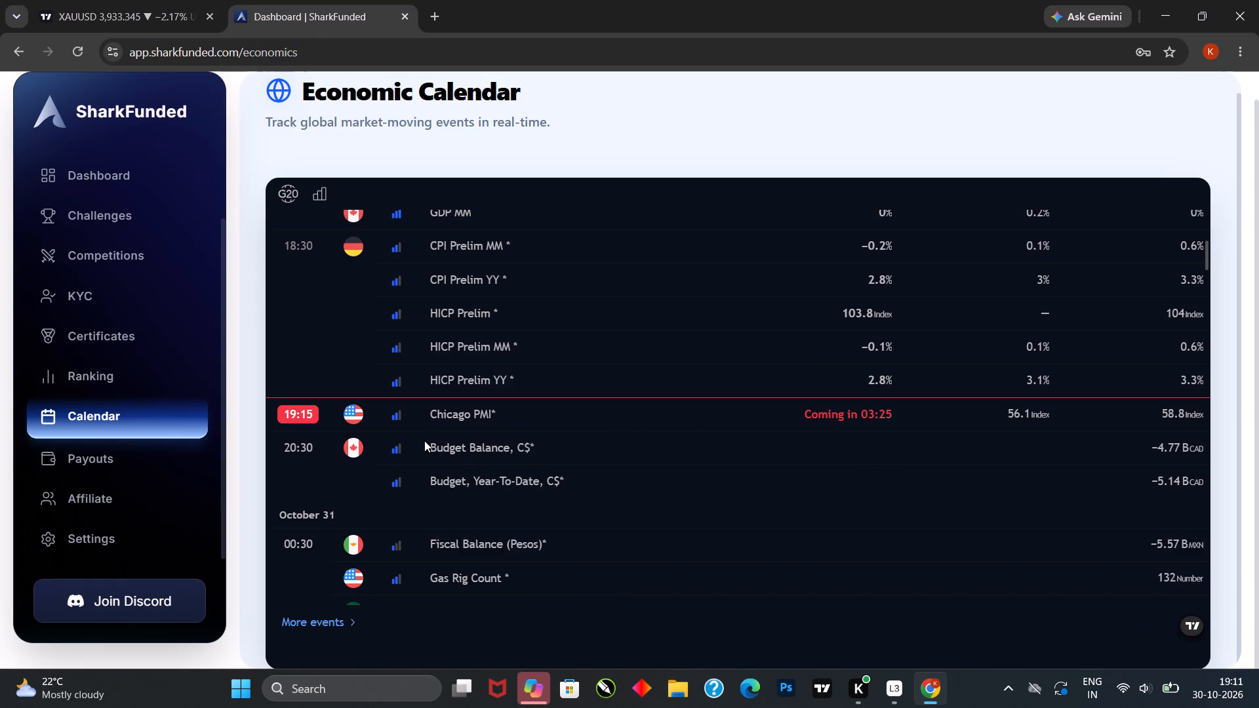
Return to the XAUUSD chart and measure from about 3,934.1 at the latest candle down to about 3,928.9 near the lower red line.
double_click(119, 3)
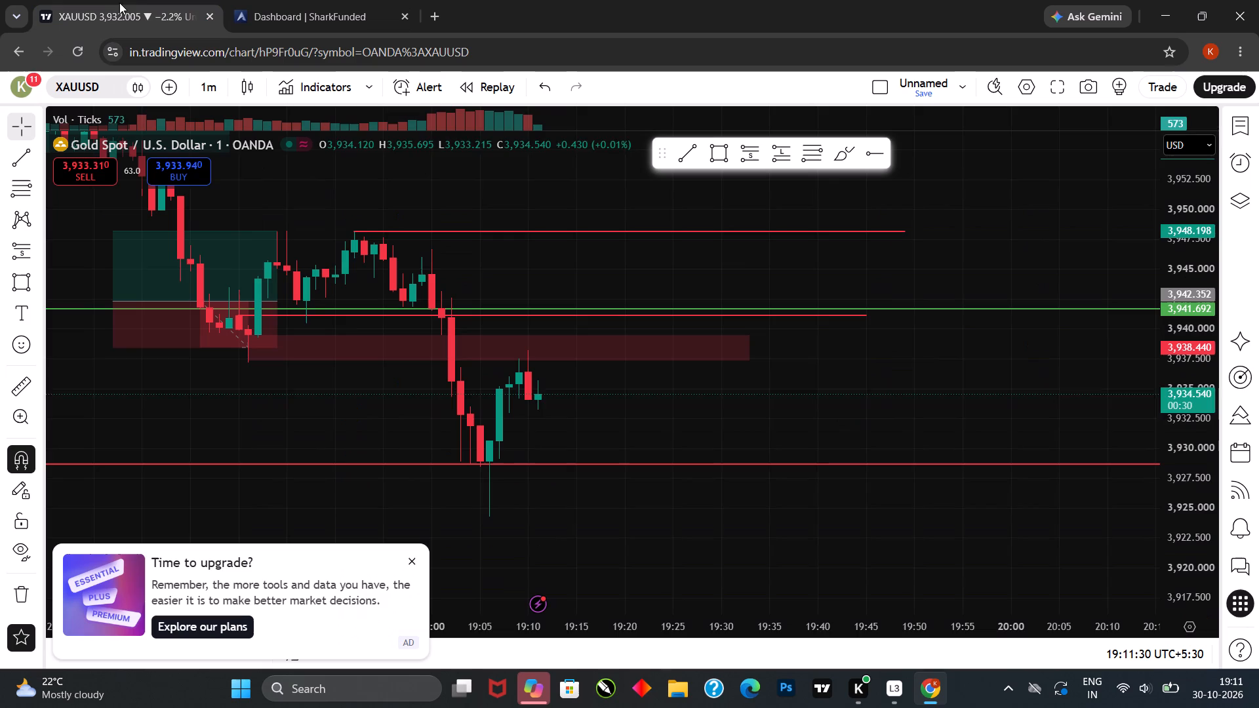
left_click(588, 419)
left_click_drag(596, 415, 605, 403)
left_click_drag(605, 403, 612, 390)
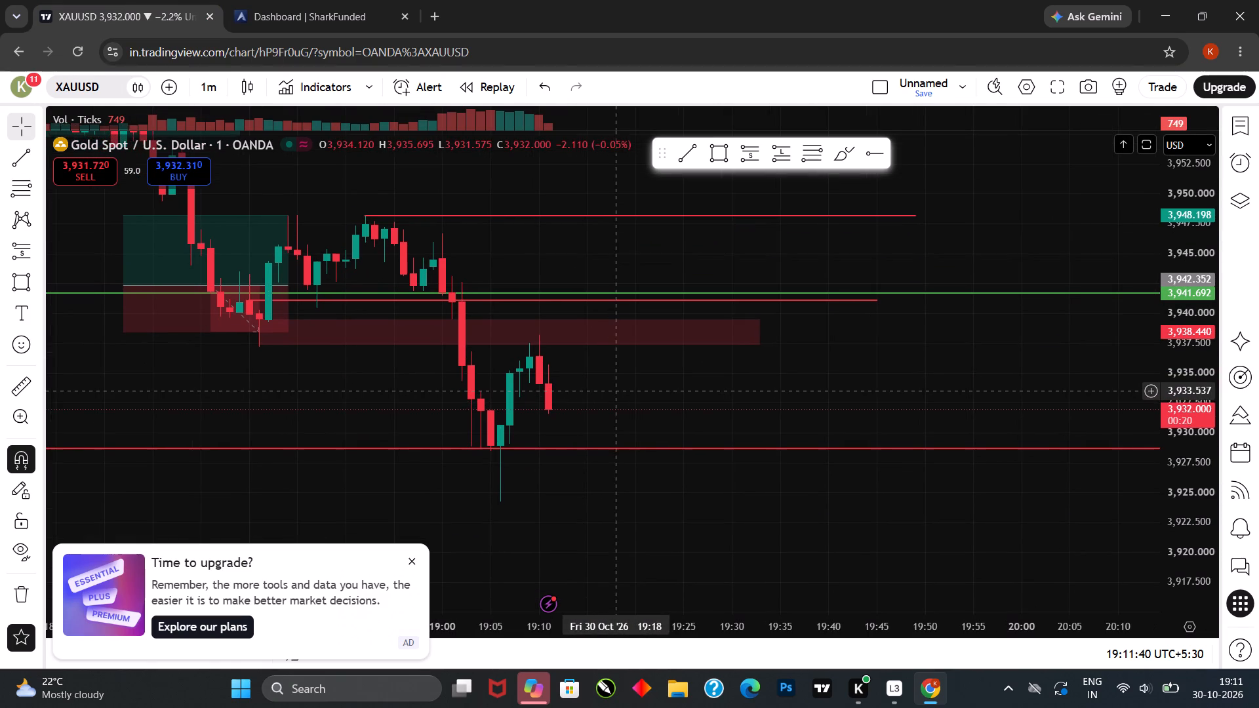
left_click_drag(612, 390, 614, 382)
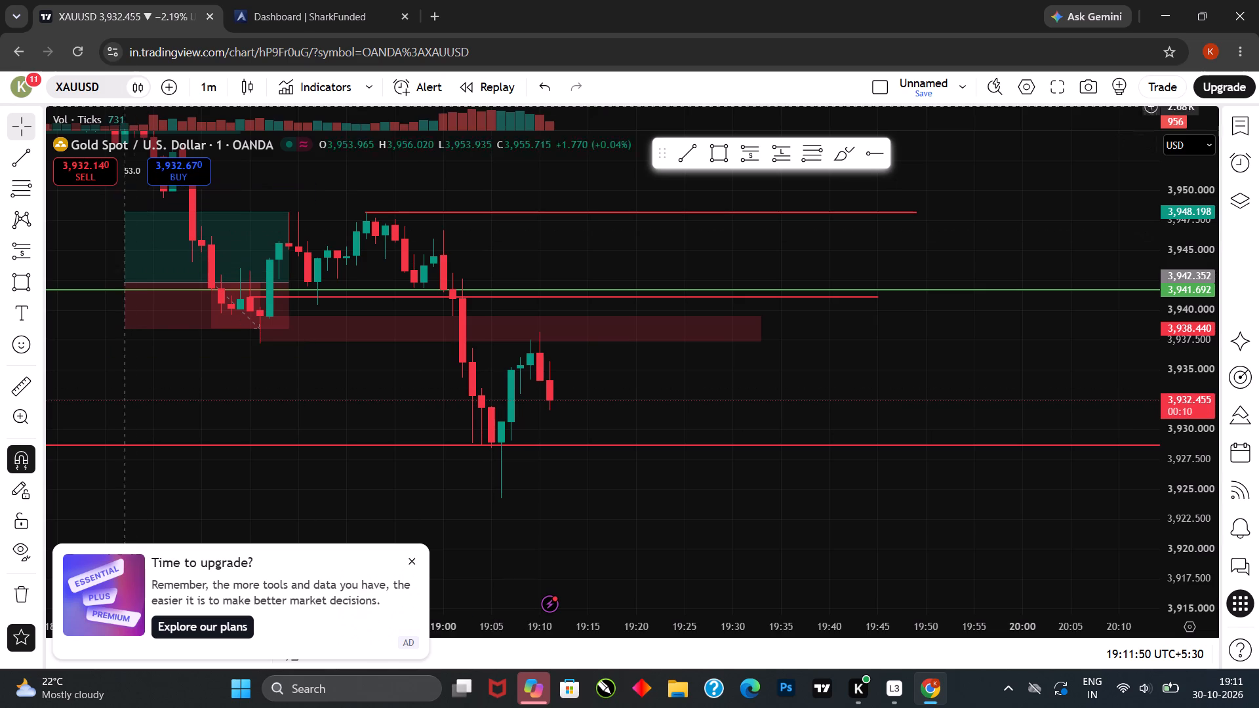
left_click(30, 376)
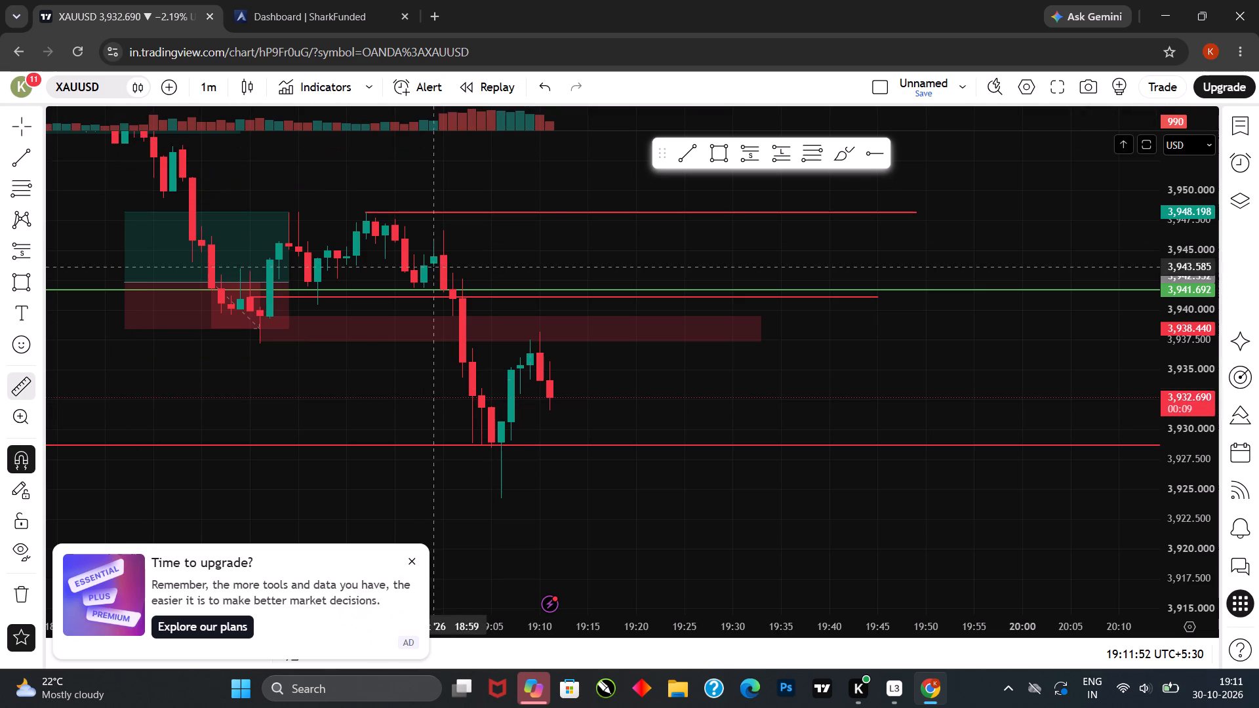
left_click(544, 383)
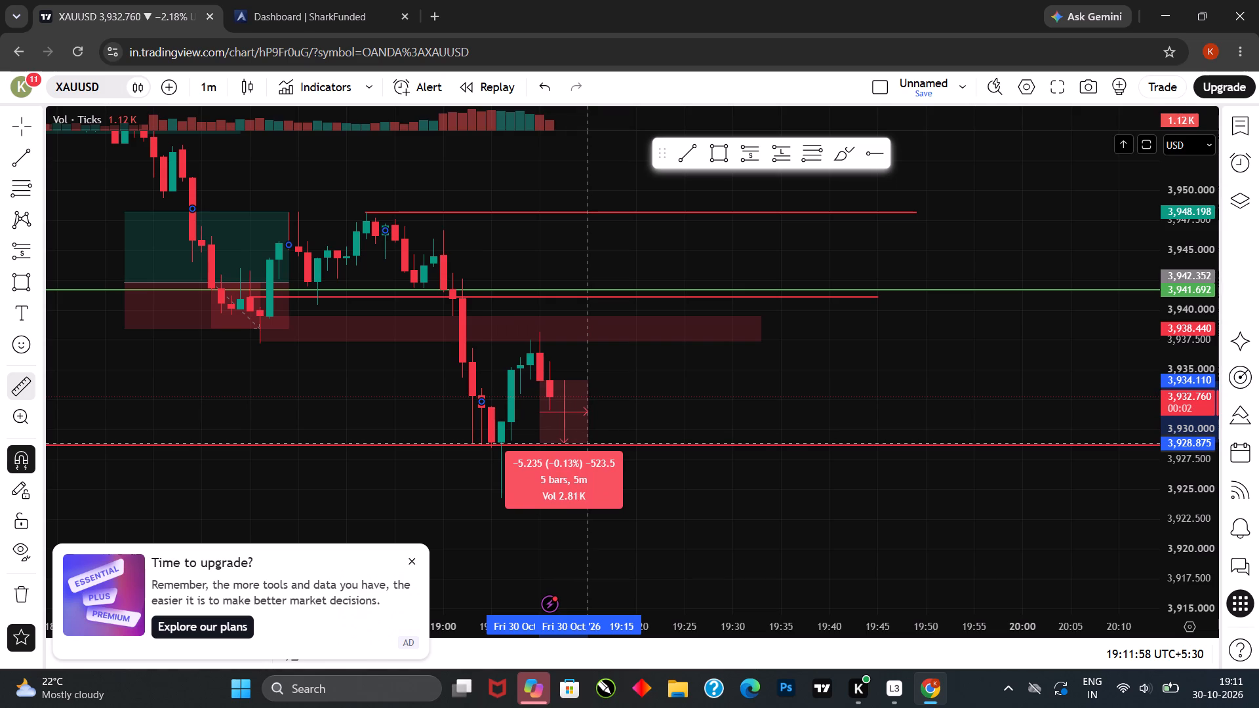
left_click(588, 442)
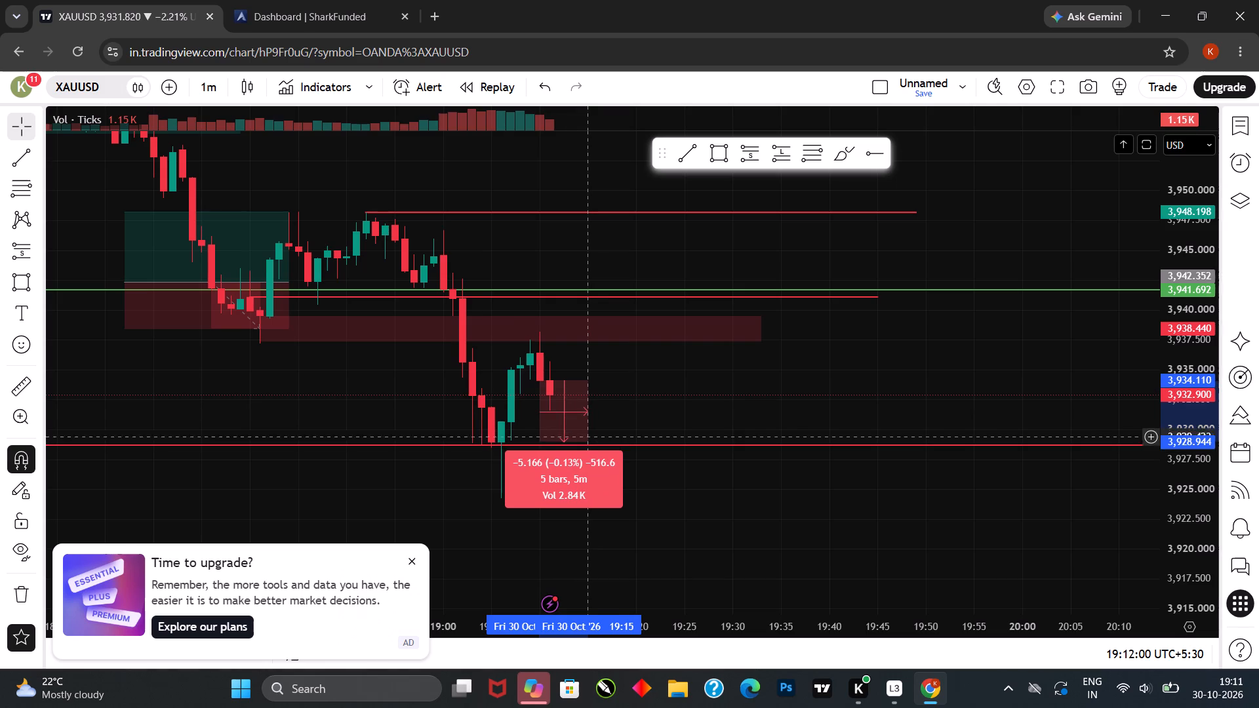
left_click(577, 427)
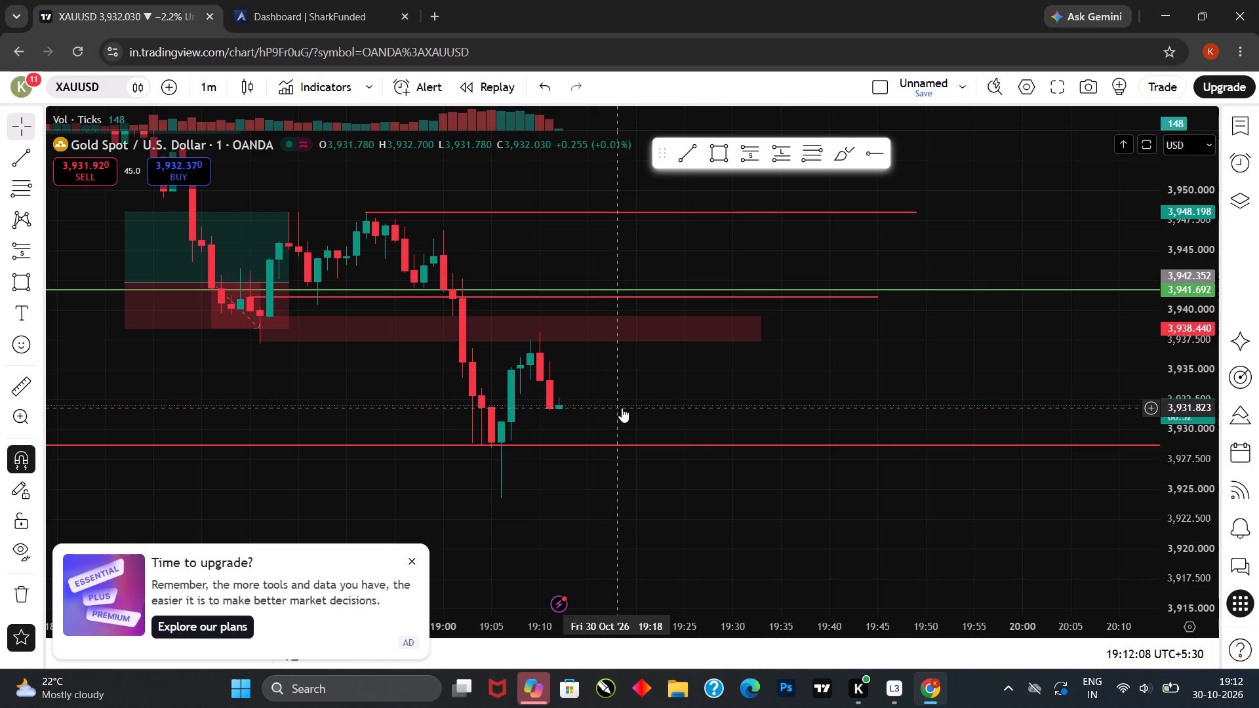
Examine how the 19:12 candle develops between the red zone and the lower red line.
left_click_drag(629, 402, 662, 391)
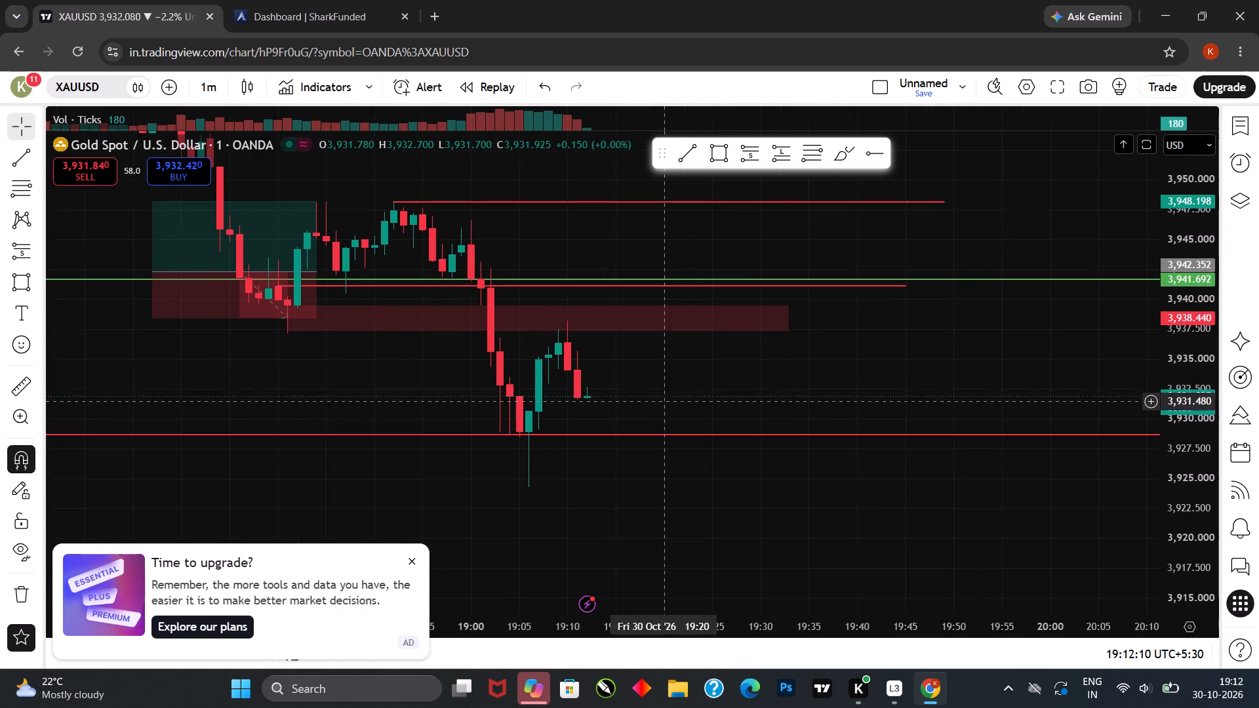
left_click(664, 401)
left_click_drag(663, 400, 669, 360)
left_click_drag(660, 370, 659, 347)
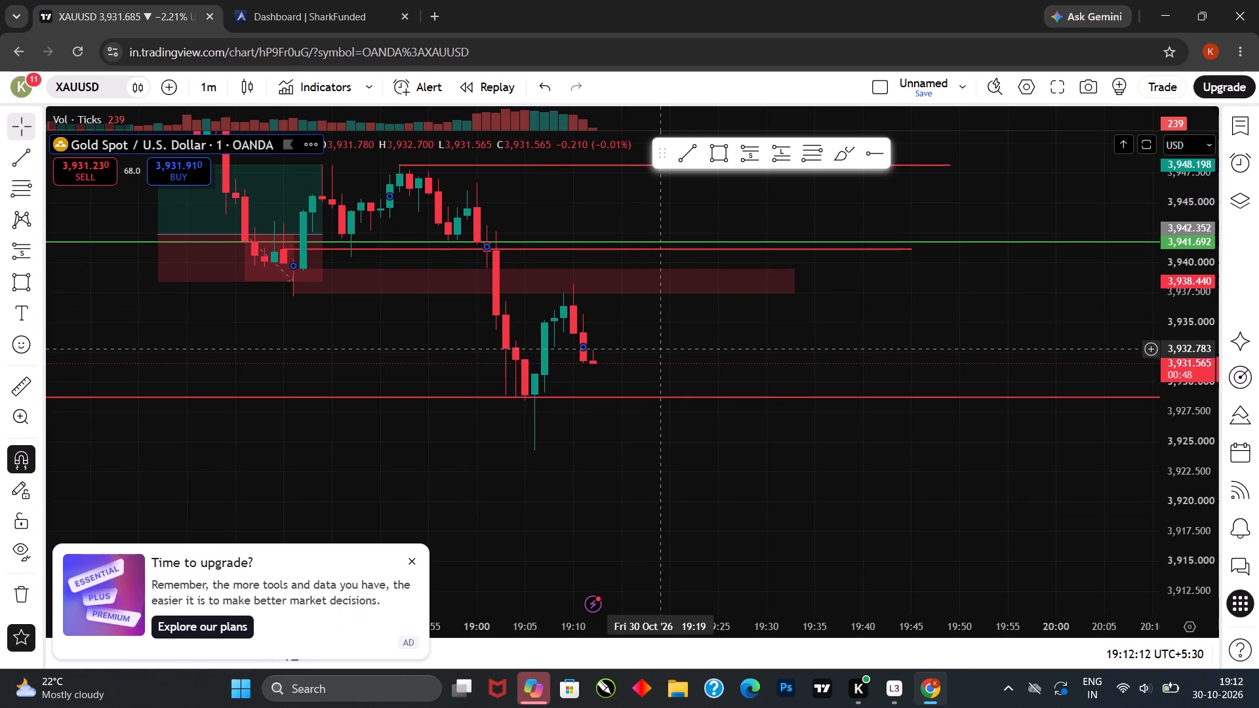
scroll(658, 349, "down", 2)
left_click(725, 362)
left_click_drag(723, 362, 702, 347)
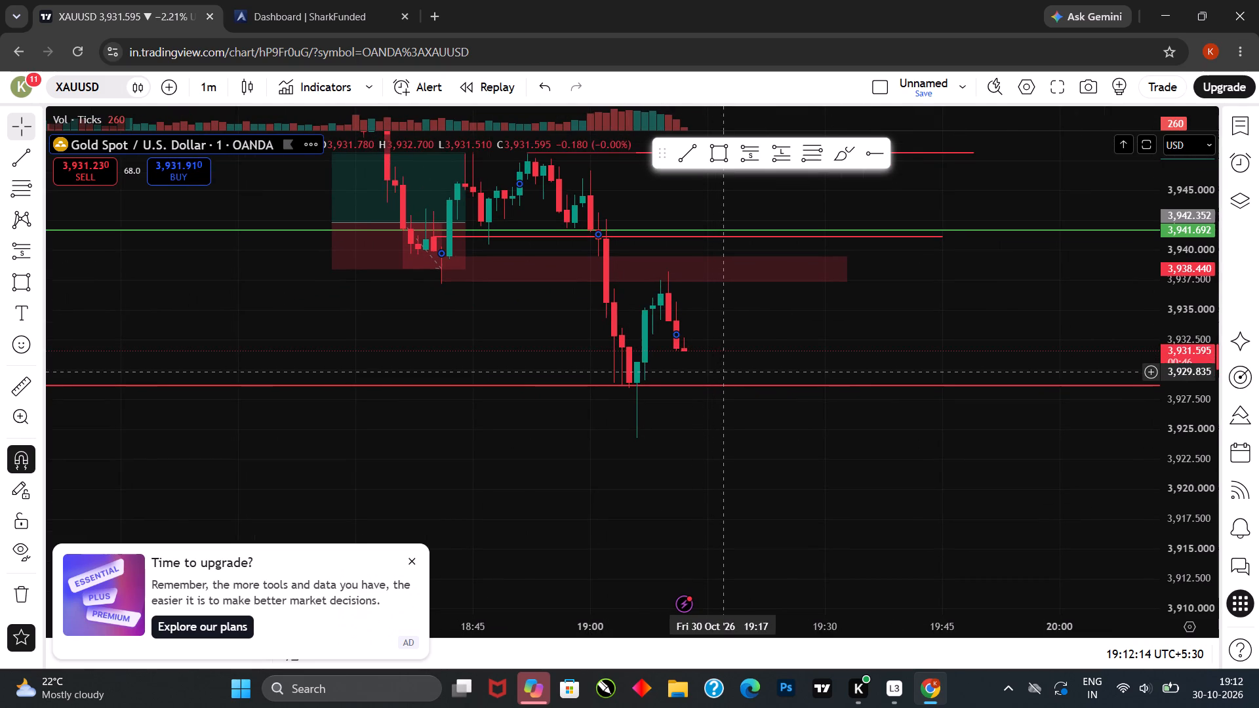
left_click(700, 435)
left_click_drag(688, 440, 679, 440)
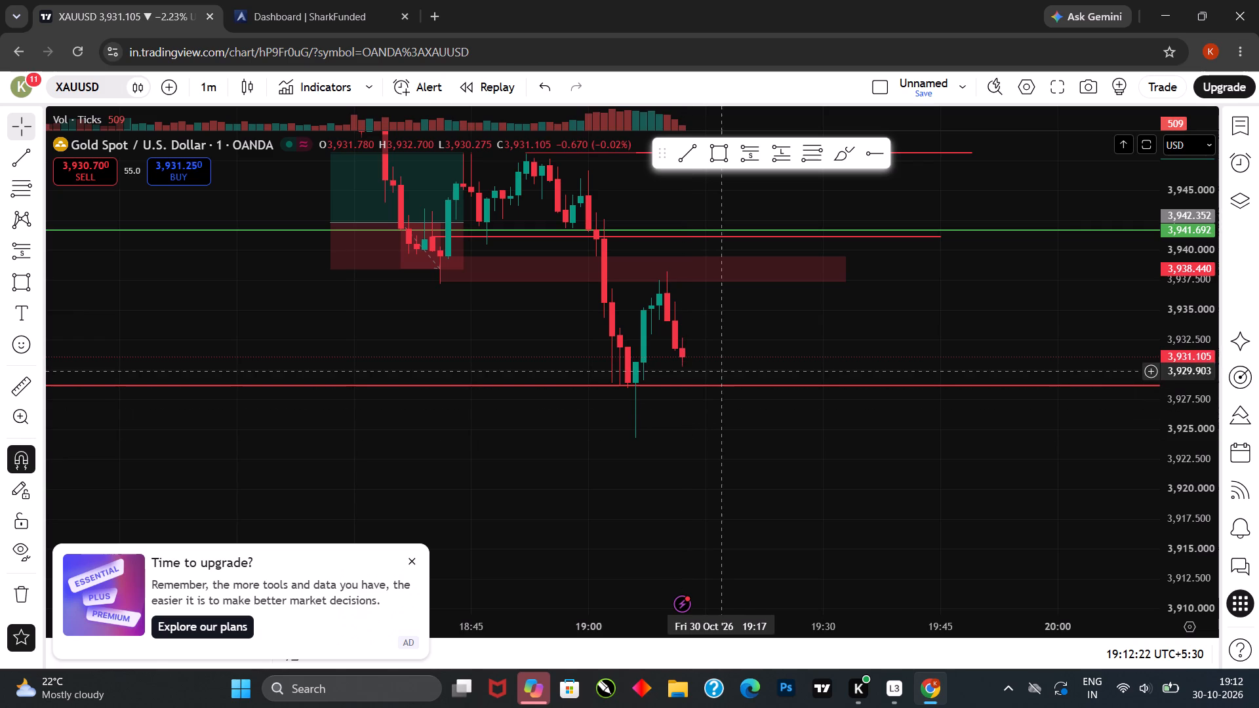
left_click_drag(724, 368, 718, 360)
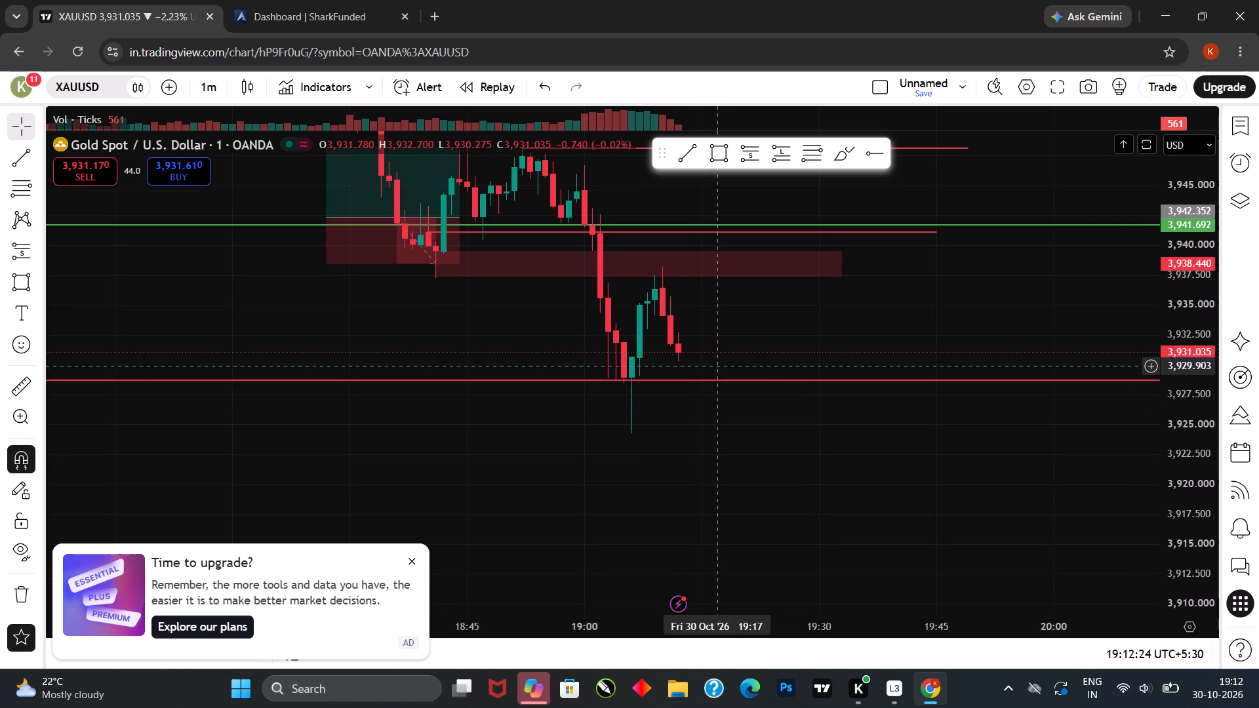
Switch to the SharkFunded economic calendar to check the Chicago PMI countdown and the events listed after it.
left_click(246, 1)
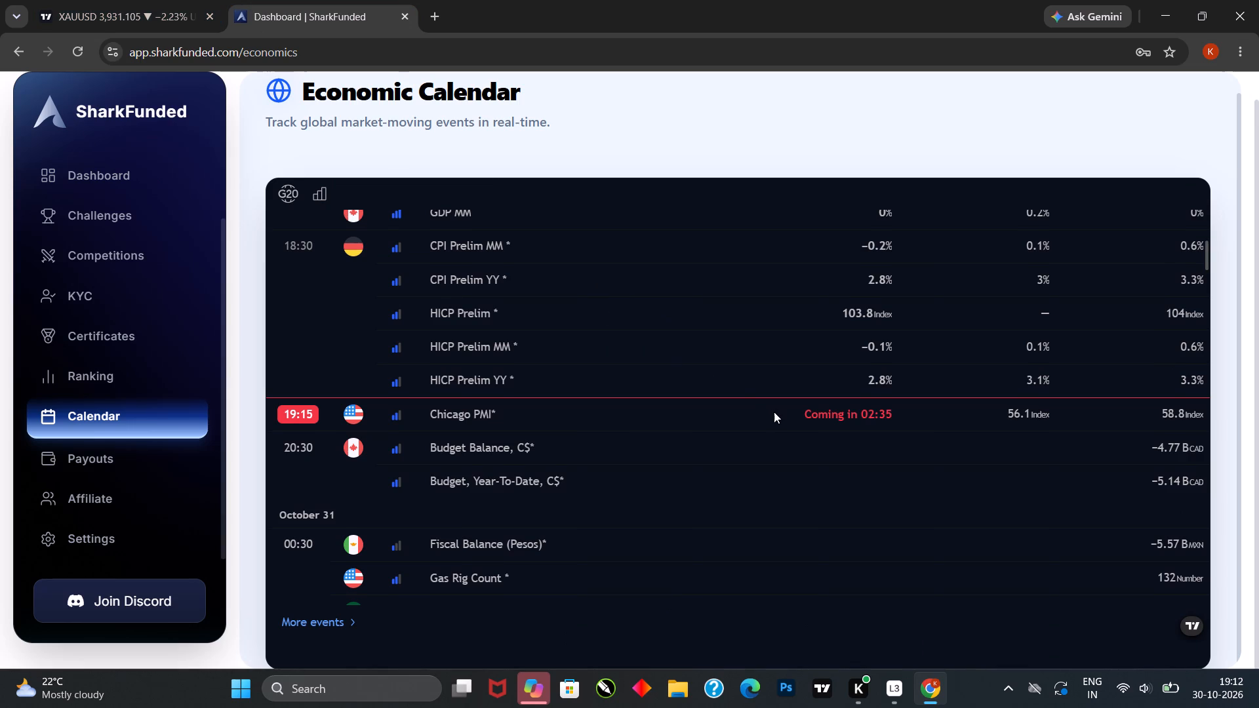
scroll(774, 412, "down", 3)
scroll(776, 412, "up", 3)
scroll(584, 337, "down", 2)
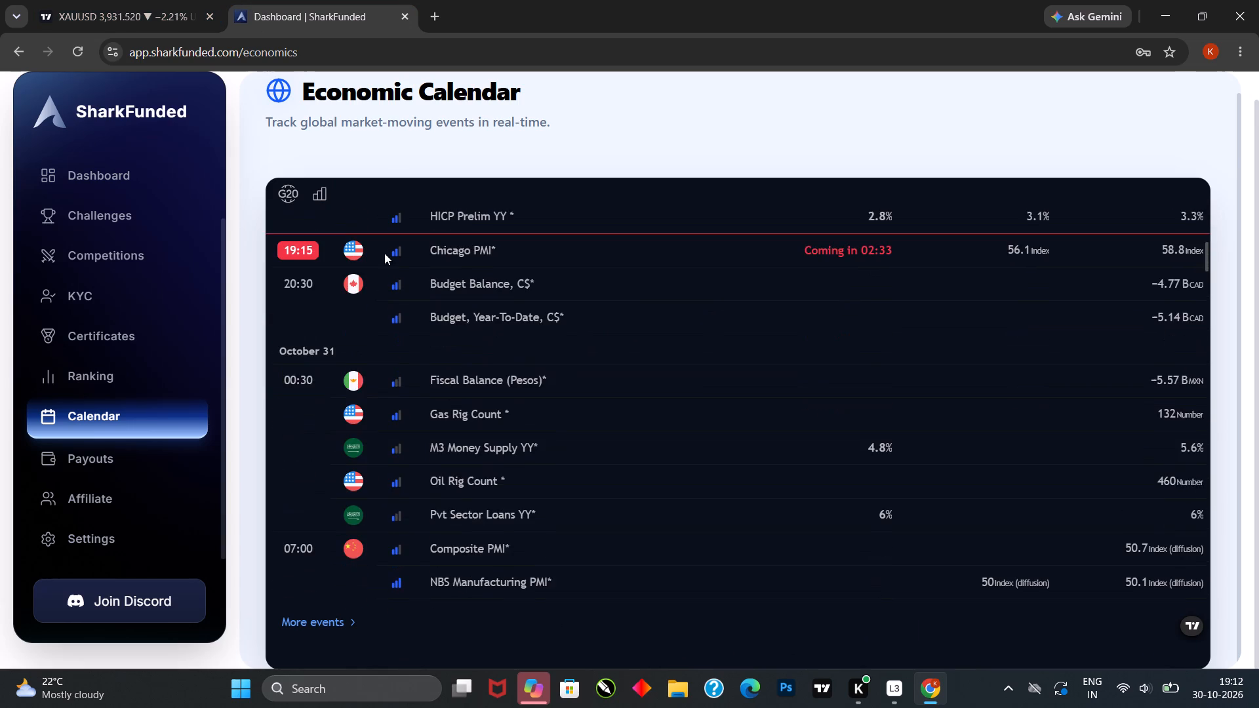
Return to the XAUUSD chart and measure from about 3,934.0 down to about 3,926.7, just below the lower red line.
left_click(128, 6)
left_click(641, 414)
left_click(633, 419)
left_click_drag(622, 427, 611, 433)
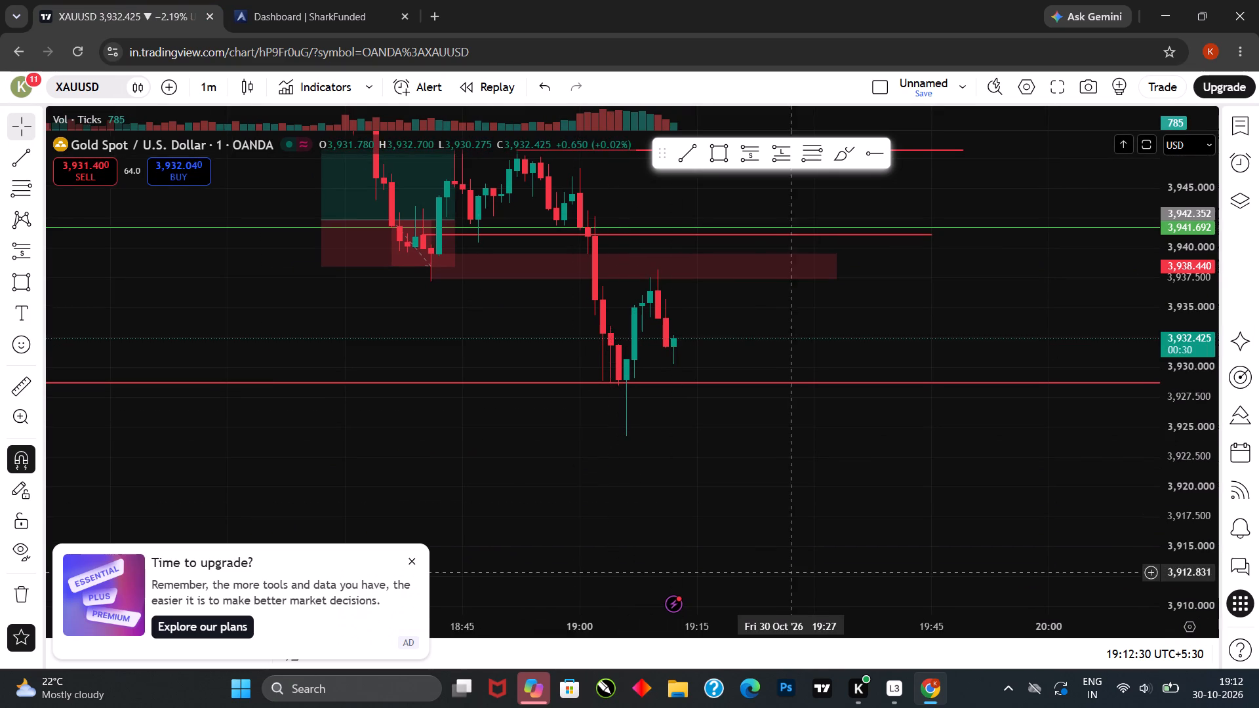
left_click_drag(789, 549, 751, 593)
left_click_drag(832, 589, 817, 564)
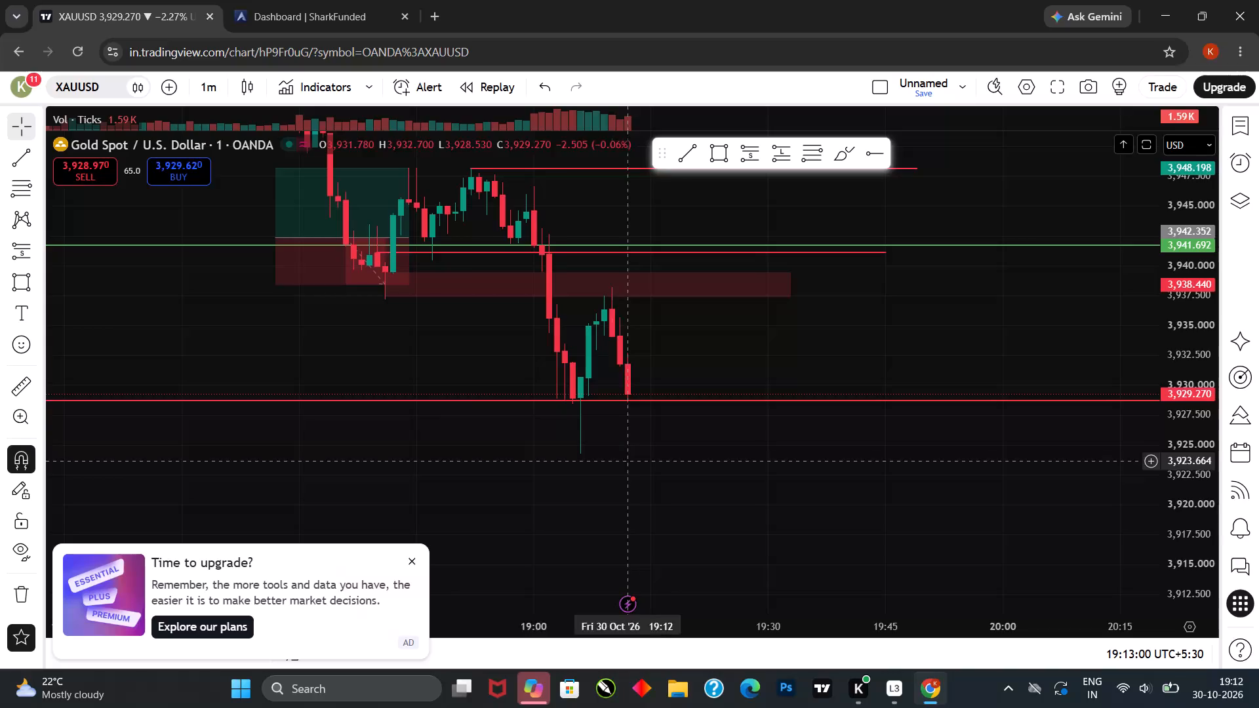
left_click(29, 390)
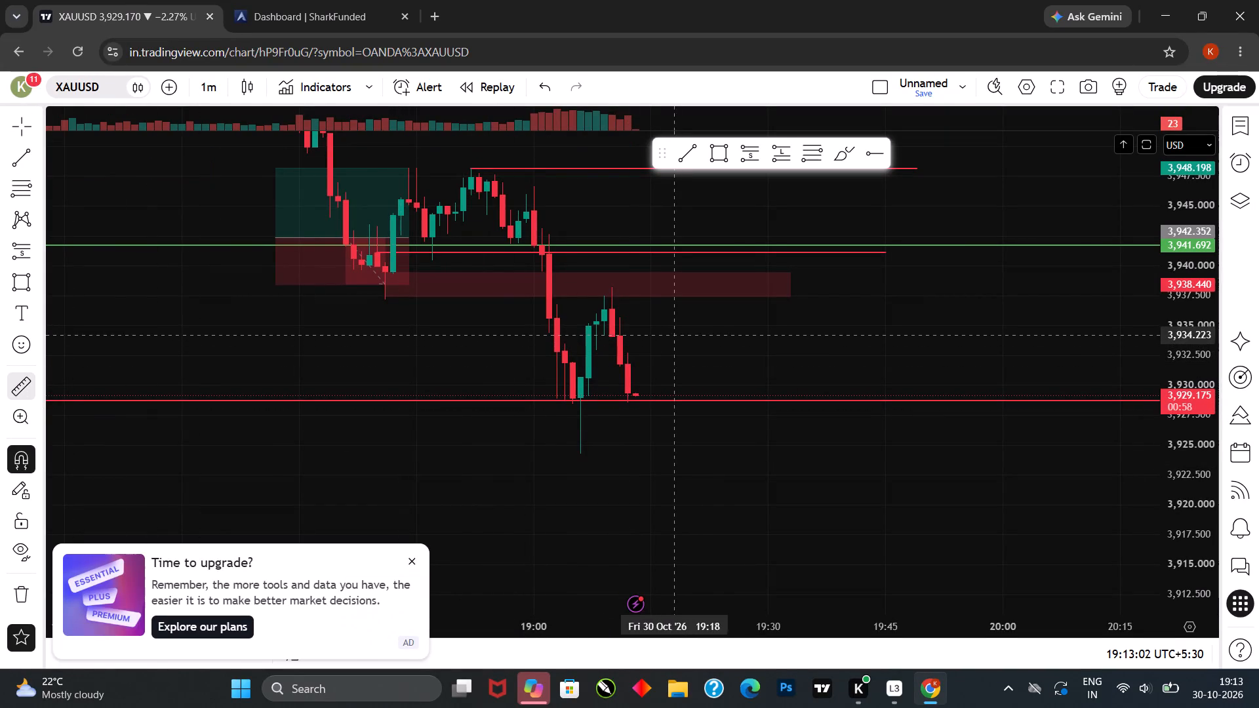
left_click(665, 337)
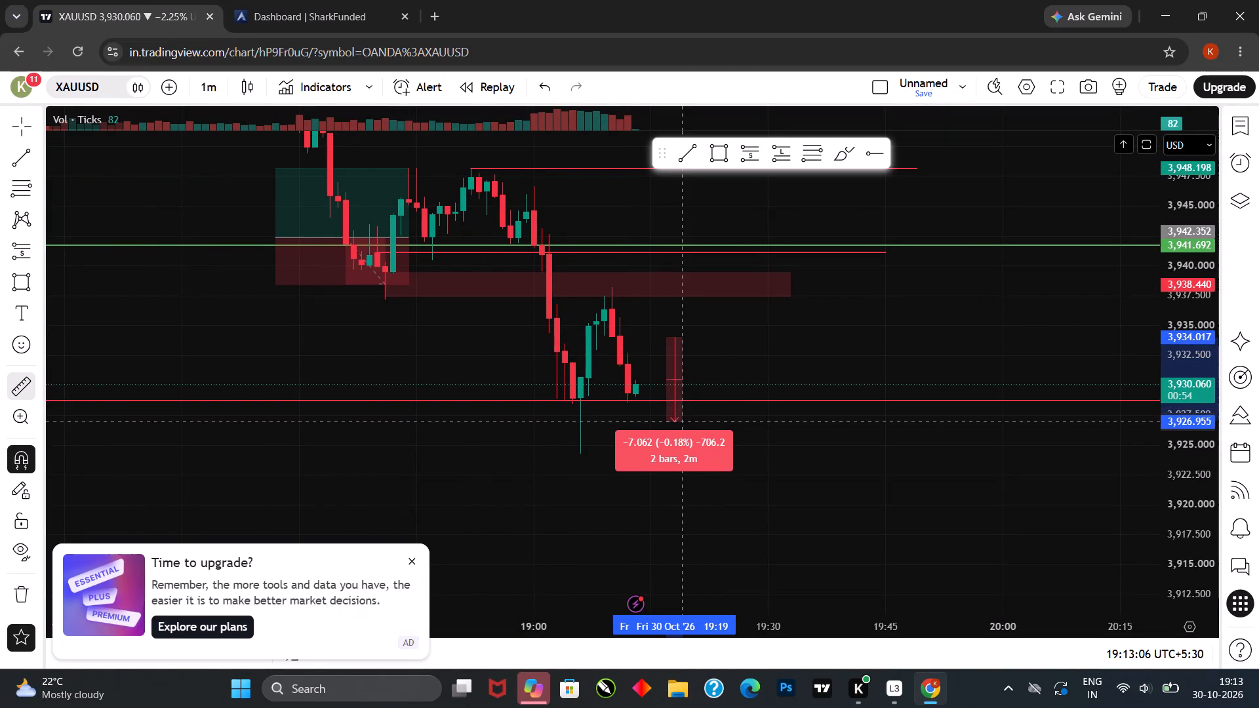
left_click(685, 425)
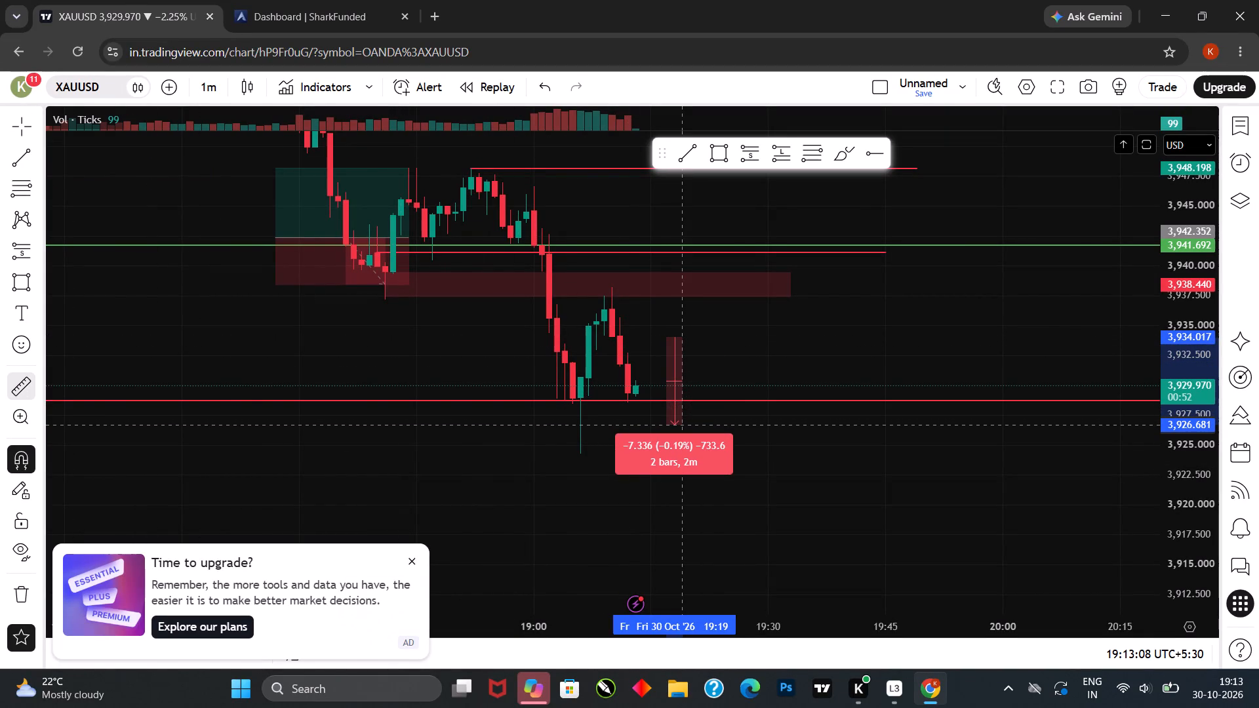
left_click(681, 420)
Examine the 19:13 candle's behaviour at the lower red line against the preceding price swings.
scroll(688, 416, "down", 3)
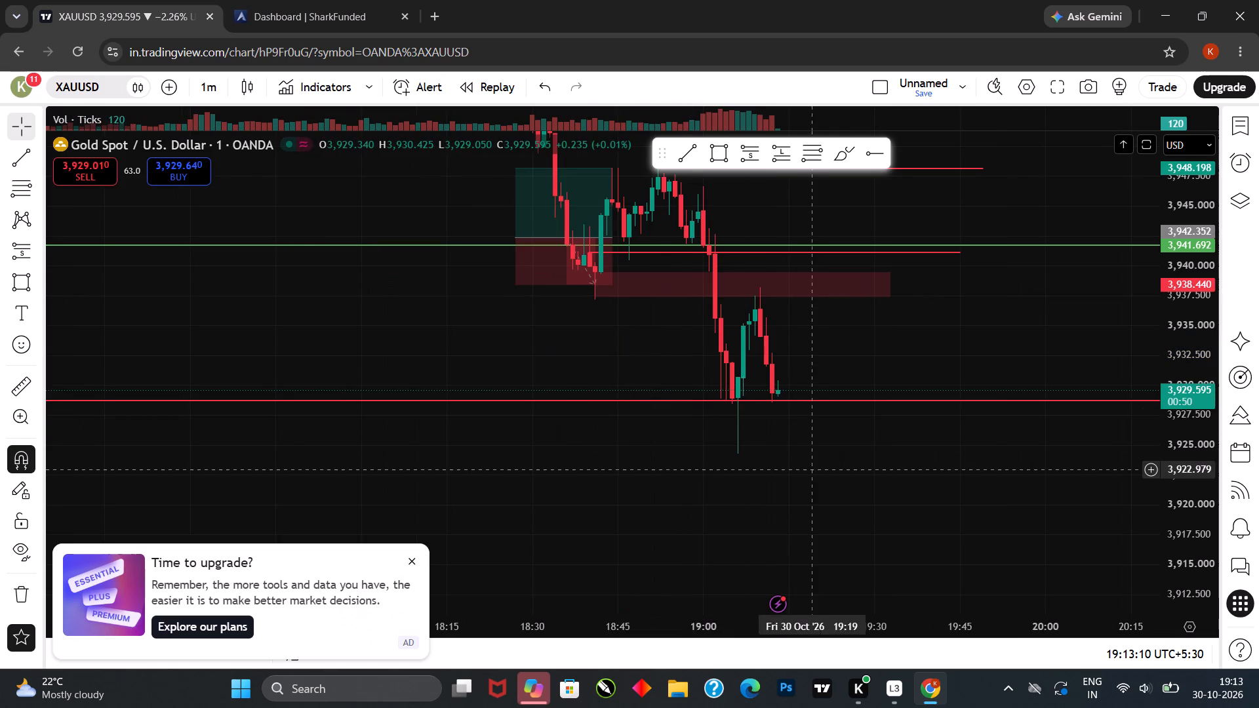
left_click_drag(817, 469, 795, 469)
left_click(803, 458)
left_click_drag(793, 456, 777, 450)
left_click_drag(805, 463, 789, 465)
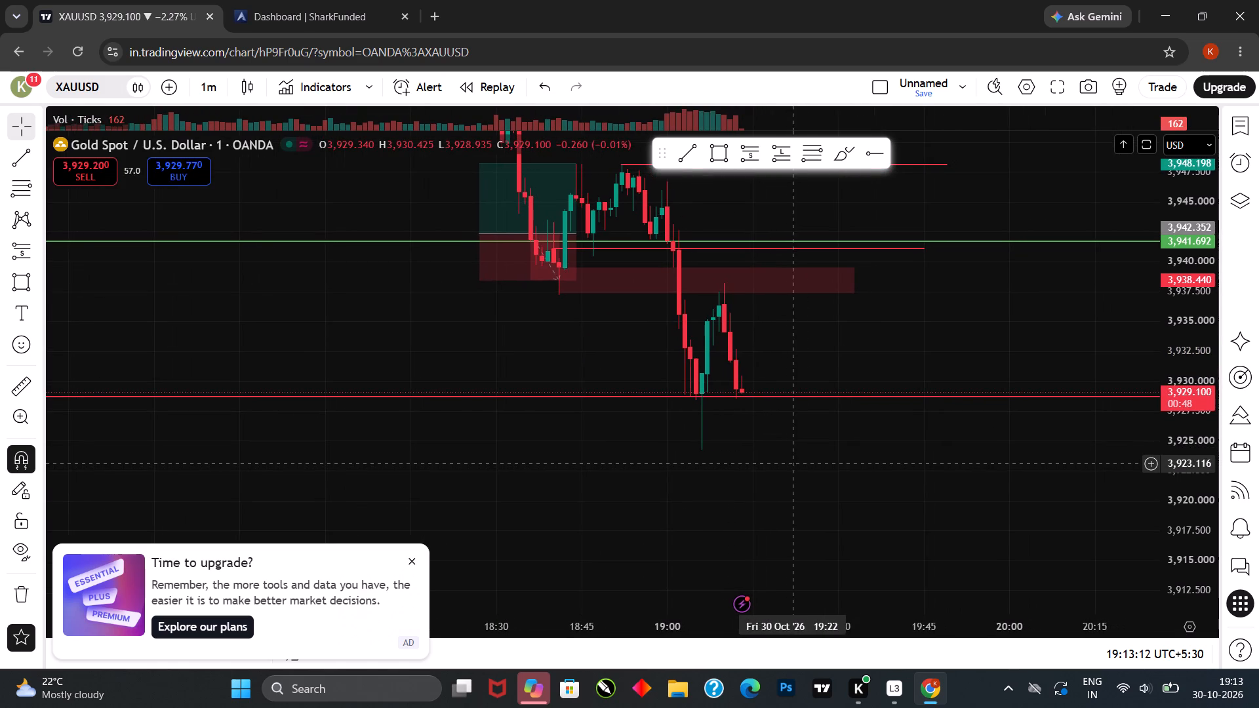
left_click_drag(795, 463, 783, 462)
left_click_drag(797, 454, 816, 462)
scroll(809, 448, "up", 1)
left_click(780, 447)
left_click_drag(772, 446, 764, 441)
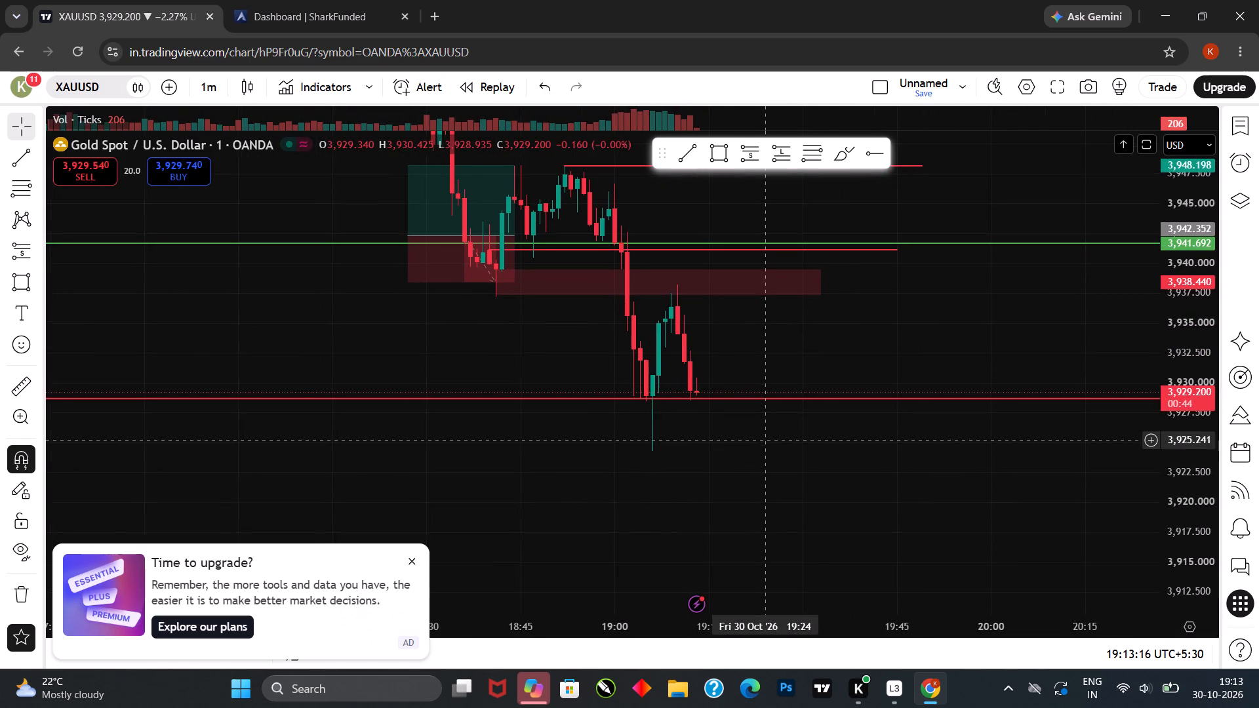
left_click(748, 444)
left_click_drag(748, 440, 755, 418)
left_click_drag(740, 430, 746, 414)
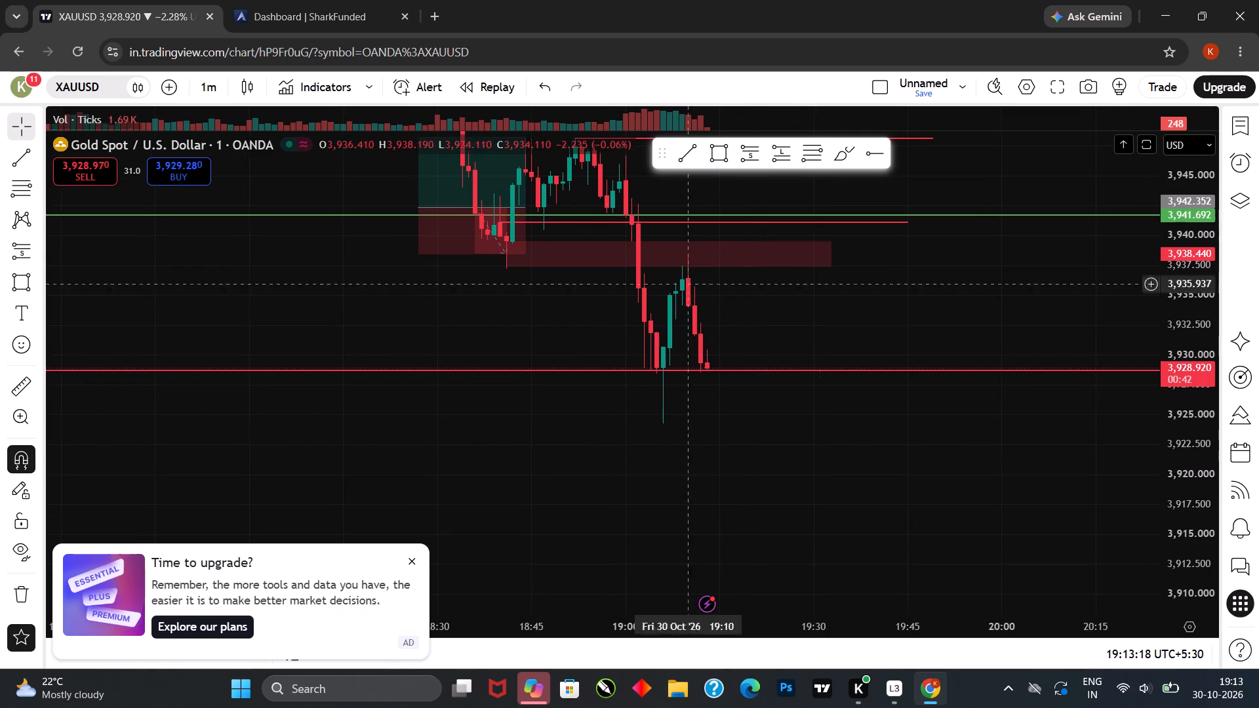
Switch to the SharkFunded economic calendar to recheck the Chicago PMI countdown.
double_click(290, 29)
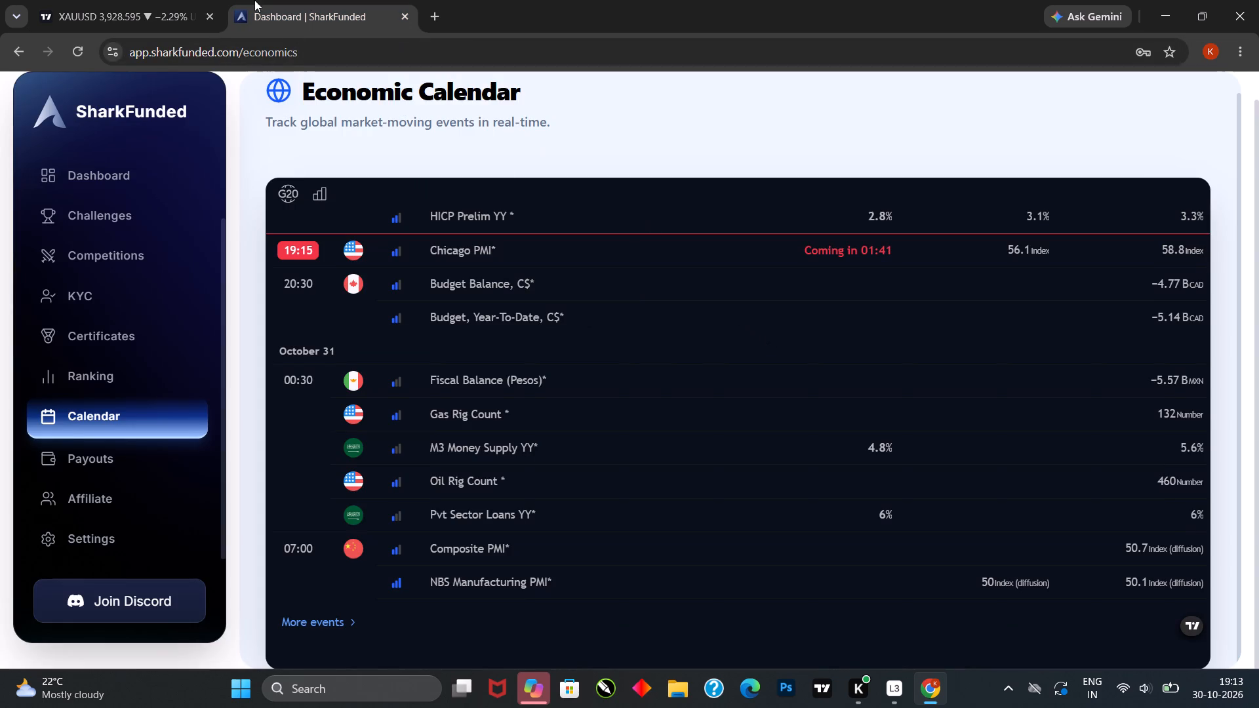
Return to the XAUUSD chart and measure from about 3,934.1 down to near the low of the 19:13 candle.
left_click(186, 0)
left_click_drag(711, 419, 721, 405)
left_click(721, 405)
left_click_drag(717, 401, 708, 395)
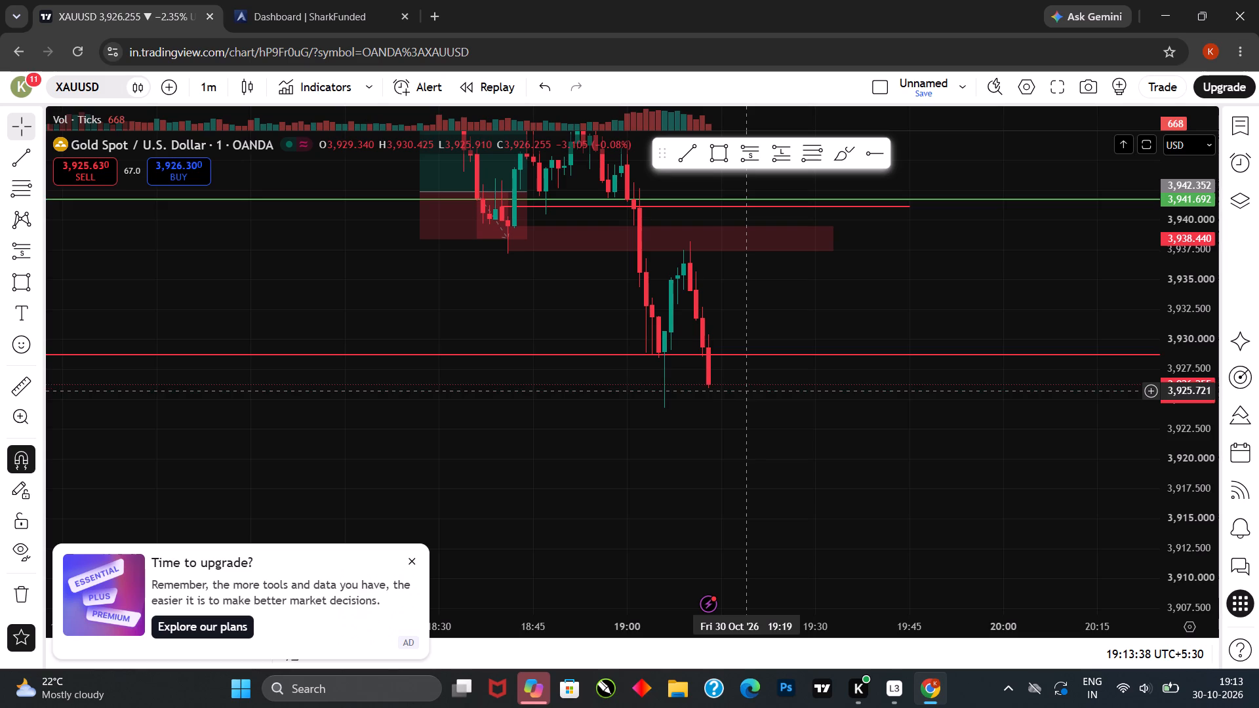
double_click(34, 378)
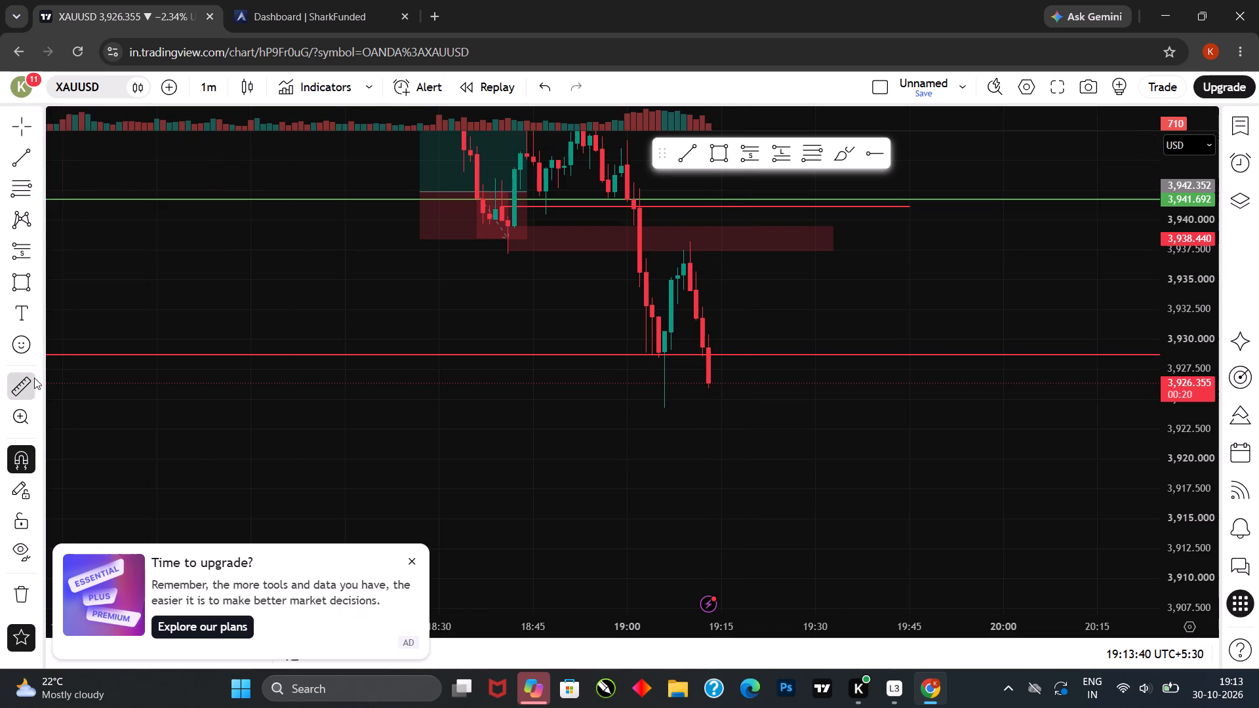
left_click(689, 291)
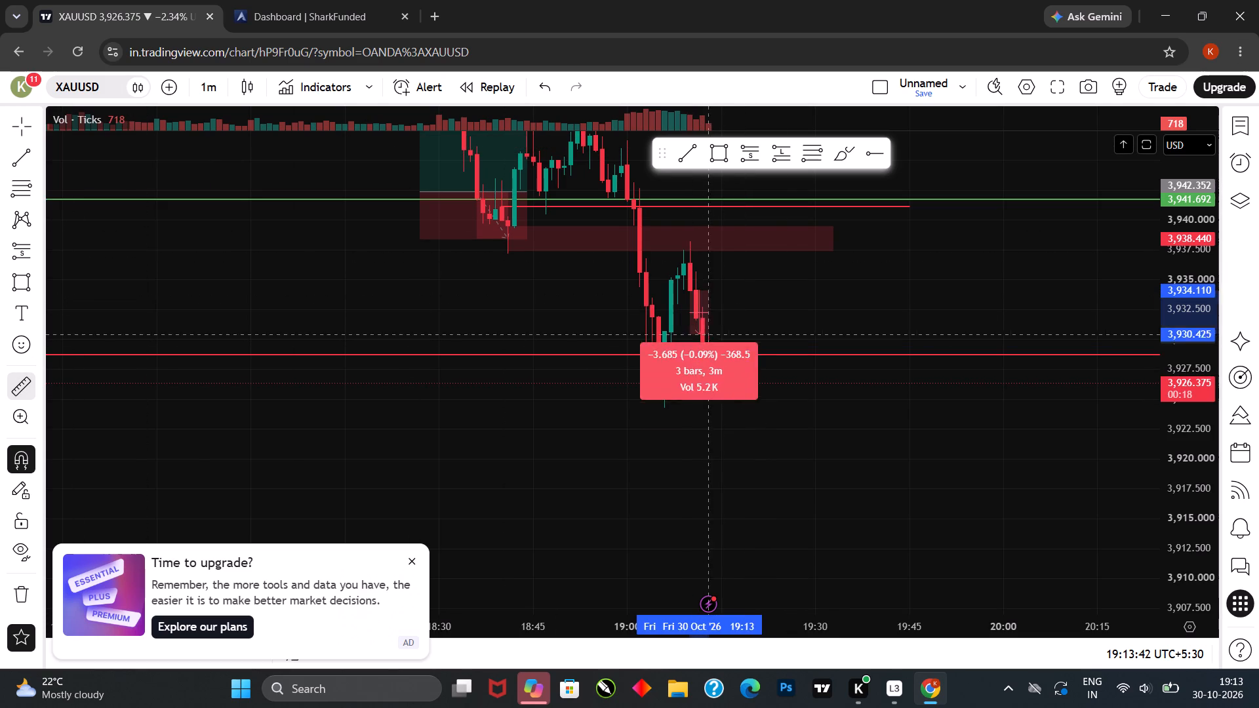
left_click(723, 390)
left_click(711, 370)
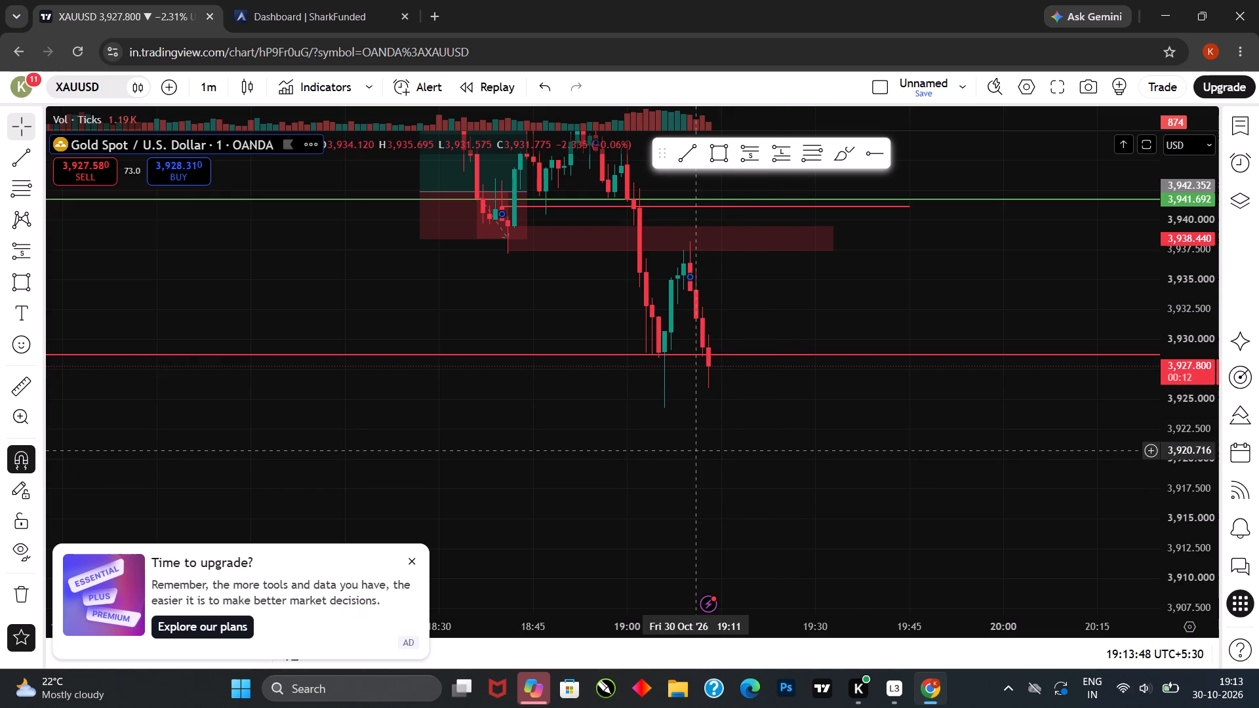
Switch to the SharkFunded economic calendar to check the remaining time before the Chicago PMI release.
left_click(332, 0)
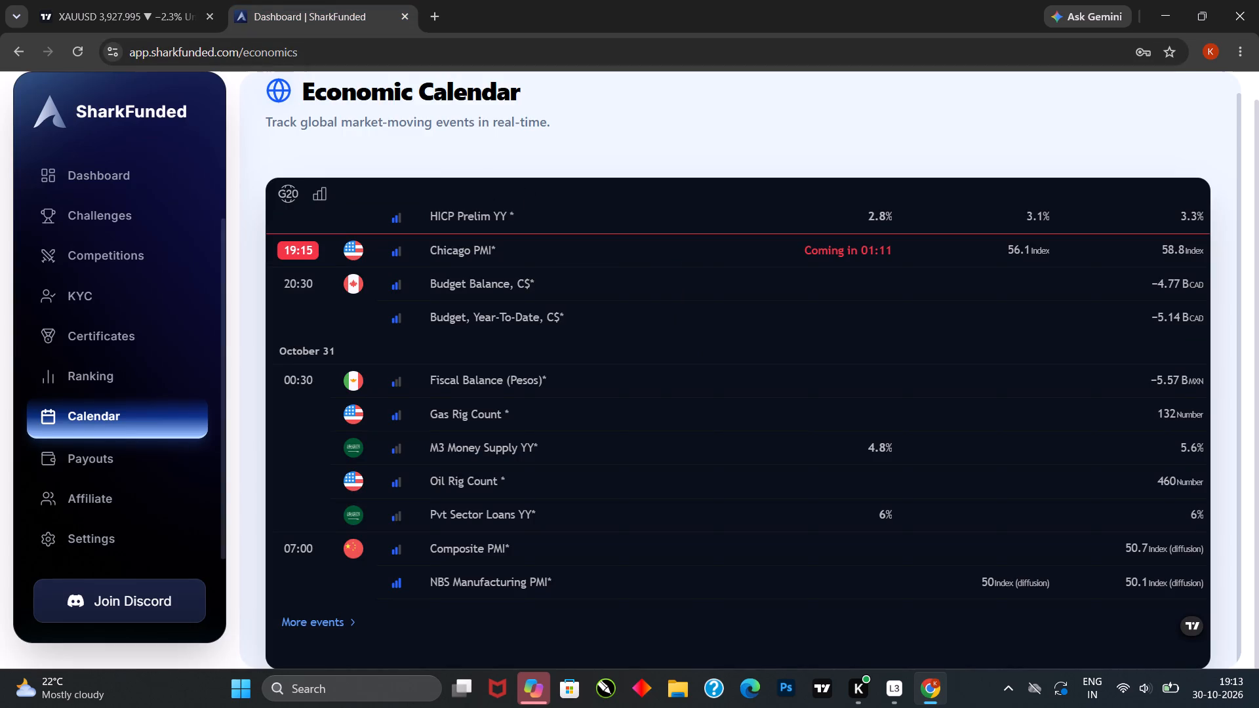
Return to the XAUUSD chart and examine the candles around the lower red line through the 19:15 Chicago PMI release.
left_click(171, 1)
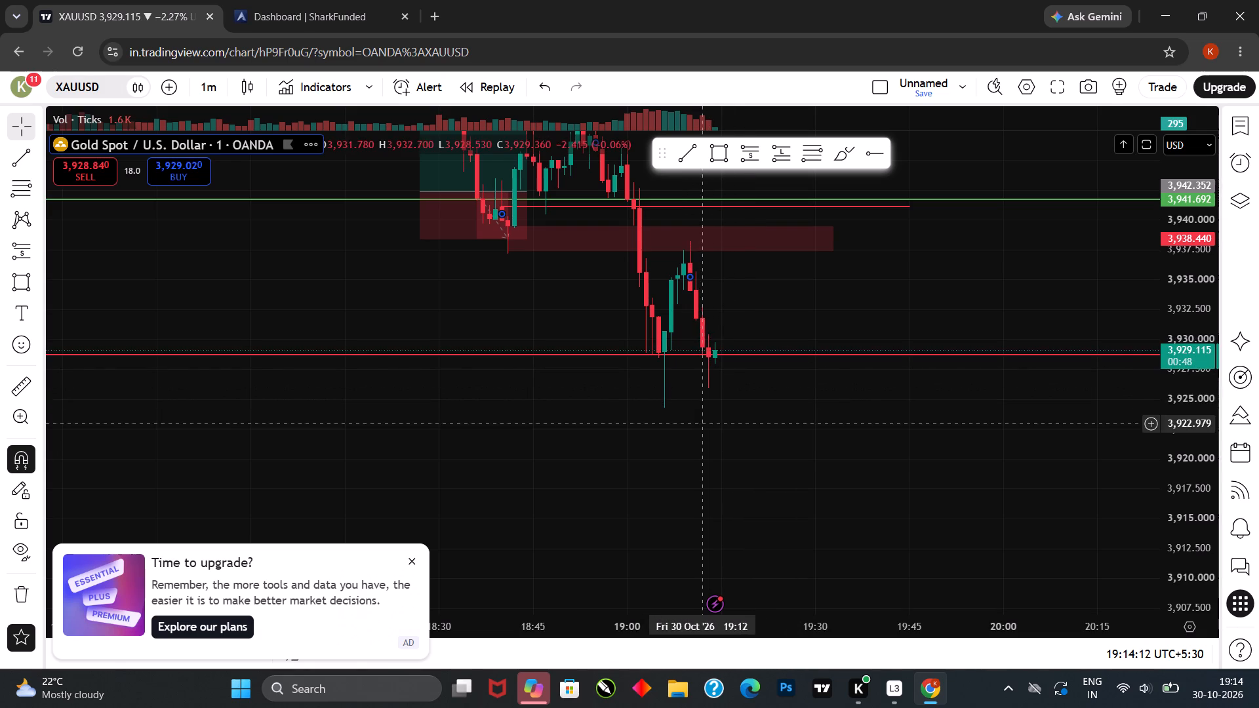
left_click_drag(706, 427, 687, 453)
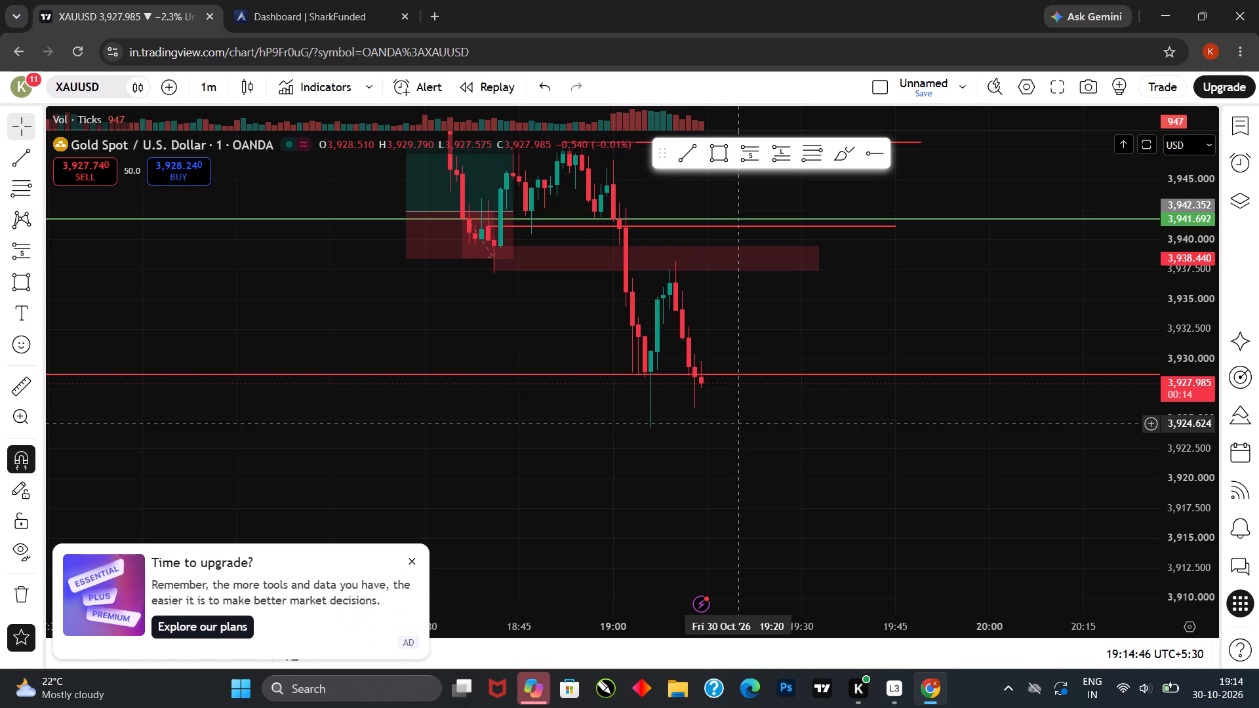
left_click(736, 423)
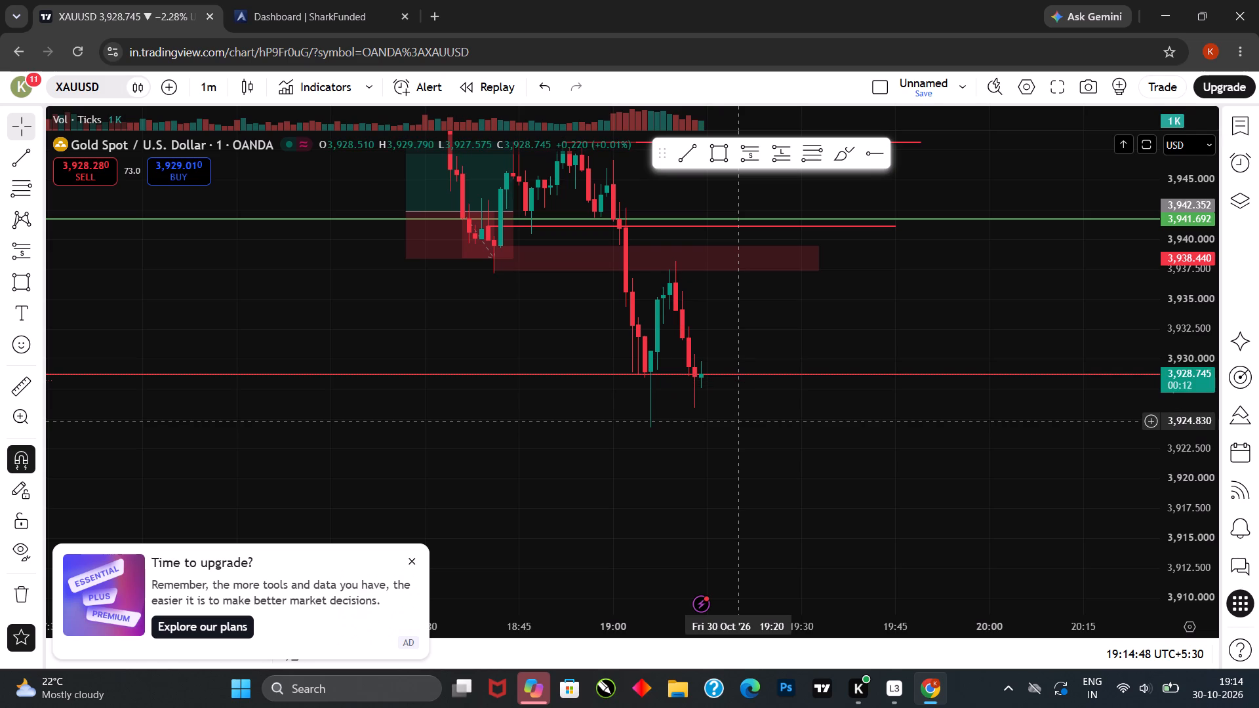
left_click(711, 410)
left_click(708, 414)
left_click_drag(700, 422, 690, 429)
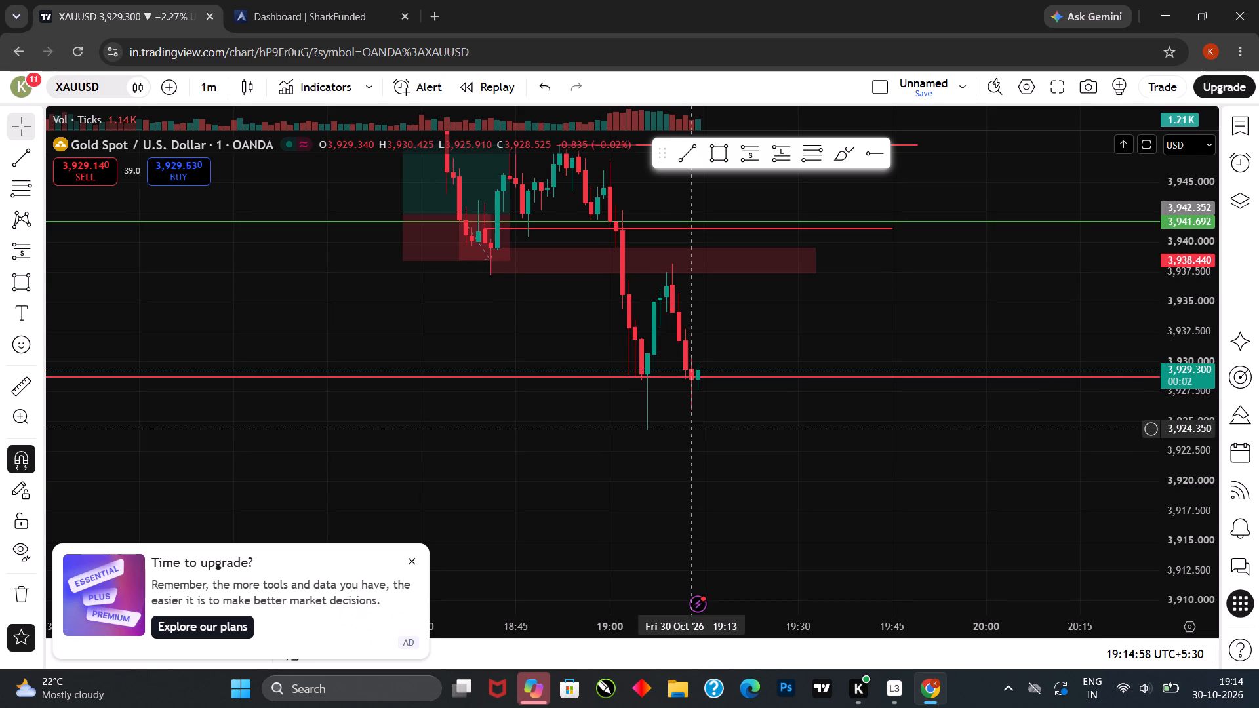
left_click(658, 437)
left_click_drag(661, 440, 675, 449)
left_click(675, 449)
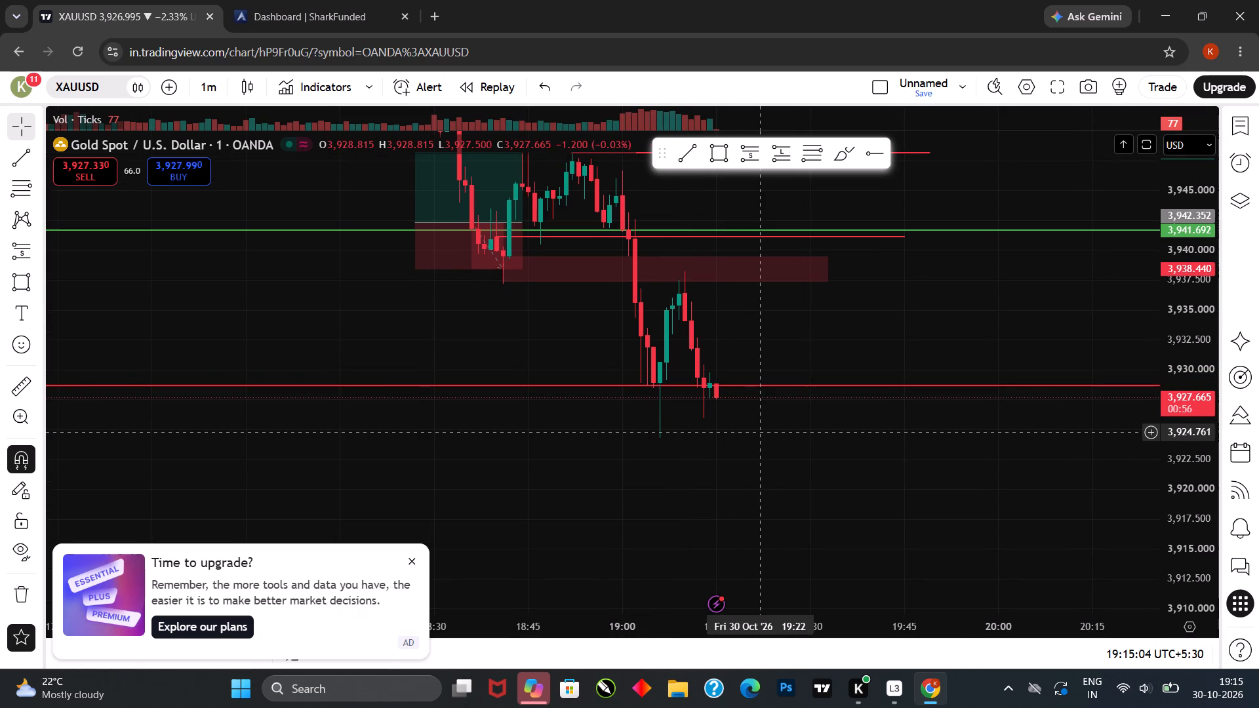
scroll(673, 419, "up", 2)
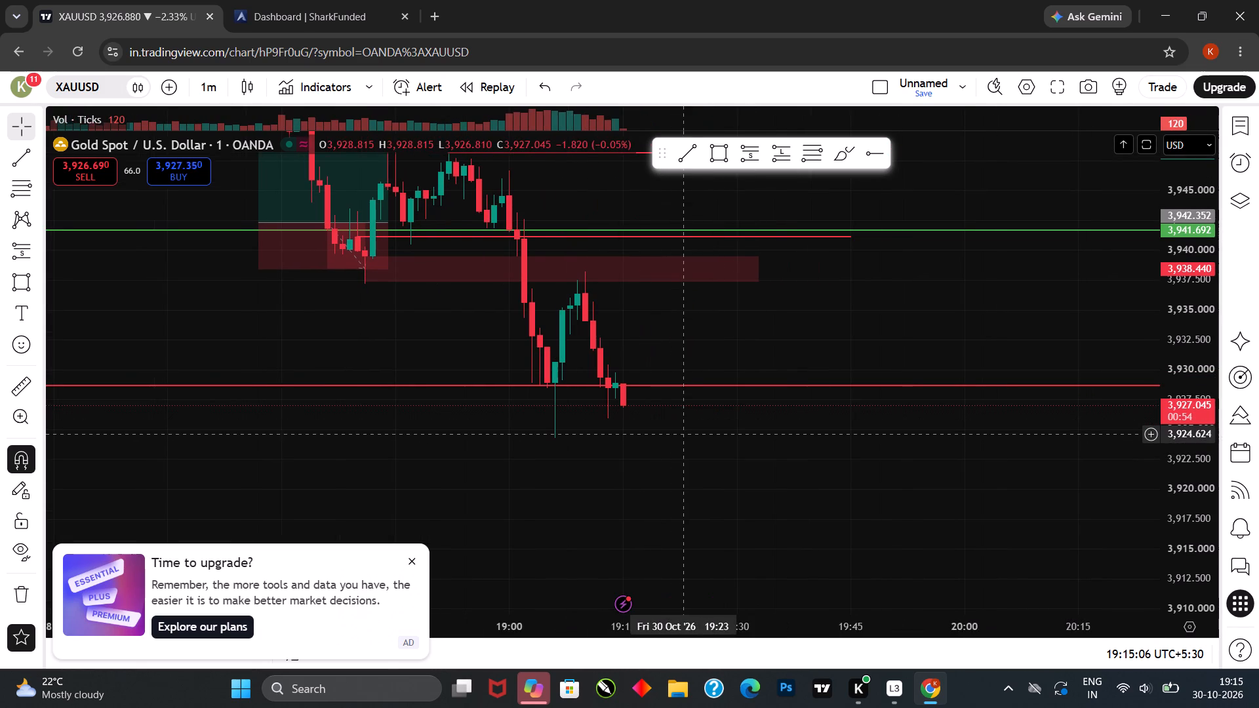
Examine the 19:15 XAUUSD candle's reaction around the lower red line on the 1-minute chart after the Chicago PMI release.
left_click_drag(683, 435, 685, 427)
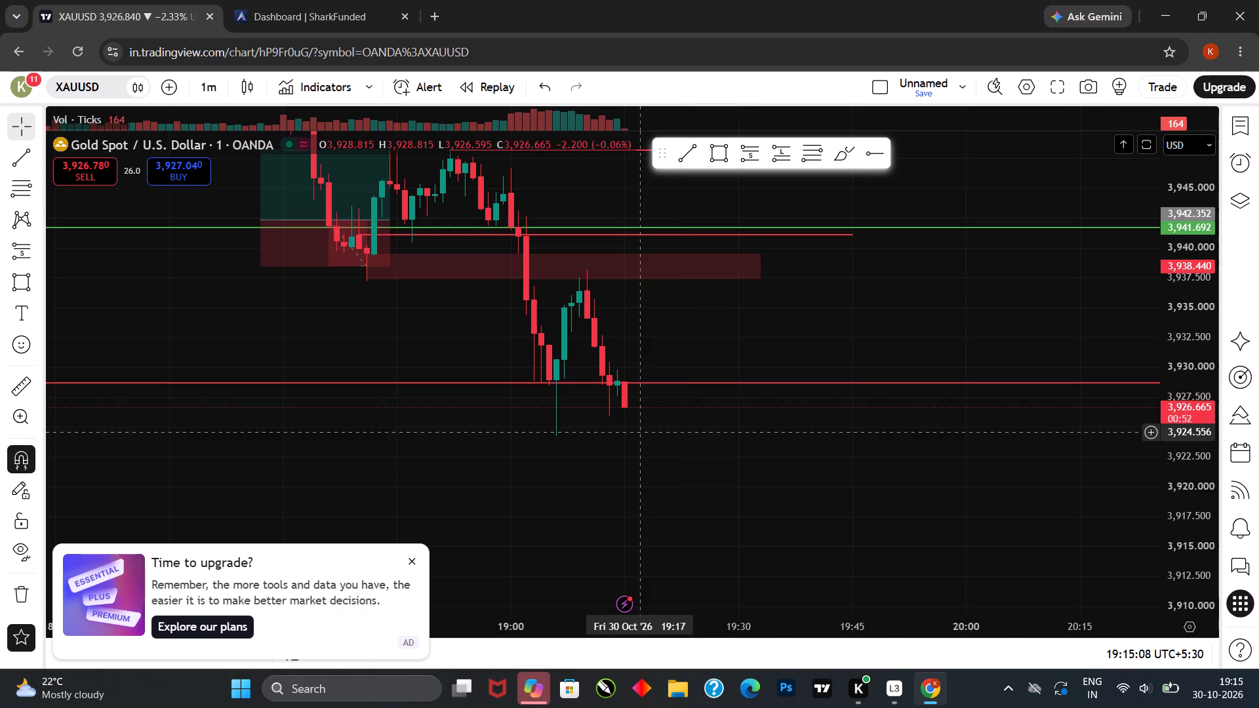
left_click_drag(645, 433, 681, 427)
scroll(657, 426, "down", 3)
left_click_drag(736, 431, 732, 437)
left_click_drag(727, 441, 690, 462)
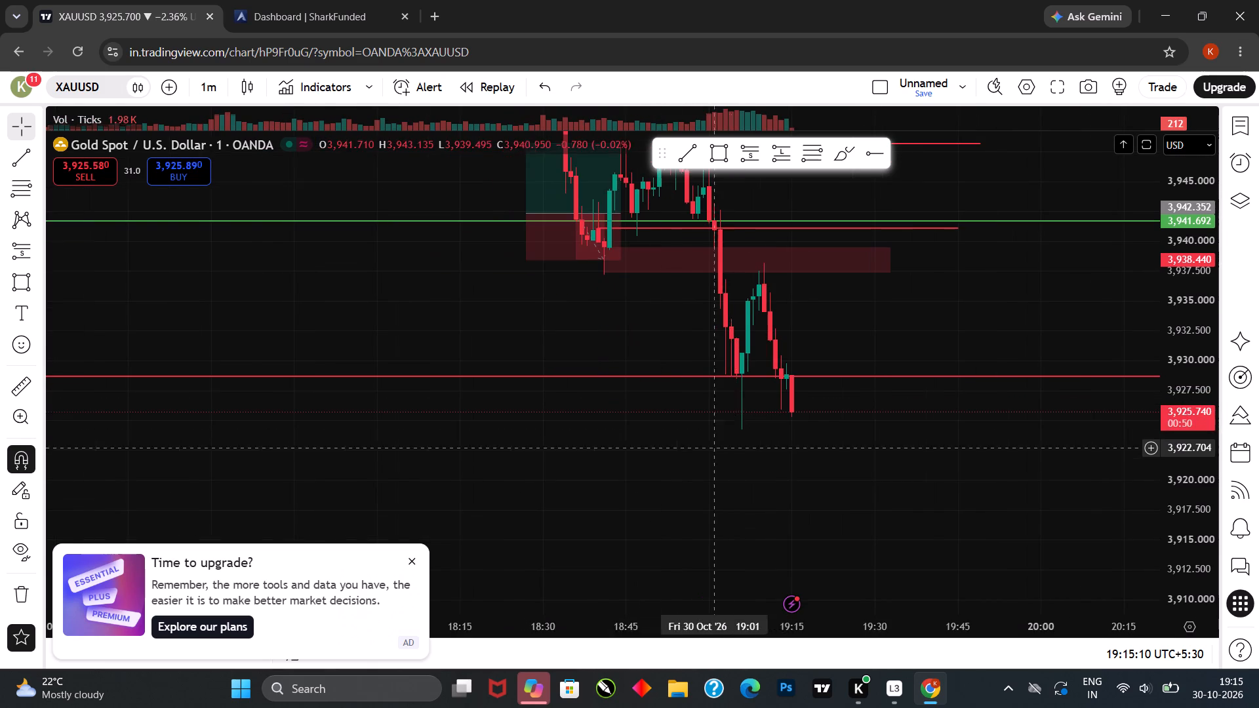
left_click_drag(690, 462, 650, 480)
scroll(690, 449, "up", 2)
double_click(689, 450)
left_click(703, 470)
left_click_drag(708, 479, 723, 515)
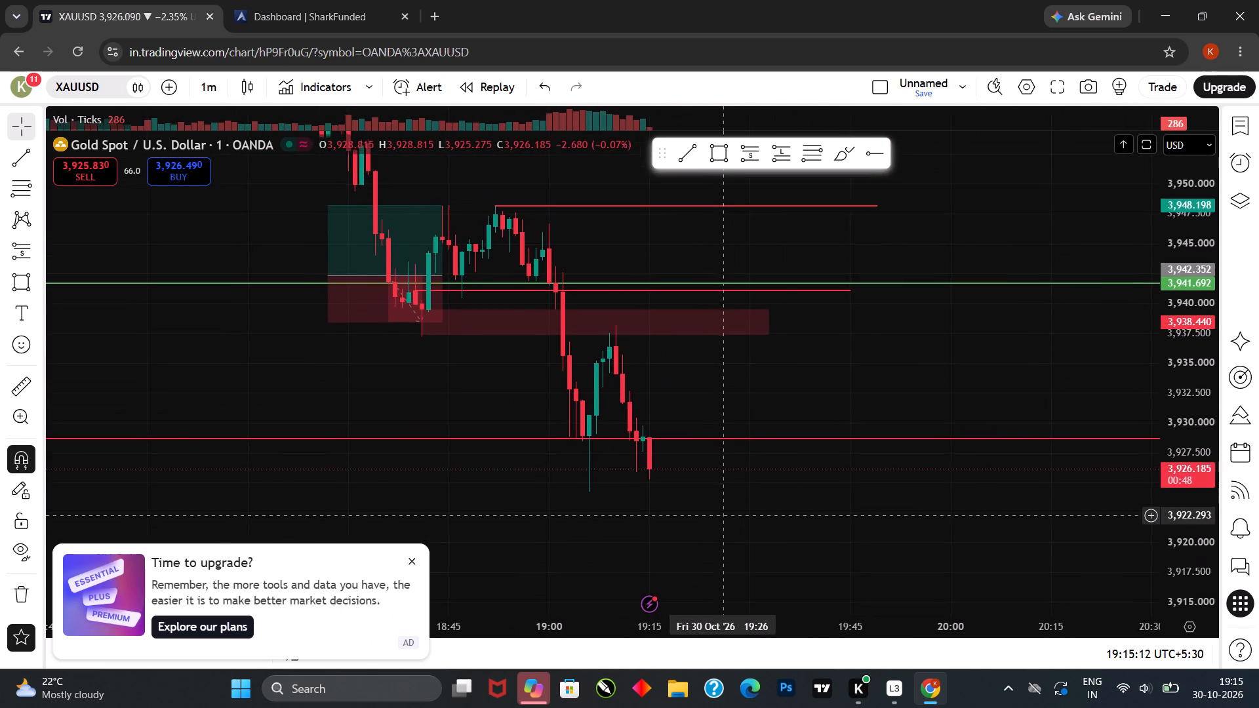
left_click_drag(723, 515, 724, 520)
left_click_drag(724, 520, 730, 492)
left_click_drag(689, 494, 692, 473)
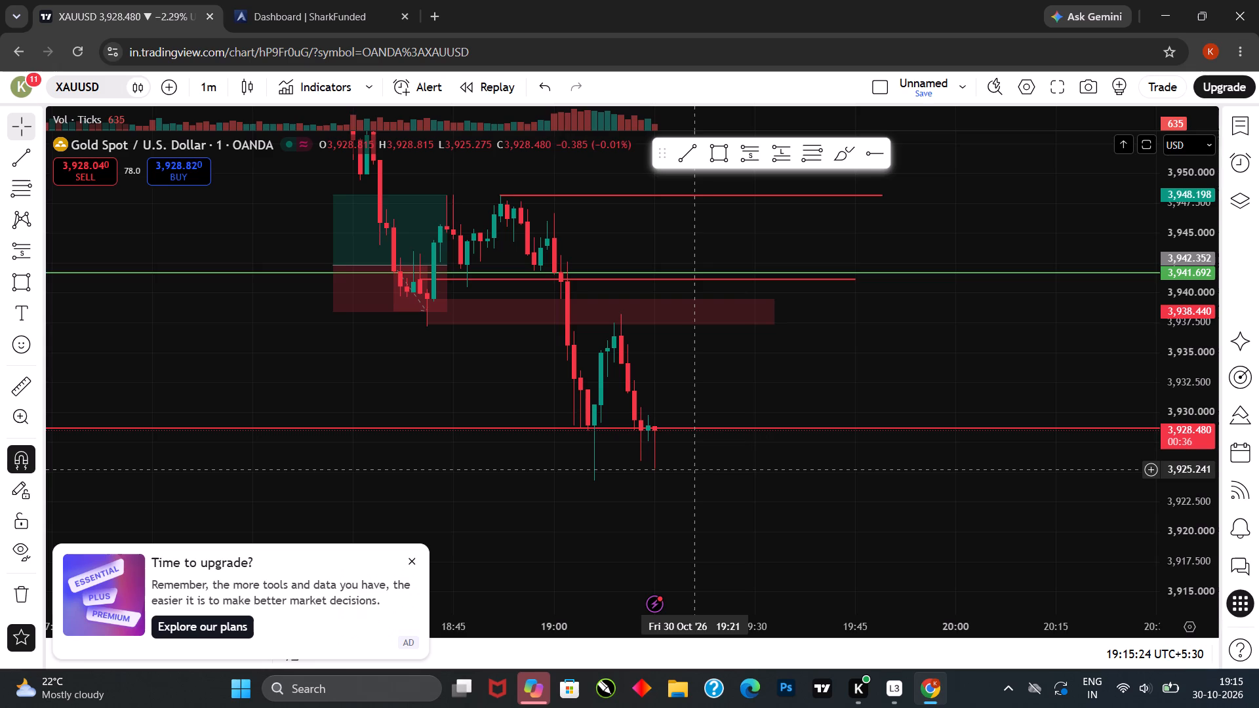
left_click_drag(691, 469, 685, 469)
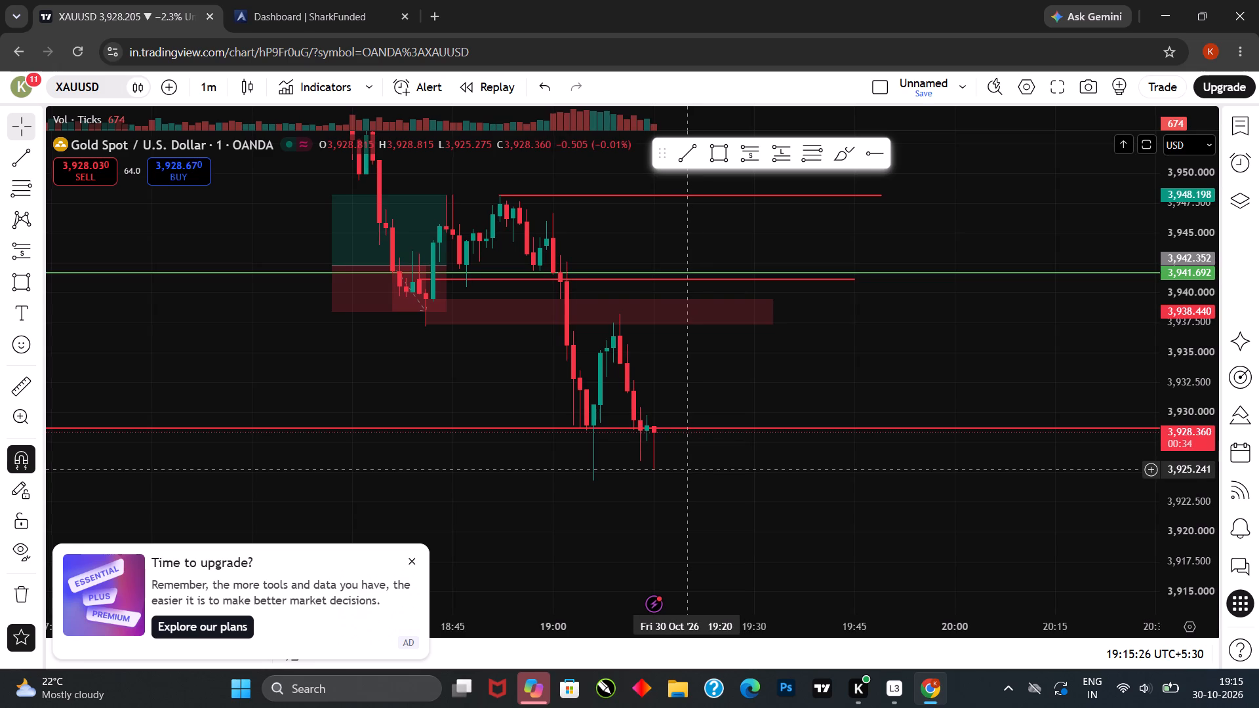
Switch to the SharkFunded economic calendar and check the Chicago PMI entry for its actual figure.
left_click(301, 14)
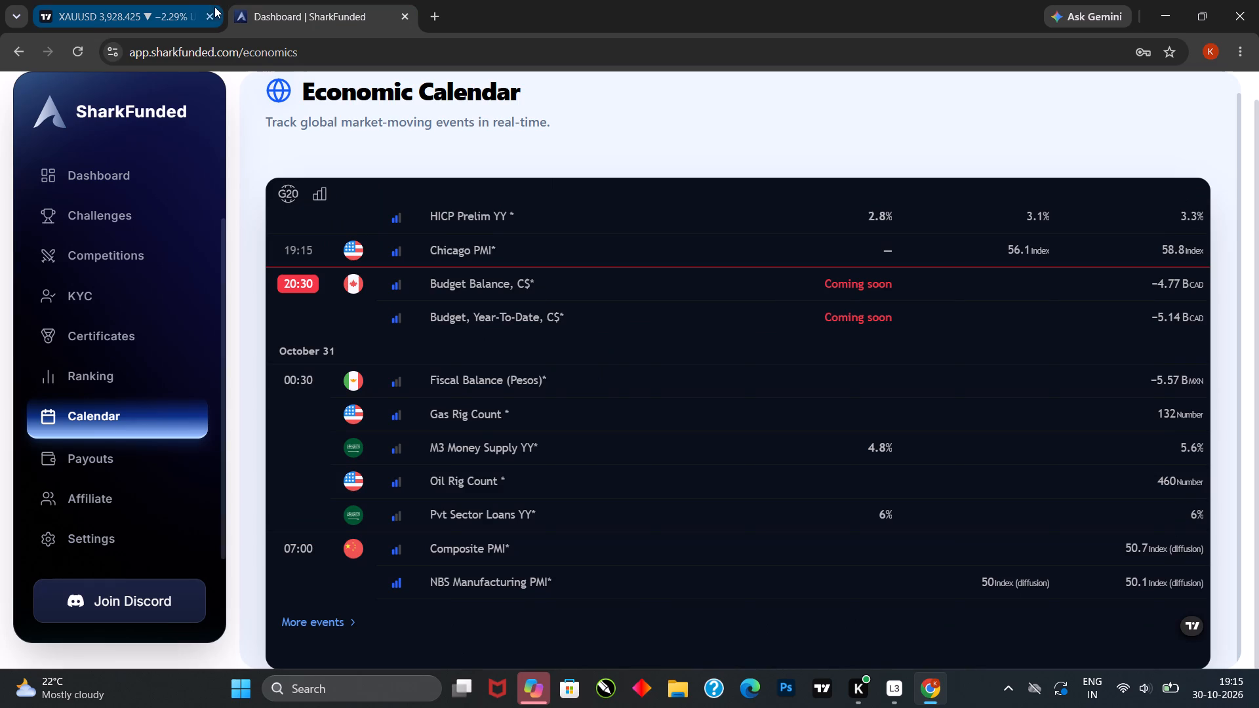
left_click(202, 7)
left_click(296, 7)
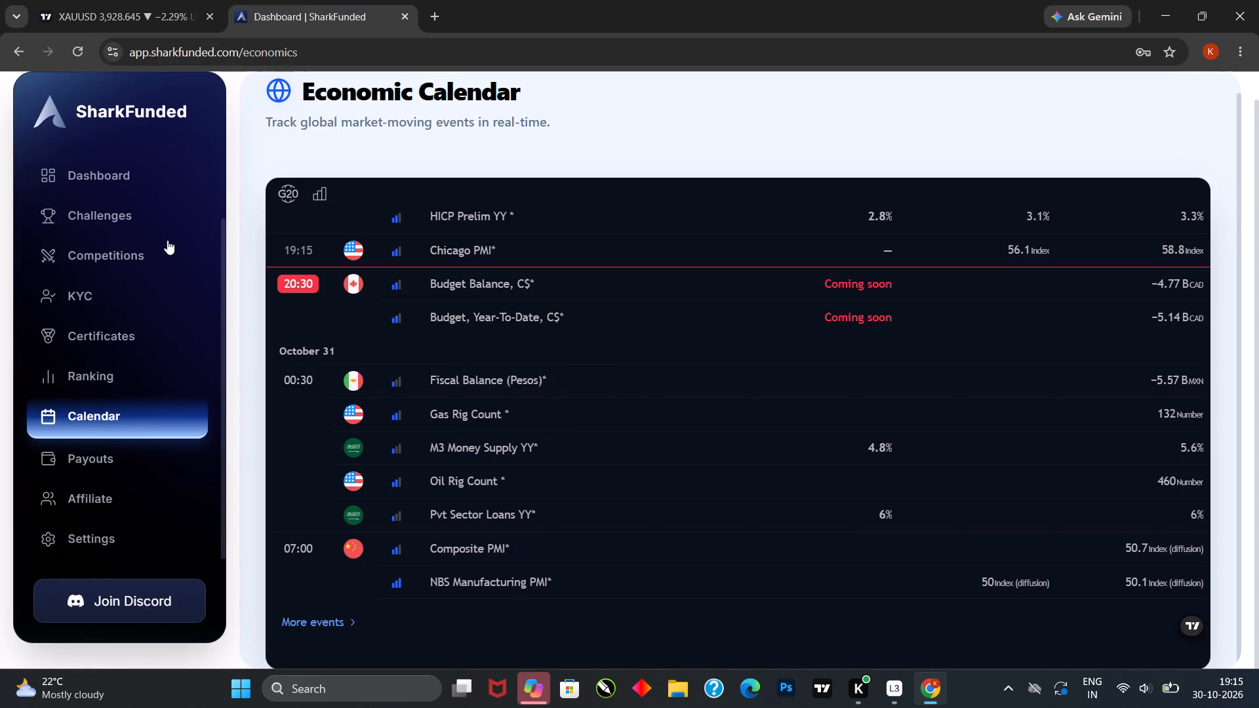
Open the SharkFunded dashboard and review the $5,000 Prime Instant account's PnL and daily and total loss limits.
double_click(125, 175)
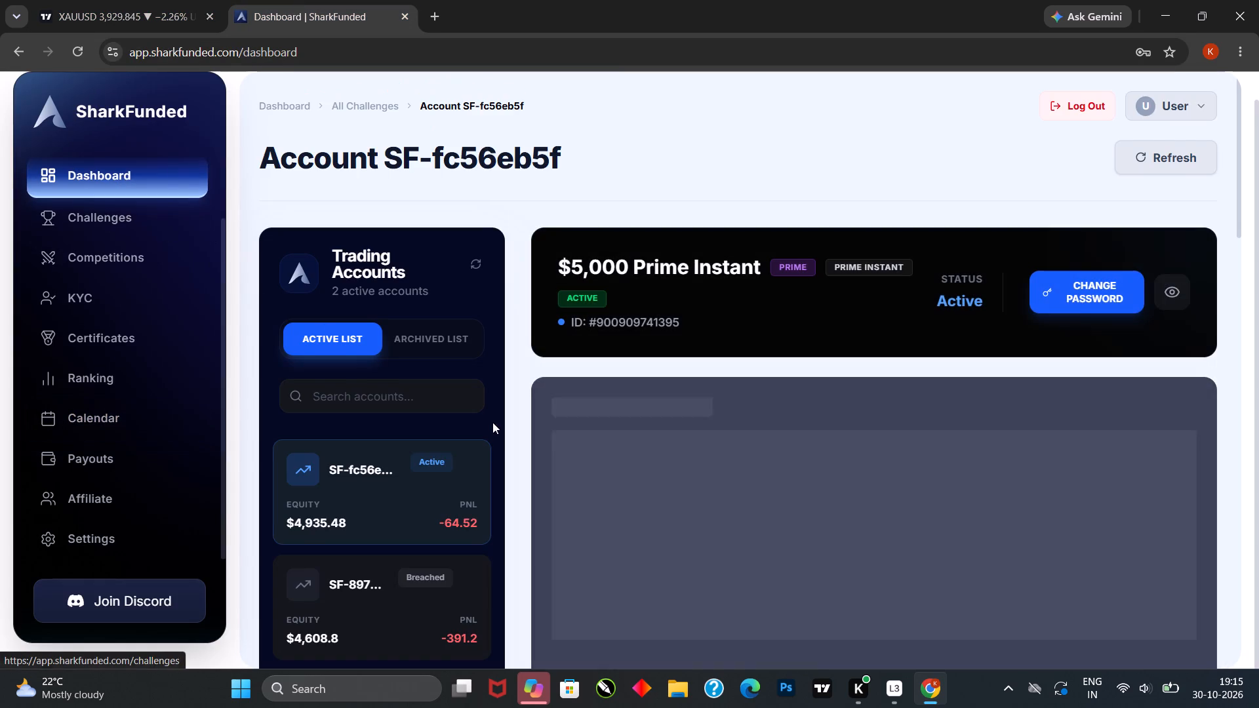
scroll(496, 438, "down", 3)
scroll(576, 463, "down", 1)
scroll(641, 463, "down", 2)
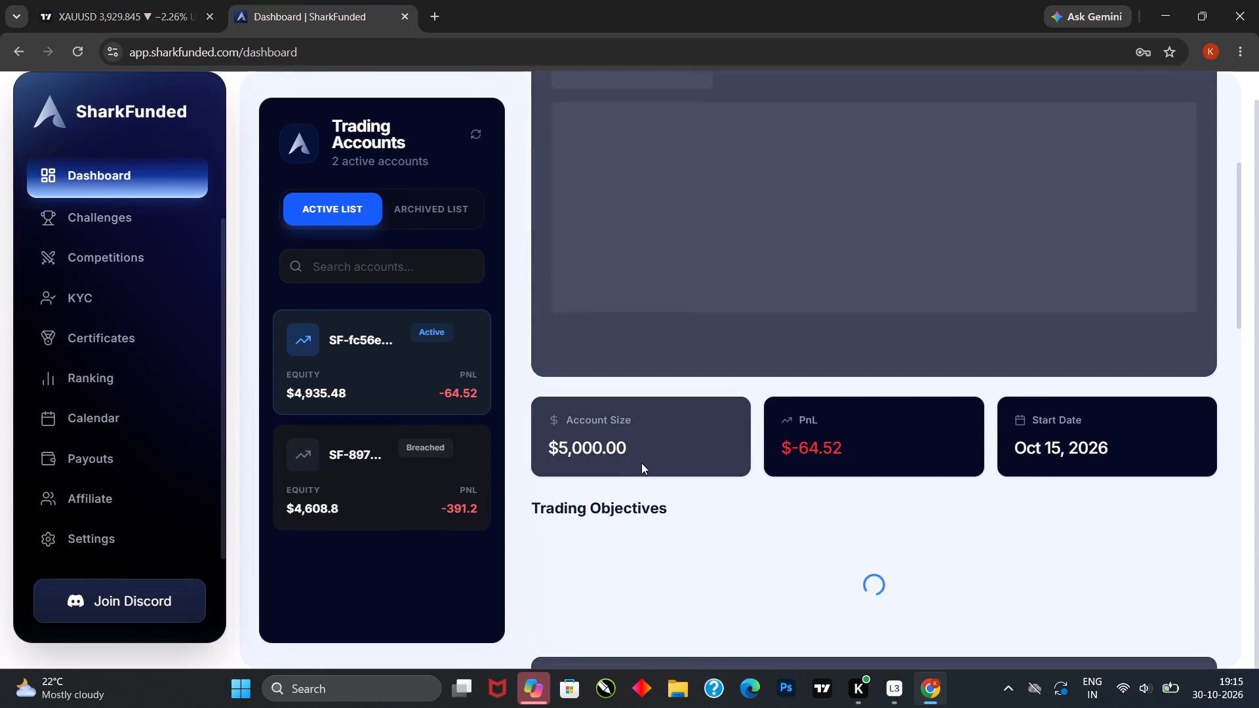
scroll(654, 462, "down", 2)
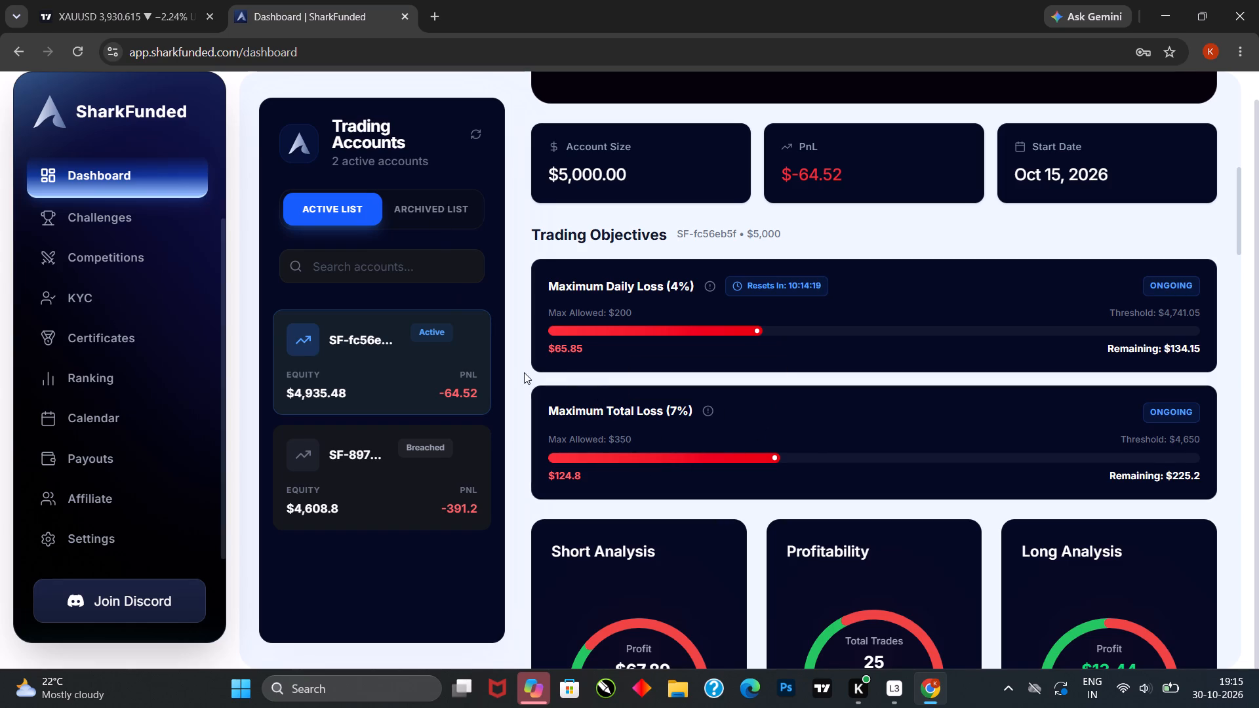
Return to the XAUUSD chart and examine the 19:15 candle against the lower red line.
left_click(171, 12)
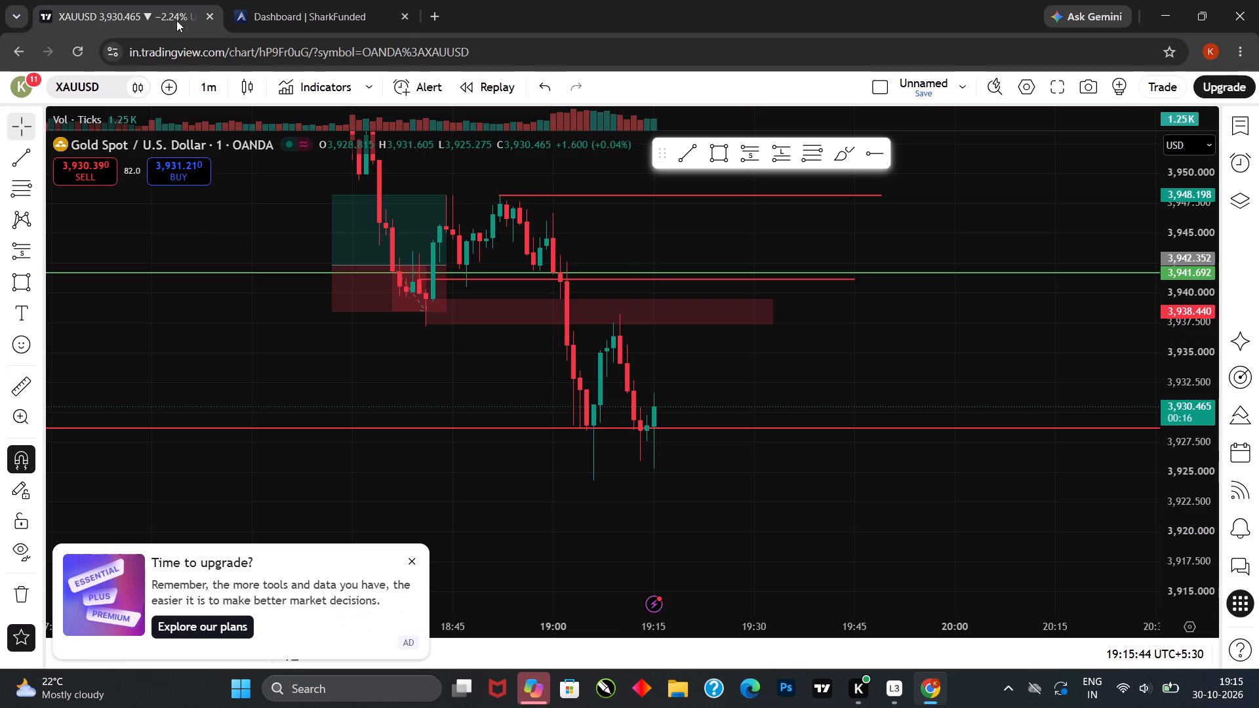
left_click_drag(656, 477, 689, 476)
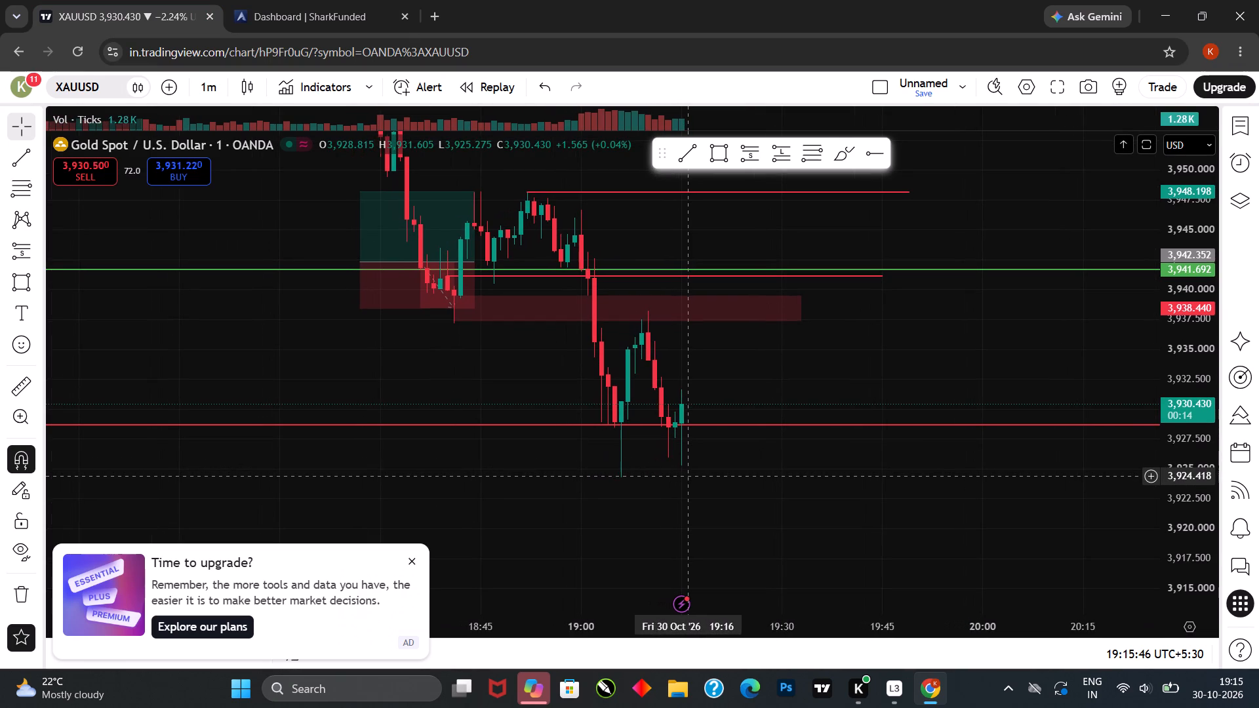
left_click_drag(689, 476, 698, 469)
scroll(698, 454, "up", 1)
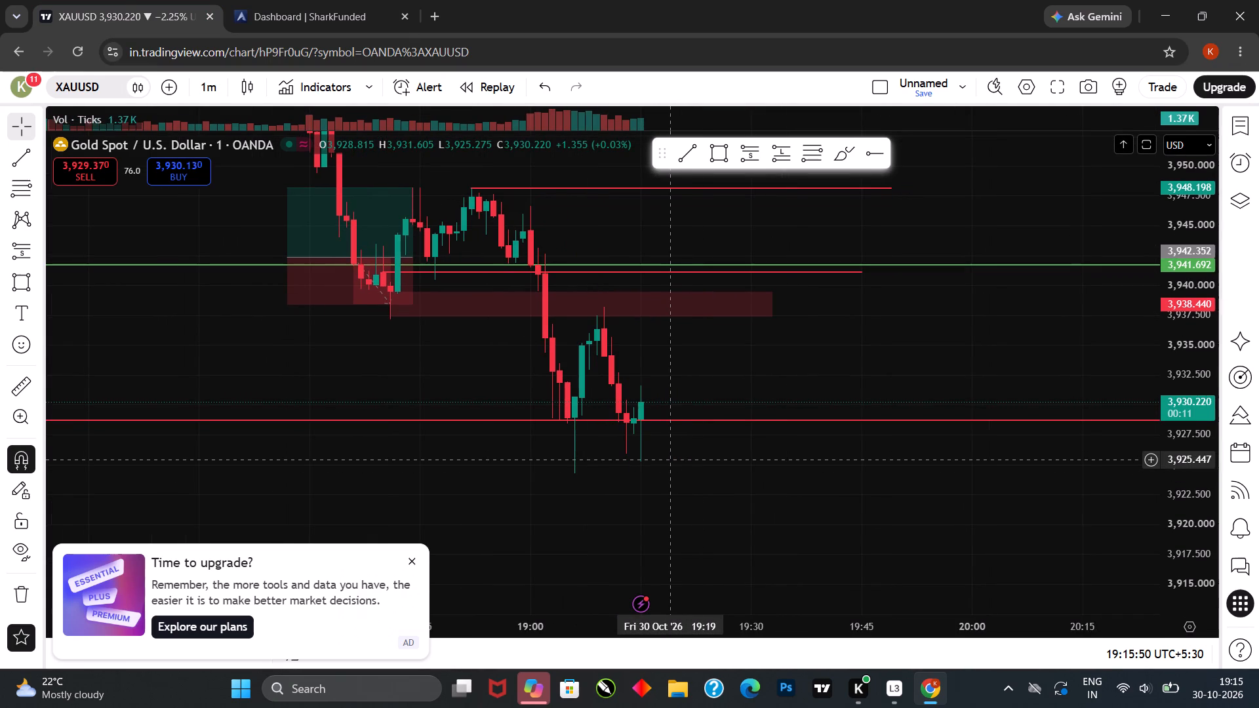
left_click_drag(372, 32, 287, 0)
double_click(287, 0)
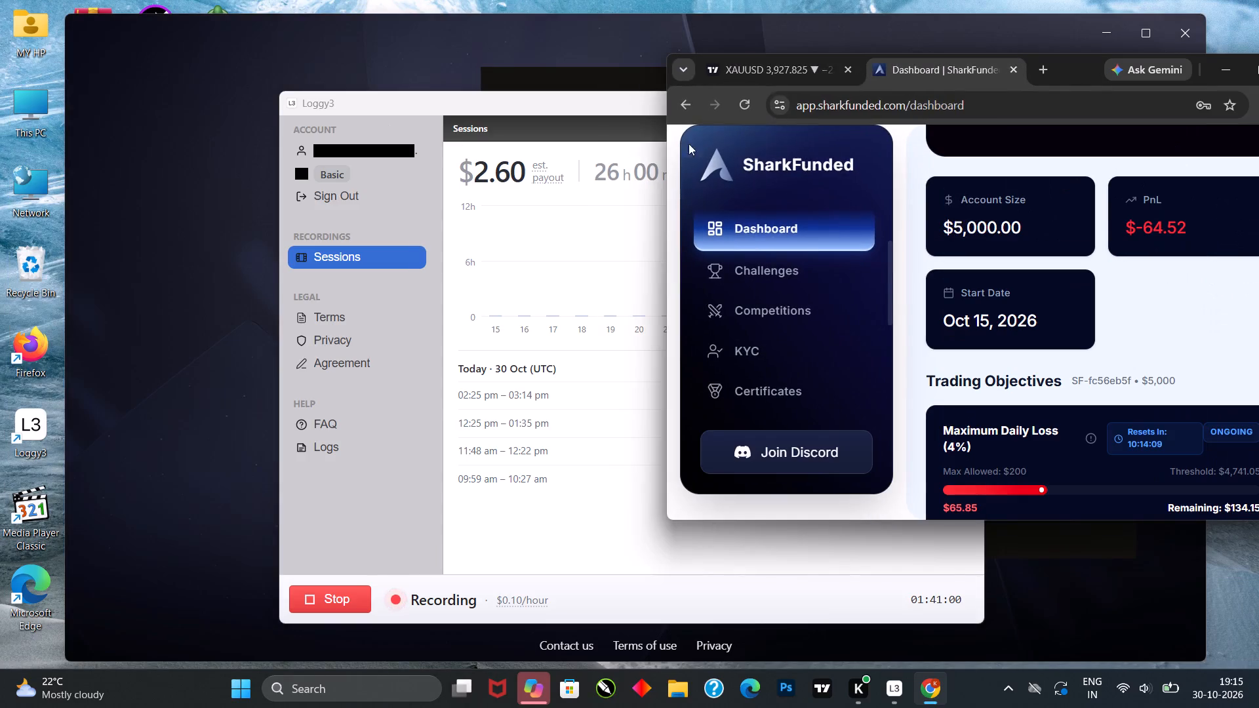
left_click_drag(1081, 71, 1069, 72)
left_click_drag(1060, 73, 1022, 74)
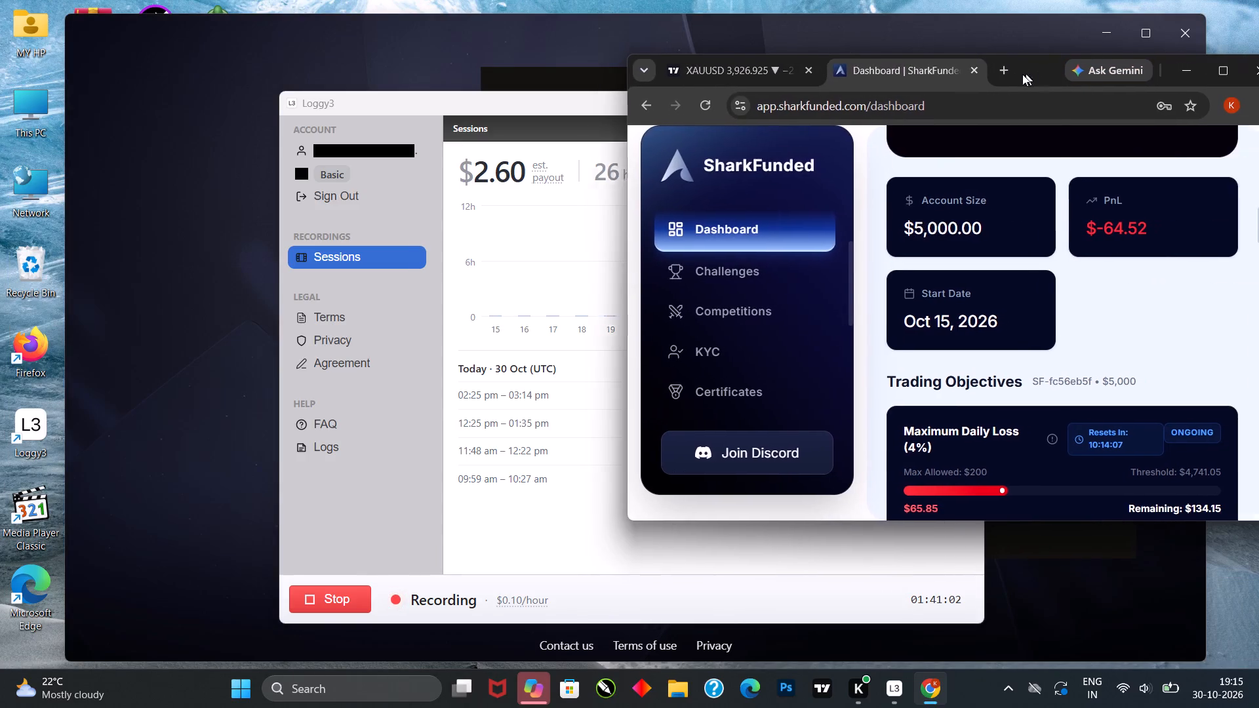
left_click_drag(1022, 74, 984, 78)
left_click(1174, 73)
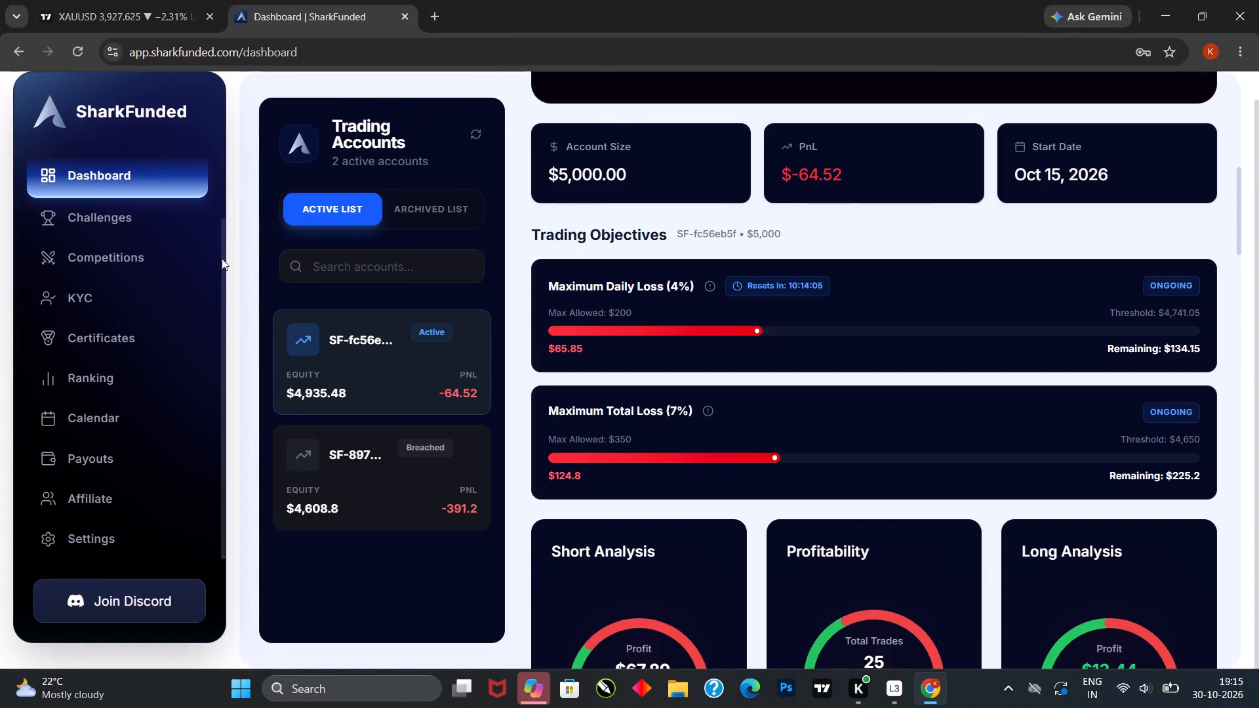
Open the Challenges page on SharkFunded.
left_click(110, 226)
Return to the XAUUSD chart and examine the 19:15 candle close and the new 19:16 candle below the lower red line.
left_click(155, 0)
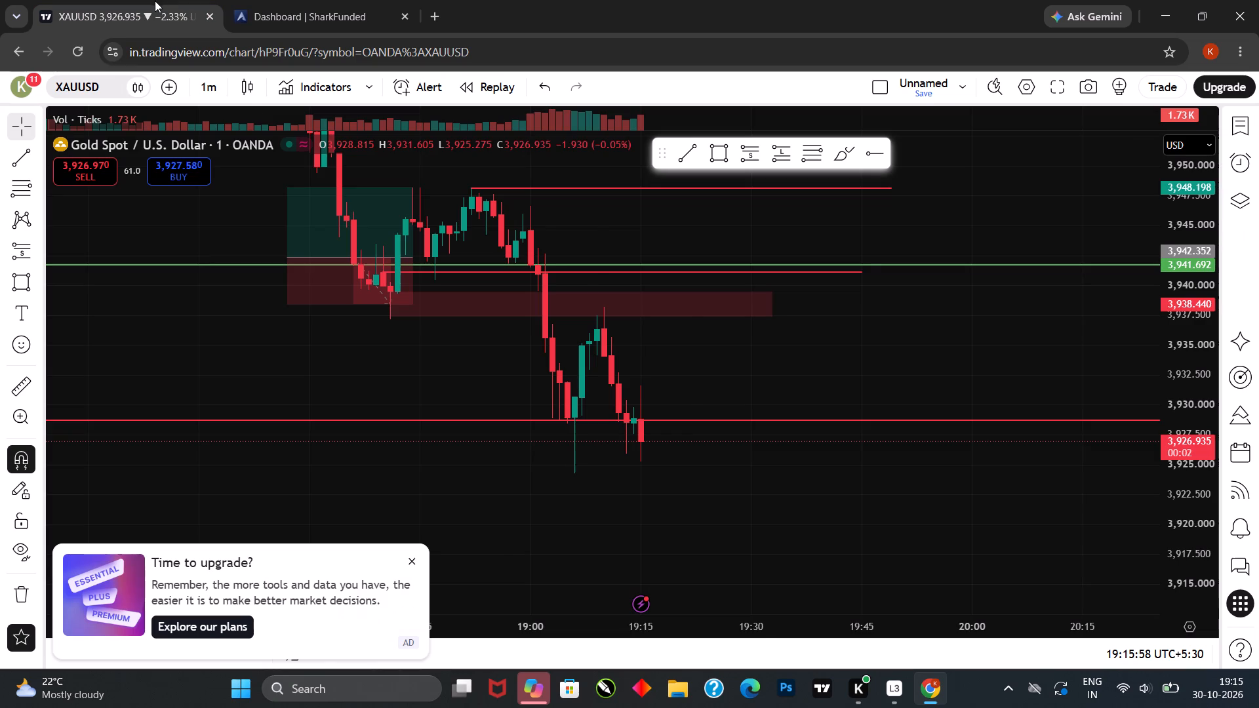
left_click(723, 545)
left_click_drag(726, 520, 728, 509)
left_click(729, 505)
scroll(628, 491, "up", 1)
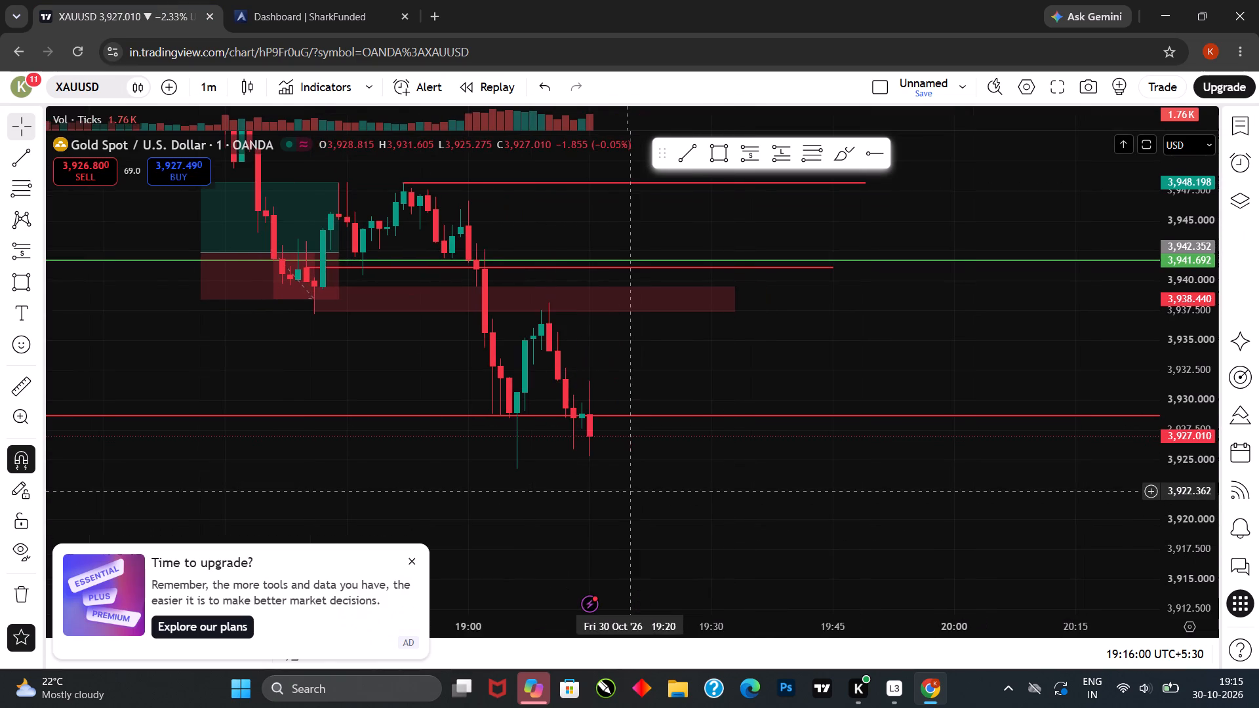
left_click(612, 491)
left_click_drag(617, 490, 695, 467)
scroll(656, 461, "up", 1)
left_click(652, 462)
left_click_drag(665, 460, 714, 451)
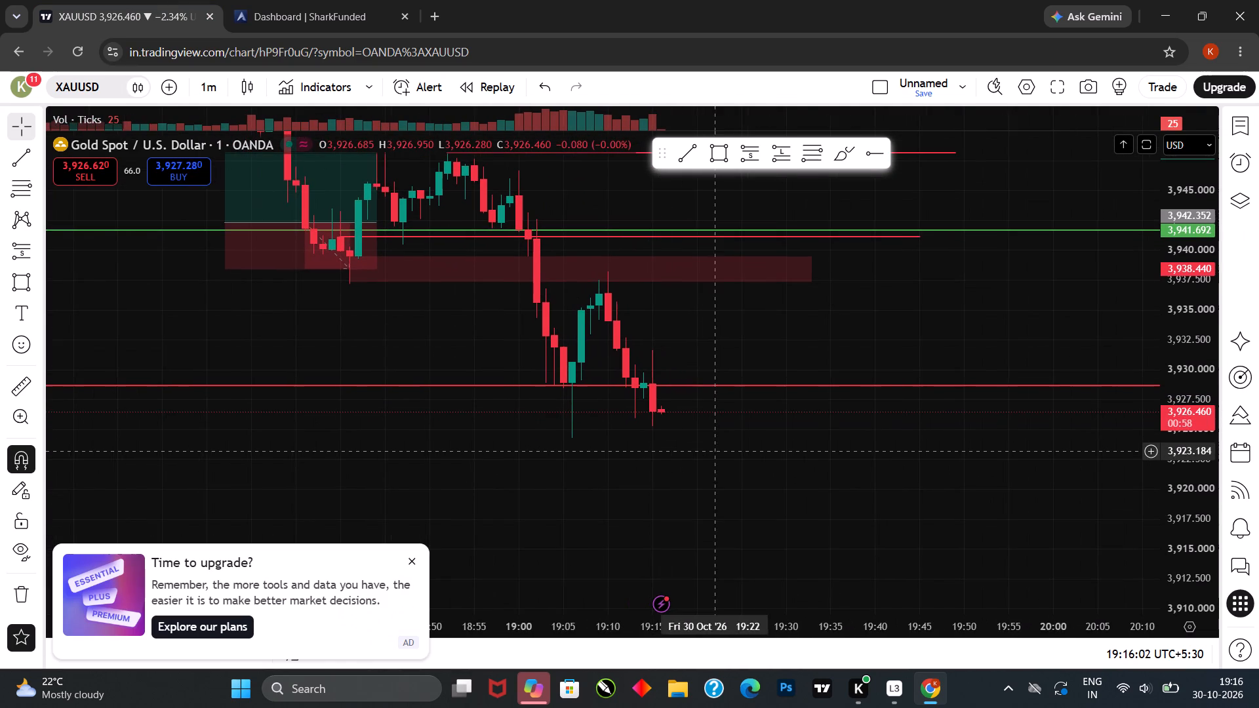
left_click_drag(690, 449, 696, 450)
left_click_drag(709, 451, 729, 449)
left_click(729, 449)
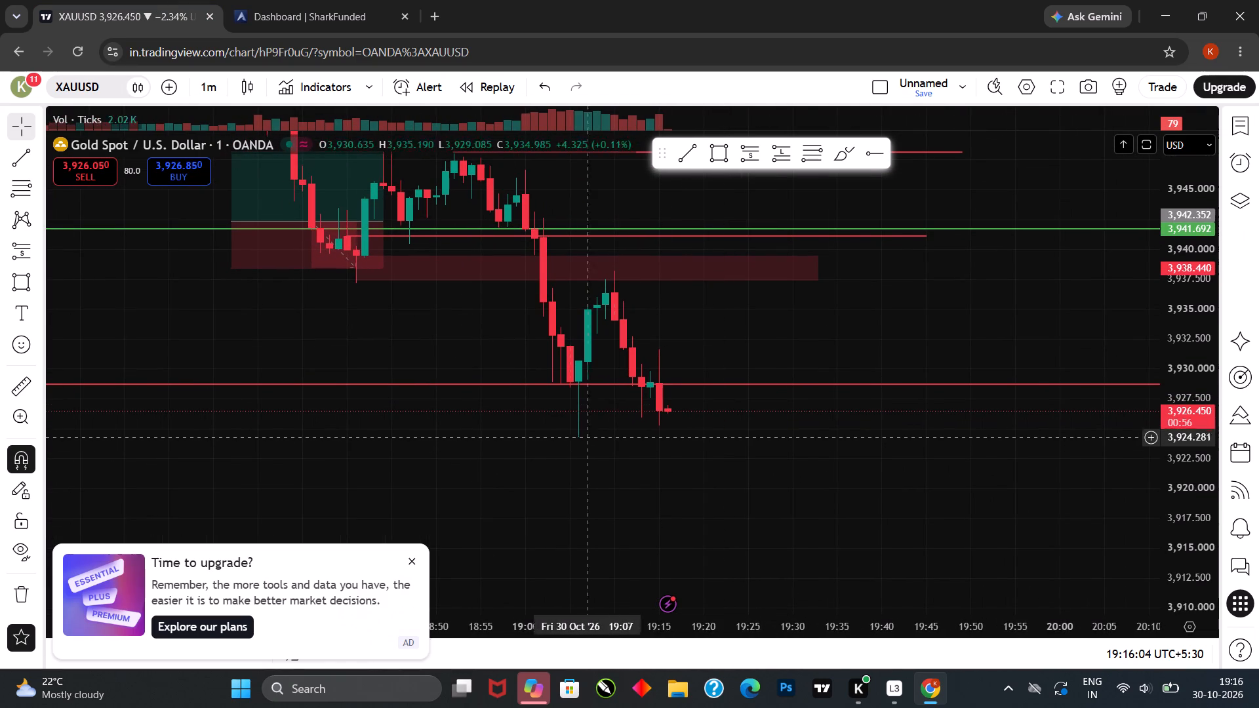
Dismiss the upgrade advertisement covering the chart.
left_click(411, 560)
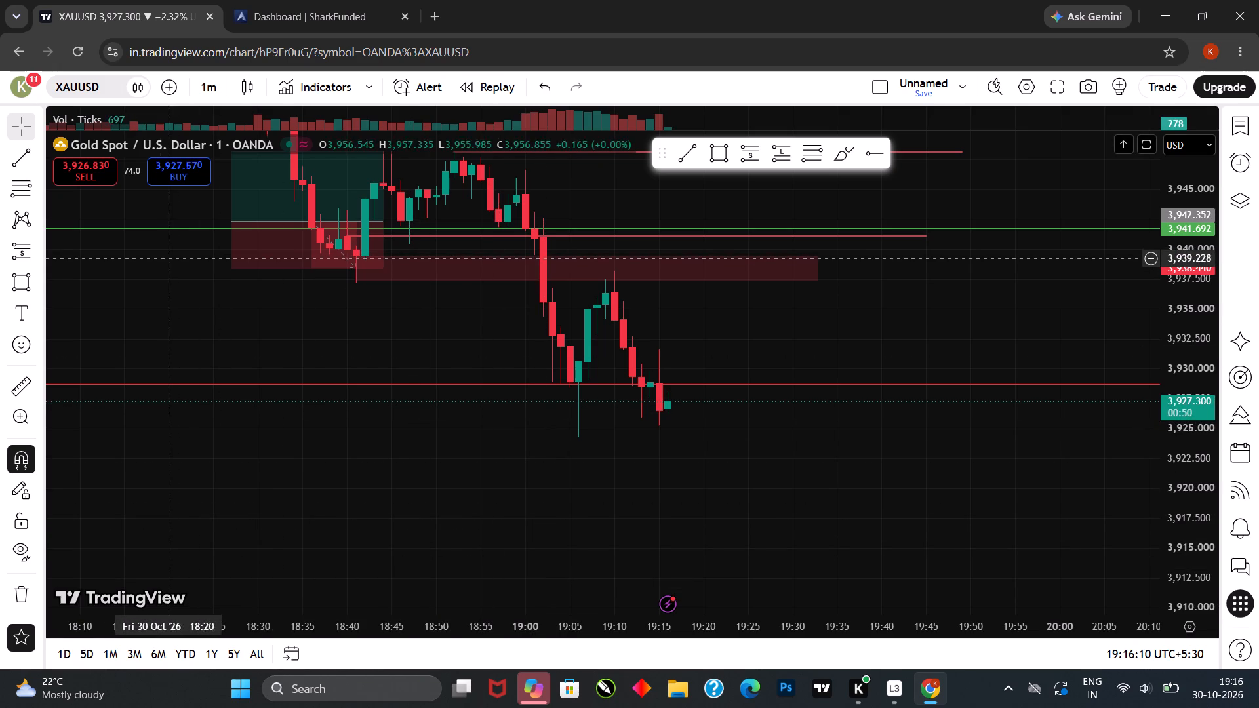
Examine the 19:16 candle in relation to the lower red line and the earlier drop.
left_click(704, 448)
left_click_drag(704, 448, 730, 463)
left_click(730, 463)
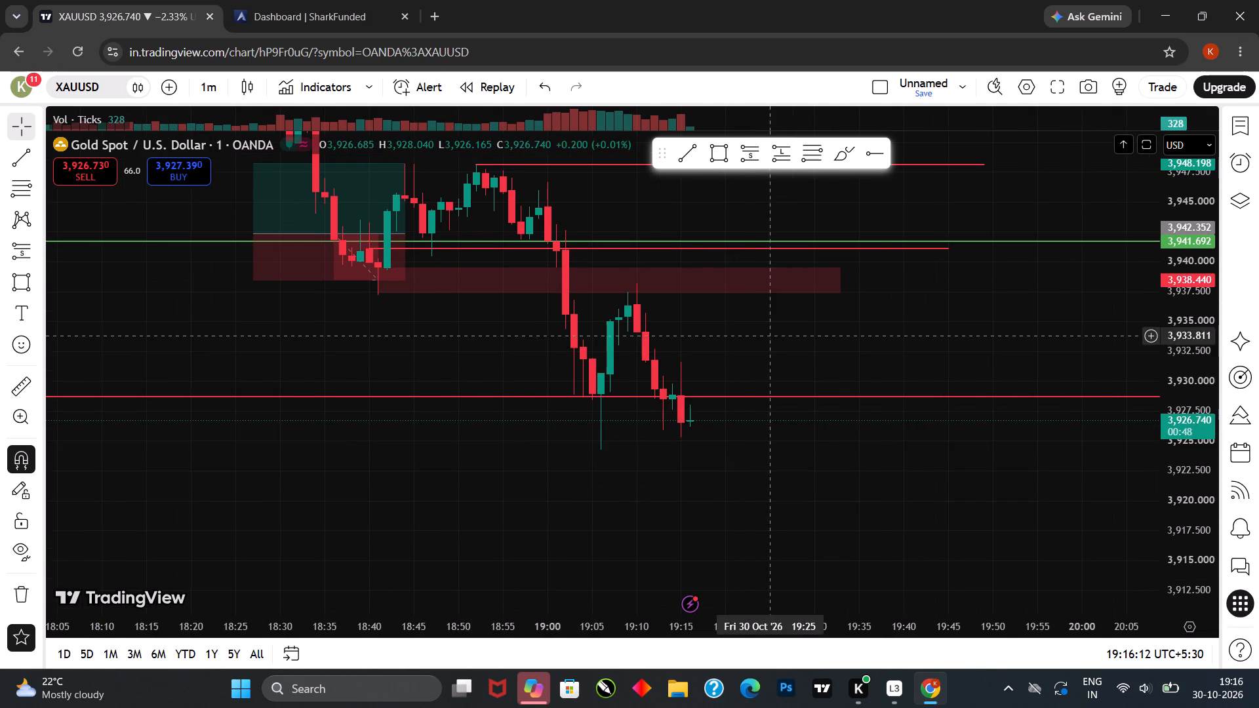
scroll(774, 338, "down", 2)
left_click_drag(852, 482, 810, 479)
left_click(810, 479)
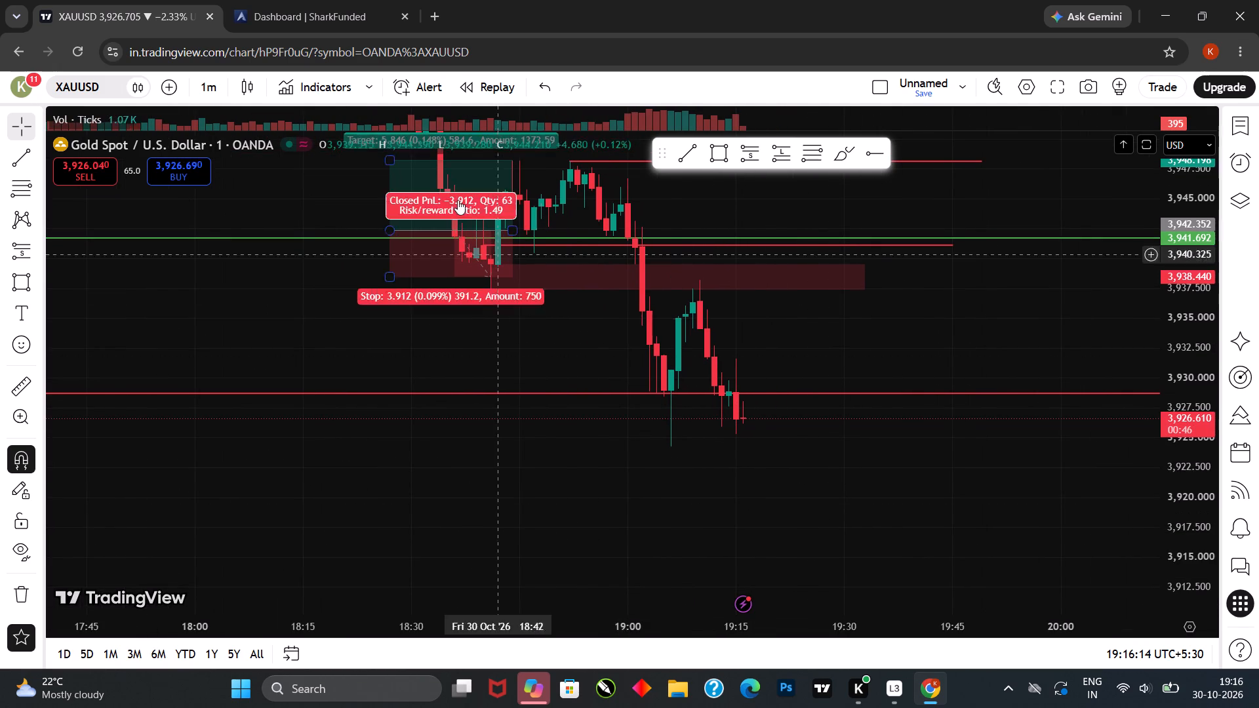
Switch to SharkFunded and look over the New Challenge account sizes and payment gateways.
left_click(308, 7)
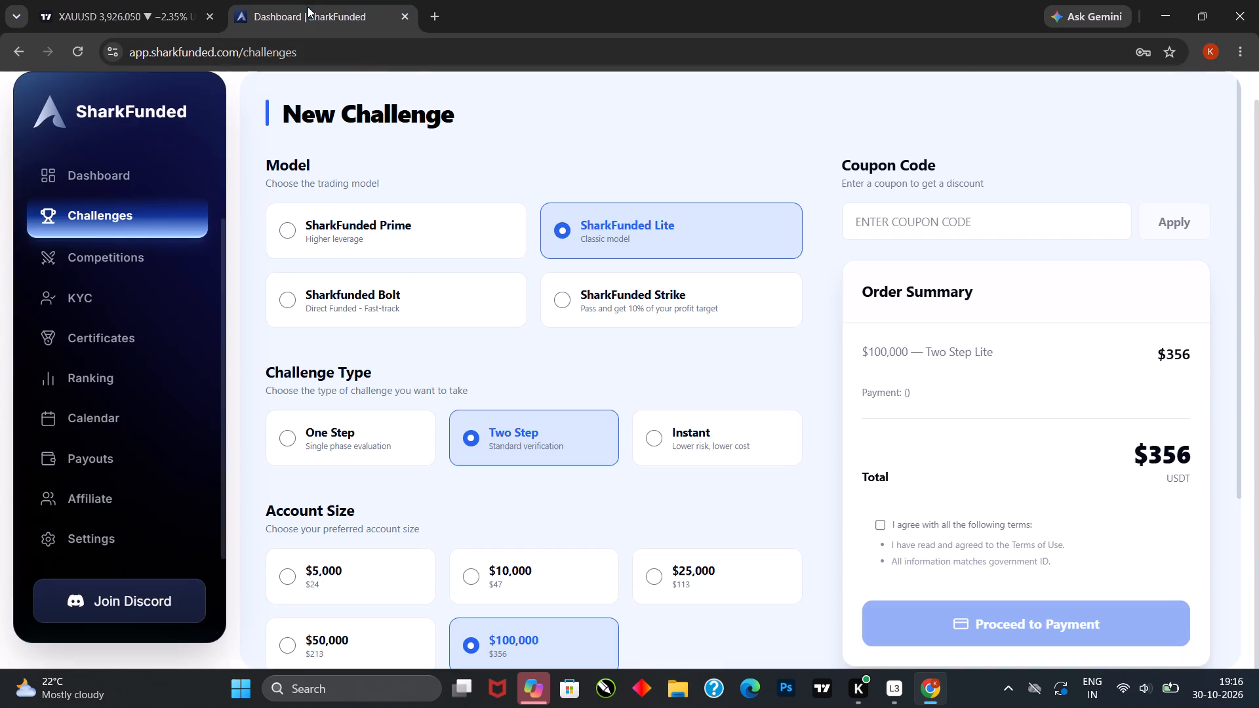
scroll(409, 282, "up", 5)
scroll(544, 442, "down", 6)
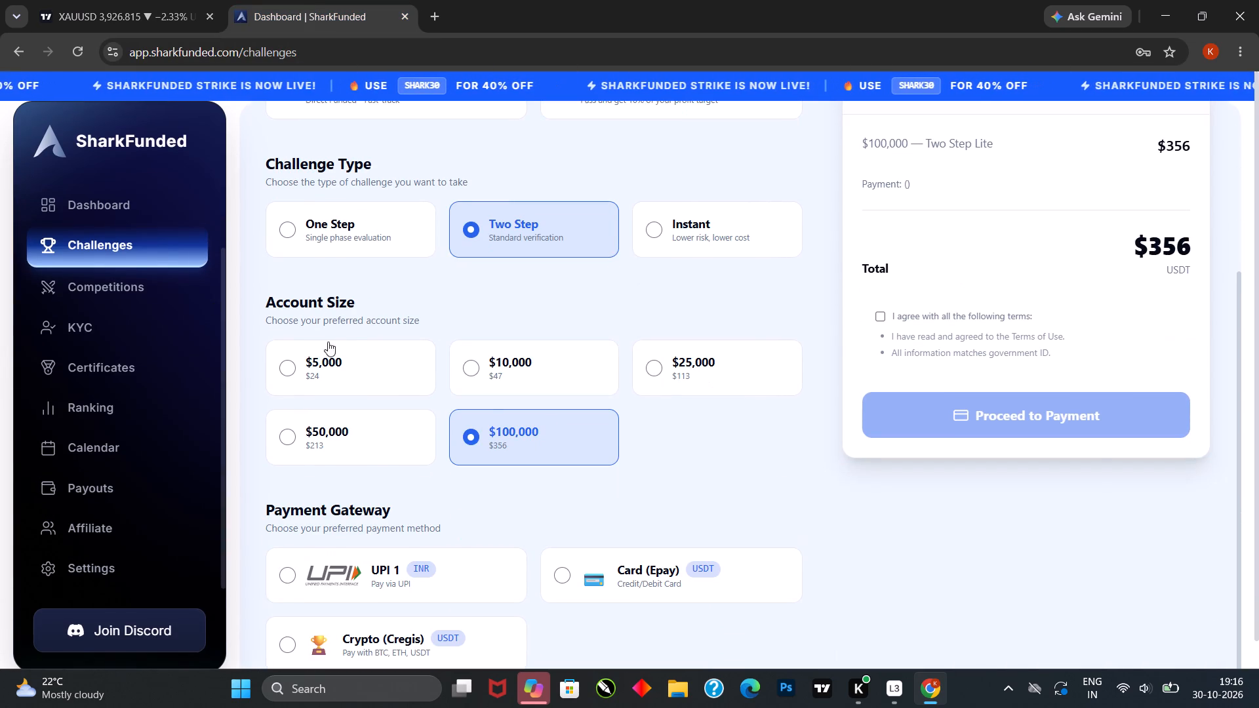
Go back to the SharkFunded account dashboard.
left_click(86, 211)
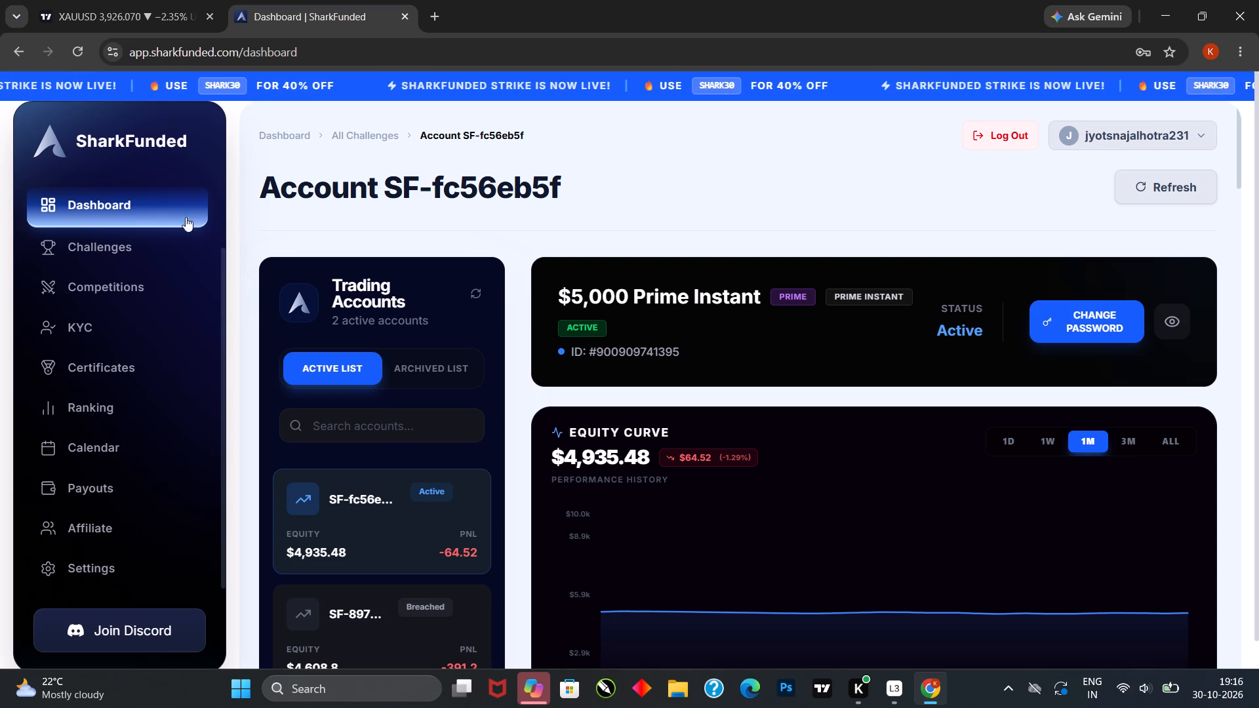
left_click(125, 141)
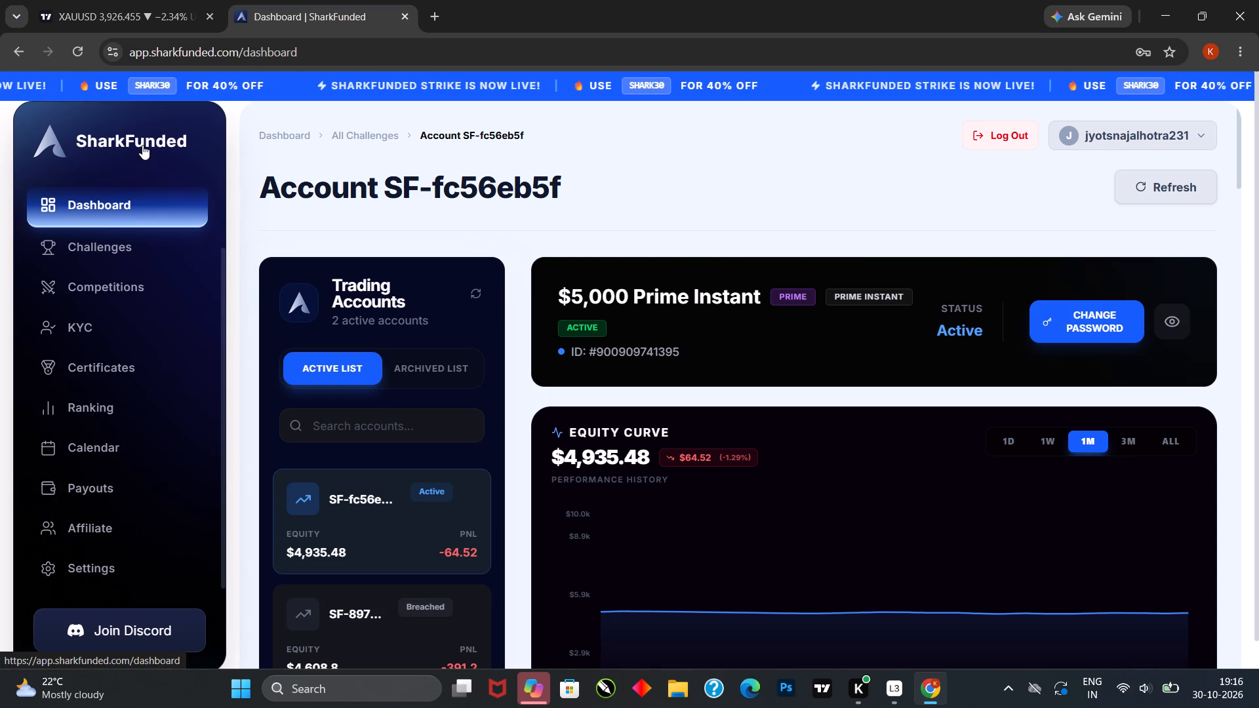
triple_click(142, 145)
Open the SharkFunded website in a new tab and go to its FAQs help center.
left_click(430, 11)
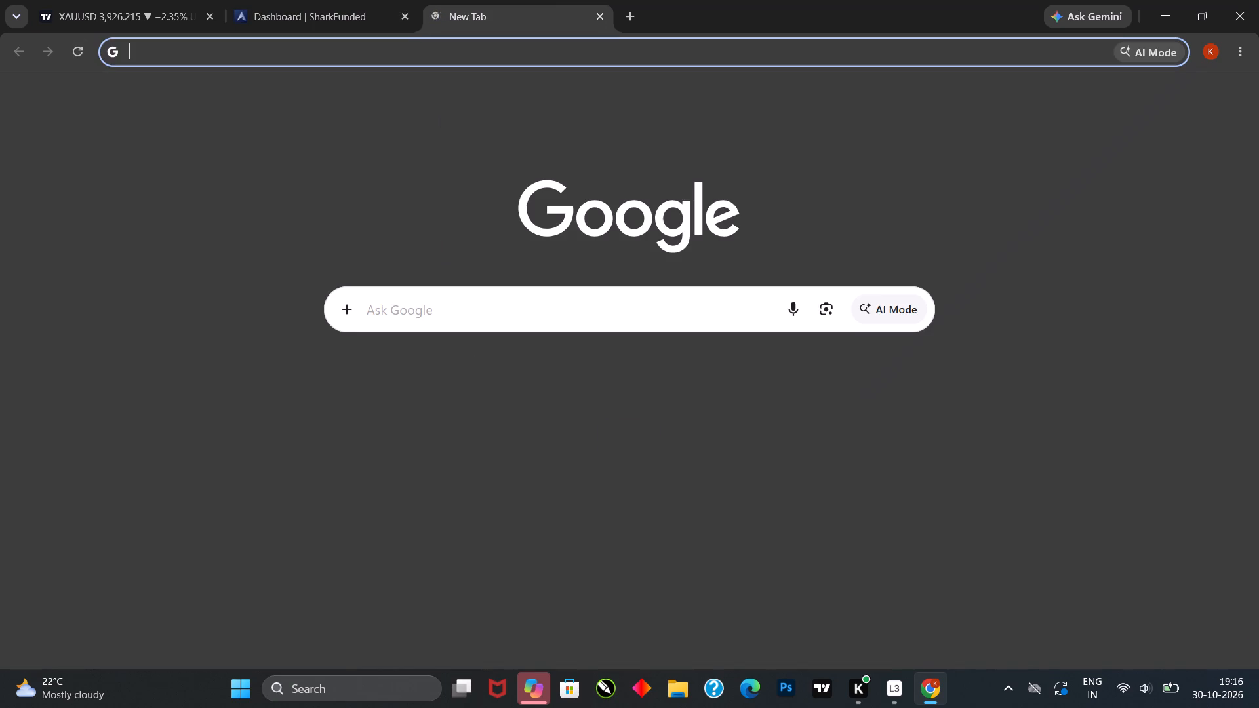
left_click(520, 454)
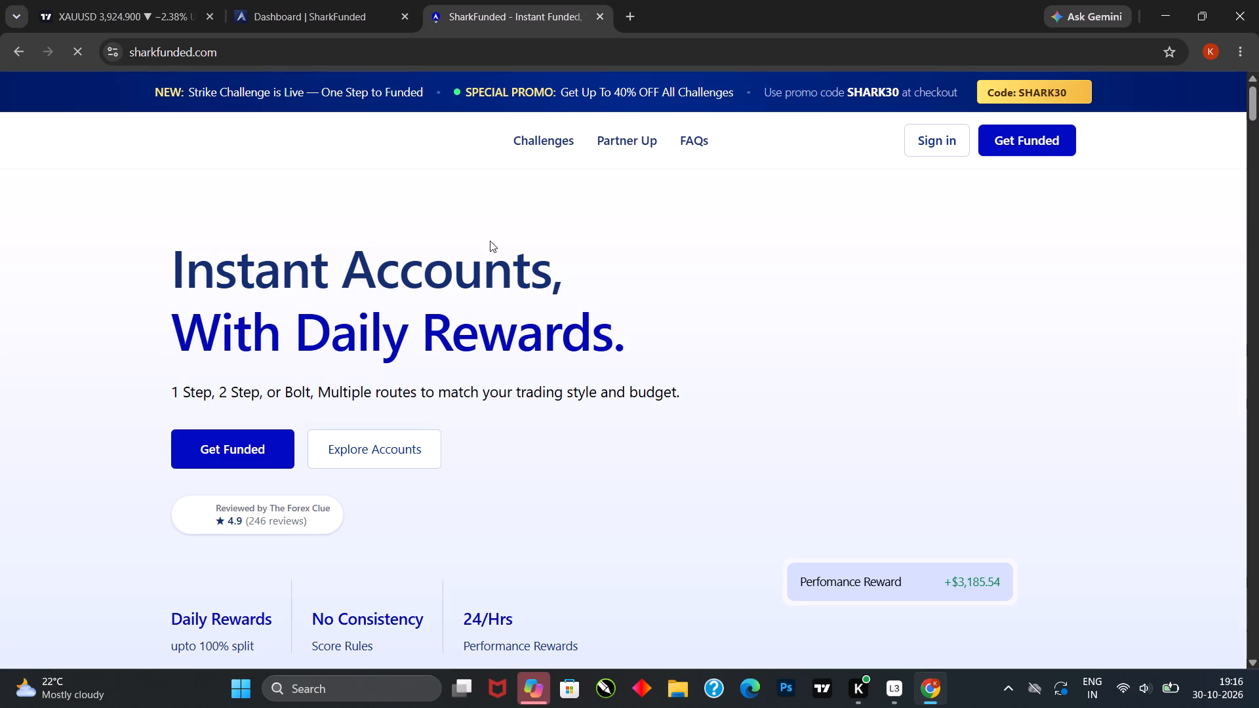
double_click(685, 136)
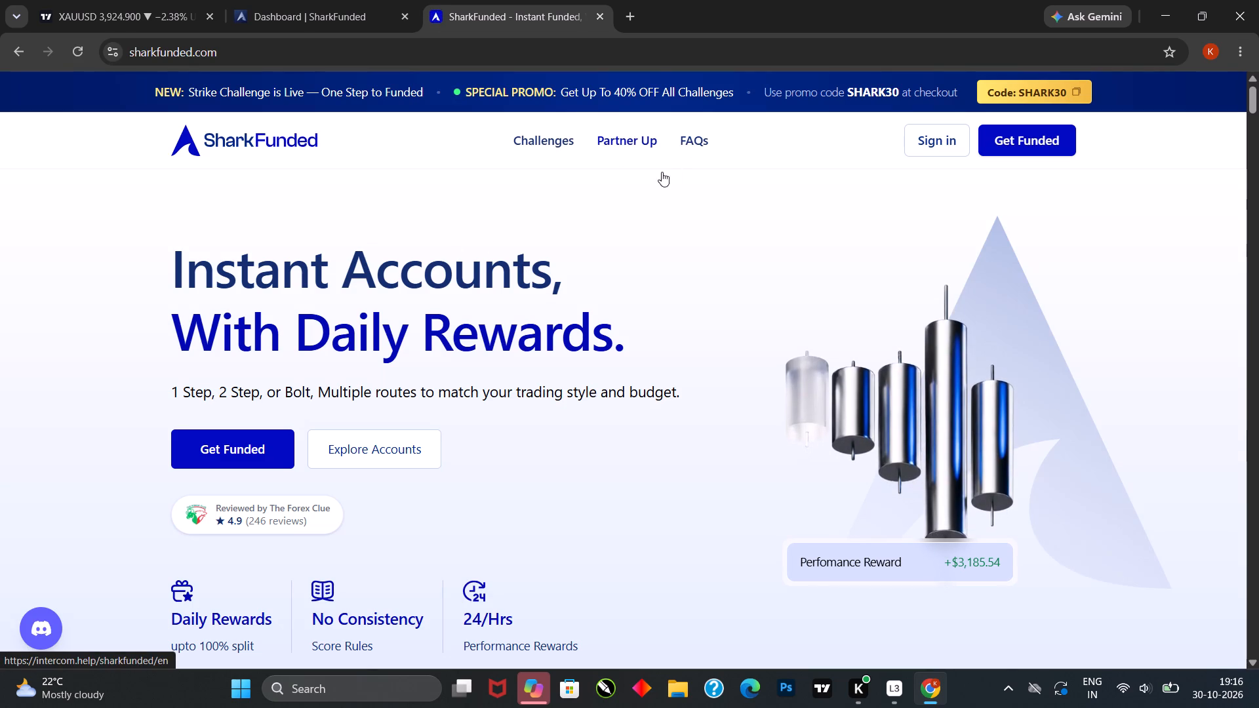
Look over the SharkFunded help center's article collections, from About SharkFunded to Scaling Plan & Refunds.
scroll(609, 334, "down", 2)
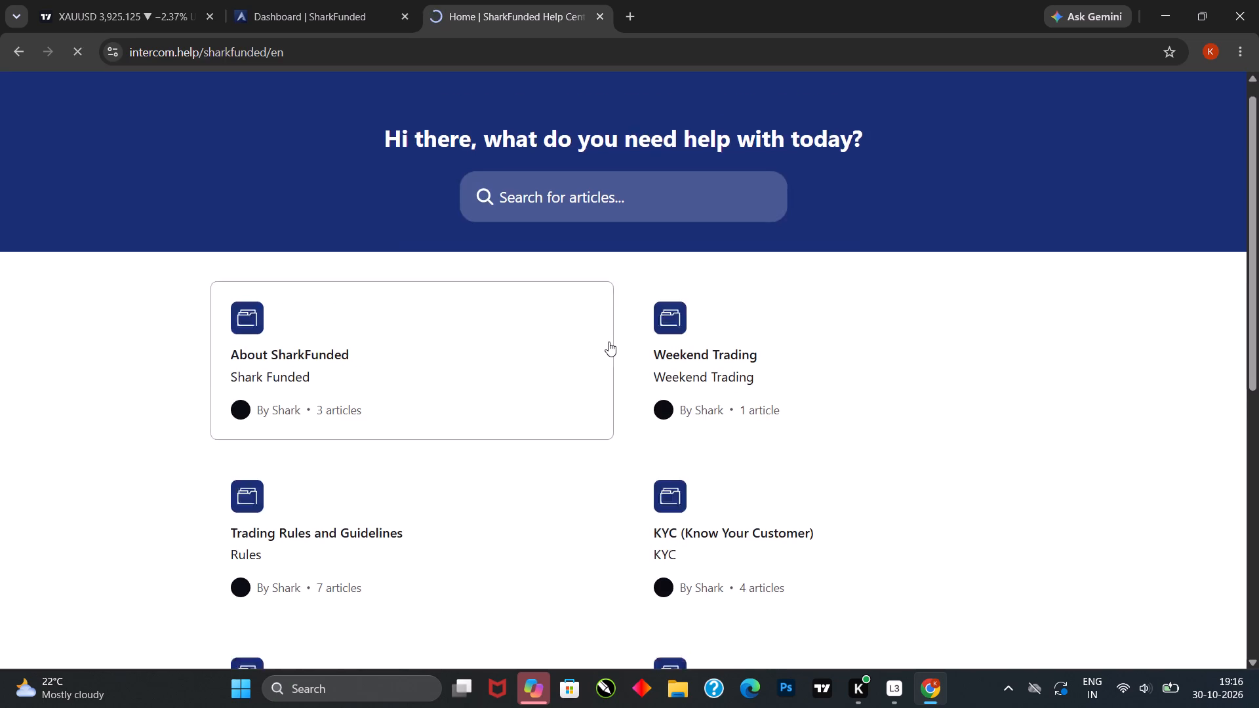
scroll(609, 342, "down", 1)
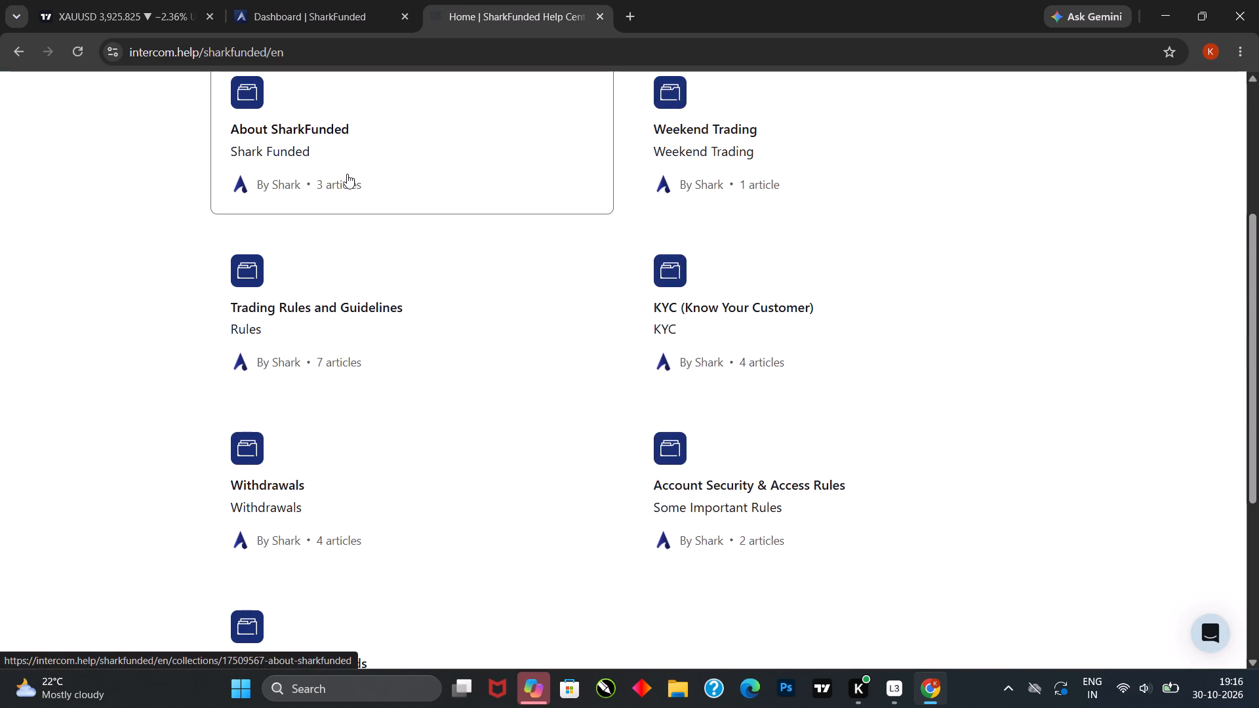
scroll(673, 474, "down", 4)
scroll(293, 401, "up", 2)
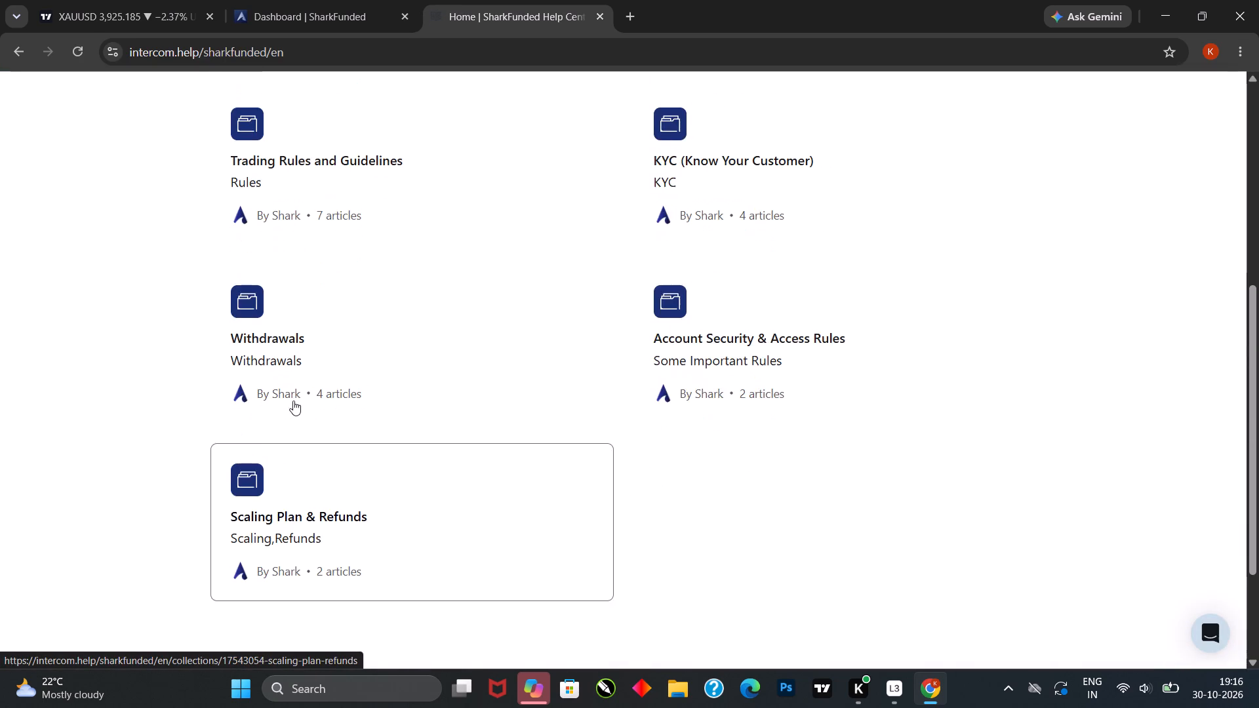
scroll(298, 394, "up", 3)
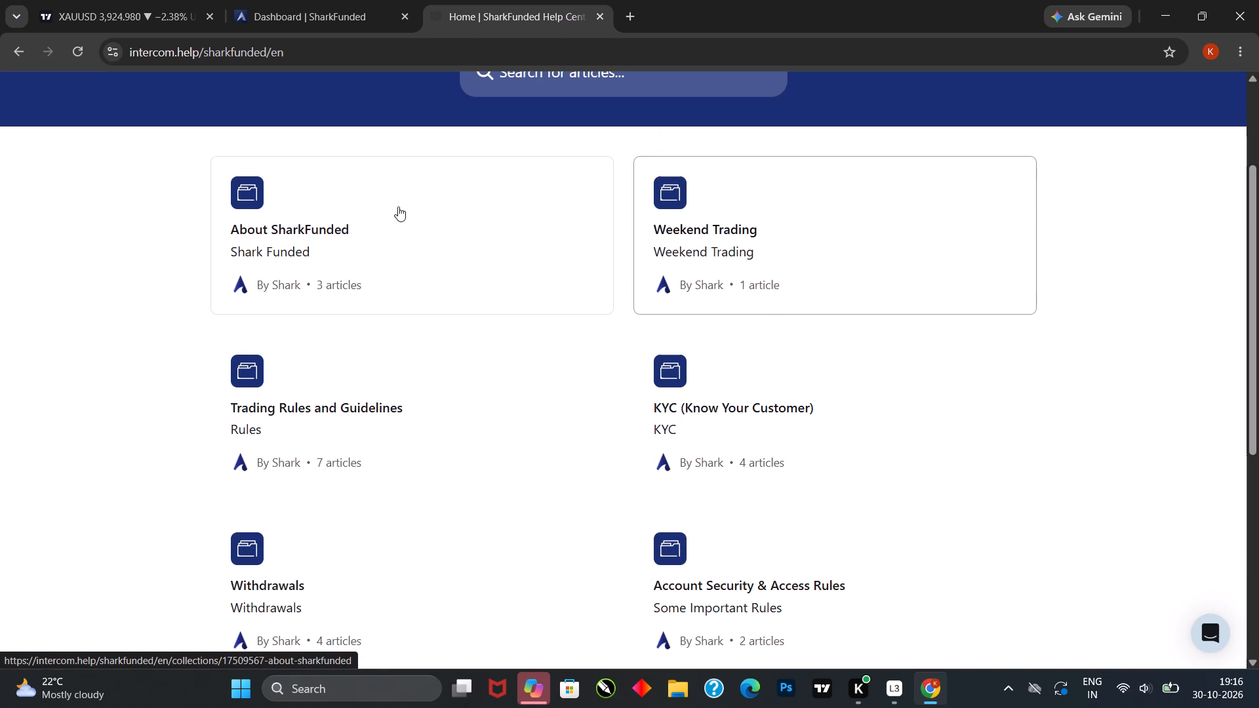
scroll(427, 363, "down", 4)
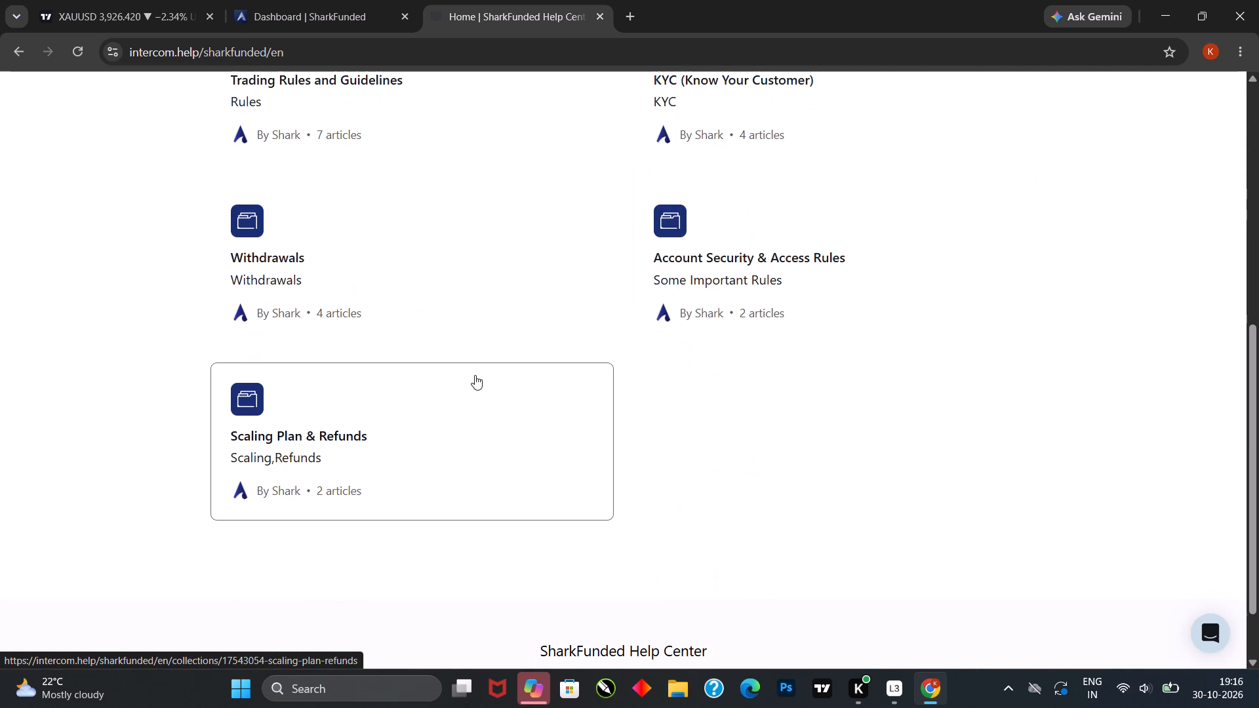
scroll(487, 380, "down", 1)
scroll(489, 380, "up", 3)
scroll(586, 355, "up", 2)
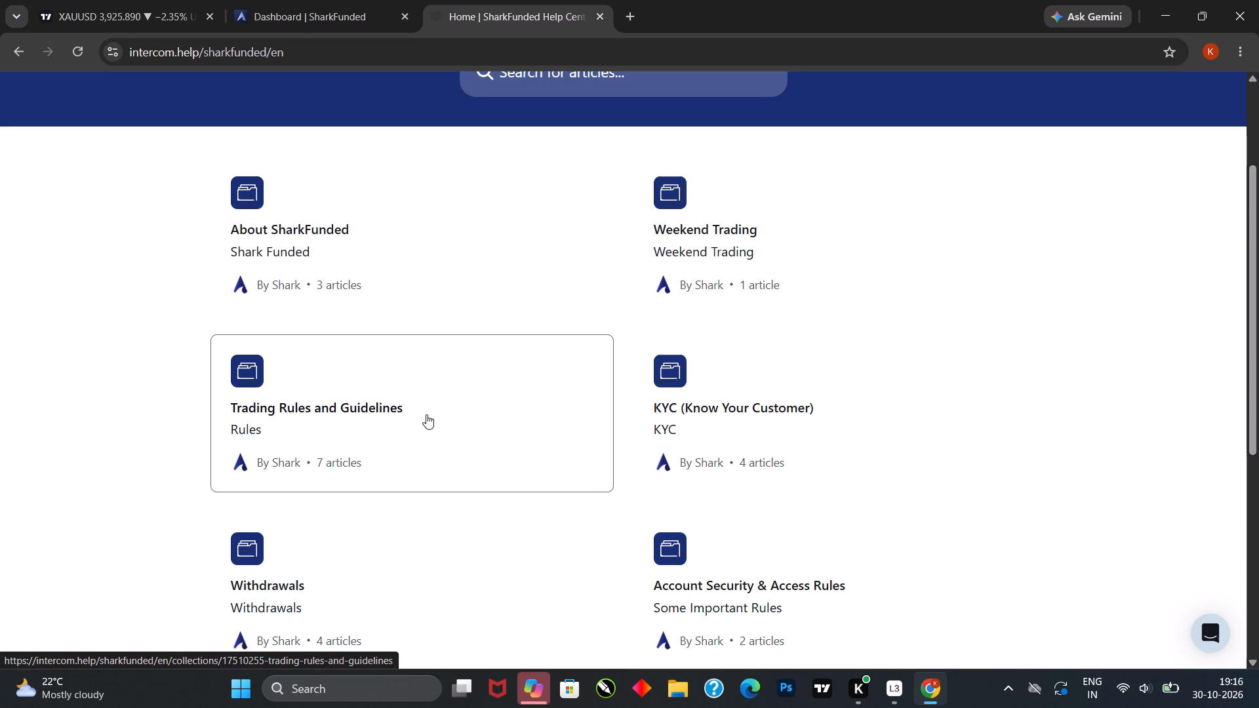
Open the Shark Funded Prime 2 Step Model article from the Trading Rules and Guidelines collection.
left_click(426, 414)
left_click(378, 410)
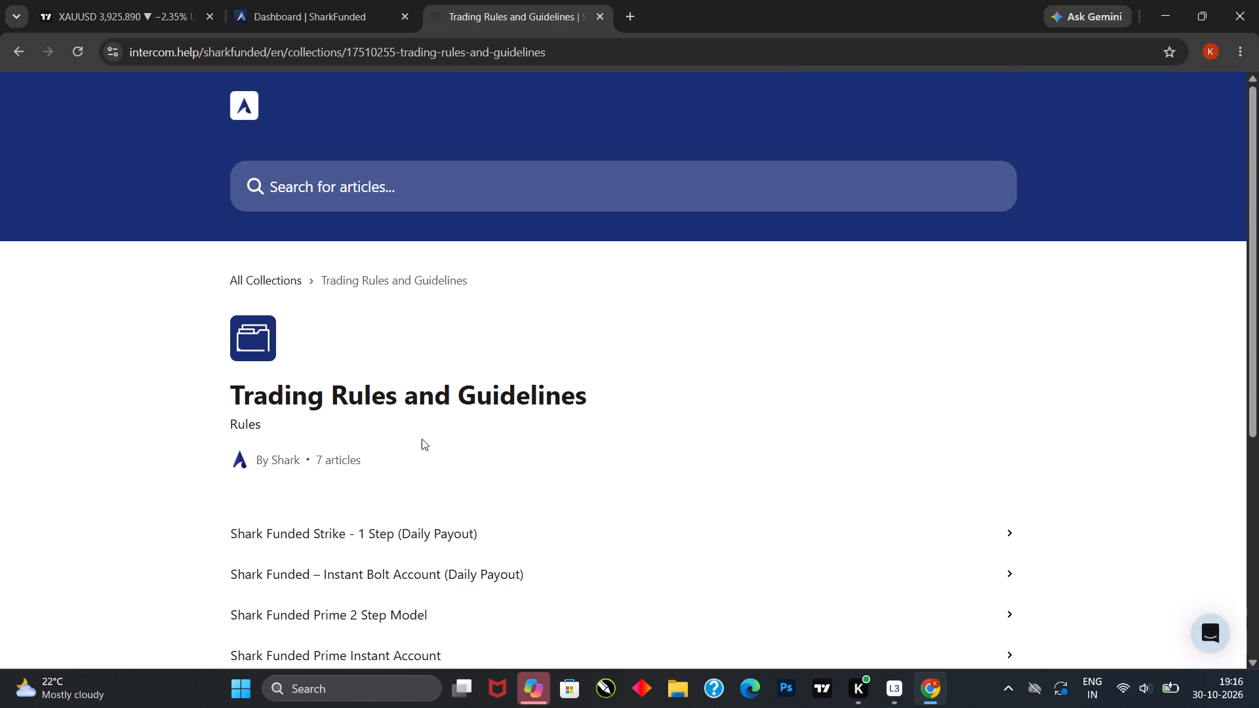
scroll(412, 458, "down", 2)
left_click(360, 455)
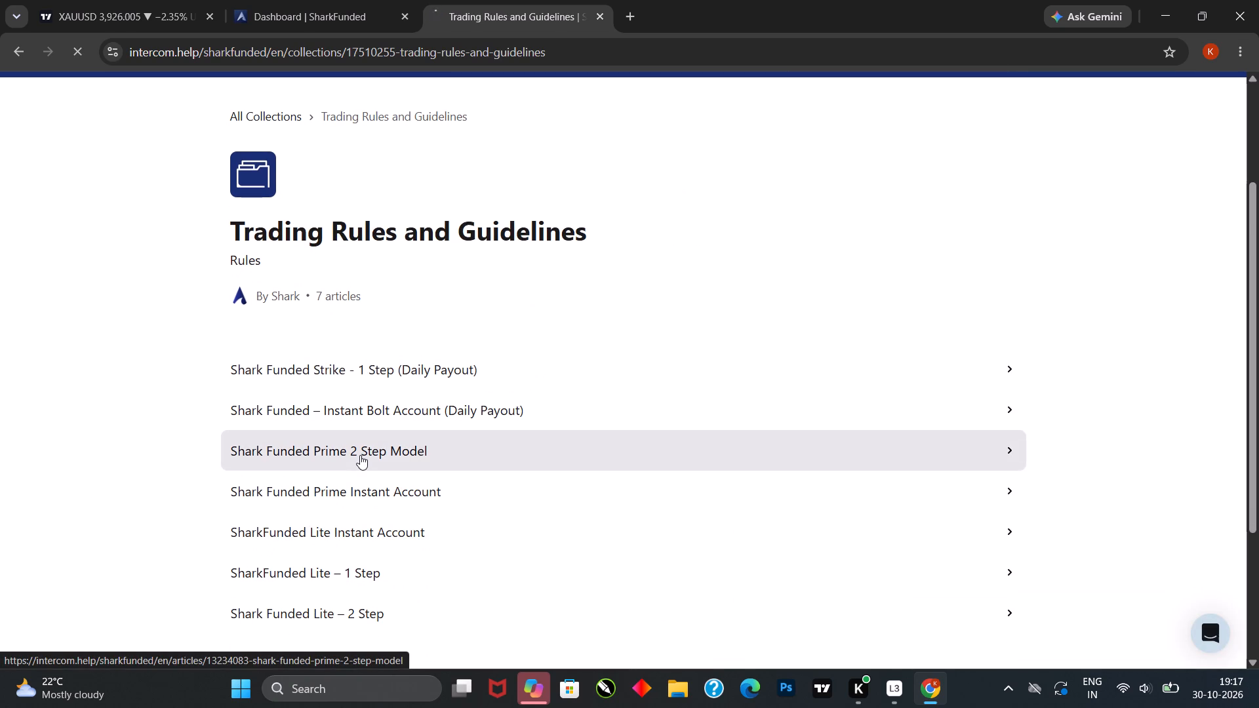
Read the Phase 1 and Phase 2 trading objectives of the Prime 2 Step Model.
scroll(460, 469, "down", 2)
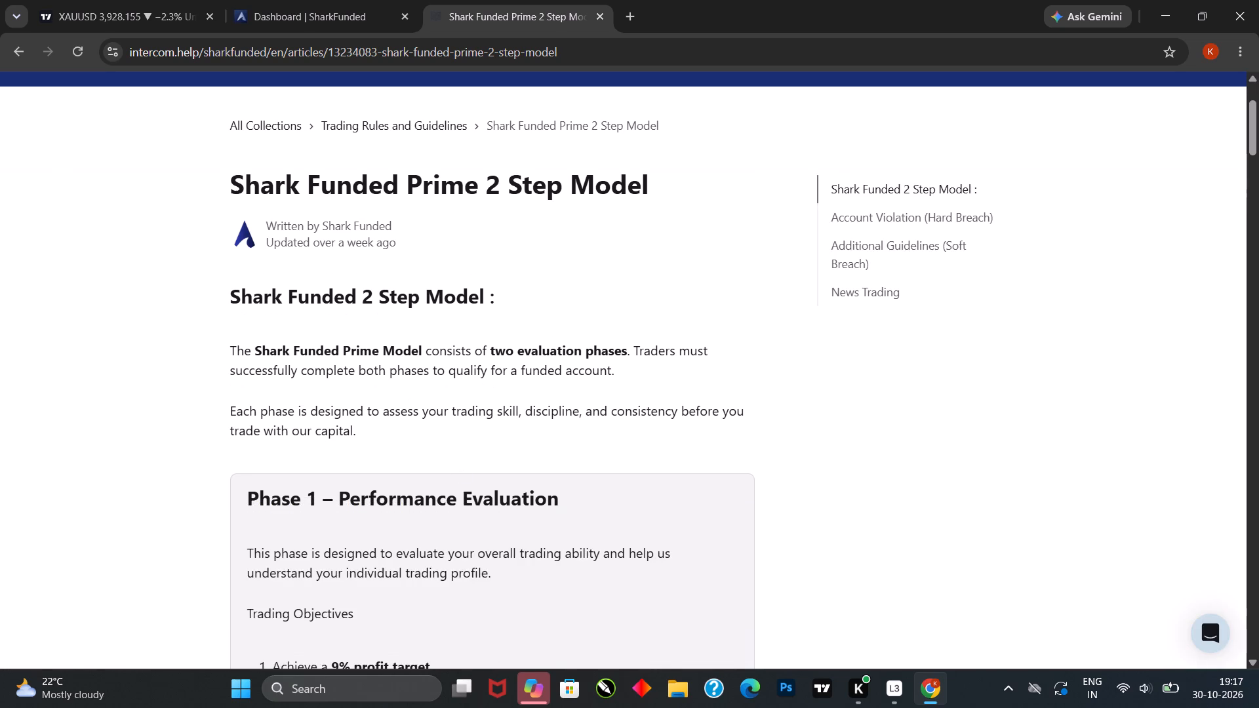
scroll(418, 480, "down", 2)
scroll(348, 454, "down", 2)
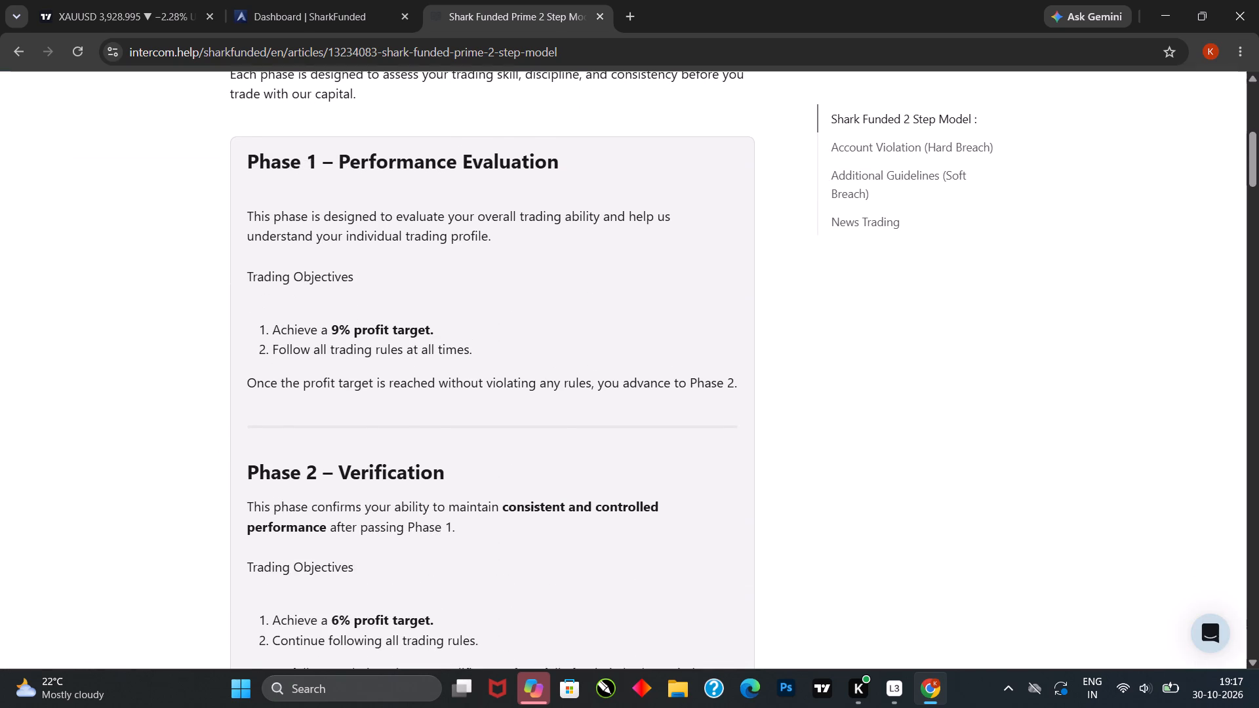
scroll(376, 463, "down", 1)
scroll(344, 446, "up", 2)
scroll(336, 462, "down", 2)
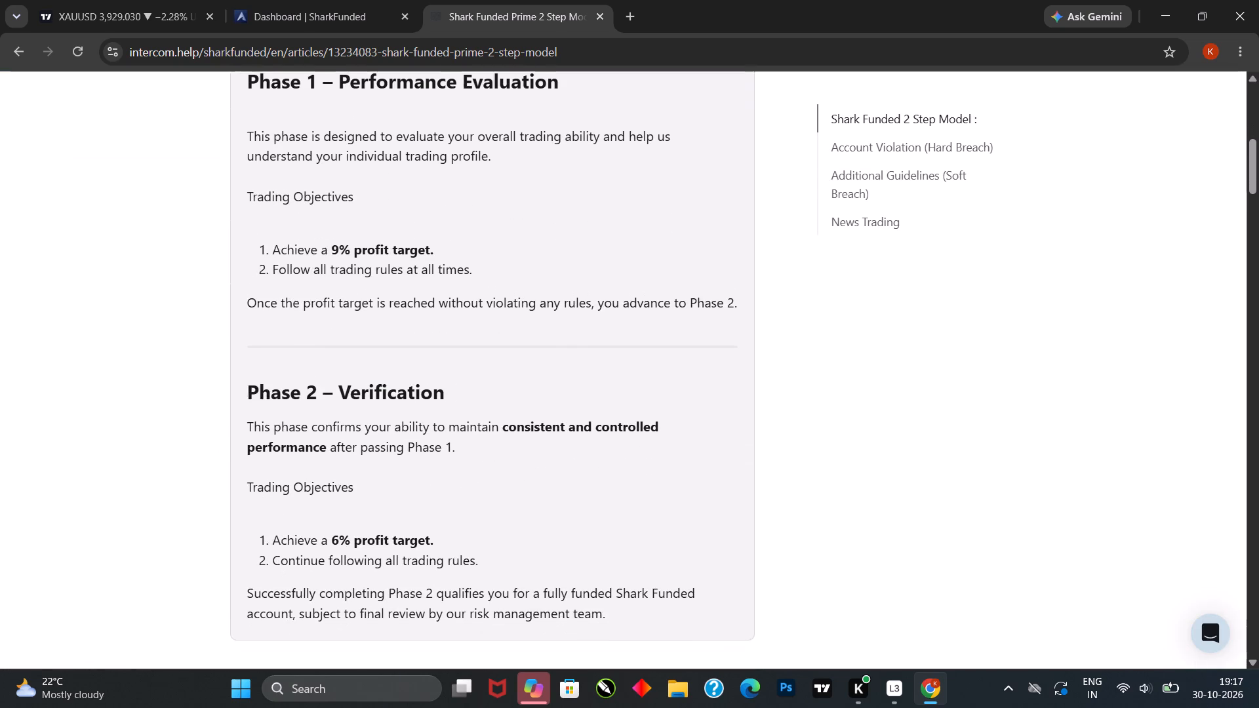
Read the Maximum Loss Limit and Daily Loss Limit rules, highlighting the $100,000 account's daily loss calculation.
scroll(338, 463, "down", 8)
left_click_drag(250, 434, 304, 442)
left_click_drag(313, 443, 346, 454)
left_click_drag(359, 459, 366, 464)
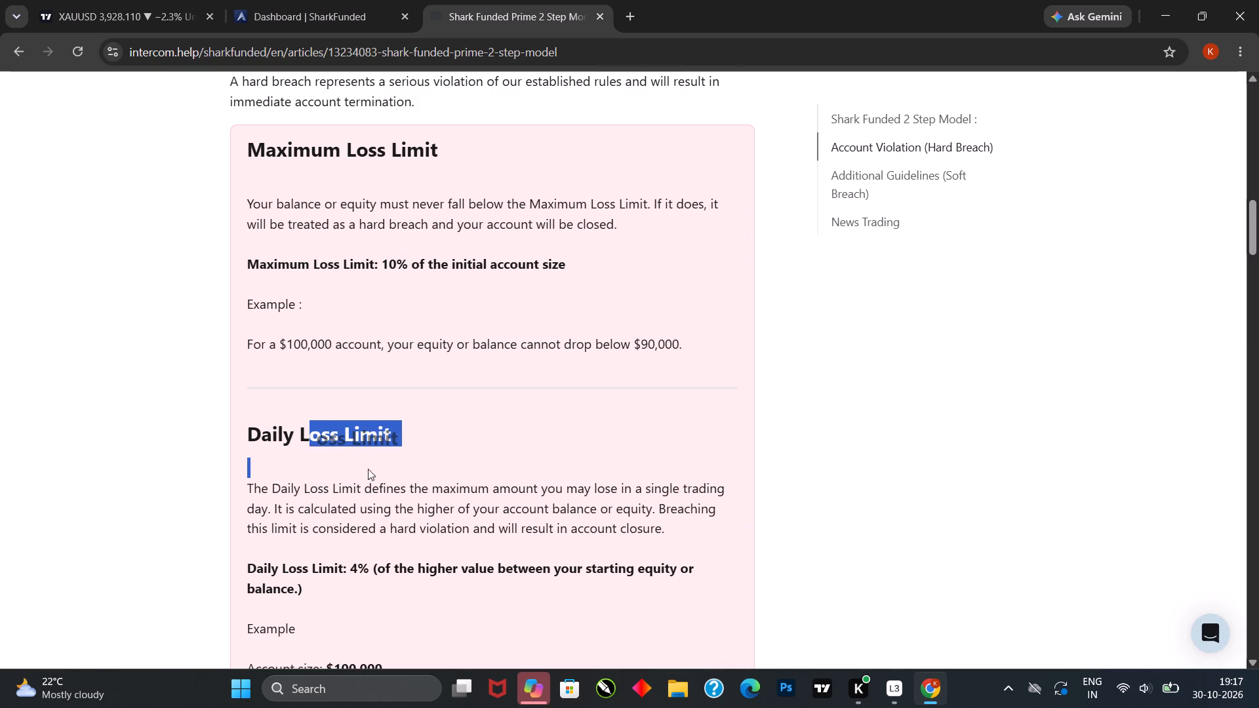
double_click(359, 519)
scroll(390, 529, "down", 3)
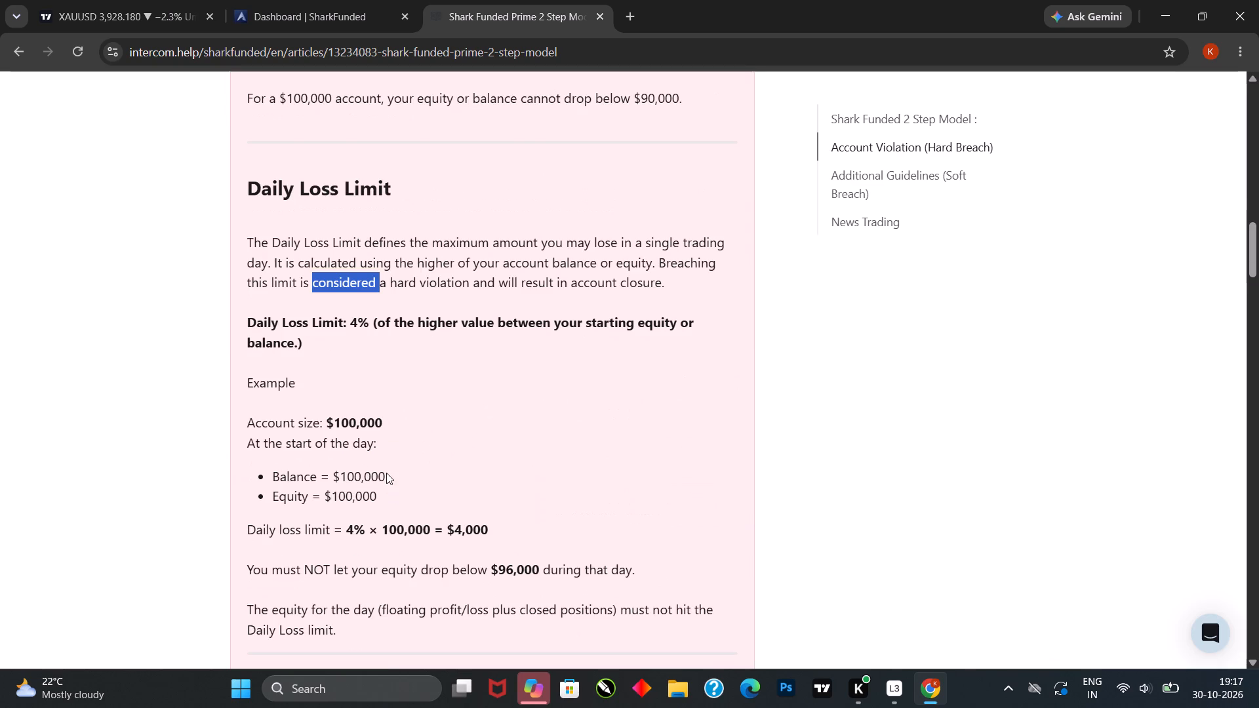
left_click(384, 475)
double_click(386, 528)
left_click_drag(386, 528, 403, 532)
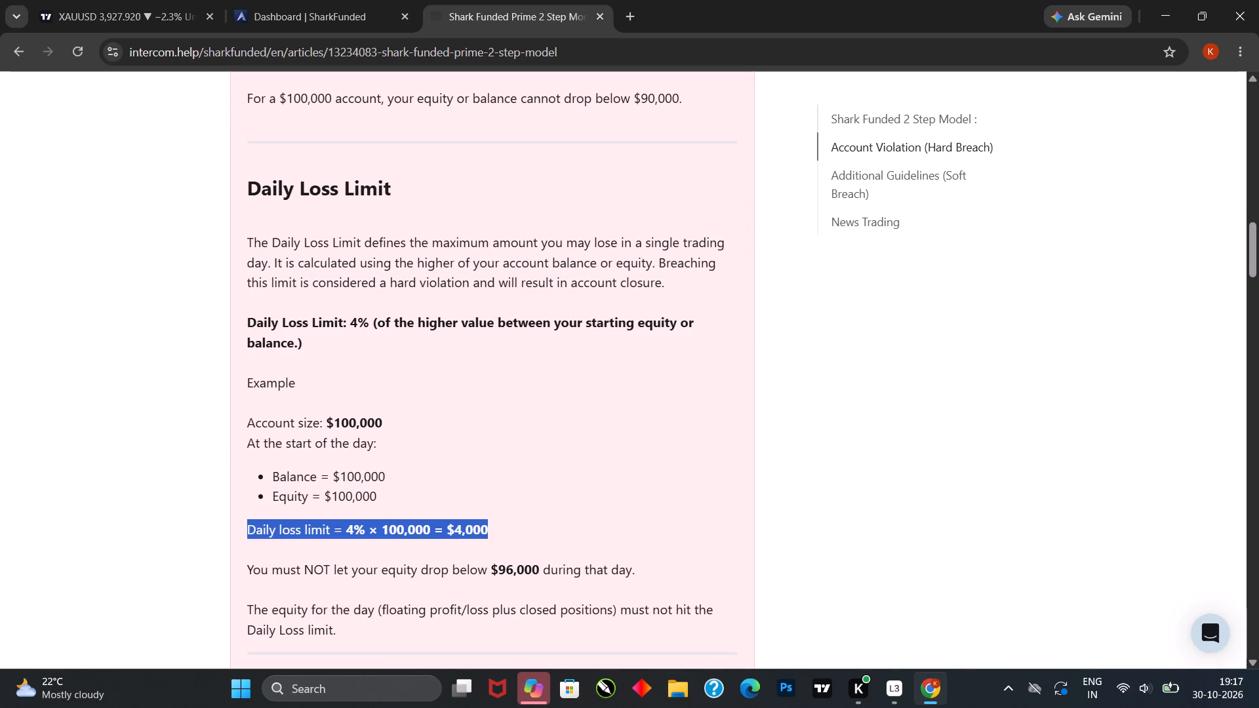
left_click_drag(403, 532, 418, 534)
double_click(437, 541)
Skim the remaining hard-breach rules, including the Payout Request & Equity Cushion Rule, and the soft-breach Additional Guidelines.
scroll(449, 541, "down", 3)
scroll(375, 474, "down", 8)
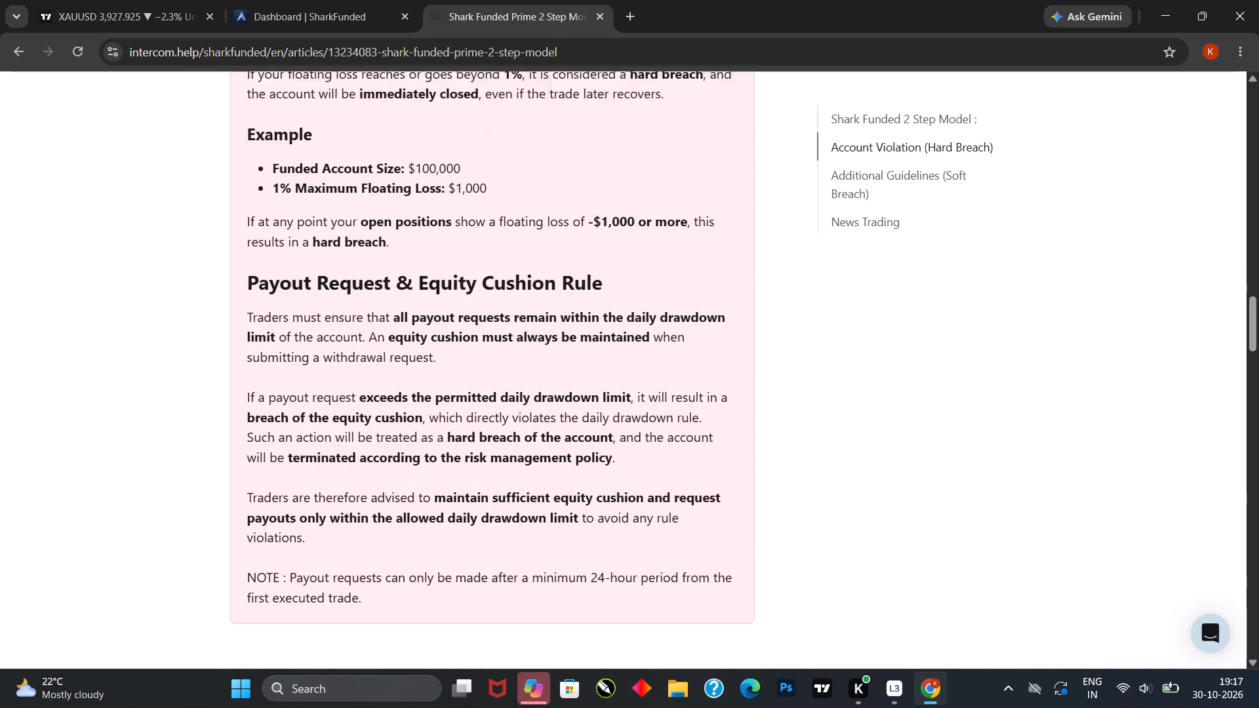
scroll(376, 481, "down", 14)
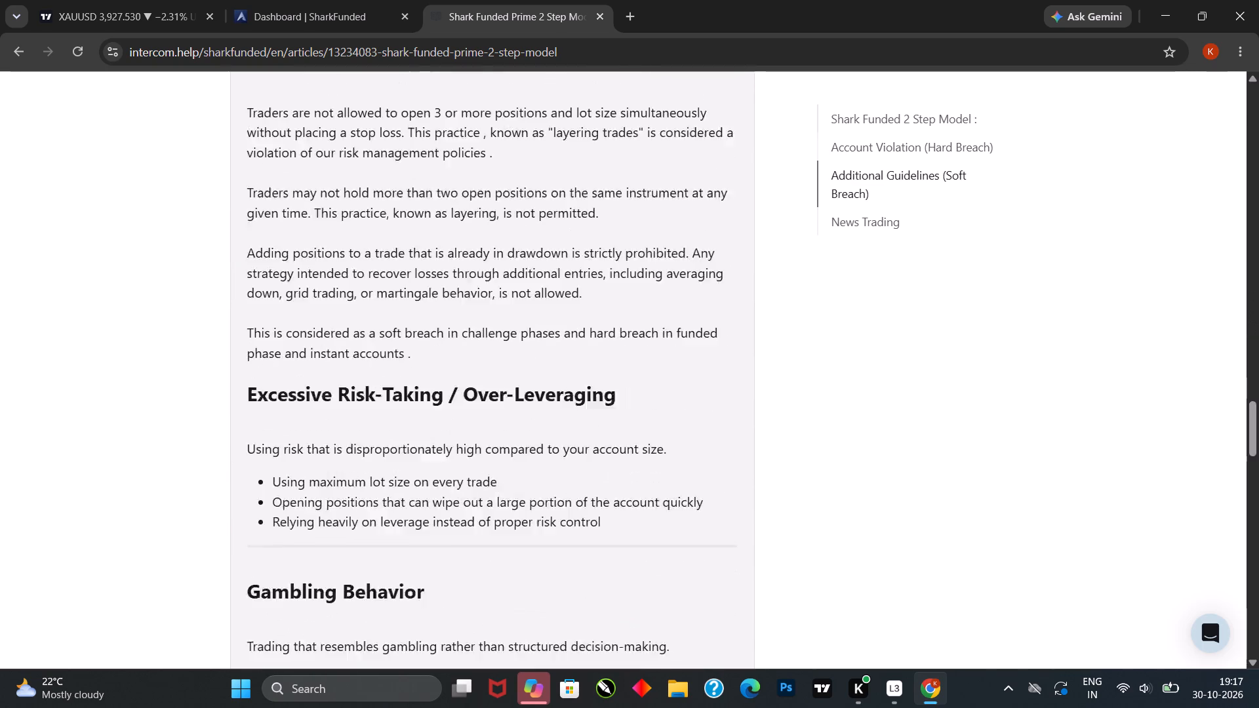
Read on to the News Trading section, covering its restricted window example, important notes and swing trader note.
scroll(365, 471, "down", 14)
scroll(365, 471, "up", 1)
scroll(365, 471, "down", 12)
scroll(370, 459, "up", 8)
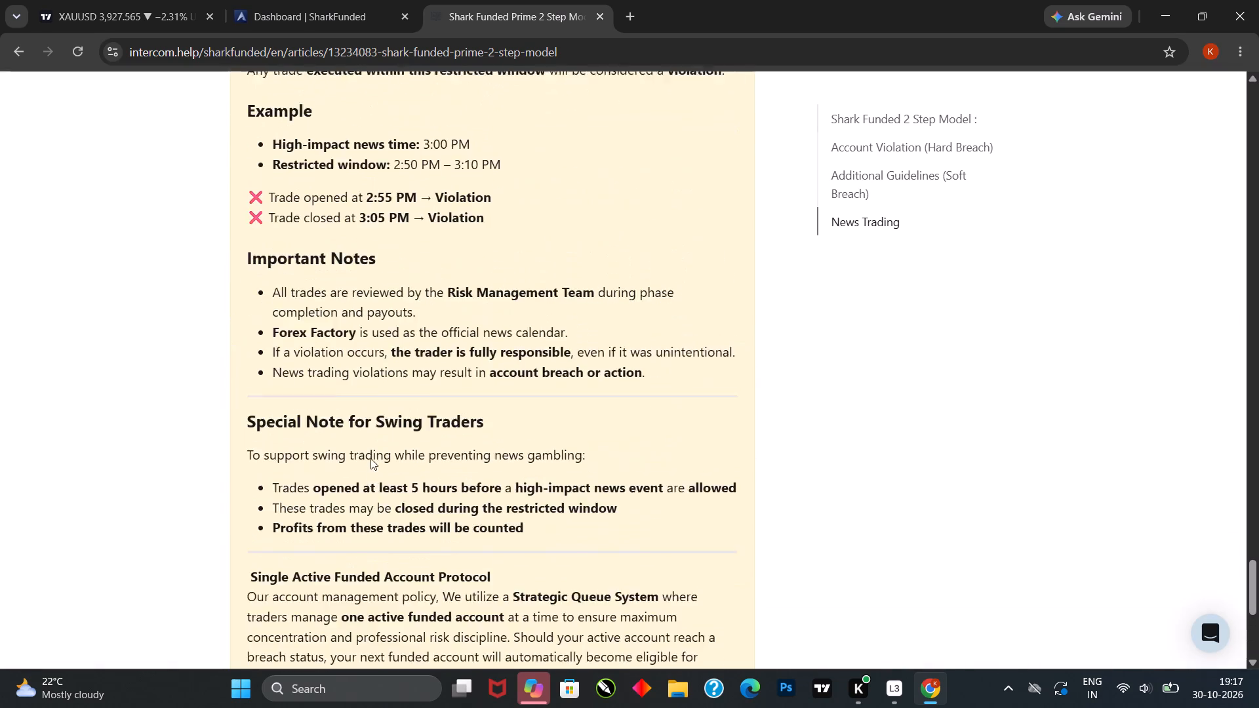
Return to the Trading Rules and Guidelines collection and open the Shark Funded Prime Instant Account article.
scroll(370, 458, "up", 20)
scroll(370, 458, "up", 20)
scroll(370, 458, "up", 1)
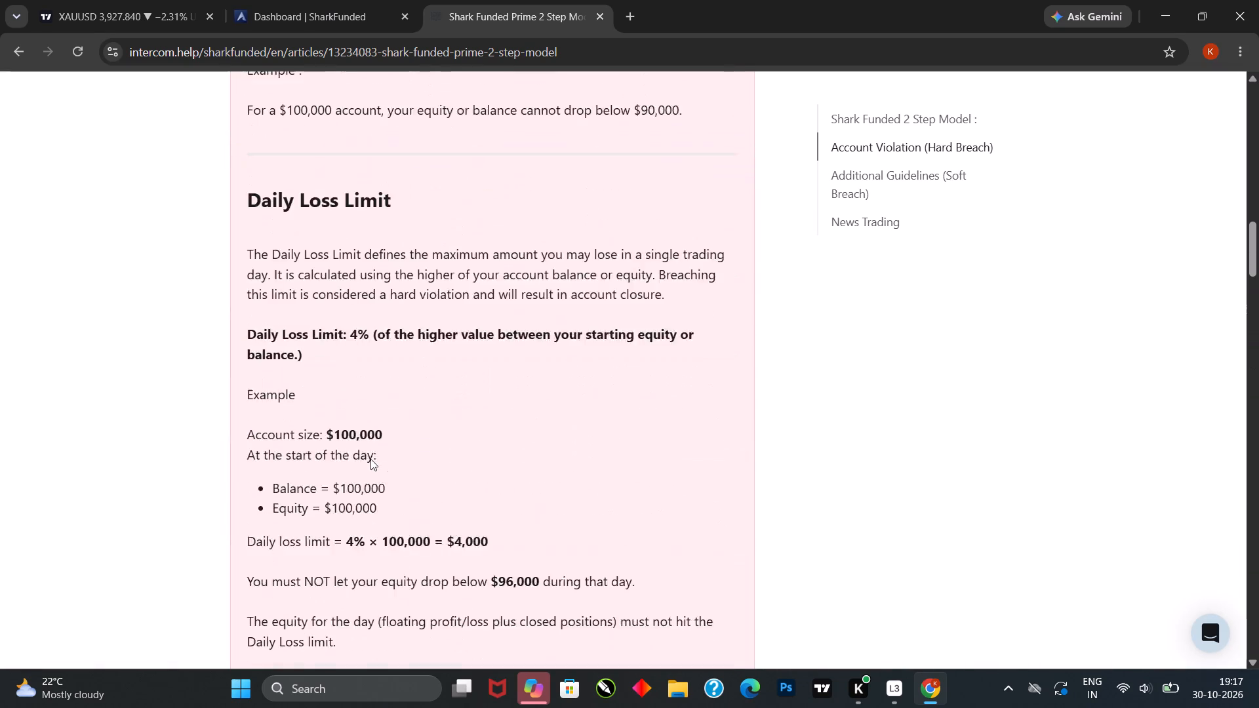
scroll(370, 459, "up", 18)
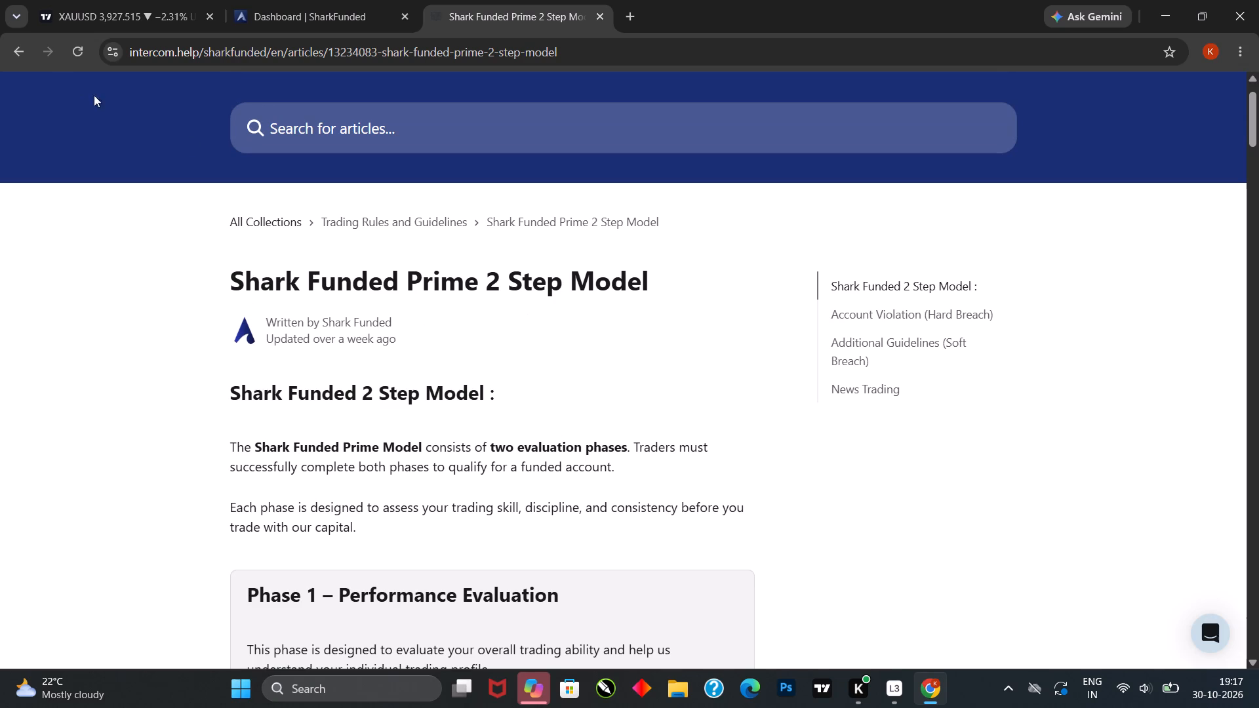
left_click(27, 49)
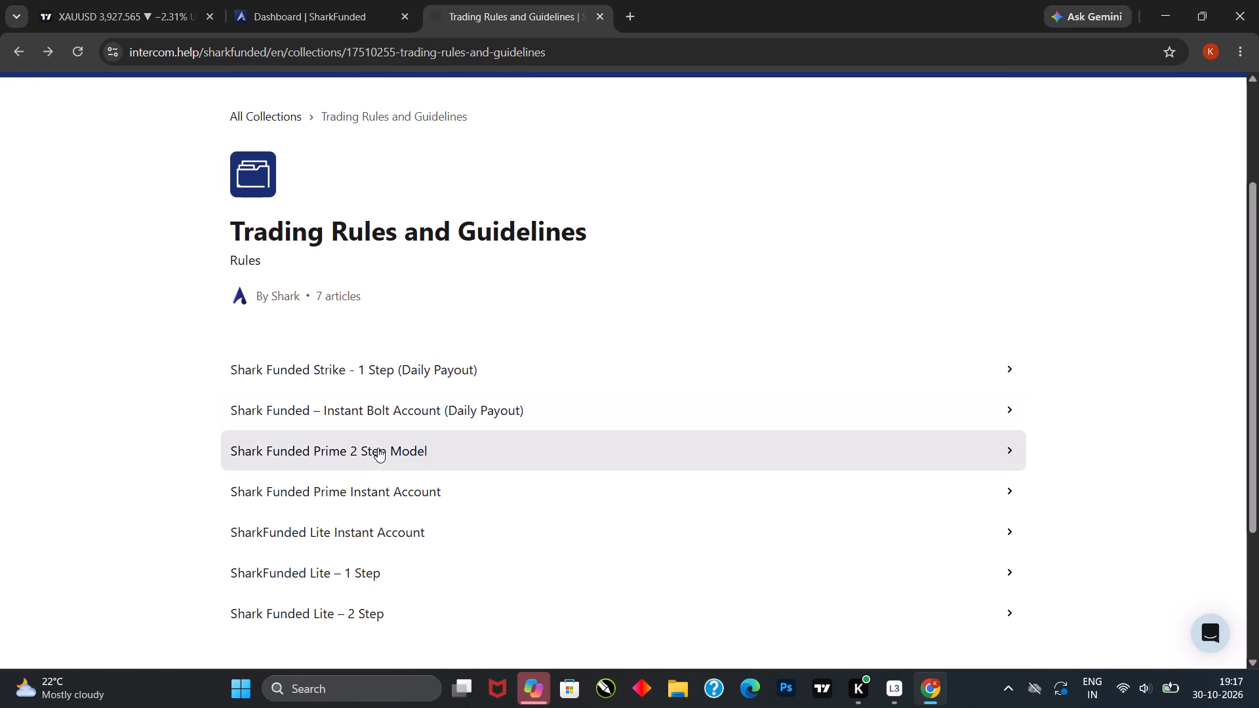
scroll(355, 454, "down", 1)
double_click(348, 420)
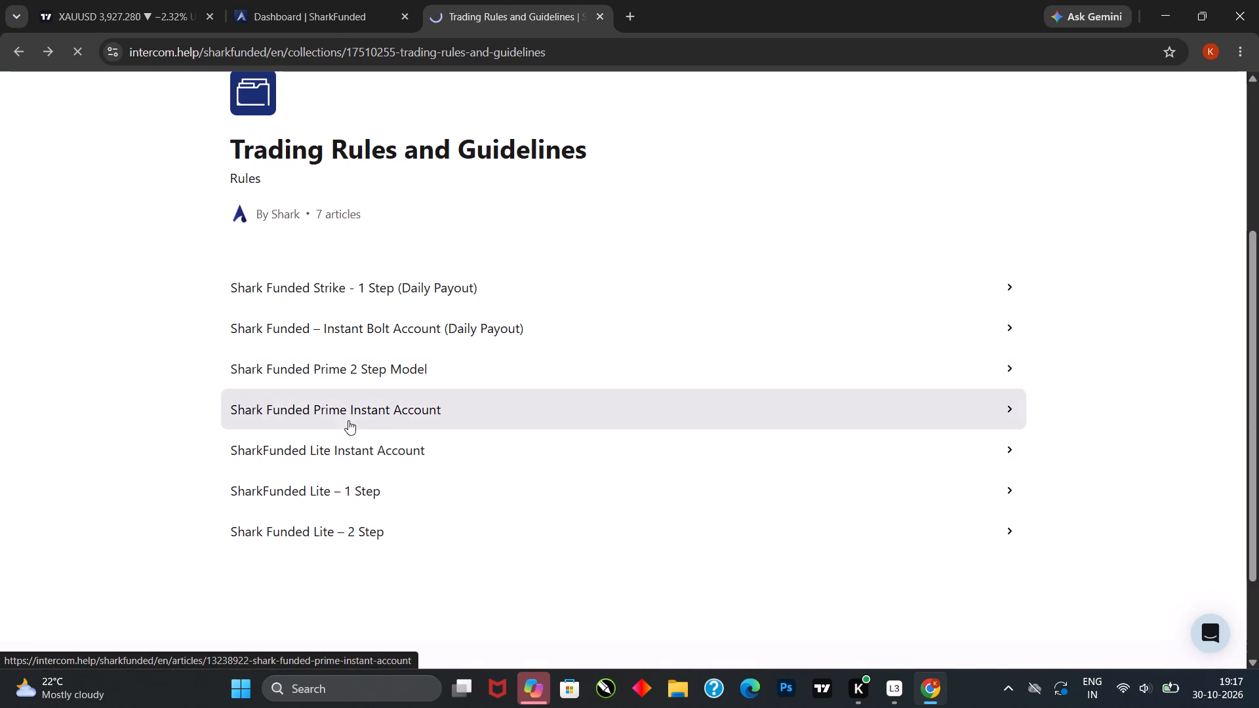
Read the Prime Instant Account risk limits for floating loss, daily loss and maximum loss.
scroll(369, 427, "down", 2)
scroll(261, 456, "down", 2)
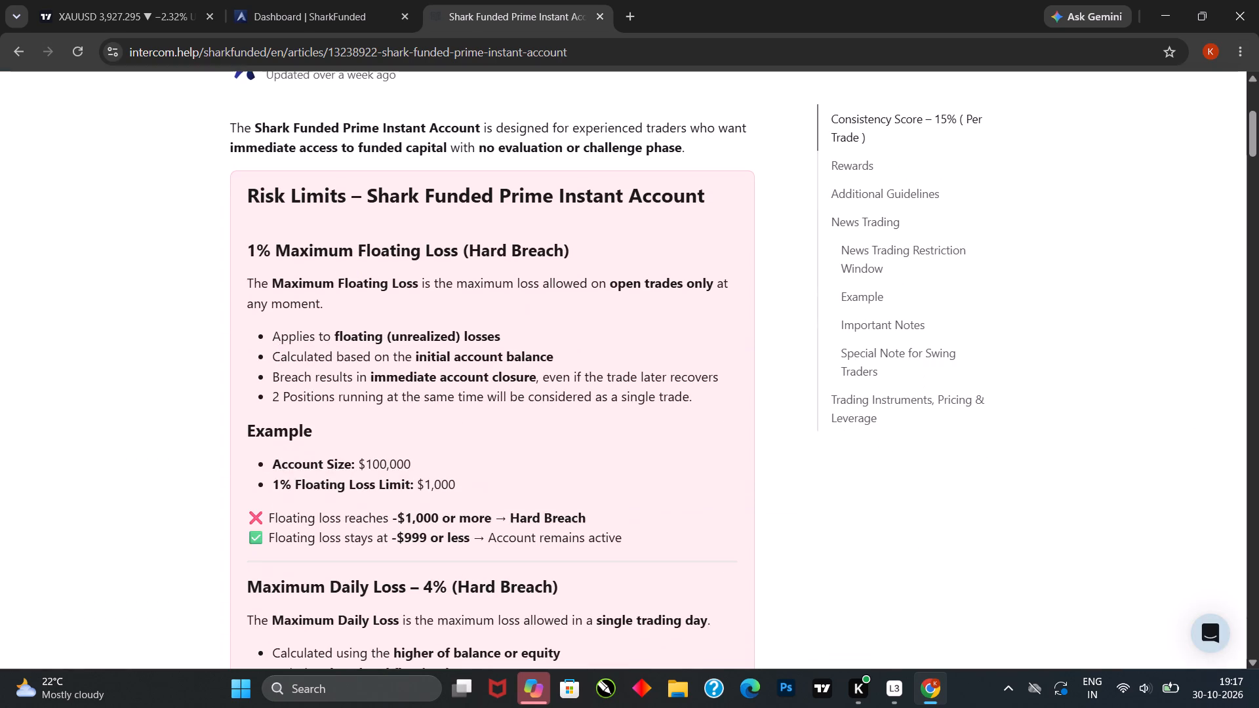
scroll(280, 433, "down", 7)
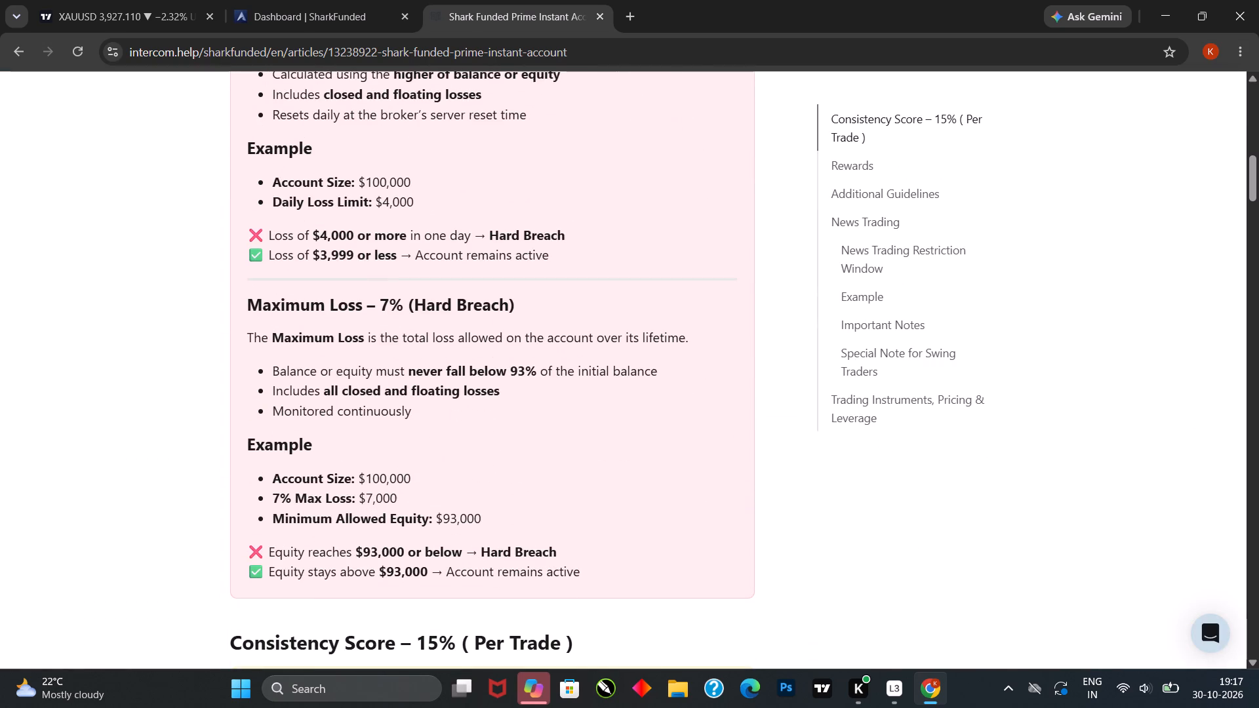
scroll(310, 328, "up", 2)
scroll(334, 322, "down", 2)
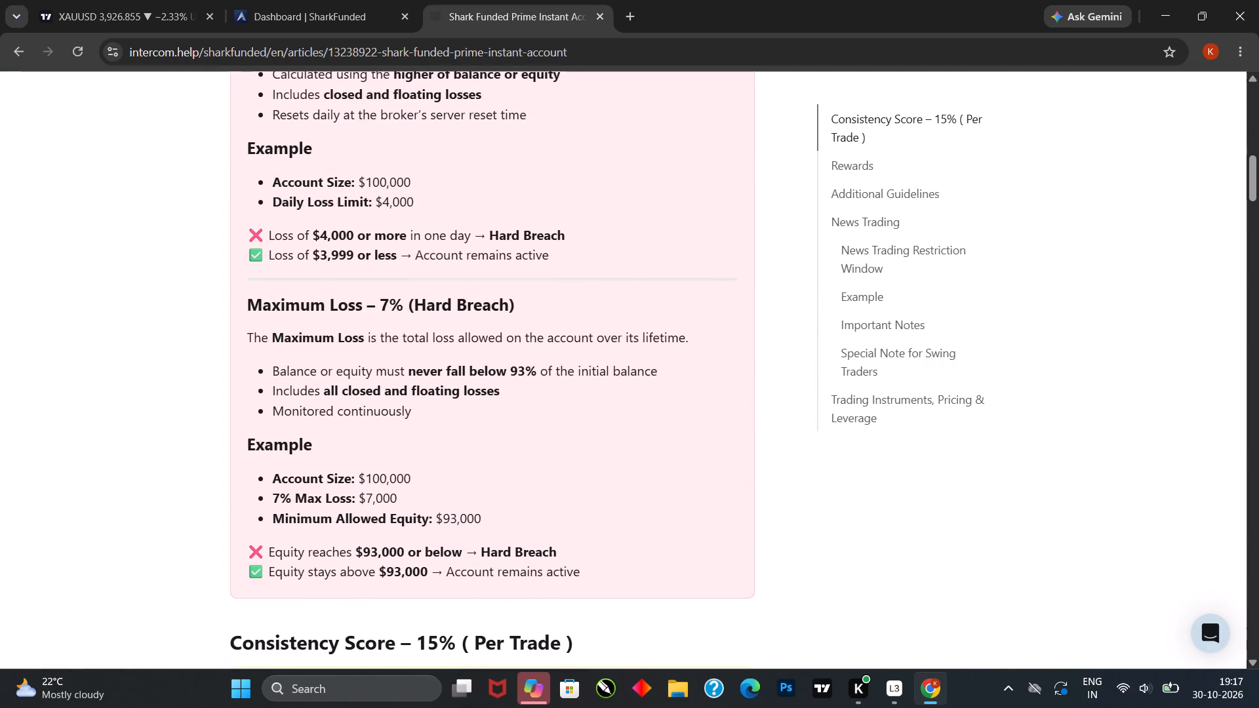
scroll(302, 397, "down", 5)
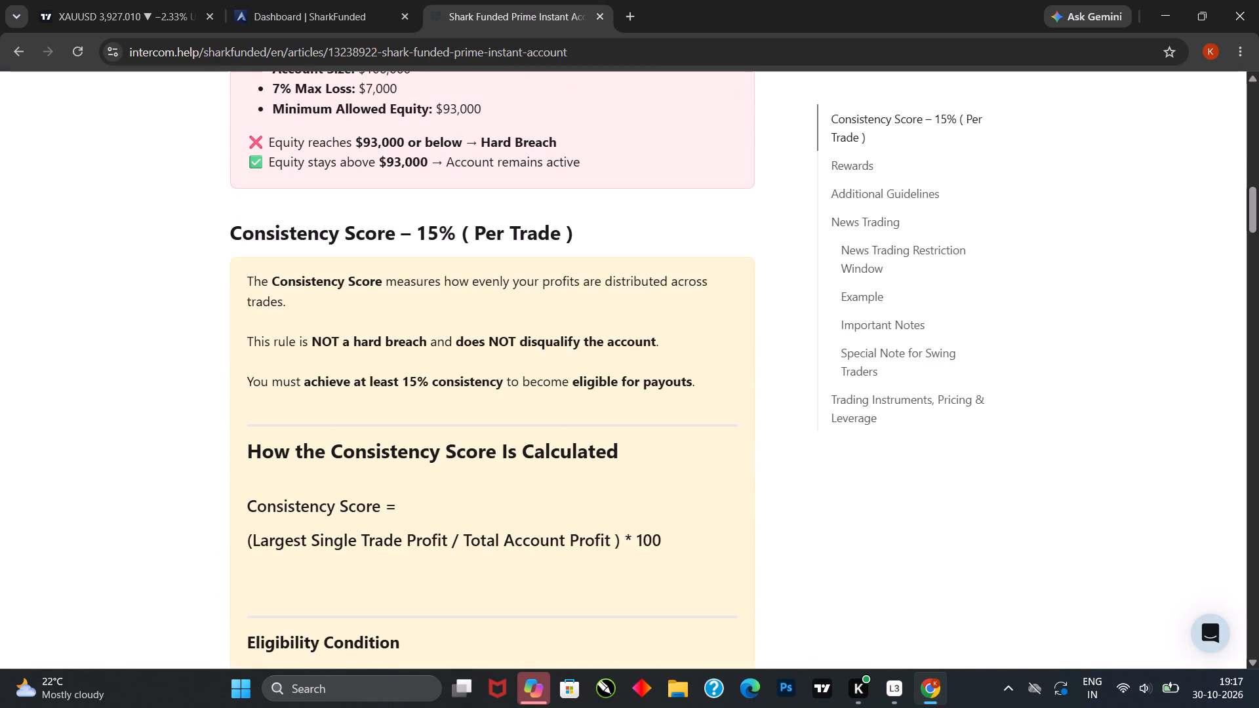
Read the Consistency Score introduction line by line, highlighting the breach and payout eligibility statements.
left_click_drag(261, 281, 475, 289)
left_click(594, 290)
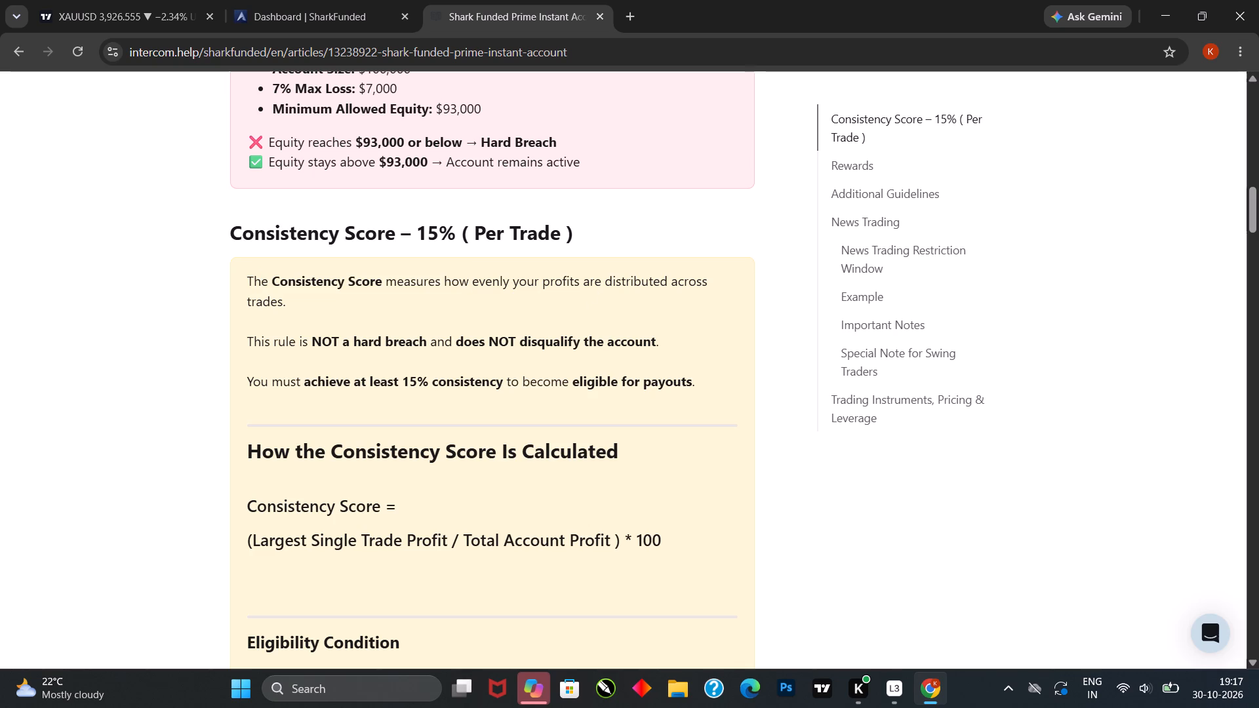
double_click(262, 339)
left_click_drag(338, 342, 359, 342)
double_click(451, 342)
left_click_drag(502, 342, 615, 355)
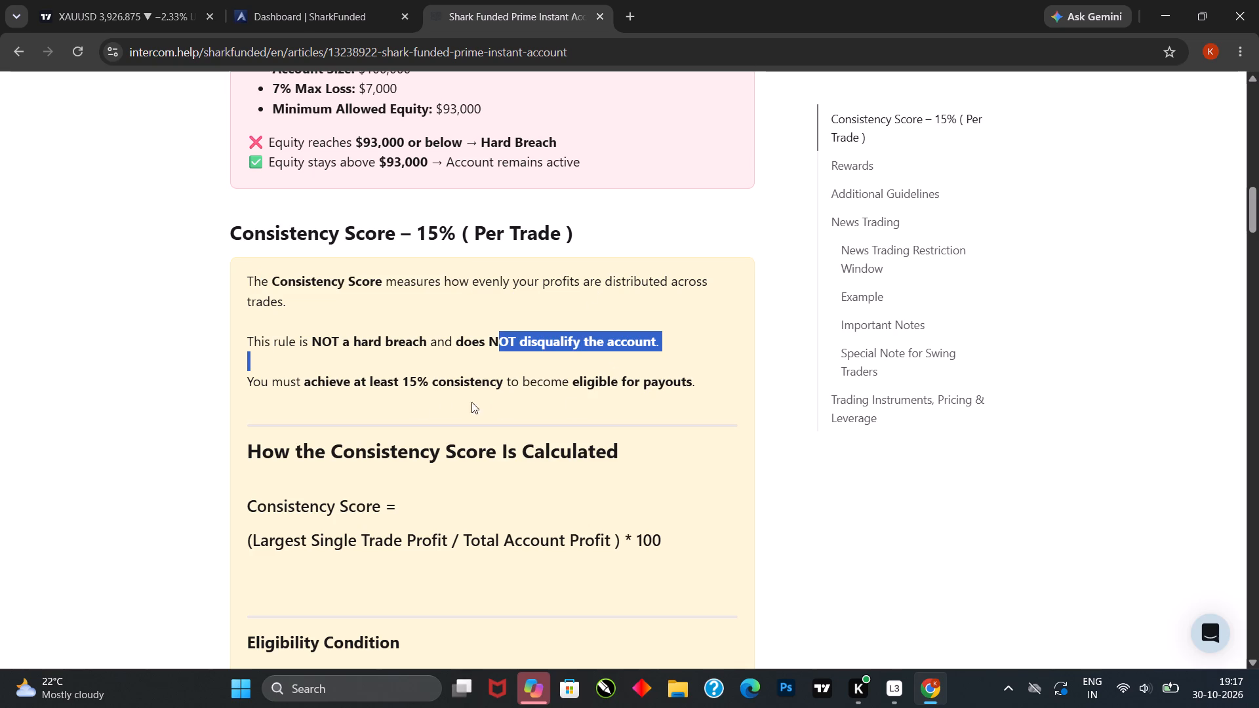
left_click(278, 382)
left_click(287, 382)
left_click_drag(311, 382, 399, 382)
double_click(510, 382)
left_click_drag(584, 387, 593, 389)
left_click_drag(605, 391, 621, 393)
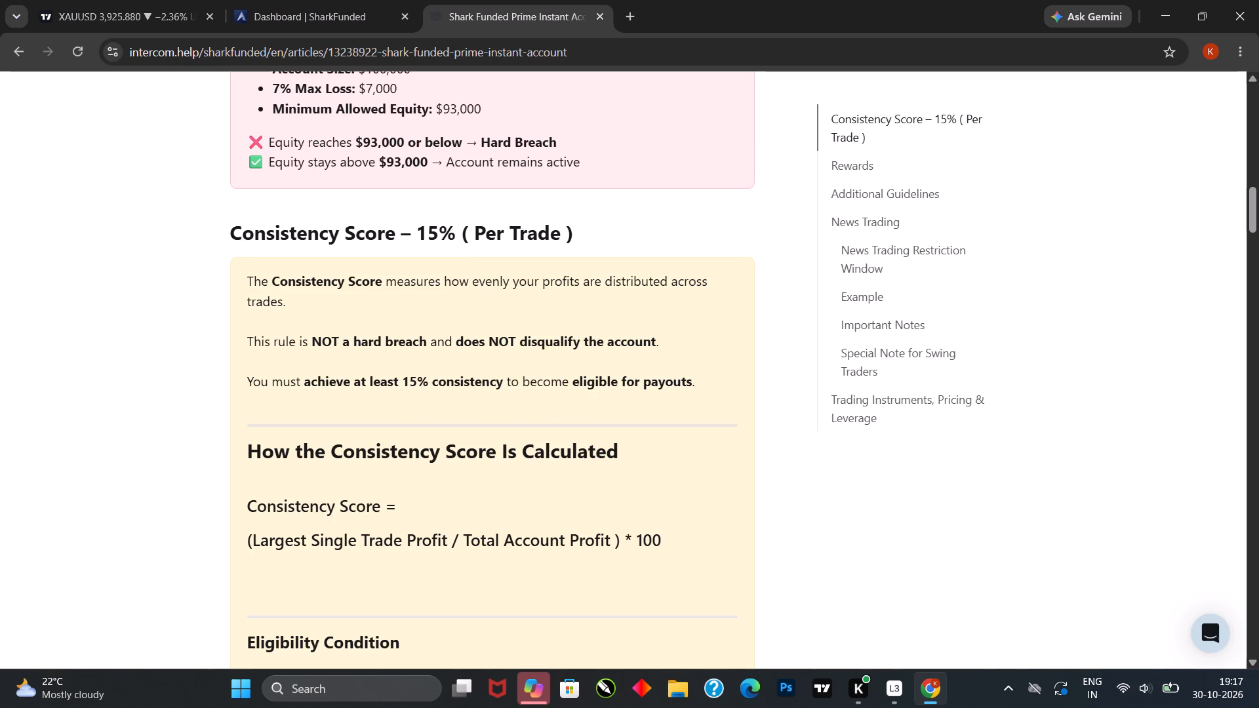
Examine the formula under How the Consistency Score Is Calculated, highlighting its trade profit and total profit terms.
scroll(425, 465, "down", 2)
left_click_drag(254, 333, 341, 343)
left_click(357, 371)
left_click_drag(362, 373, 389, 374)
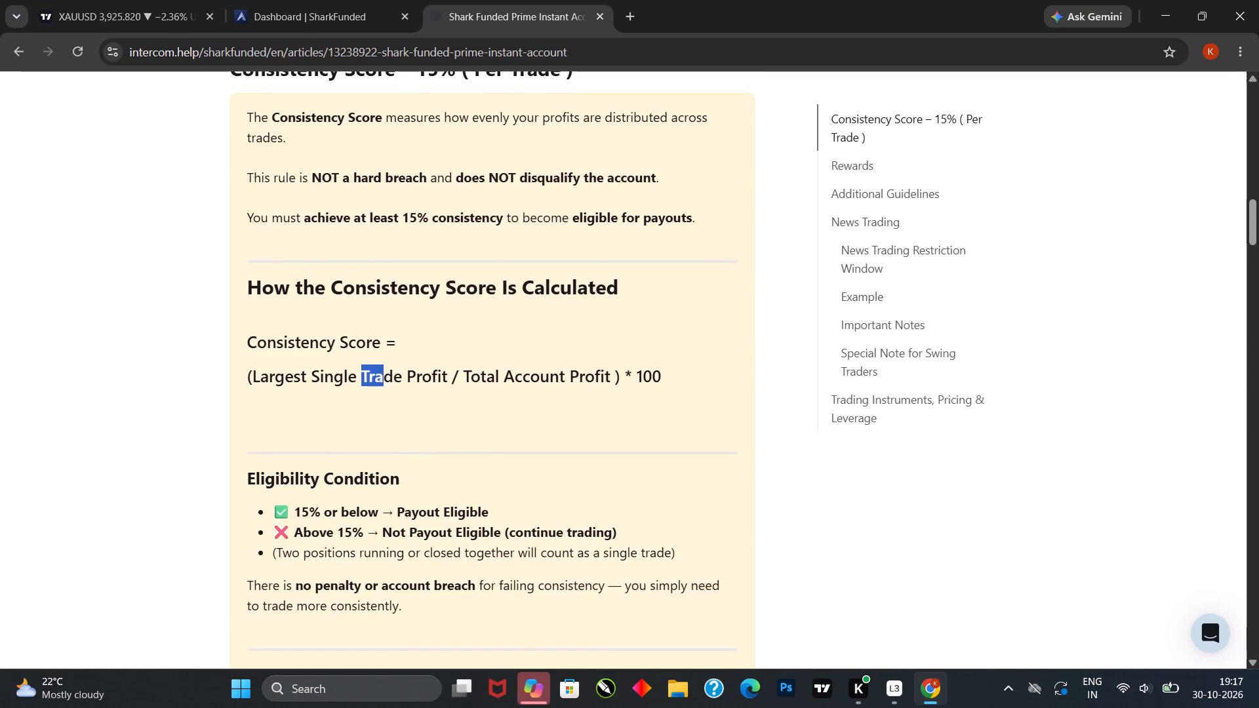
left_click_drag(389, 374, 473, 375)
Read the eligibility condition and the $10,000 account example, highlighting the biggest winning trade.
scroll(488, 404, "down", 3)
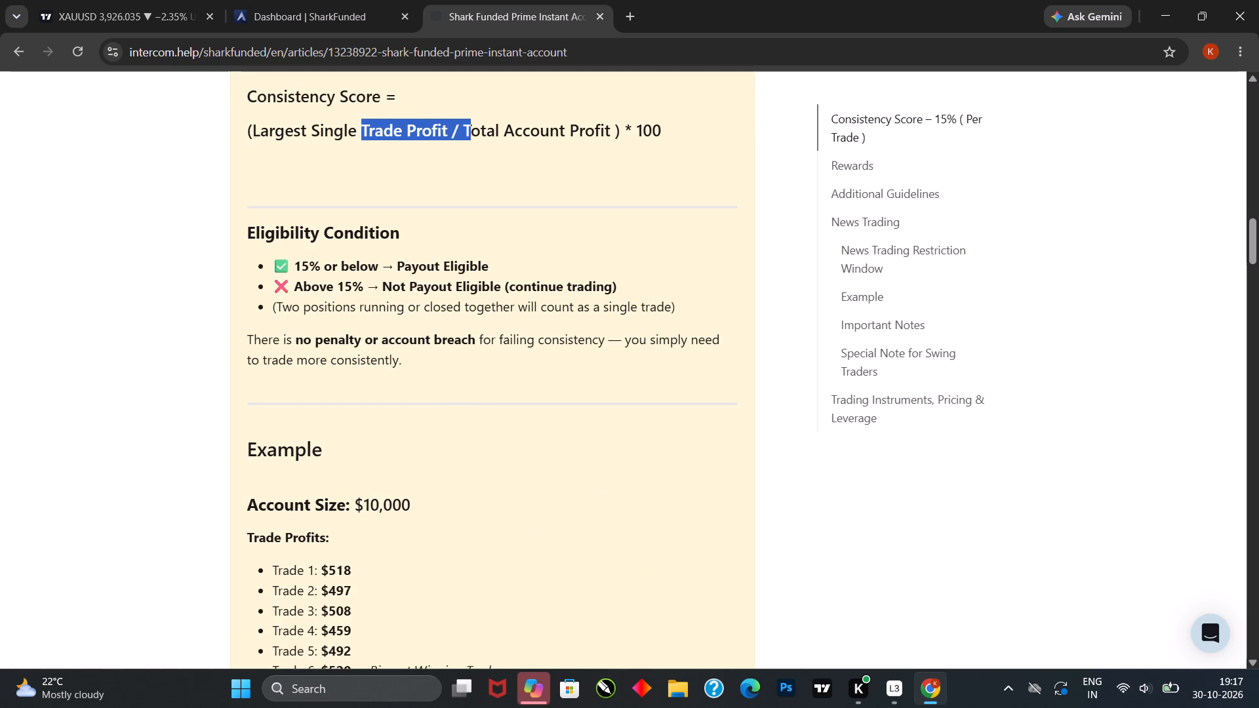
scroll(351, 396, "down", 4)
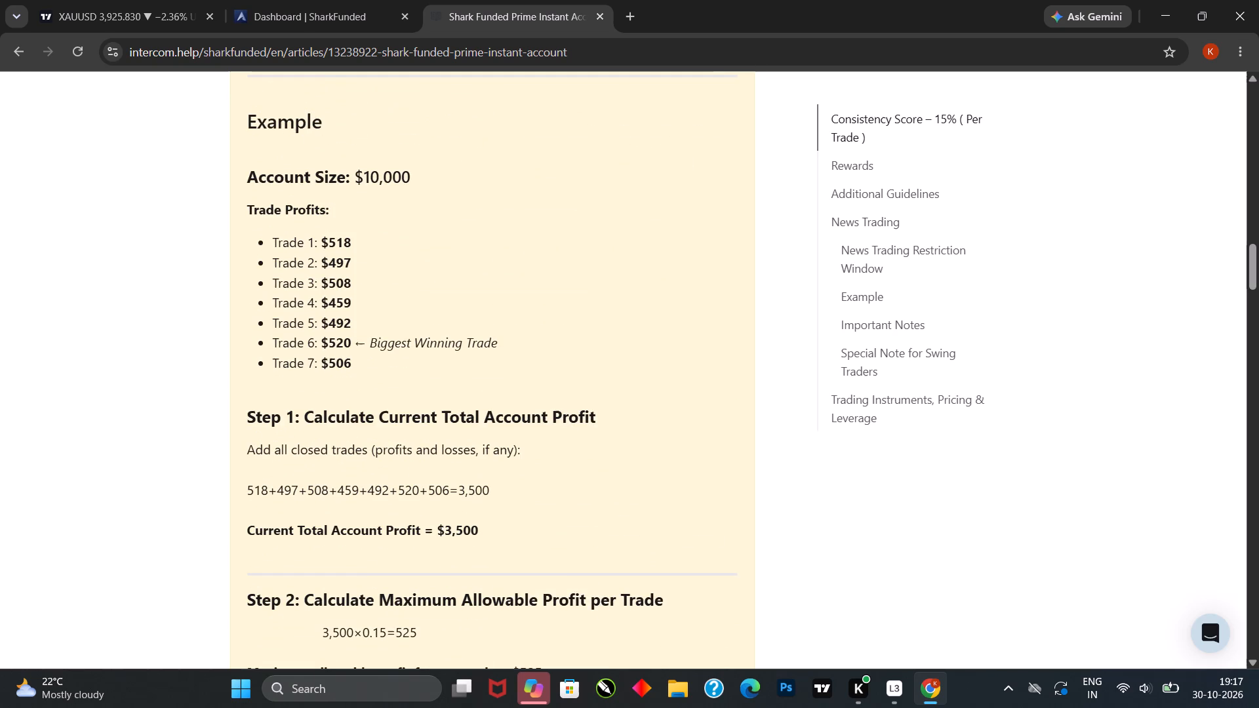
left_click_drag(410, 412, 401, 413)
left_click_drag(397, 413, 385, 415)
left_click(359, 375)
left_click(412, 344)
left_click_drag(420, 346, 441, 349)
left_click_drag(452, 349, 486, 351)
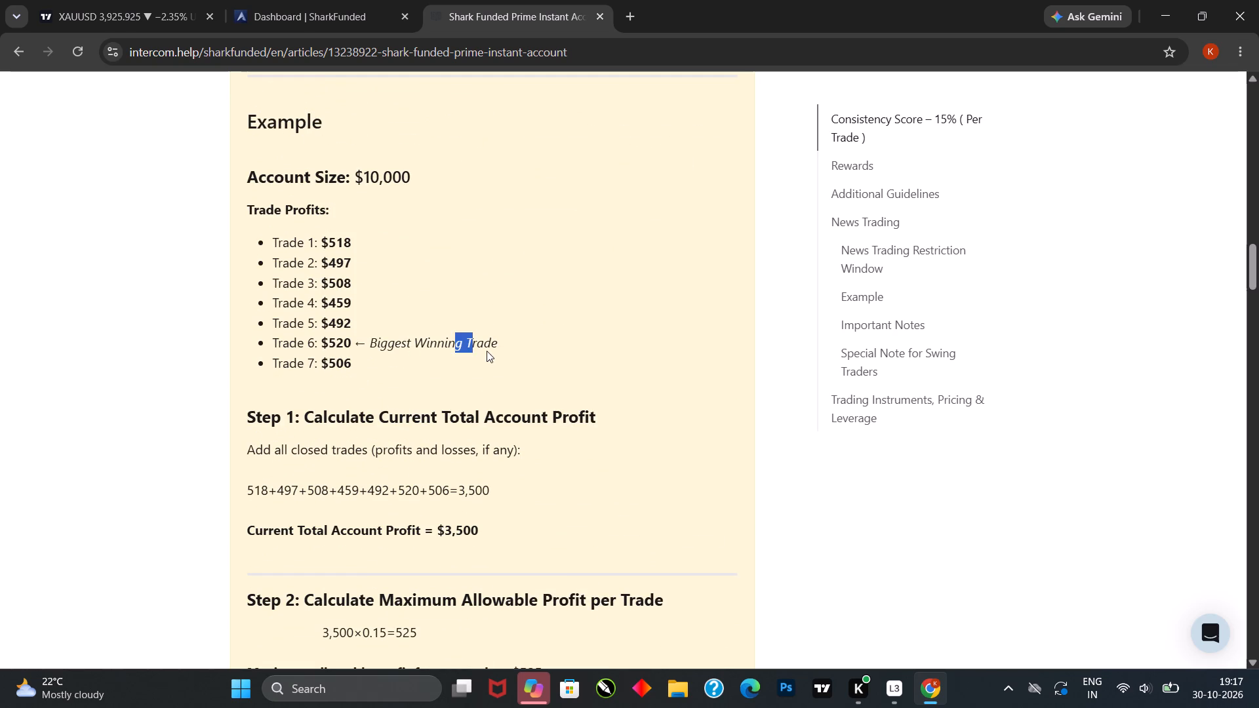
left_click(487, 351)
Read the calculation steps of the $10,000 account example, highlighting the Step 3 consistency score heading.
scroll(424, 465, "down", 6)
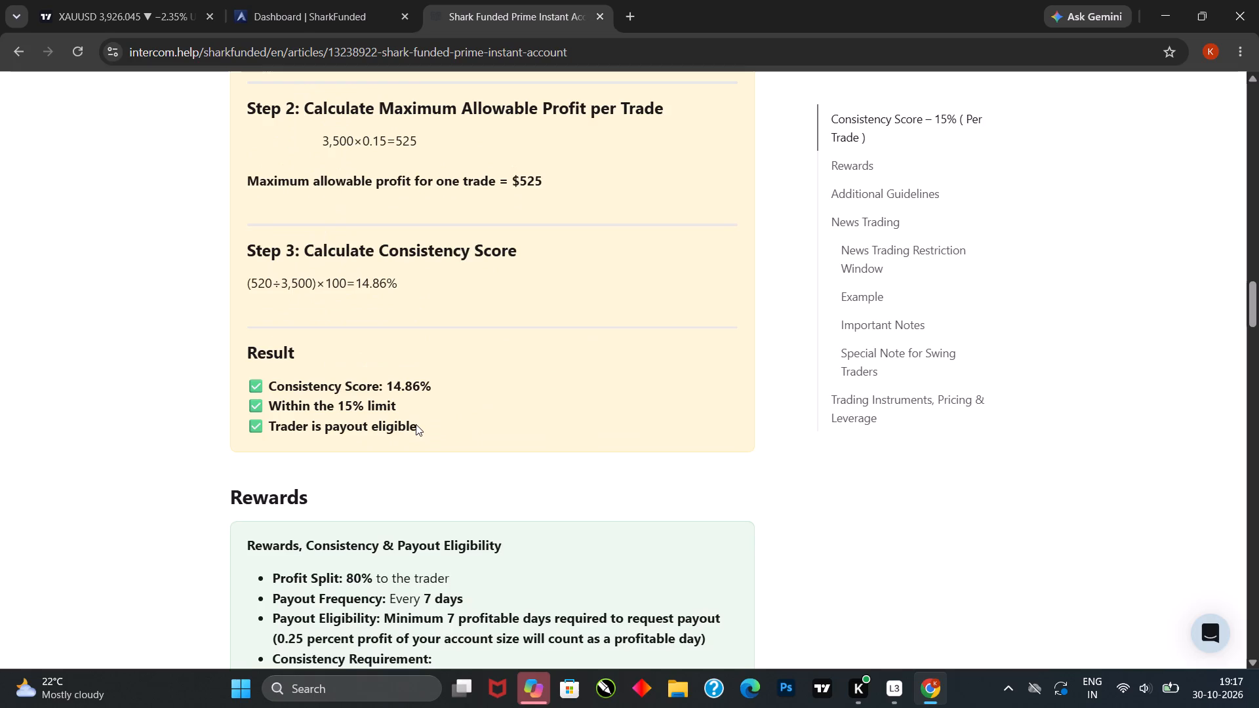
scroll(415, 424, "up", 2)
left_click_drag(510, 419, 480, 421)
left_click(460, 421)
left_click(456, 421)
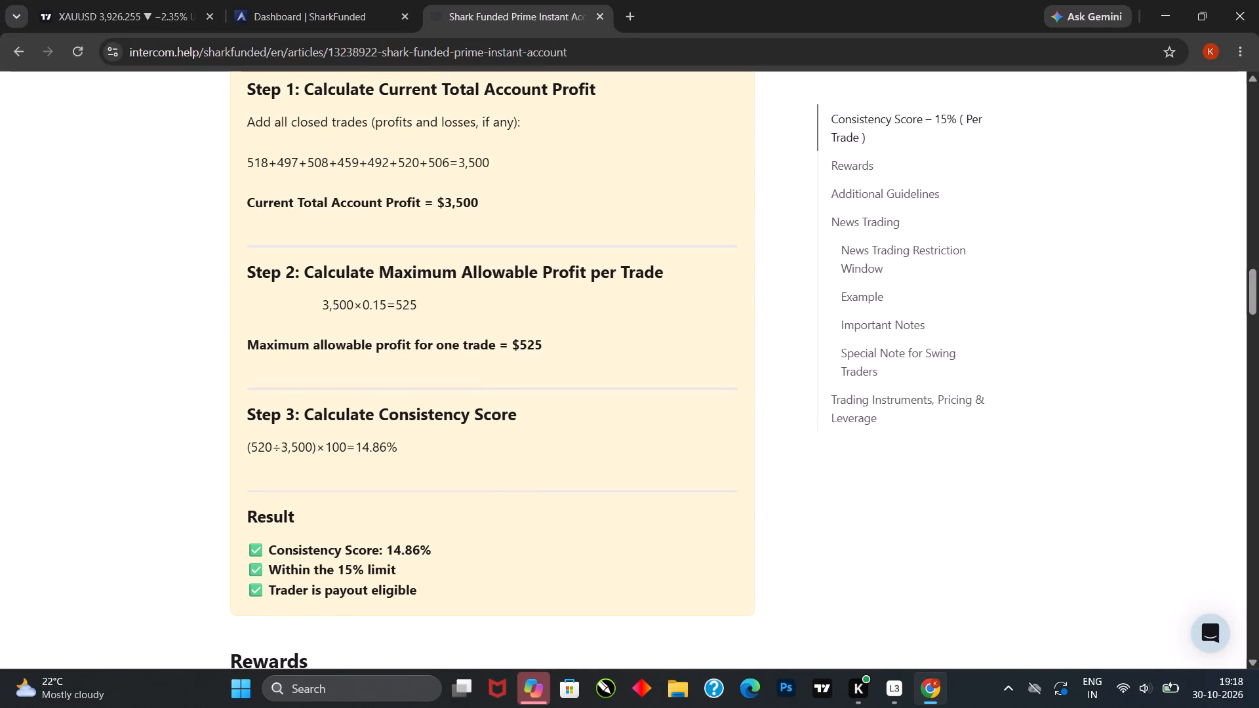
left_click(428, 423)
left_click_drag(428, 423, 452, 423)
left_click(495, 418)
left_click_drag(490, 416, 462, 418)
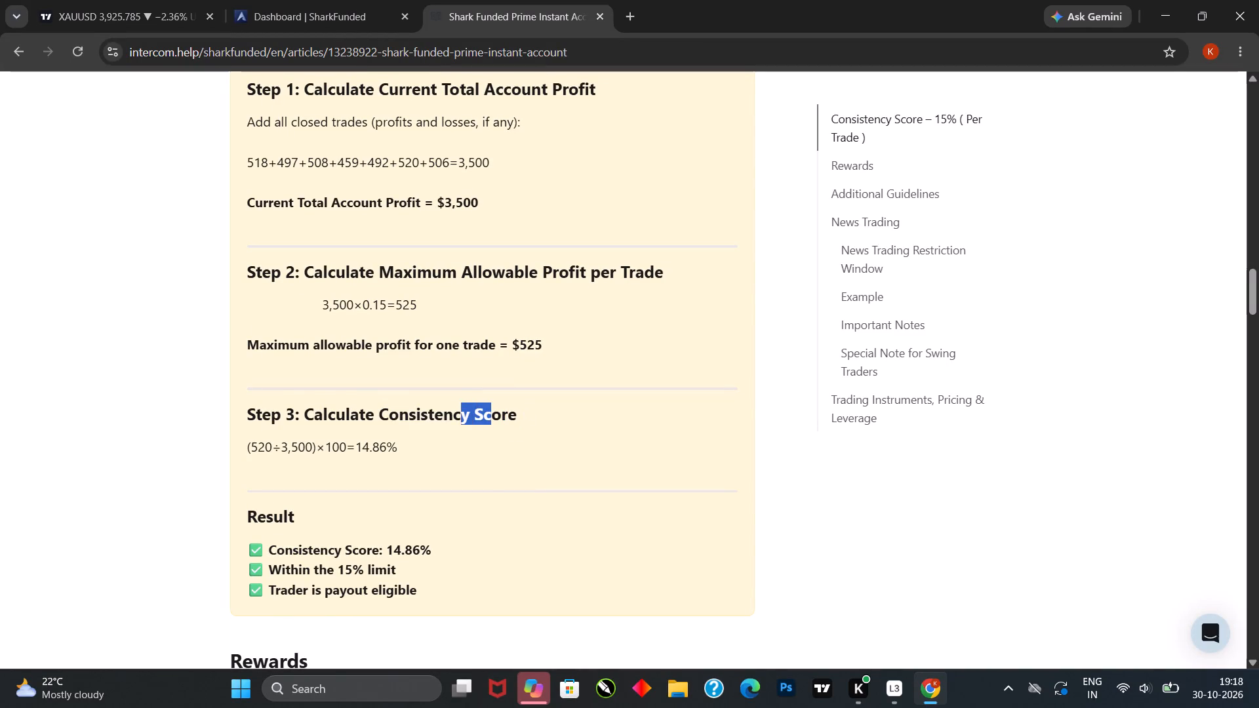
triple_click(415, 409)
triple_click(358, 420)
left_click(313, 413)
left_click_drag(239, 414, 343, 415)
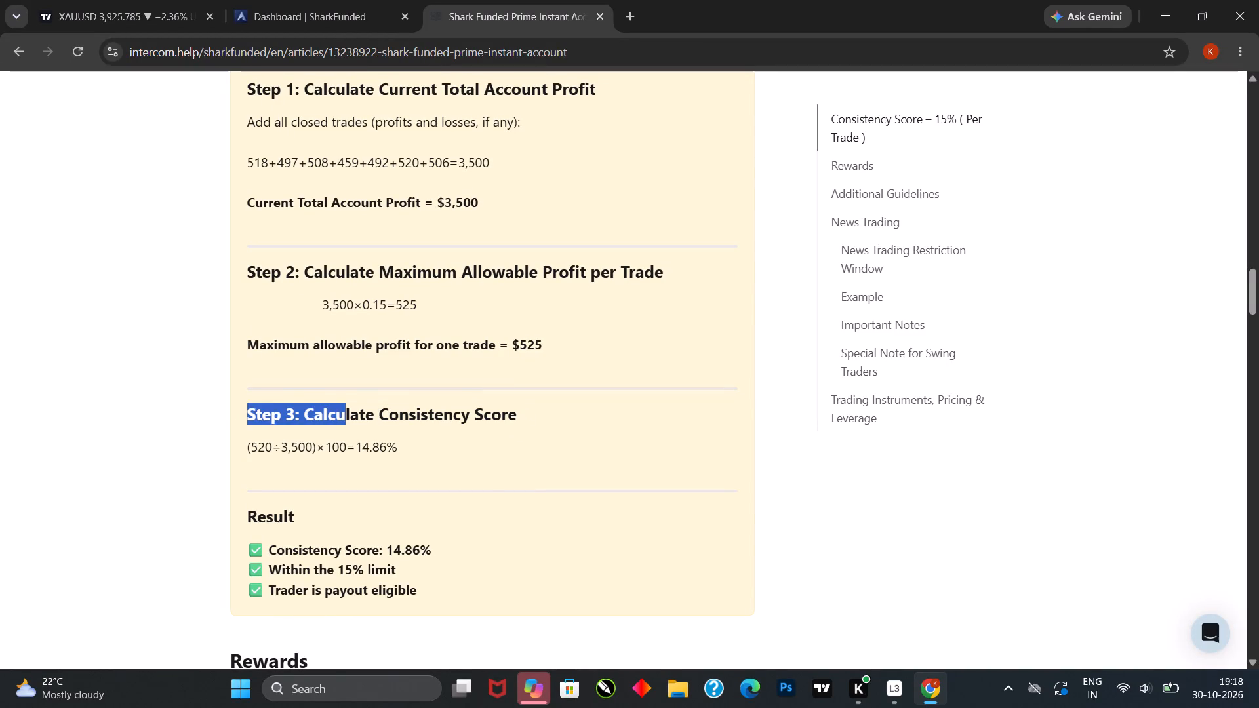
left_click(418, 418)
left_click(405, 418)
left_click_drag(386, 421, 347, 422)
left_click_drag(326, 420, 391, 420)
left_click(394, 420)
left_click(435, 420)
left_click_drag(435, 420, 431, 420)
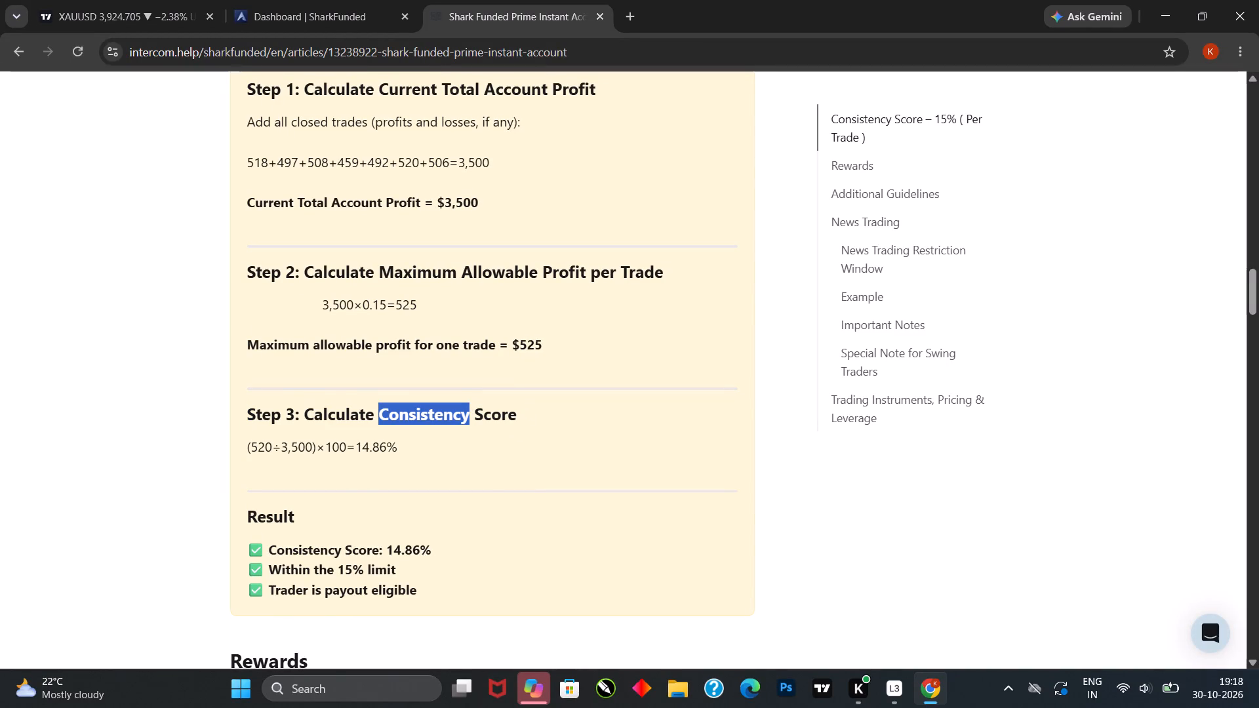
left_click_drag(431, 420, 412, 424)
Skim the example's result and the Rewards and Additional Guidelines sections of the Prime Instant article.
scroll(359, 475, "down", 2)
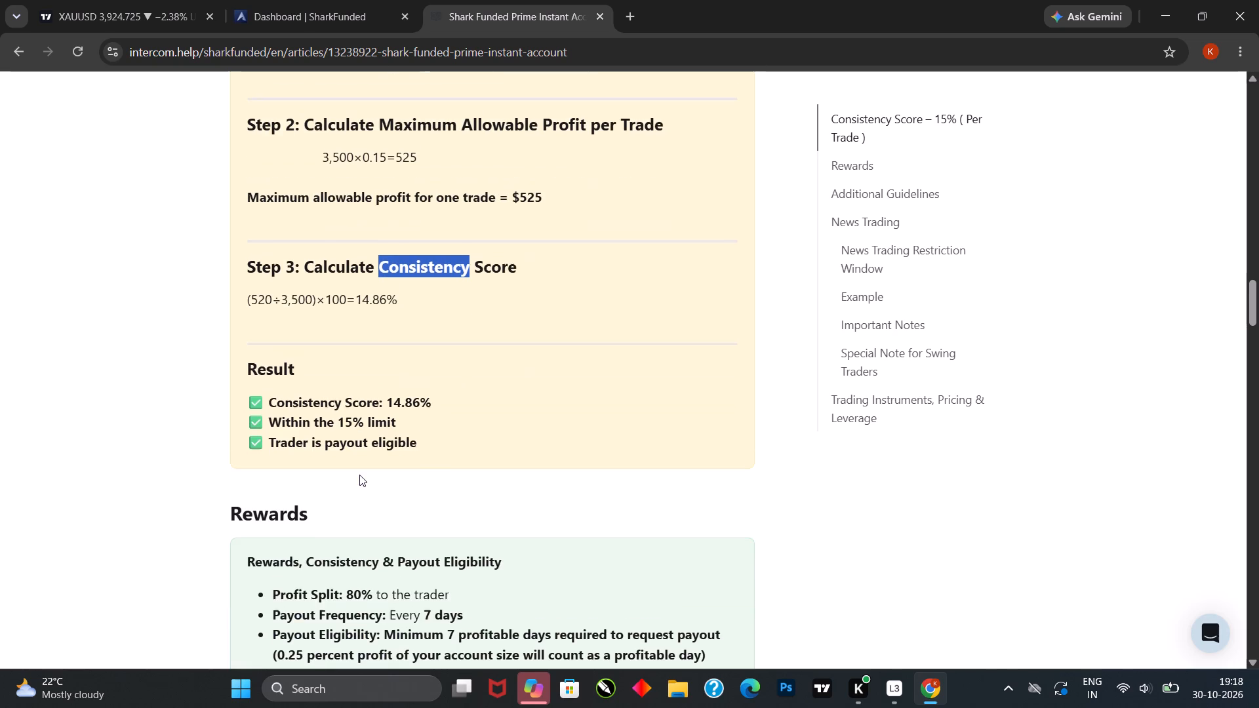
scroll(353, 456, "down", 9)
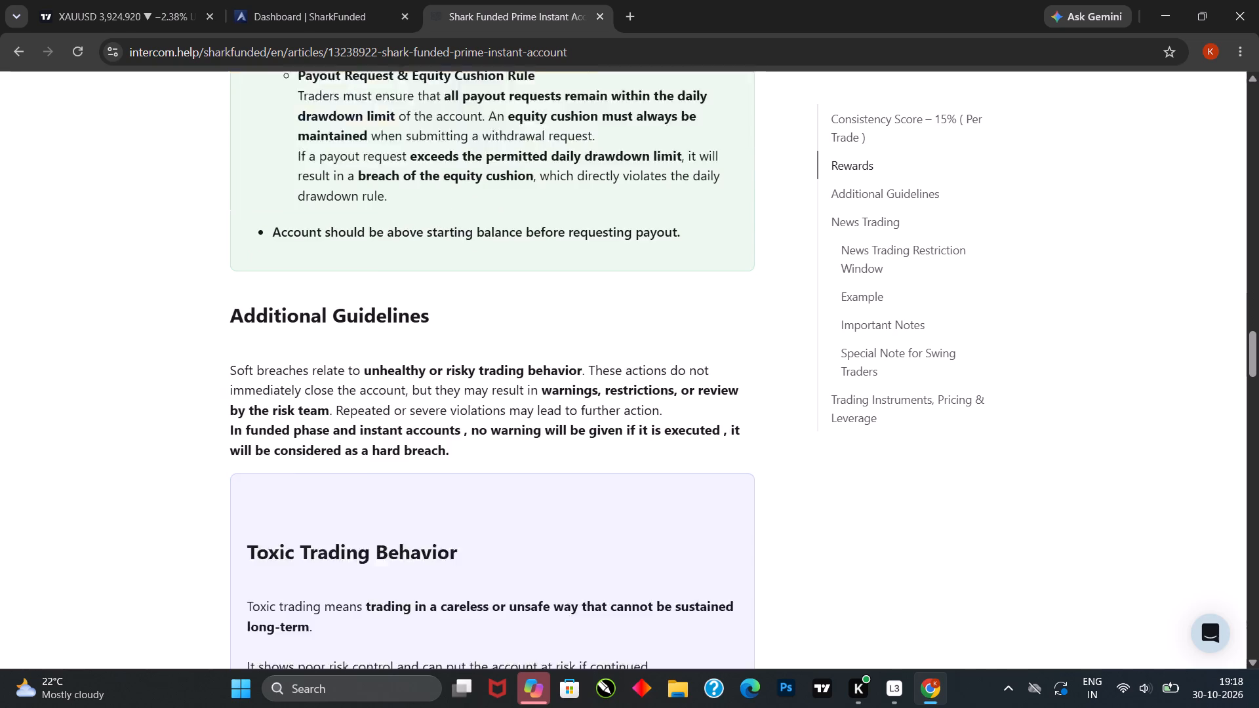
scroll(386, 458, "up", 13)
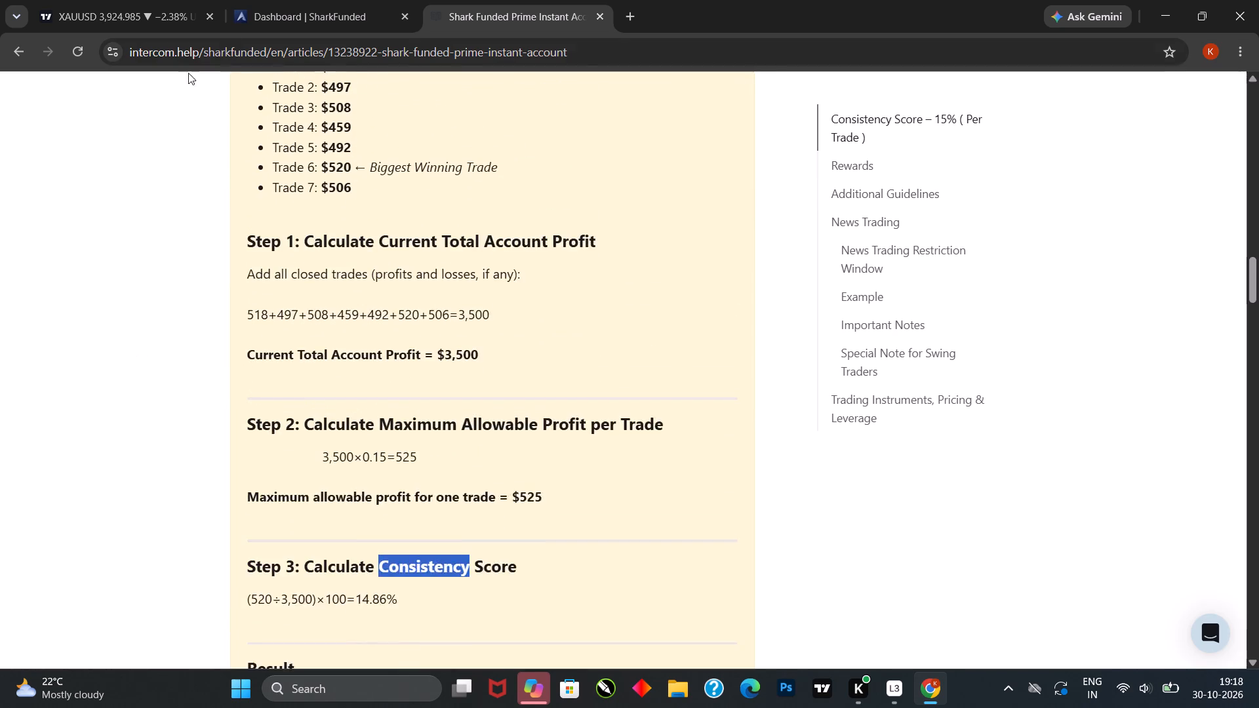
Return to the XAUUSD chart after glancing at the SharkFunded dashboard, and examine the latest one-minute candles.
left_click(265, 13)
scroll(494, 356, "down", 3)
scroll(422, 300, "up", 3)
left_click(177, 0)
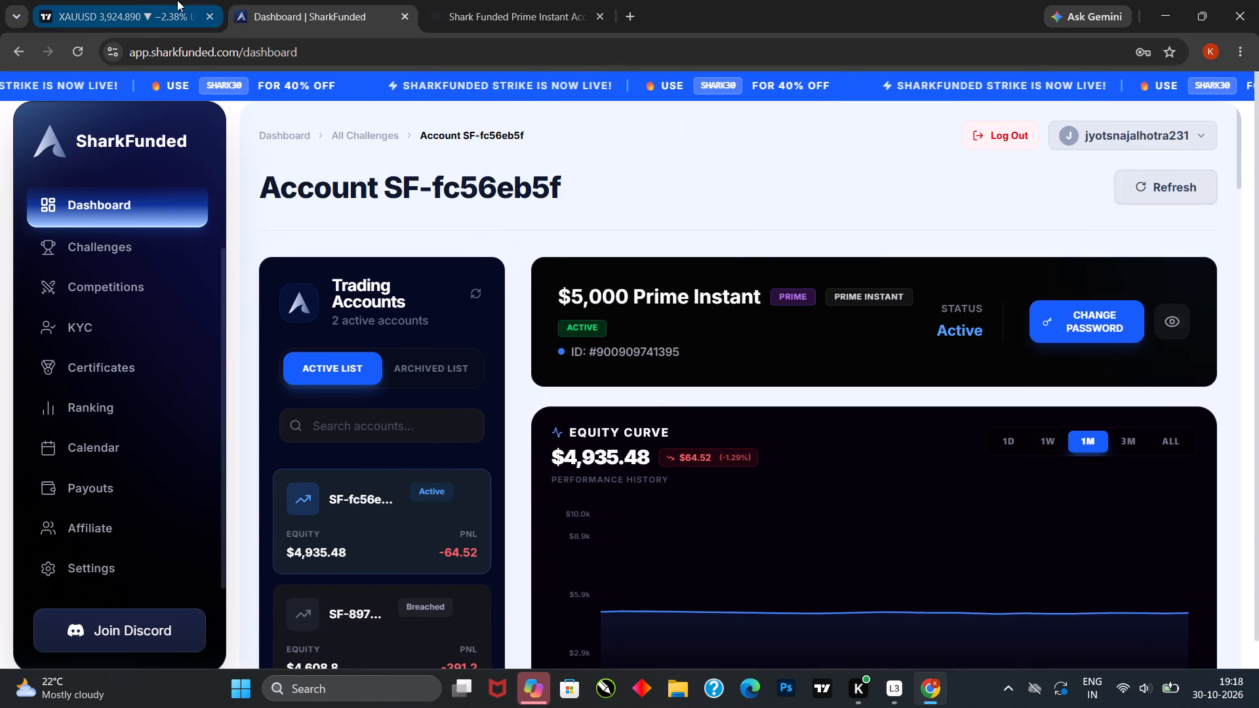
left_click(565, 467)
left_click_drag(556, 465, 530, 447)
left_click(526, 445)
left_click_drag(525, 437, 513, 431)
left_click(506, 427)
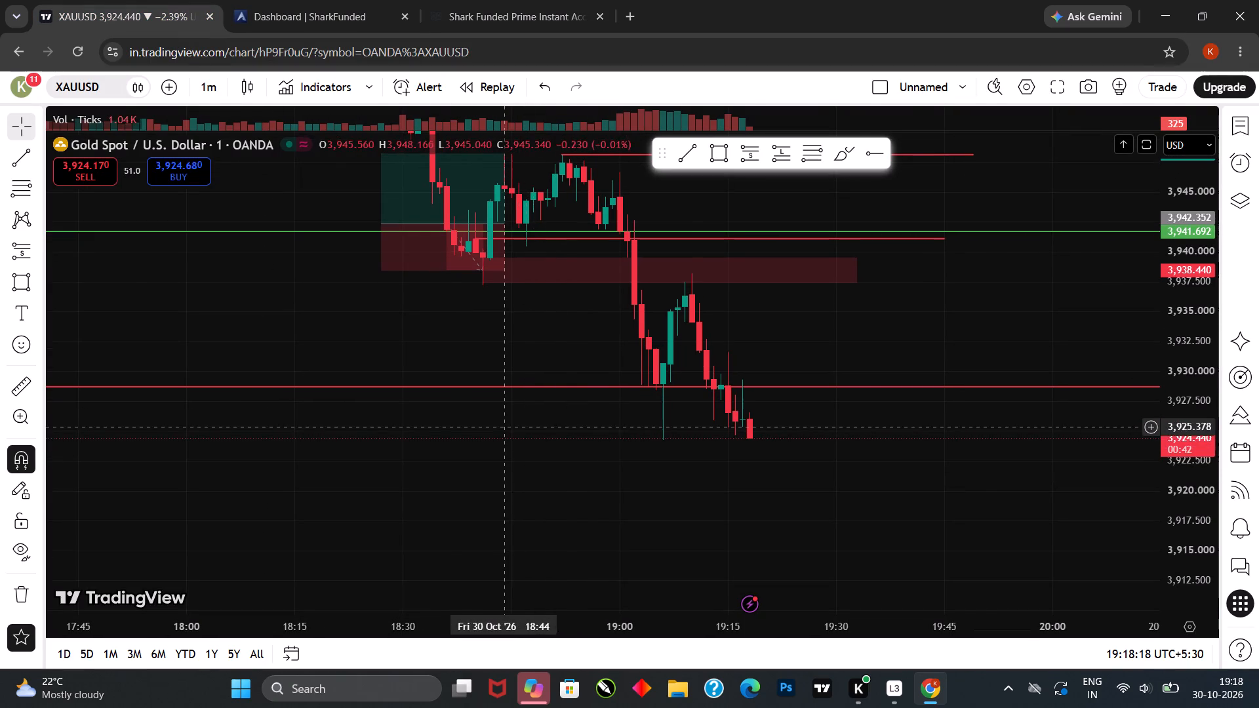
scroll(545, 433, "down", 3)
left_click(774, 482)
left_click_drag(765, 481, 458, 492)
left_click(458, 492)
left_click_drag(467, 491, 490, 487)
left_click(490, 487)
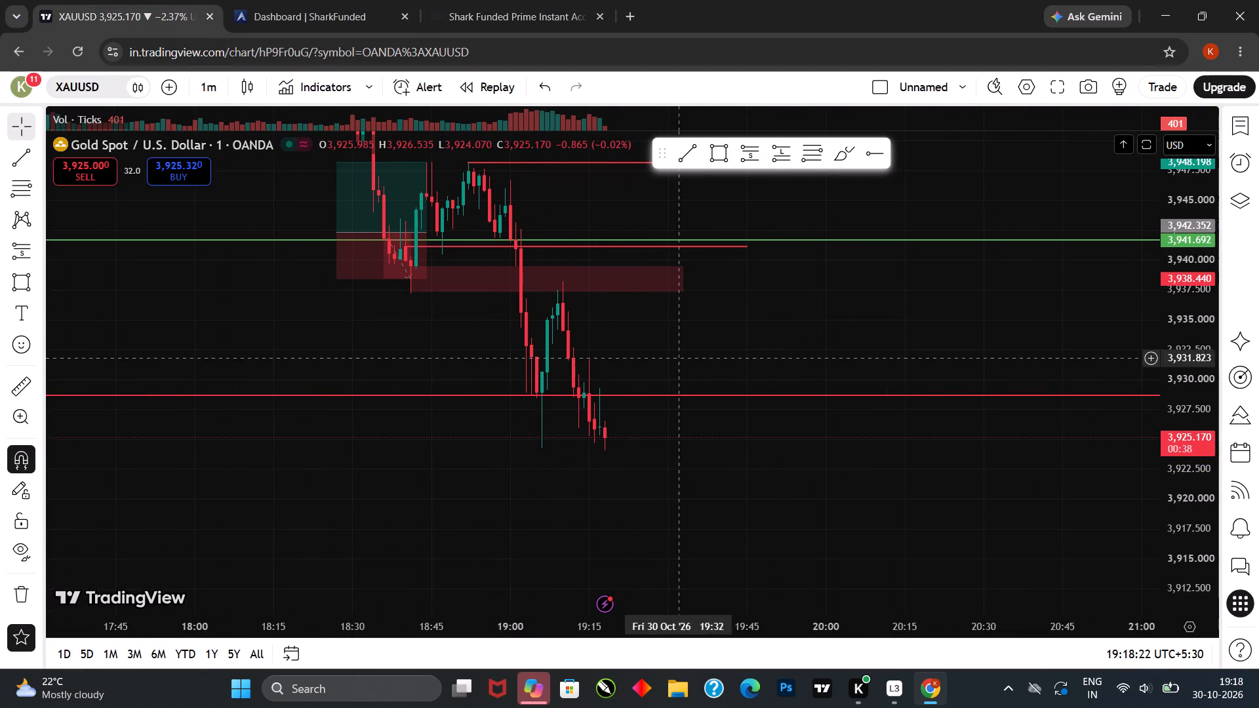
left_click(656, 455)
left_click_drag(655, 458, 695, 477)
double_click(701, 479)
left_click_drag(702, 479, 703, 472)
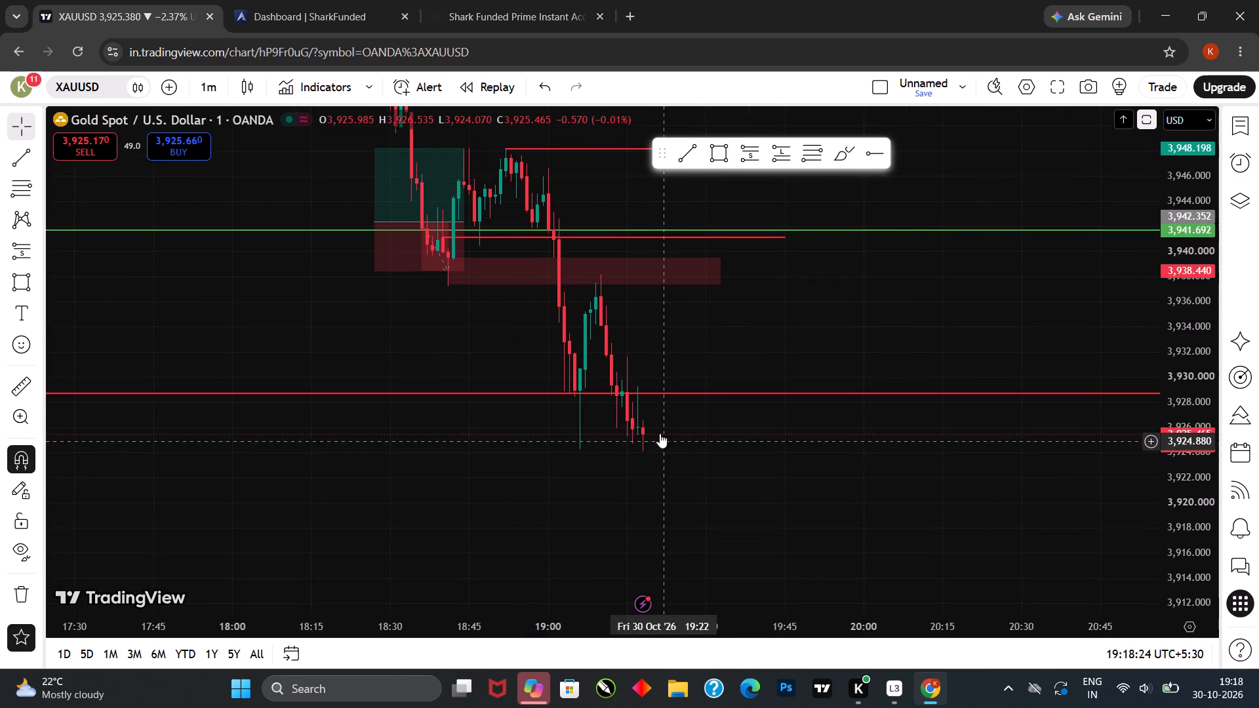
left_click(689, 463)
left_click_drag(689, 462, 690, 449)
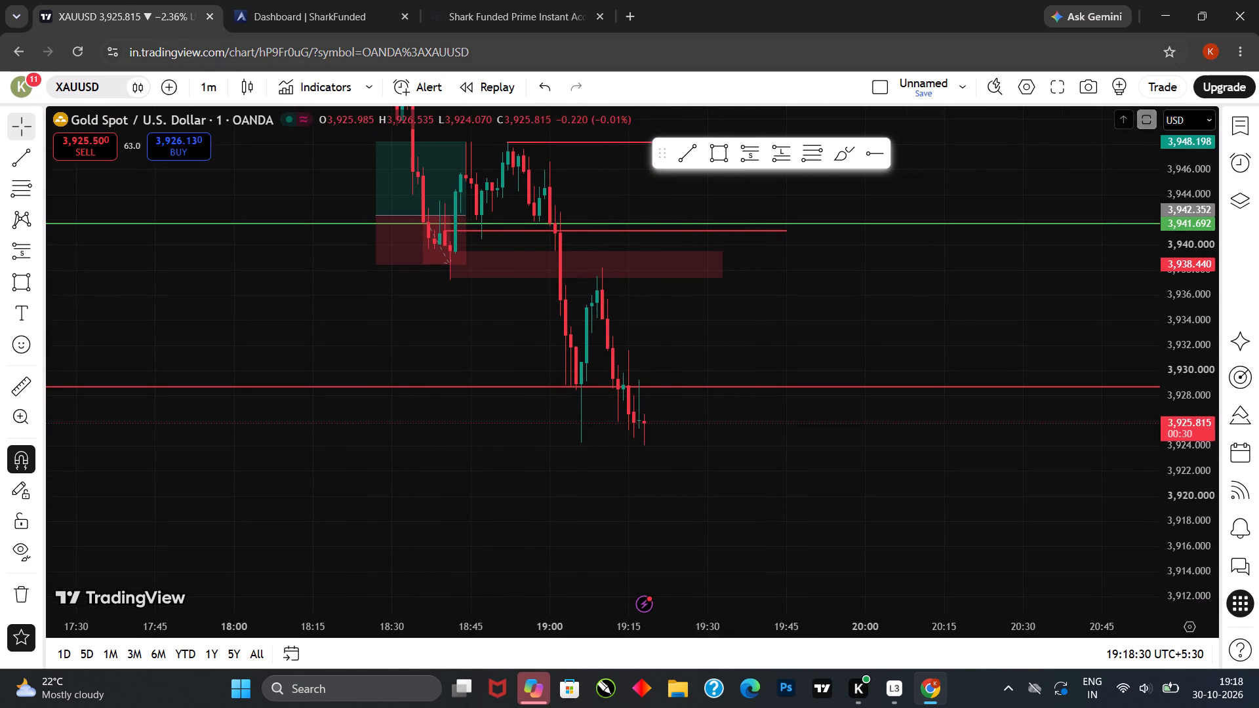
Draw a horizontal trend line from the 19:06 candle's low at about 3,924.27 to about 19:54.
left_click(16, 161)
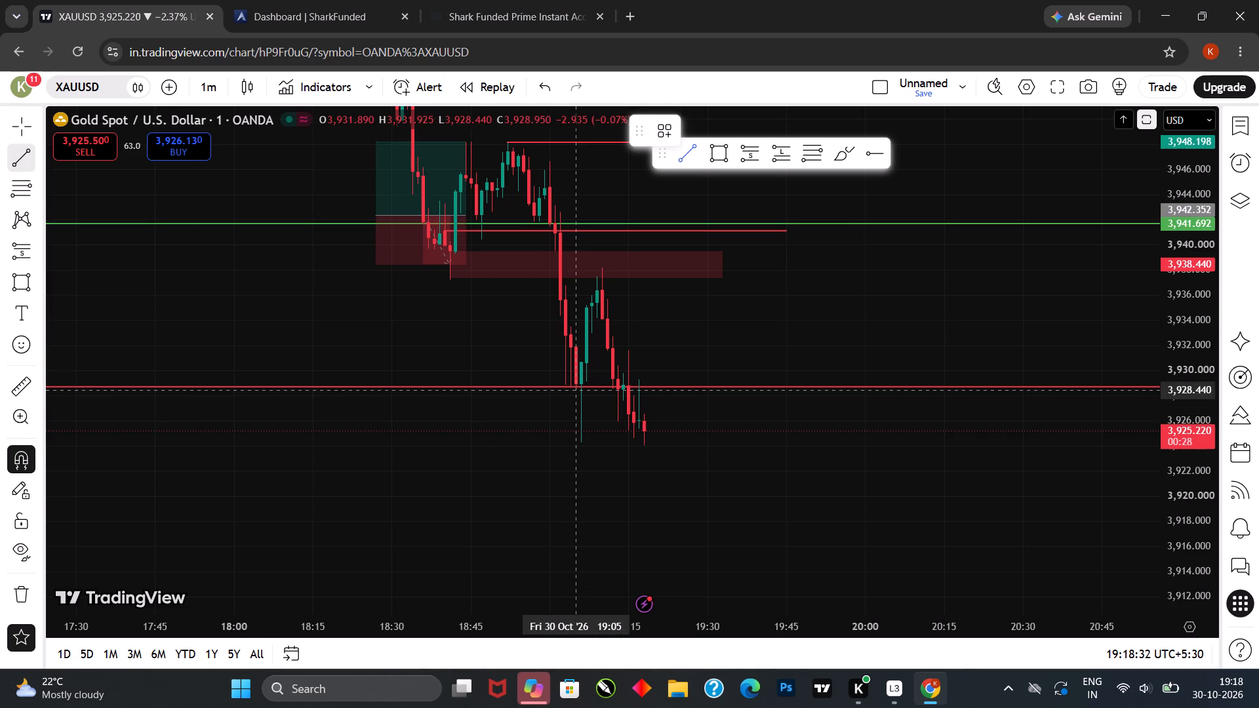
left_click(581, 447)
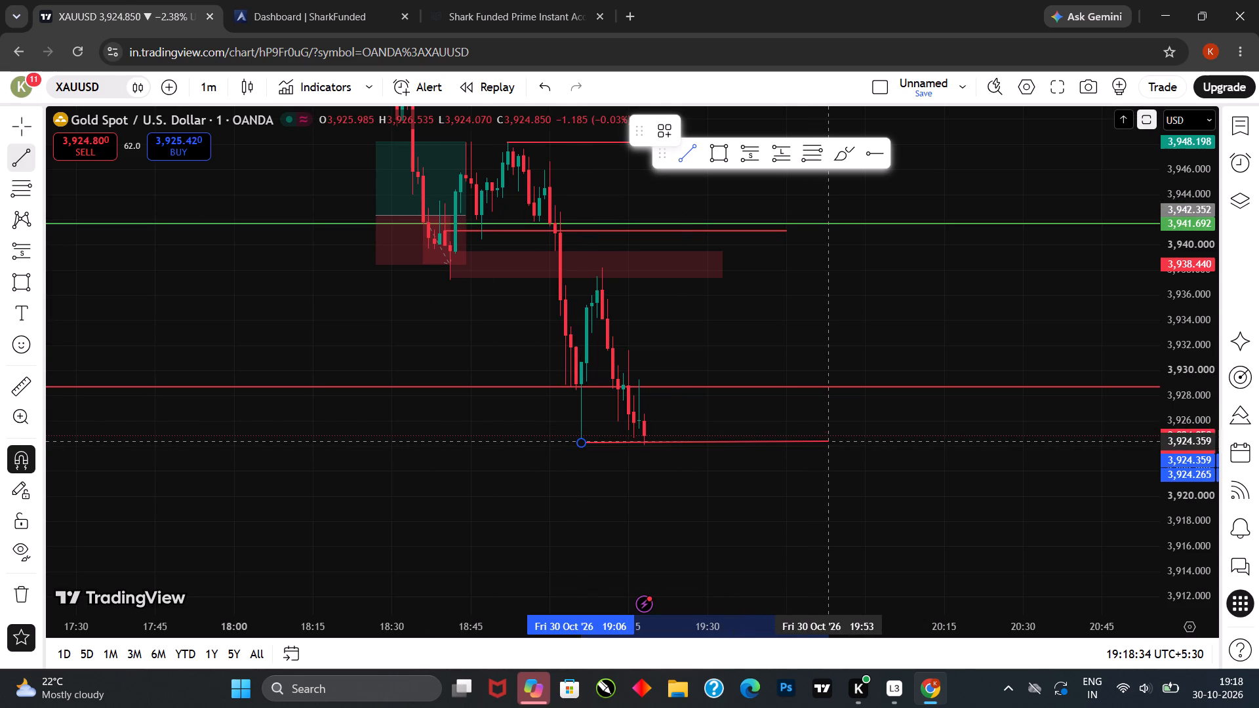
triple_click(833, 444, "shift")
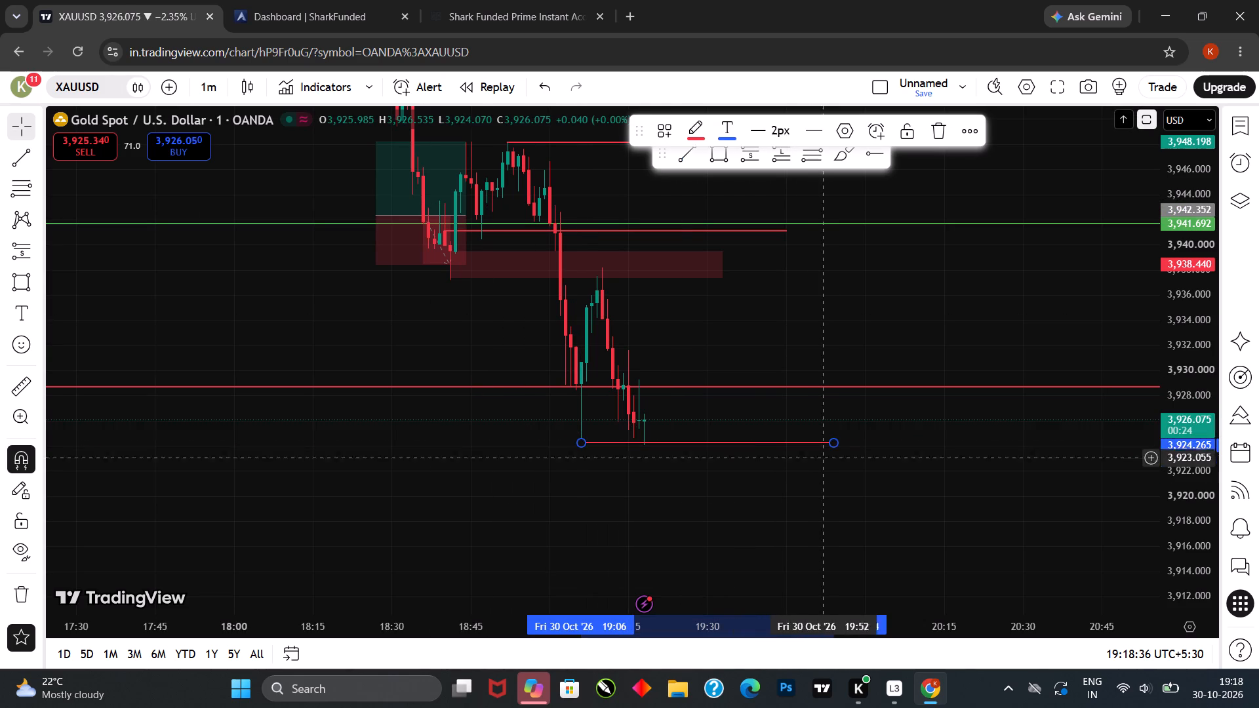
left_click(764, 499)
left_click(664, 522)
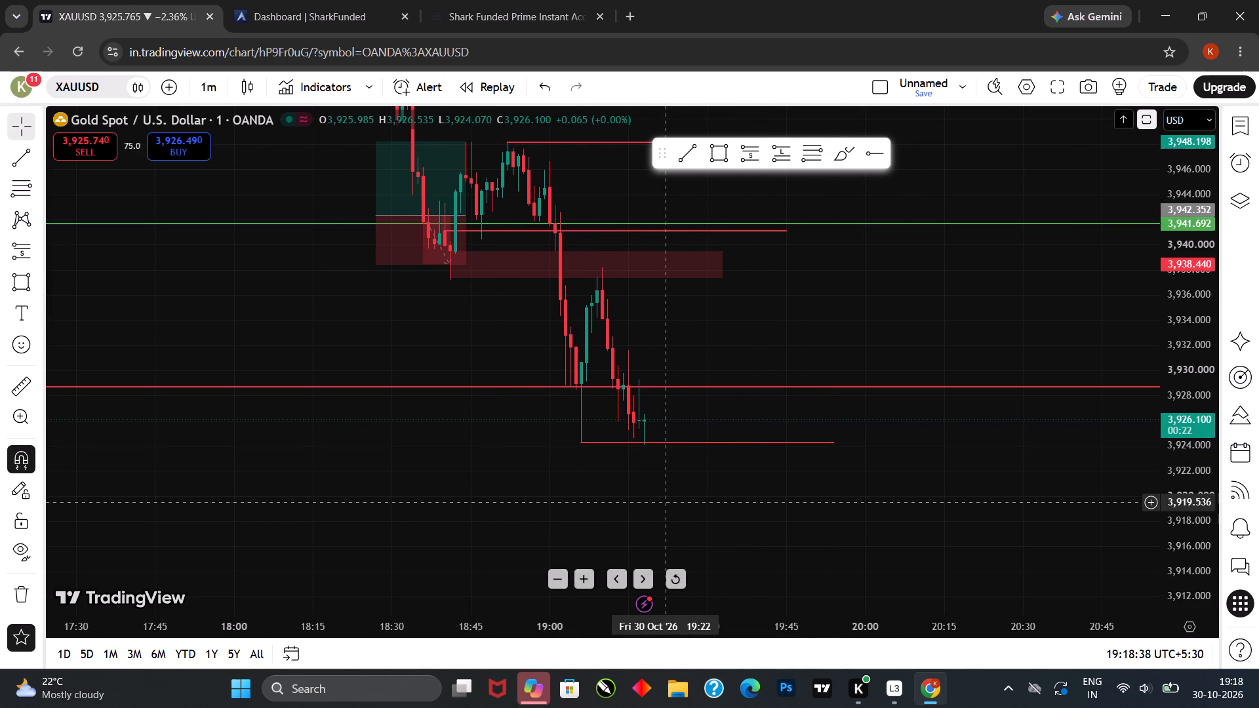
Examine the latest one-minute candles against the new trend line at the 19:06 low.
left_click_drag(666, 502, 681, 493)
left_click(700, 509)
left_click_drag(700, 509, 705, 513)
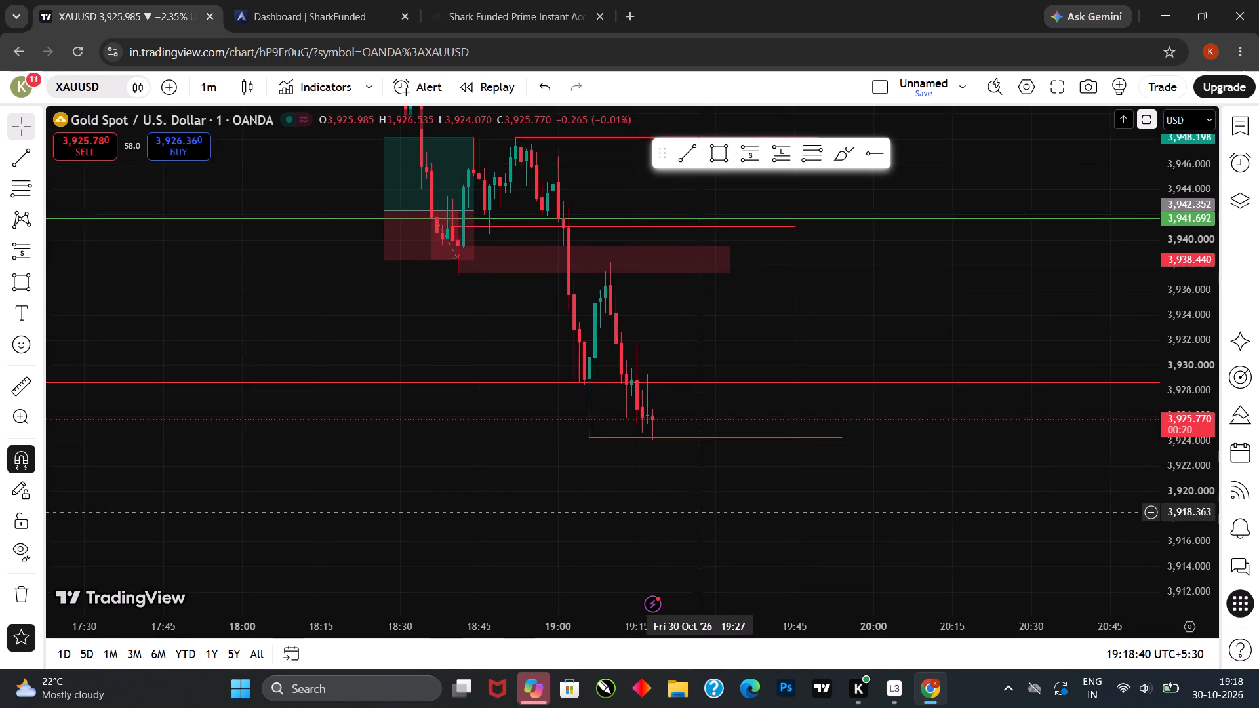
left_click_drag(705, 513, 711, 516)
left_click(711, 516)
scroll(669, 481, "up", 1)
left_click(652, 481)
left_click_drag(656, 484, 676, 488)
scroll(635, 476, "up", 2)
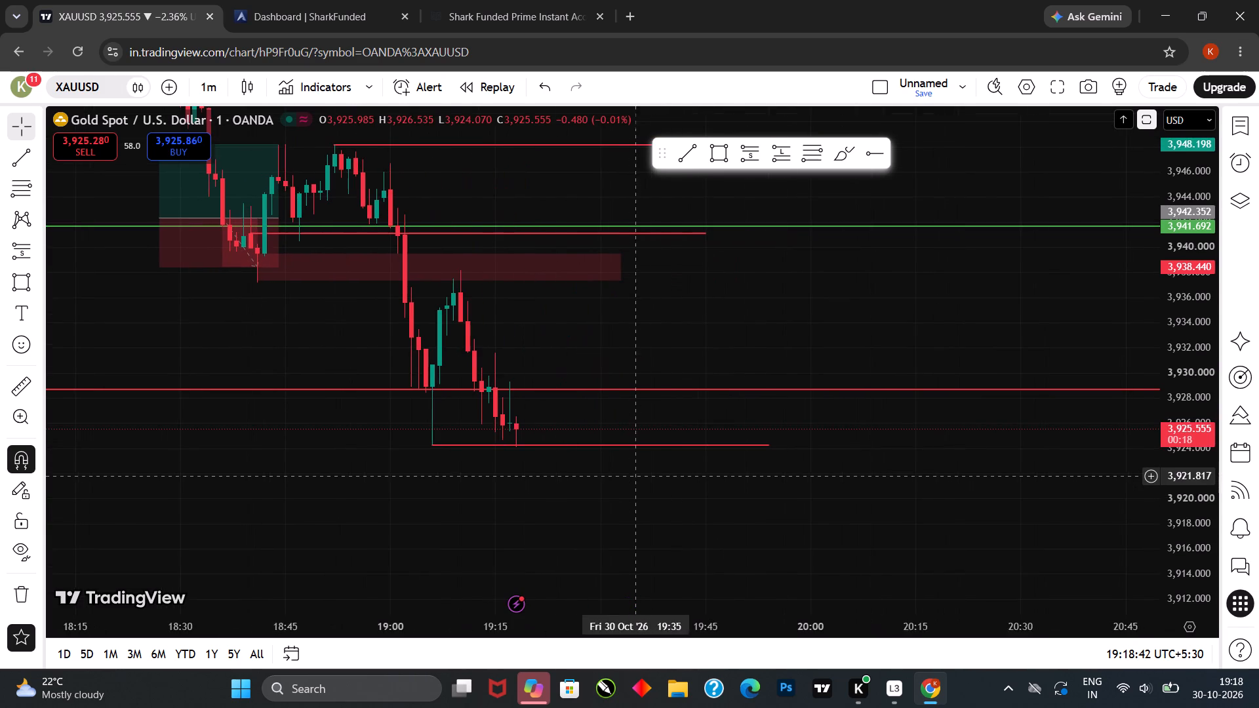
left_click_drag(1195, 507, 1195, 455)
left_click_drag(727, 522, 733, 523)
left_click_drag(779, 520, 860, 505)
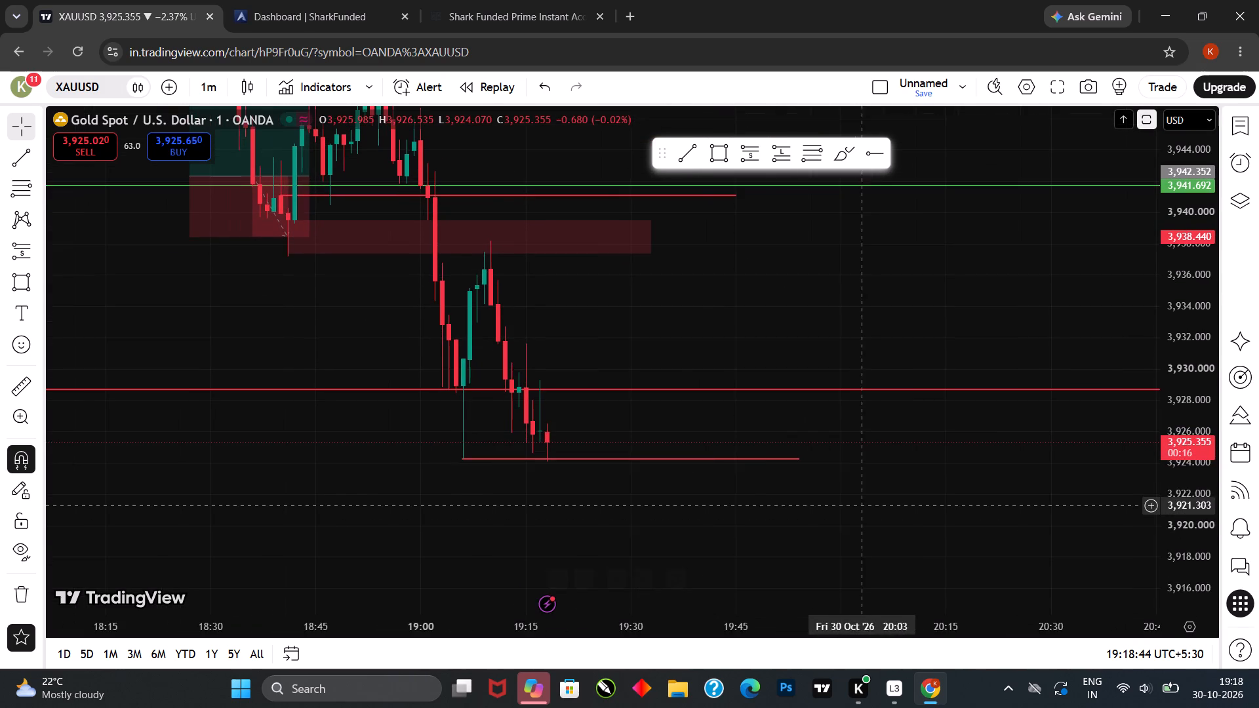
left_click_drag(693, 507, 699, 507)
left_click_drag(715, 507, 871, 507)
left_click_drag(730, 508, 718, 490)
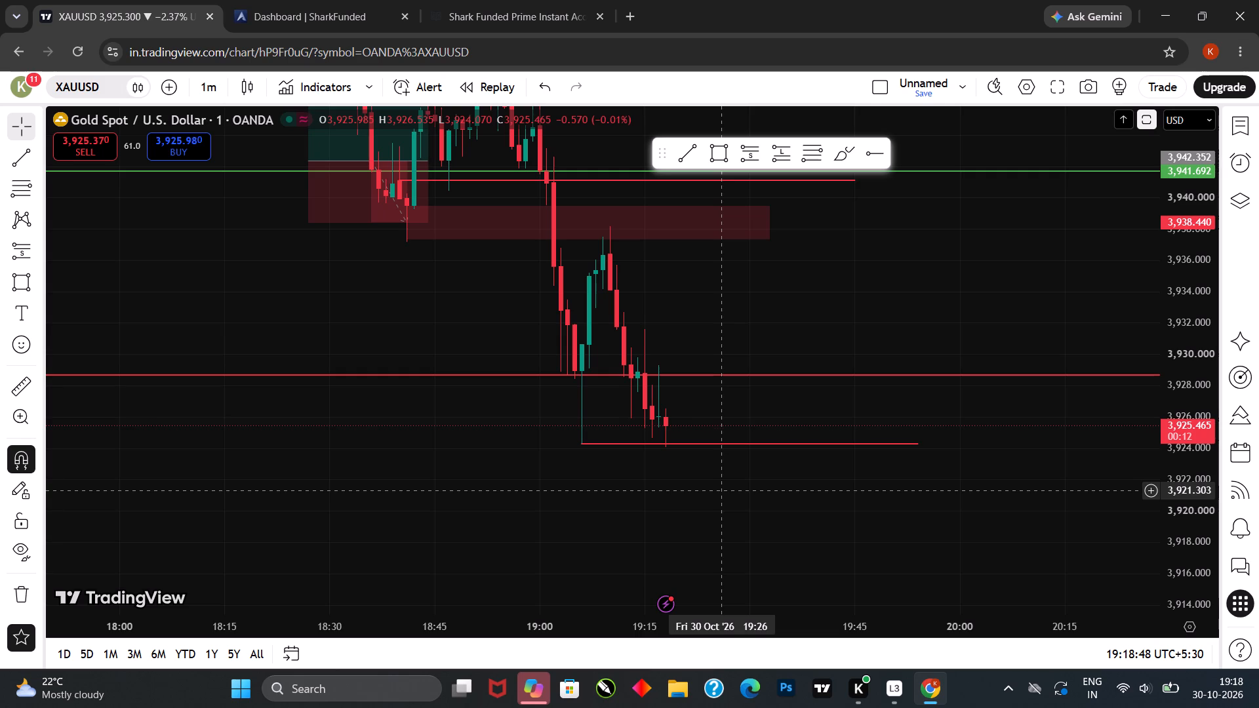
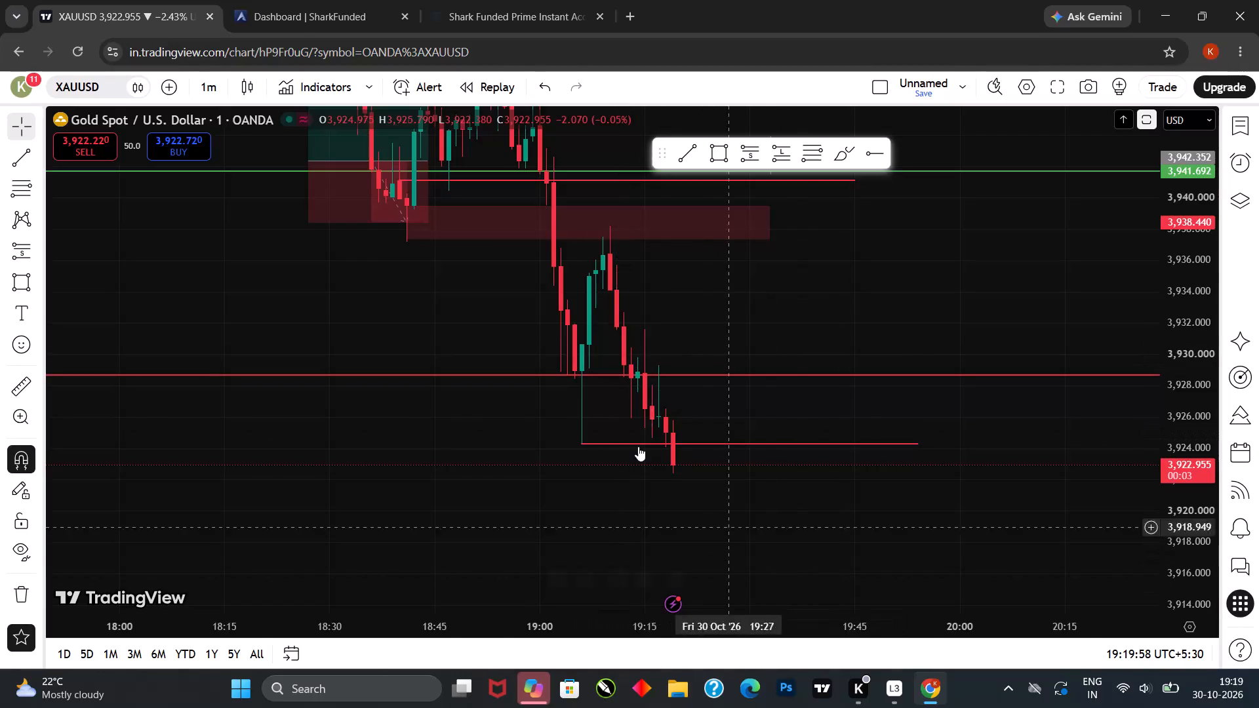
Examine the latest one-minute gold candles around the short red support line near 3,924.
scroll(704, 452, "up", 2)
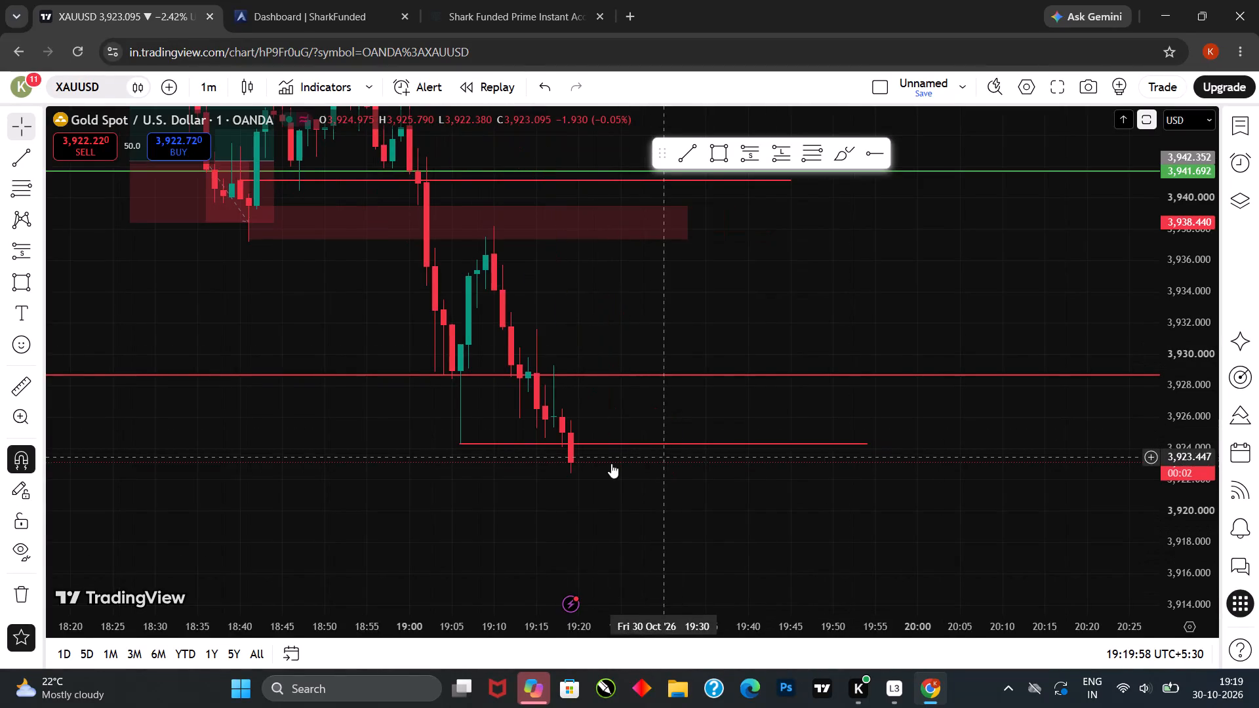
left_click(605, 465)
left_click_drag(616, 460, 671, 434)
left_click(689, 429)
scroll(618, 435, "up", 1)
left_click_drag(599, 448, 672, 429)
left_click(672, 429)
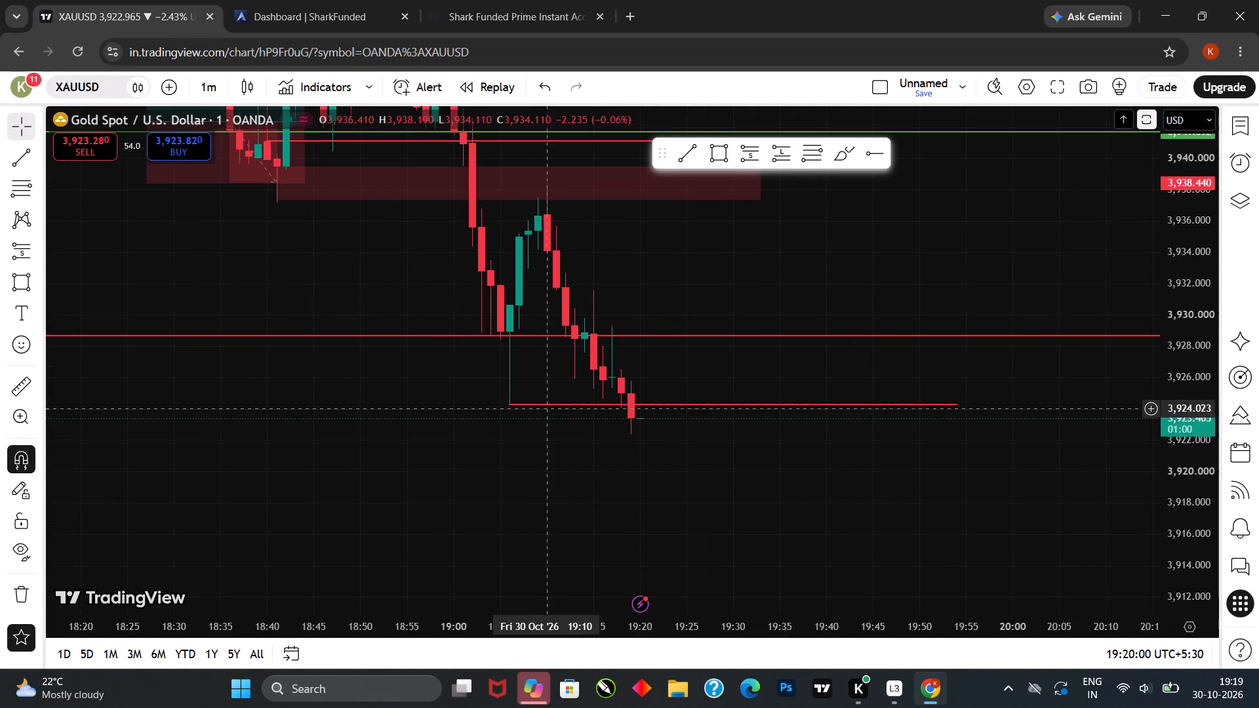
scroll(581, 423, "down", 1)
left_click(716, 433)
left_click(694, 462)
left_click(679, 446)
left_click_drag(658, 460, 621, 482)
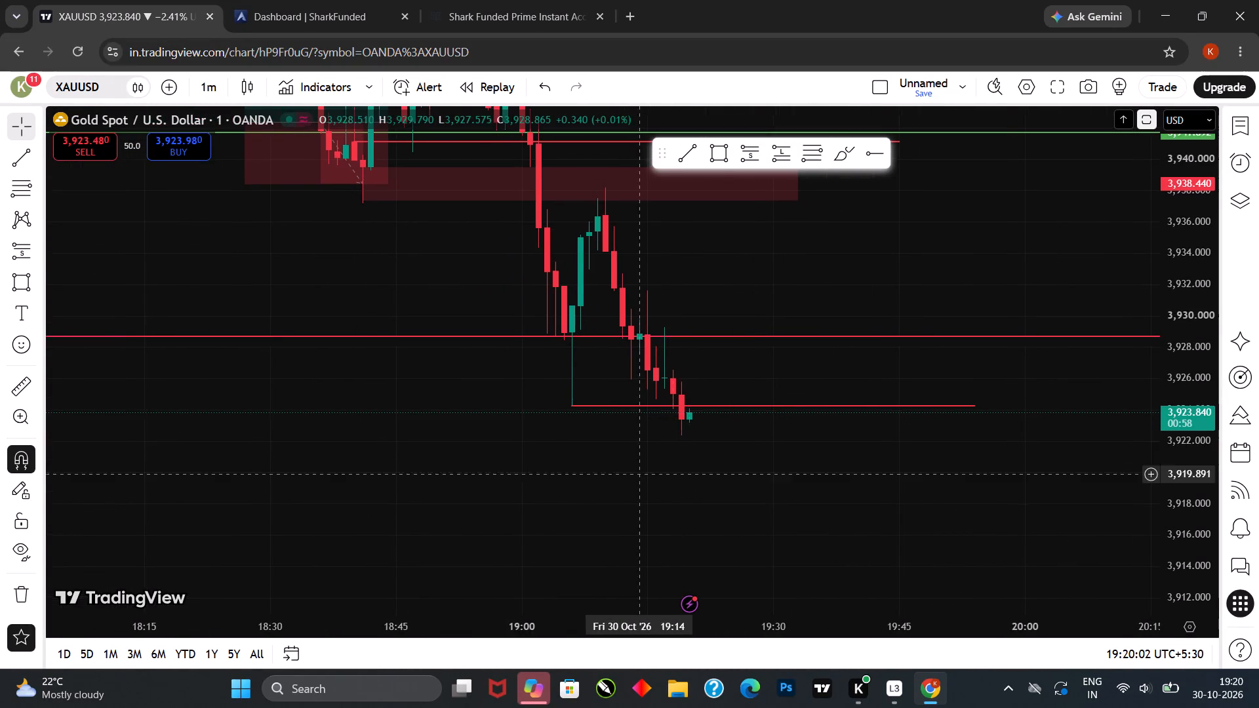
left_click_drag(621, 482, 618, 483)
left_click(618, 484)
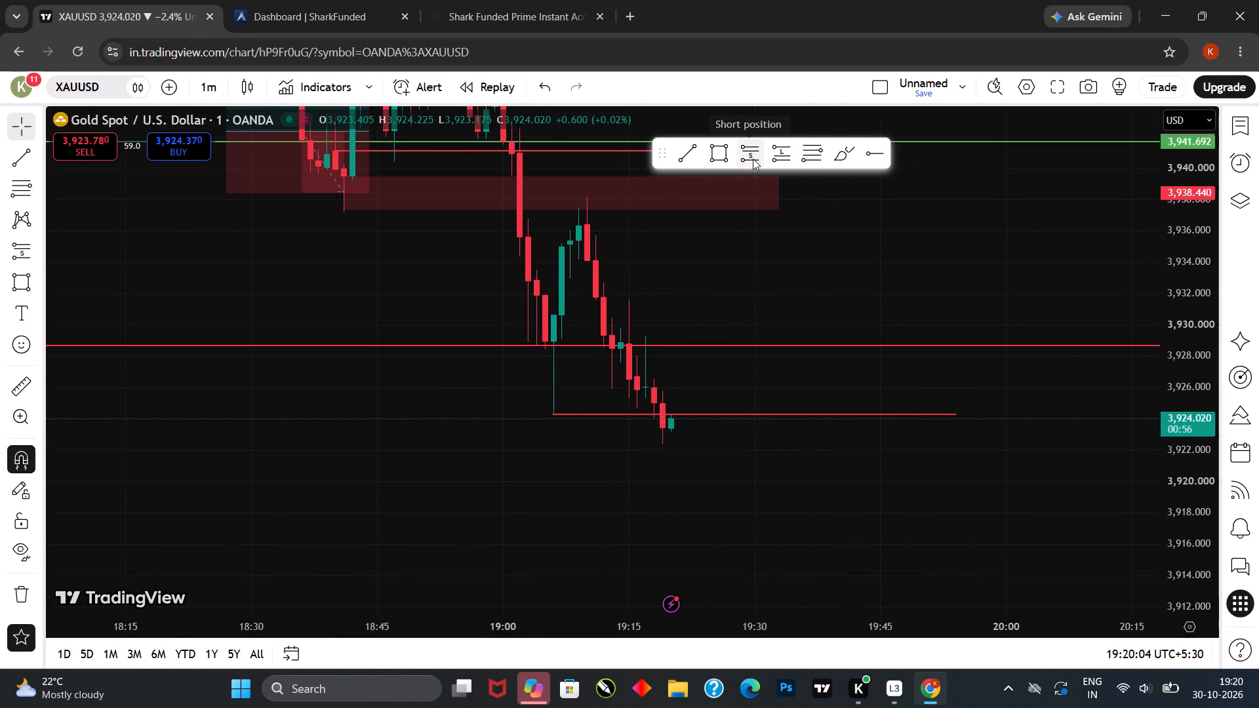
Measure the price range from about 3,920 at the latest one-minute candle down to about 3,913, and clear the measurement.
left_click(753, 159)
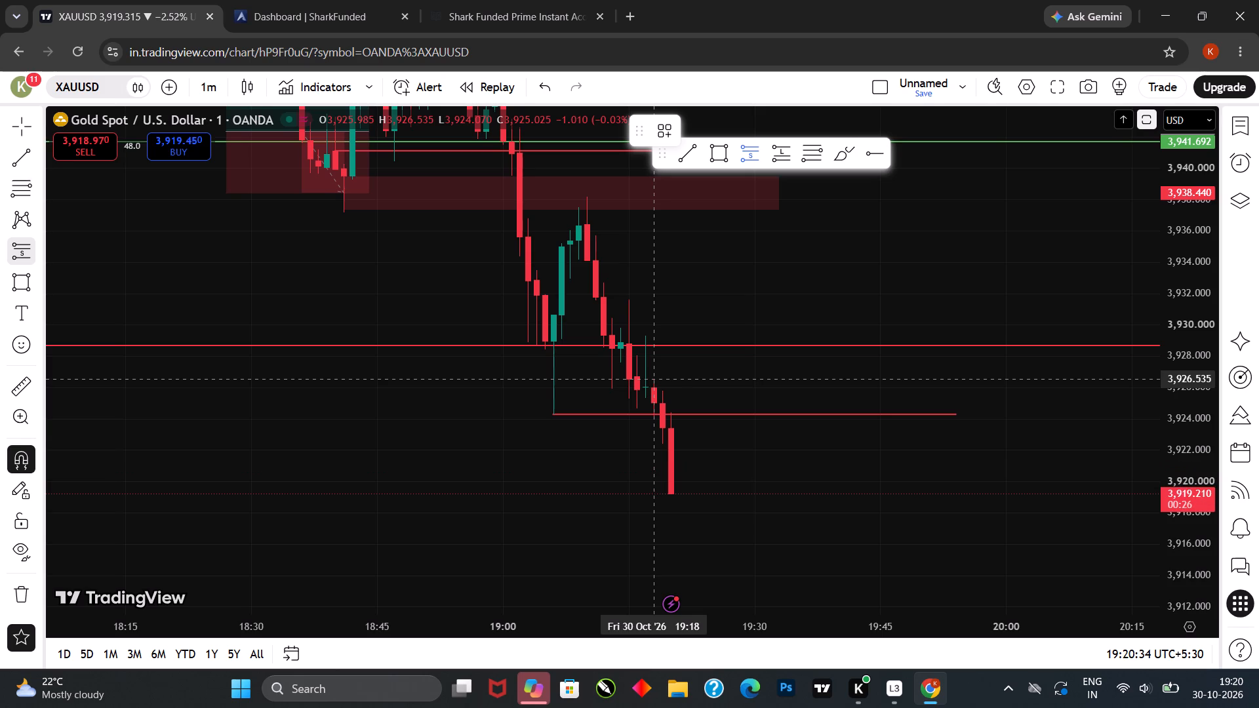
left_click(28, 389)
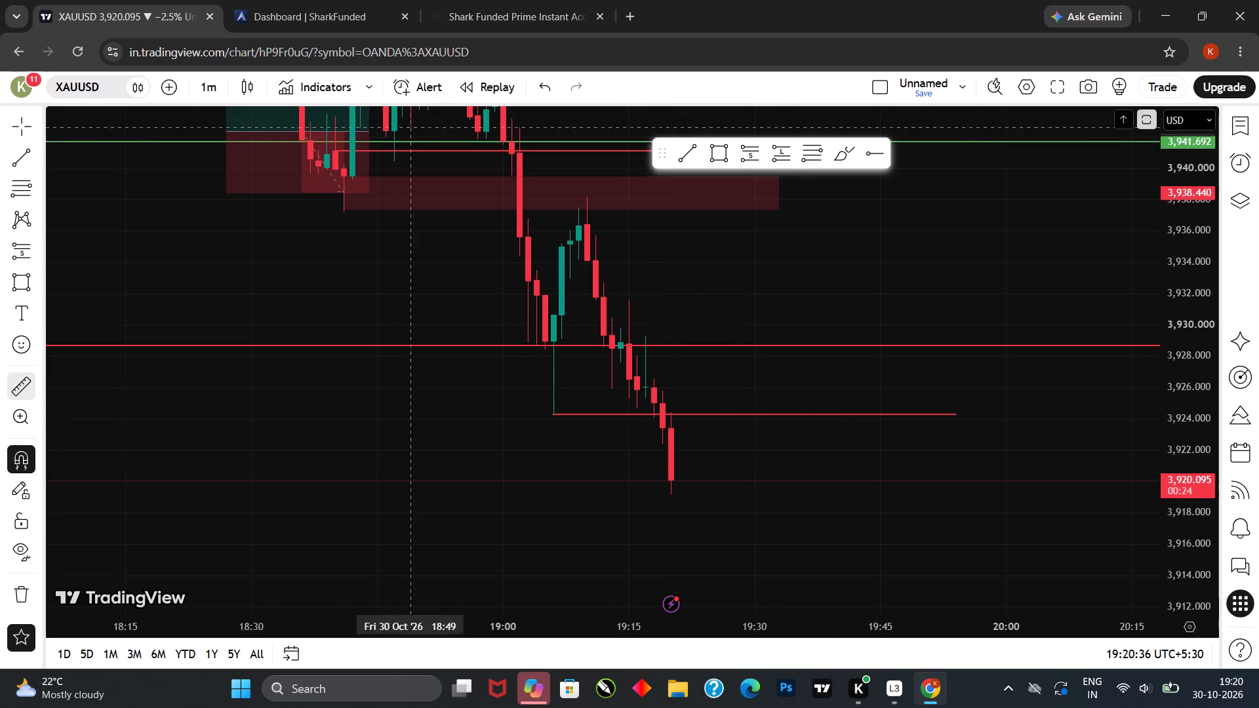
left_click(674, 472)
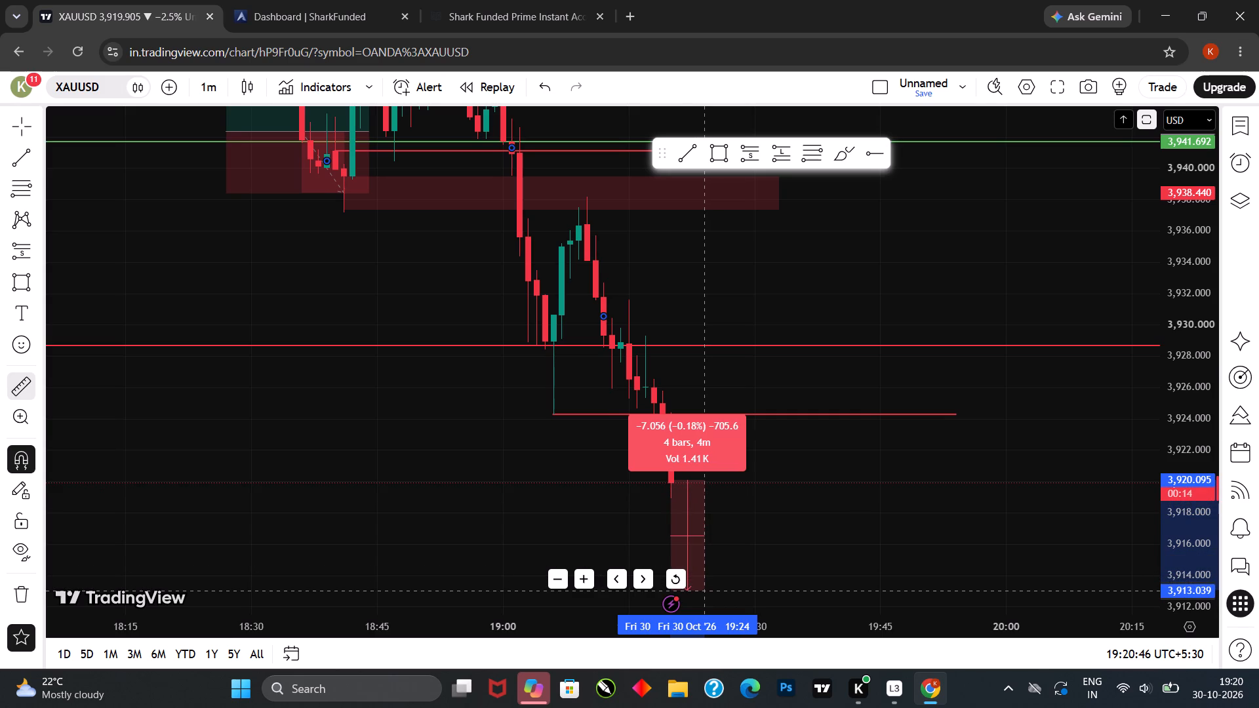
left_click(708, 591)
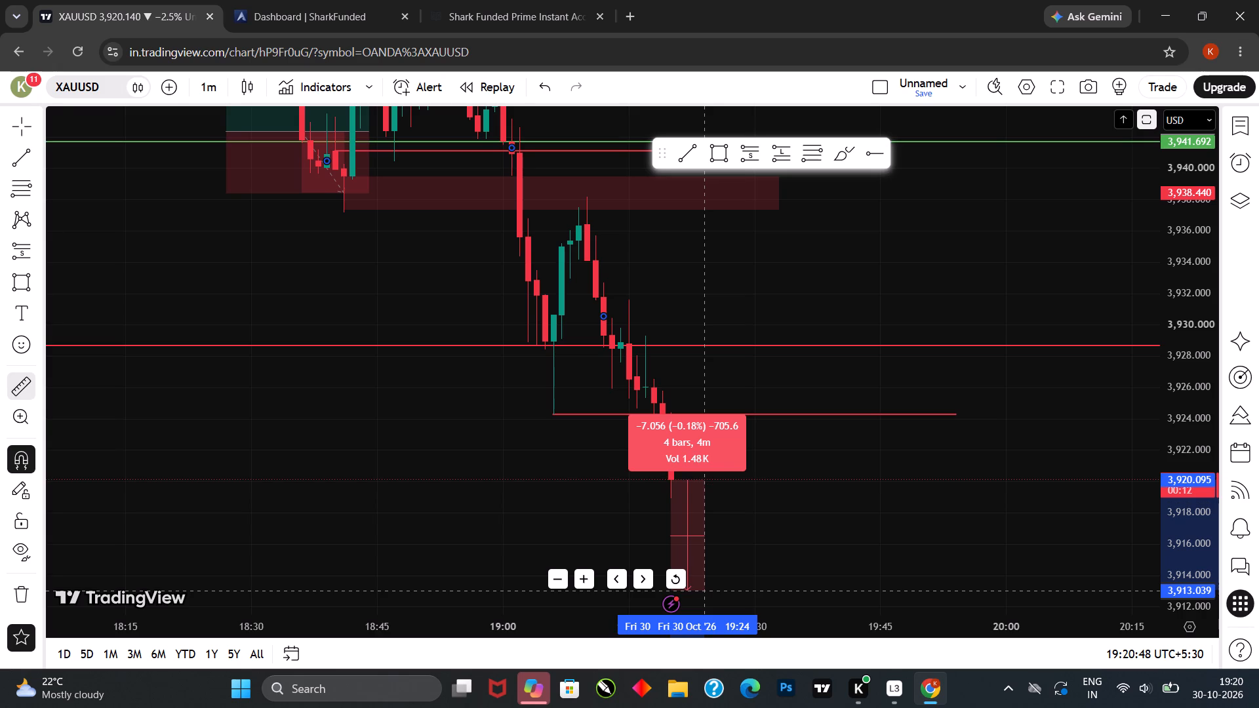
double_click(698, 573)
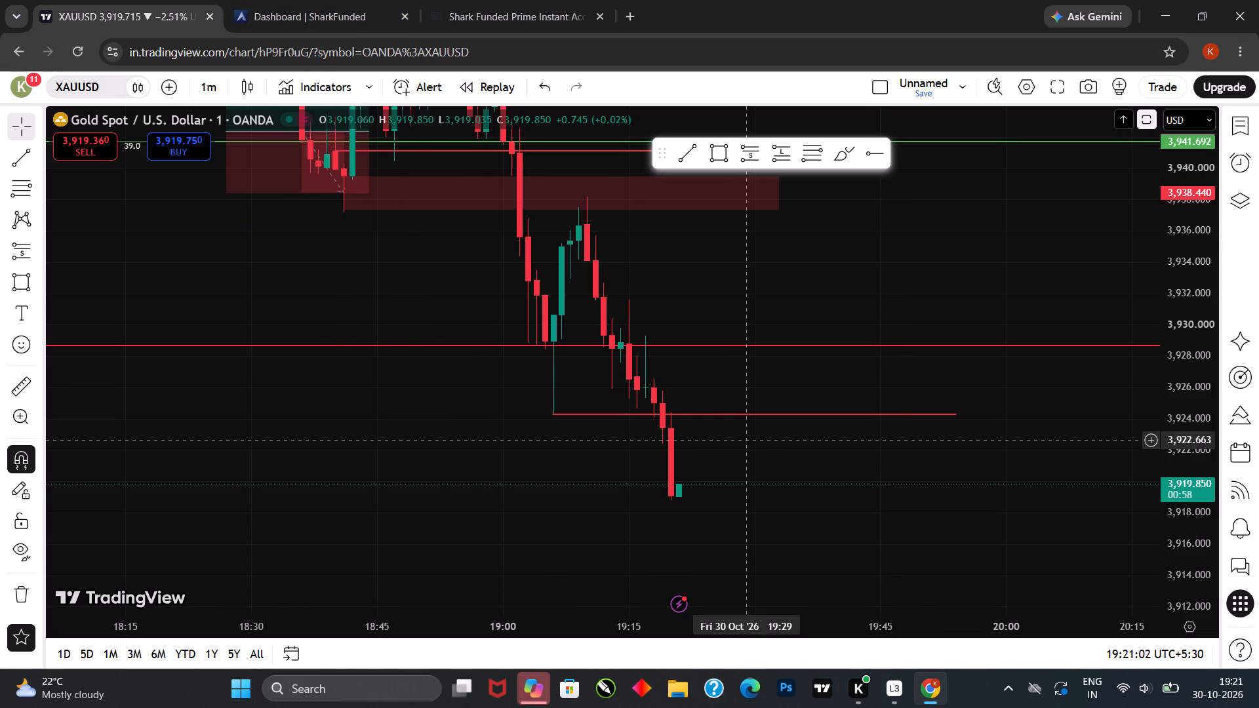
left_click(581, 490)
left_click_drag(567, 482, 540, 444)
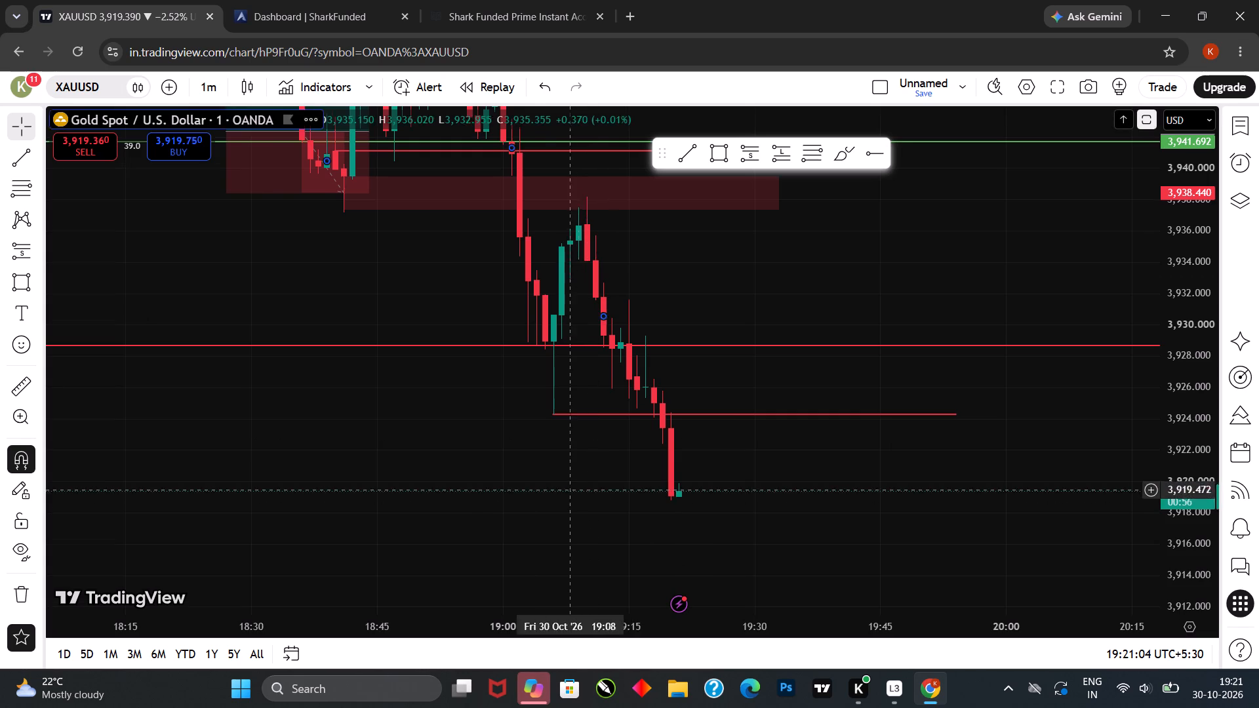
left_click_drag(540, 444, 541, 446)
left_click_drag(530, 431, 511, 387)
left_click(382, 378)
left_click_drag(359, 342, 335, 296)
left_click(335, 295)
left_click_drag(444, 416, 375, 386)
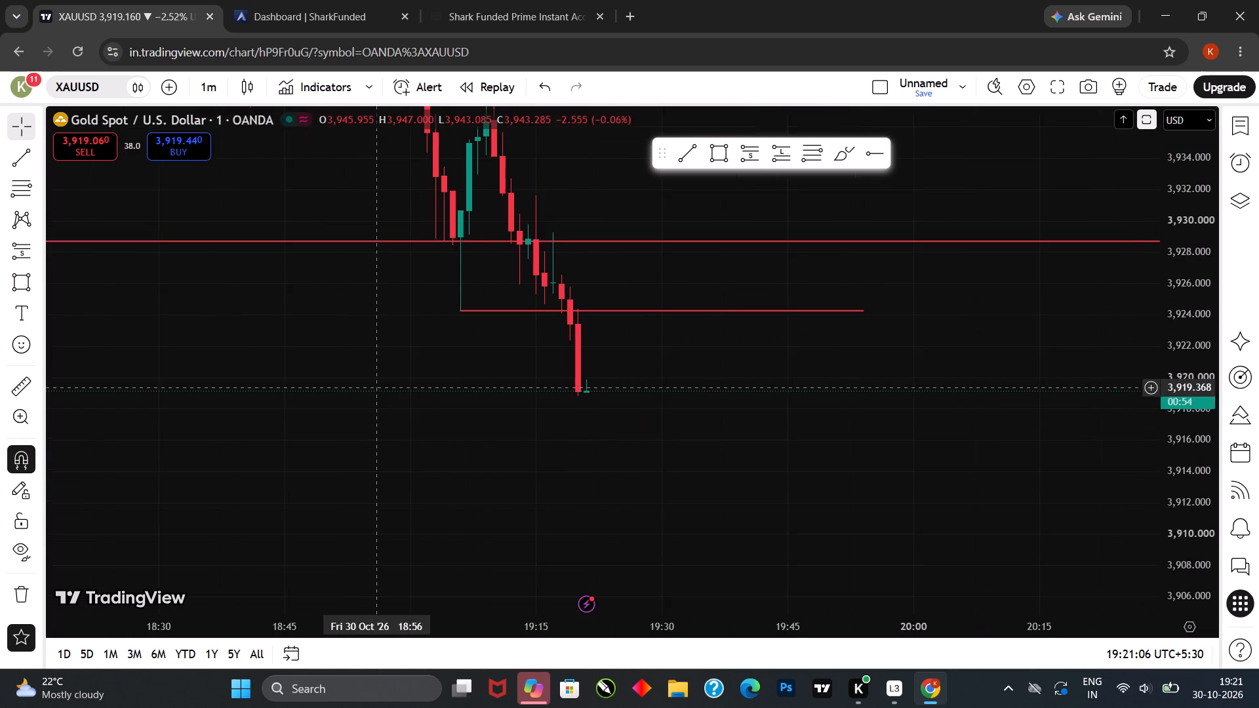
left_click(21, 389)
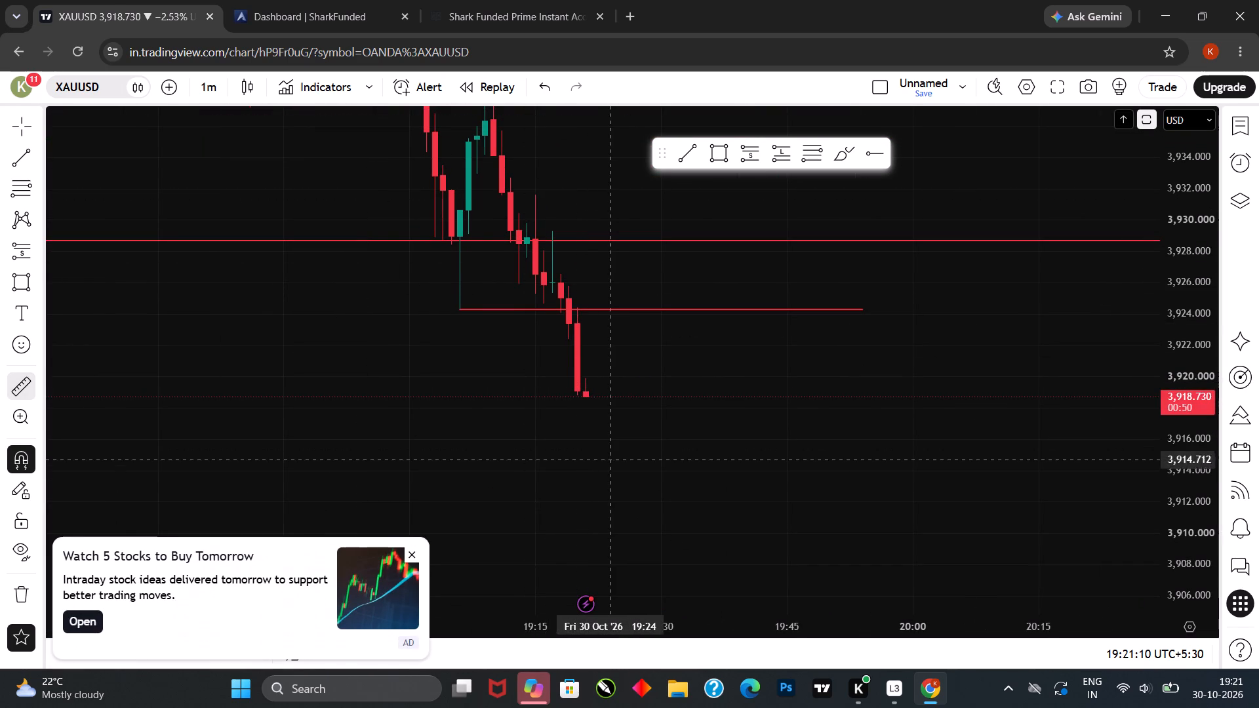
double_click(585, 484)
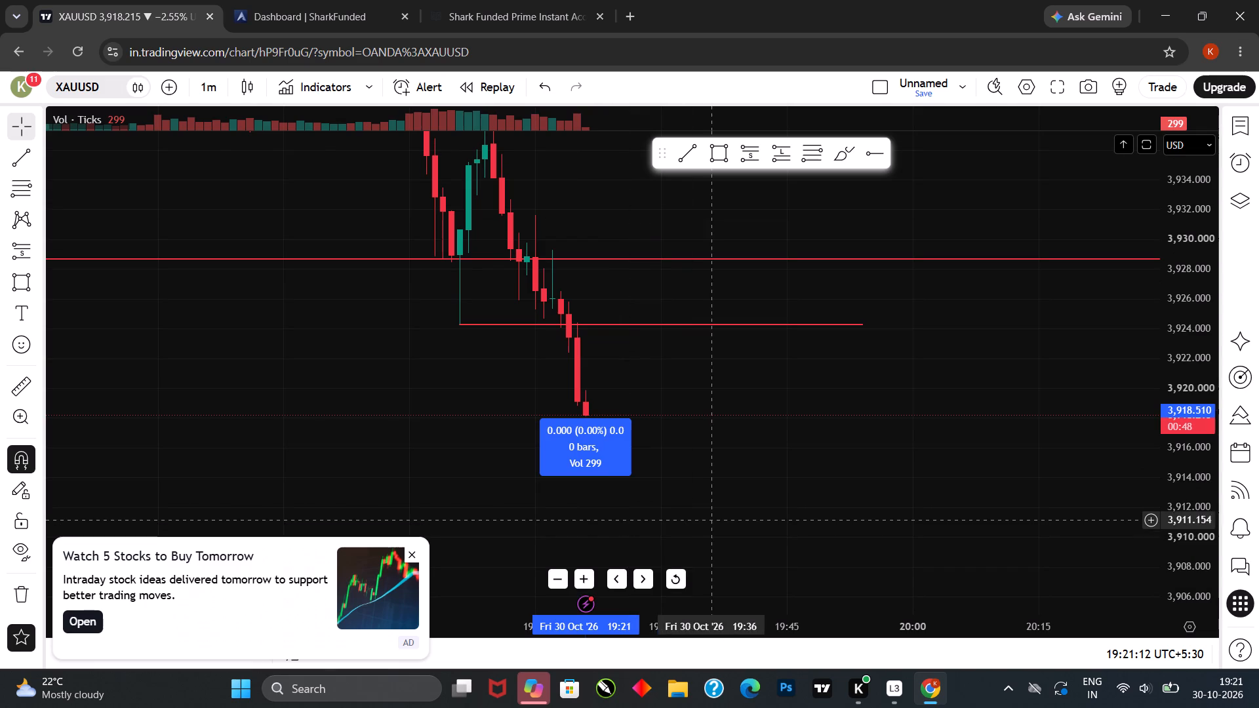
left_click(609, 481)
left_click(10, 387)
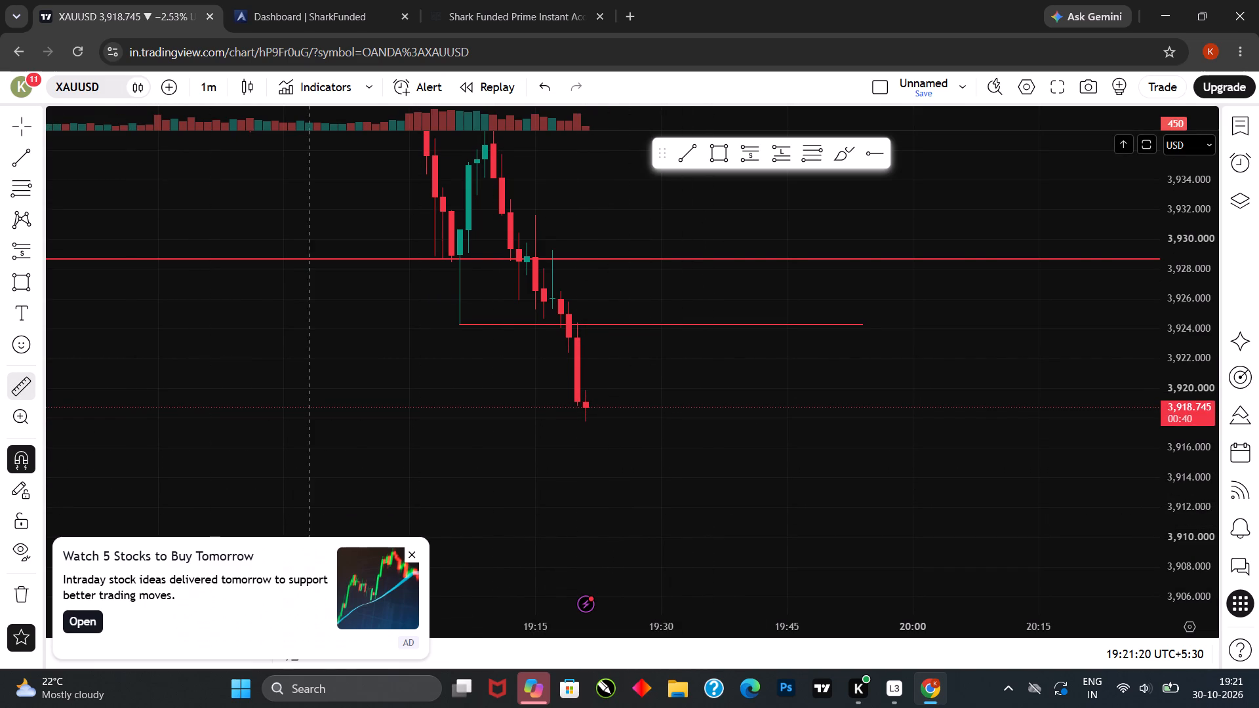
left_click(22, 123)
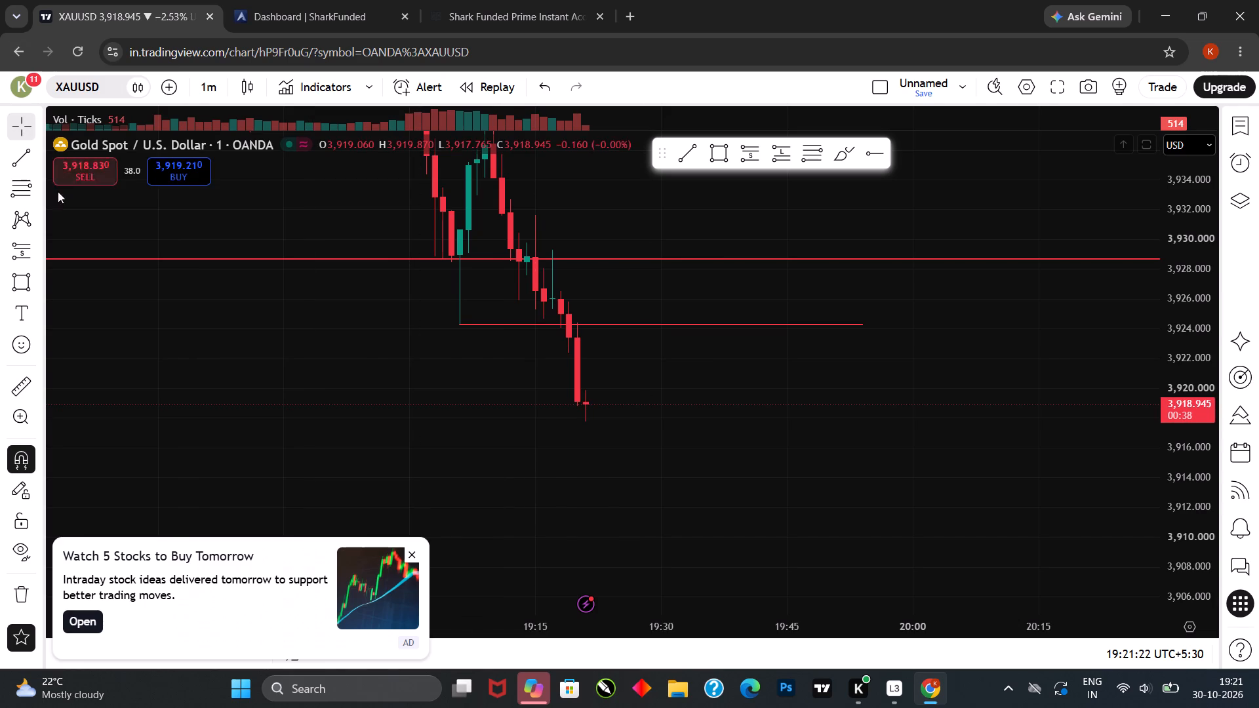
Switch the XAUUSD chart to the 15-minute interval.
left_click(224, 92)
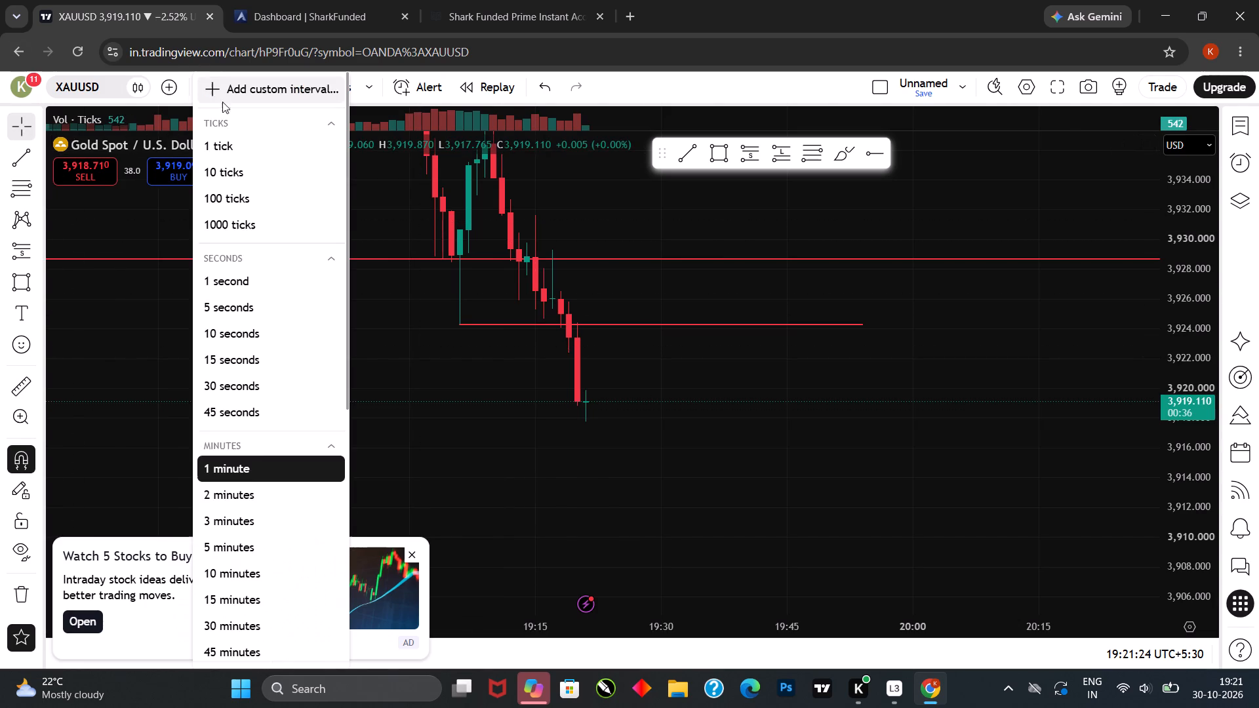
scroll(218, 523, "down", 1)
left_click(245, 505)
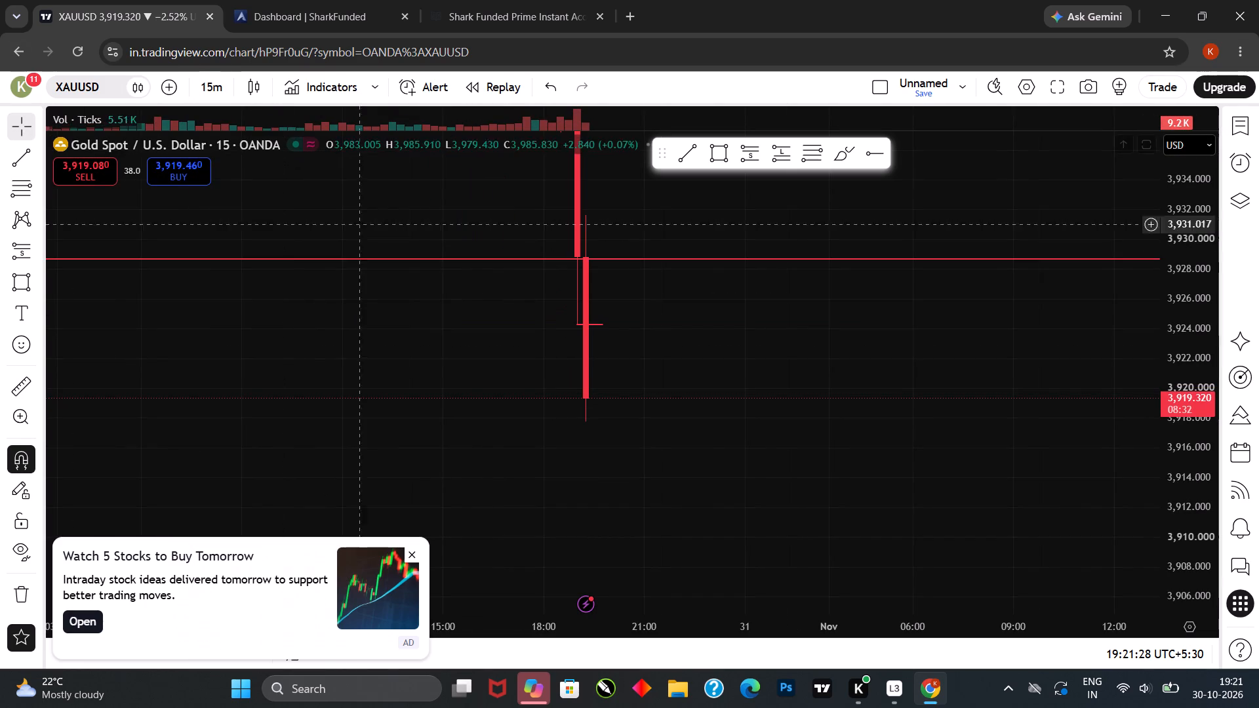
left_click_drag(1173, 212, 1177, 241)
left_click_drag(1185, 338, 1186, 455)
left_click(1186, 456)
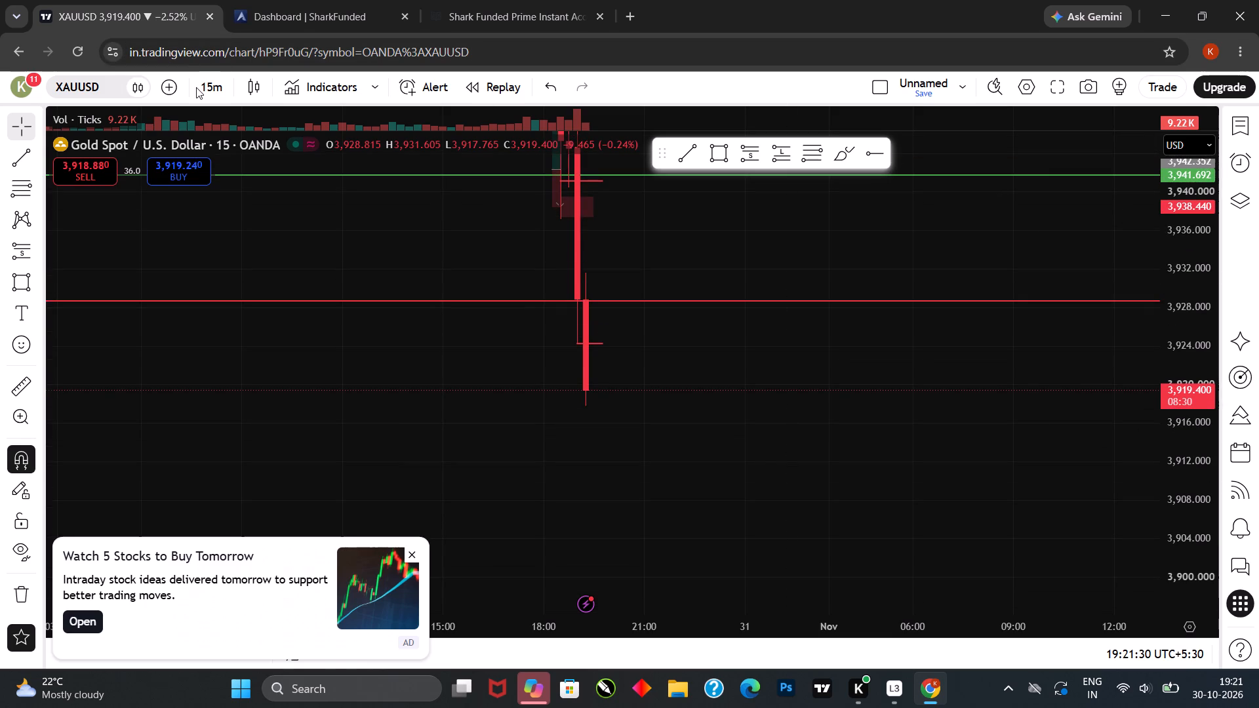
Switch the XAUUSD chart to the 5-minute interval, with the marked levels above the current price in view.
left_click(196, 87)
left_click(226, 542)
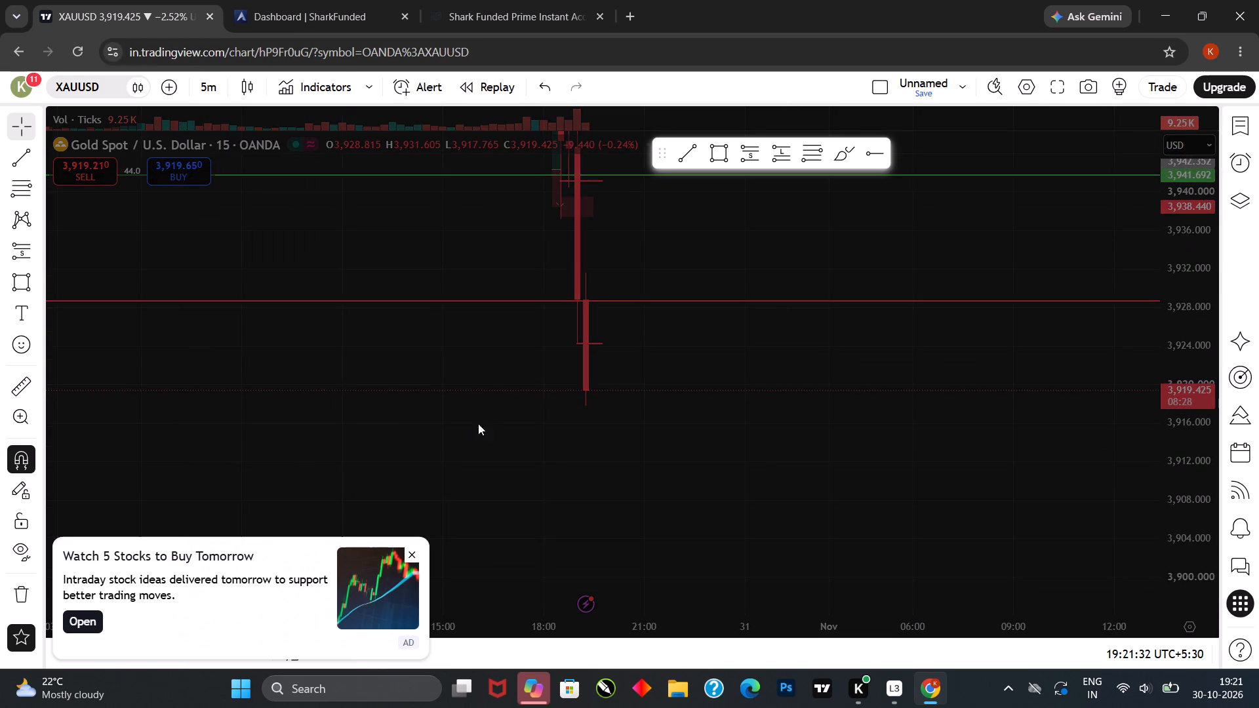
left_click_drag(465, 393, 666, 396)
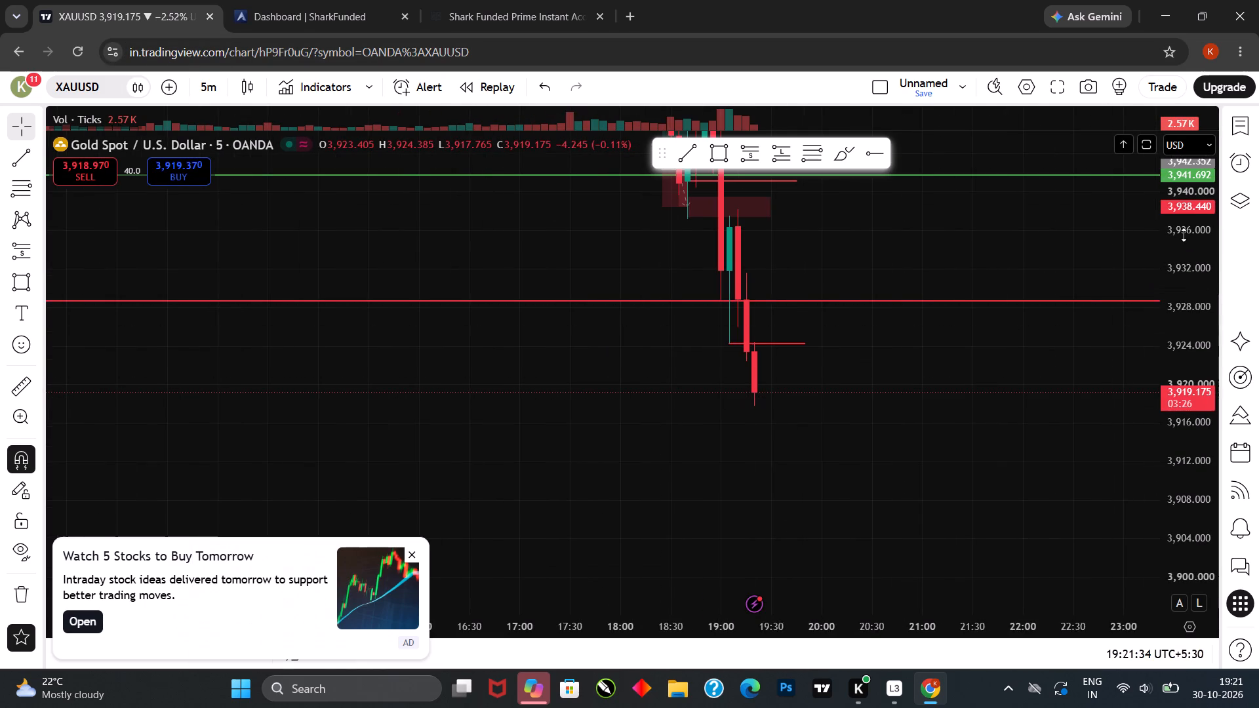
left_click(1195, 218)
left_click_drag(1195, 345, 1192, 378)
left_click_drag(1188, 426, 1180, 509)
left_click(1180, 509)
left_click_drag(1168, 298, 1170, 309)
left_click_drag(1172, 358, 1167, 426)
left_click(1166, 428)
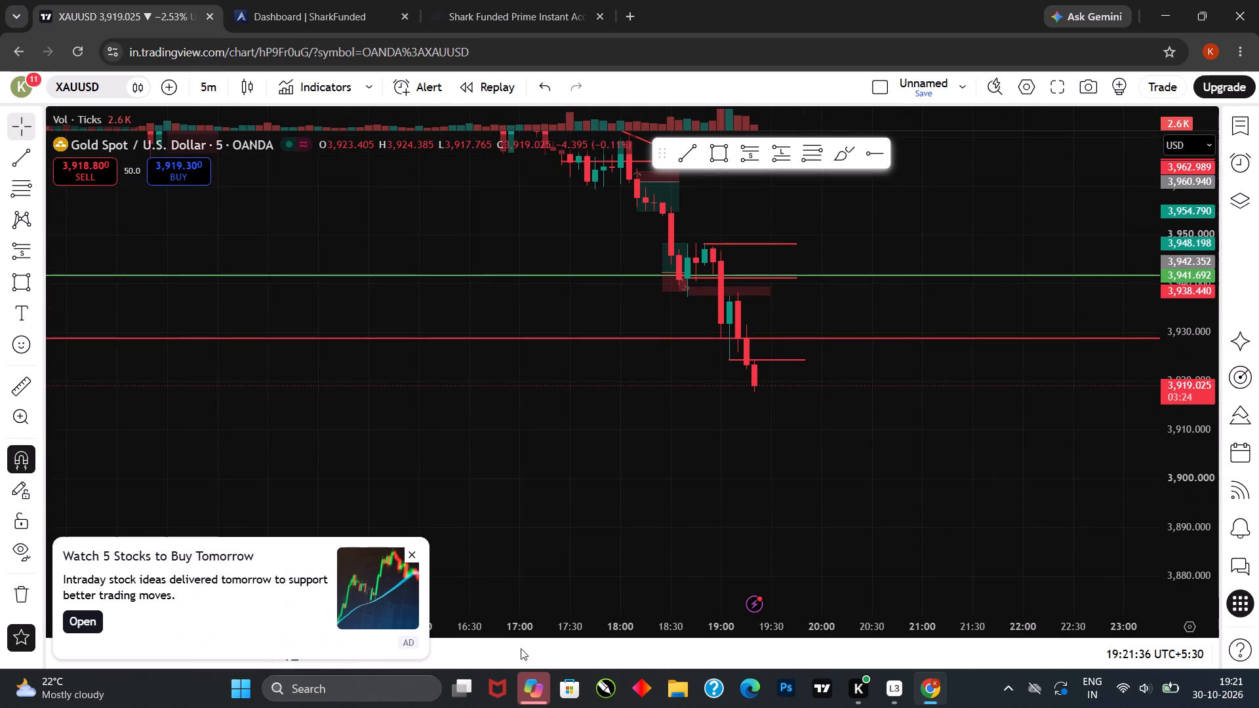
Examine the older five-minute price history as far back as the chart's data allows.
left_click_drag(525, 631, 1069, 634)
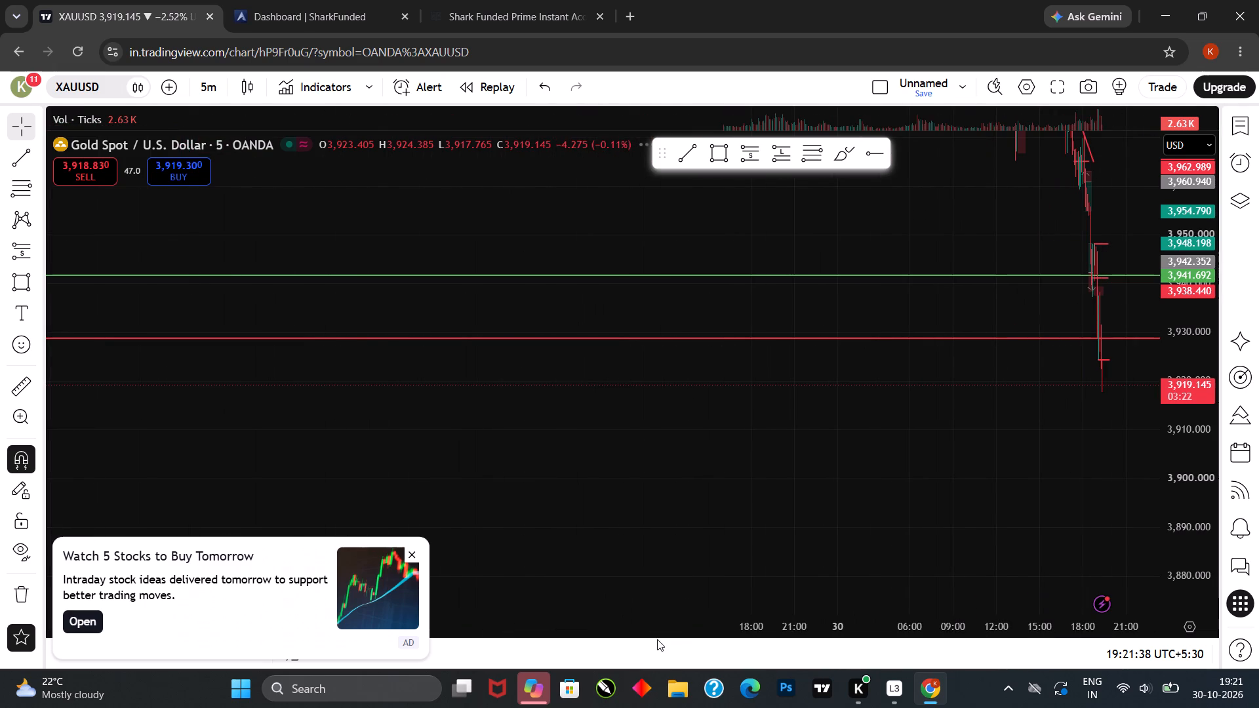
left_click_drag(629, 620, 871, 624)
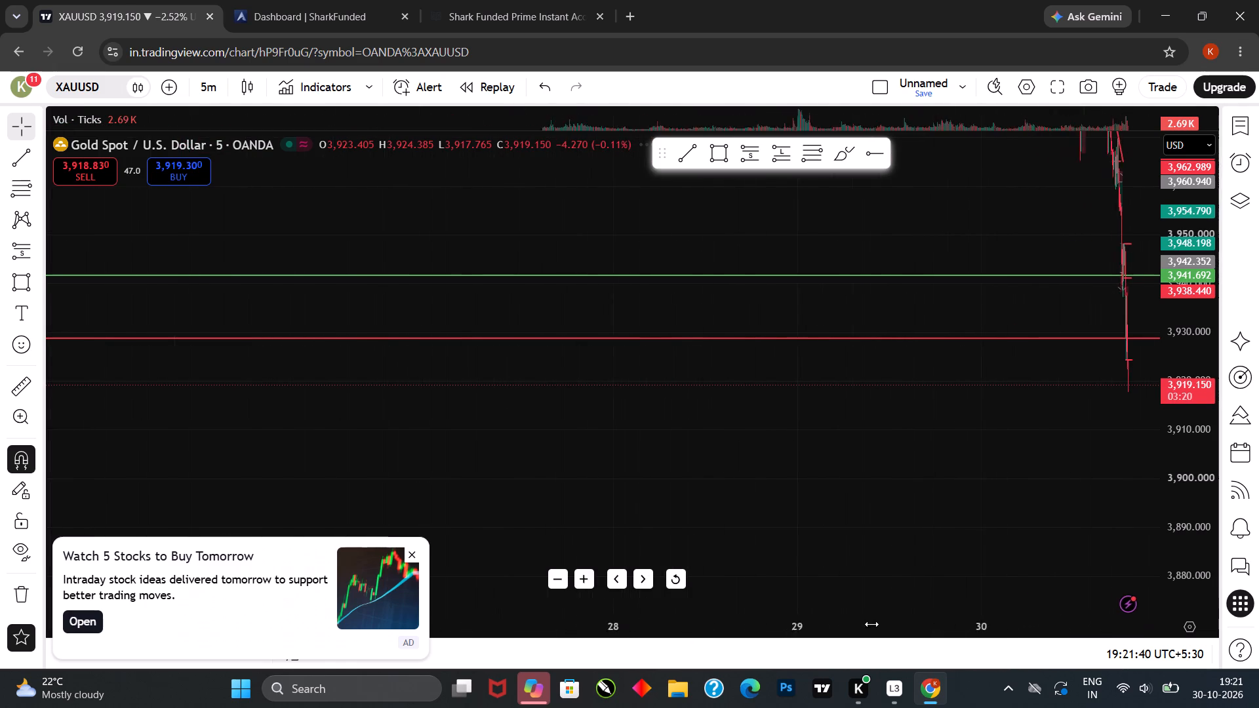
left_click_drag(871, 624, 1030, 623)
left_click_drag(641, 516, 380, 513)
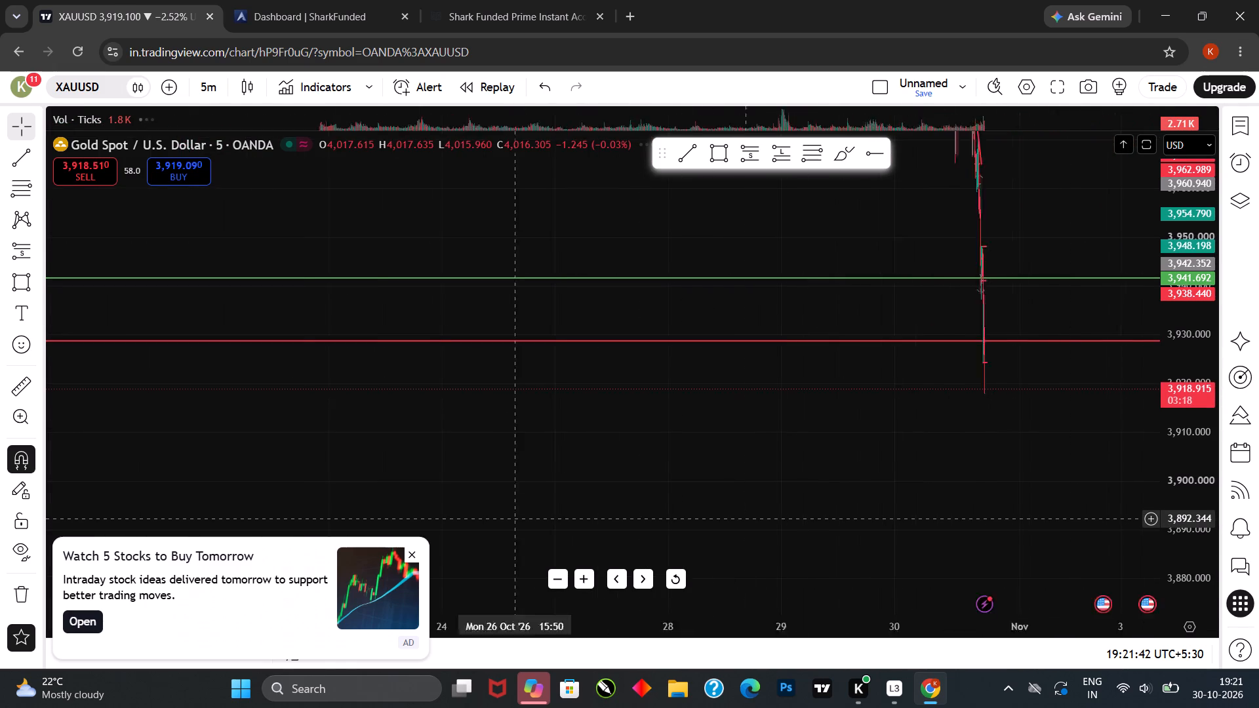
left_click_drag(380, 513, 1081, 520)
left_click_drag(300, 481, 985, 484)
left_click_drag(197, 471, 673, 476)
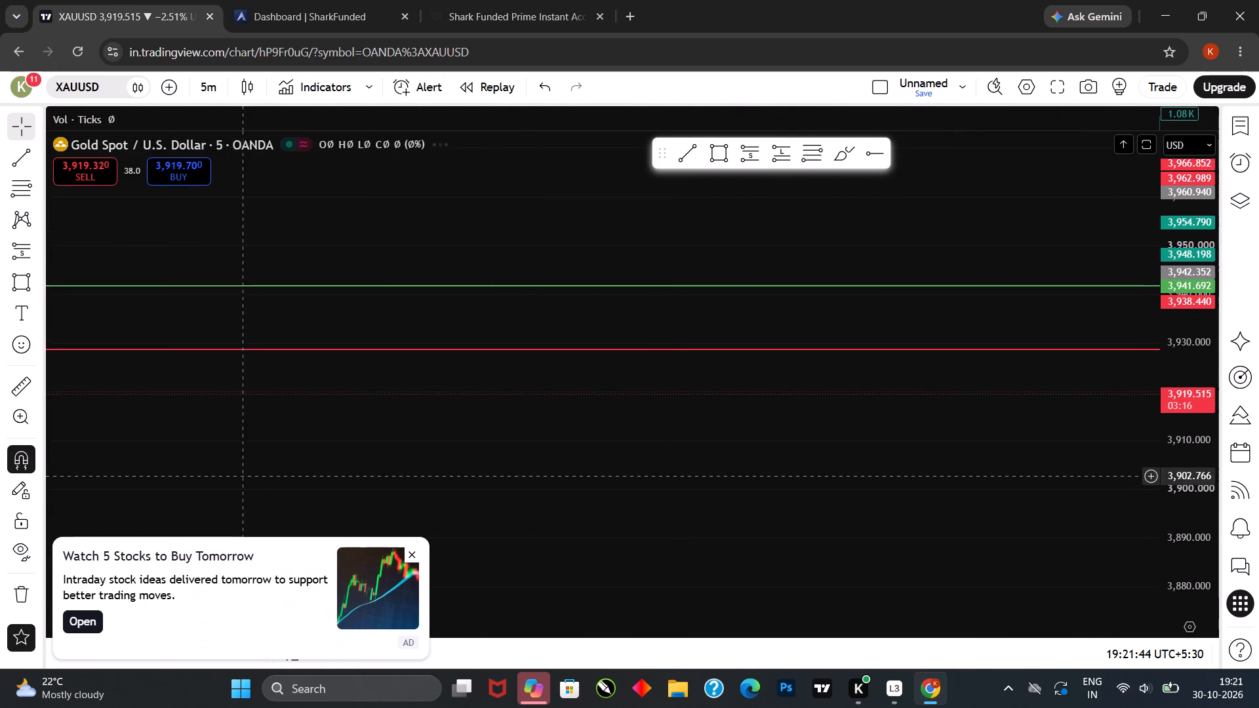
left_click_drag(168, 469, 643, 479)
left_click_drag(199, 471, 233, 473)
left_click_drag(284, 473, 646, 477)
left_click_drag(140, 471, 640, 477)
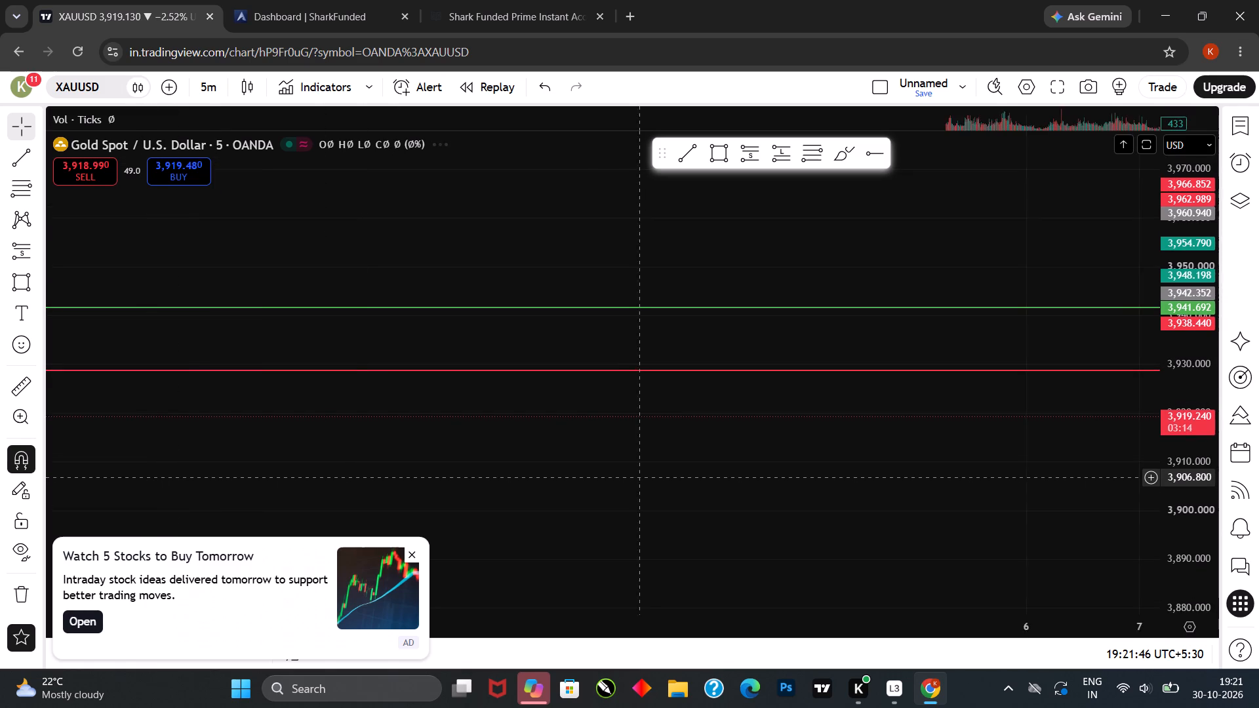
left_click_drag(187, 479, 23, 436)
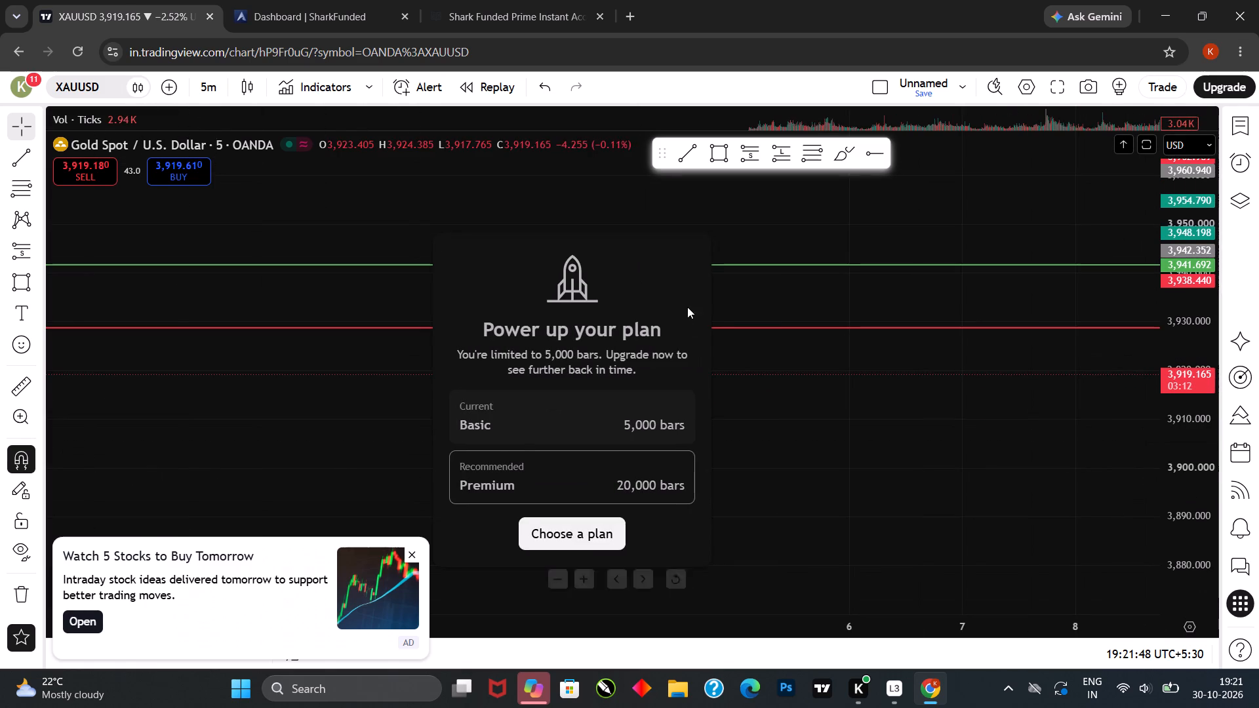
left_click(884, 236)
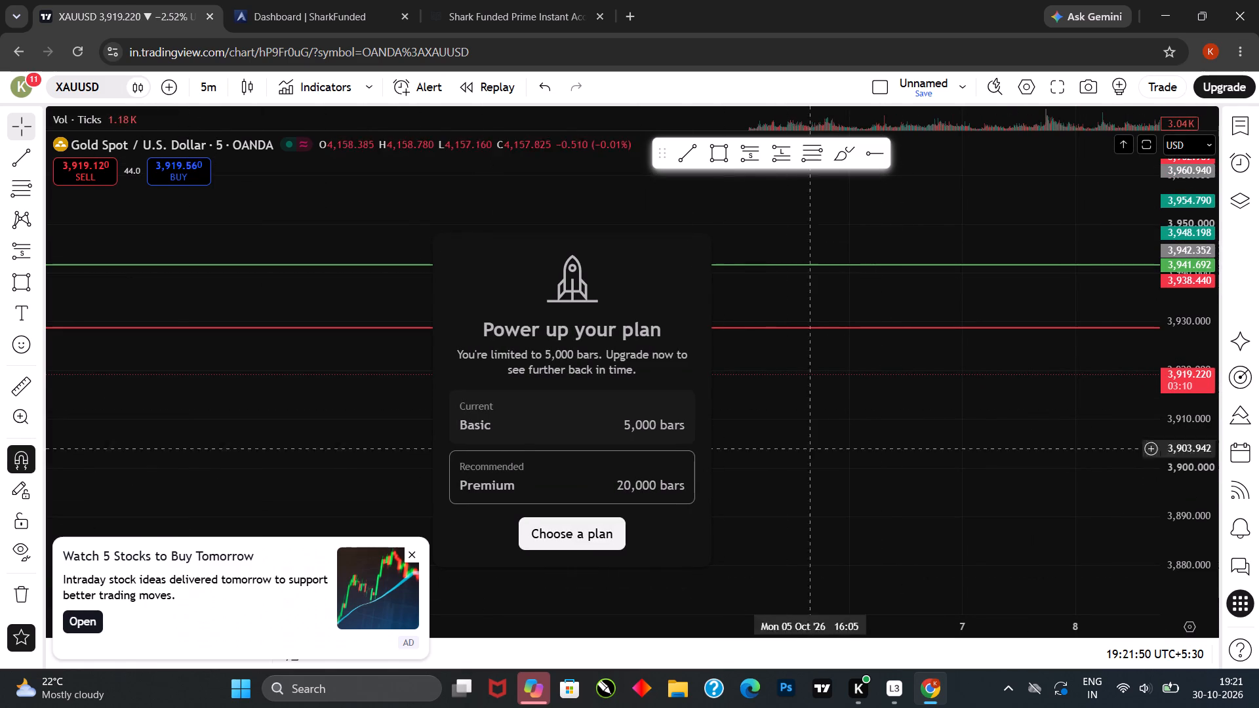
Return to the most recent bar and examine the latest five-minute candles around the marked price levels.
left_click(1128, 574)
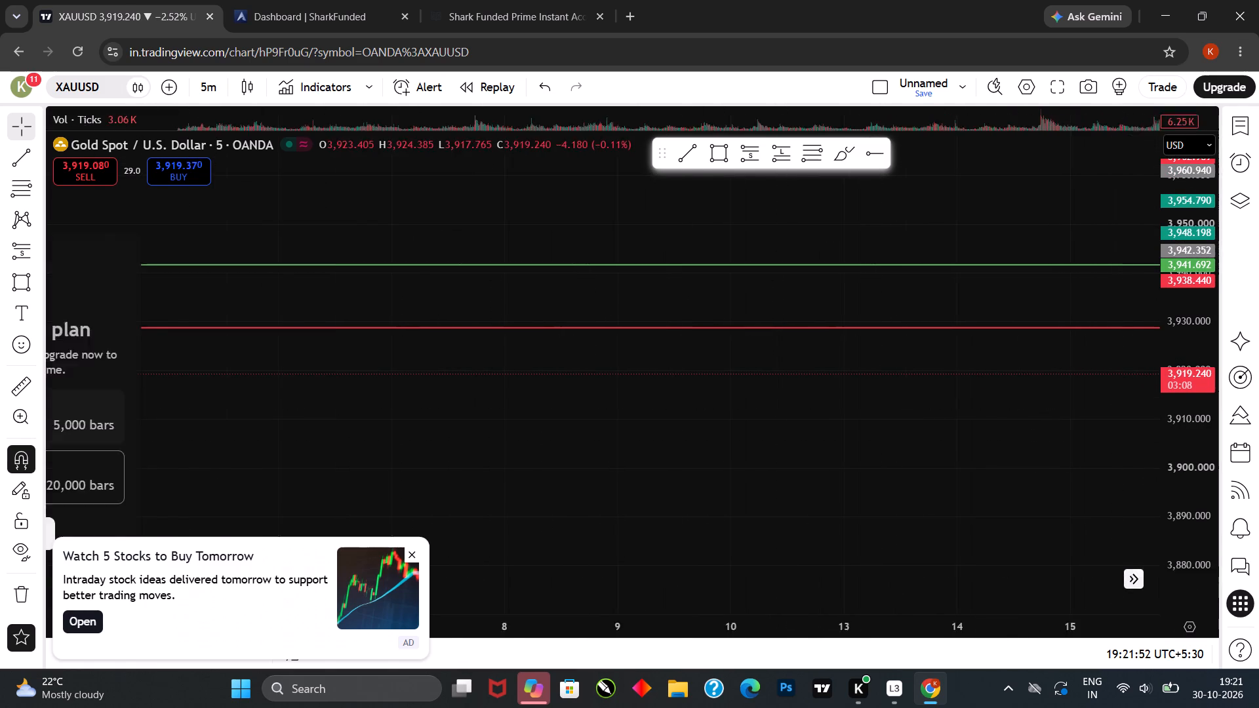
left_click_drag(855, 522, 803, 515)
left_click_drag(742, 508, 507, 484)
scroll(776, 414, "up", 16)
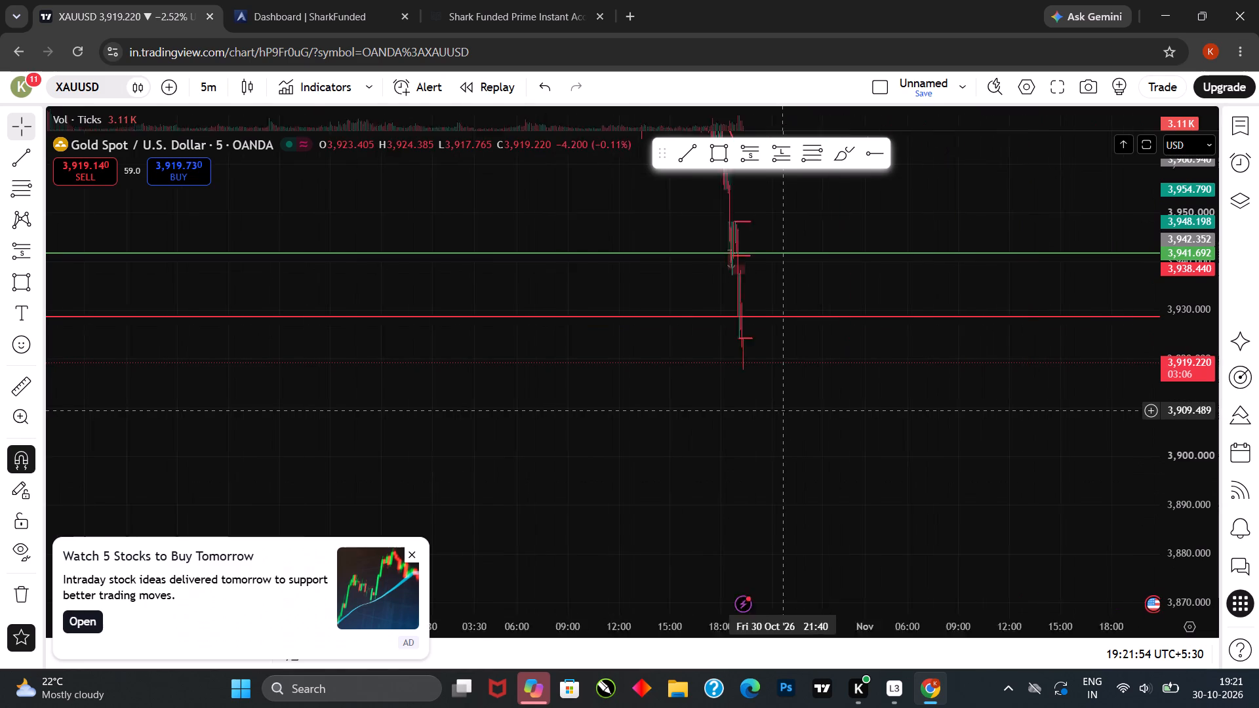
scroll(782, 410, "up", 6)
left_click_drag(481, 420, 488, 422)
left_click_drag(510, 423, 843, 425)
scroll(441, 412, "up", 5)
left_click_drag(346, 419, 355, 422)
left_click_drag(462, 431, 612, 450)
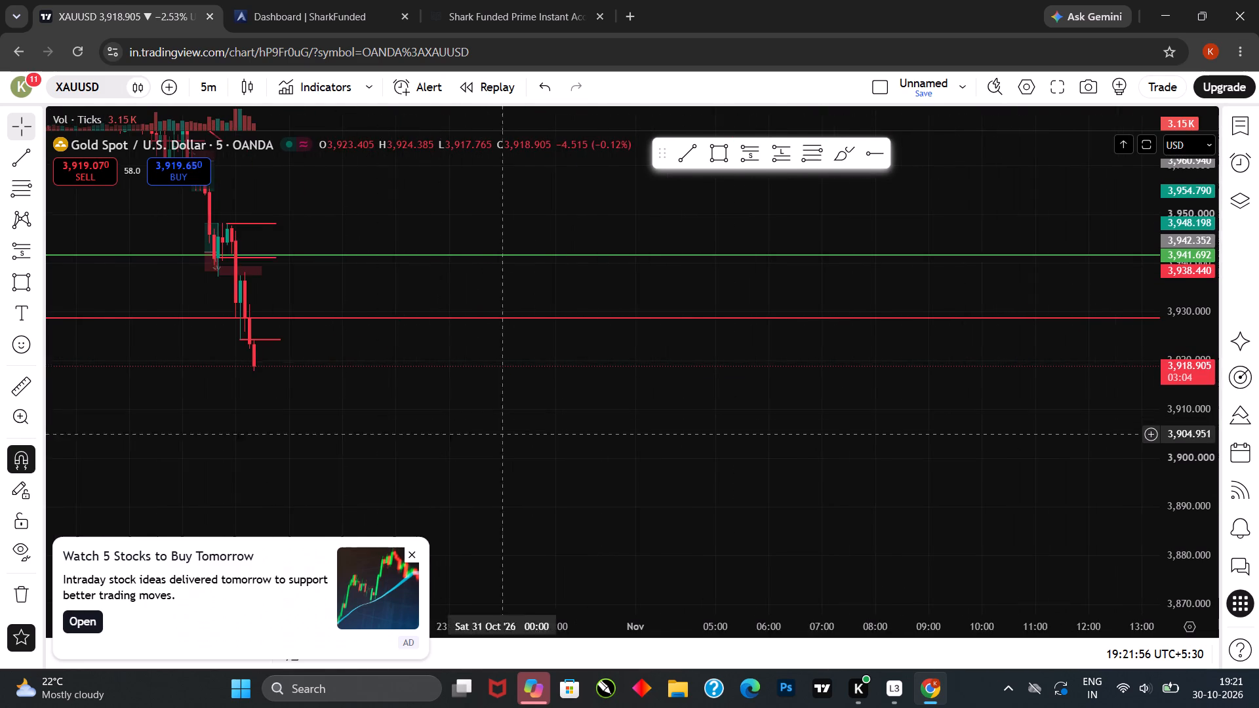
left_click_drag(612, 450, 731, 469)
left_click_drag(1190, 469, 1163, 328)
left_click_drag(544, 507, 567, 507)
left_click_drag(592, 507, 682, 508)
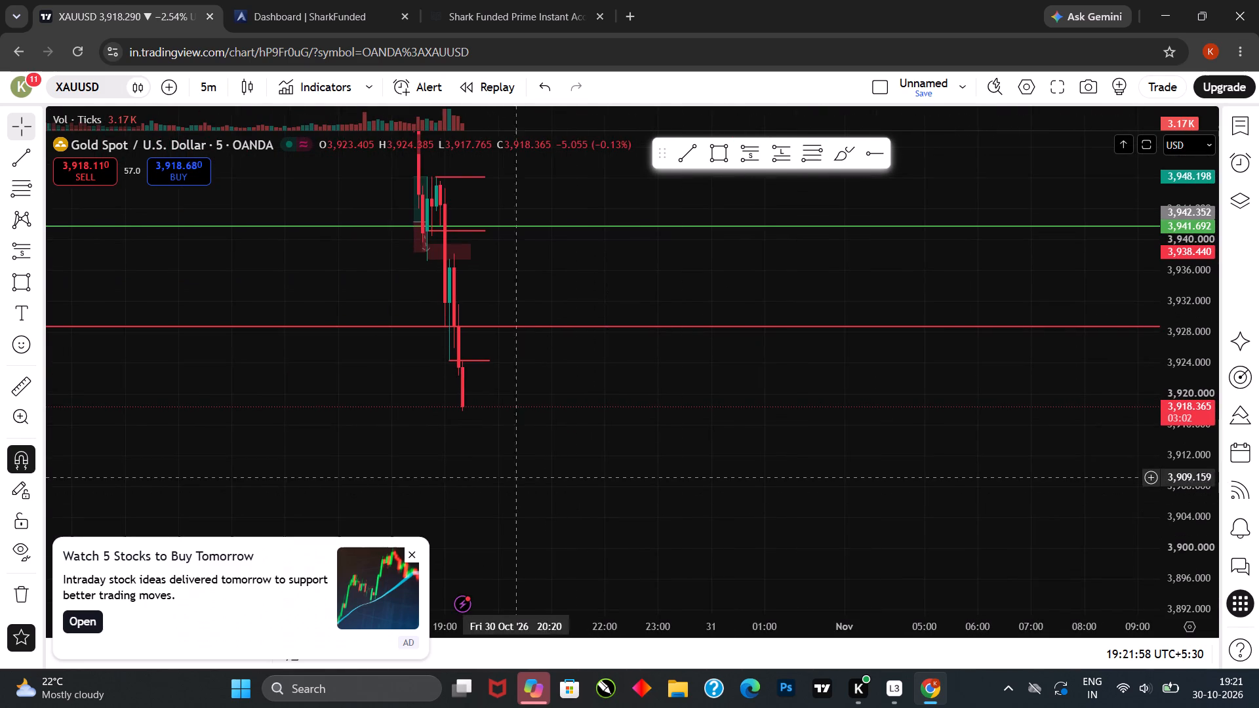
scroll(467, 458, "up", 2)
left_click_drag(401, 458, 621, 462)
scroll(410, 414, "up", 3)
left_click_drag(382, 434, 584, 436)
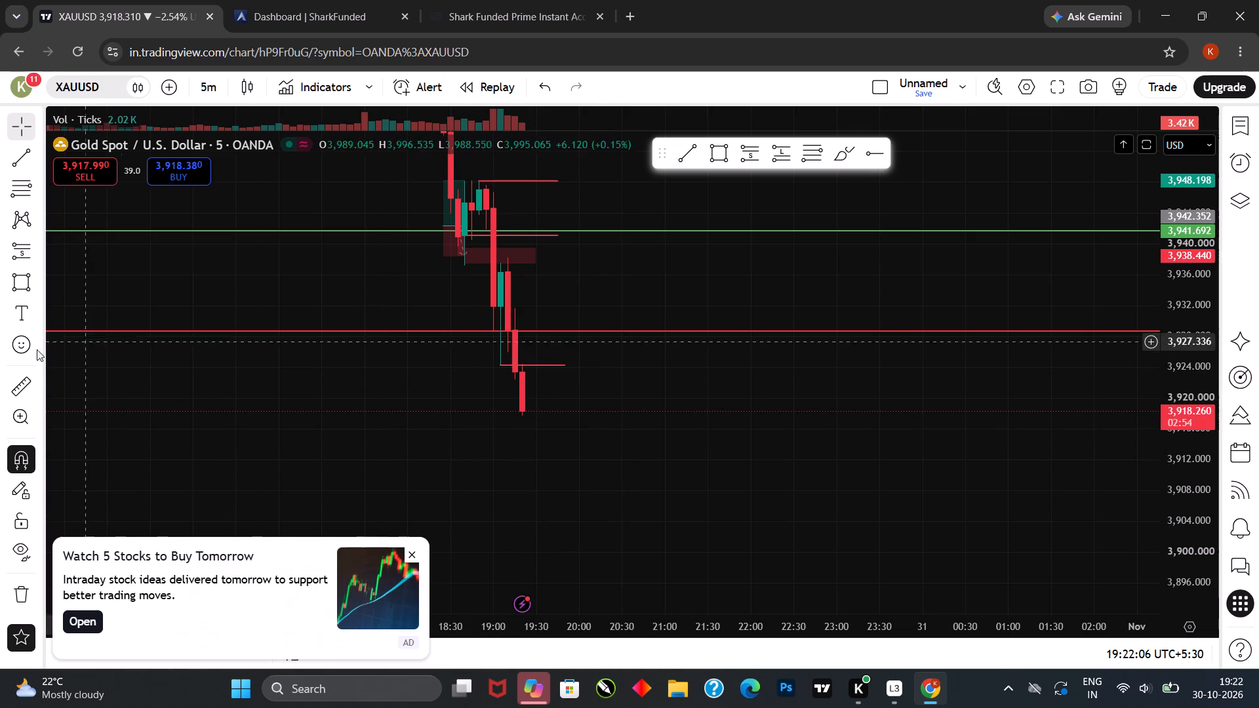
Measure the drop from about 3,923.5, just below the short red line, to the current price near 3,918, and clear it.
left_click(30, 379)
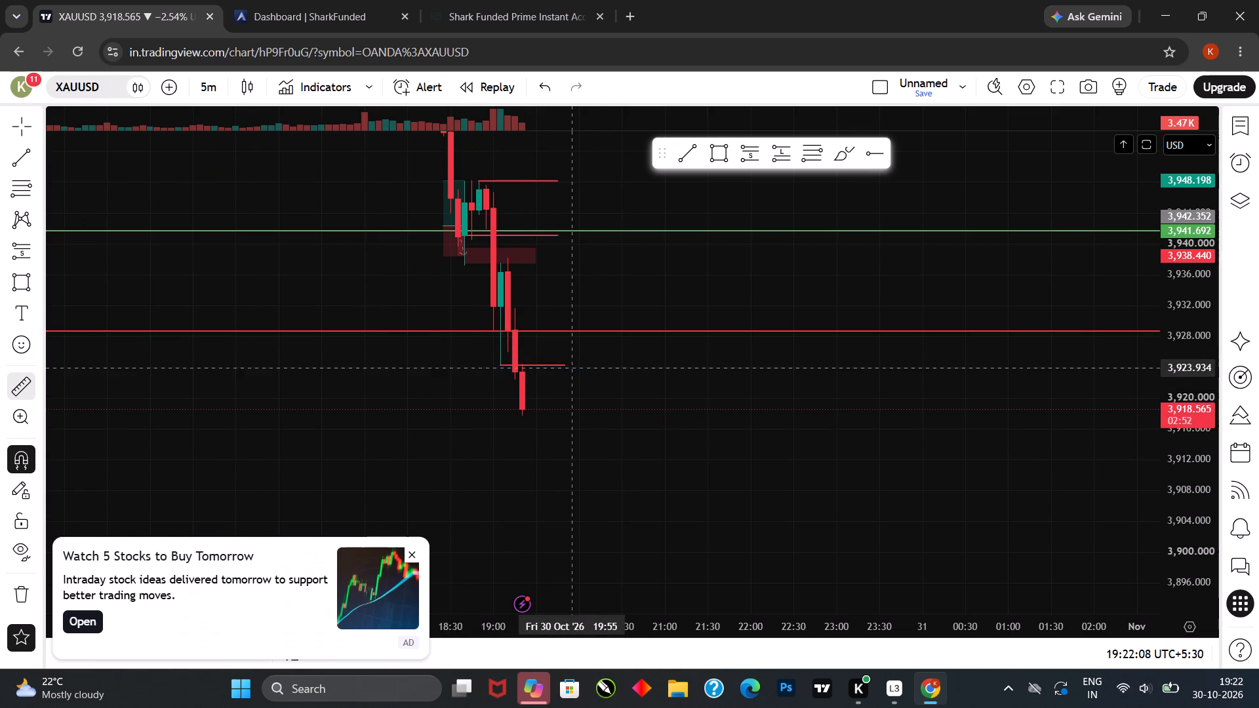
left_click(580, 370)
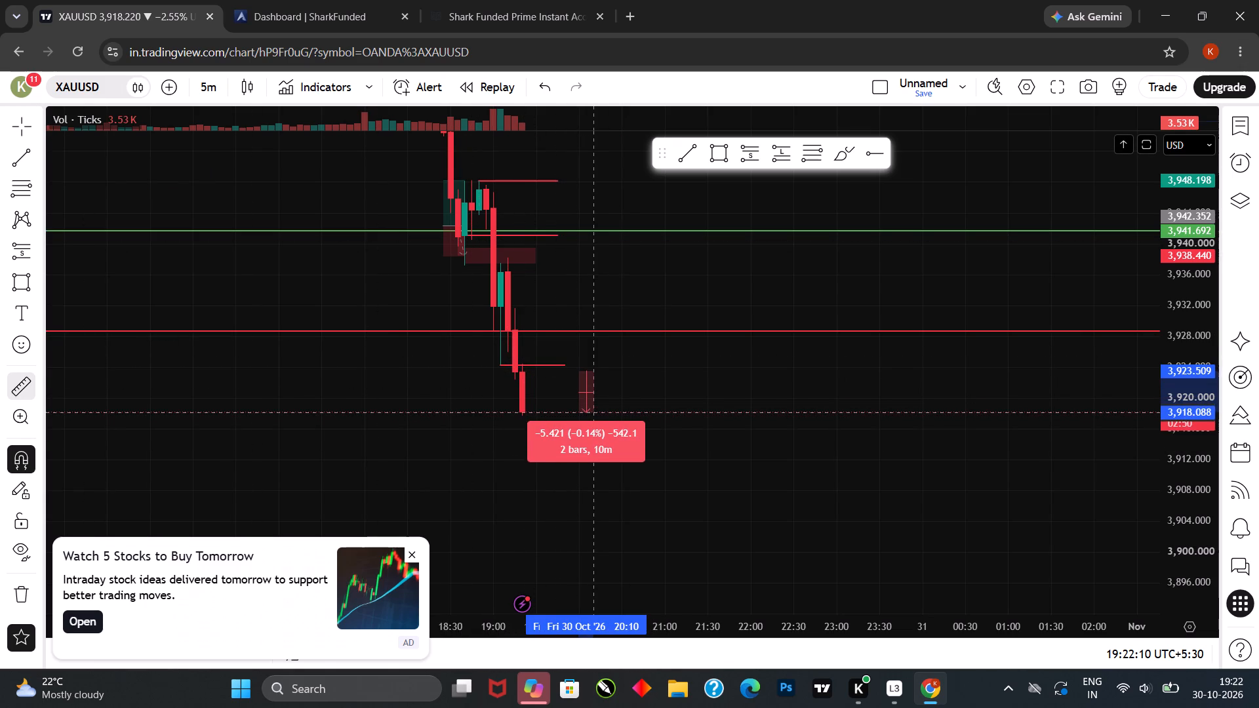
left_click(598, 414)
left_click(592, 406)
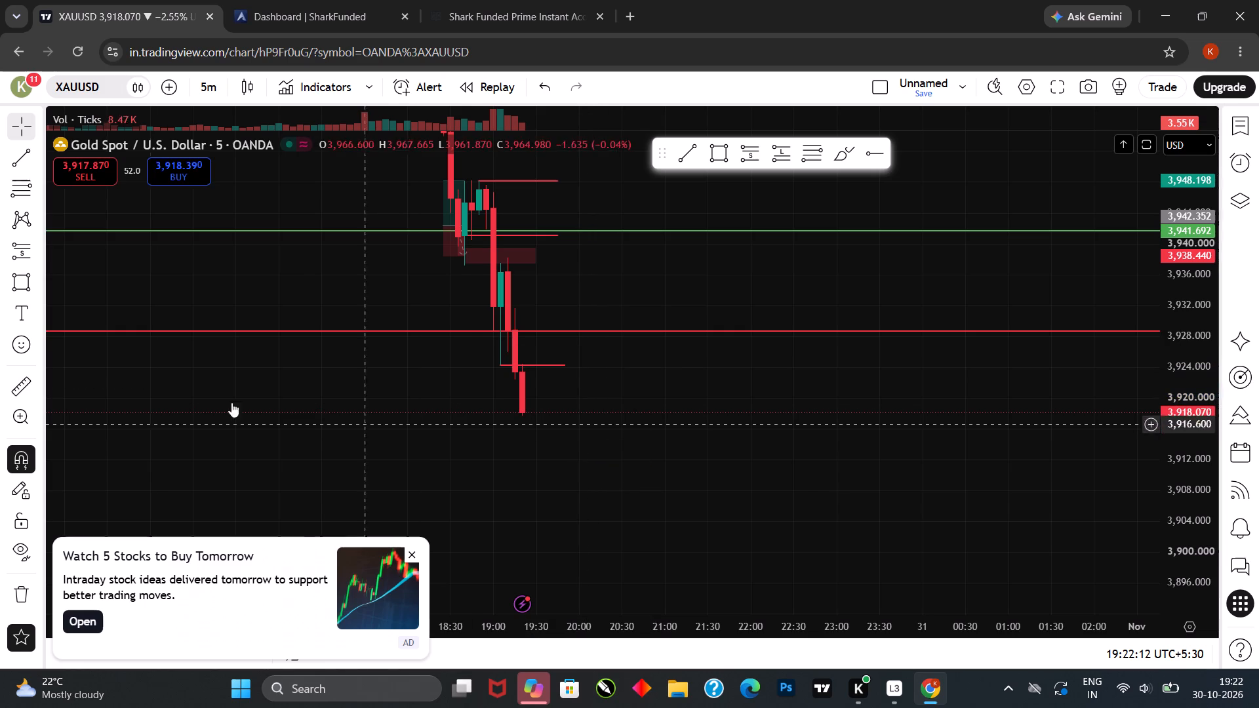
Measure the drop from the short red line at about 3,924.3 to the current price near 3,917.8, and clear it.
left_click(17, 380)
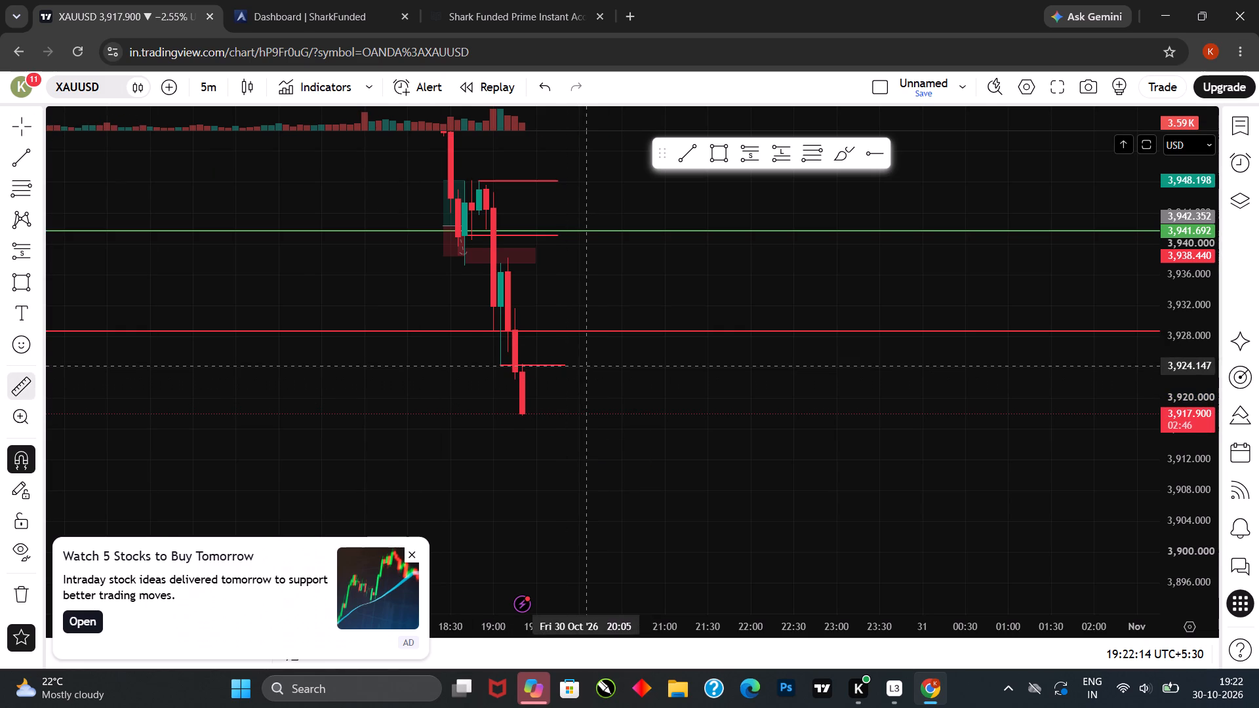
left_click(586, 365)
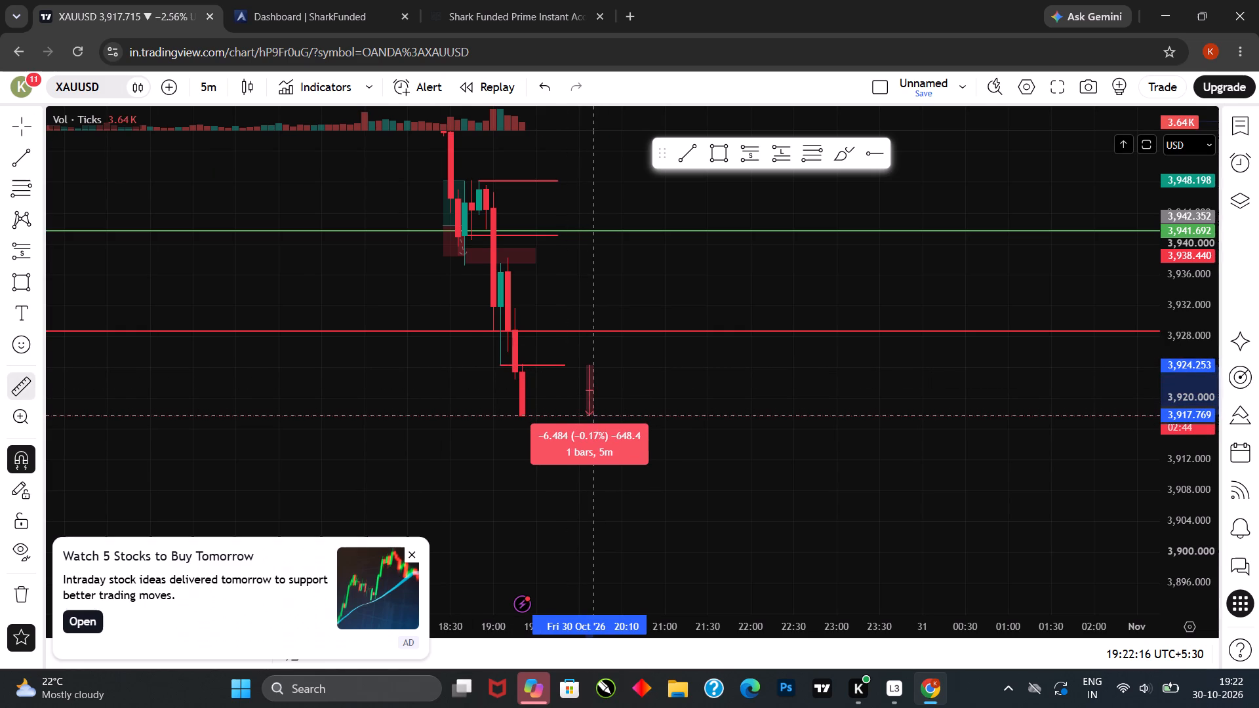
left_click(594, 415)
left_click(592, 409)
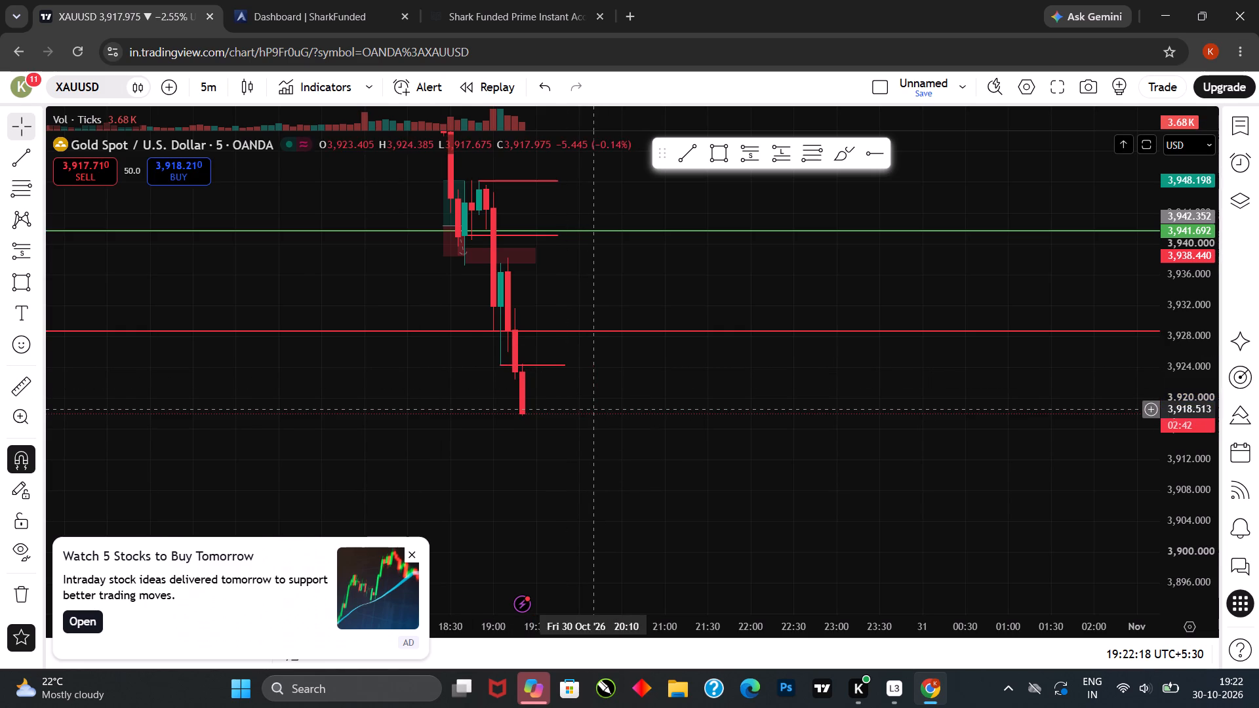
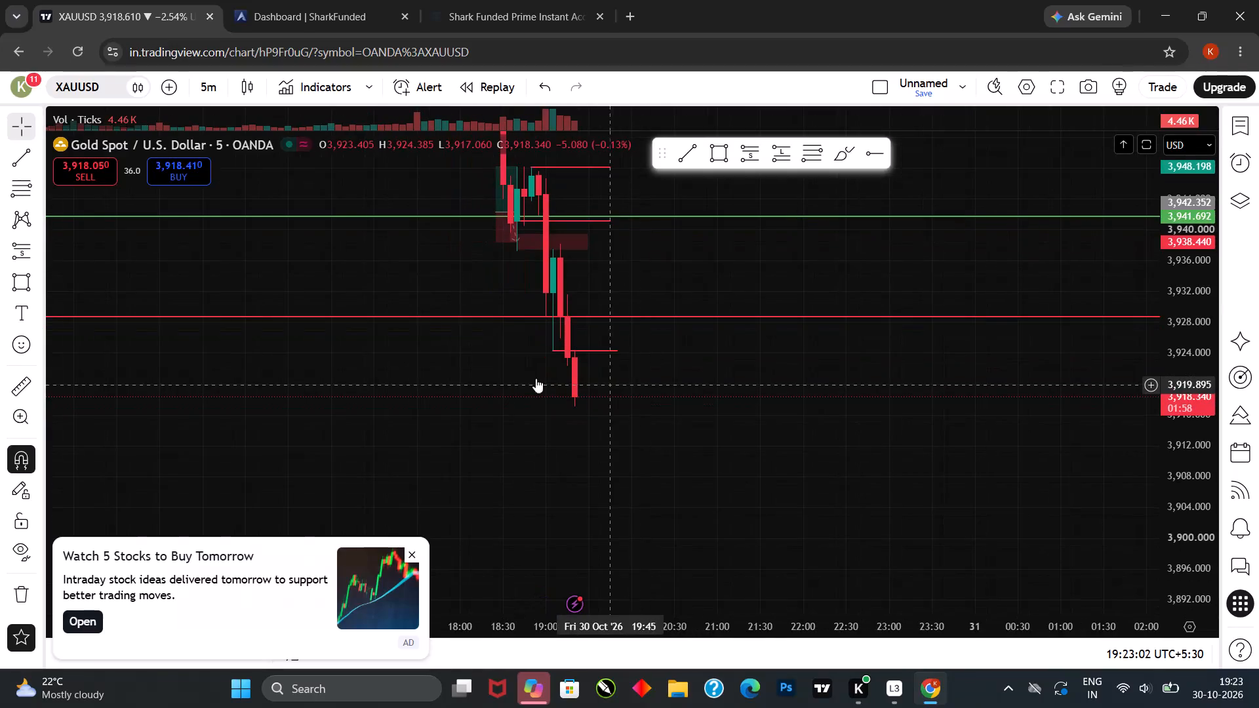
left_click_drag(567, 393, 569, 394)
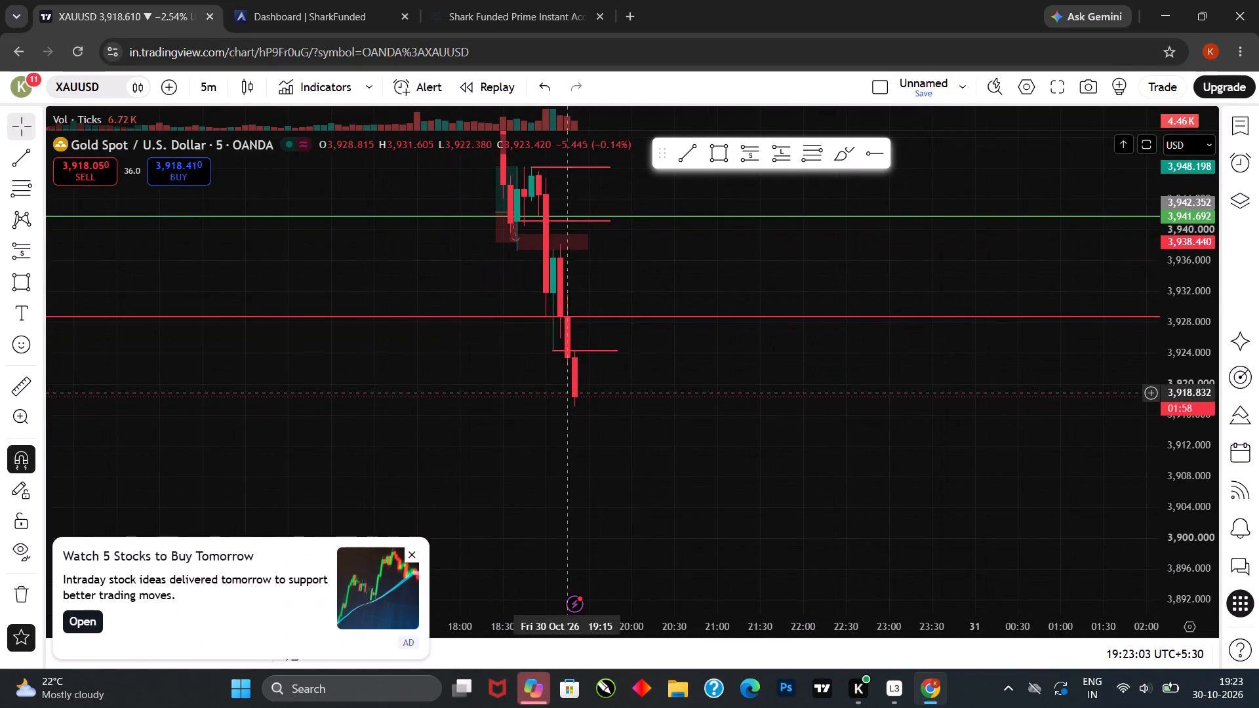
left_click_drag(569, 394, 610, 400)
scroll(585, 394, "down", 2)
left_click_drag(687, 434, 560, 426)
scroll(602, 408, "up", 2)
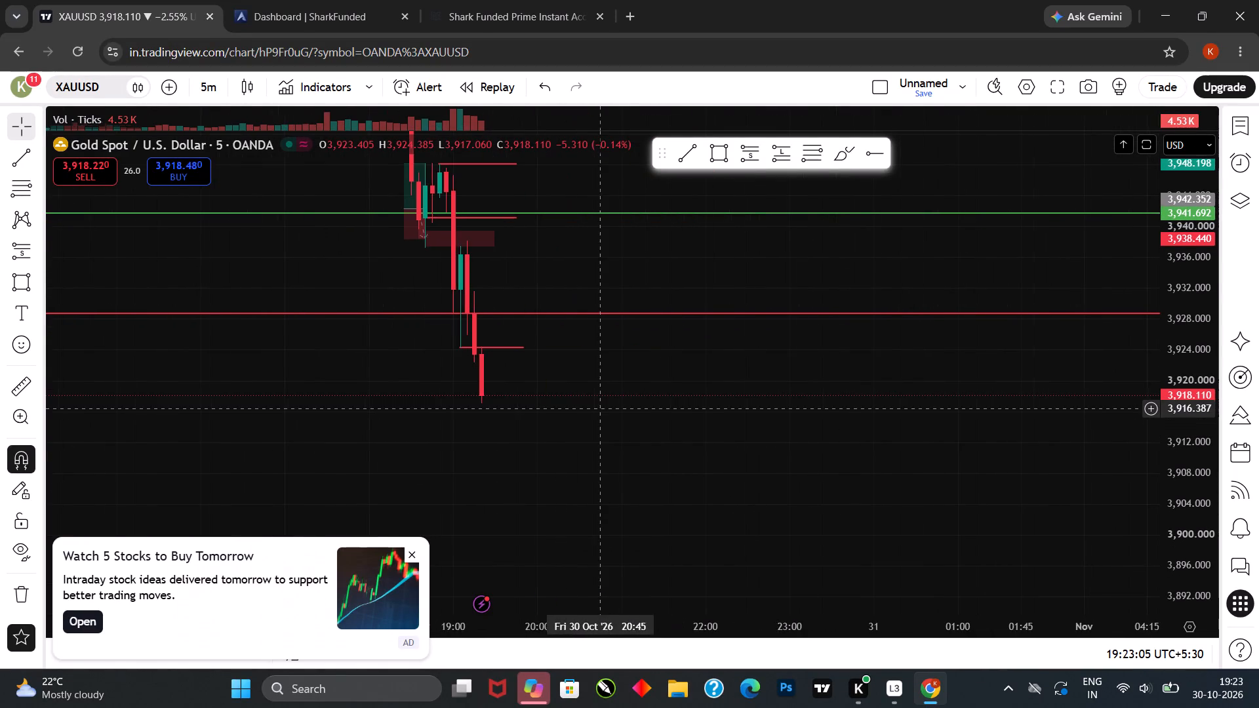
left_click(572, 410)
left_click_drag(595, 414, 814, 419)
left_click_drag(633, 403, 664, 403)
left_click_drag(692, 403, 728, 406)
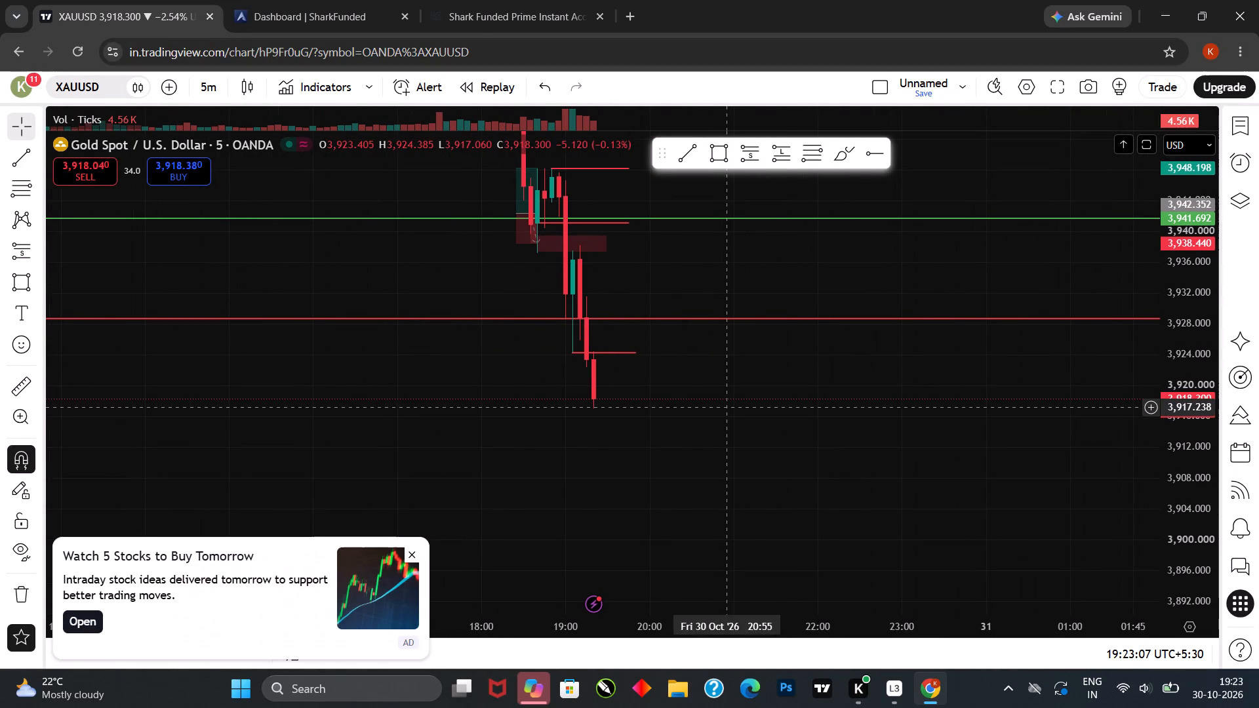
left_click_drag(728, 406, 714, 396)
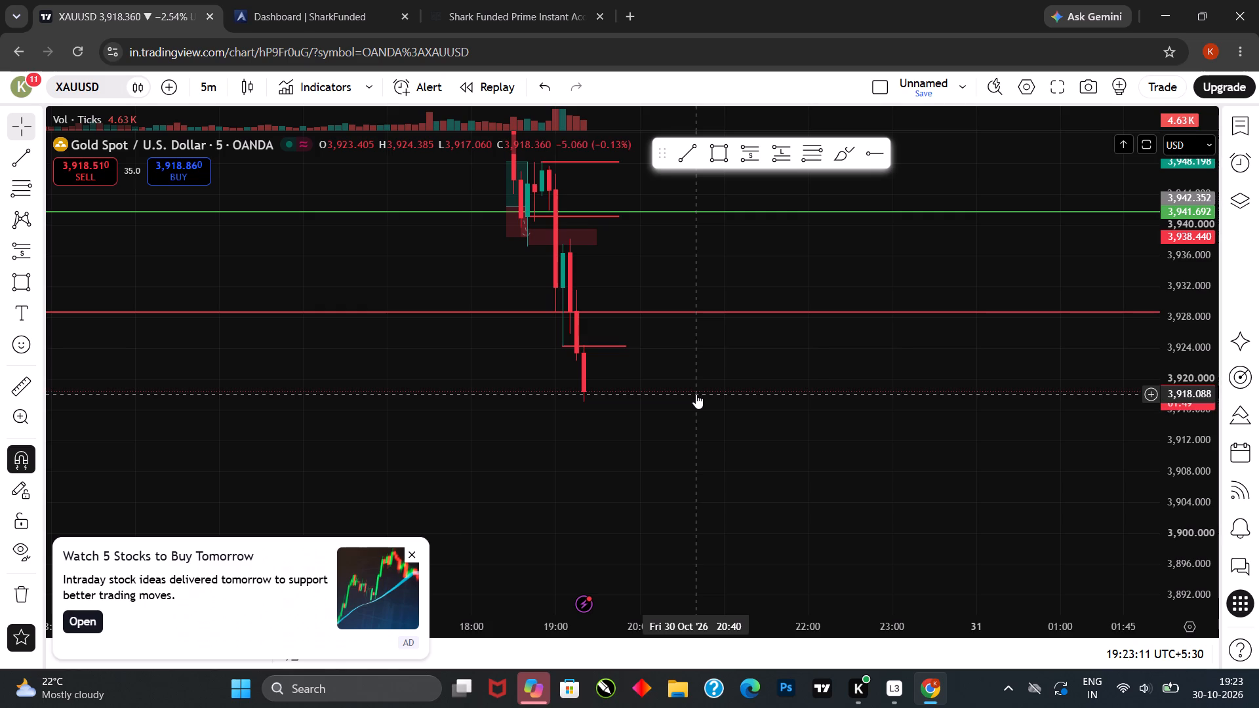
Maximise the price pane so that it fills the whole chart area.
double_click(634, 390)
Measure the drop from the short red line at about 3,924.3 to the current price near 3,916.4, and clear it.
left_click_drag(639, 393, 656, 416)
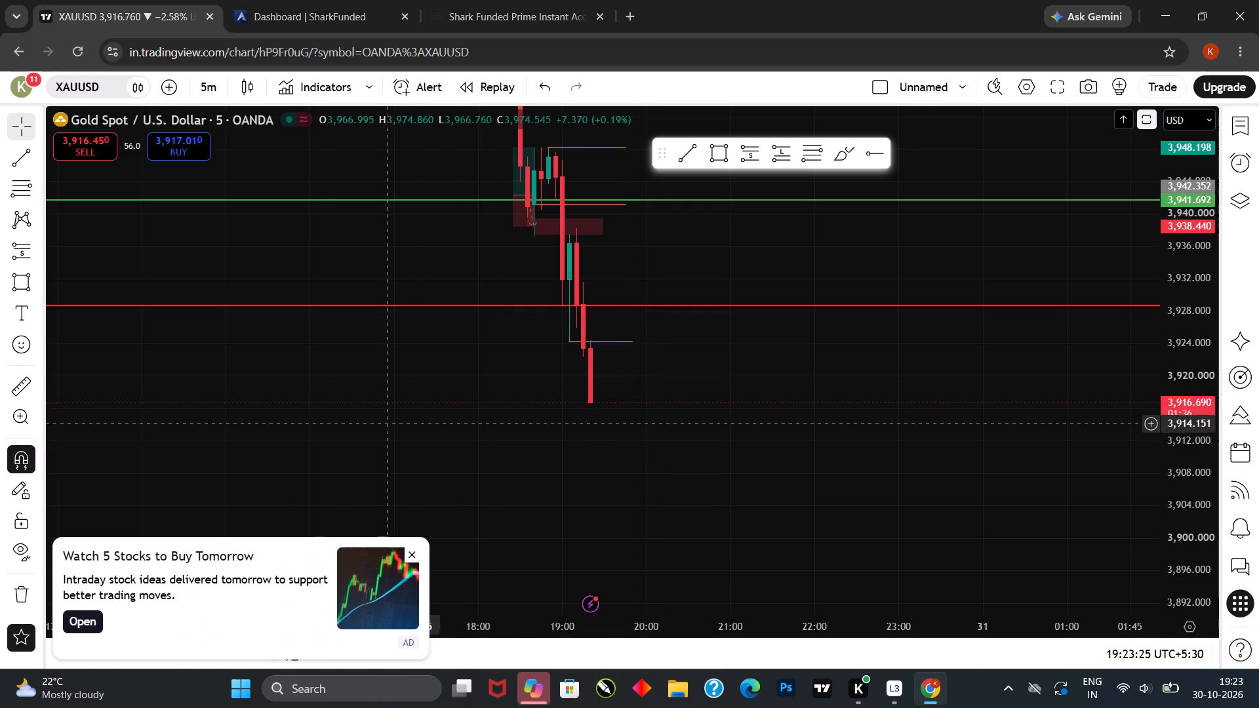
left_click(24, 376)
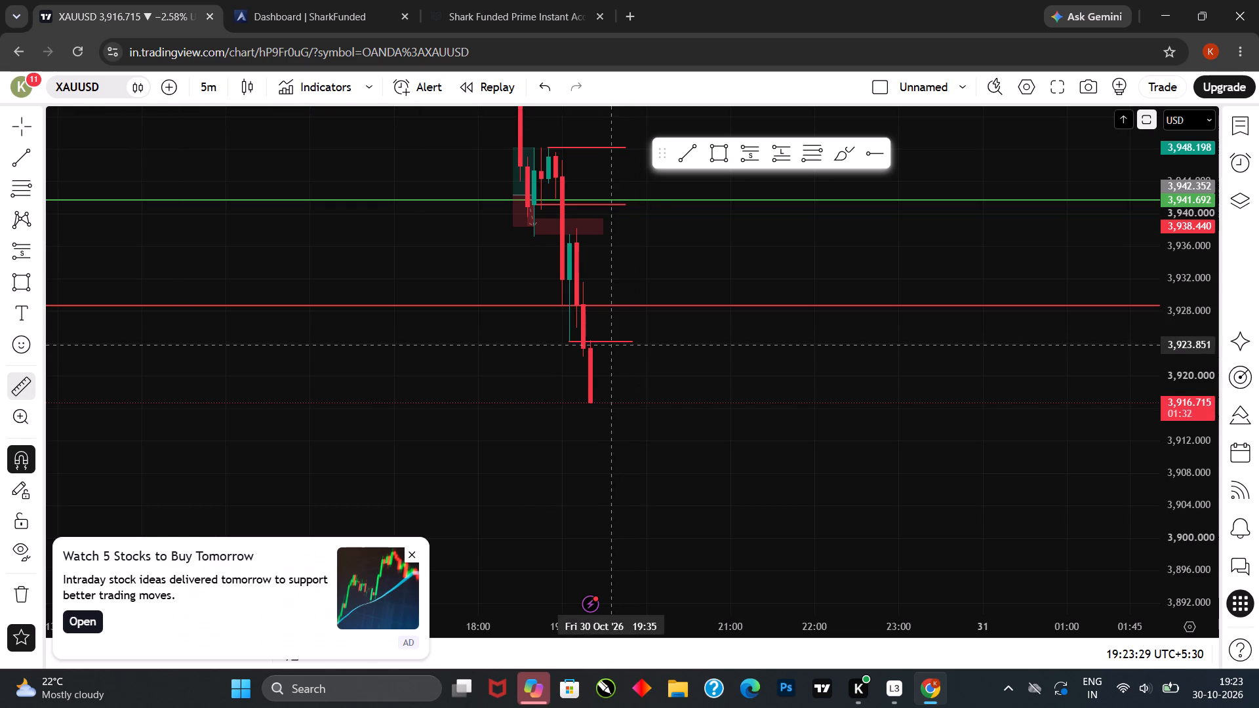
left_click(658, 341)
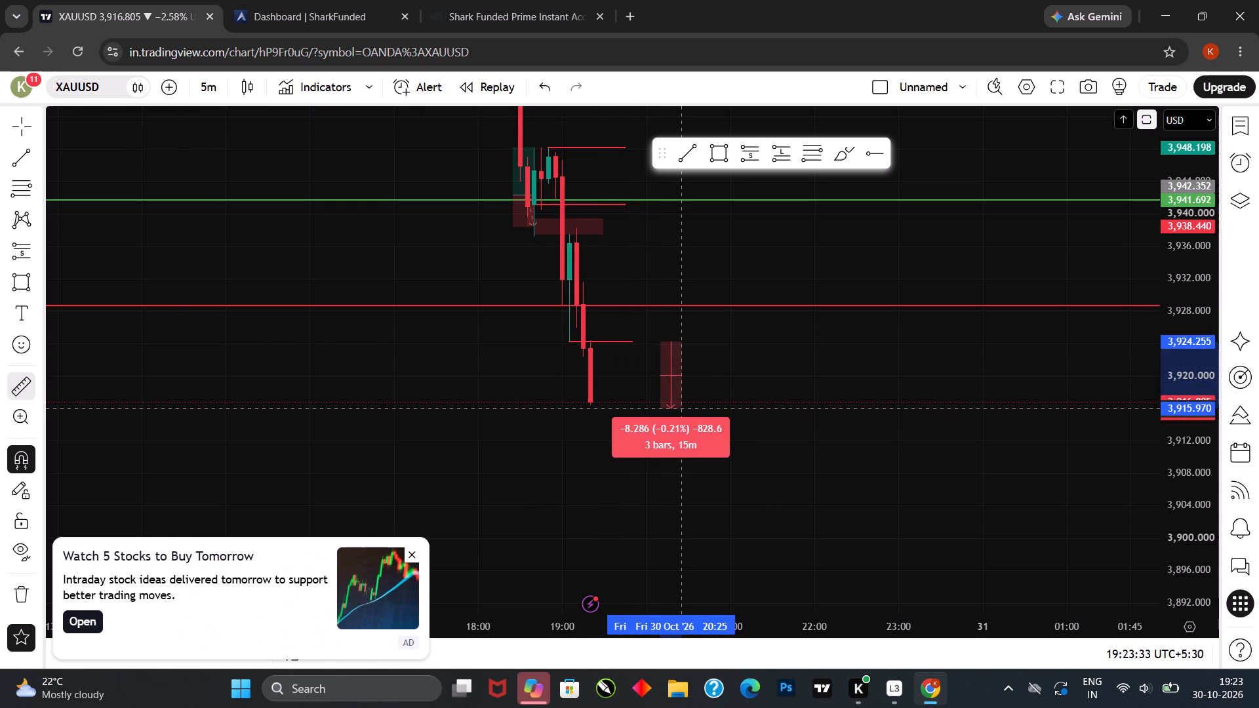
left_click(680, 405)
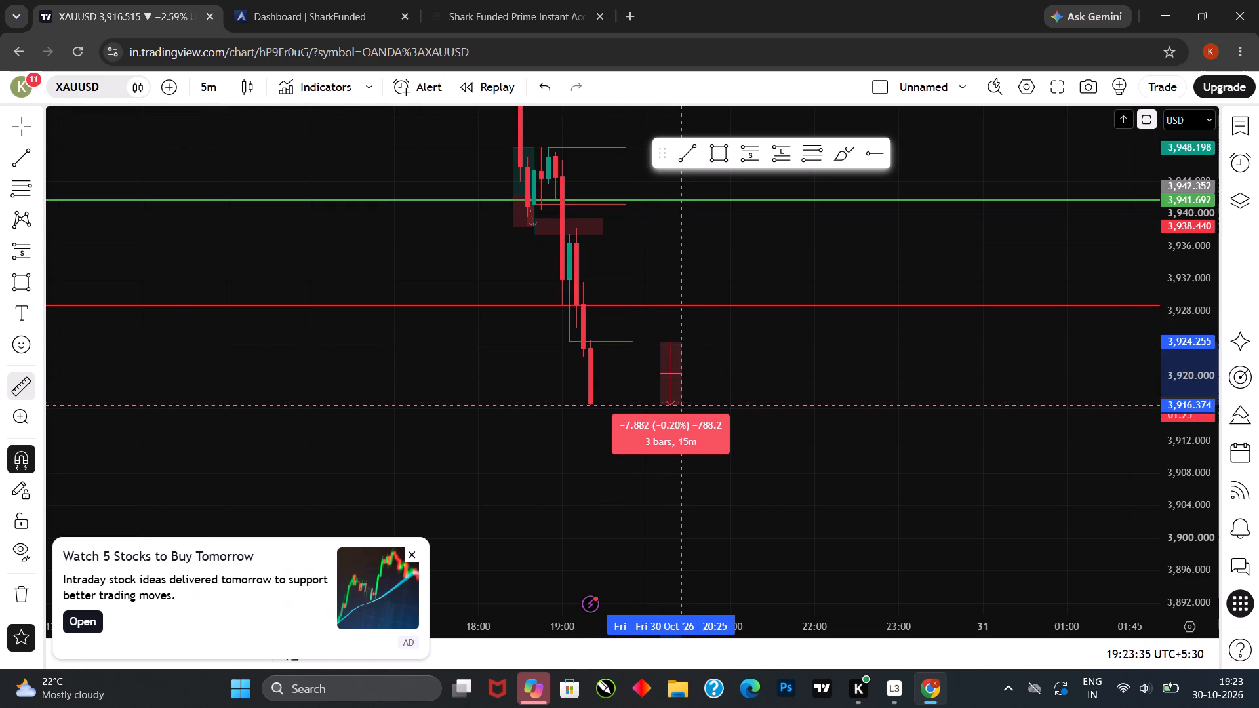
left_click(671, 385)
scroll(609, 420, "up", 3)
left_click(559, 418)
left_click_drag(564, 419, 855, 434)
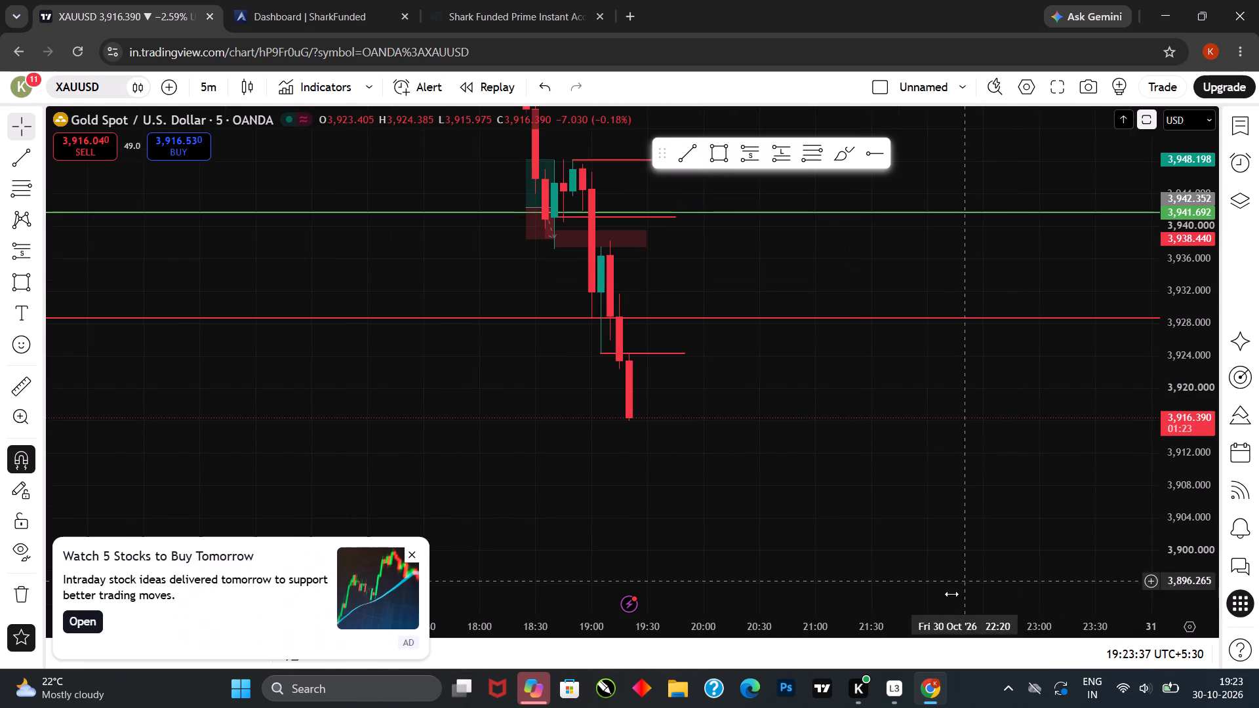
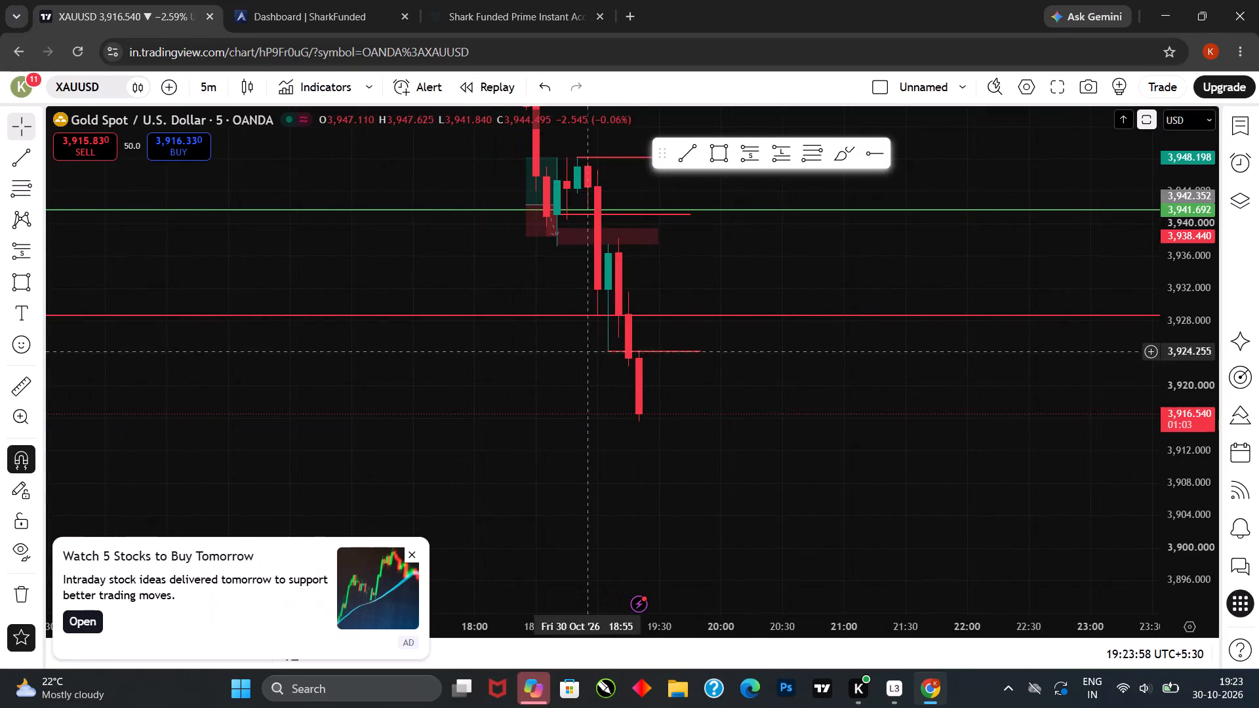
Examine the latest five-minute gold candles falling below the short red line.
left_click_drag(1182, 394, 1180, 309)
left_click_drag(778, 395, 895, 418)
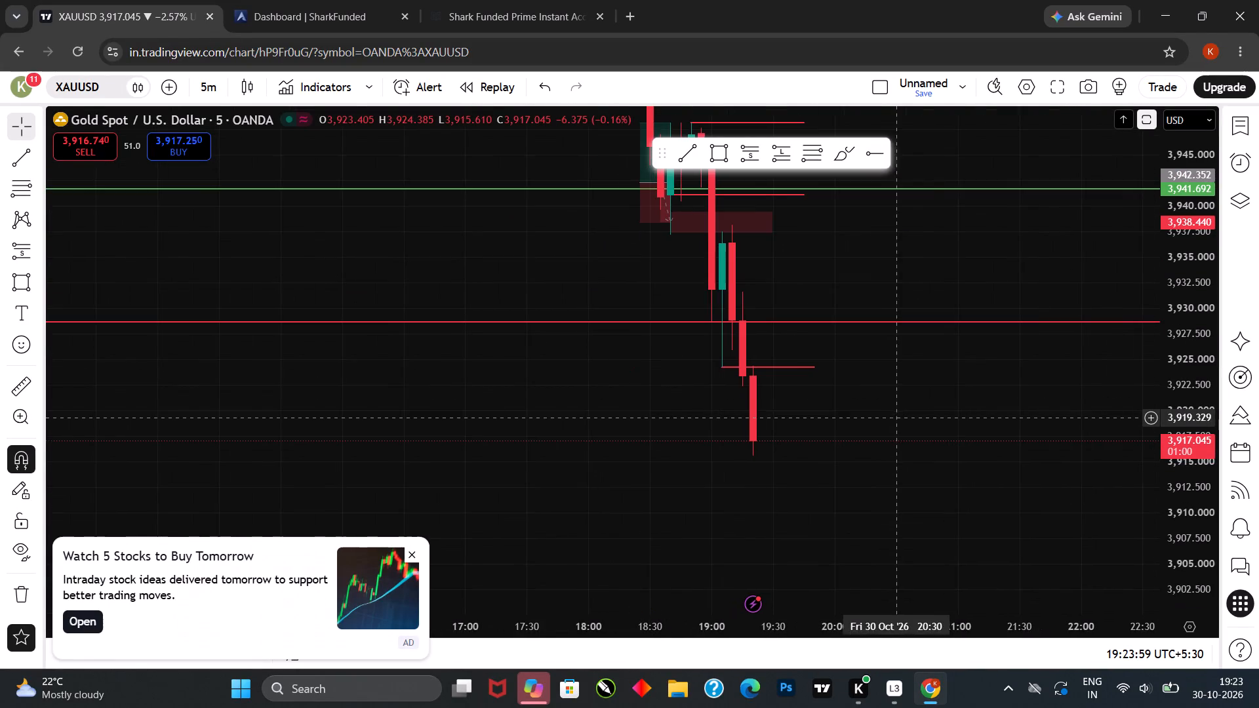
left_click_drag(843, 418, 882, 418)
left_click_drag(882, 418, 836, 426)
left_click_drag(840, 424, 791, 426)
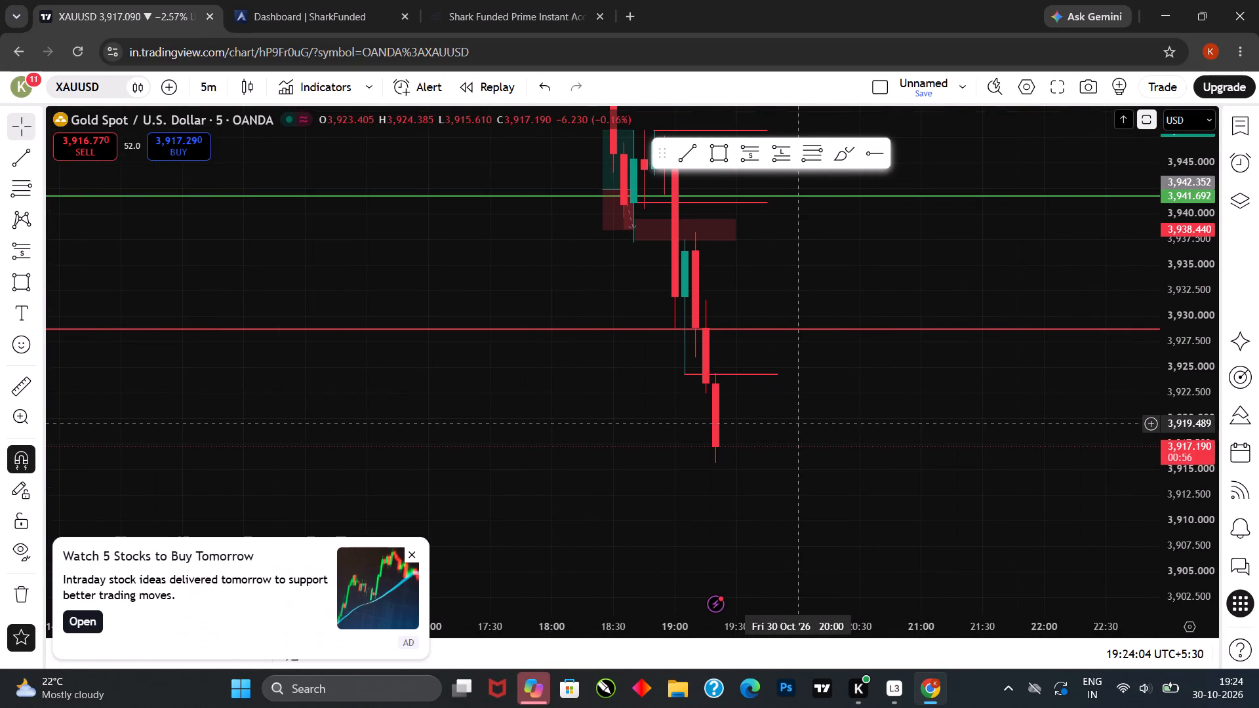
left_click(797, 422)
left_click_drag(805, 422, 856, 416)
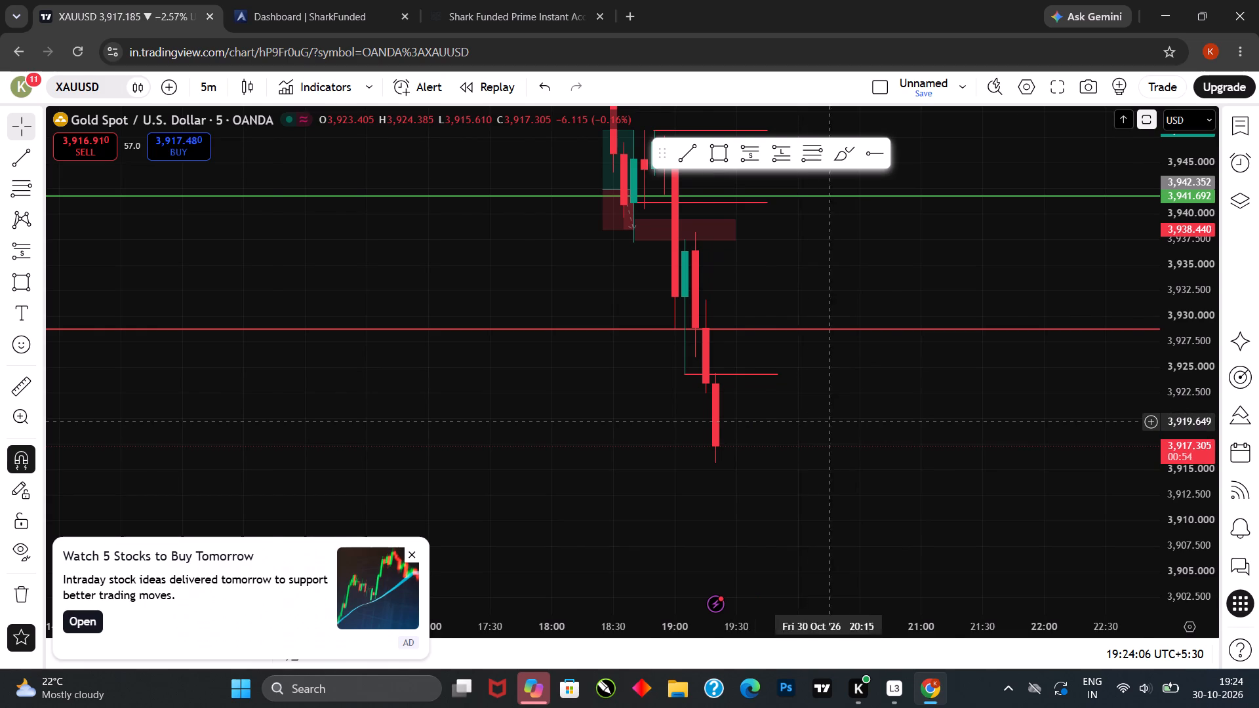
left_click_drag(856, 416, 859, 416)
left_click_drag(854, 417, 833, 416)
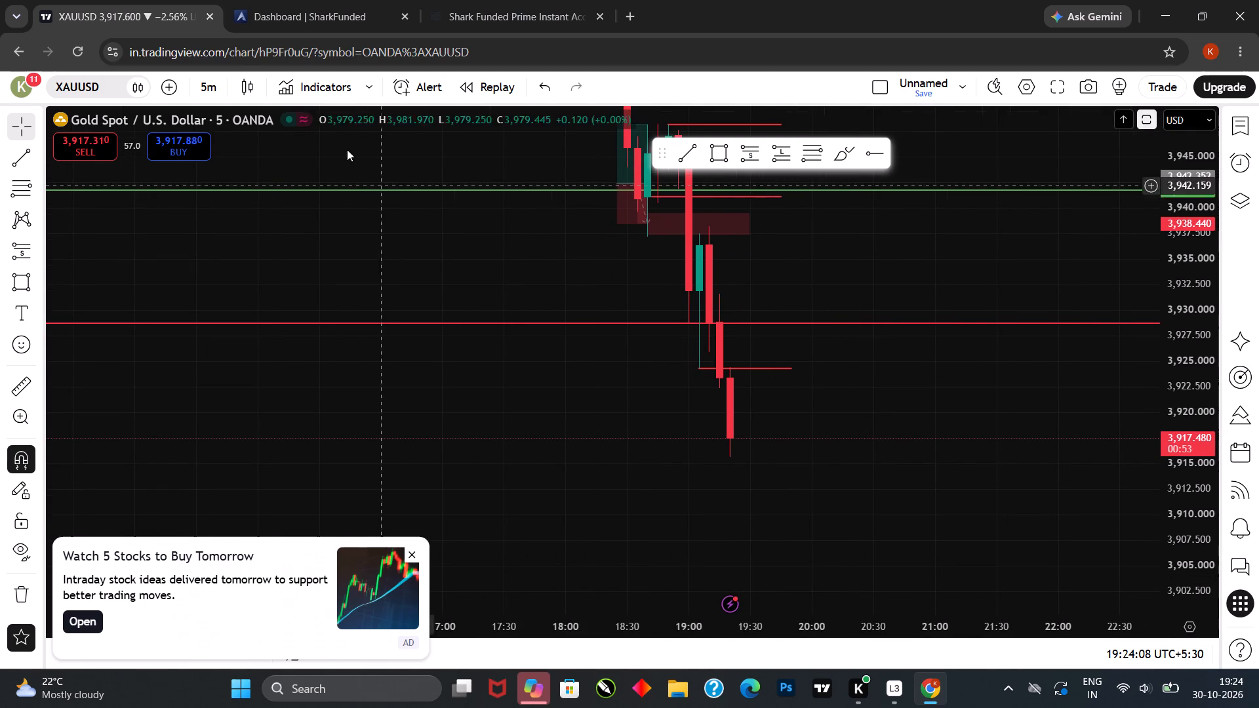
Switch to the SharkFunded dashboard and review the daily and total loss limits under Trading Objectives.
left_click(321, 0)
left_click(489, 1)
left_click(211, 1)
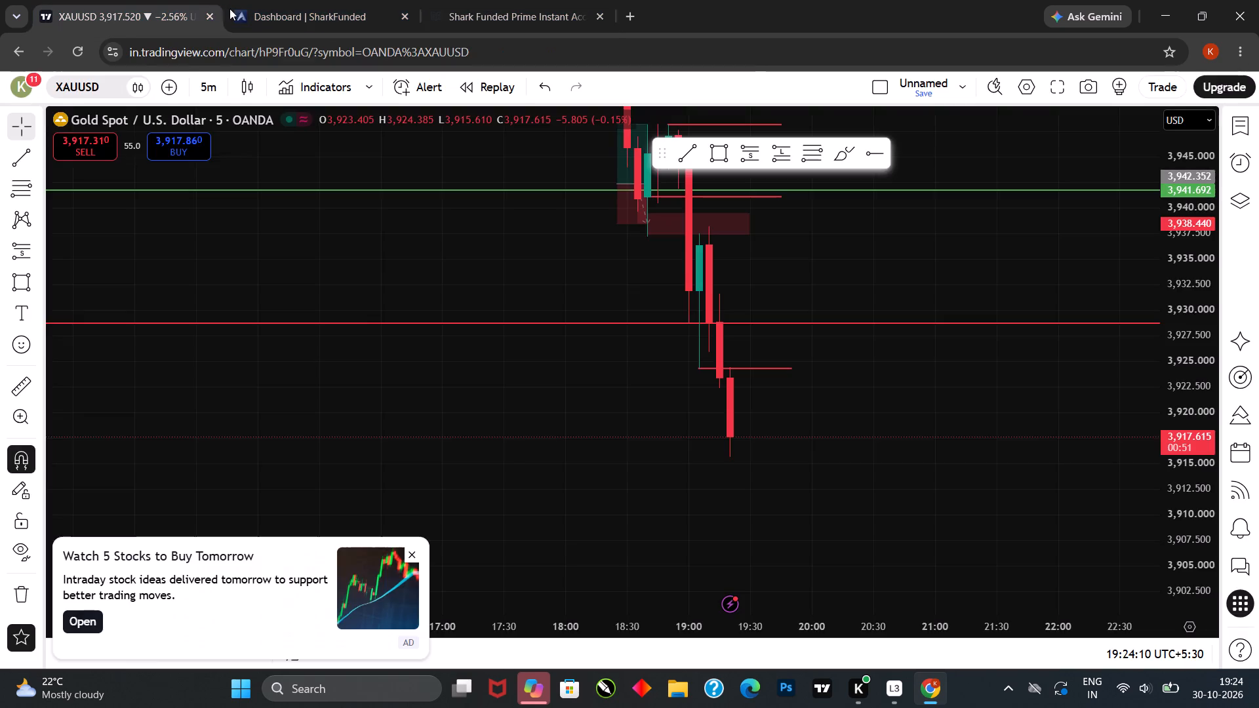
left_click(248, 11)
scroll(593, 404, "down", 4)
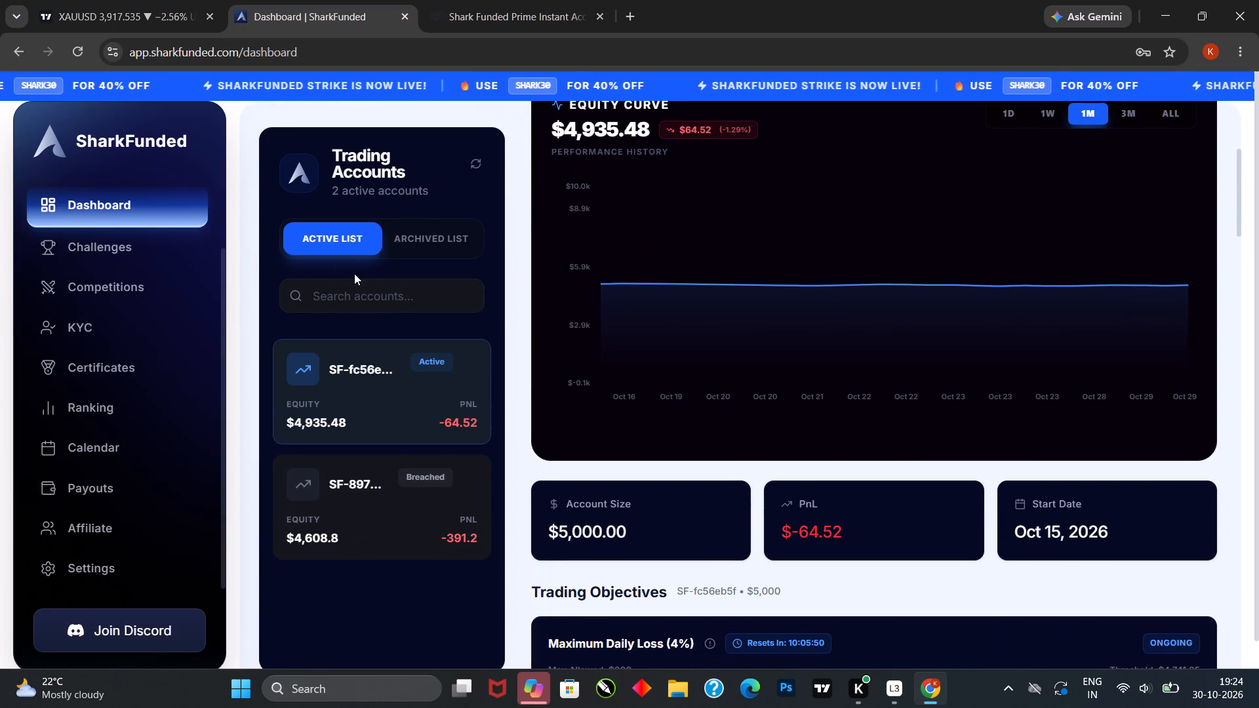
scroll(589, 391, "down", 5)
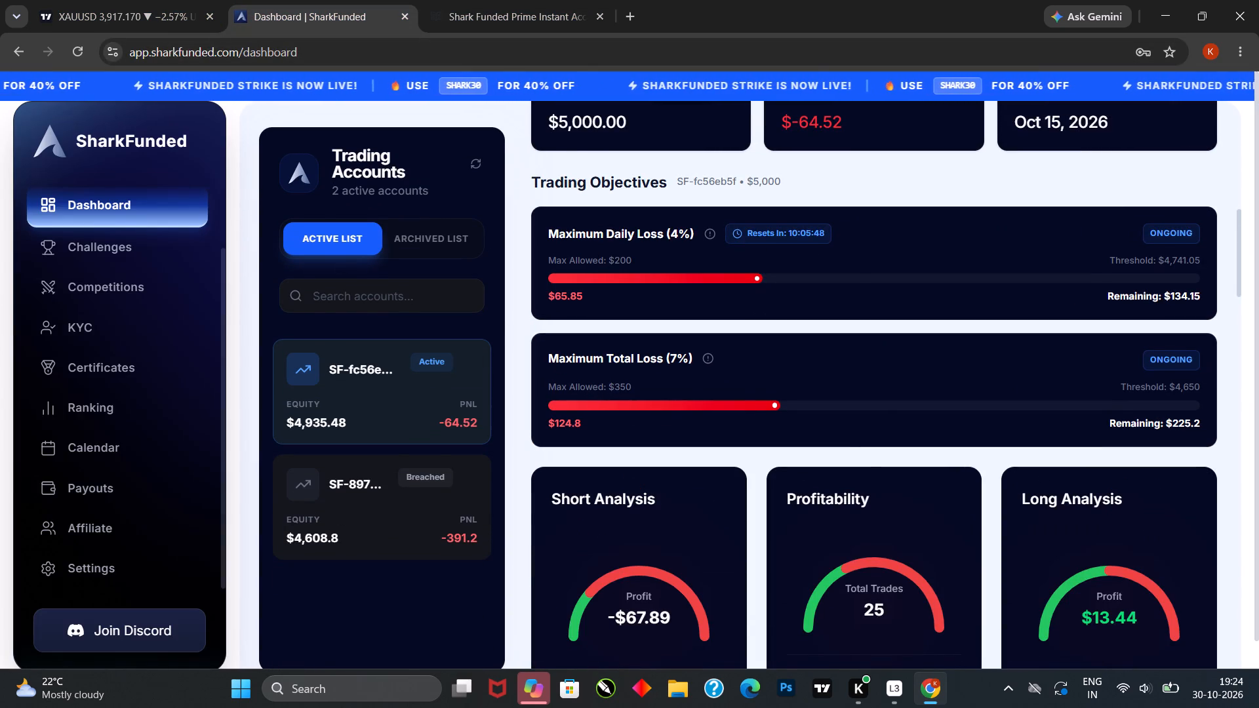
Return to the XAUUSD chart and examine how the current five-minute candle develops below the short red line.
left_click(180, 14)
left_click_drag(720, 467, 713, 466)
left_click_drag(707, 461, 690, 452)
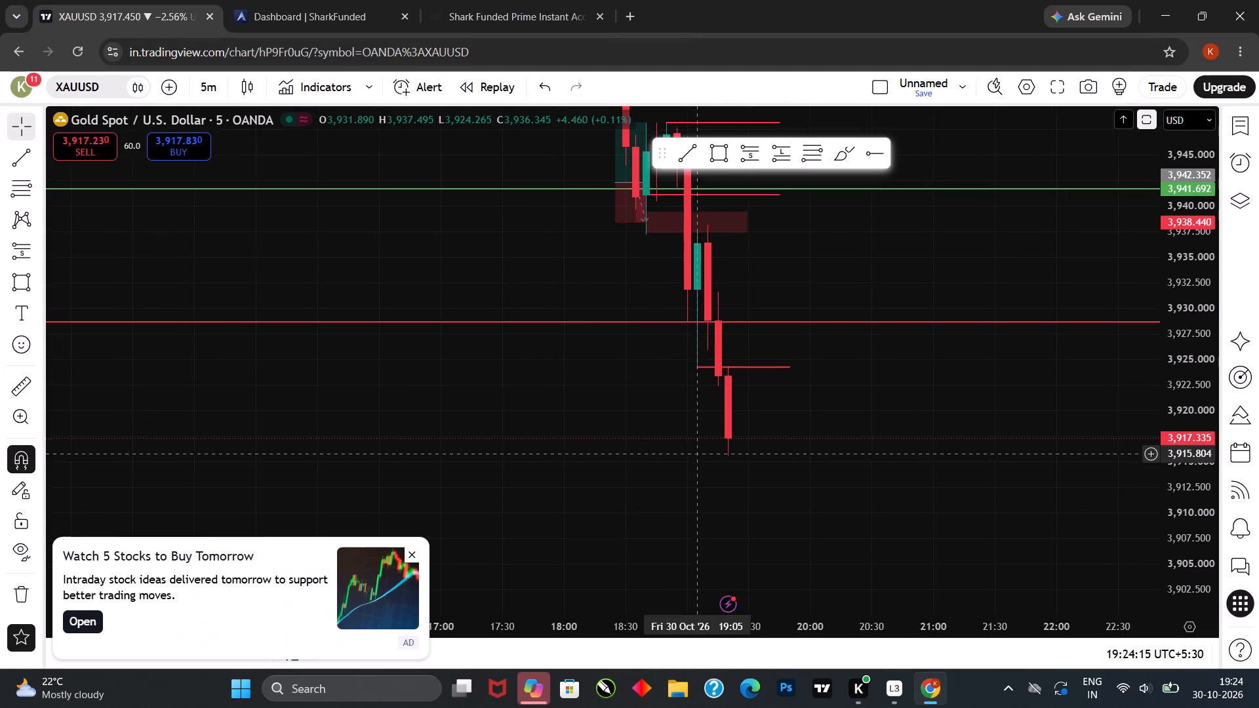
left_click_drag(690, 452, 689, 452)
left_click_drag(685, 452, 652, 441)
left_click(654, 441)
left_click_drag(645, 433, 632, 424)
scroll(662, 430, "up", 2)
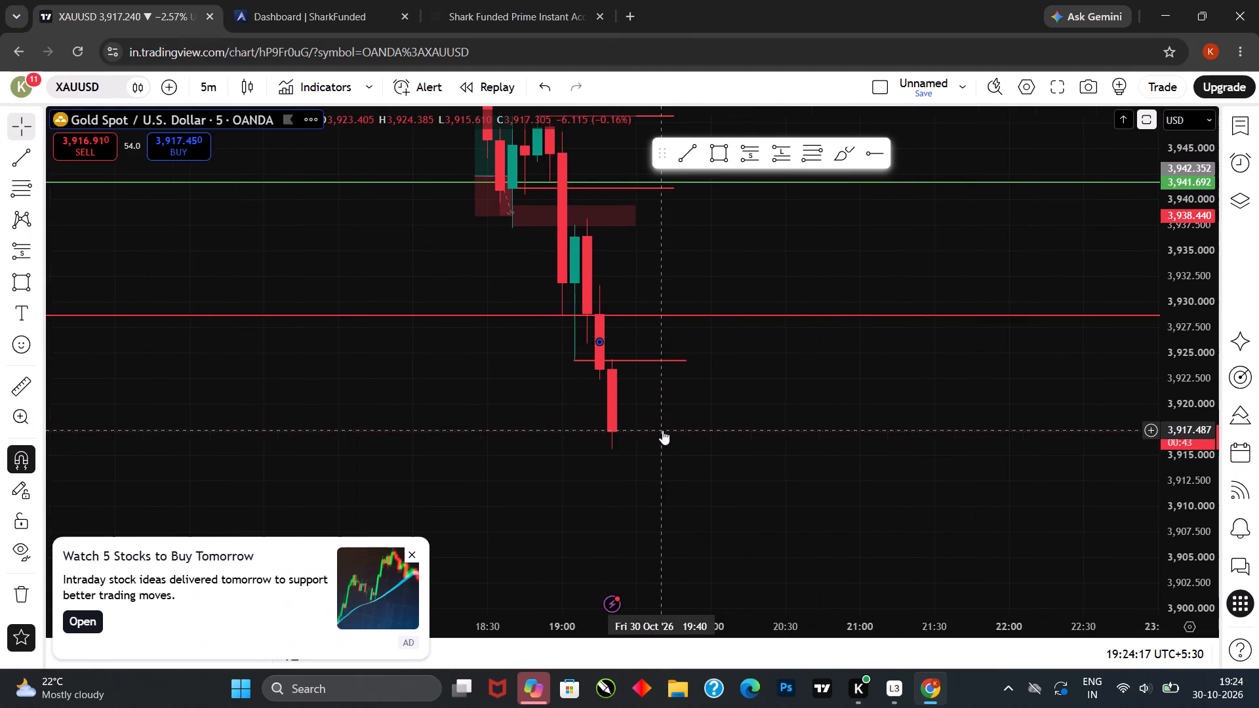
left_click_drag(662, 450, 689, 473)
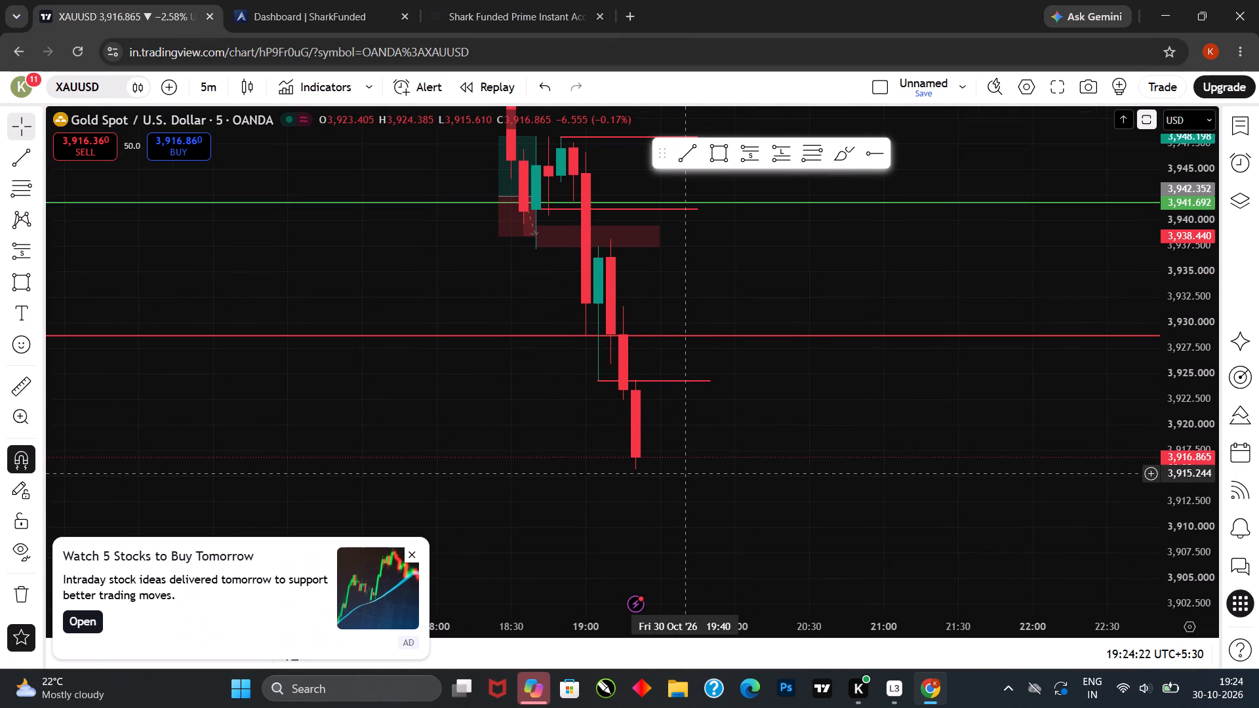
left_click_drag(690, 472, 696, 426)
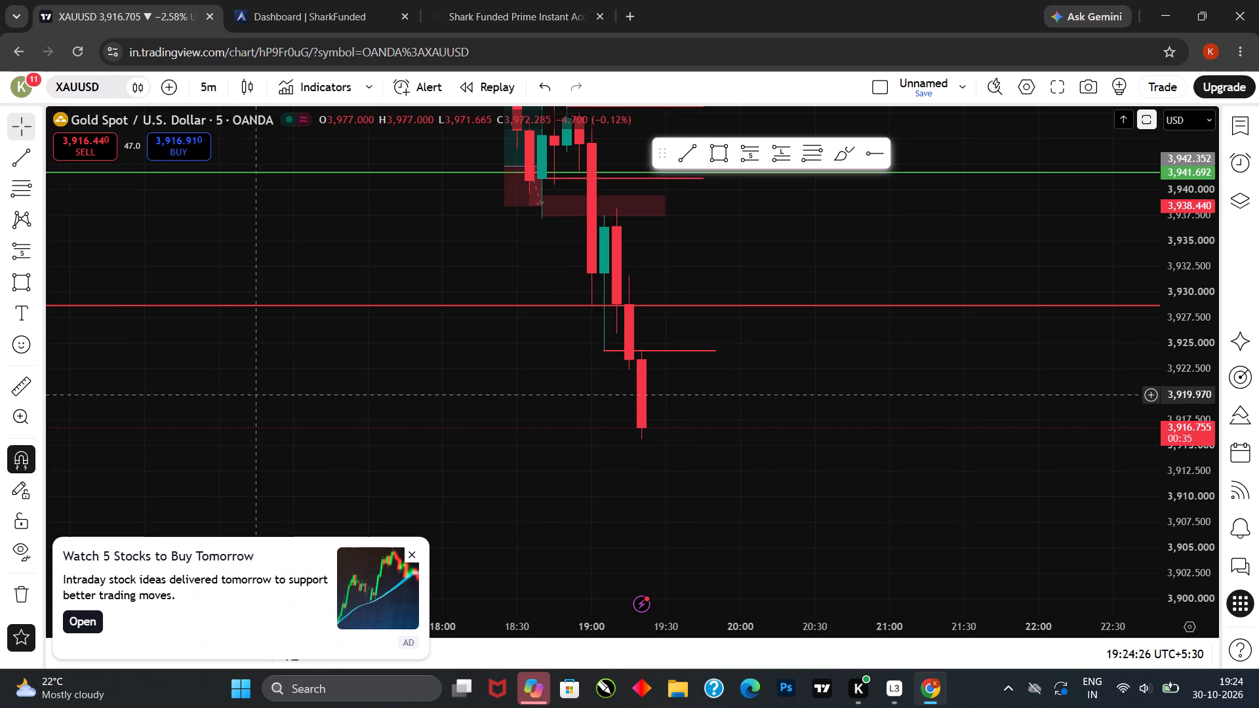
left_click_drag(1174, 448, 1169, 406)
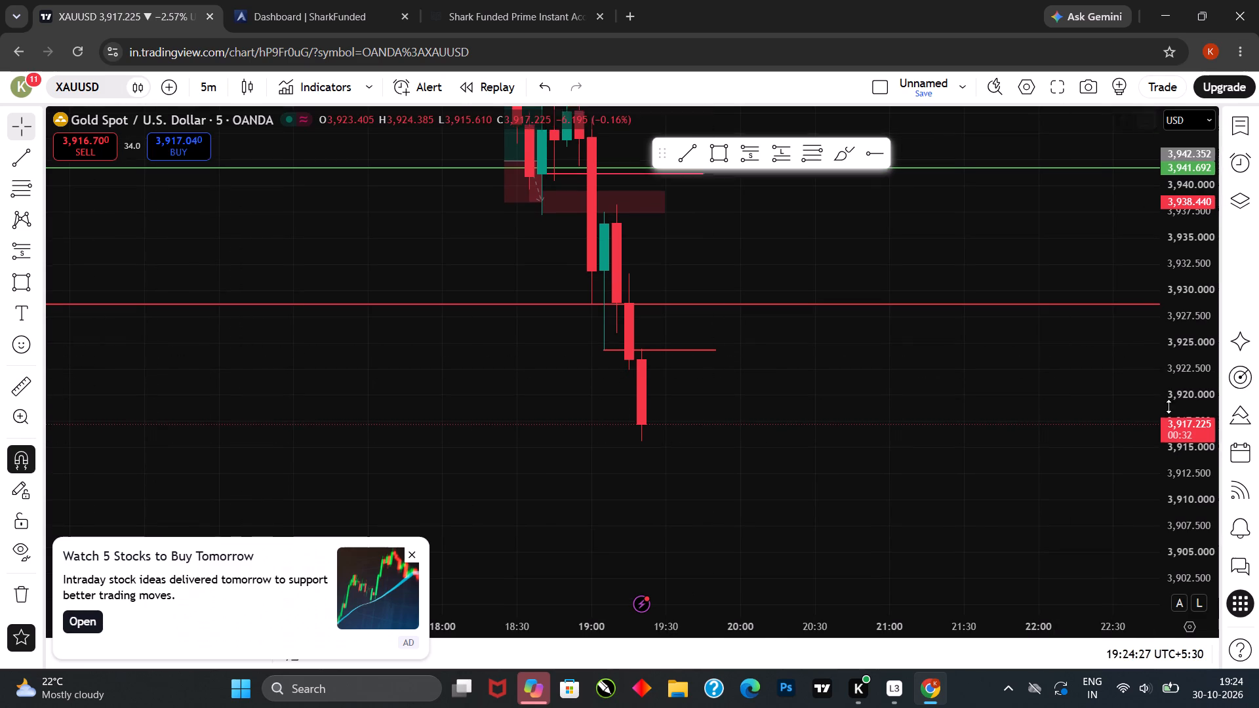
left_click_drag(1169, 406, 1167, 398)
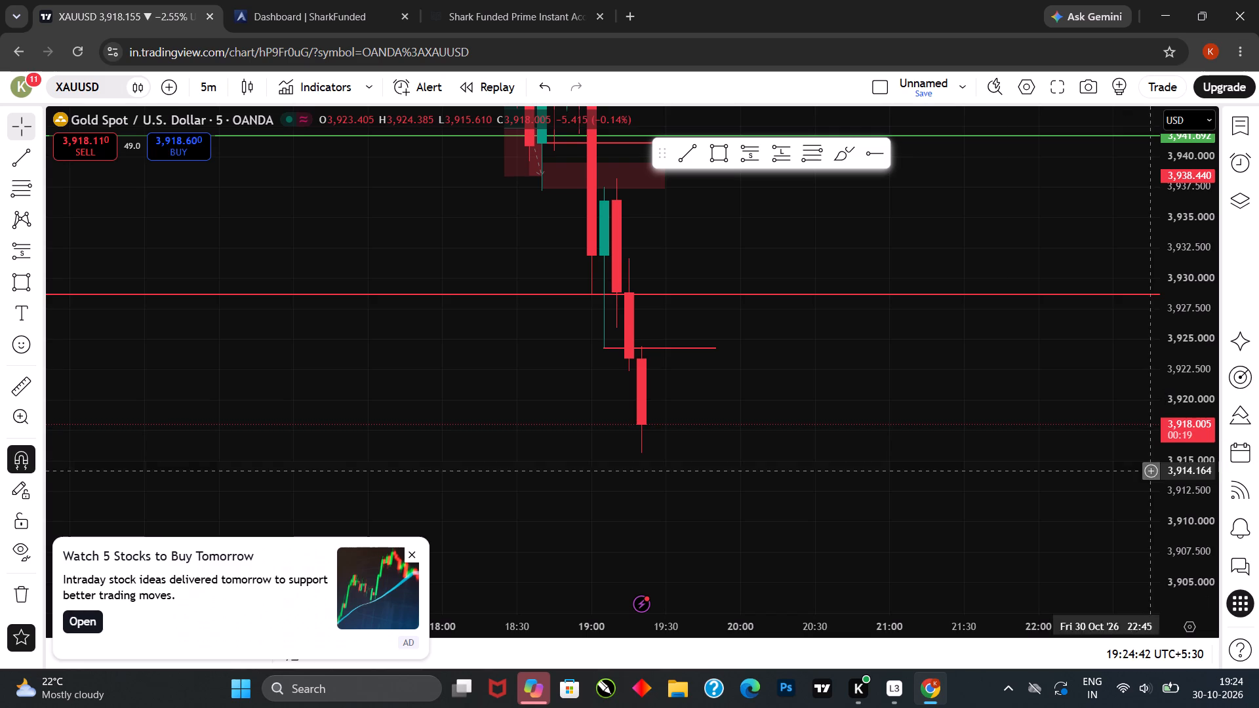
left_click_drag(798, 442, 807, 442)
left_click_drag(861, 437, 933, 431)
Recheck the loss limits on the SharkFunded dashboard and return to the XAUUSD chart.
left_click(346, 0)
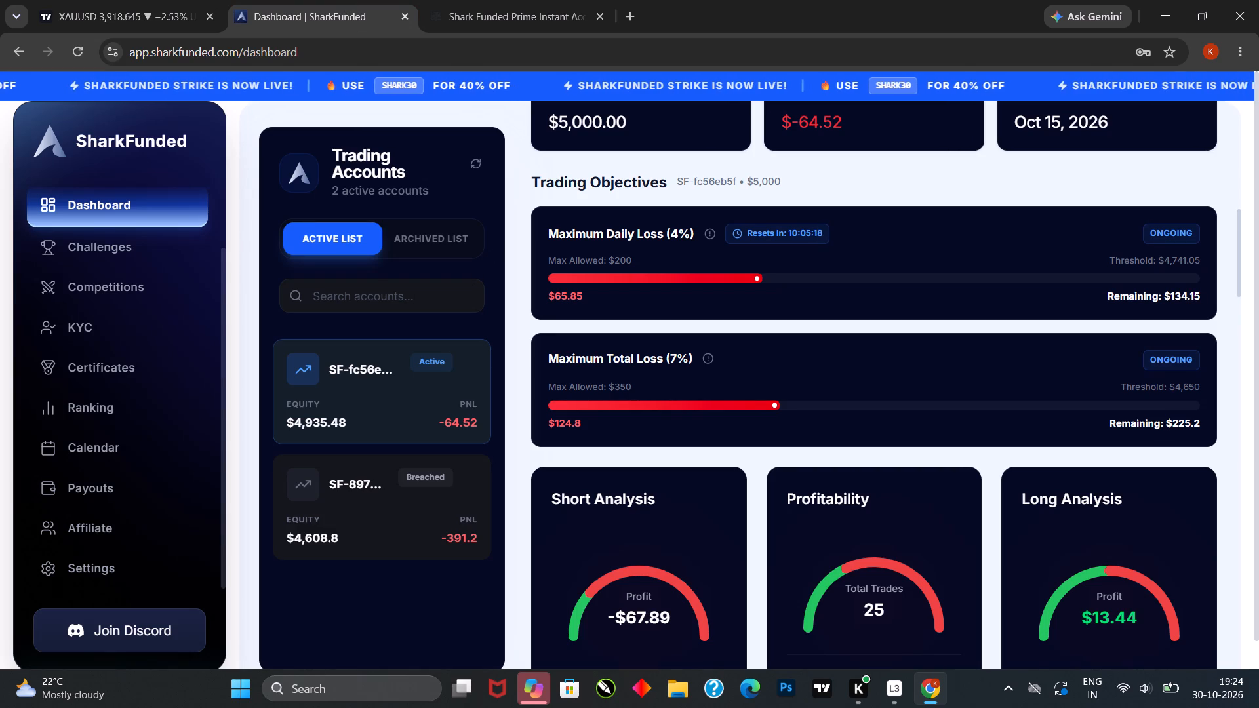
left_click(135, 0)
Switch the XAUUSD chart to the 1-minute interval.
left_click_drag(698, 424, 666, 403)
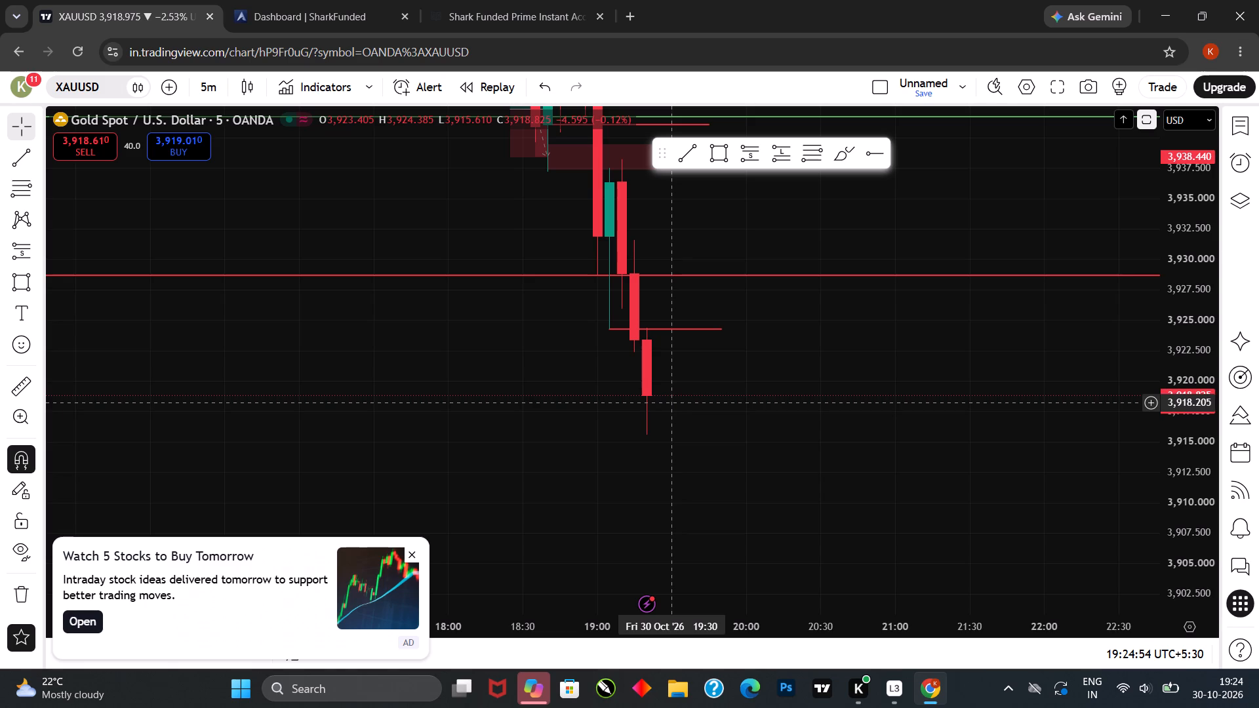
key("1")
key("Return")
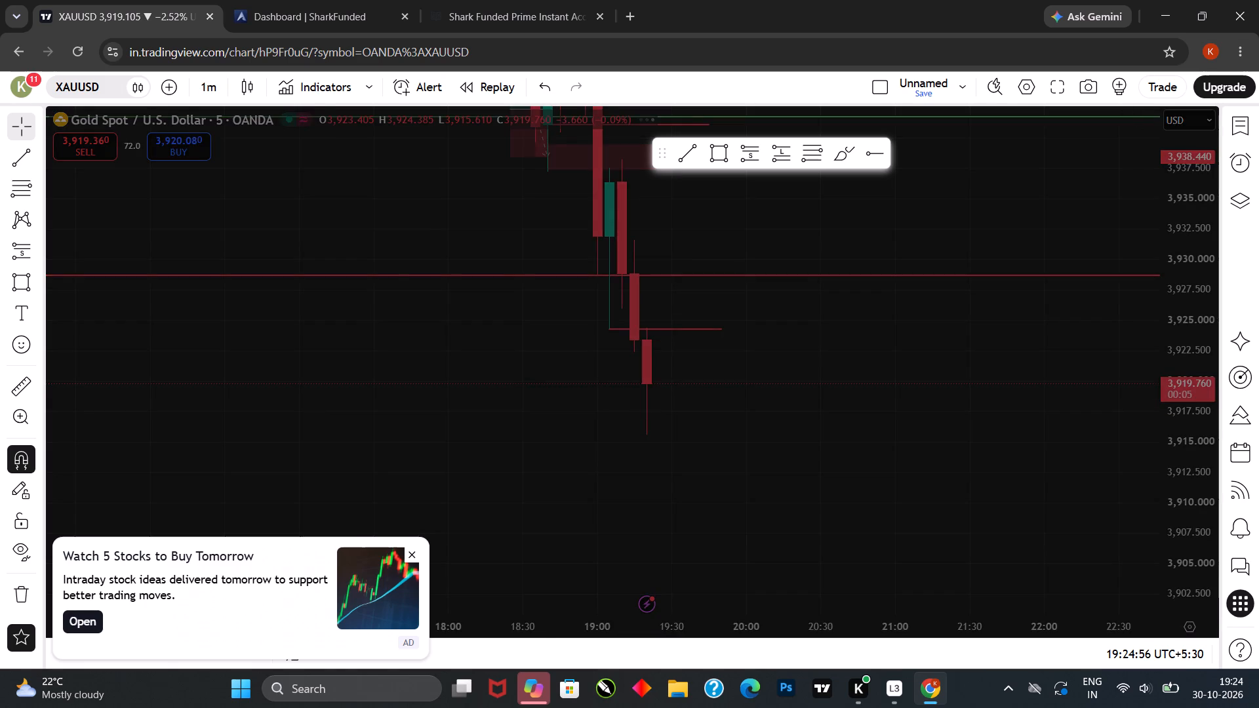
scroll(684, 414, "down", 1)
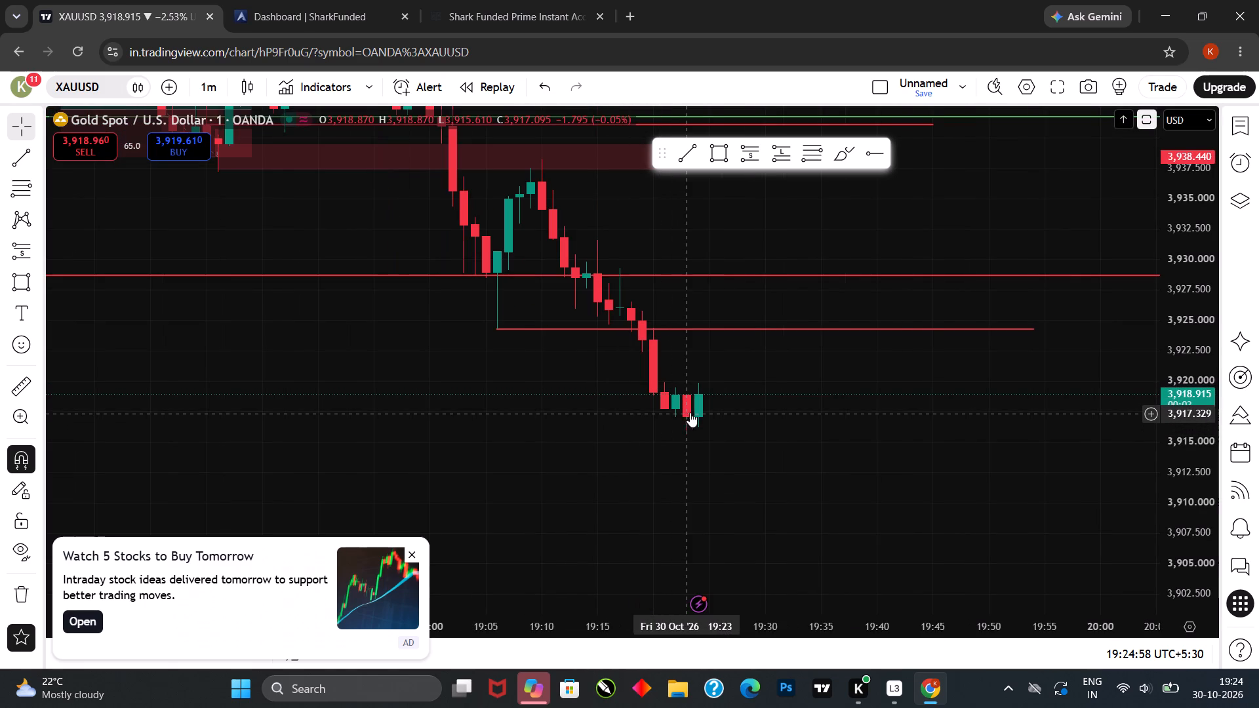
Measure the rise from about 3,919.0 beside the latest candle to about 3,925.2 above the short red line, and clear it.
left_click_drag(1179, 477, 1178, 302)
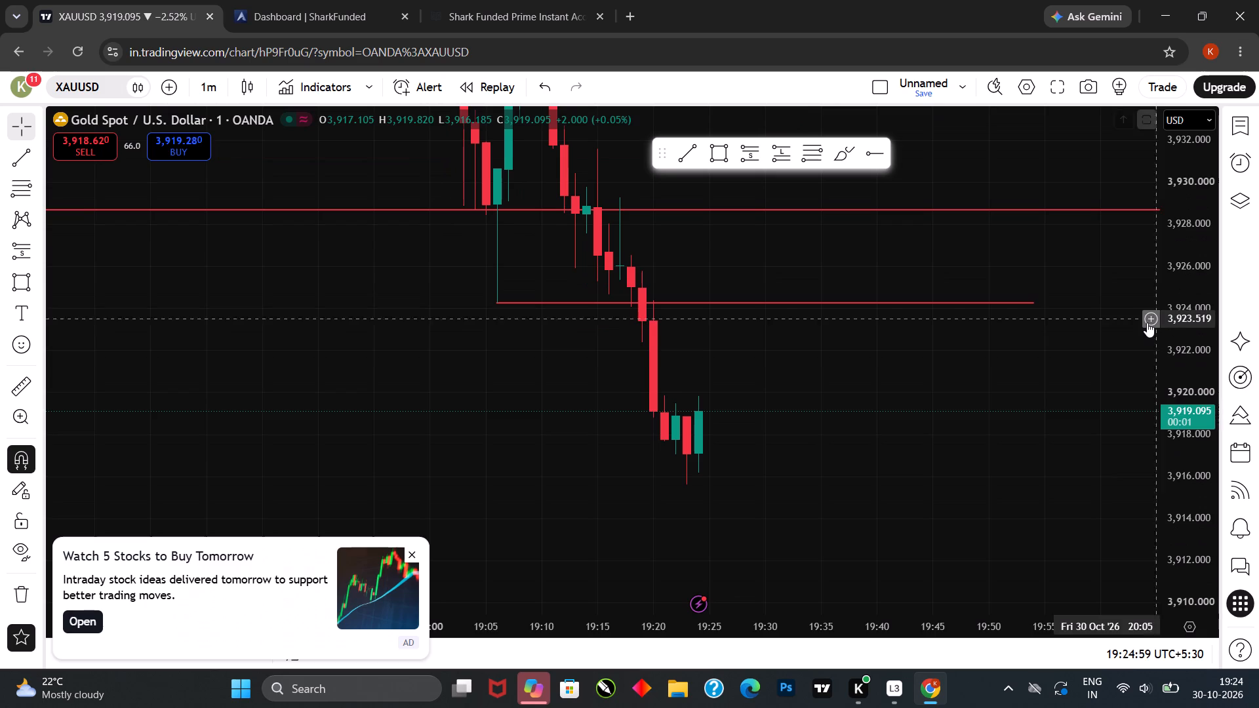
left_click(25, 383)
left_click(719, 414)
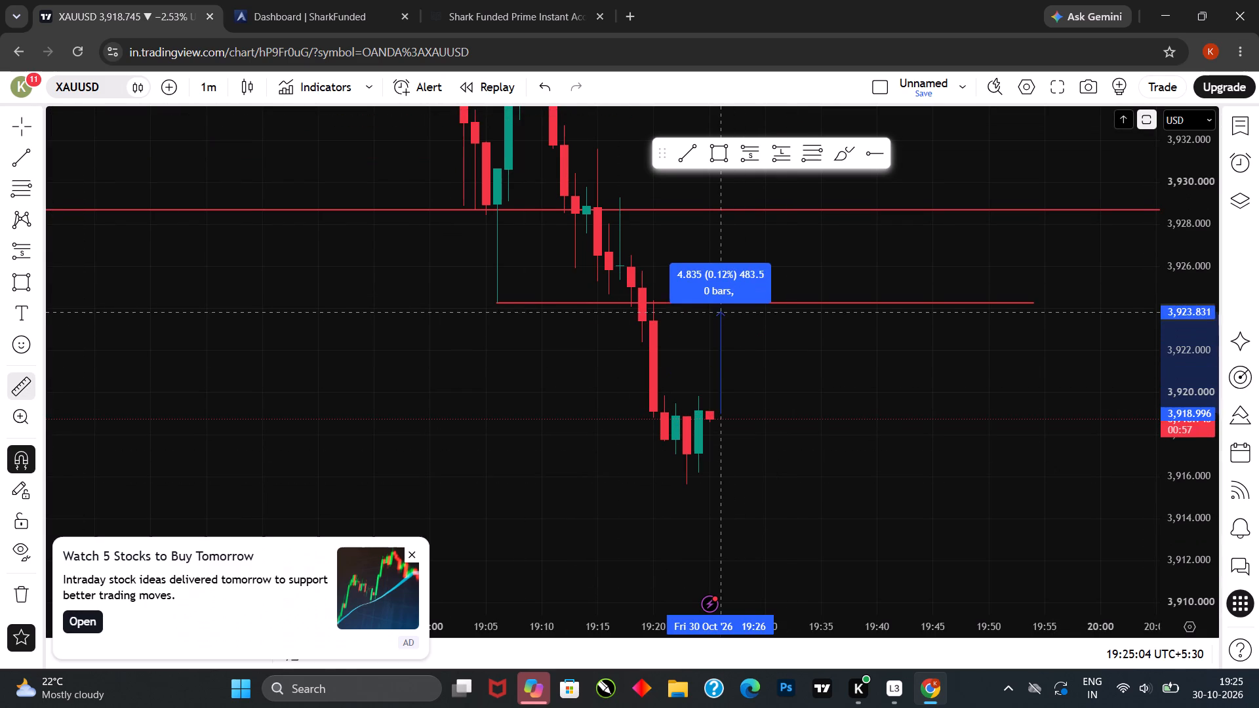
left_click(738, 284)
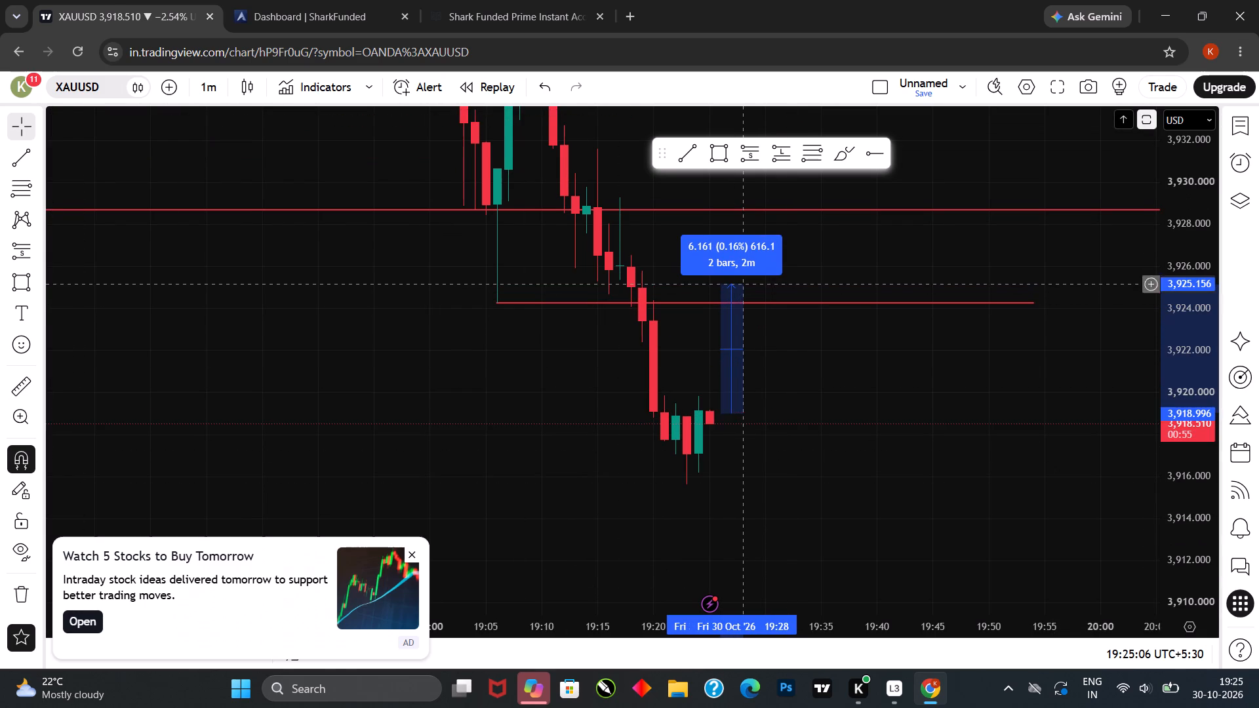
left_click(733, 328)
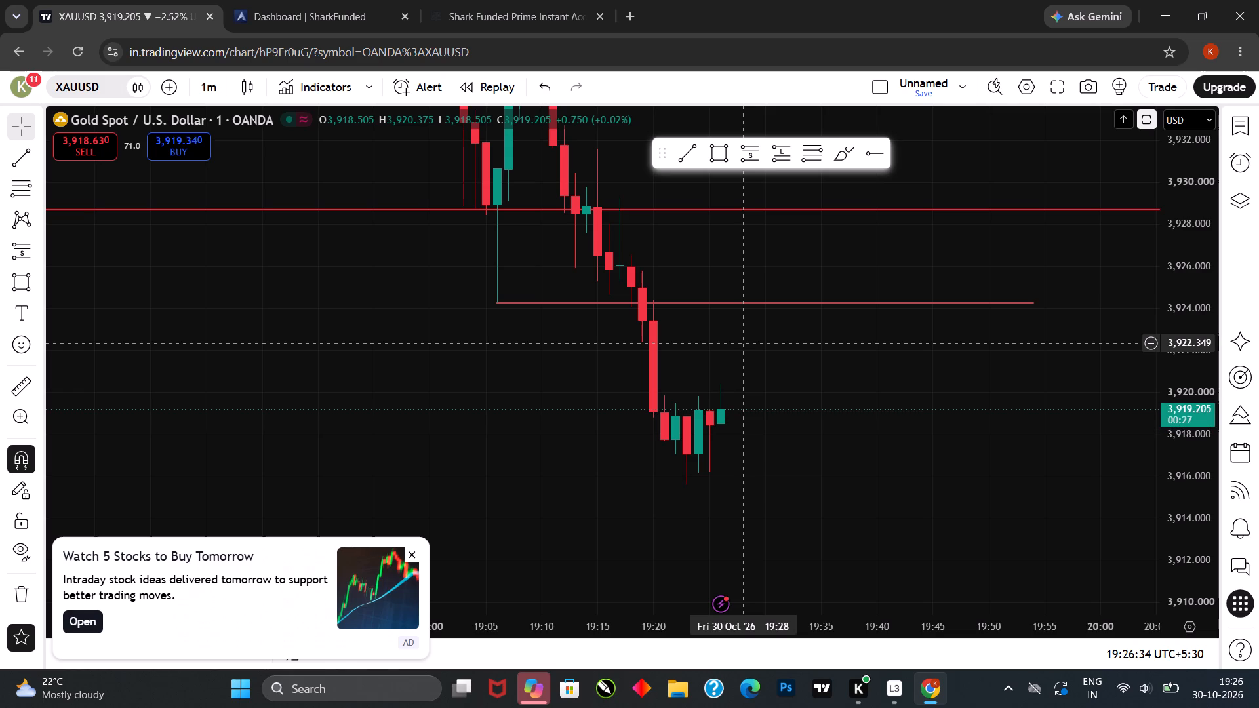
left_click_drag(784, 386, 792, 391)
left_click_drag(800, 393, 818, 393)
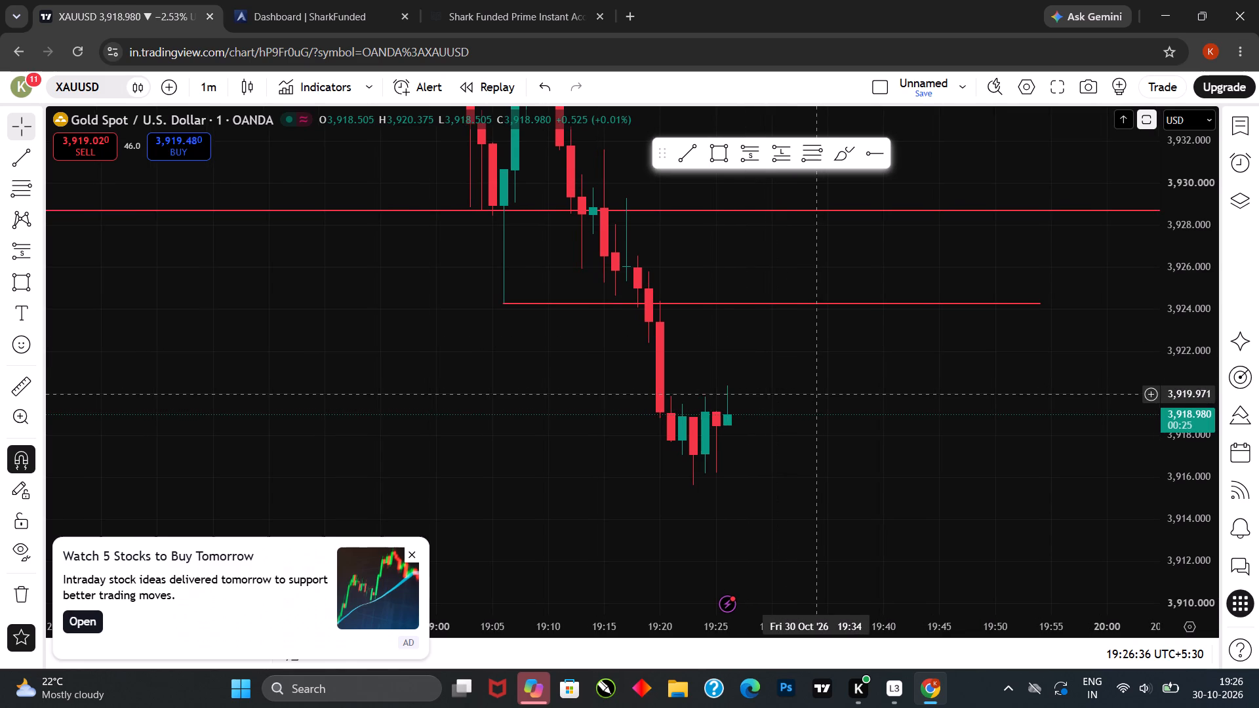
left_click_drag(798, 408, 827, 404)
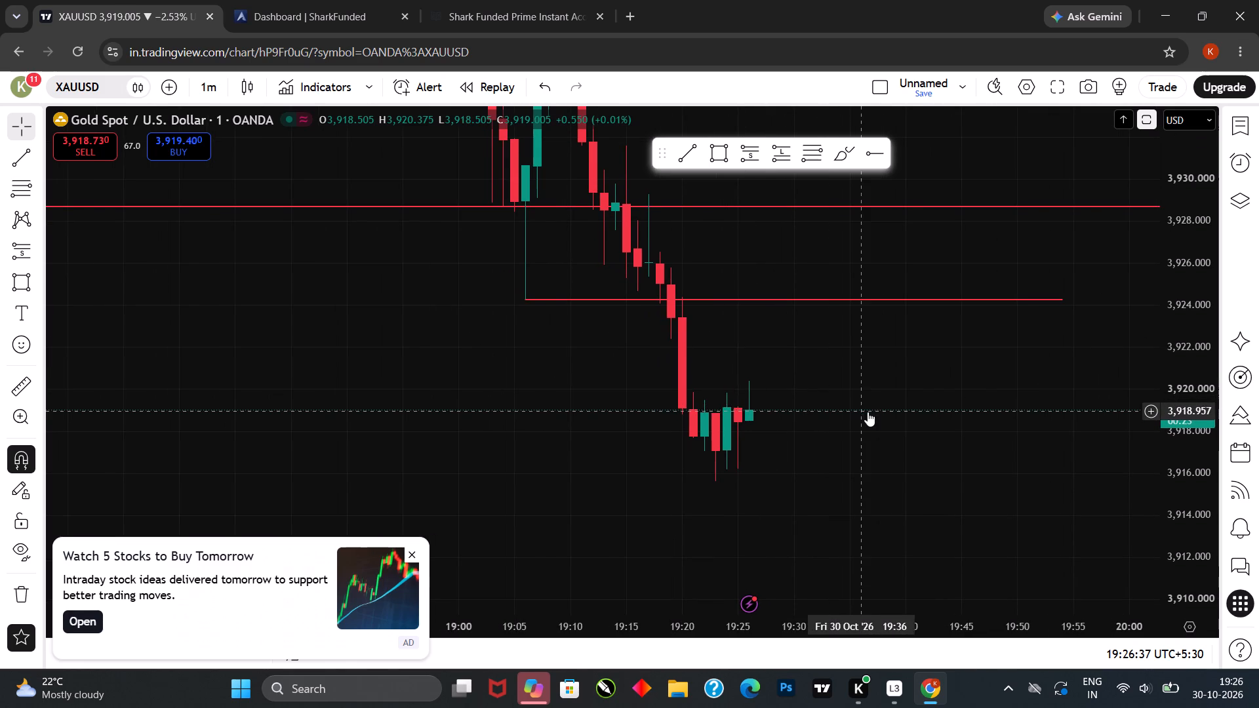
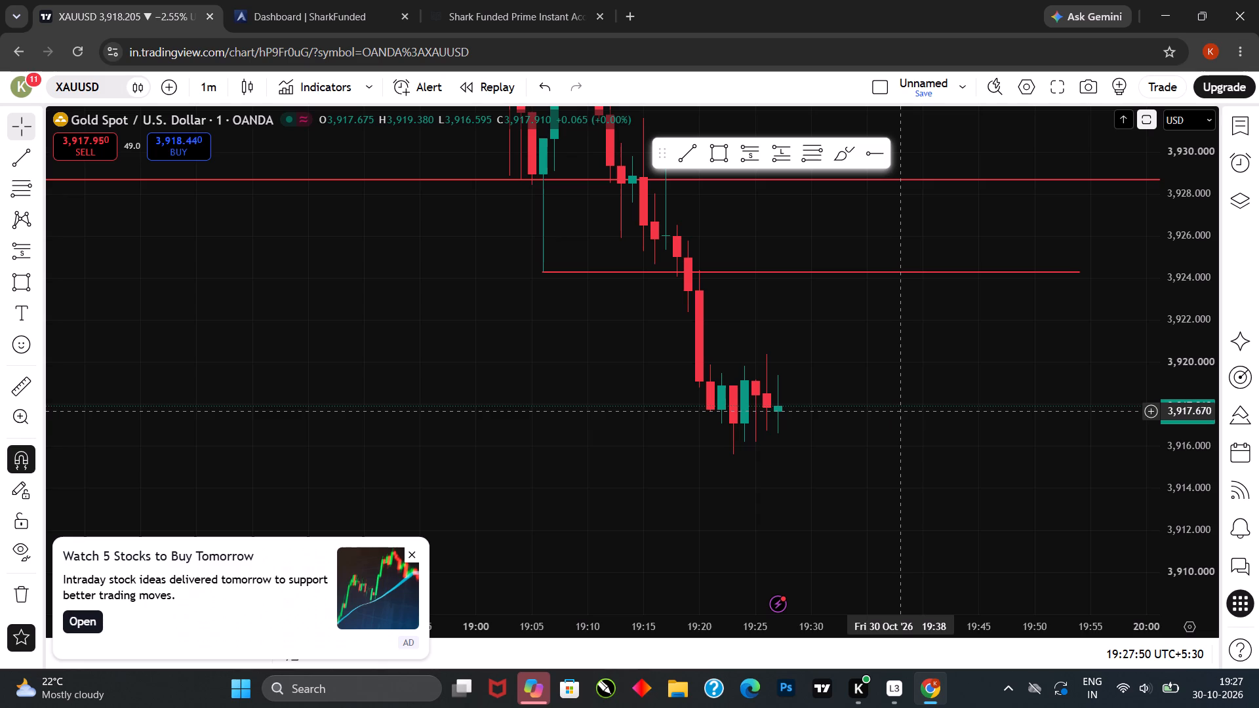
Examine how the latest one-minute XAUUSD candles develop below and around the short red line.
left_click_drag(855, 433, 859, 408)
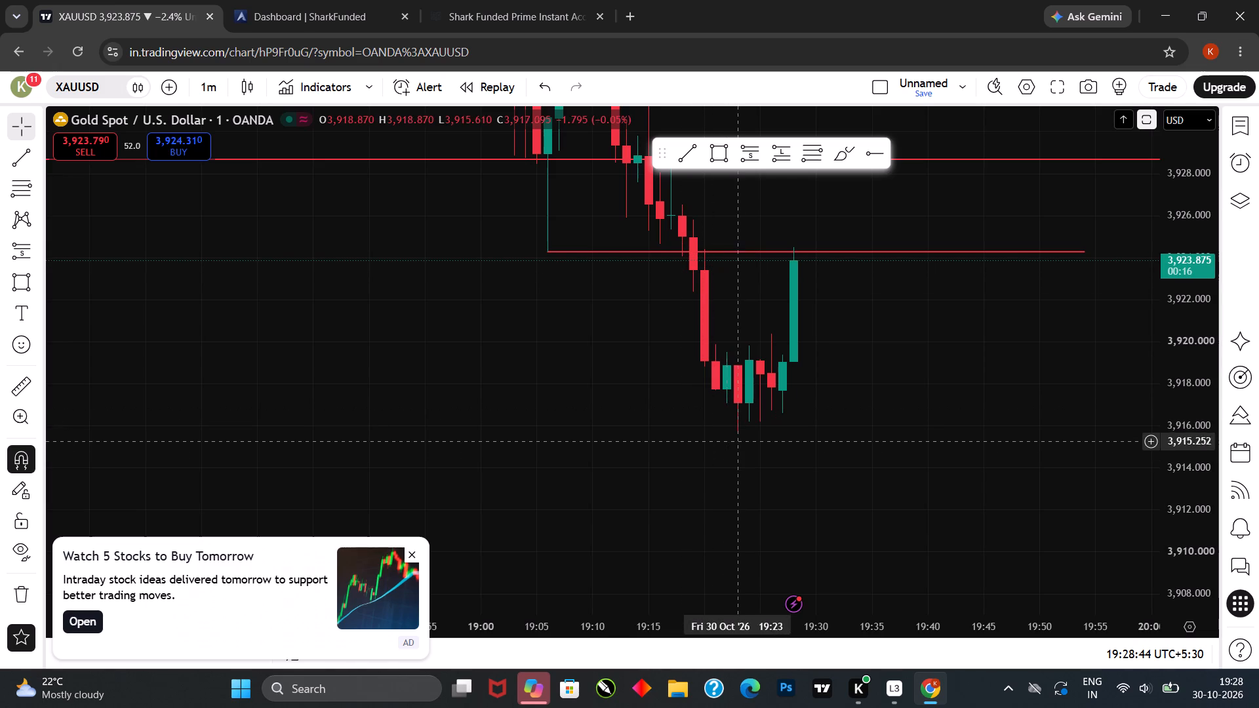
scroll(797, 500, "up", 1)
left_click_drag(812, 451, 816, 464)
left_click_drag(817, 475, 817, 484)
left_click_drag(801, 445, 802, 471)
scroll(835, 404, "down", 2)
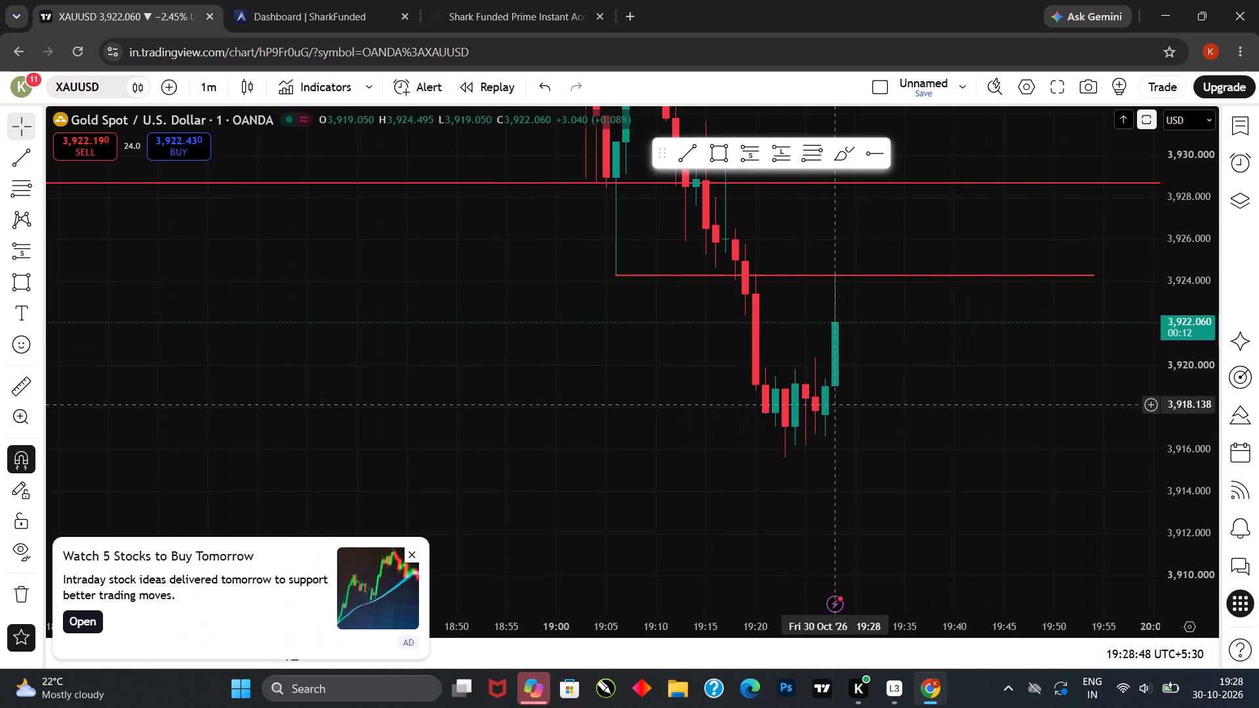
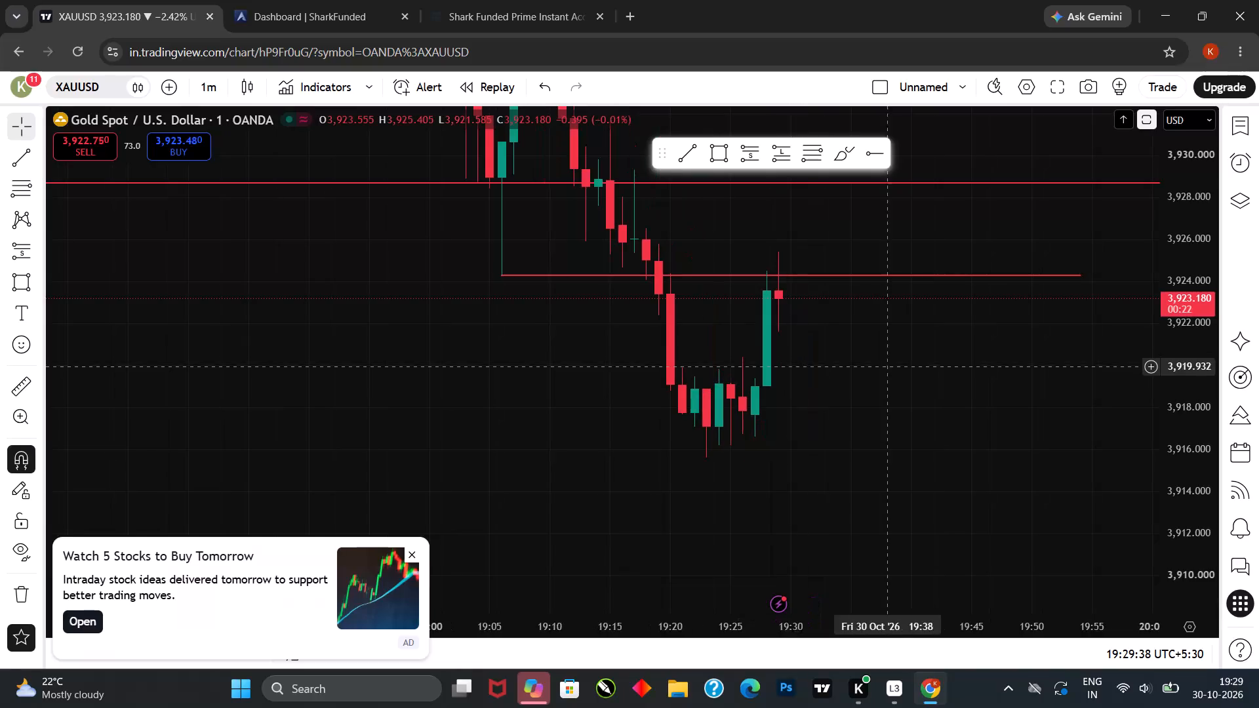
Examine how the latest one-minute XAUUSD candles behave around and below the short red line near 3,924.
scroll(784, 423, "up", 3)
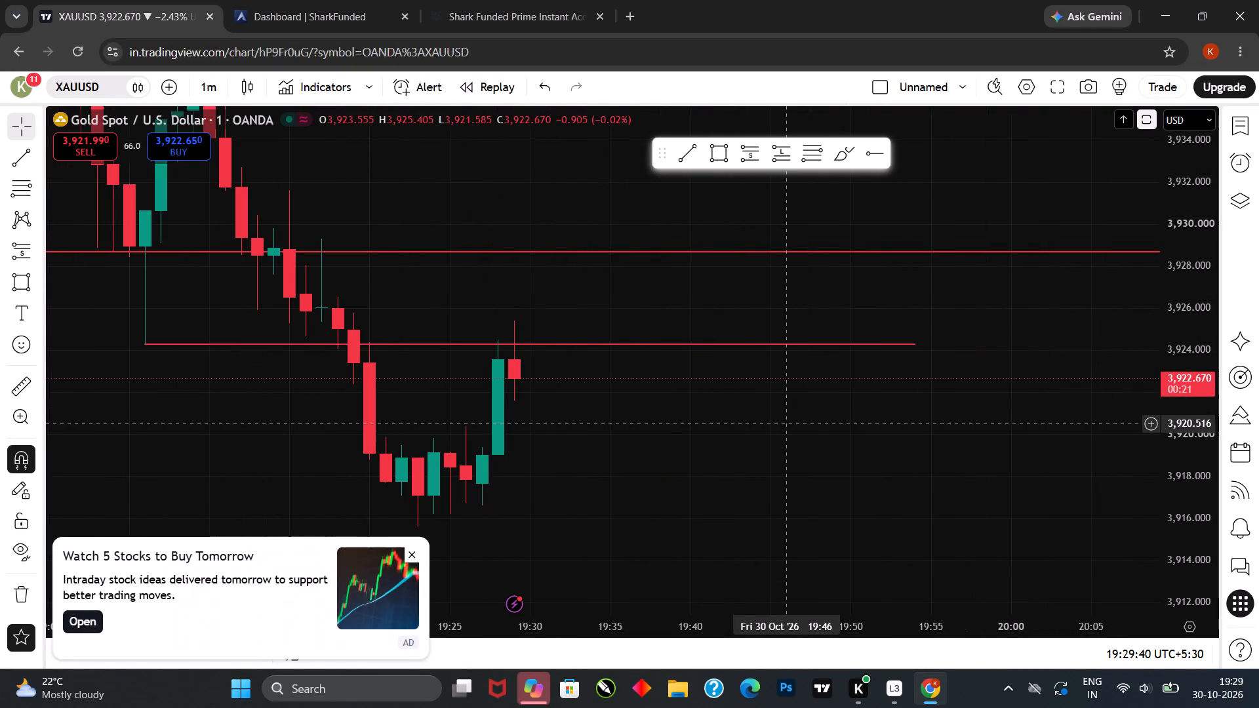
left_click_drag(692, 429, 719, 429)
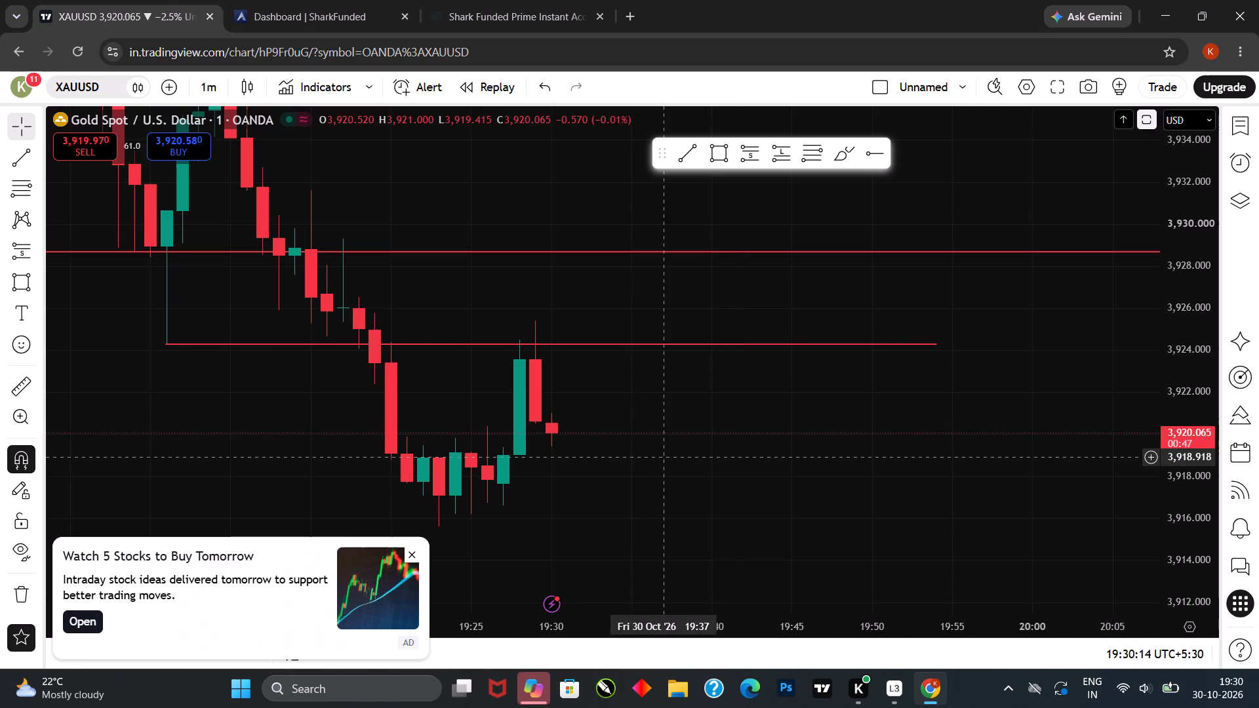
left_click_drag(665, 458, 693, 463)
left_click_drag(701, 456, 724, 452)
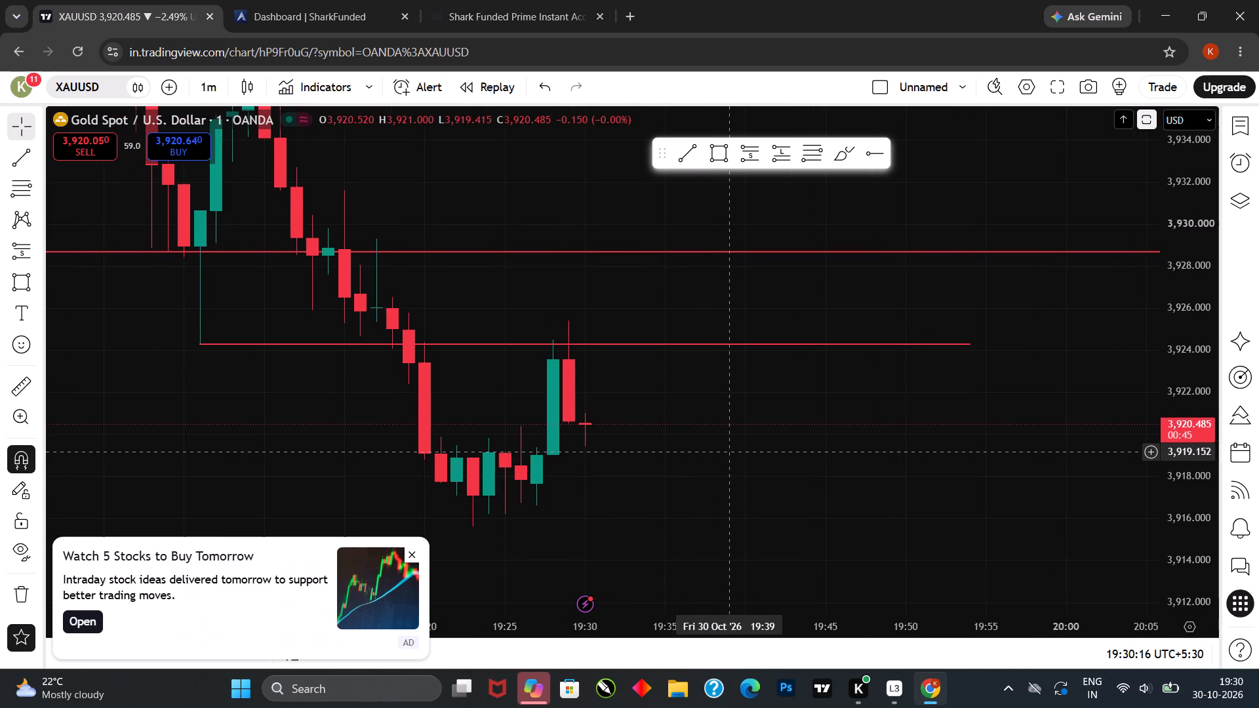
scroll(664, 442, "up", 1)
left_click_drag(633, 449, 587, 455)
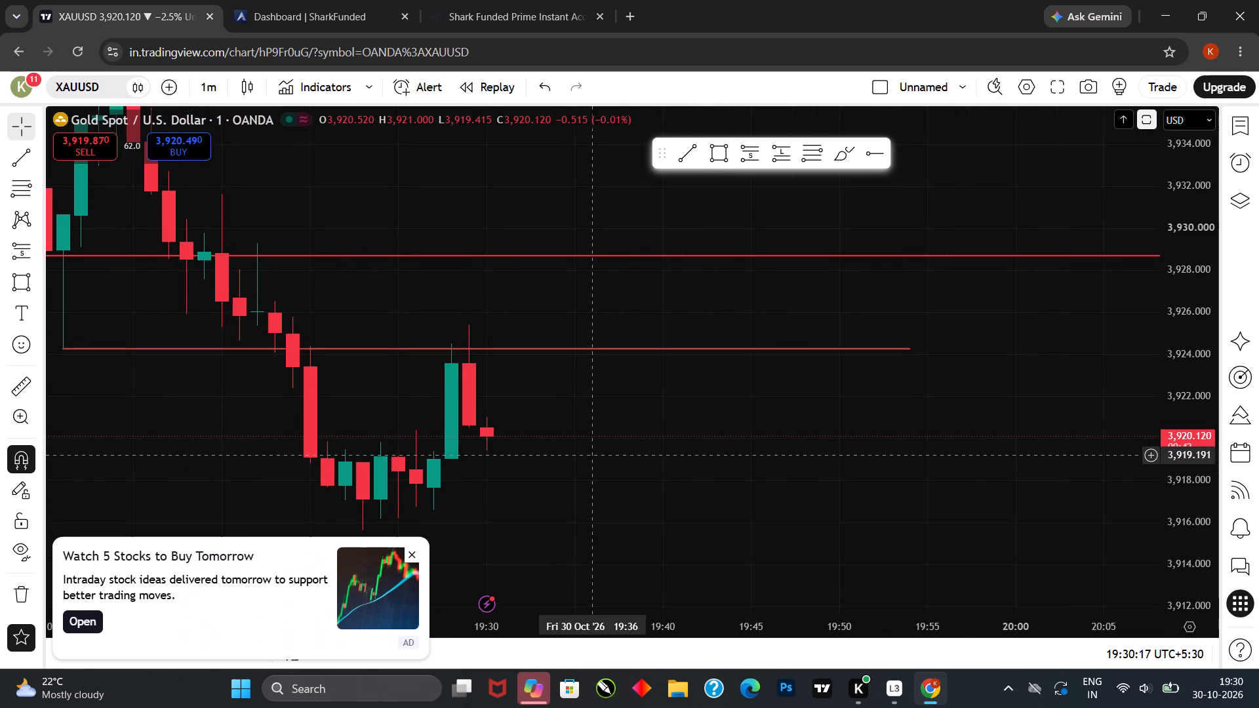
left_click_drag(602, 456, 566, 454)
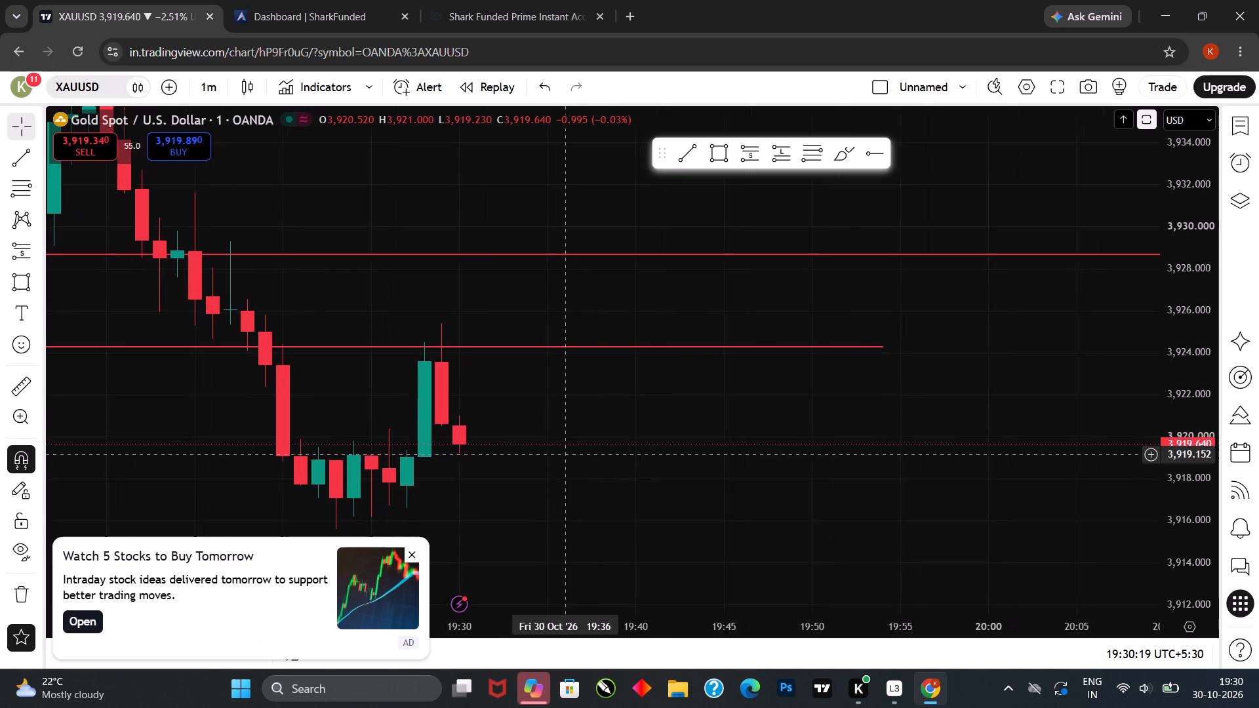
scroll(559, 451, "up", 1)
left_click_drag(547, 452, 655, 428)
scroll(662, 427, "down", 3)
left_click_drag(808, 463, 756, 476)
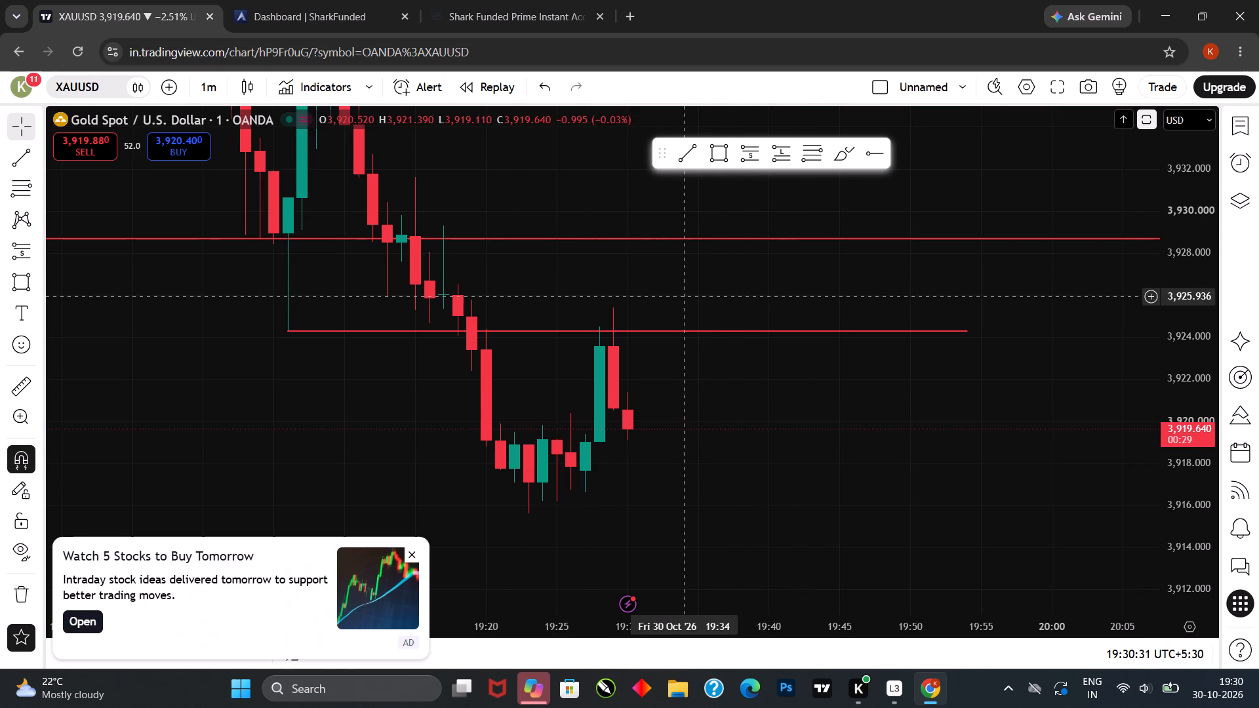
Switch to the SharkFunded dashboard and check the active account's maximum daily and total loss limits.
left_click(366, 10)
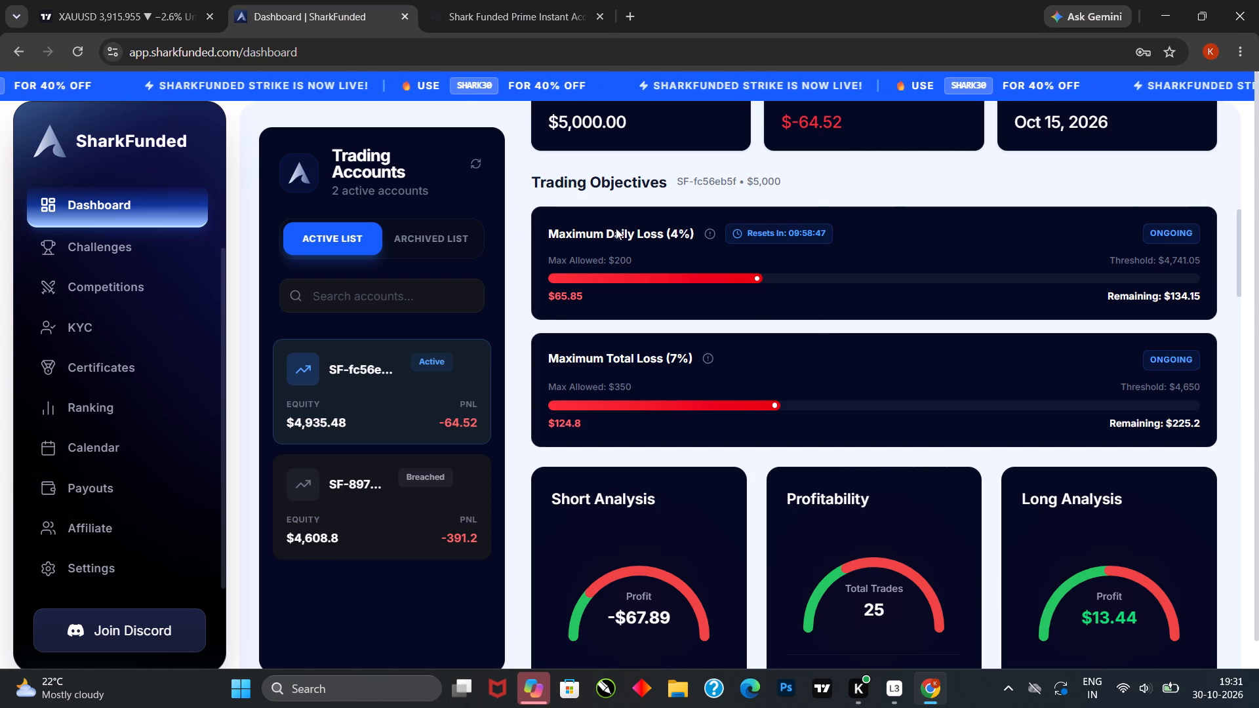
Close the browser window with the chart and dashboard pages.
left_click(1258, 0)
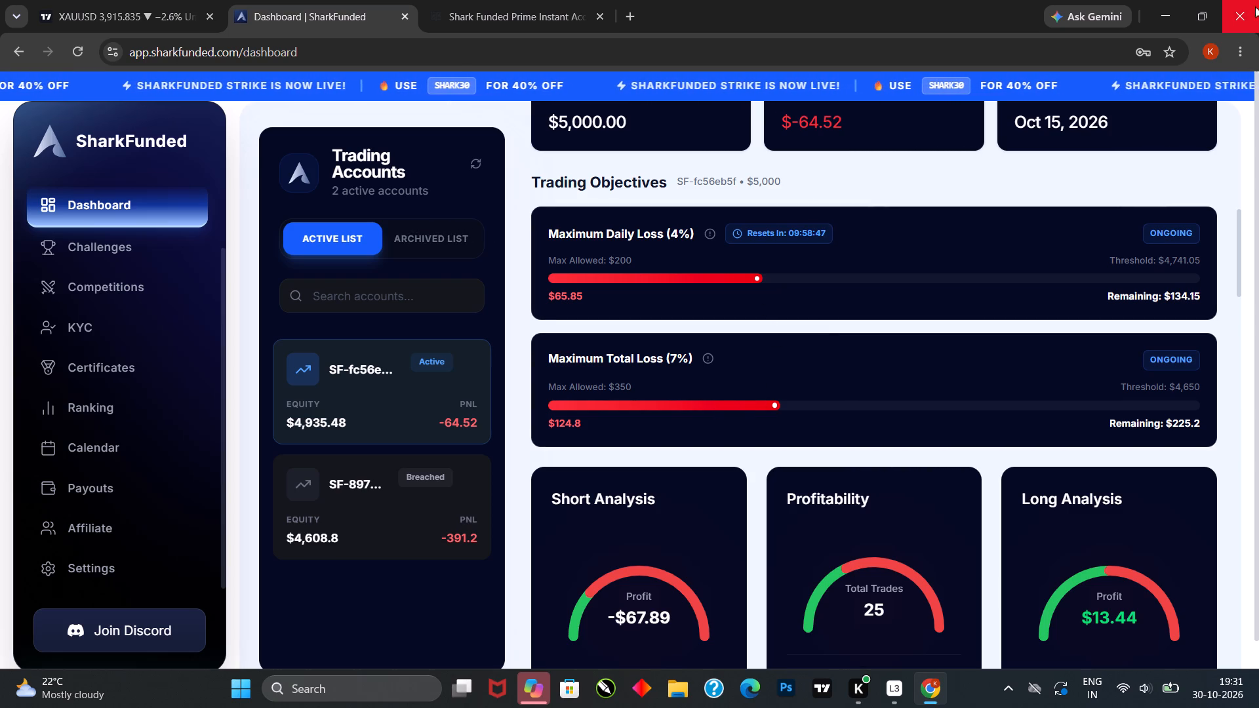